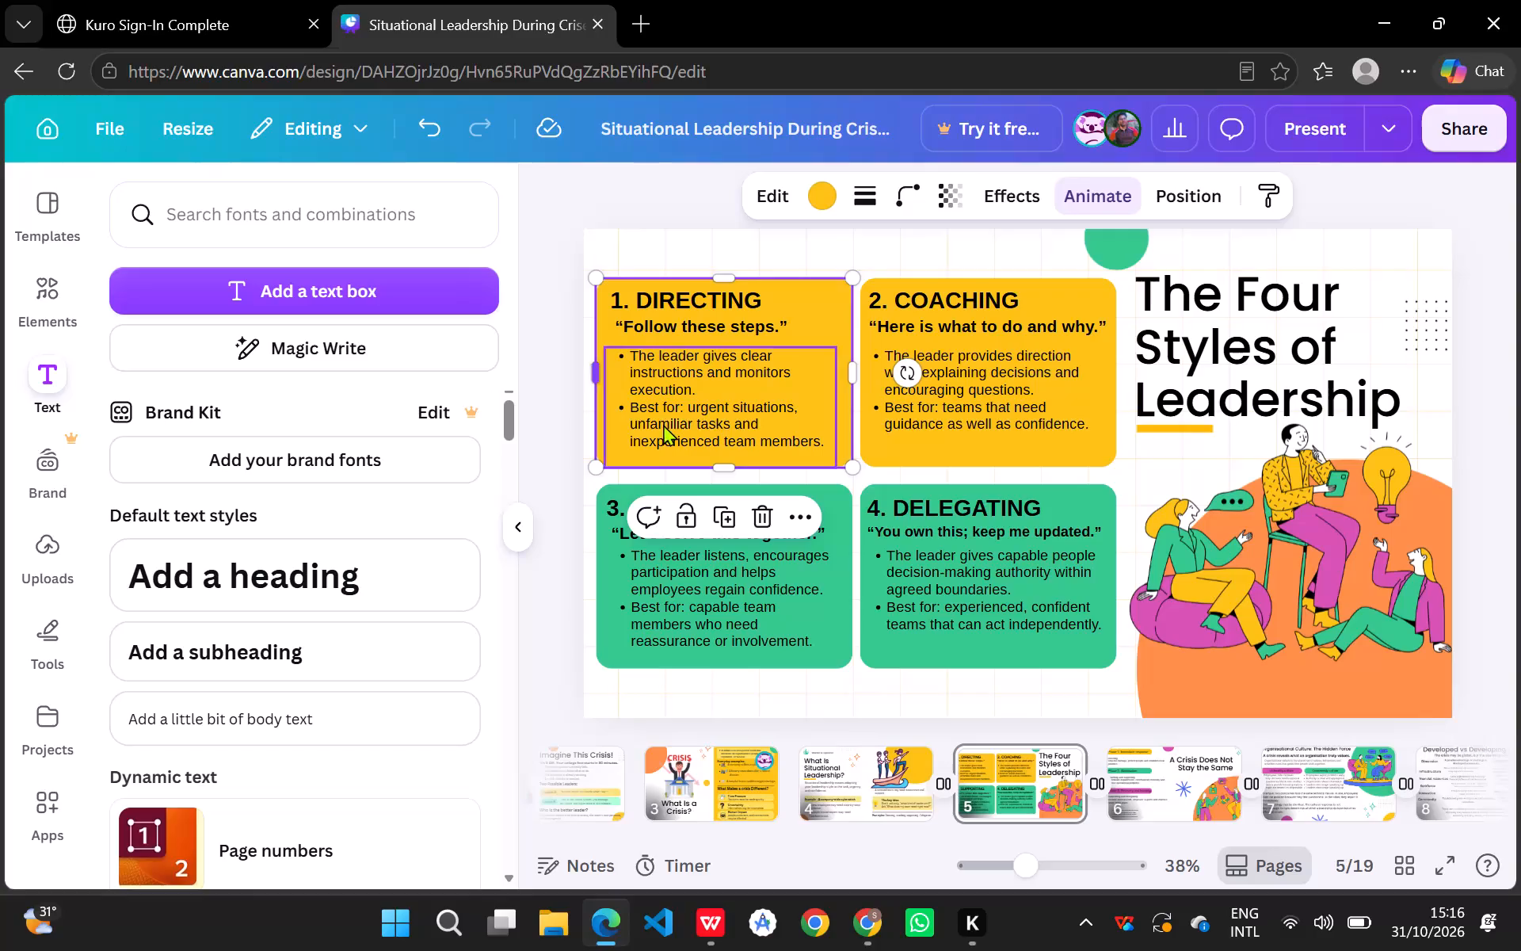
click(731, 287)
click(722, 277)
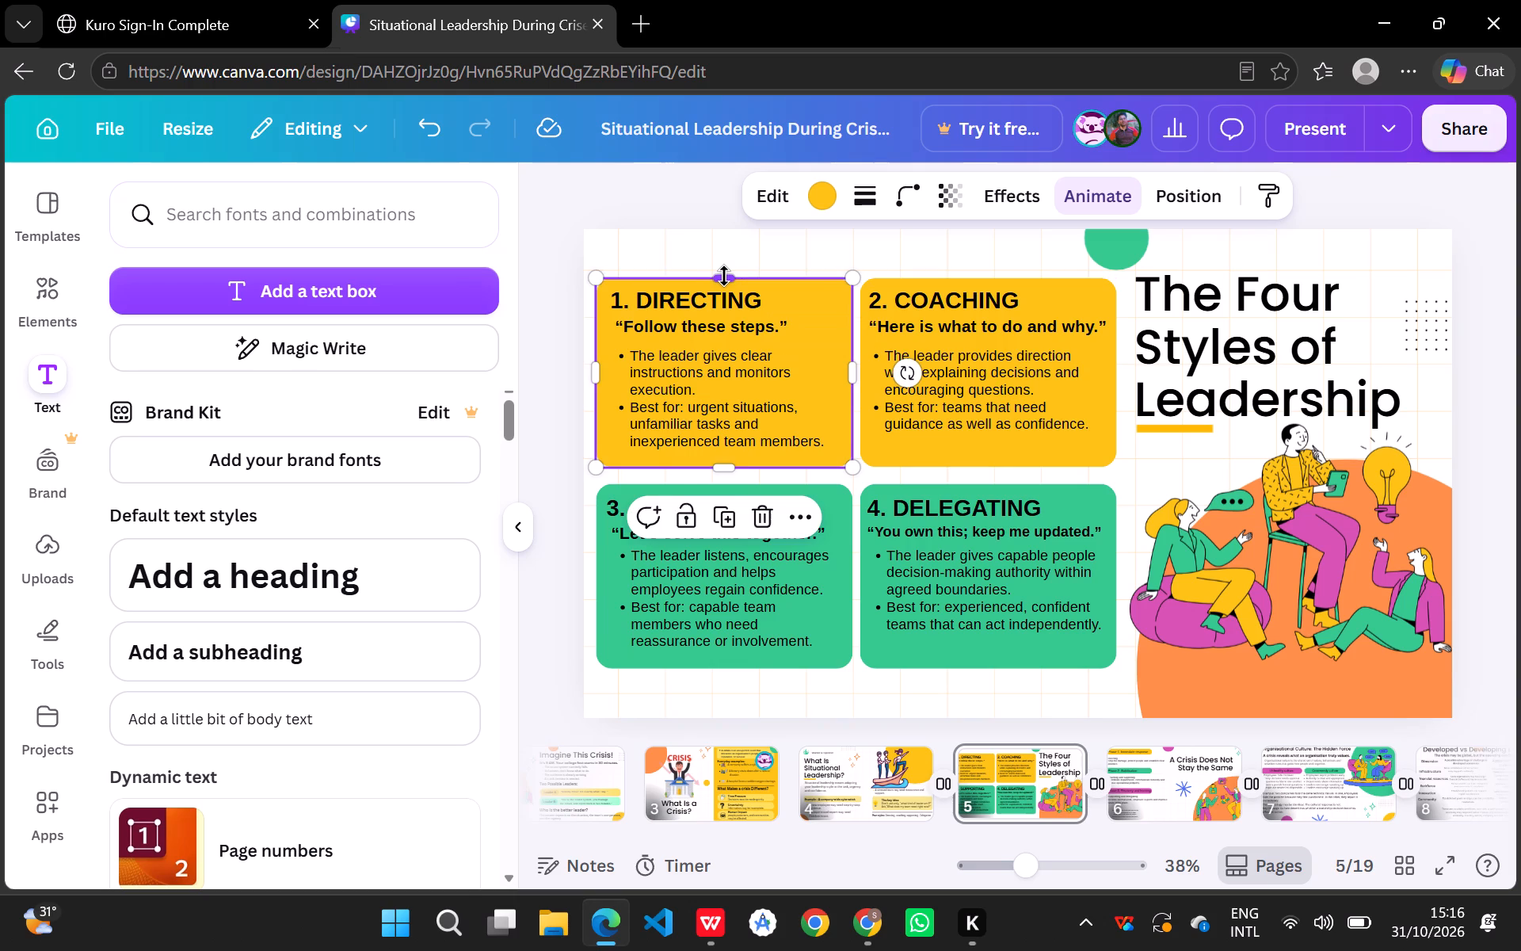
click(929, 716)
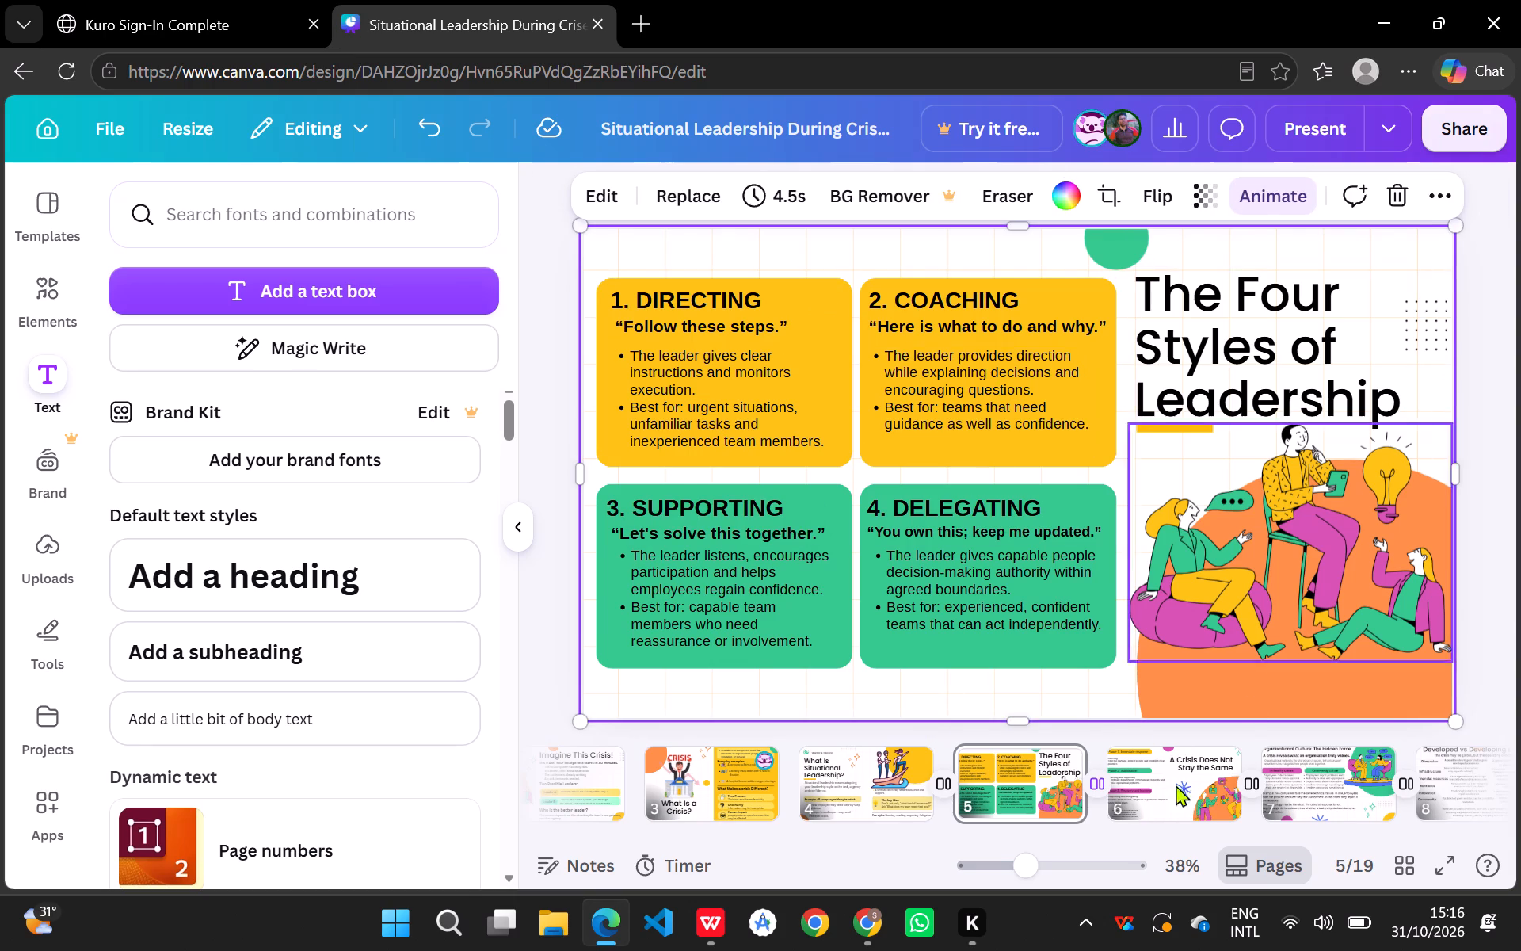
On slide 6, paste the copied yellow accent line and place it just below "Stay" in the title.
click(1149, 783)
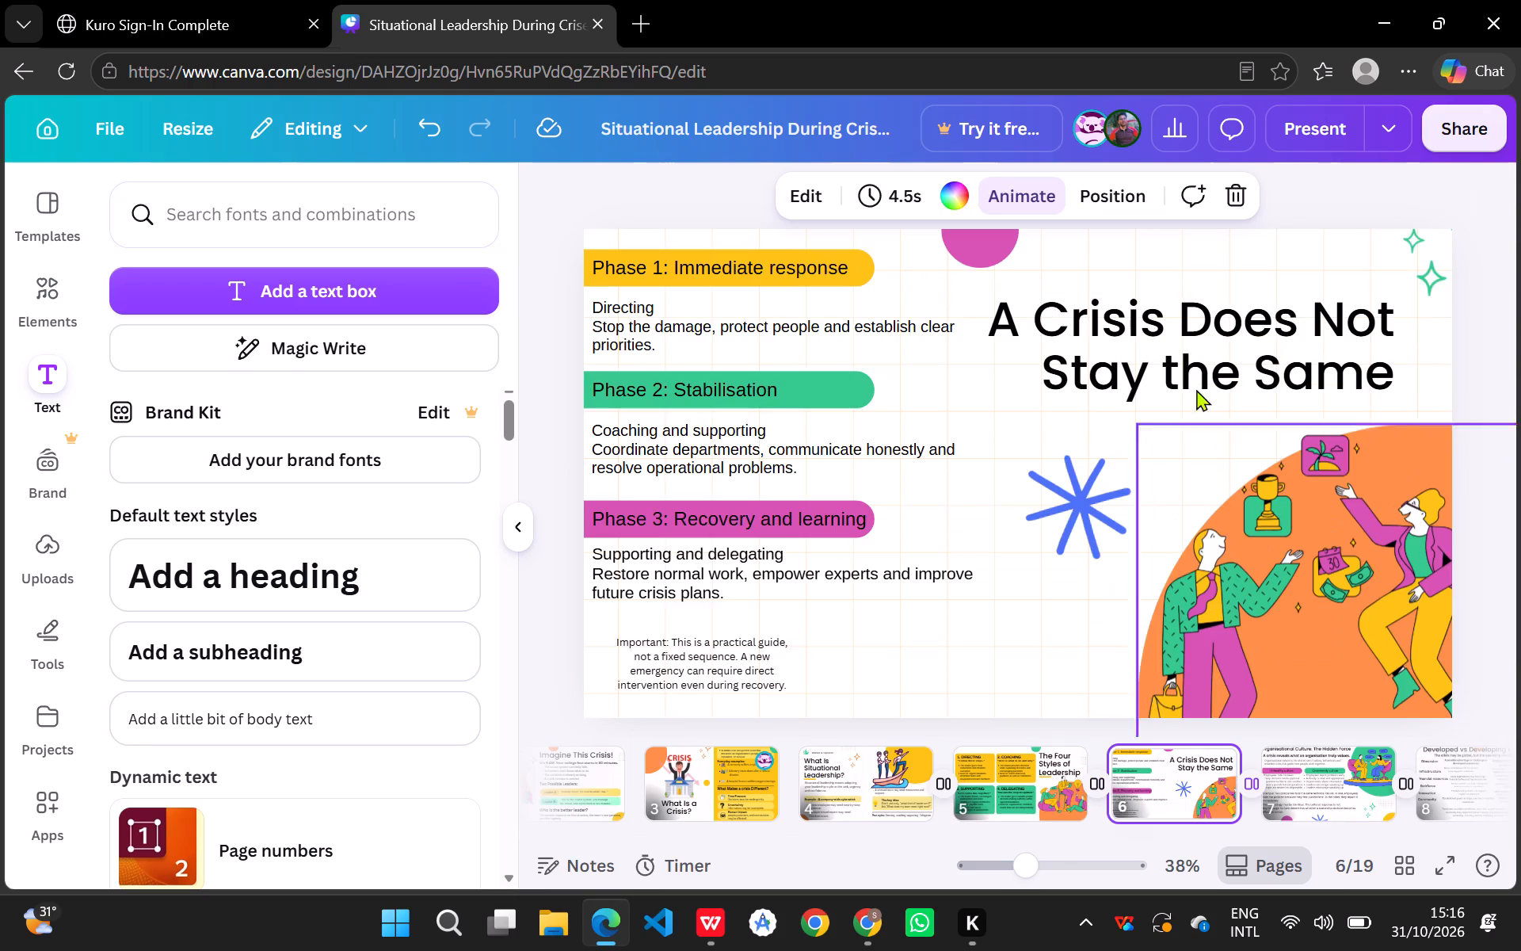
click(1190, 359)
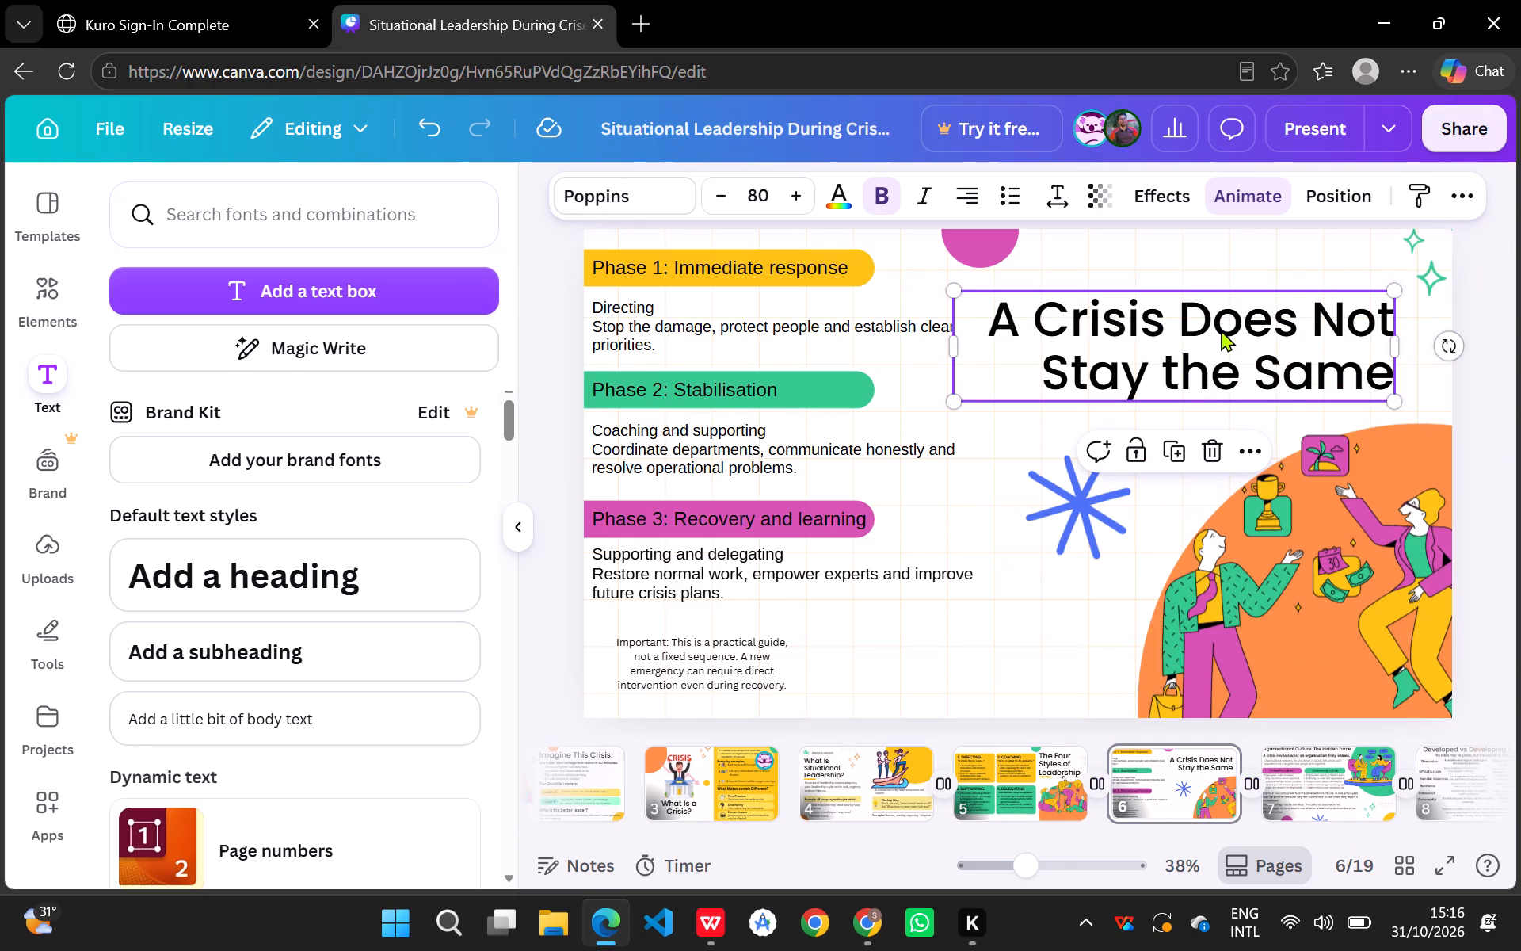
click(1003, 594)
key(ctrl+v)
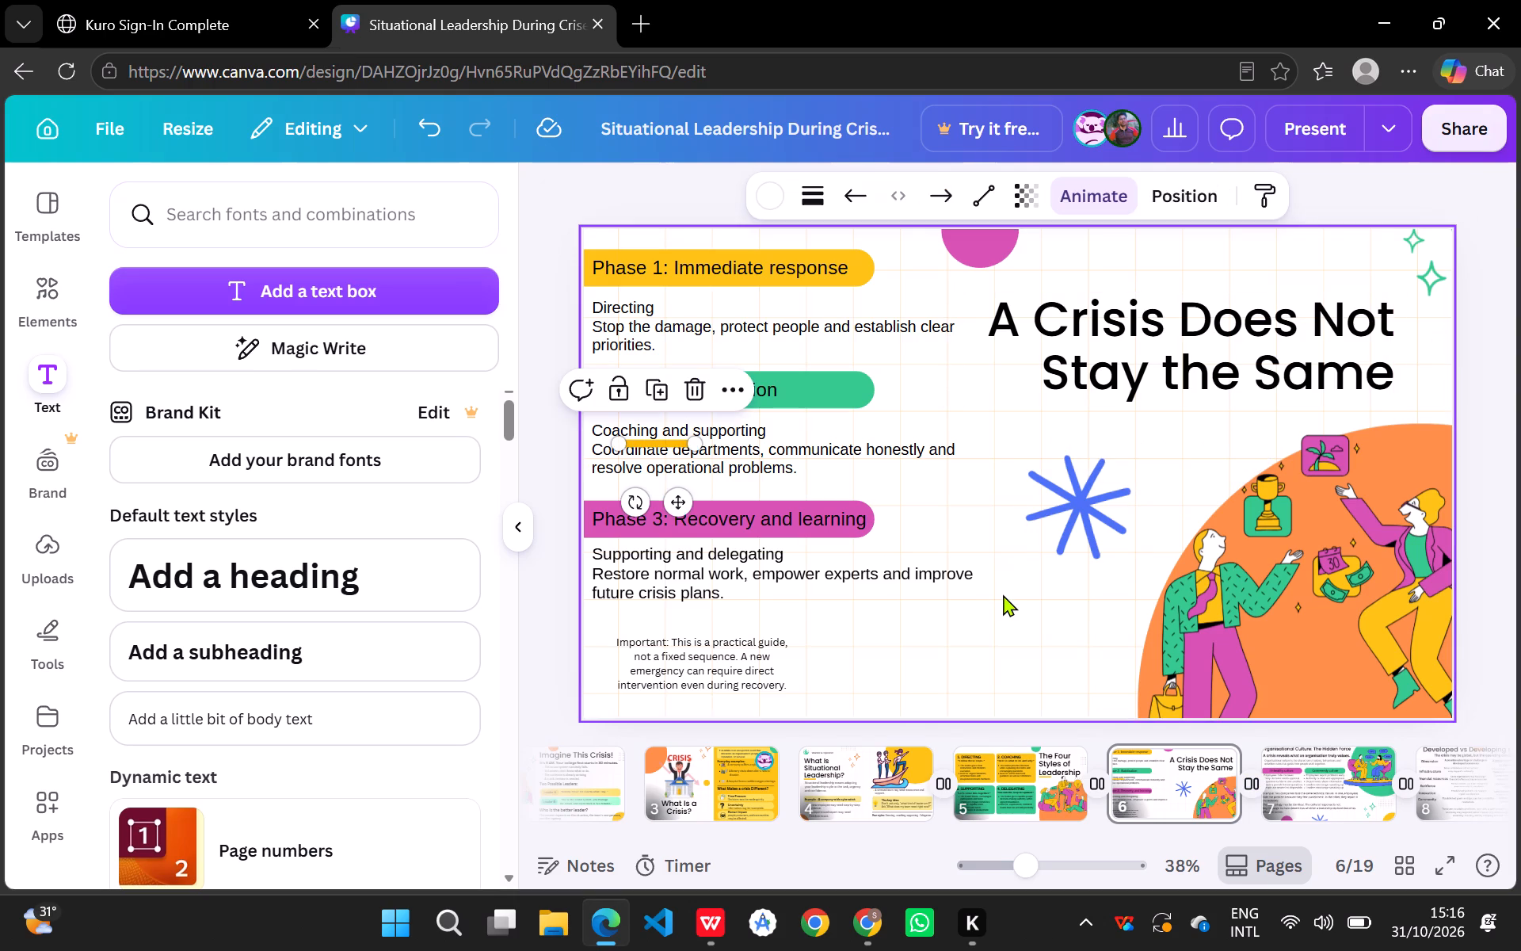
drag(665, 442, 1074, 432)
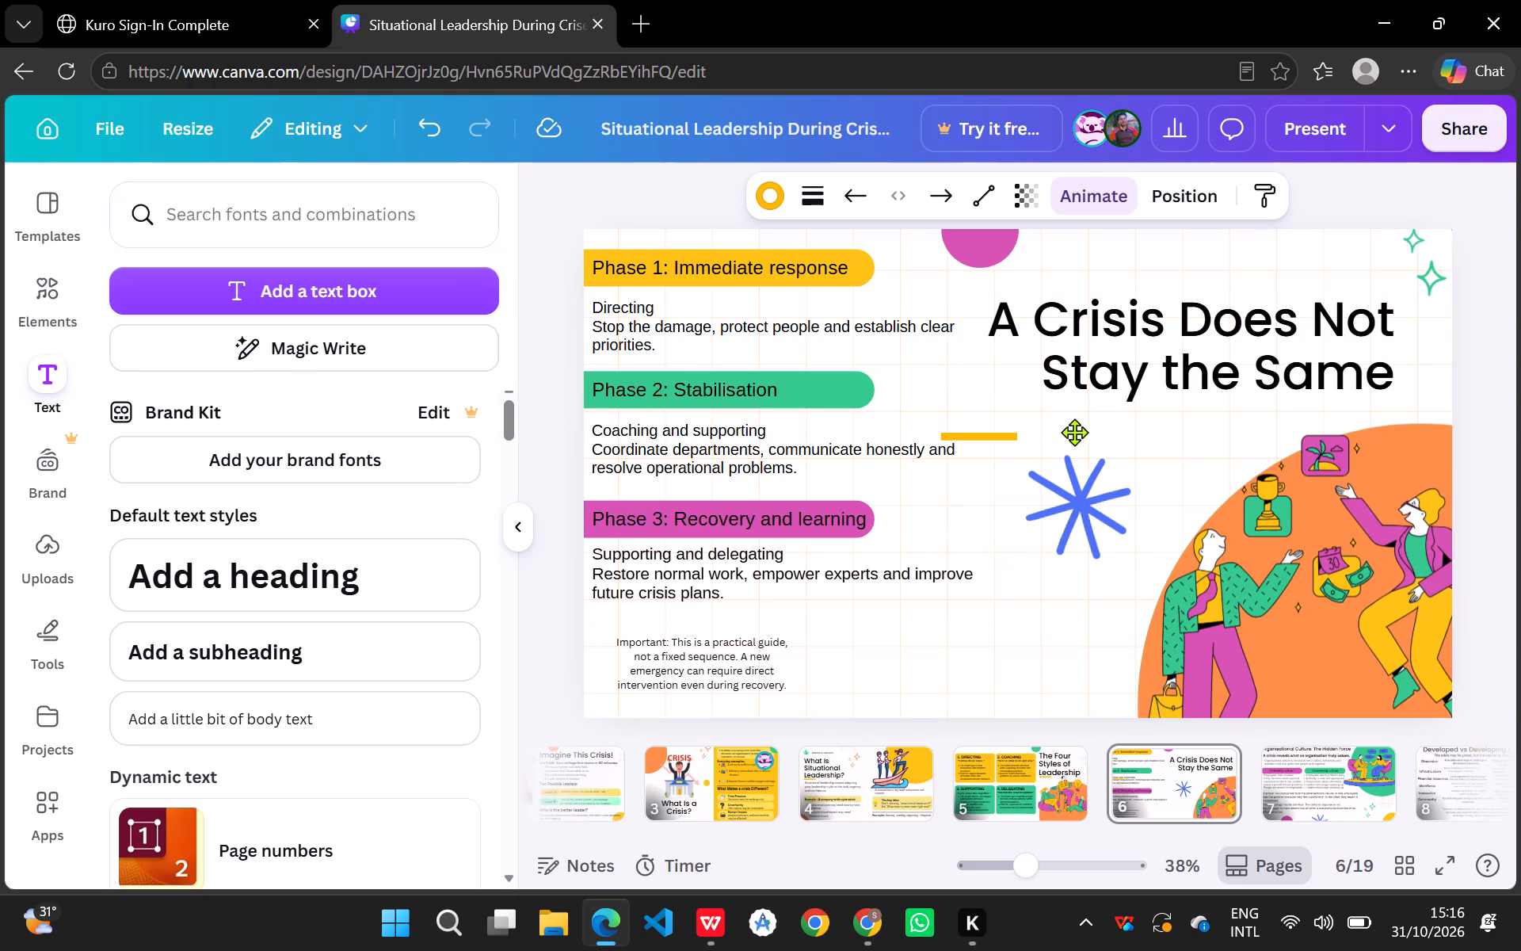
drag(1074, 432, 1097, 402)
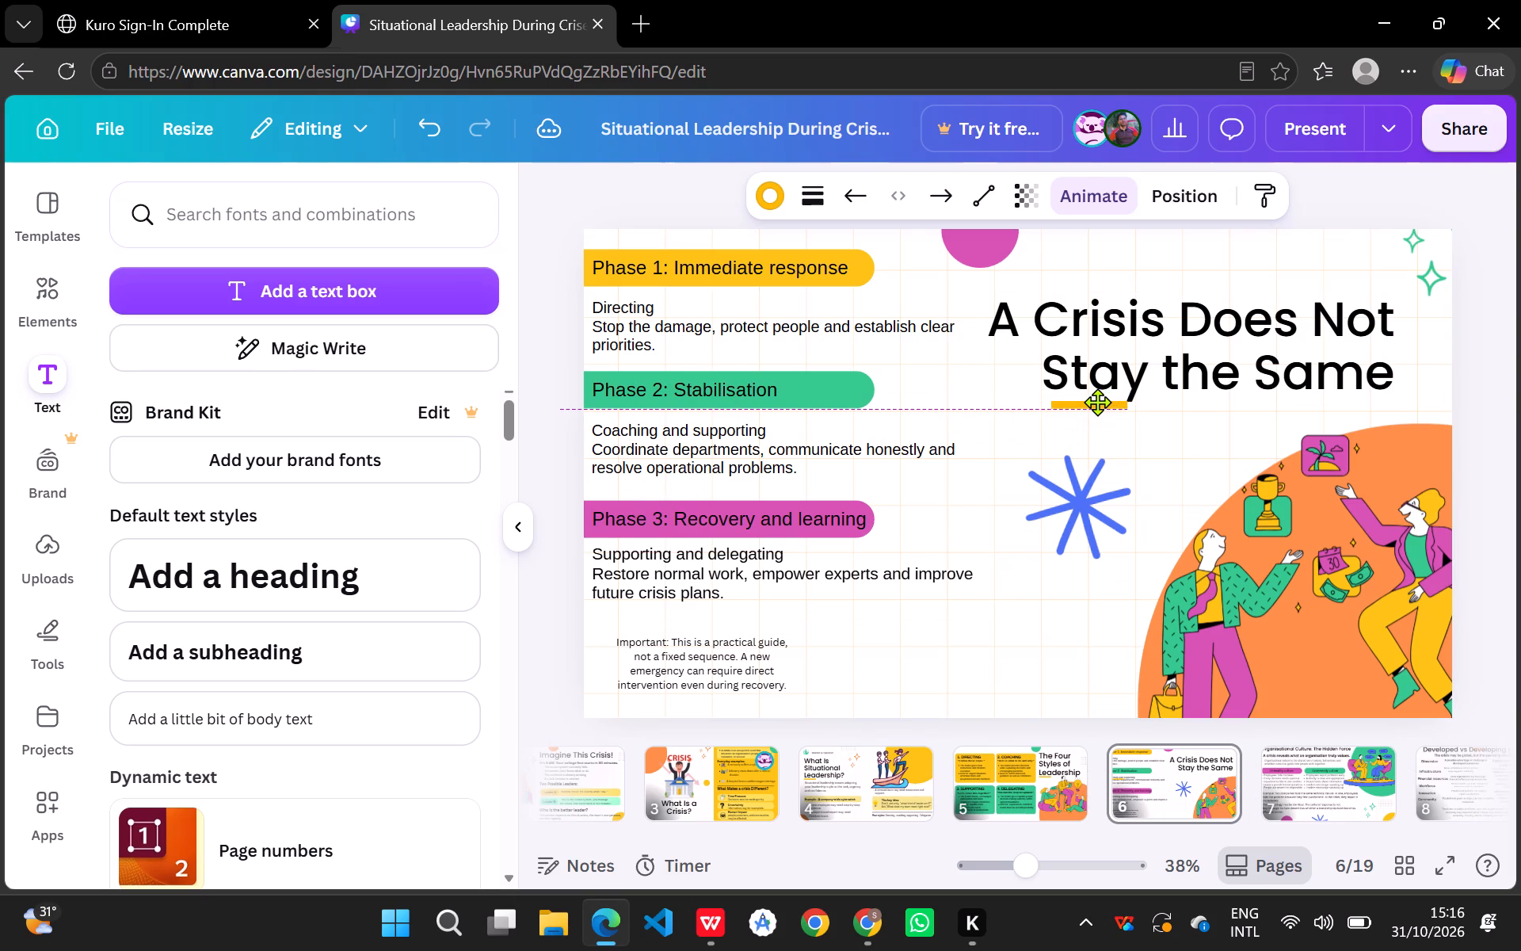
drag(1097, 402, 1096, 407)
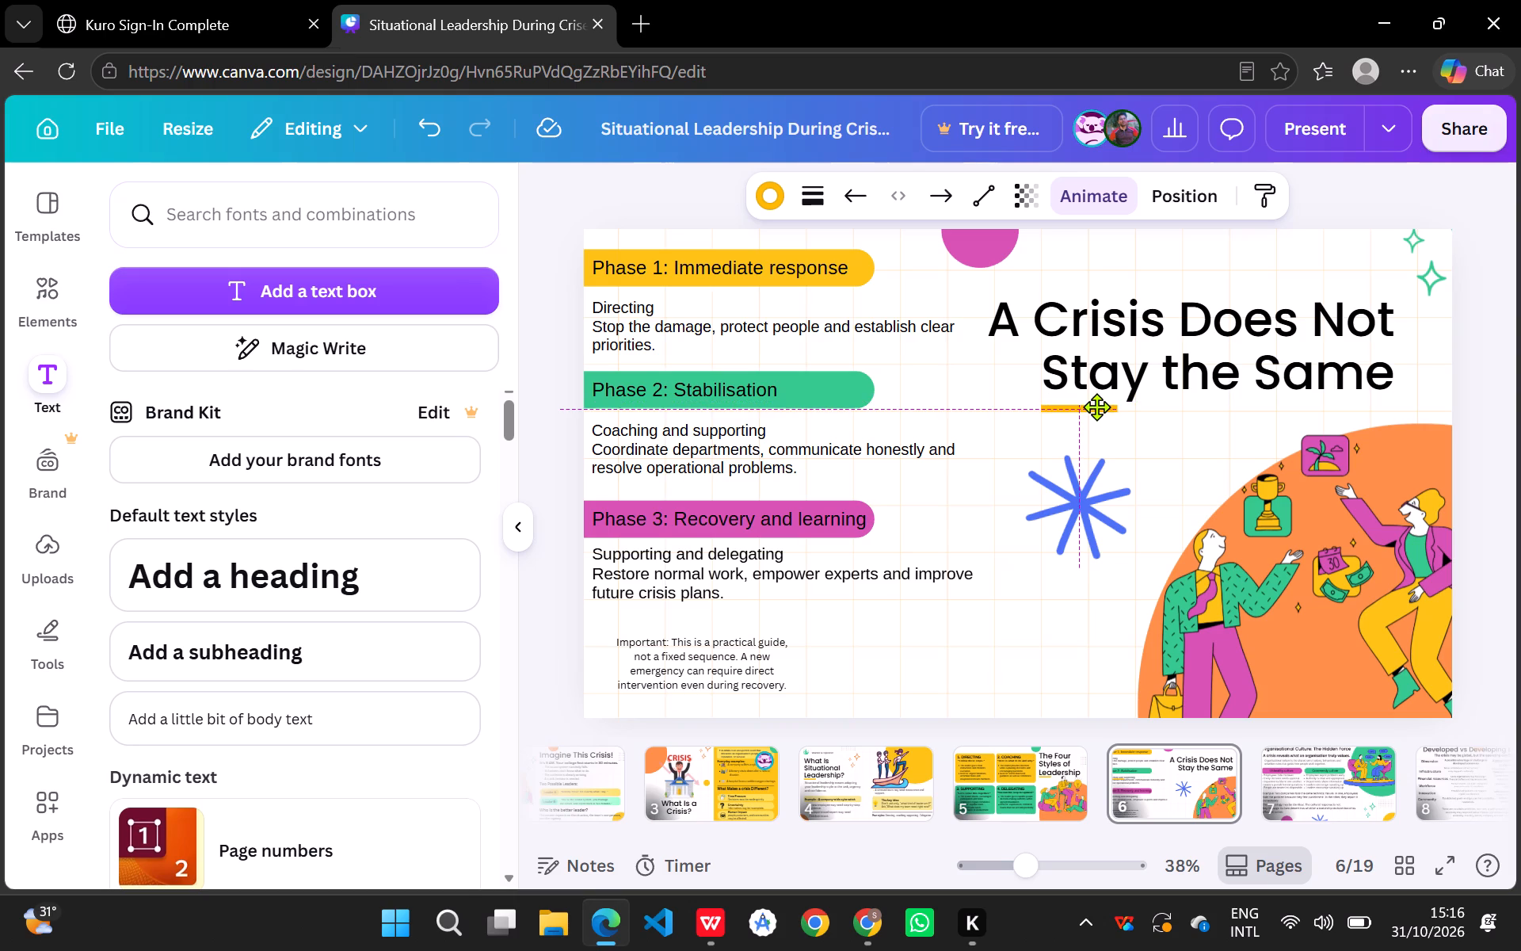
drag(1096, 407, 1097, 407)
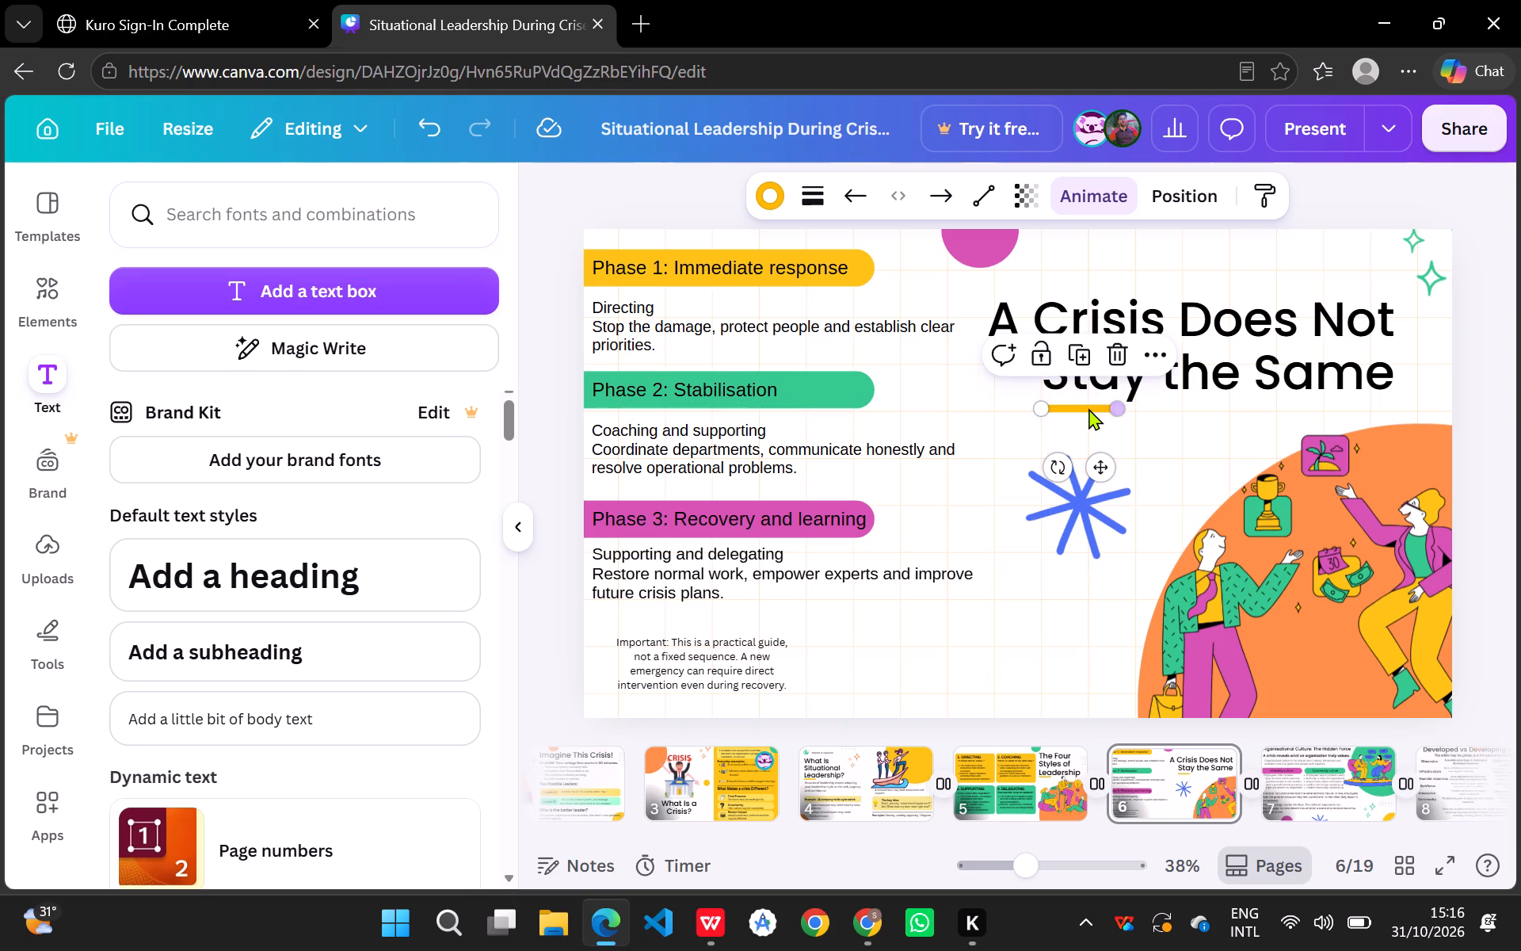
drag(1082, 407, 1100, 412)
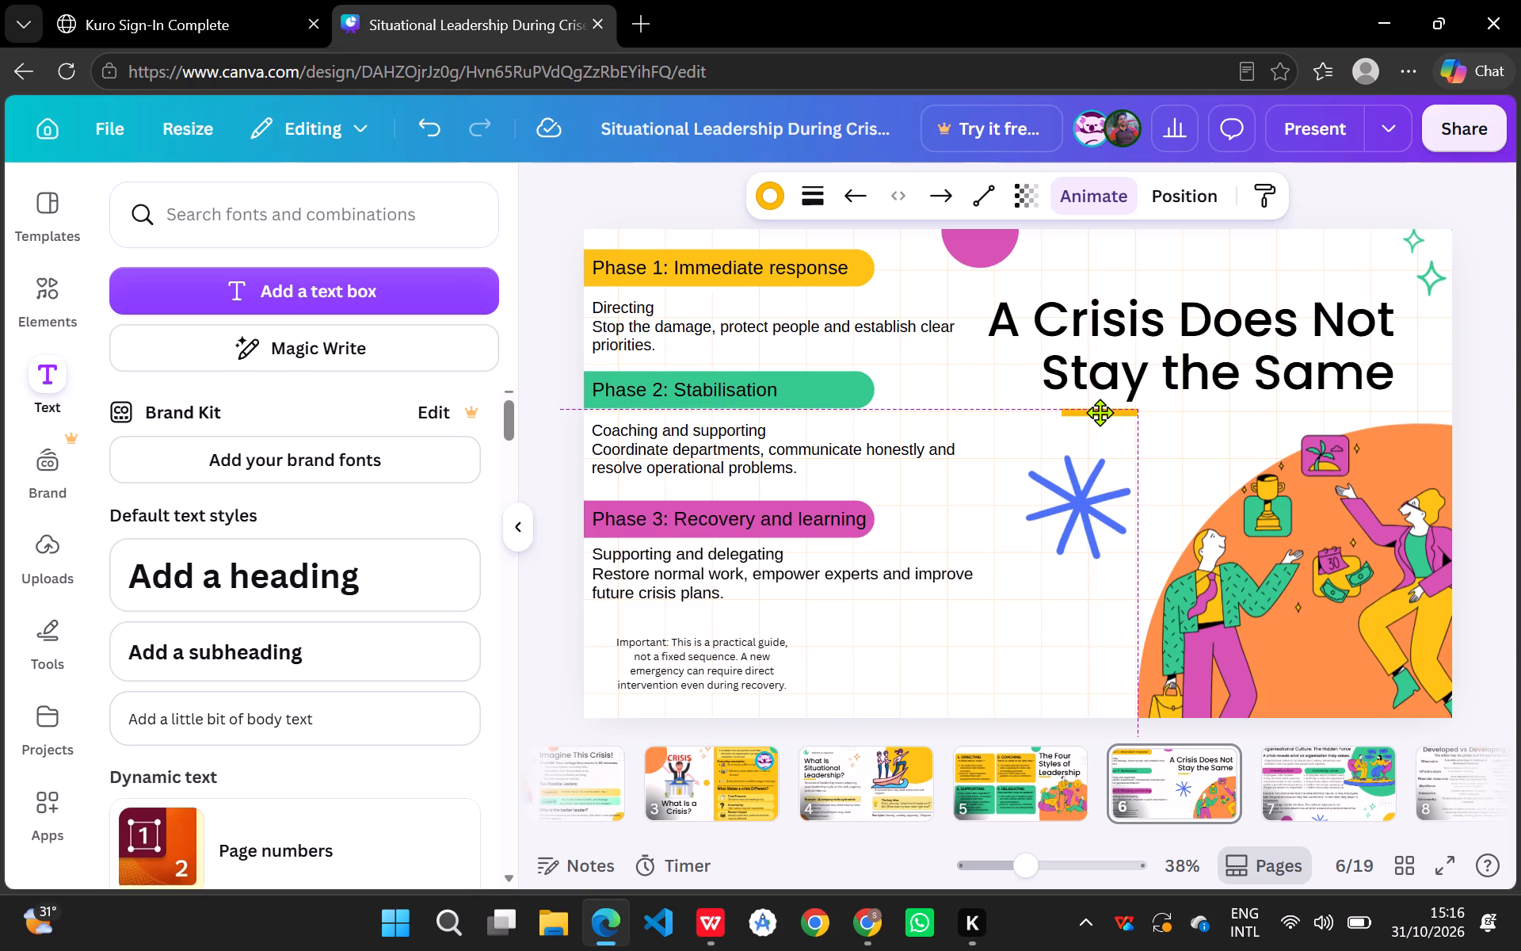
drag(1100, 412, 1100, 411)
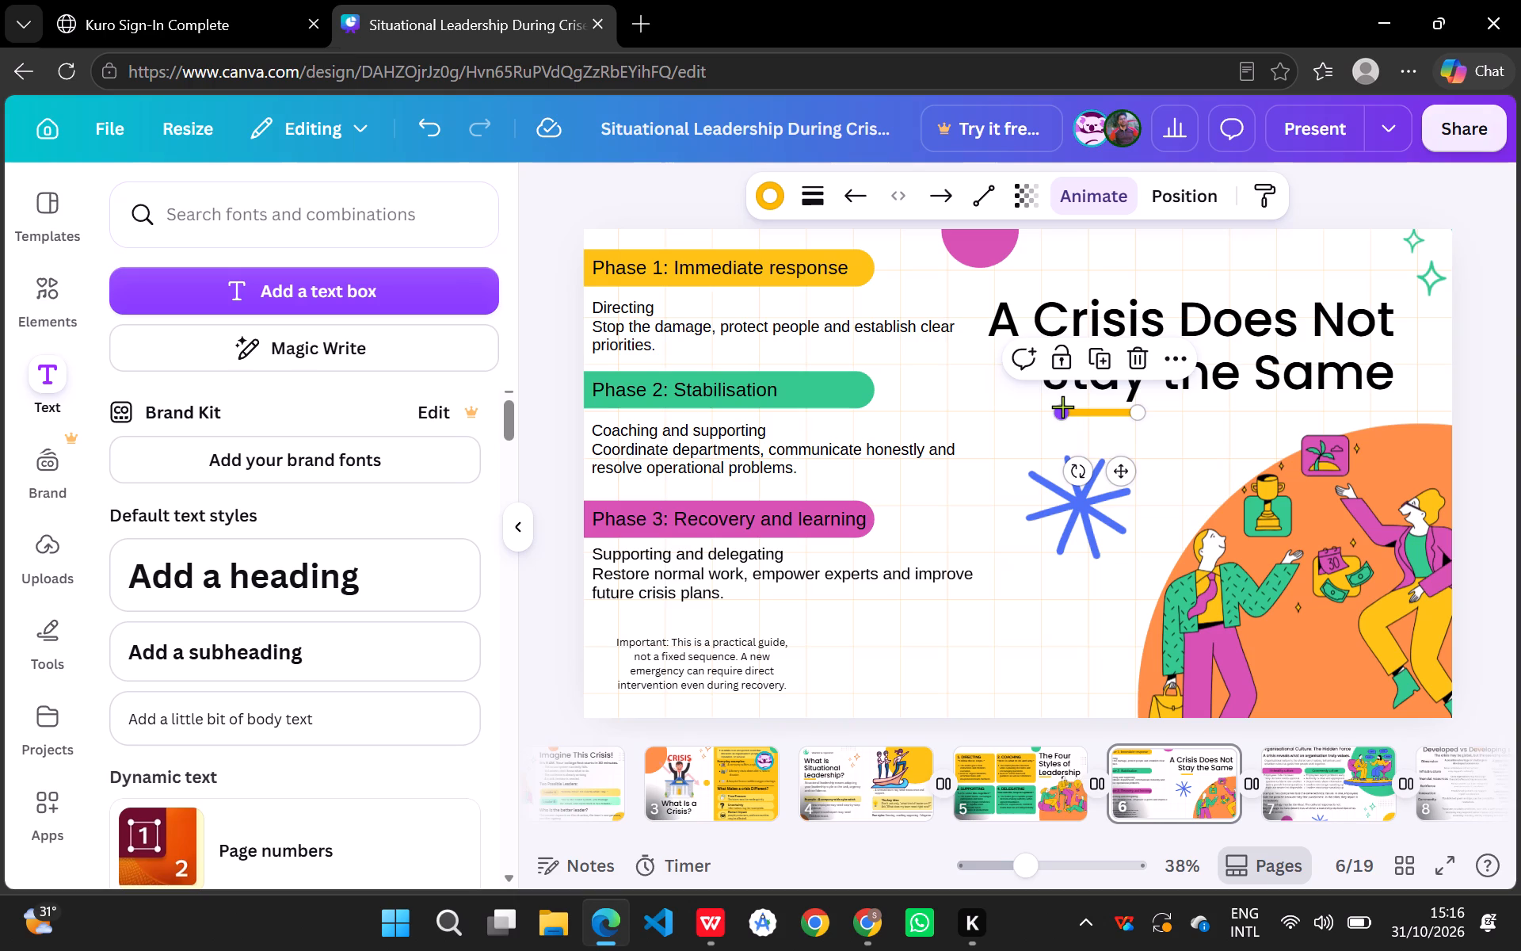
Lengthen the yellow accent line to start under the "S" of "Stay" and make it level.
drag(1061, 414, 1051, 414)
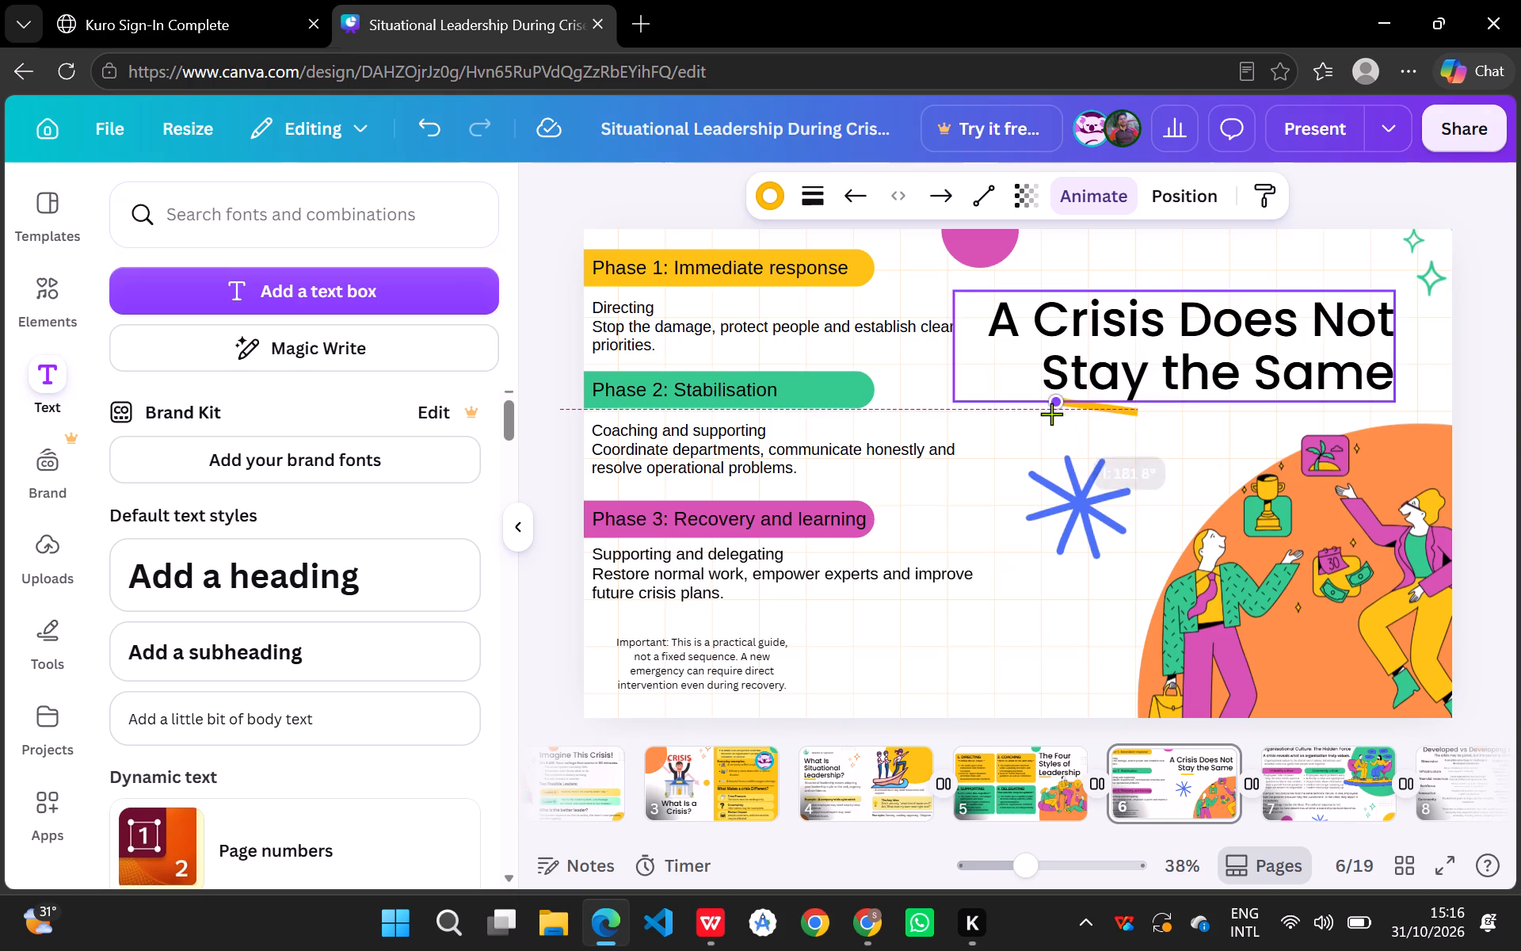
drag(1051, 414, 1046, 414)
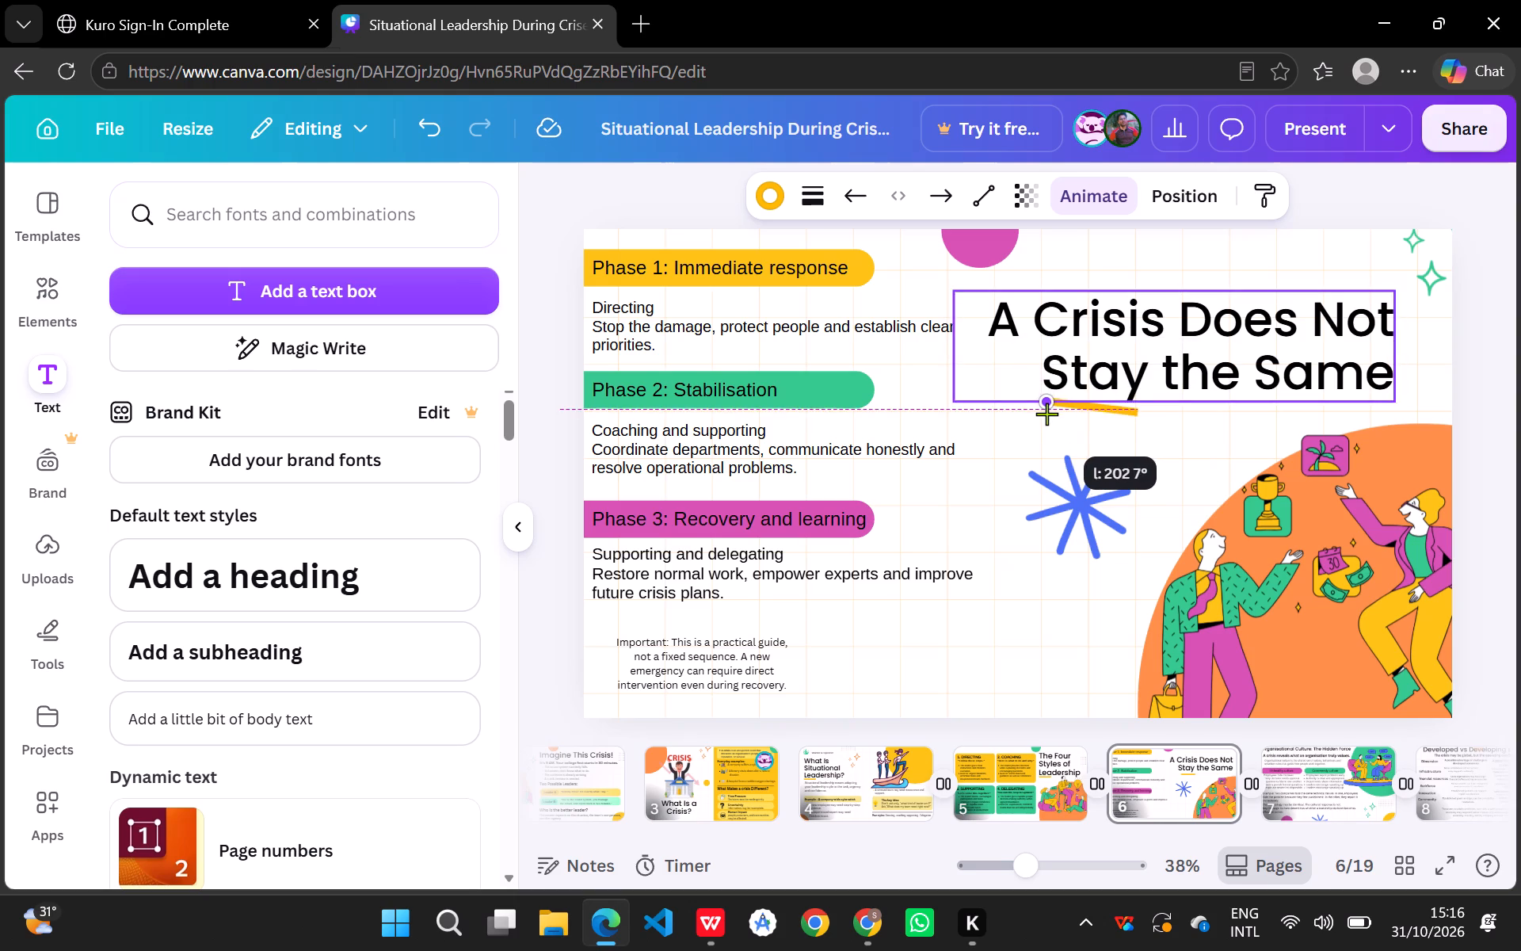
drag(1046, 414, 1044, 414)
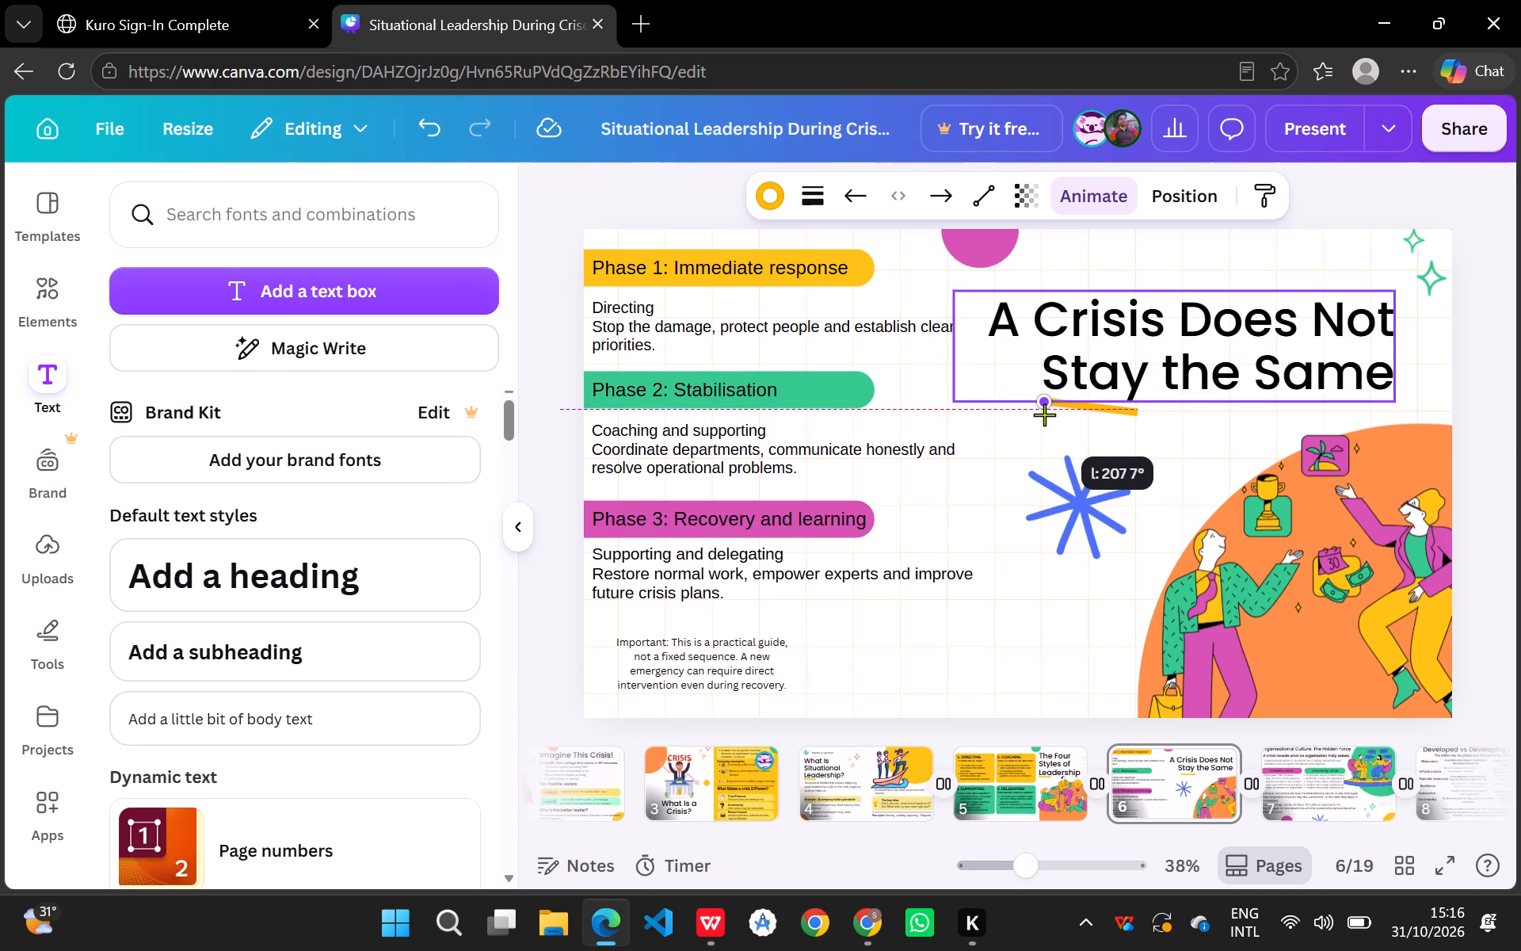
drag(1044, 414, 1044, 417)
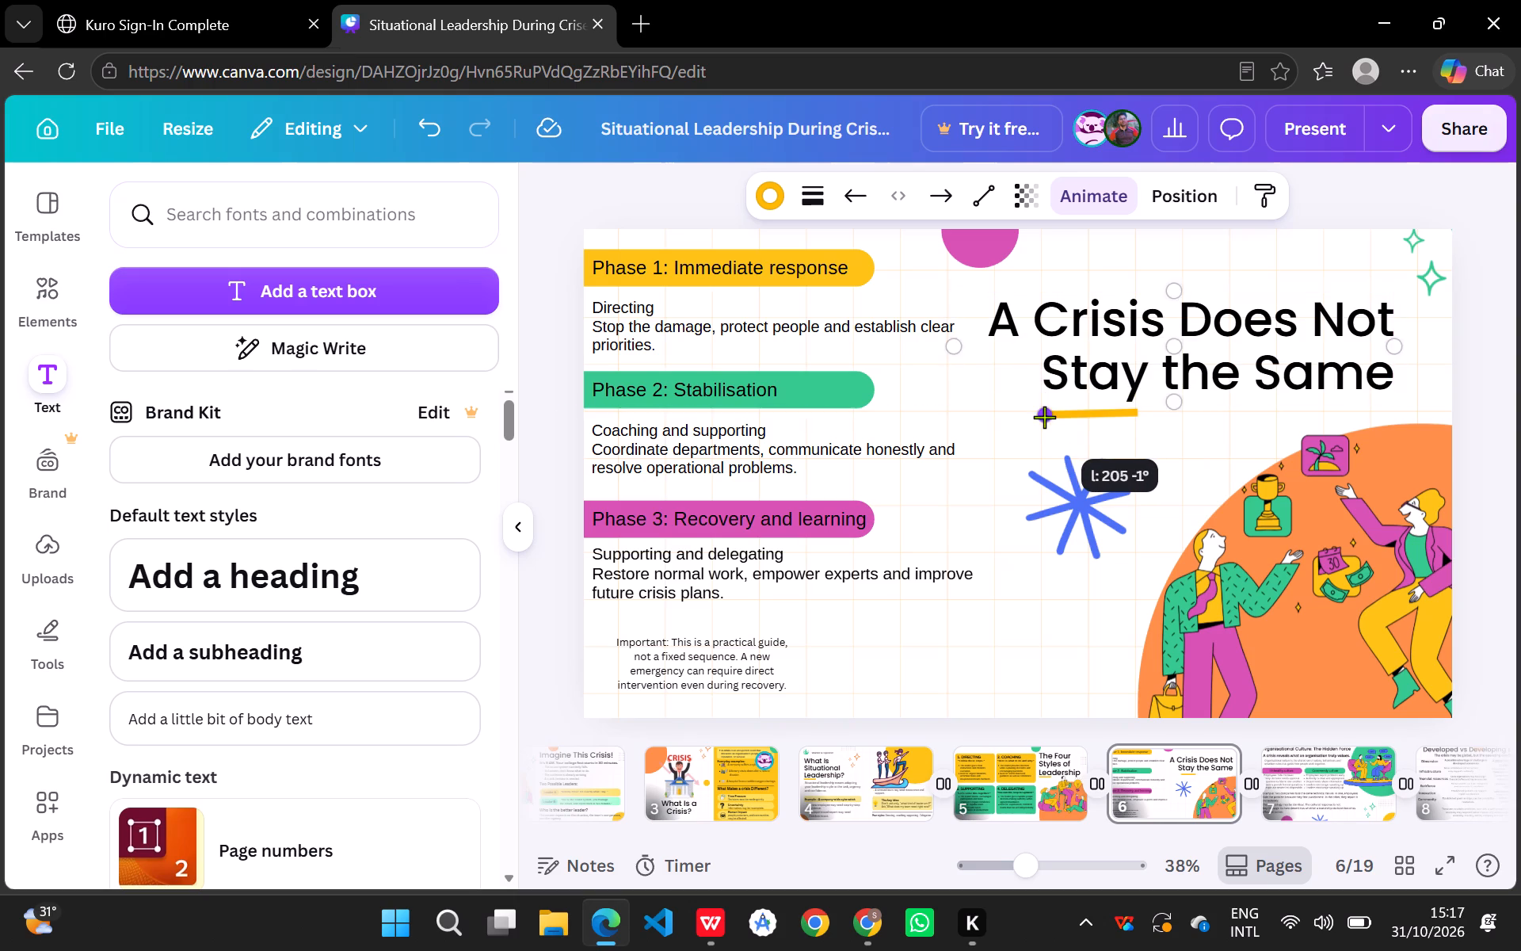
drag(1044, 417, 1044, 416)
click(1011, 473)
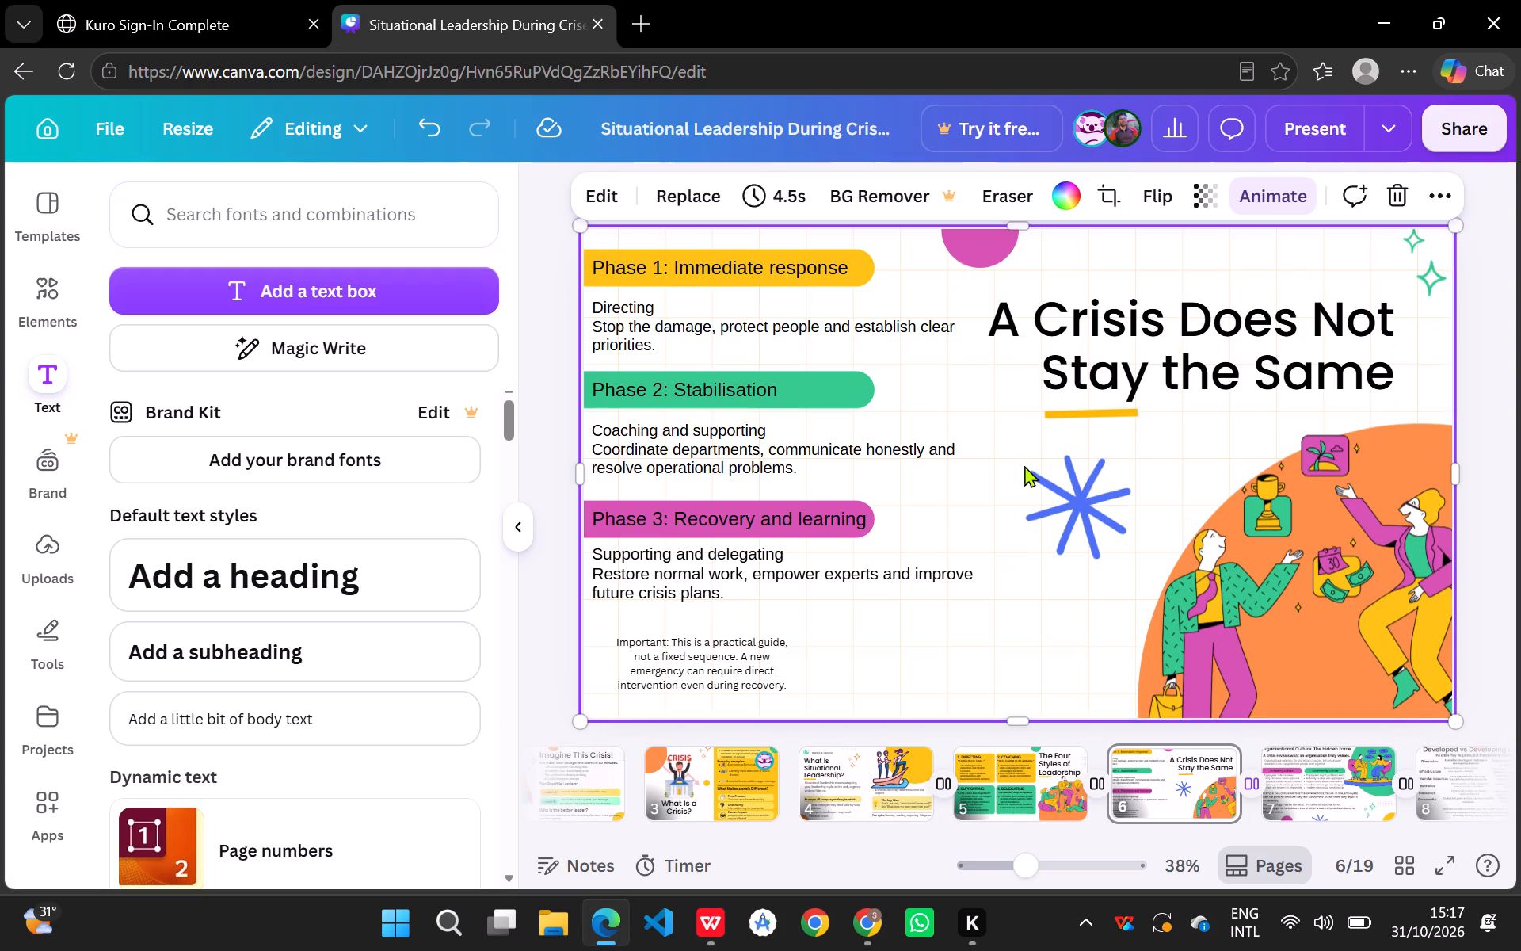
click(1099, 407)
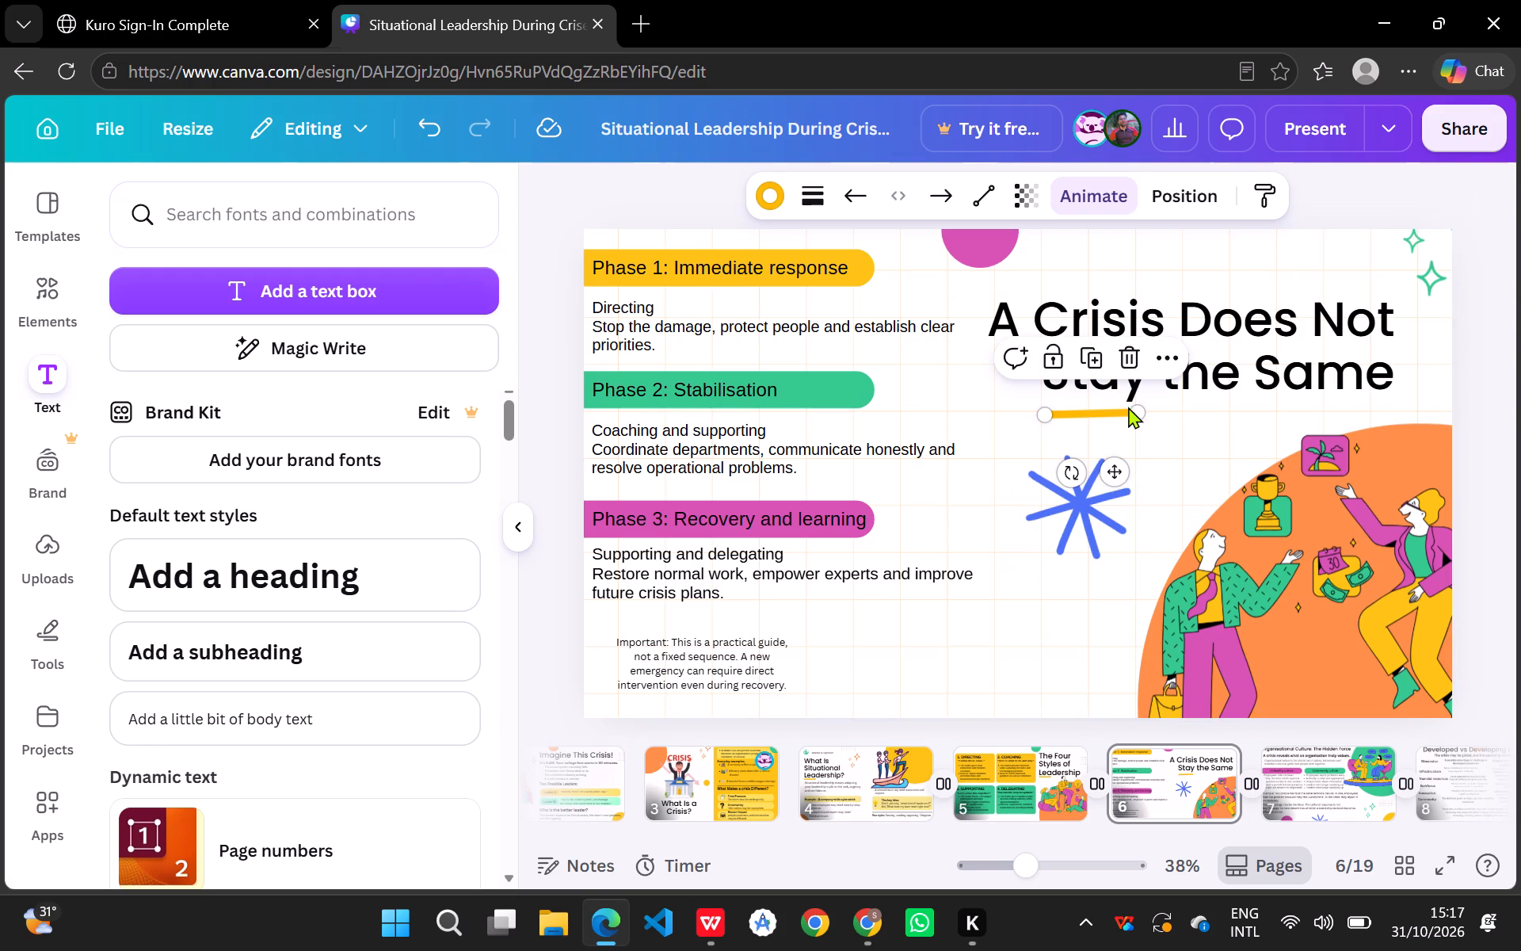
click(1044, 409)
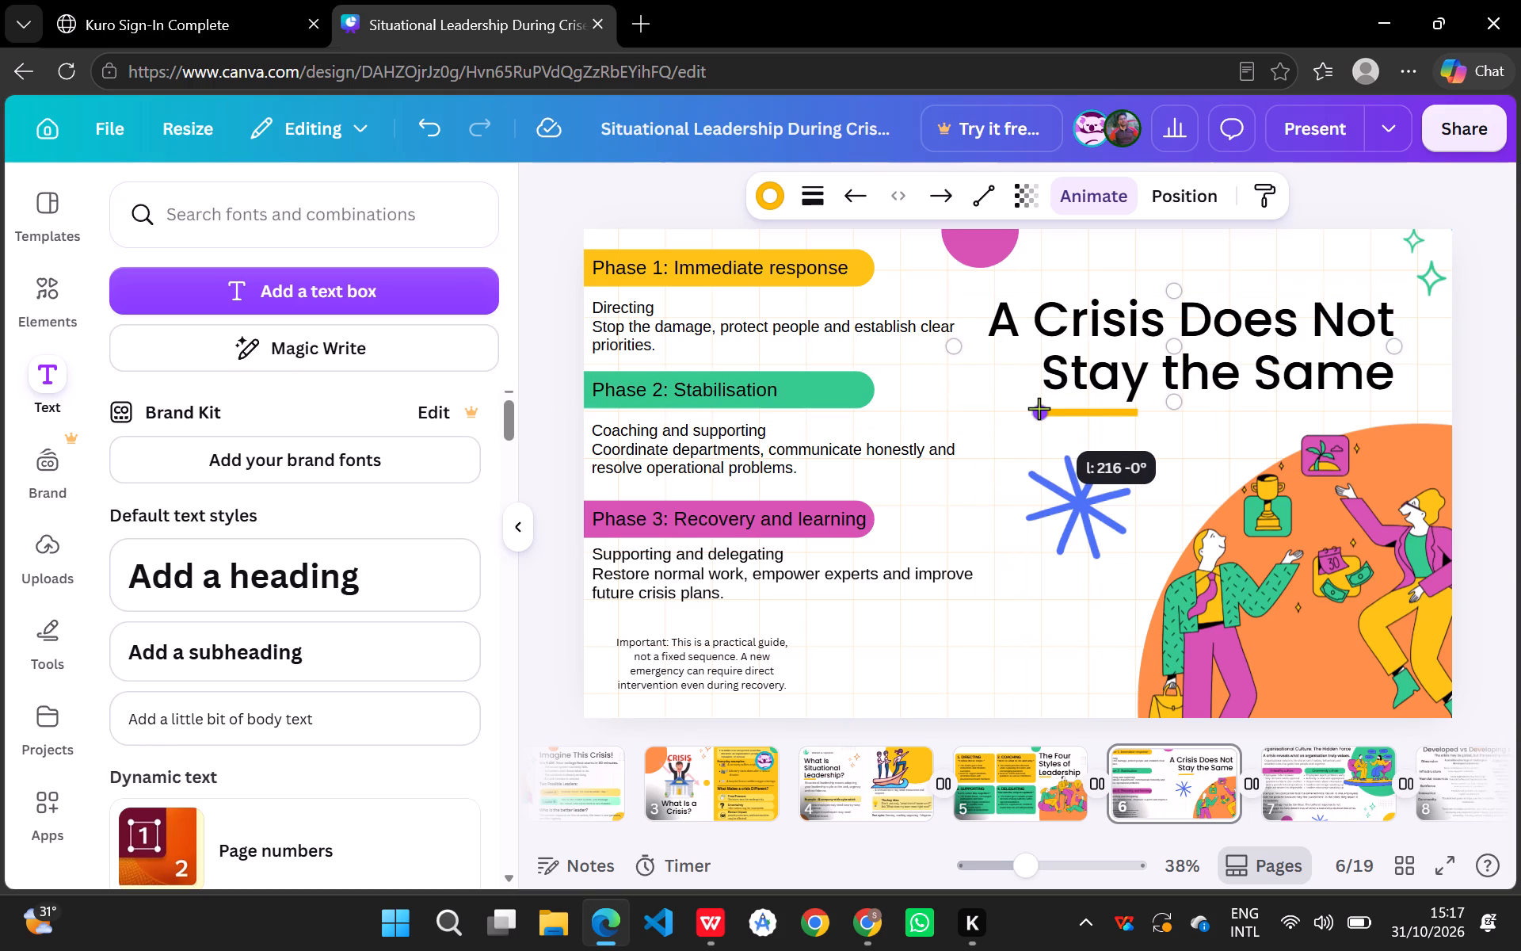
click(989, 516)
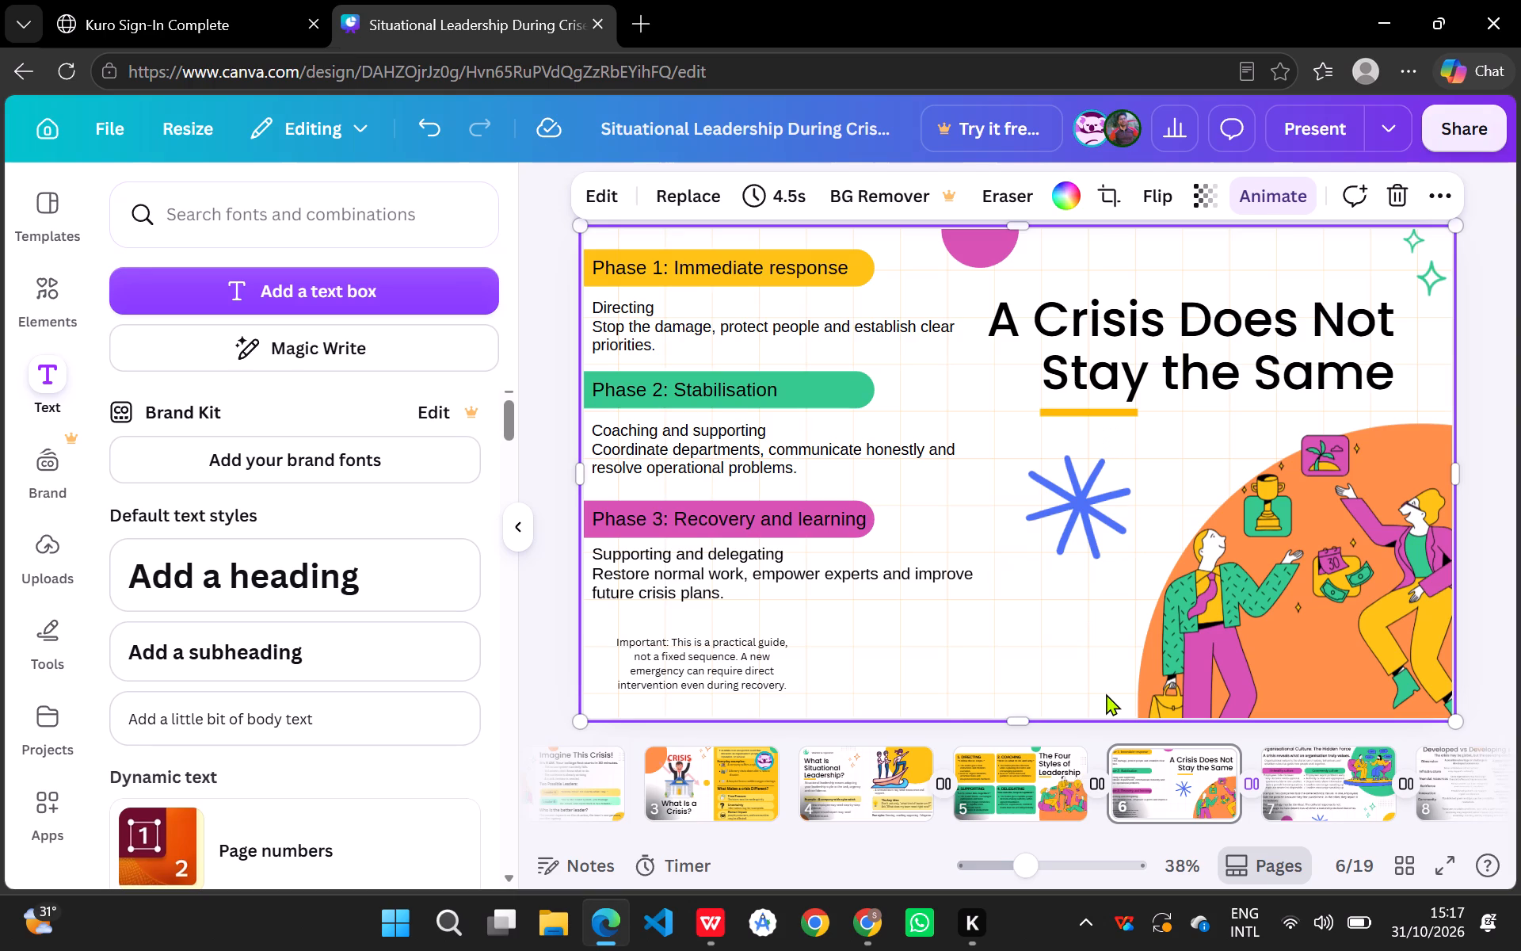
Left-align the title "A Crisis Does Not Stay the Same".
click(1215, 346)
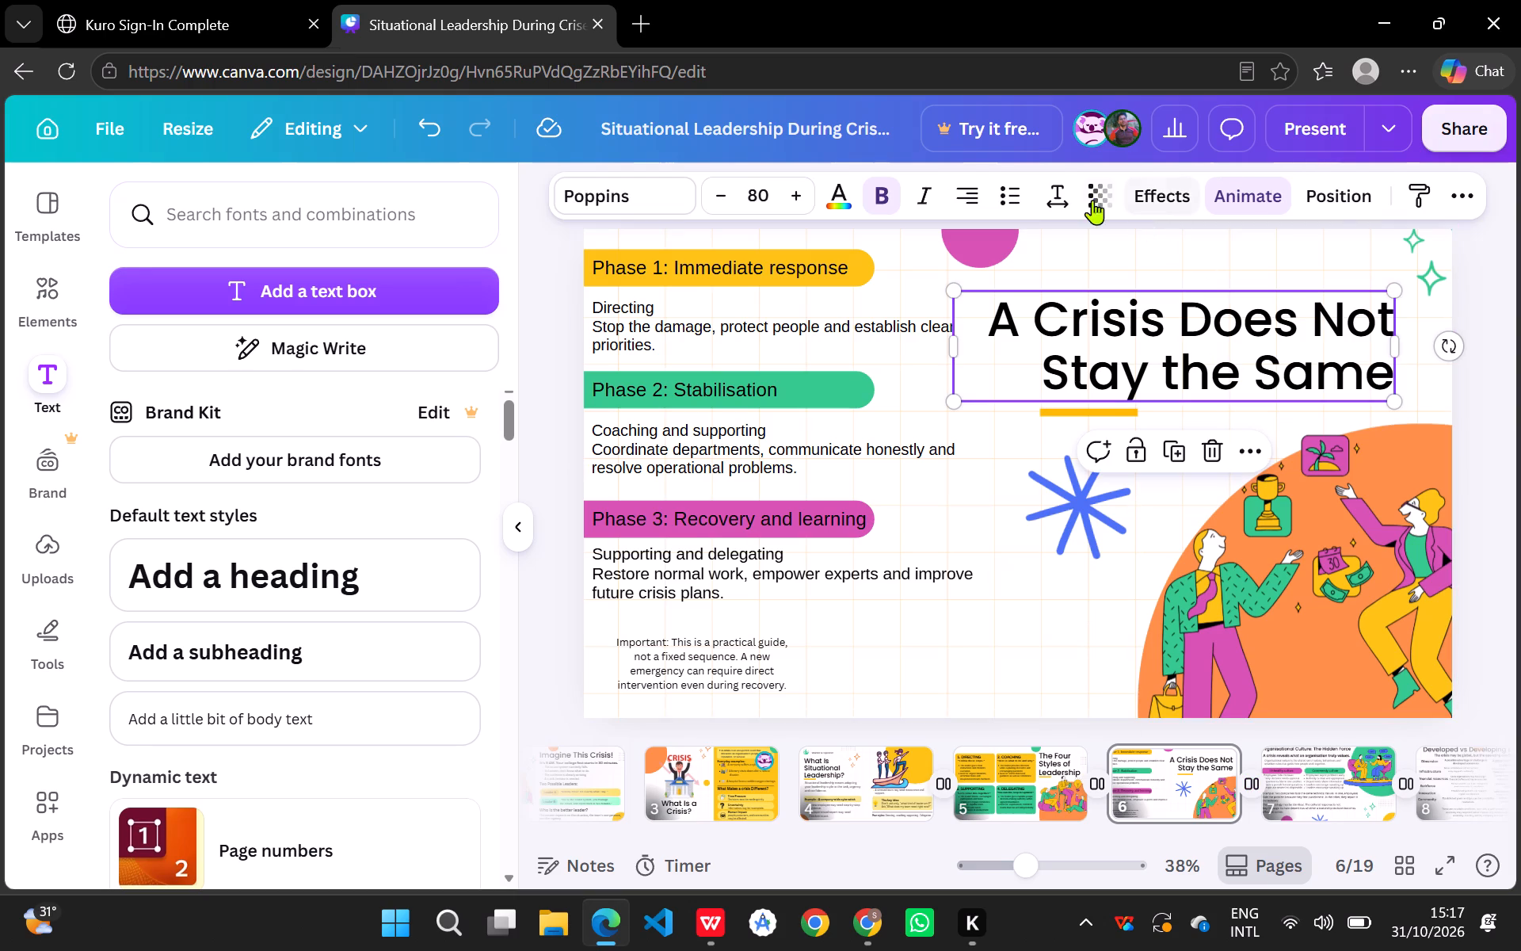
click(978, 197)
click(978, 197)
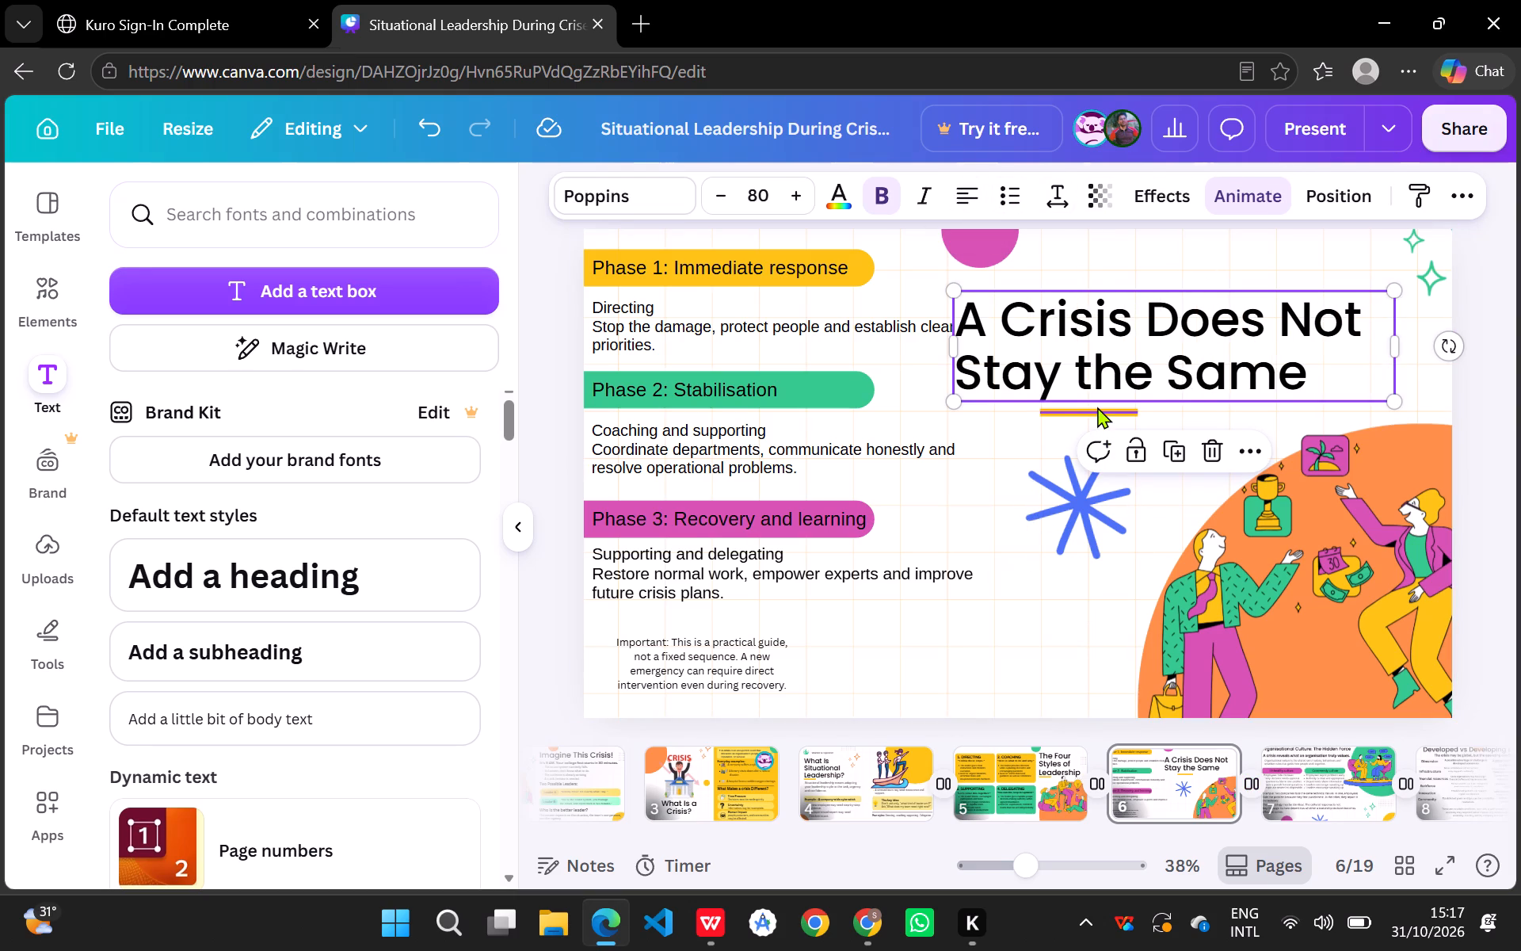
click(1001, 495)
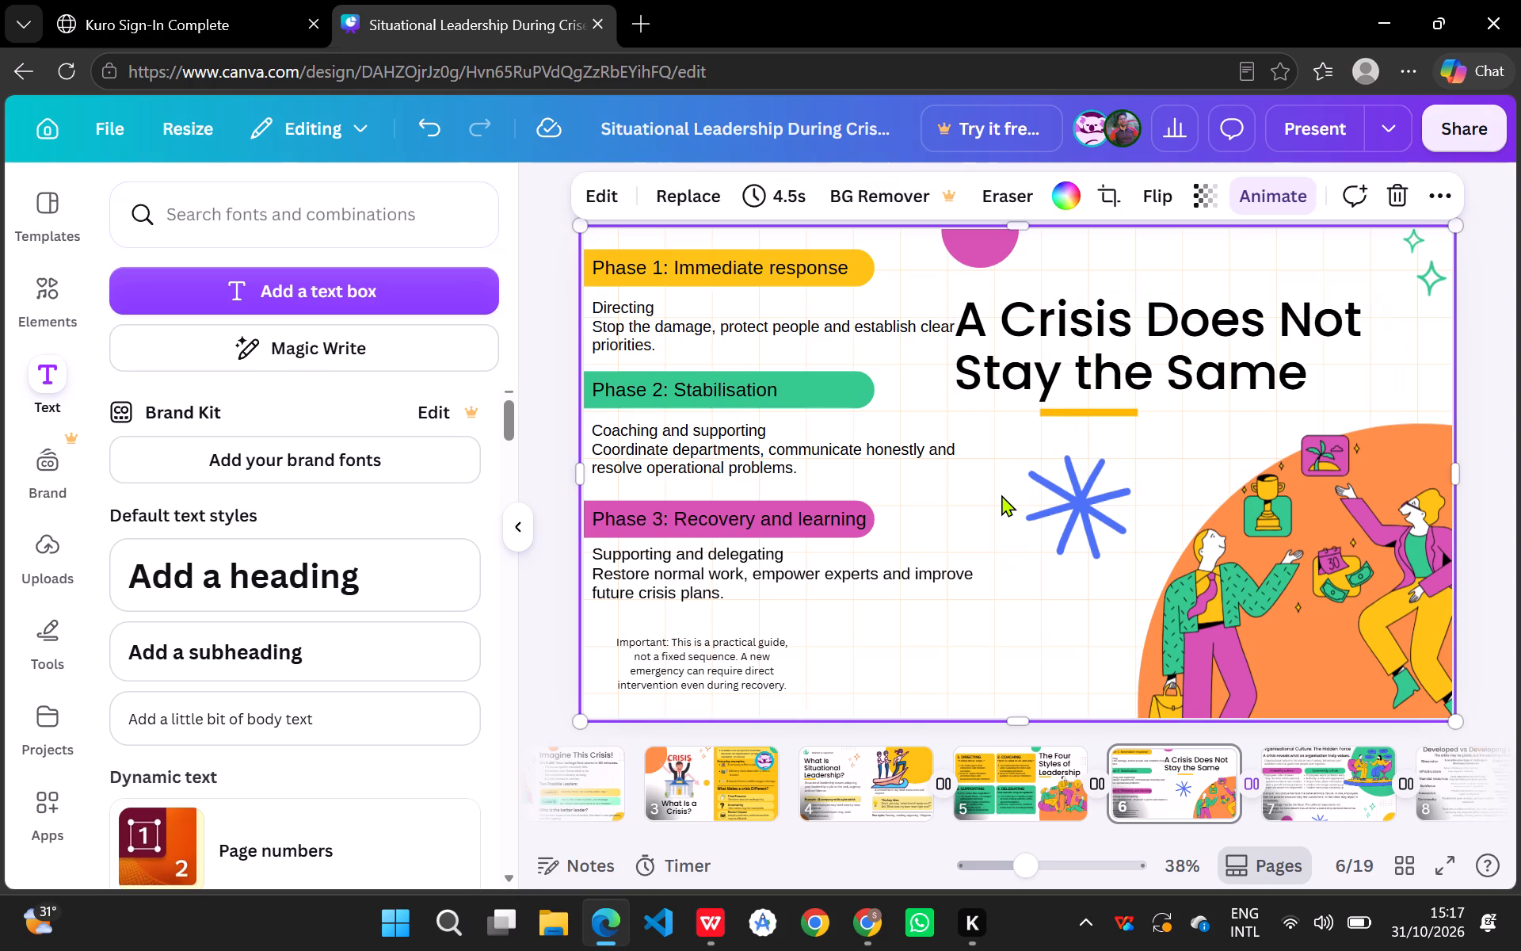
Shift the title text box to the right, clear of the phase descriptions.
drag(1157, 348, 1219, 347)
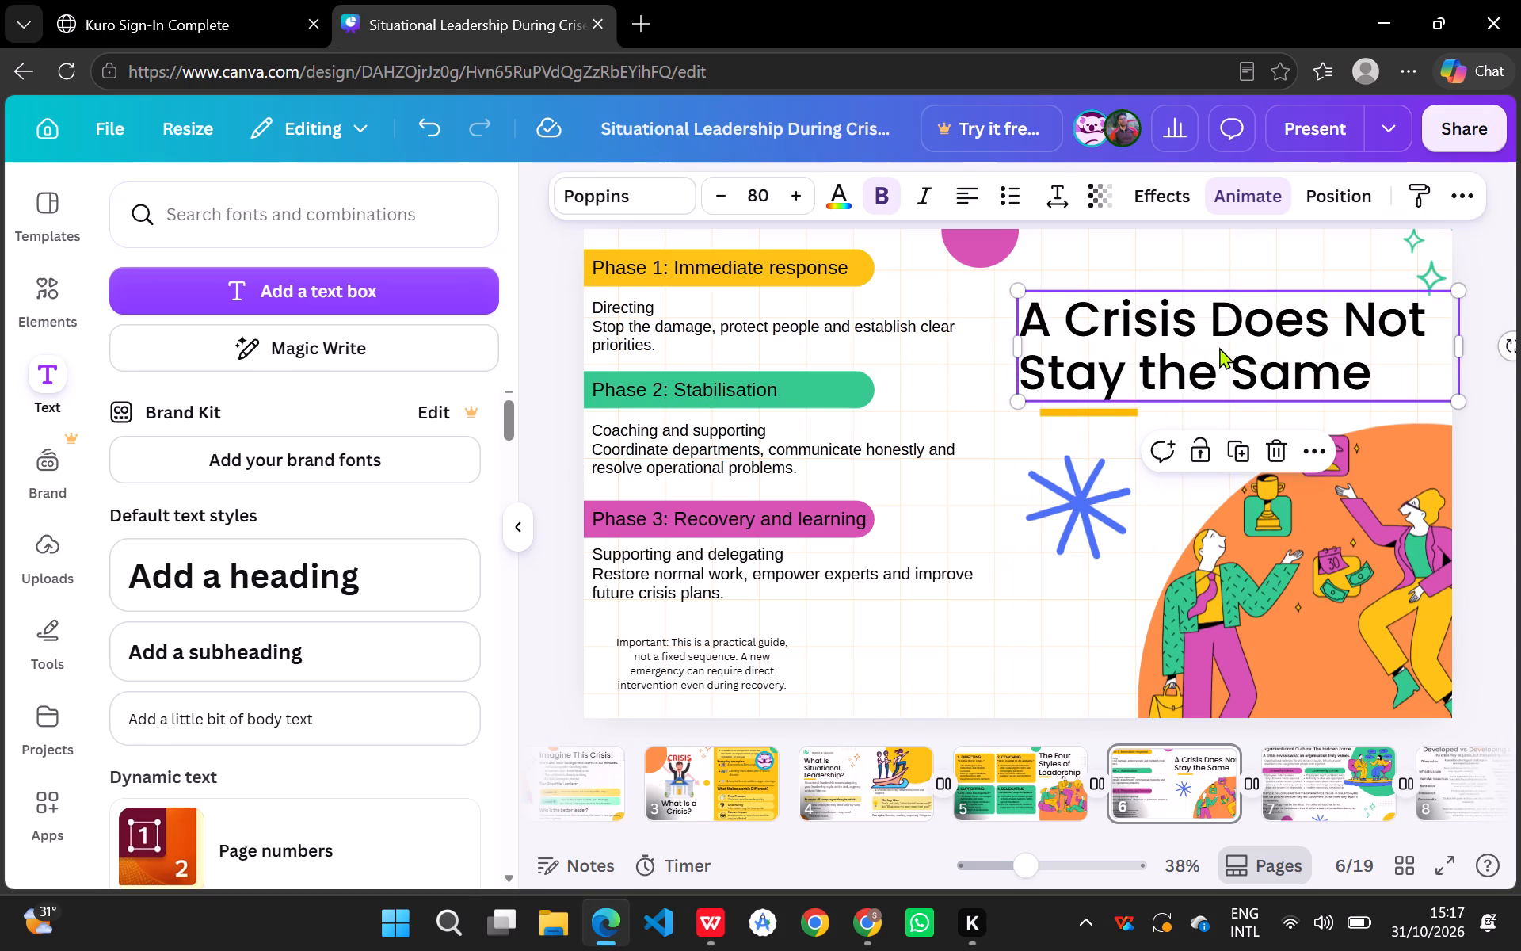
click(974, 537)
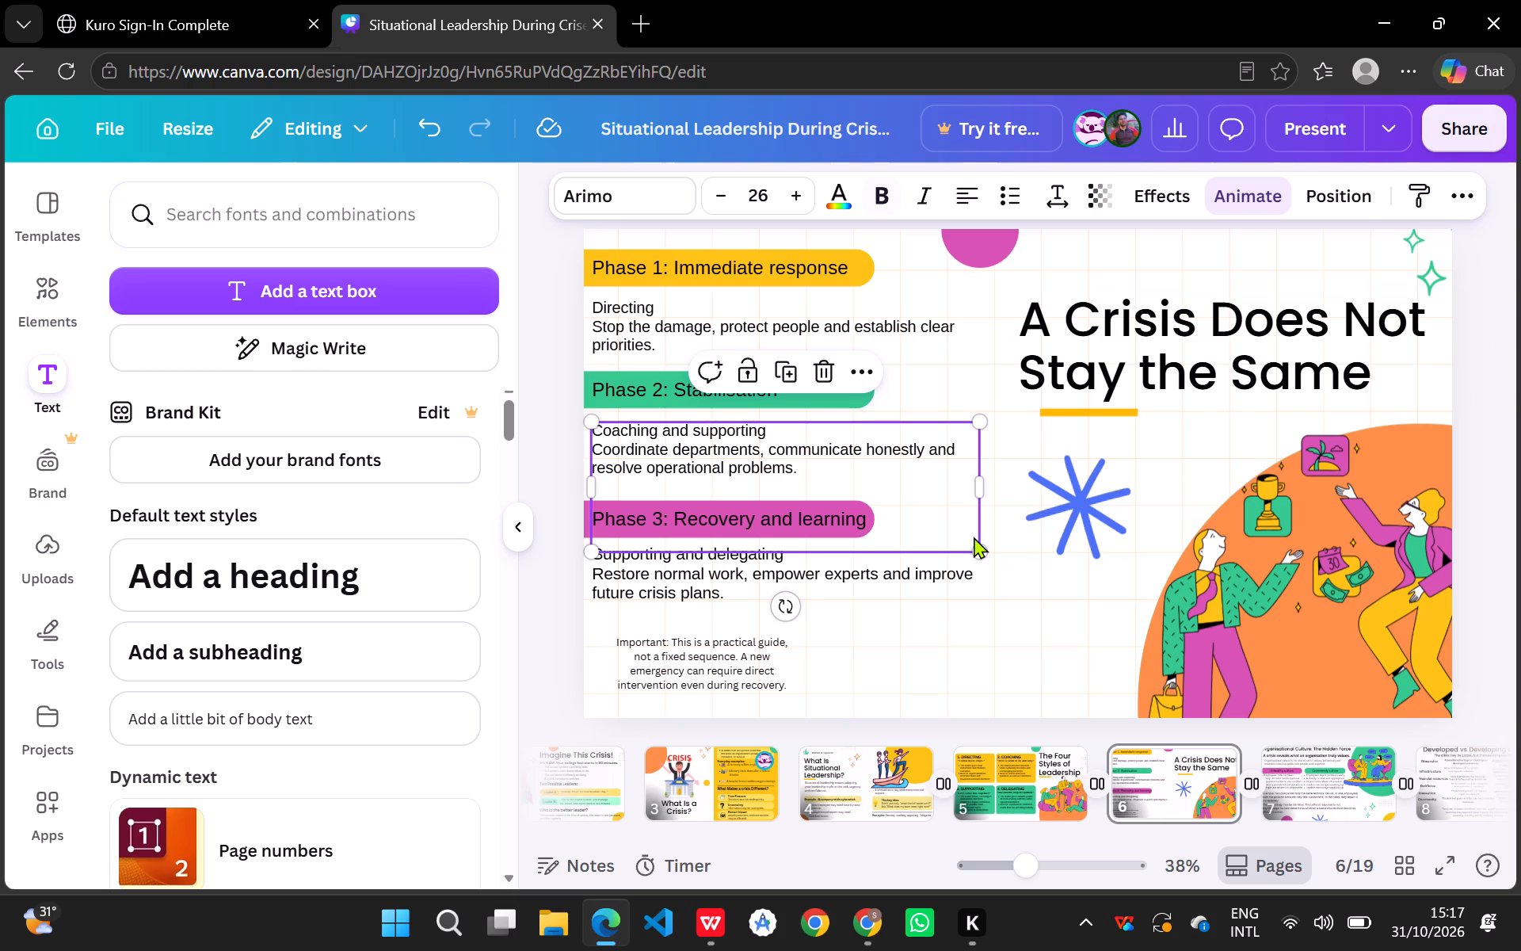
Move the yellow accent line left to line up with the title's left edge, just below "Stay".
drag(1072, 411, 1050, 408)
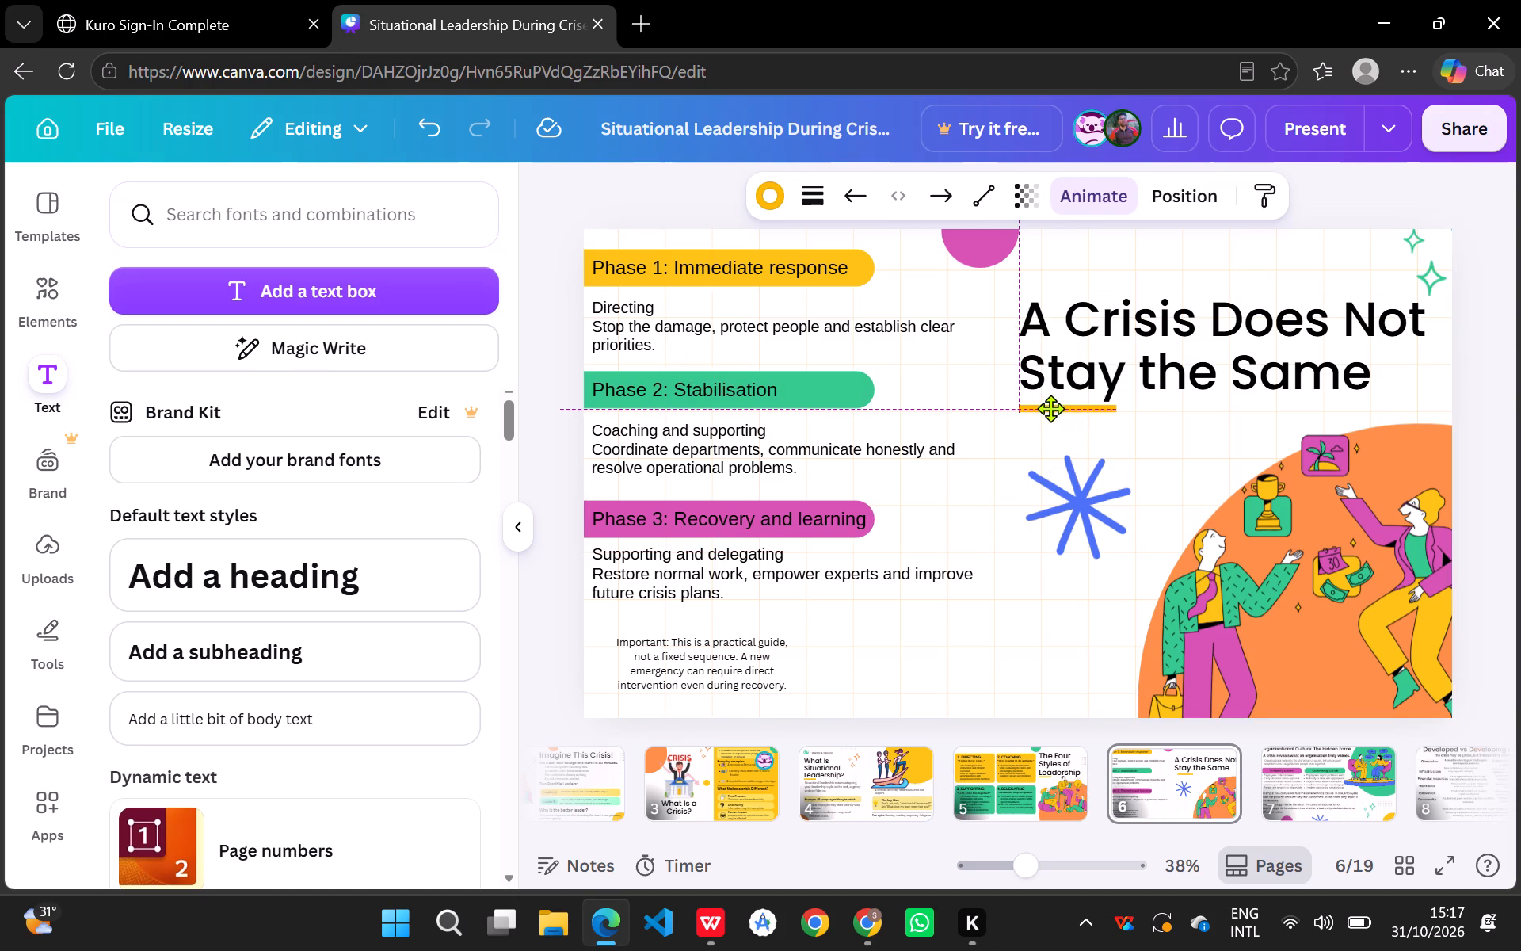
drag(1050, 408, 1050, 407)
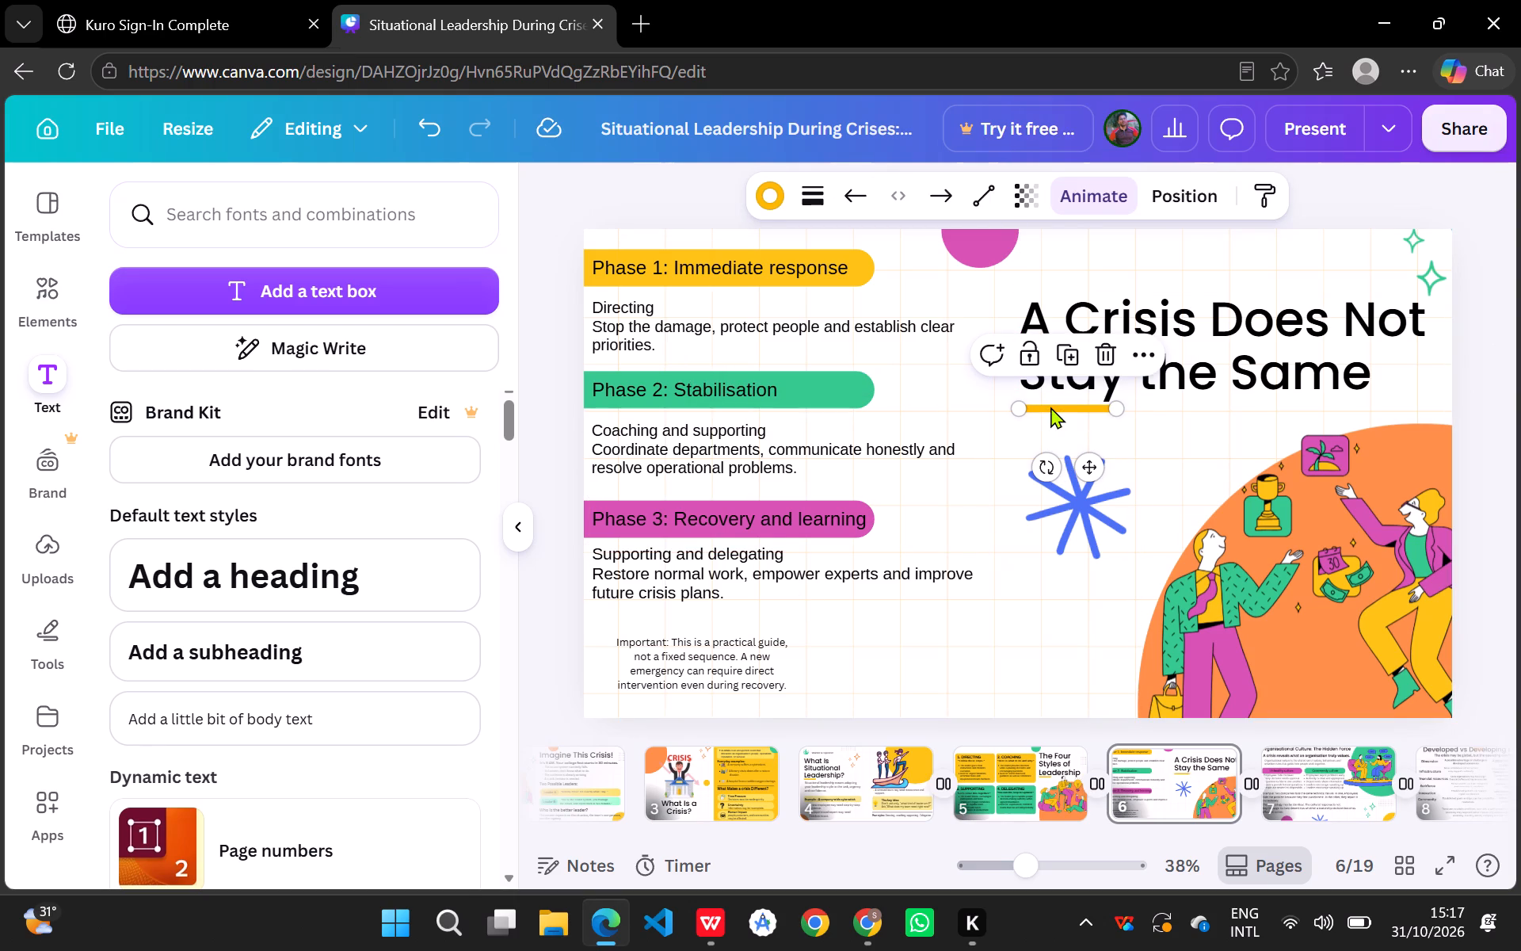
Centre-align the title "A Crisis Does Not Stay the Same" within its text box.
click(1243, 352)
click(974, 199)
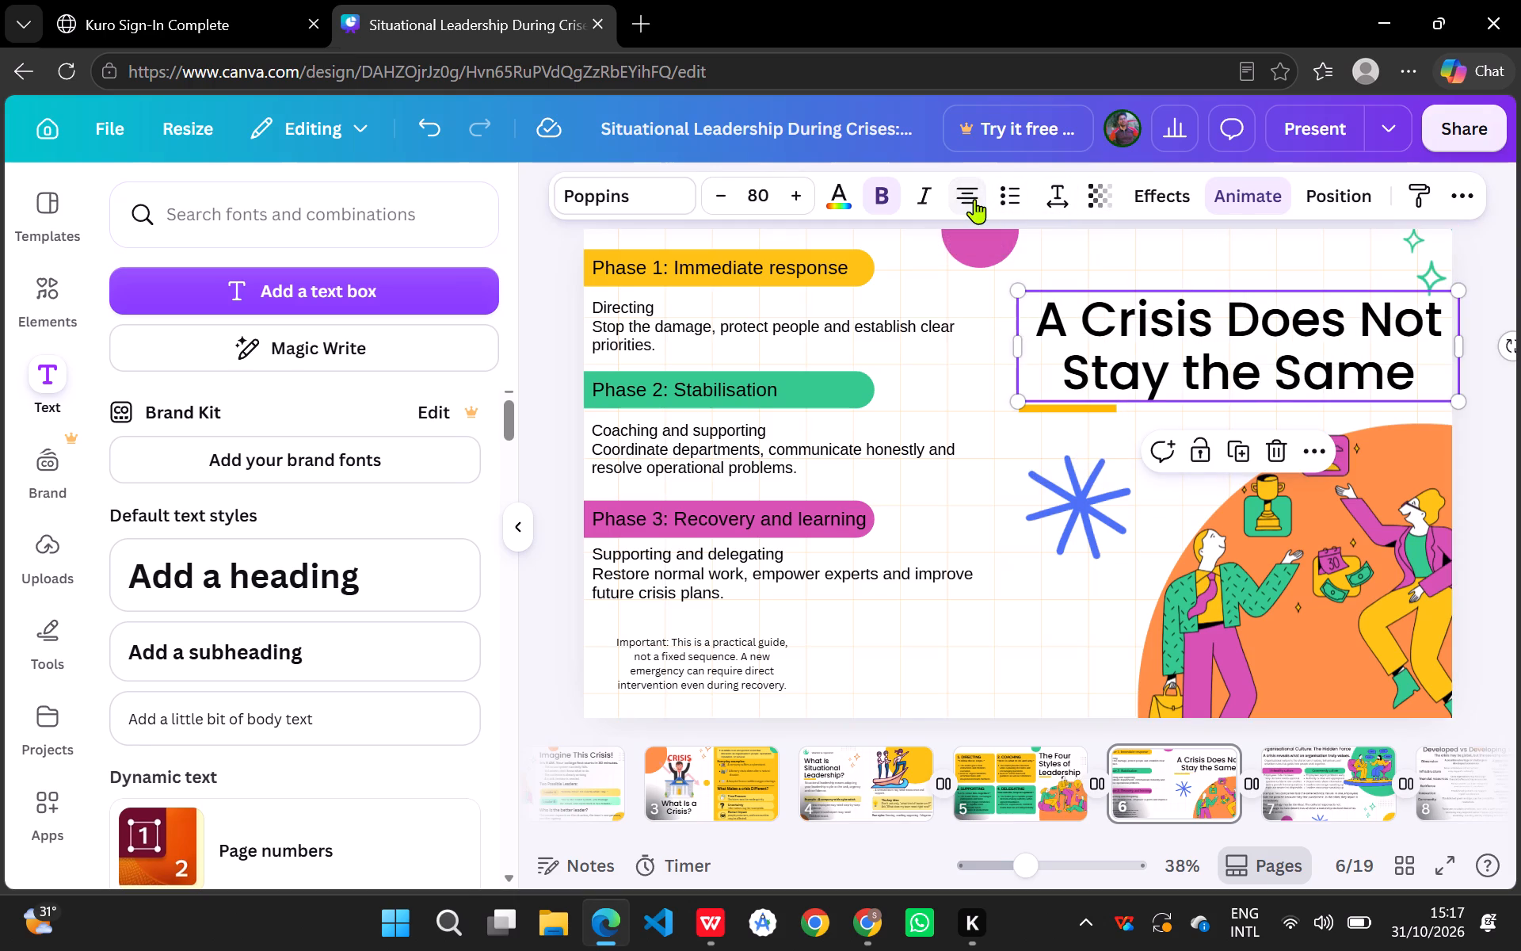
click(996, 477)
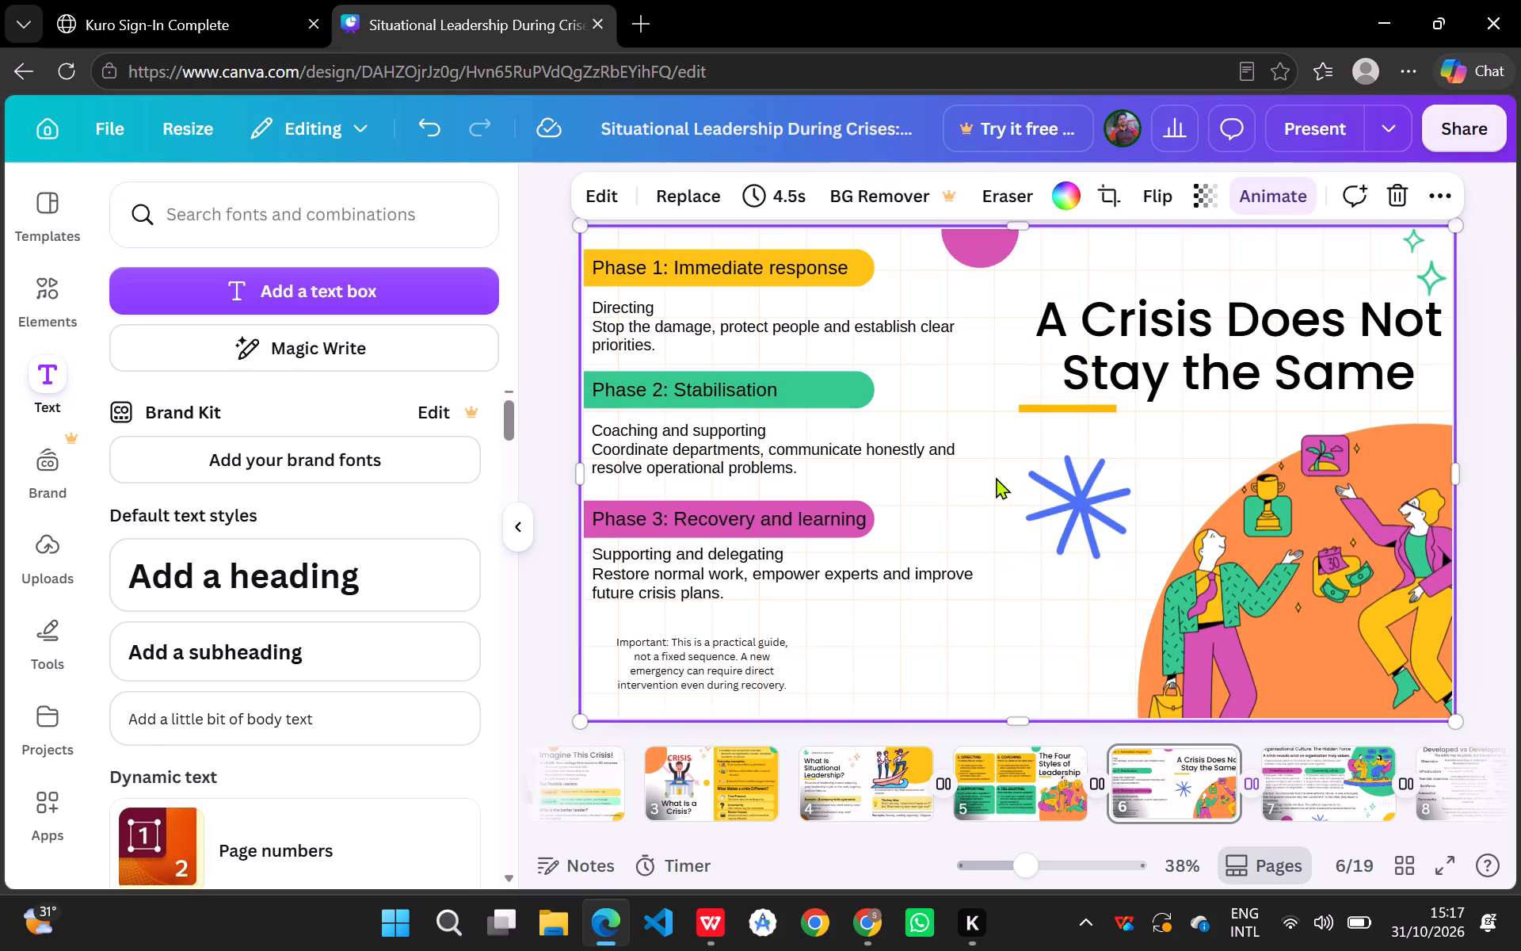
Move the yellow accent line directly under "Stay", starting at the left edge of the centred title's second line.
drag(1072, 405, 1120, 399)
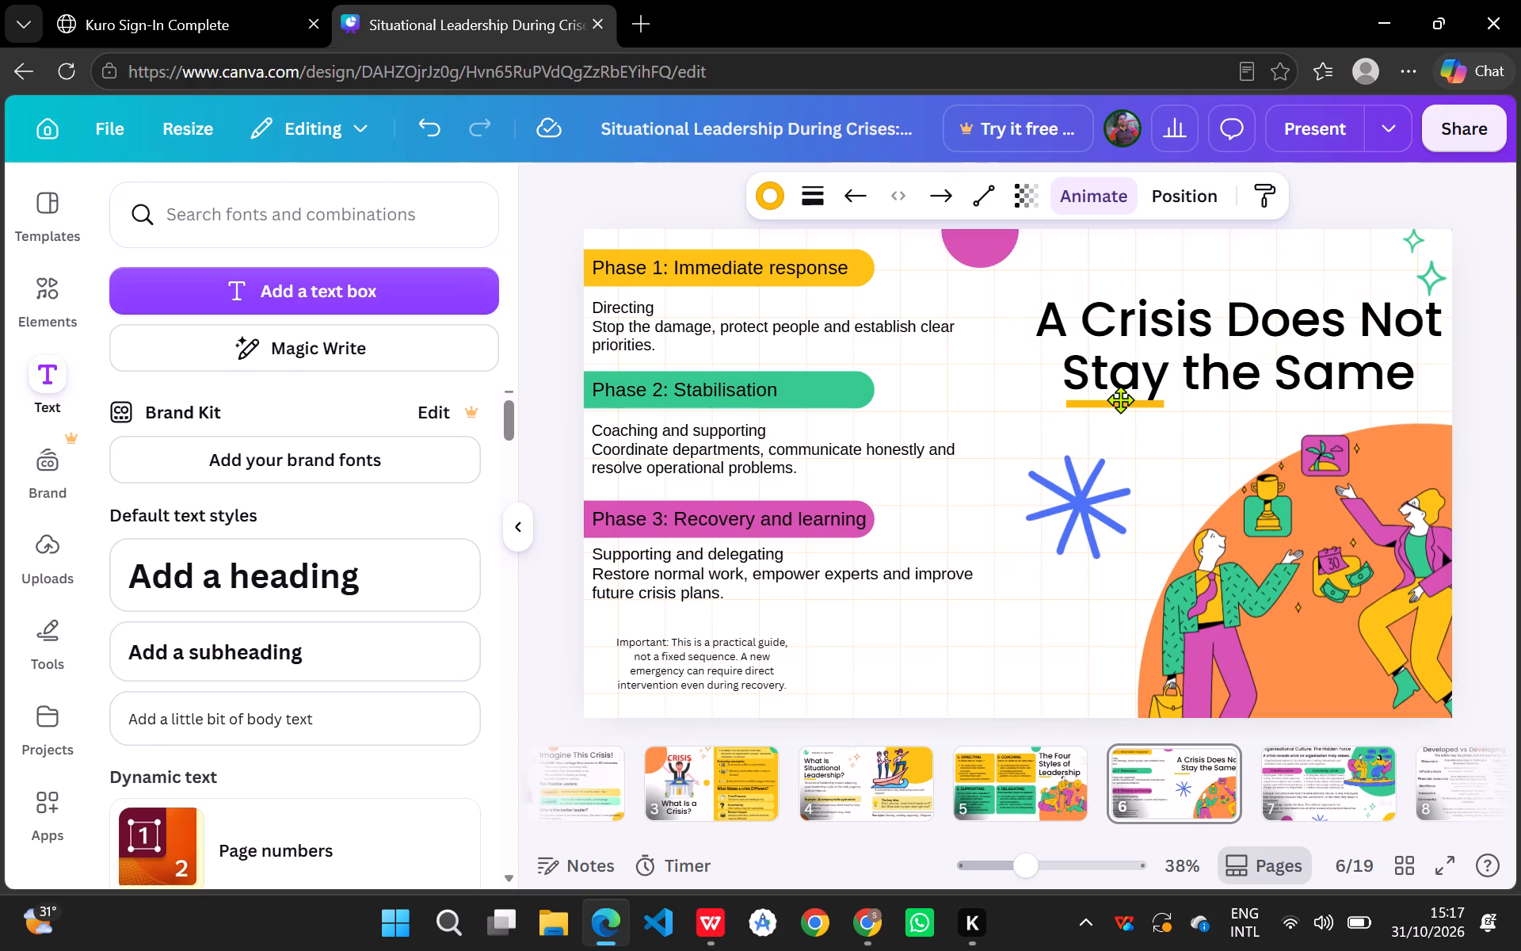
drag(1120, 399, 1118, 406)
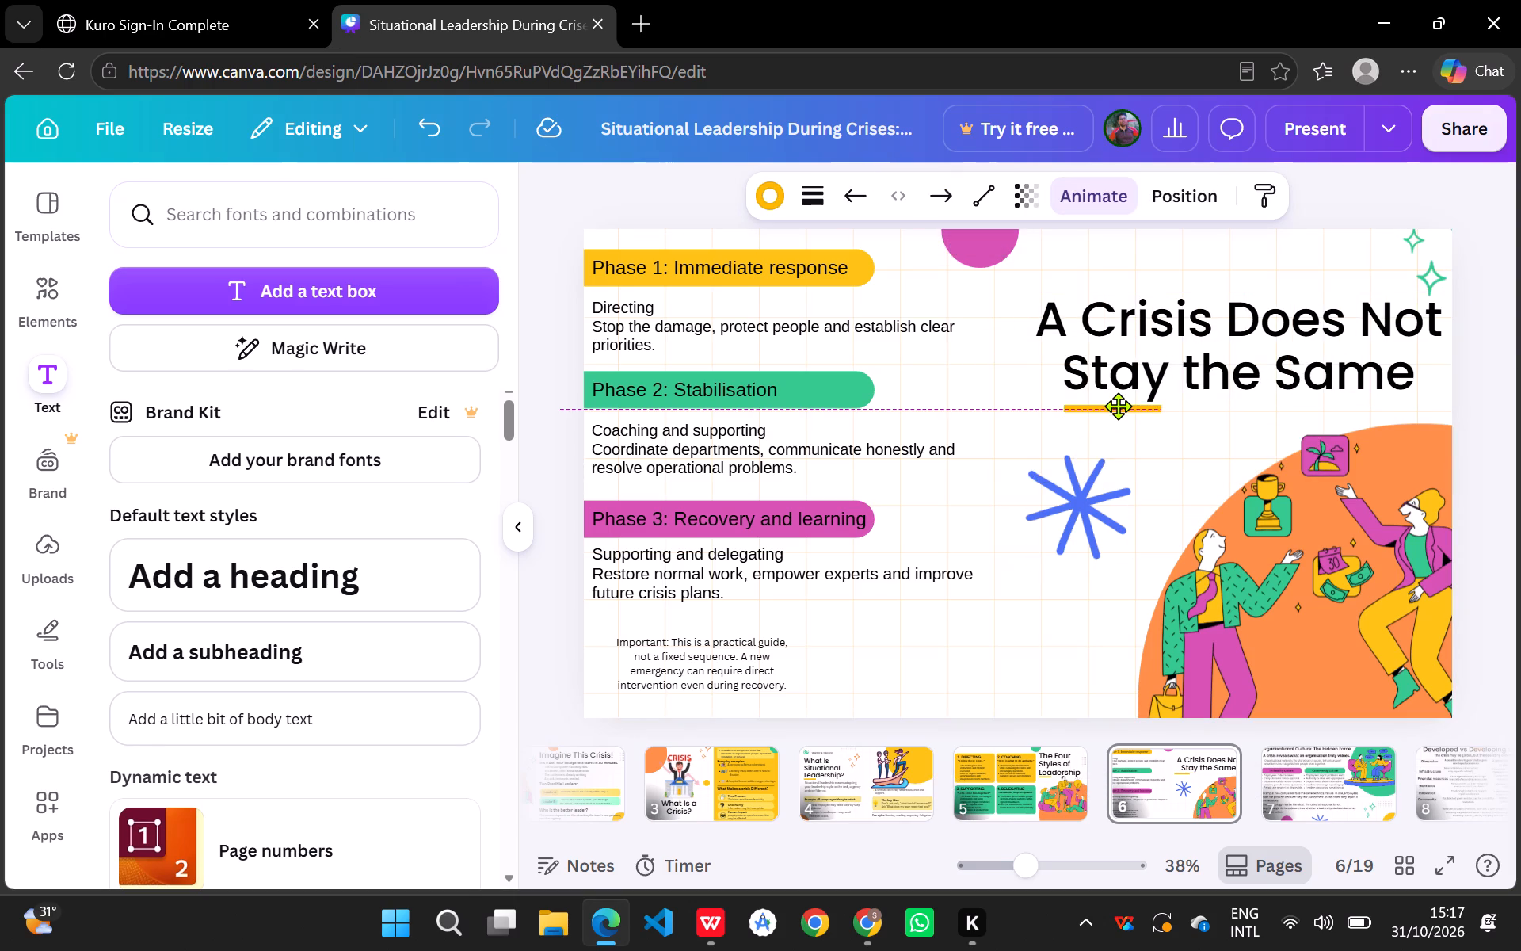
drag(1118, 406, 1118, 405)
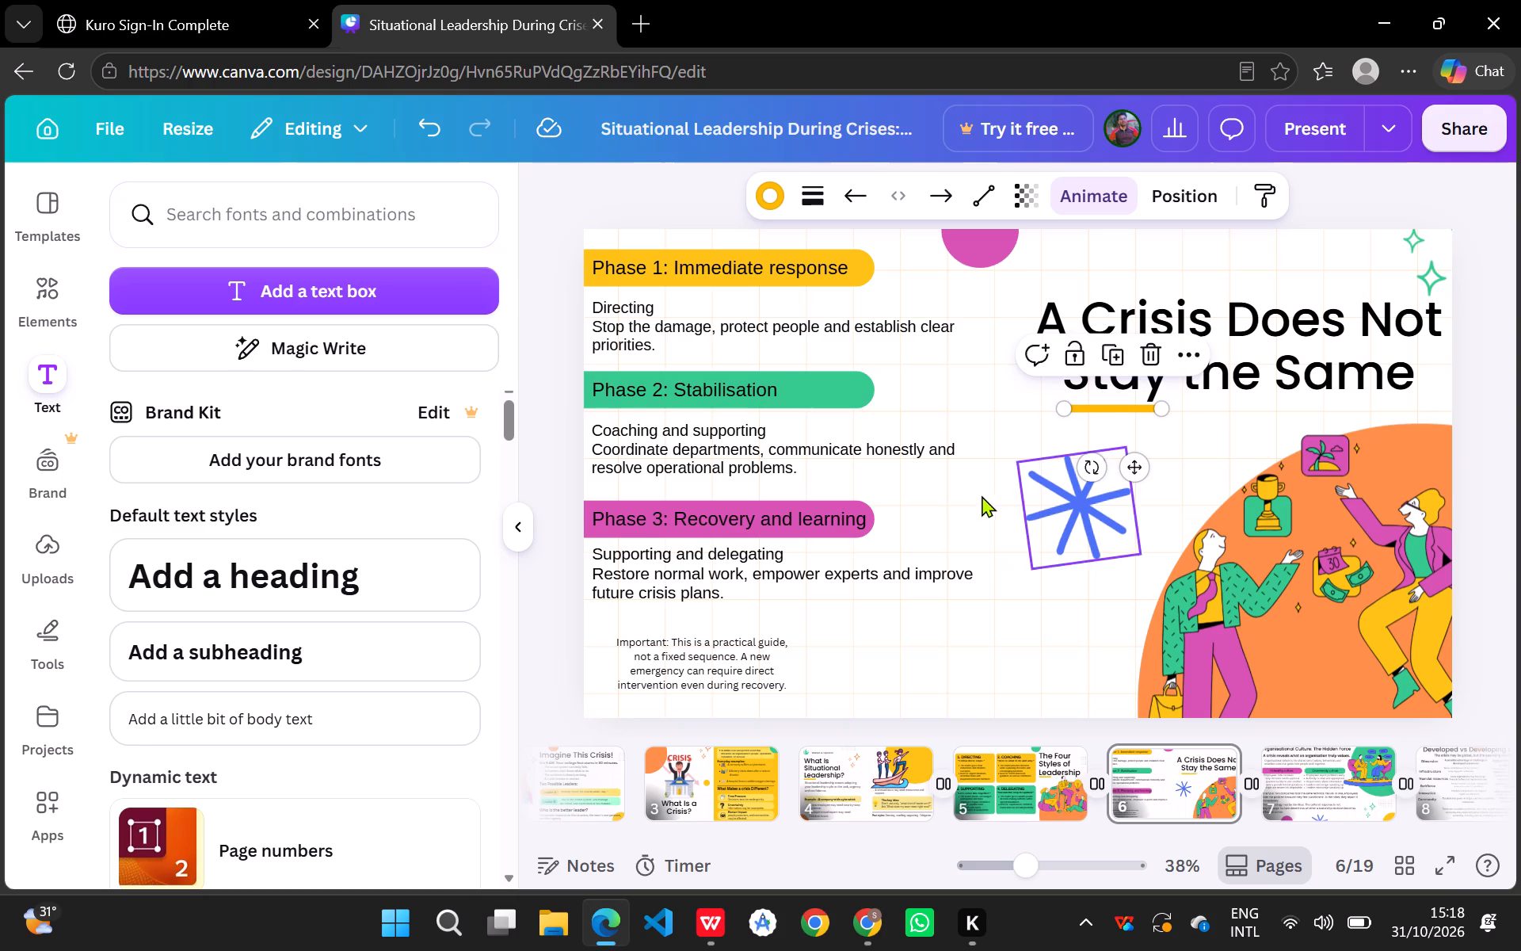
click(980, 498)
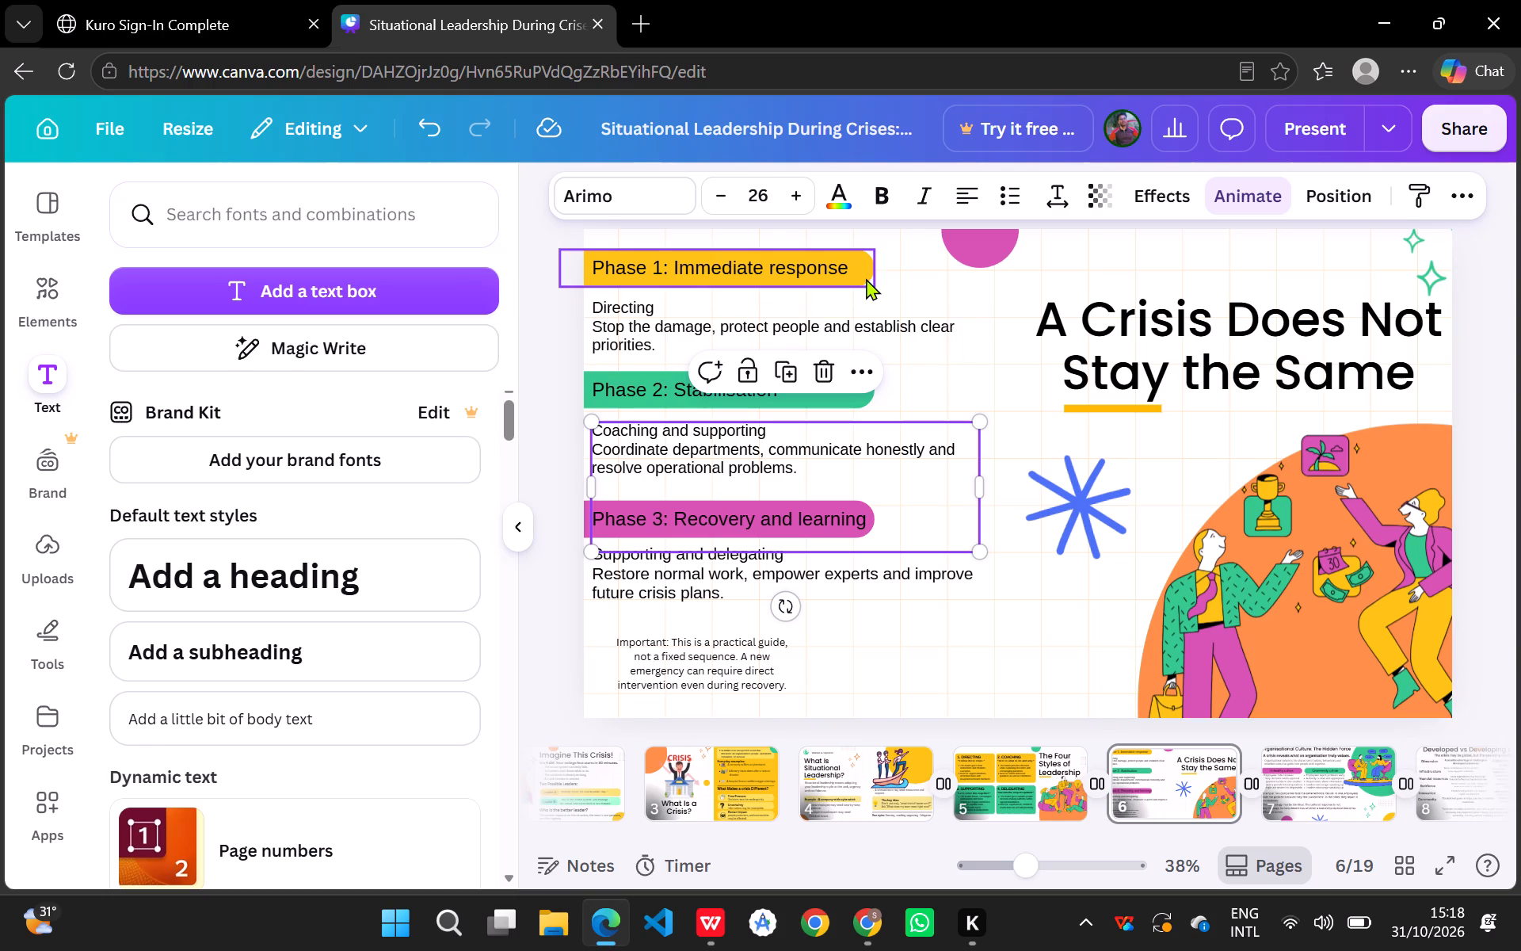
Duplicate the yellow Phase 1 heading bar, widen the copy to the description's width and place it just below the heading, flush with the slide's left edge.
click(862, 269)
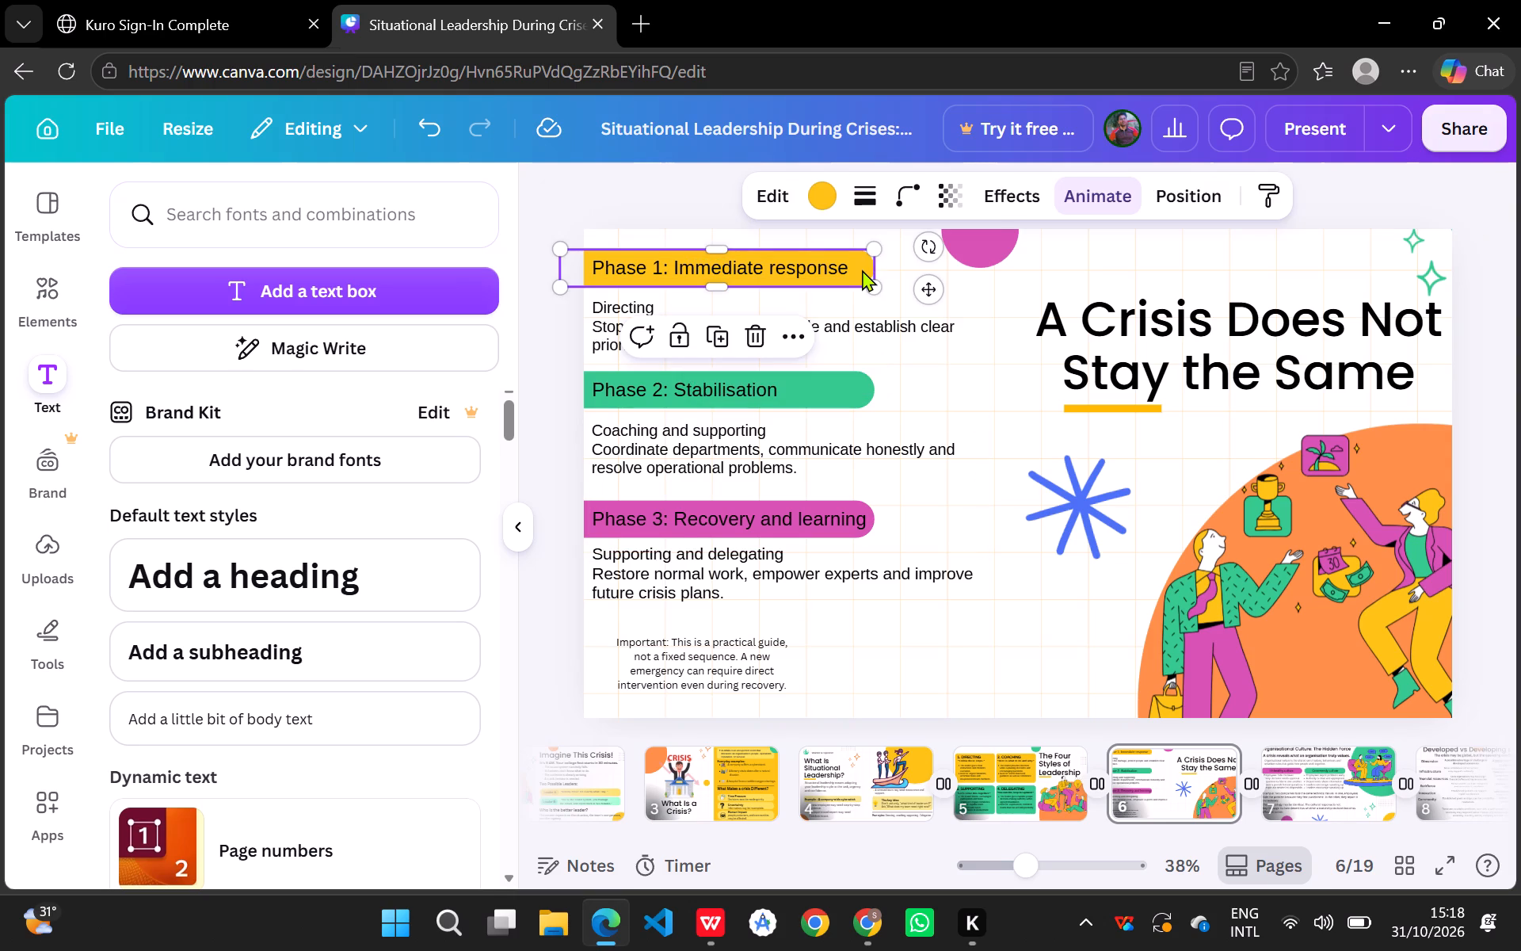
key(ctrl+c)
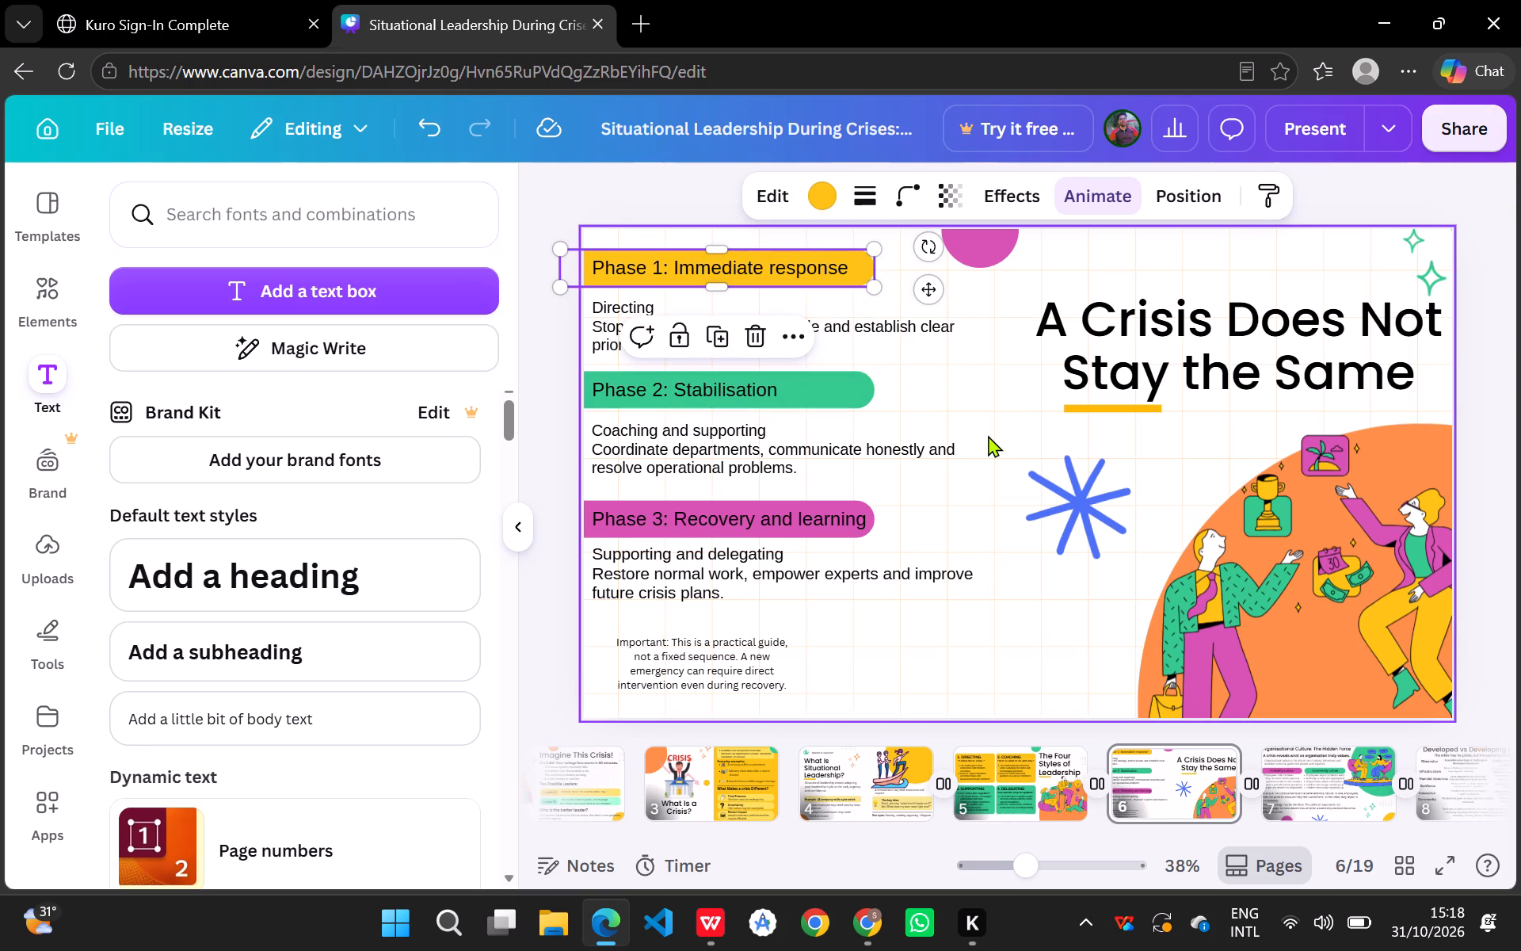
key(ctrl+v)
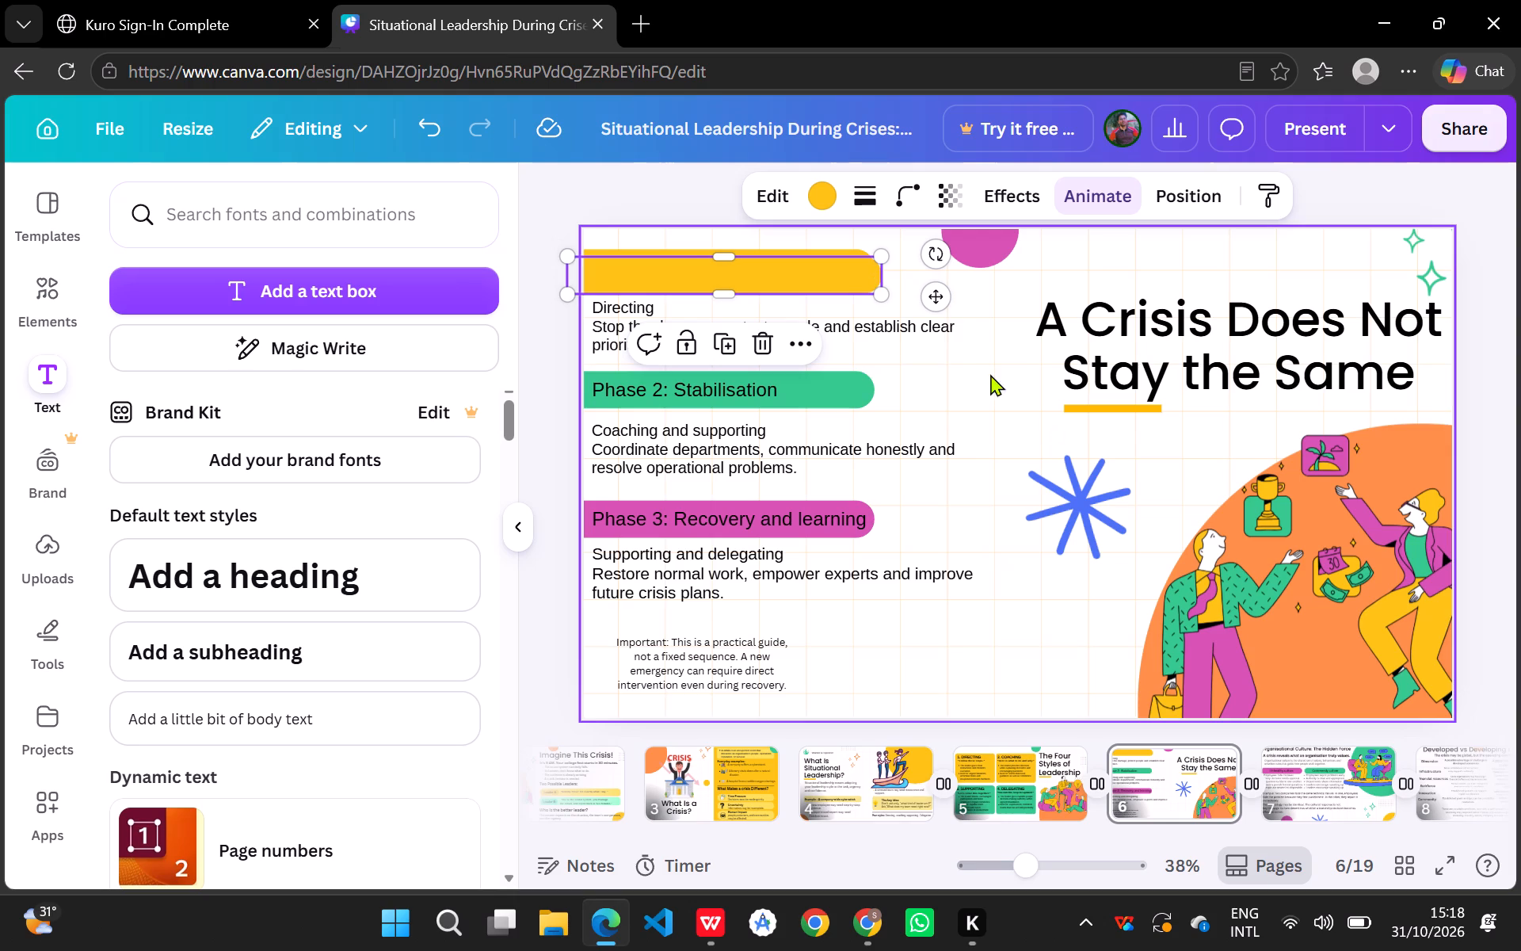
drag(848, 266, 903, 288)
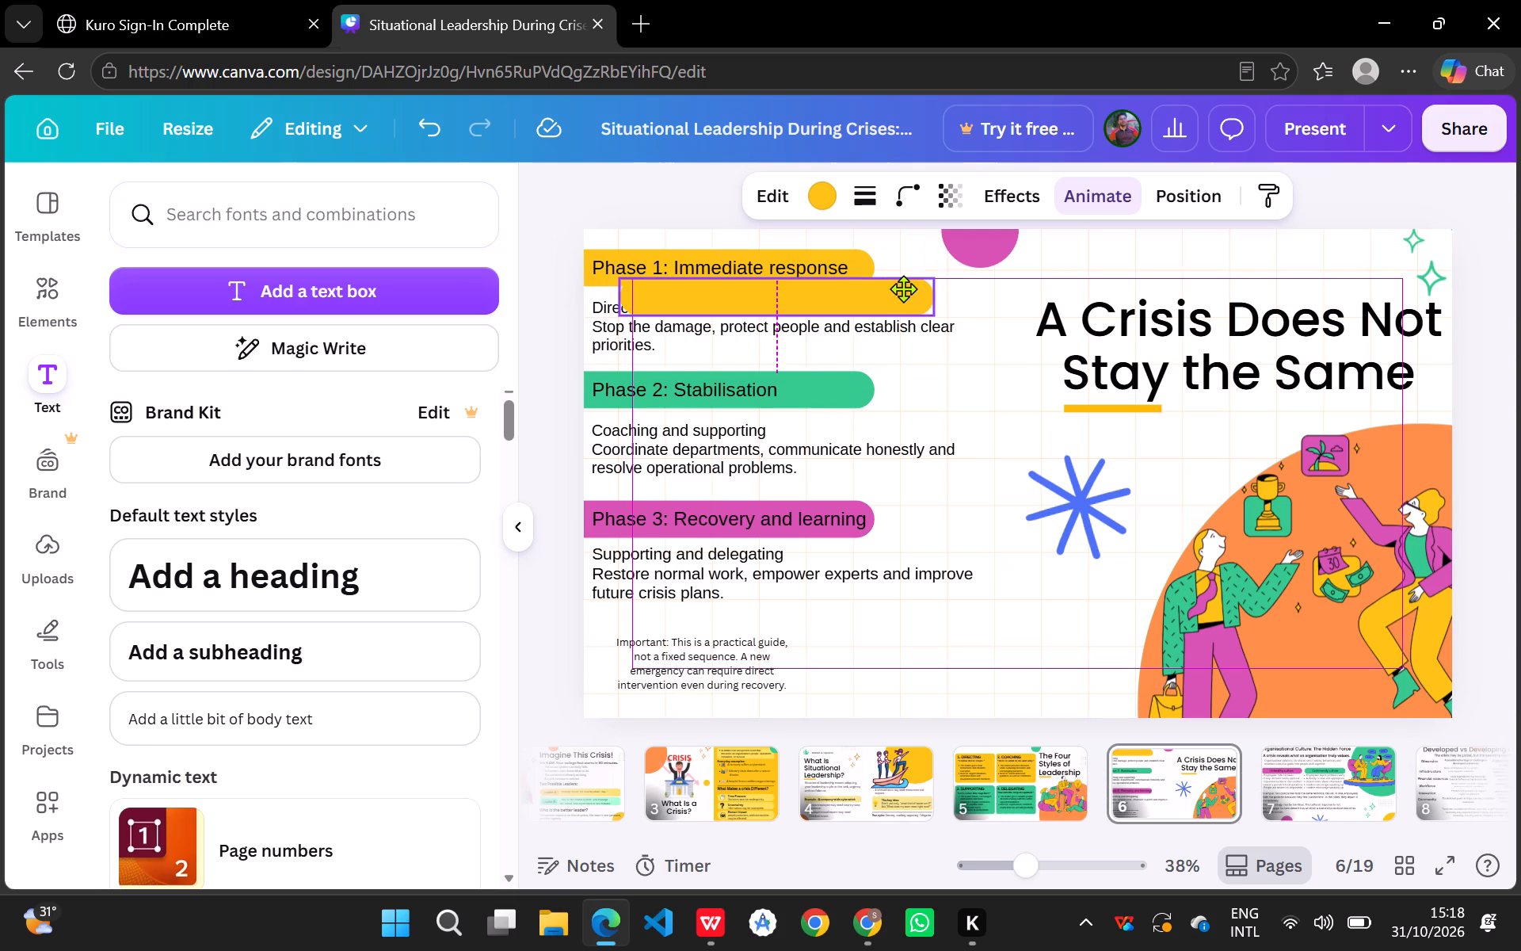
drag(903, 288, 881, 285)
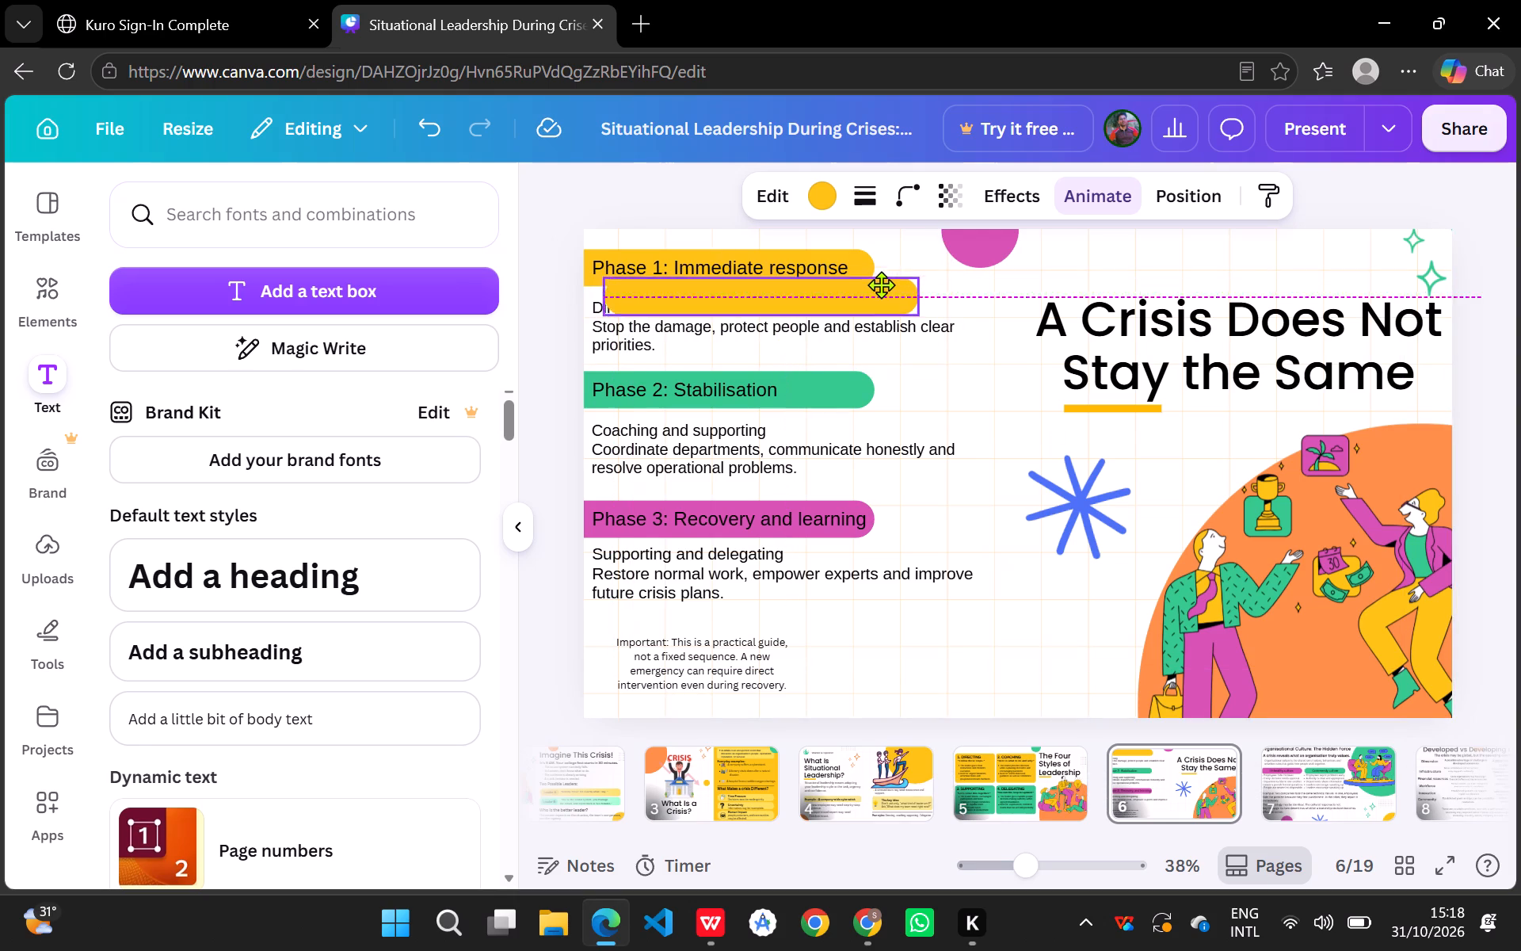
drag(881, 285, 878, 283)
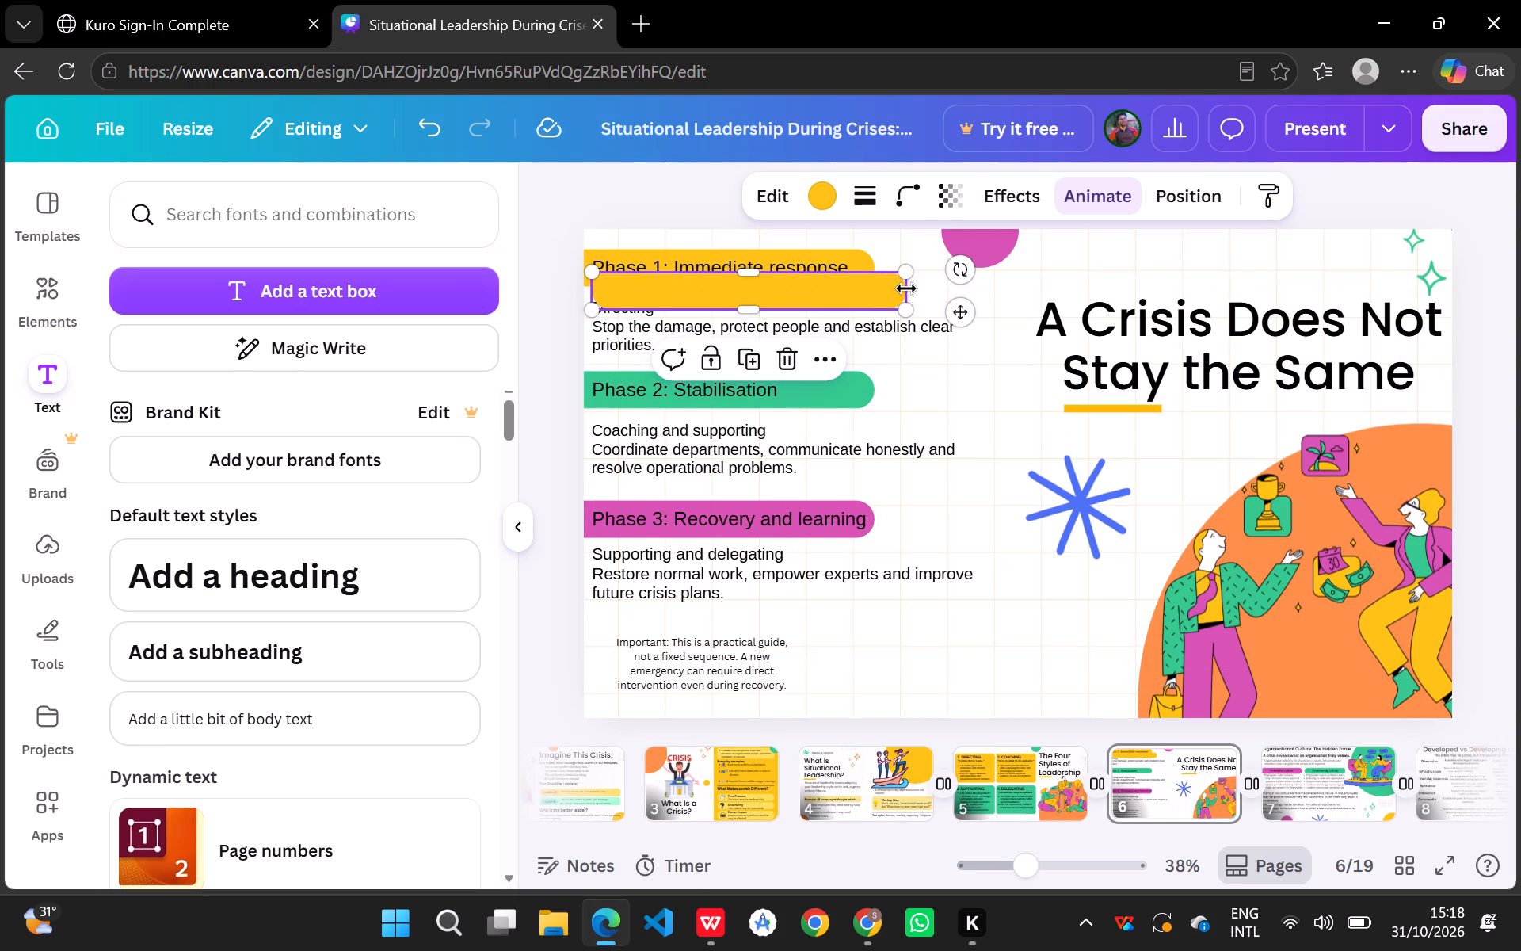
drag(906, 288, 968, 290)
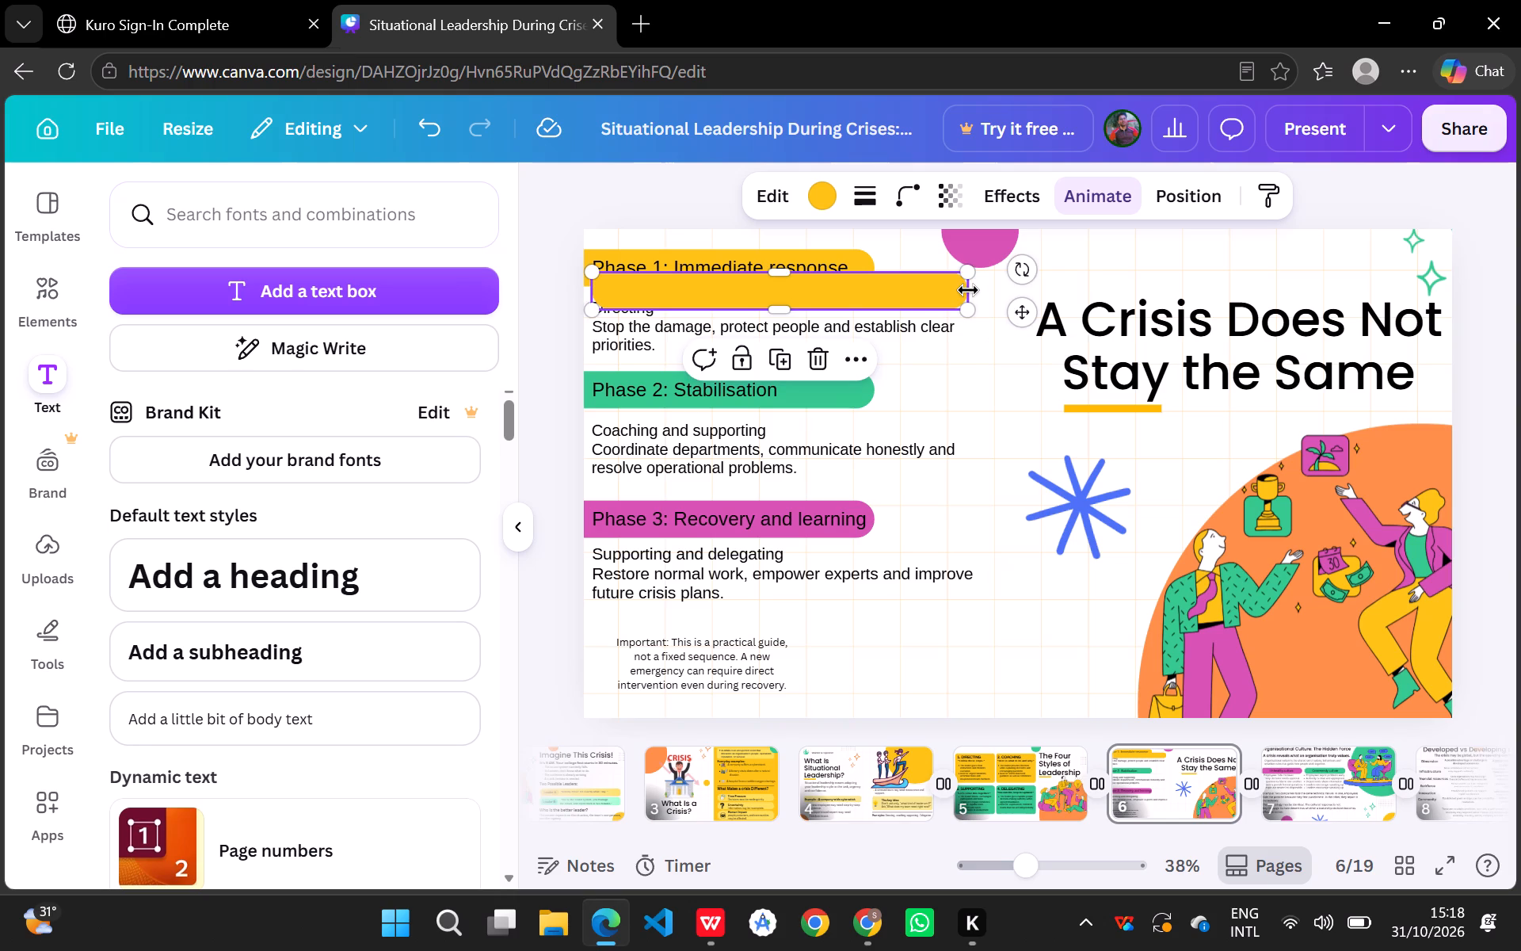
click(639, 339)
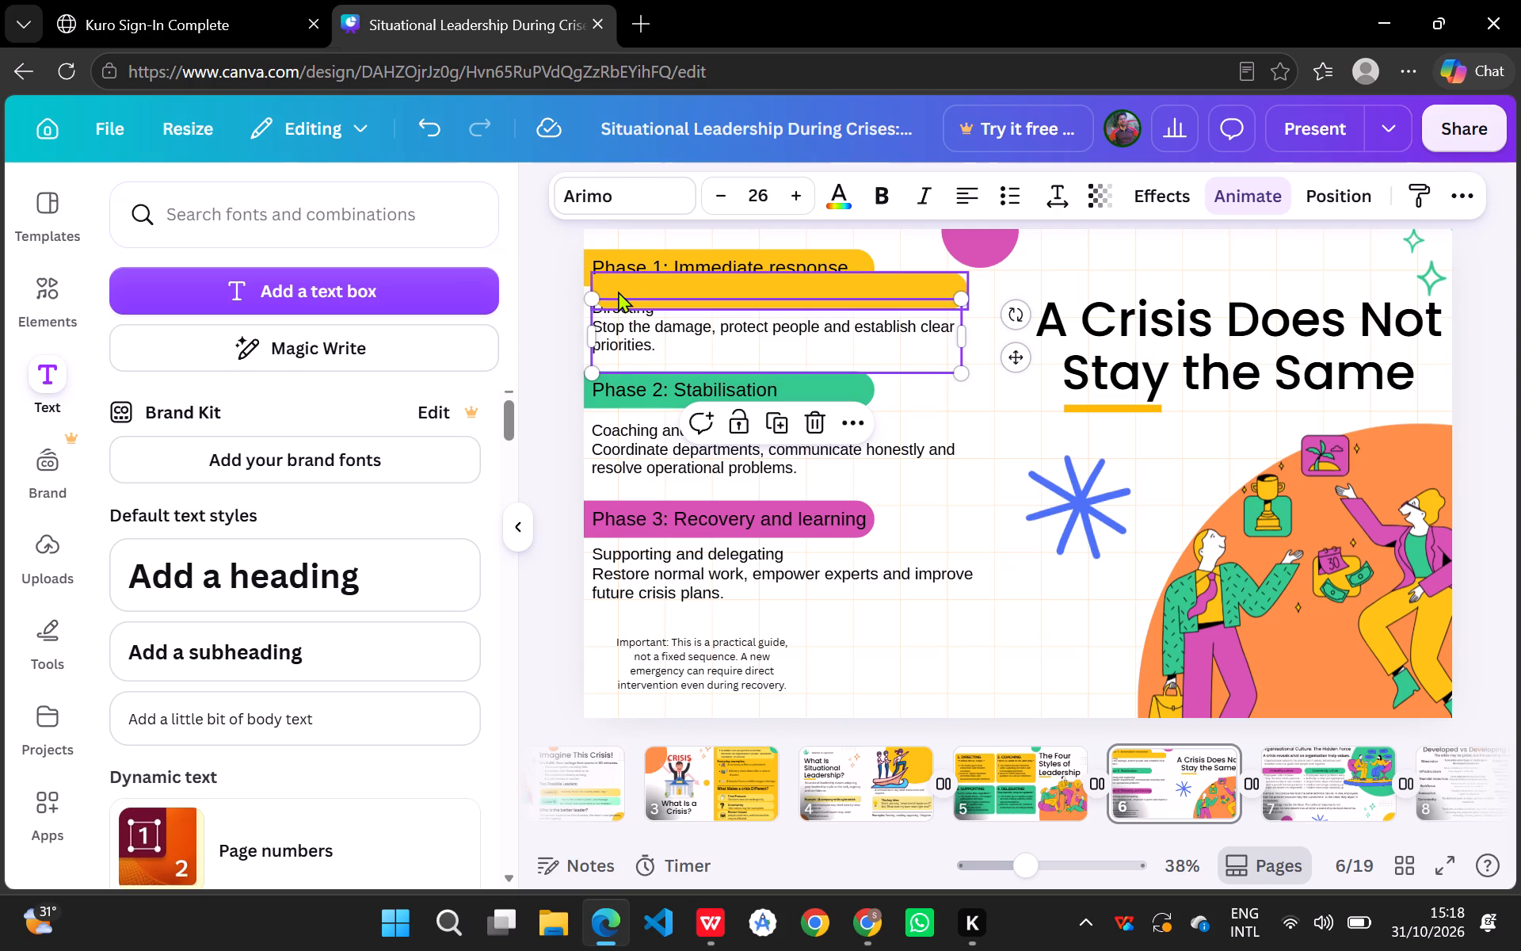
drag(600, 285, 585, 288)
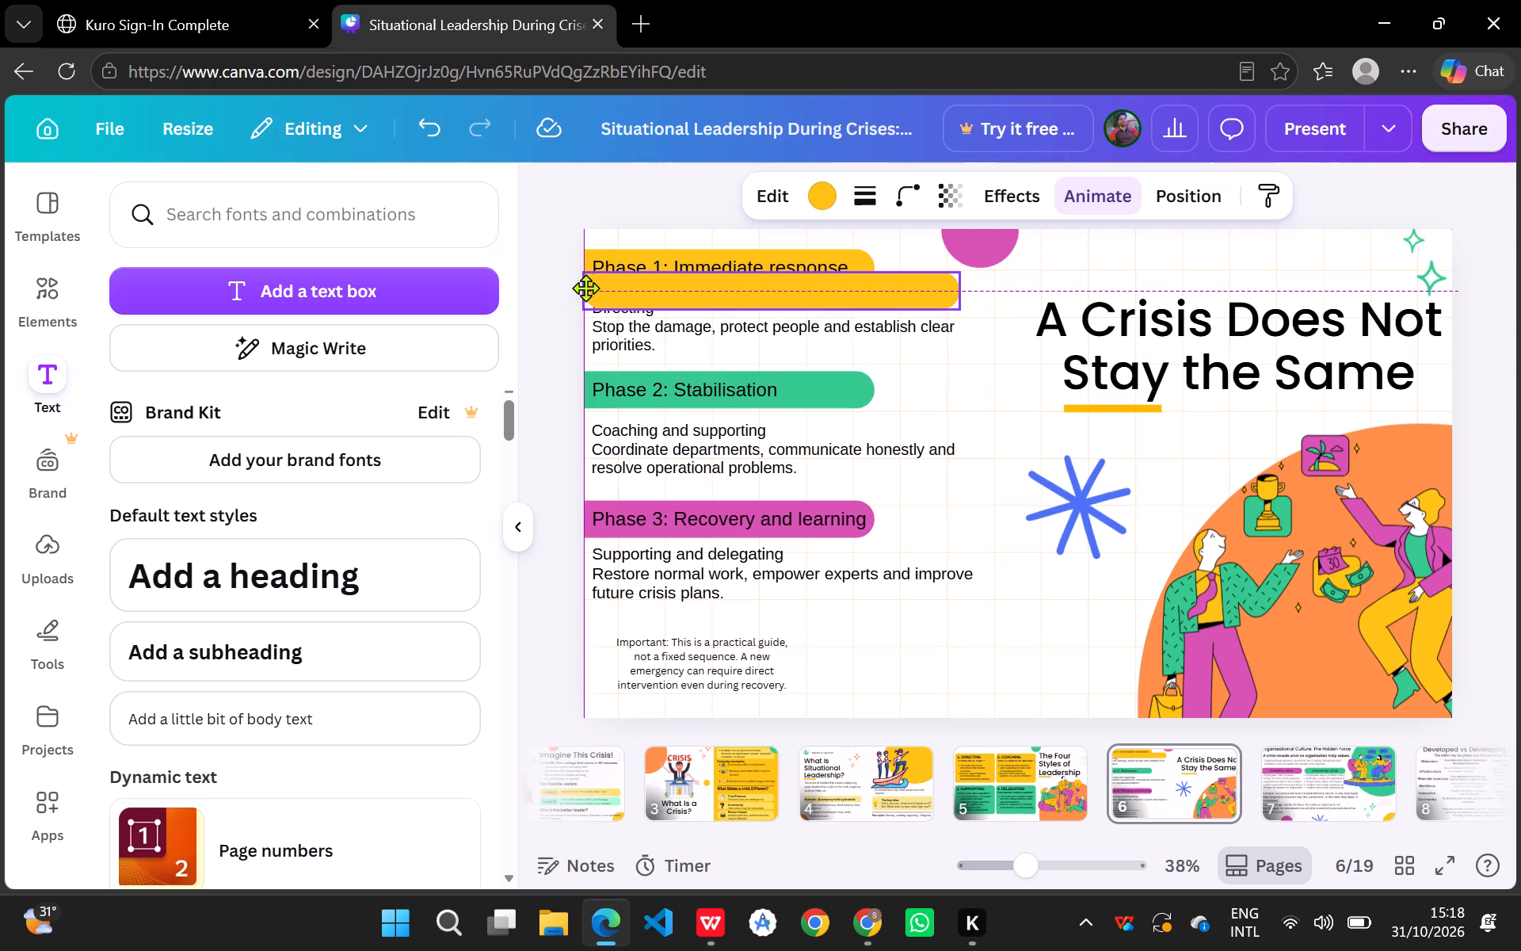
drag(585, 288, 585, 288)
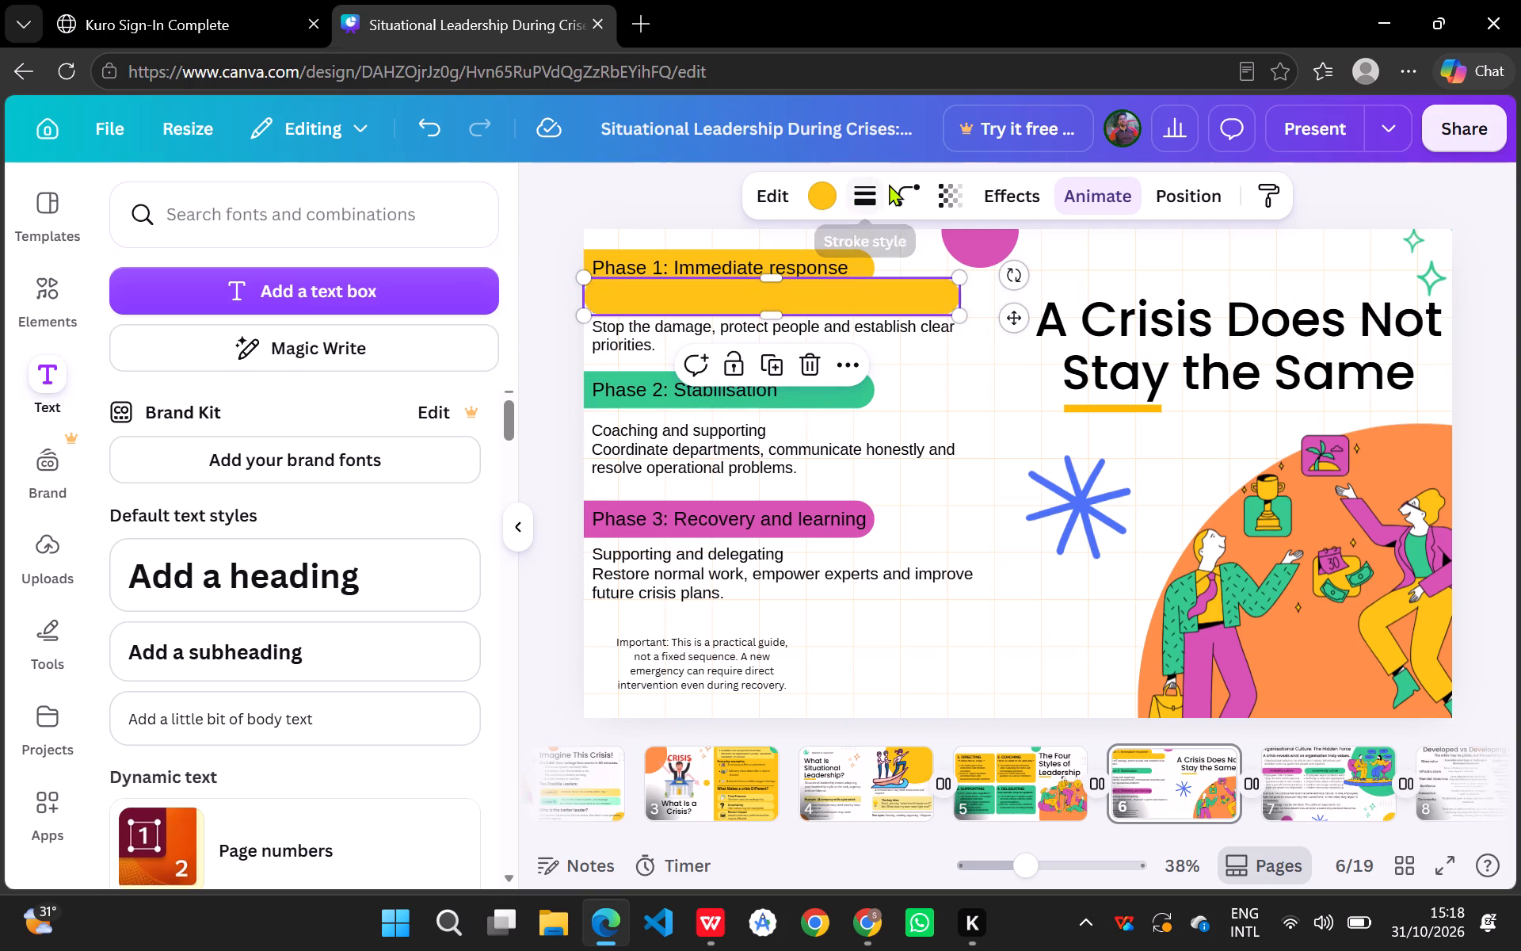
Set the corner rounding of the copied yellow bar to 0.
click(904, 185)
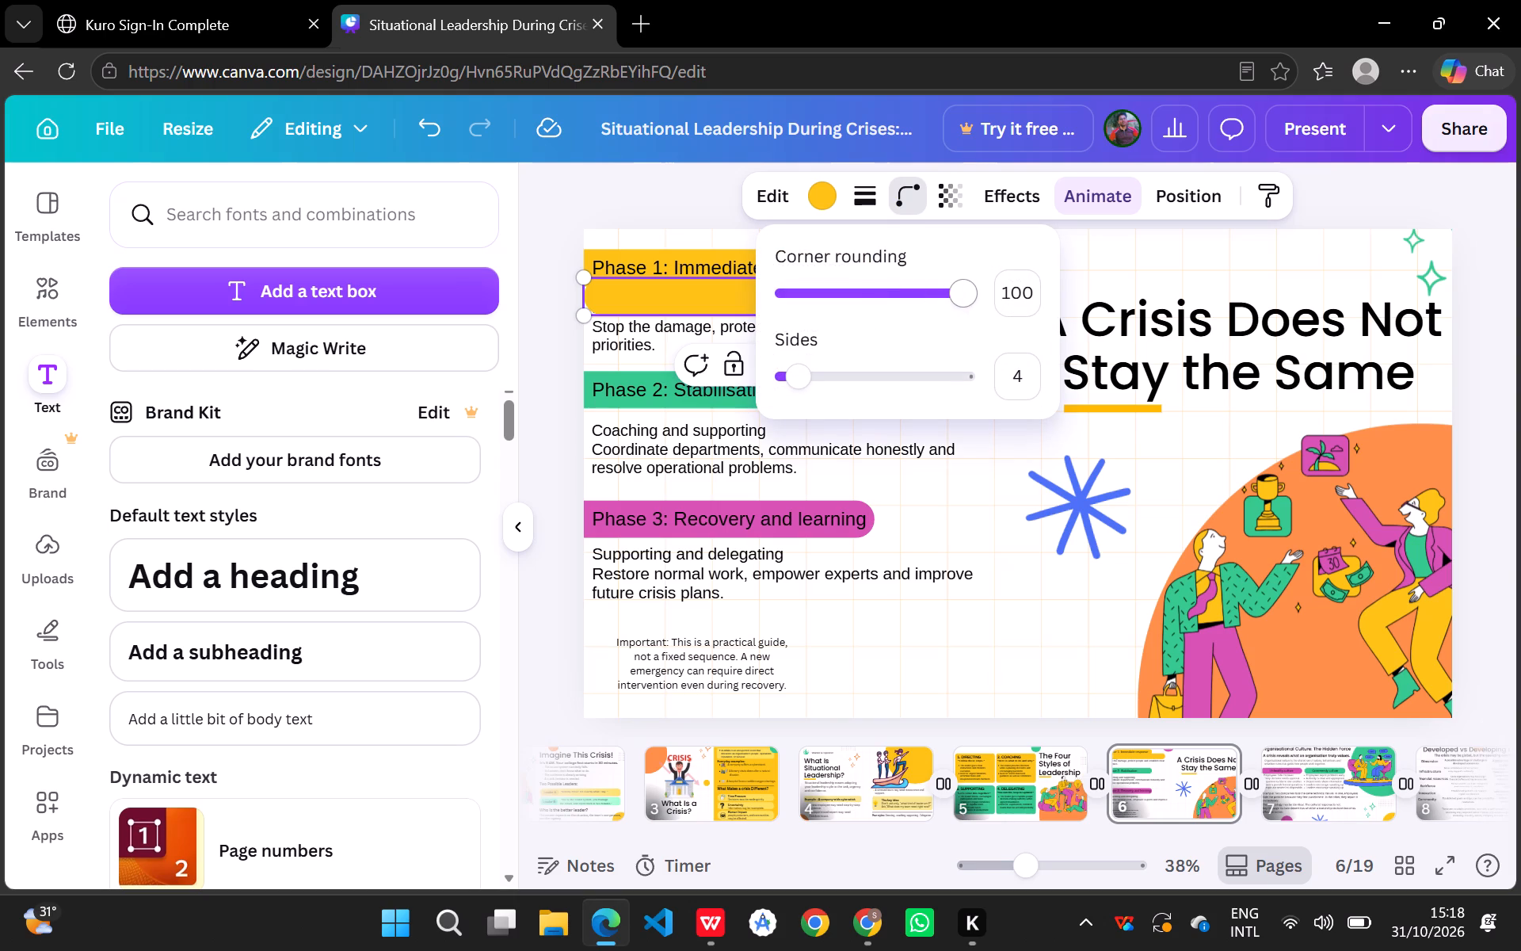
drag(970, 298, 735, 313)
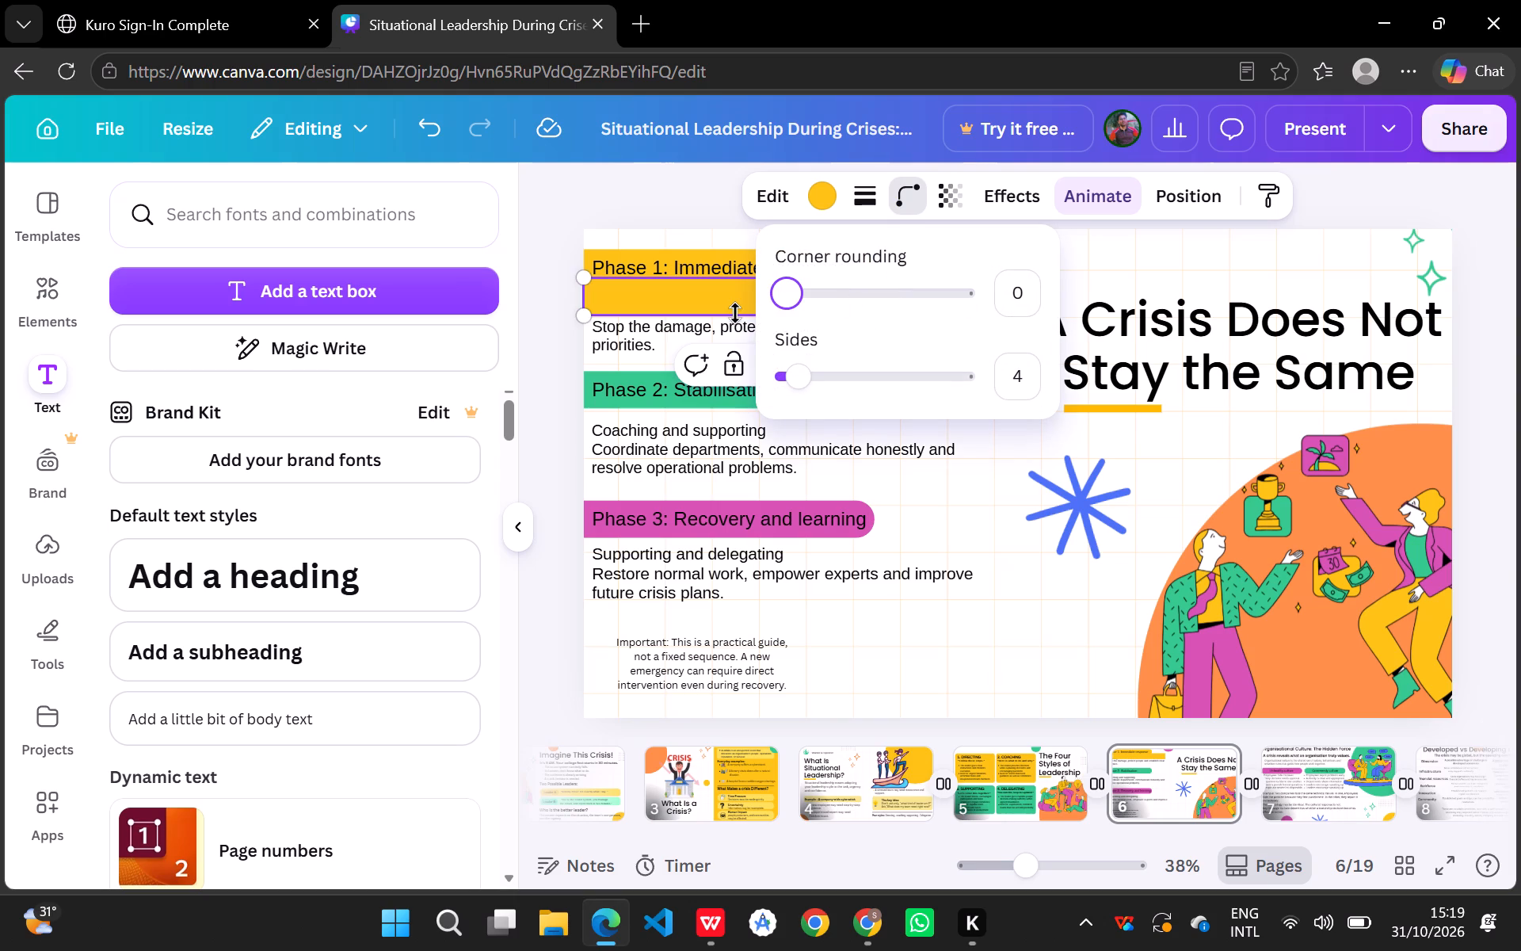
click(705, 296)
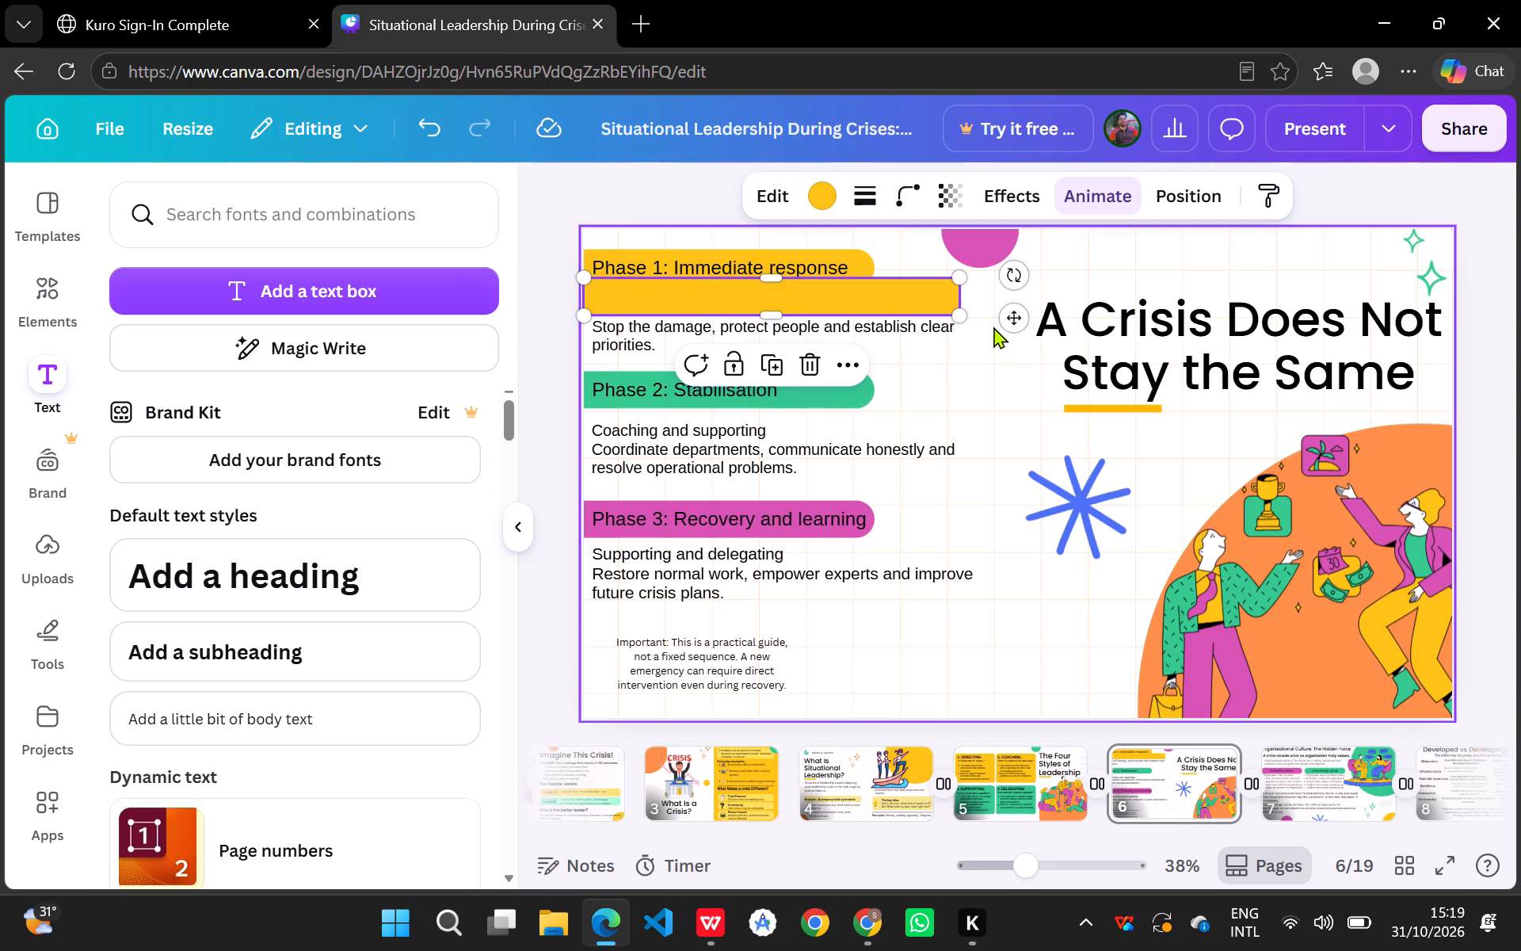
Stretch the square-cornered yellow block downward over the Phase 1 description until it meets the Phase 2 heading bar.
drag(770, 315, 768, 360)
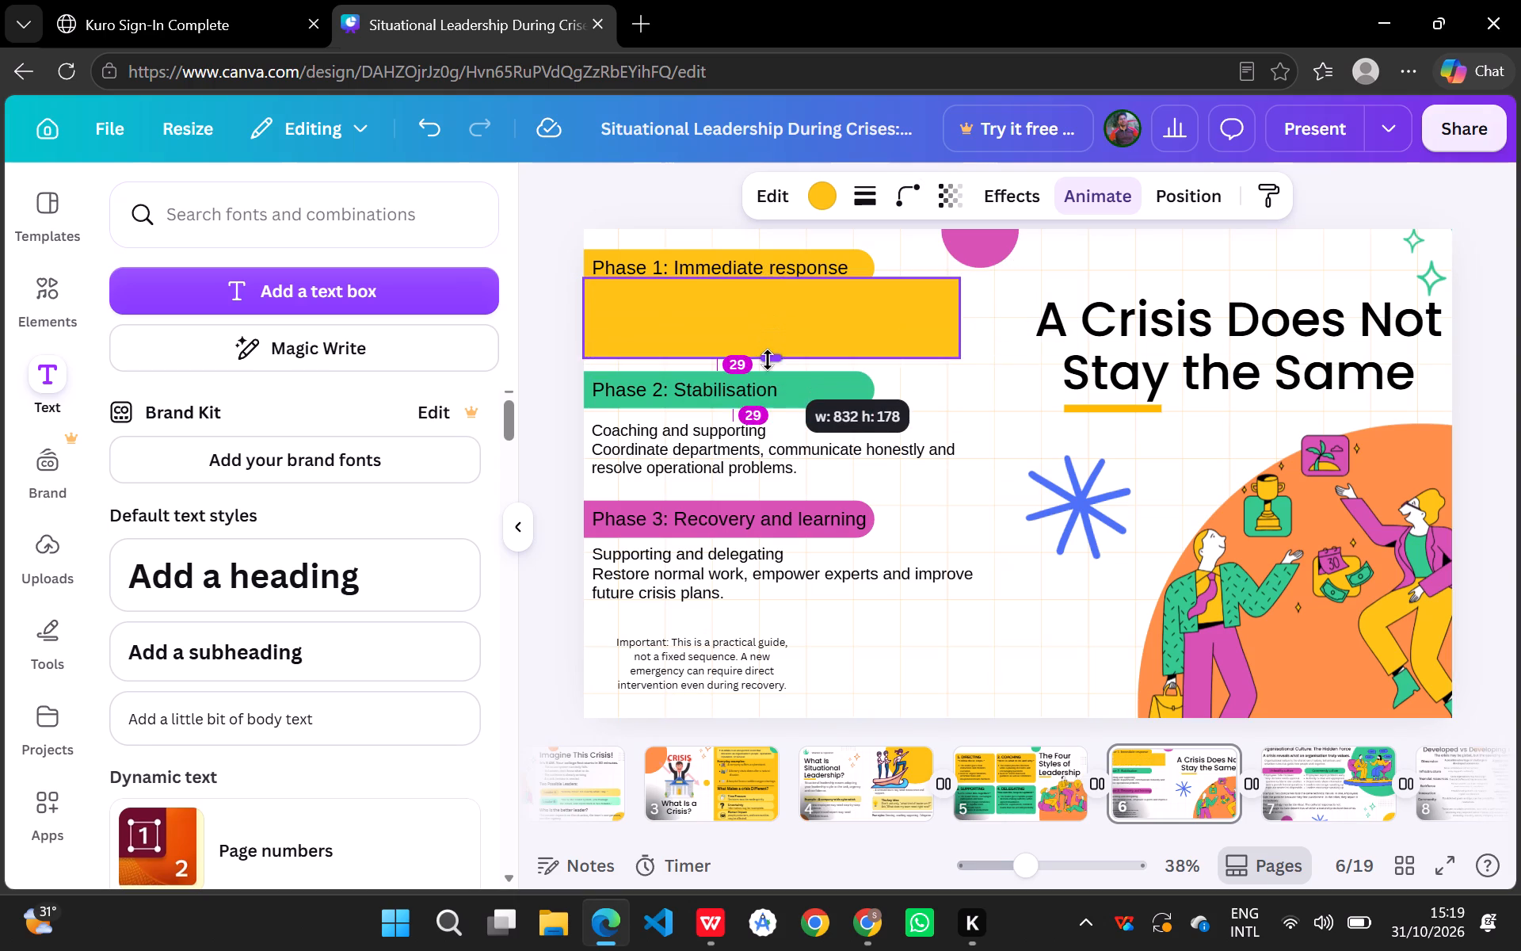
drag(768, 360, 768, 361)
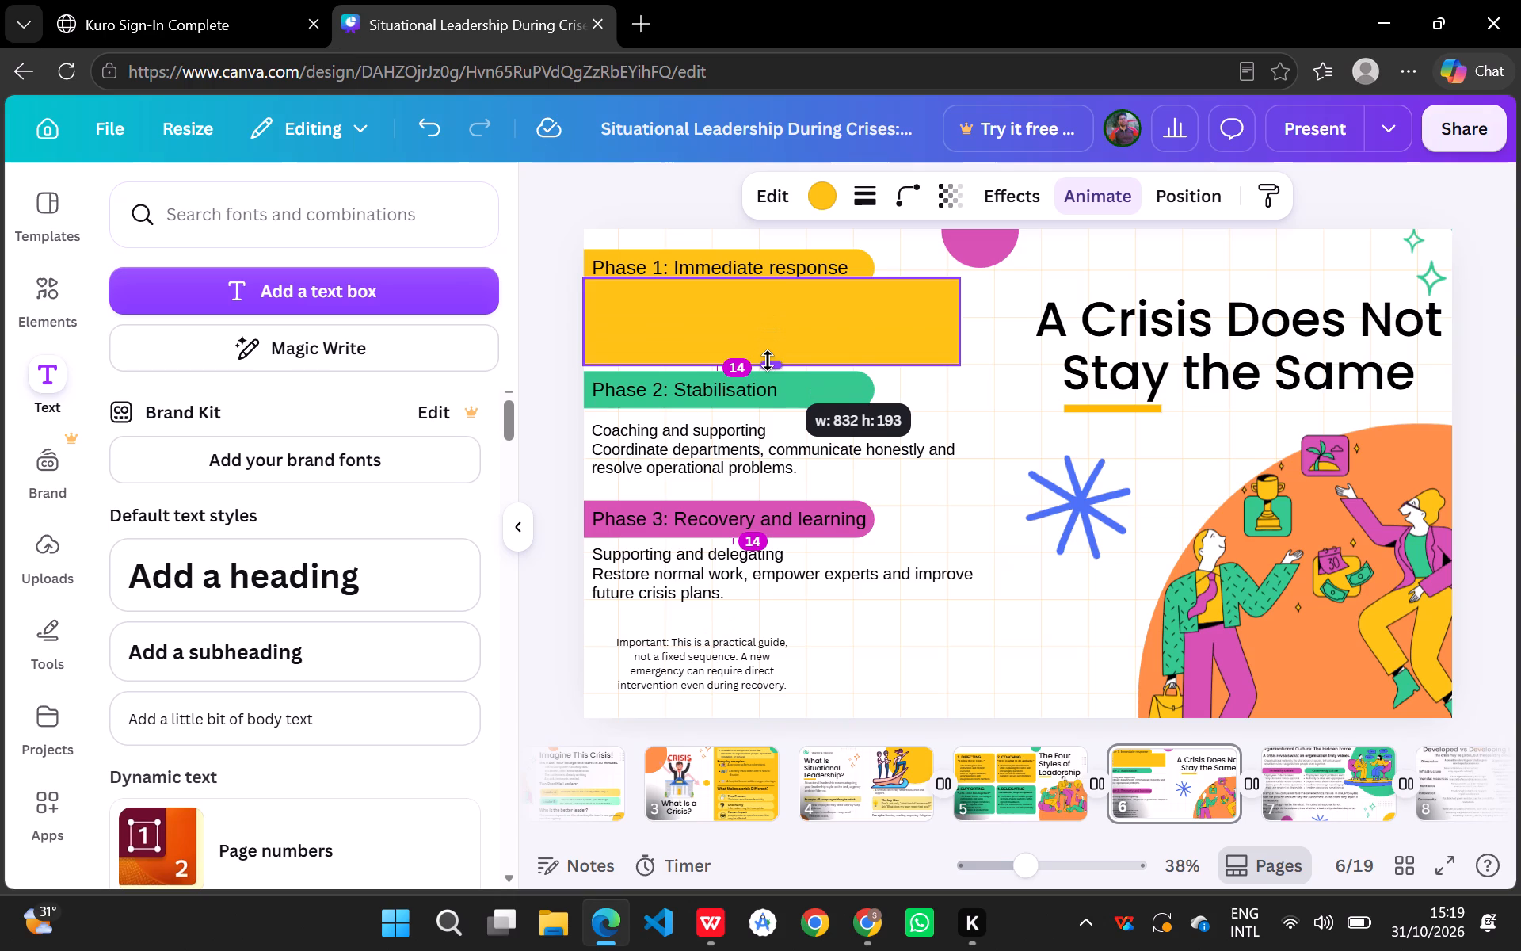
drag(768, 361, 769, 369)
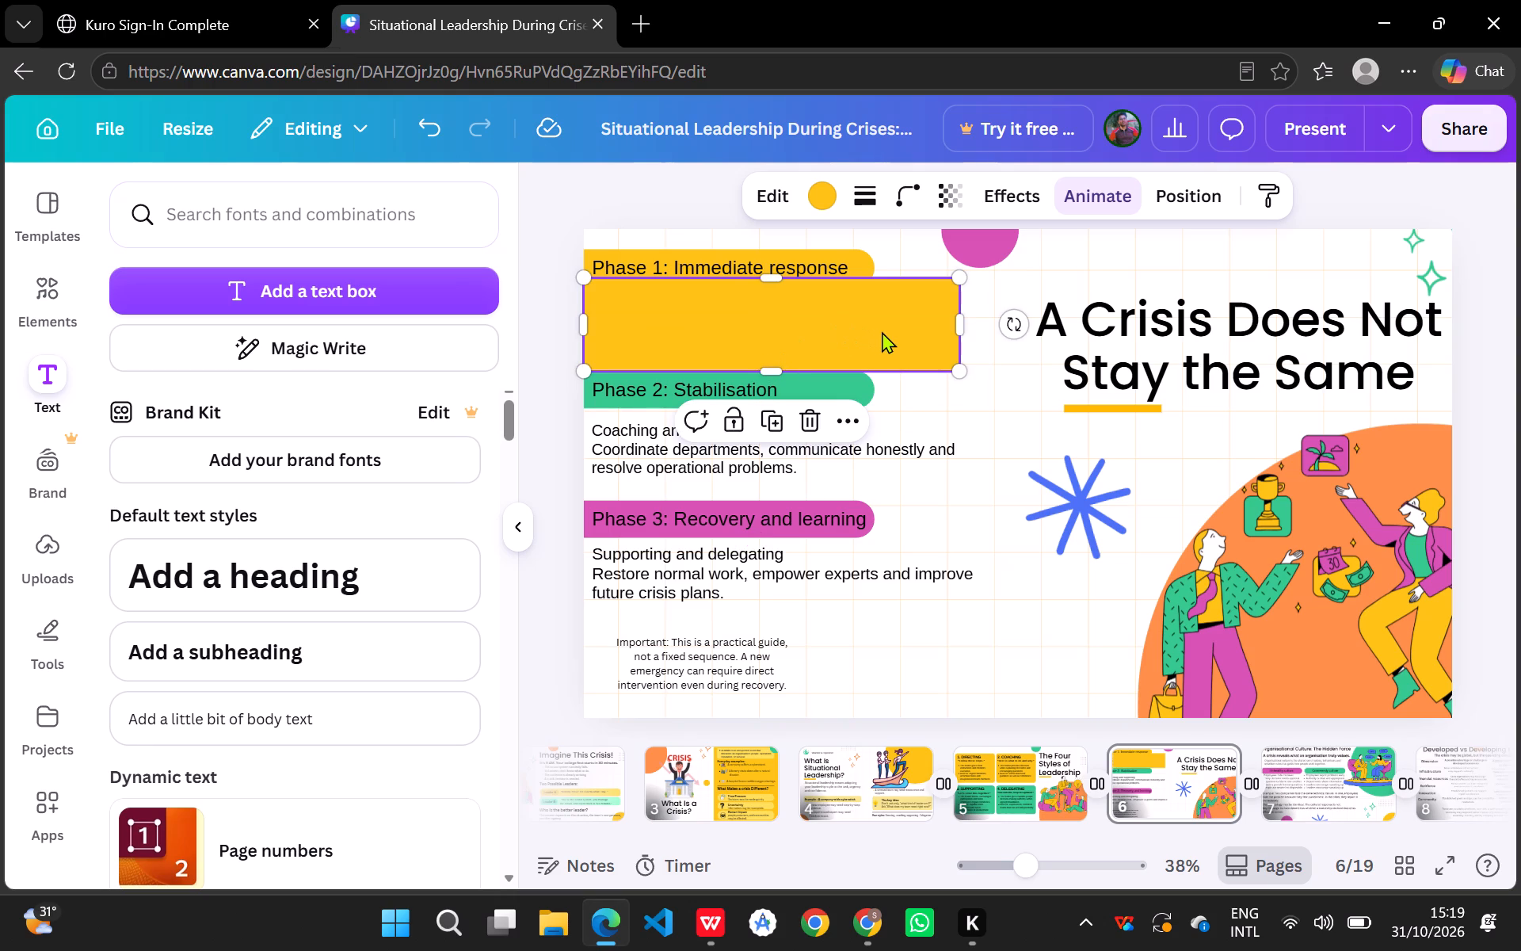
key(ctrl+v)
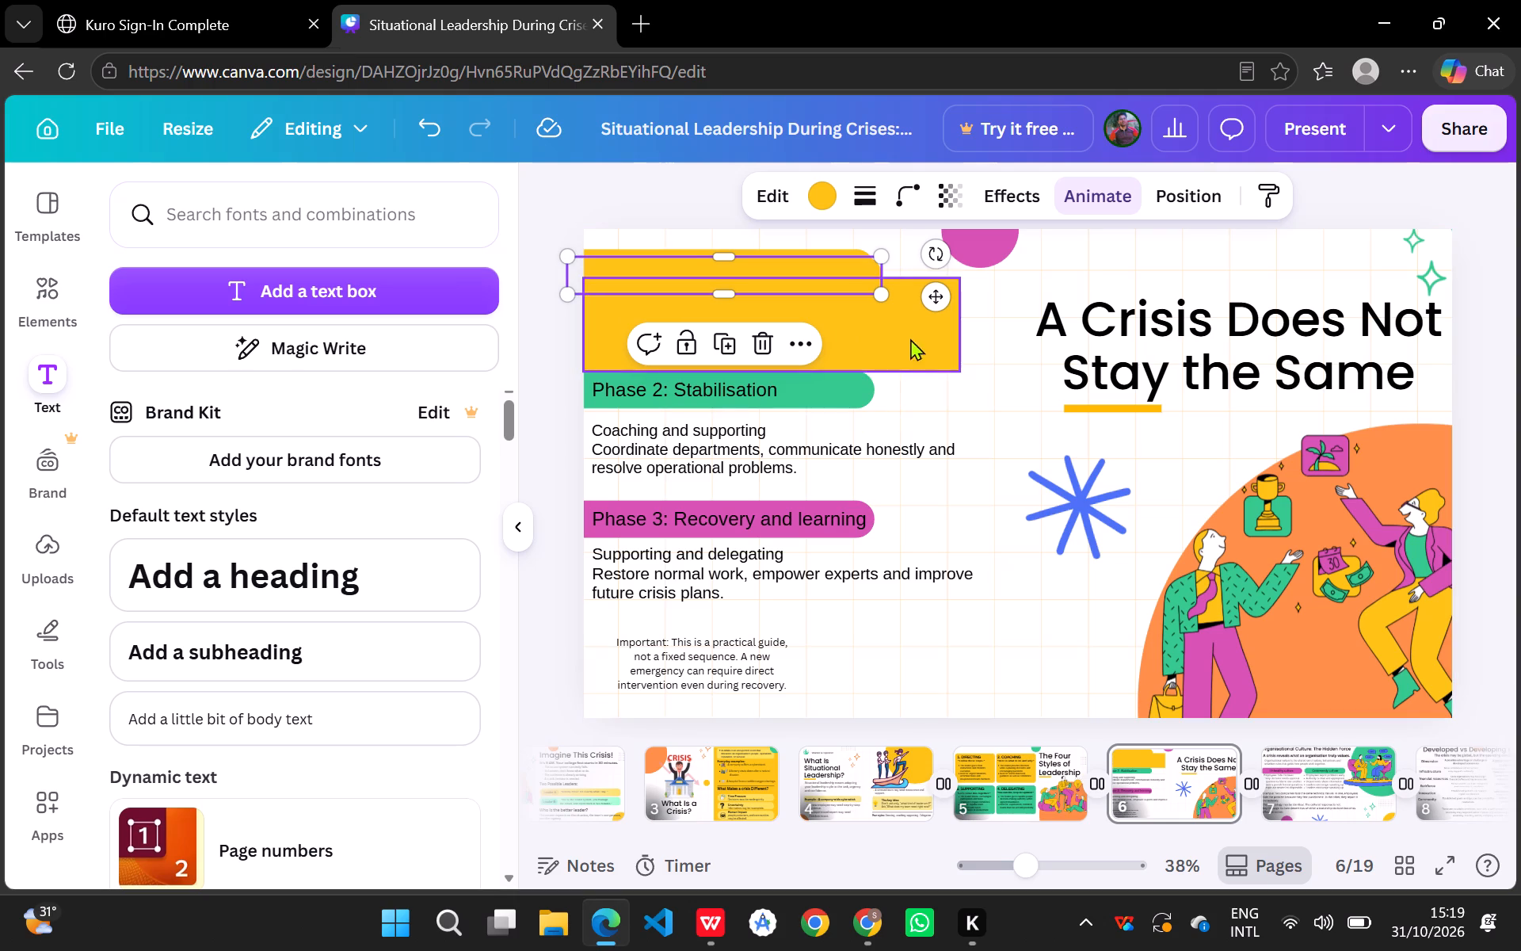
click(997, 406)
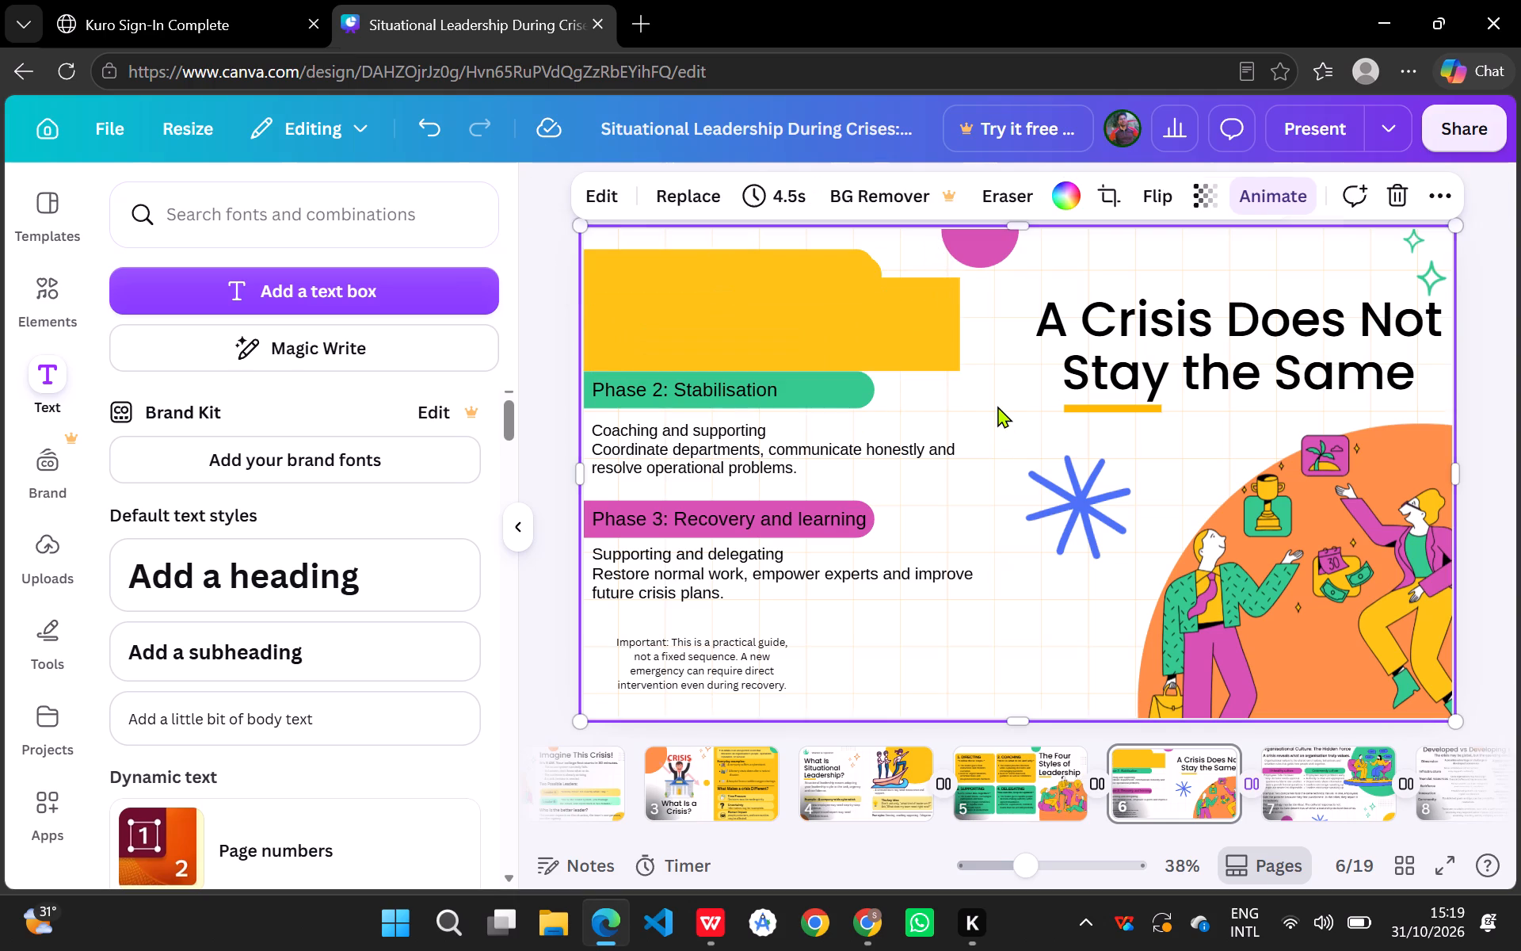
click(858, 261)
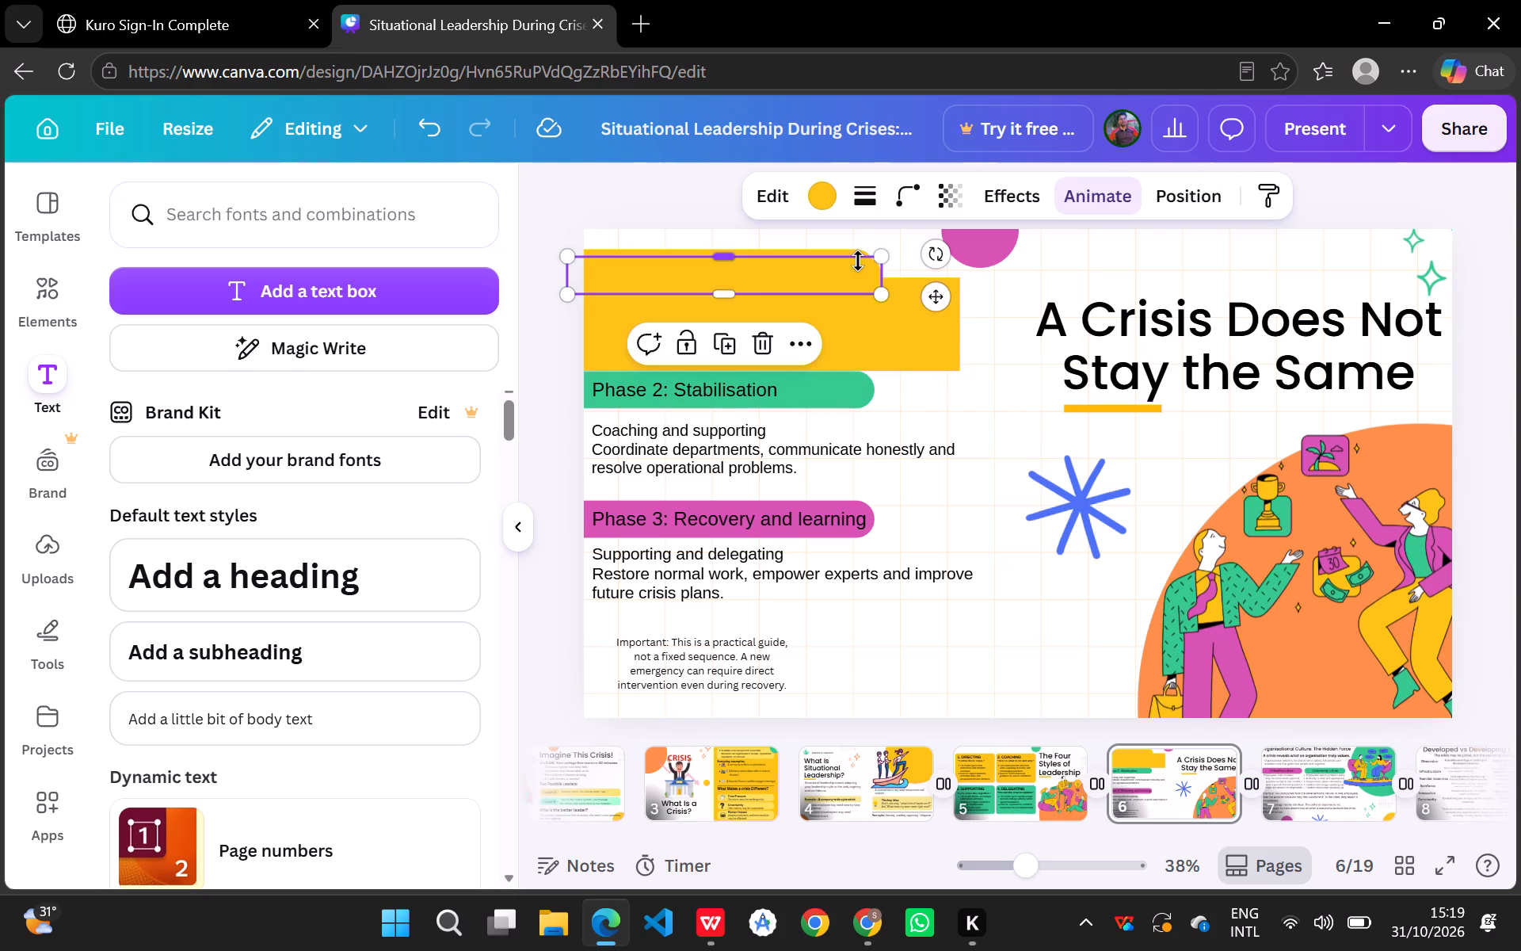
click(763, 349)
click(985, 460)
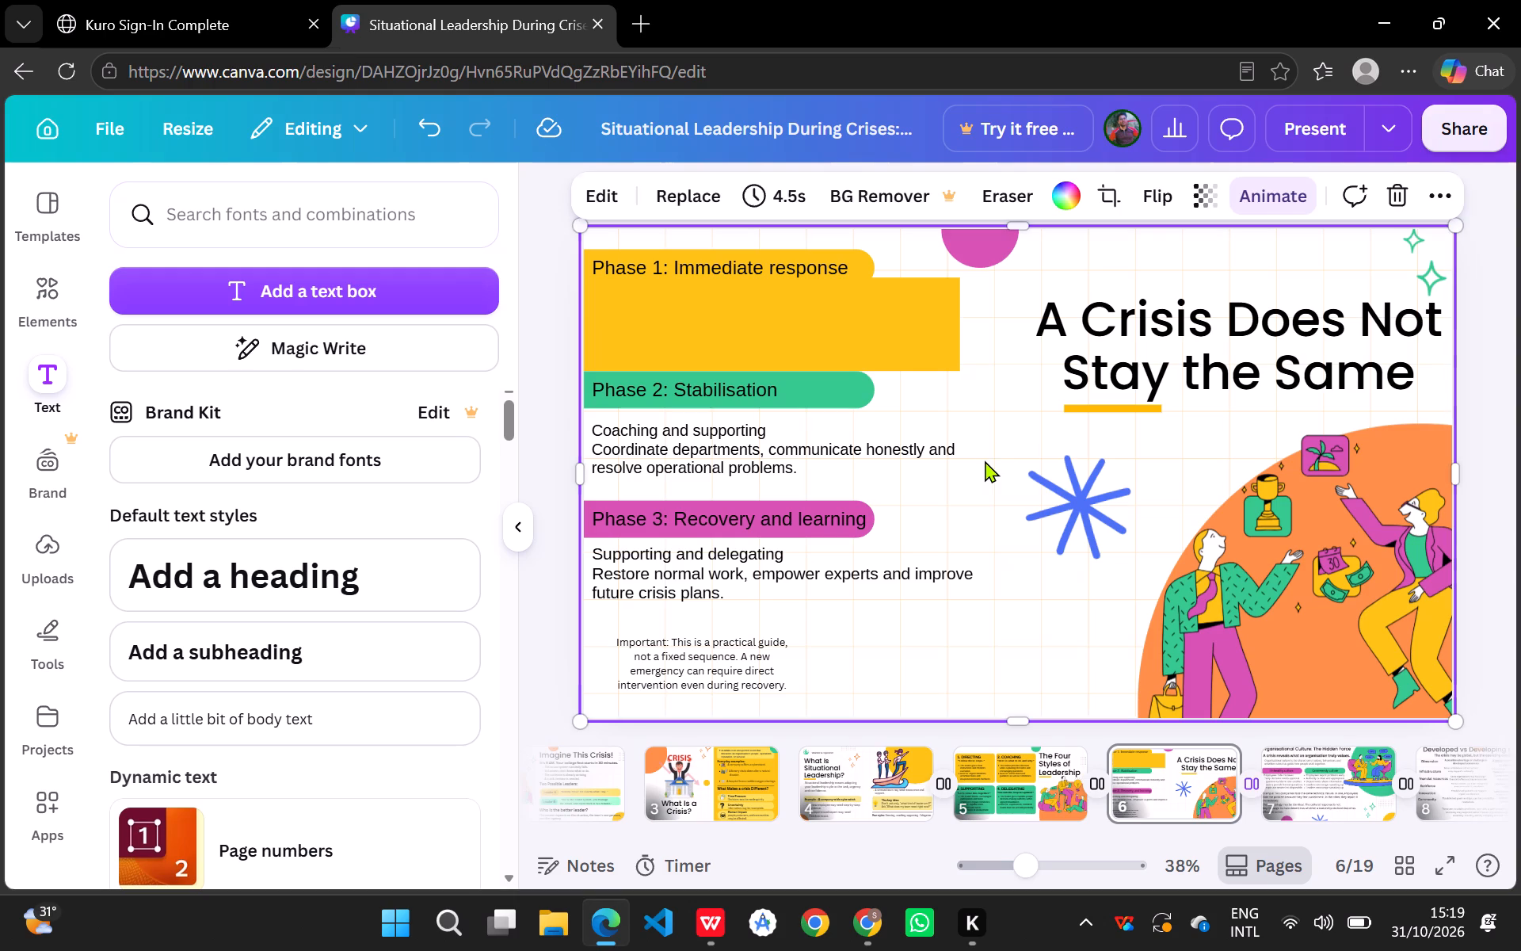
Duplicate the yellow description block and place the copy between the Phase 2 and Phase 3 heading bars, aligned with the original.
click(950, 330)
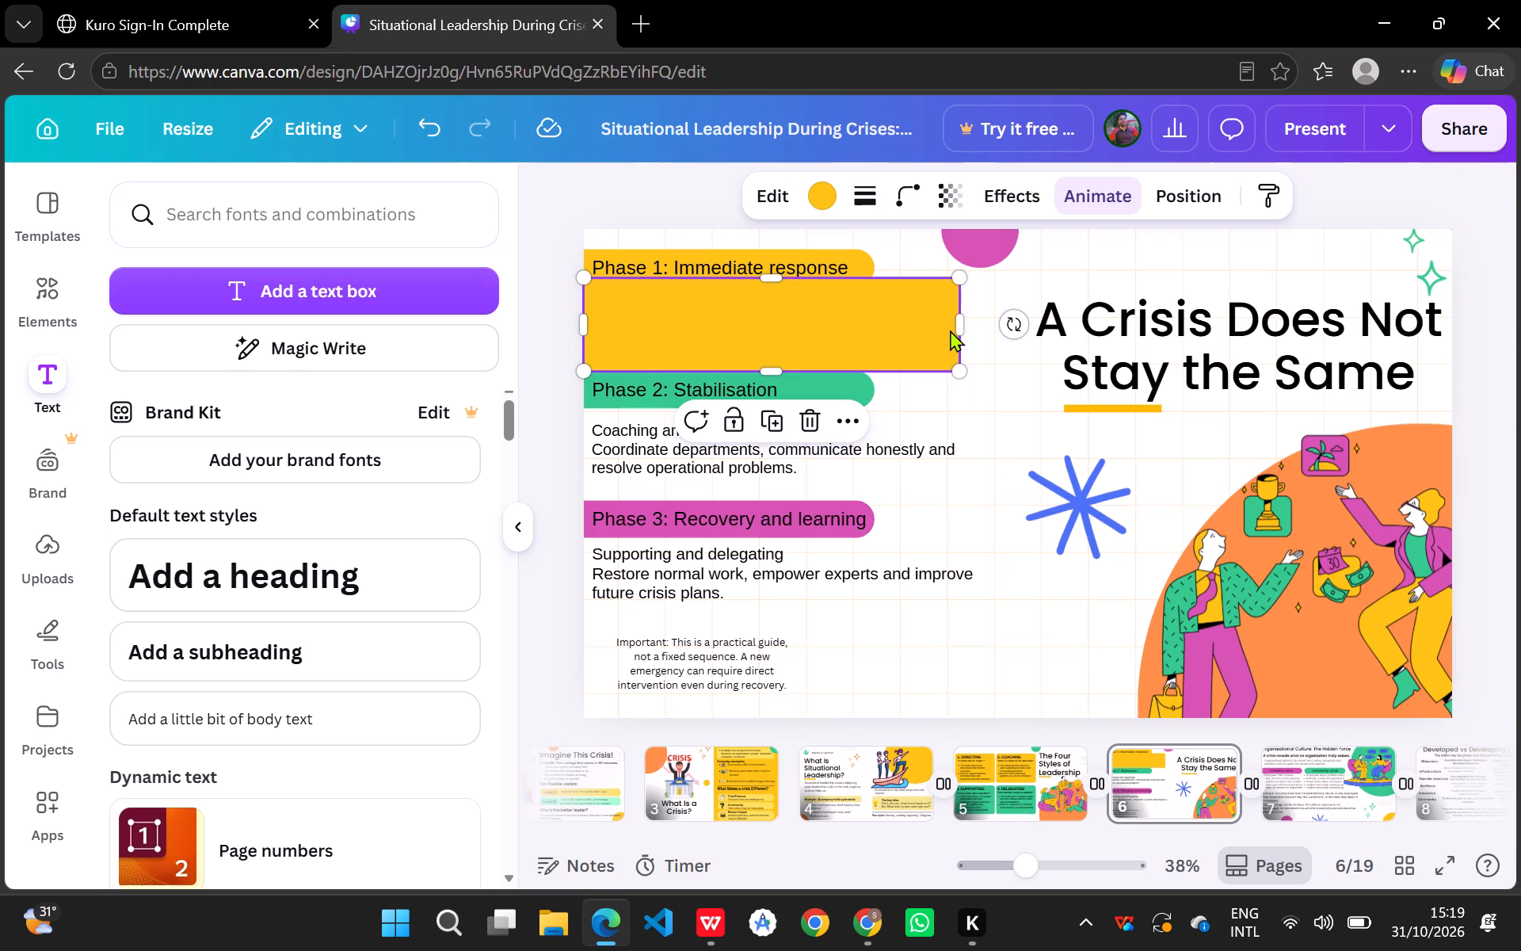
key(ctrl+c)
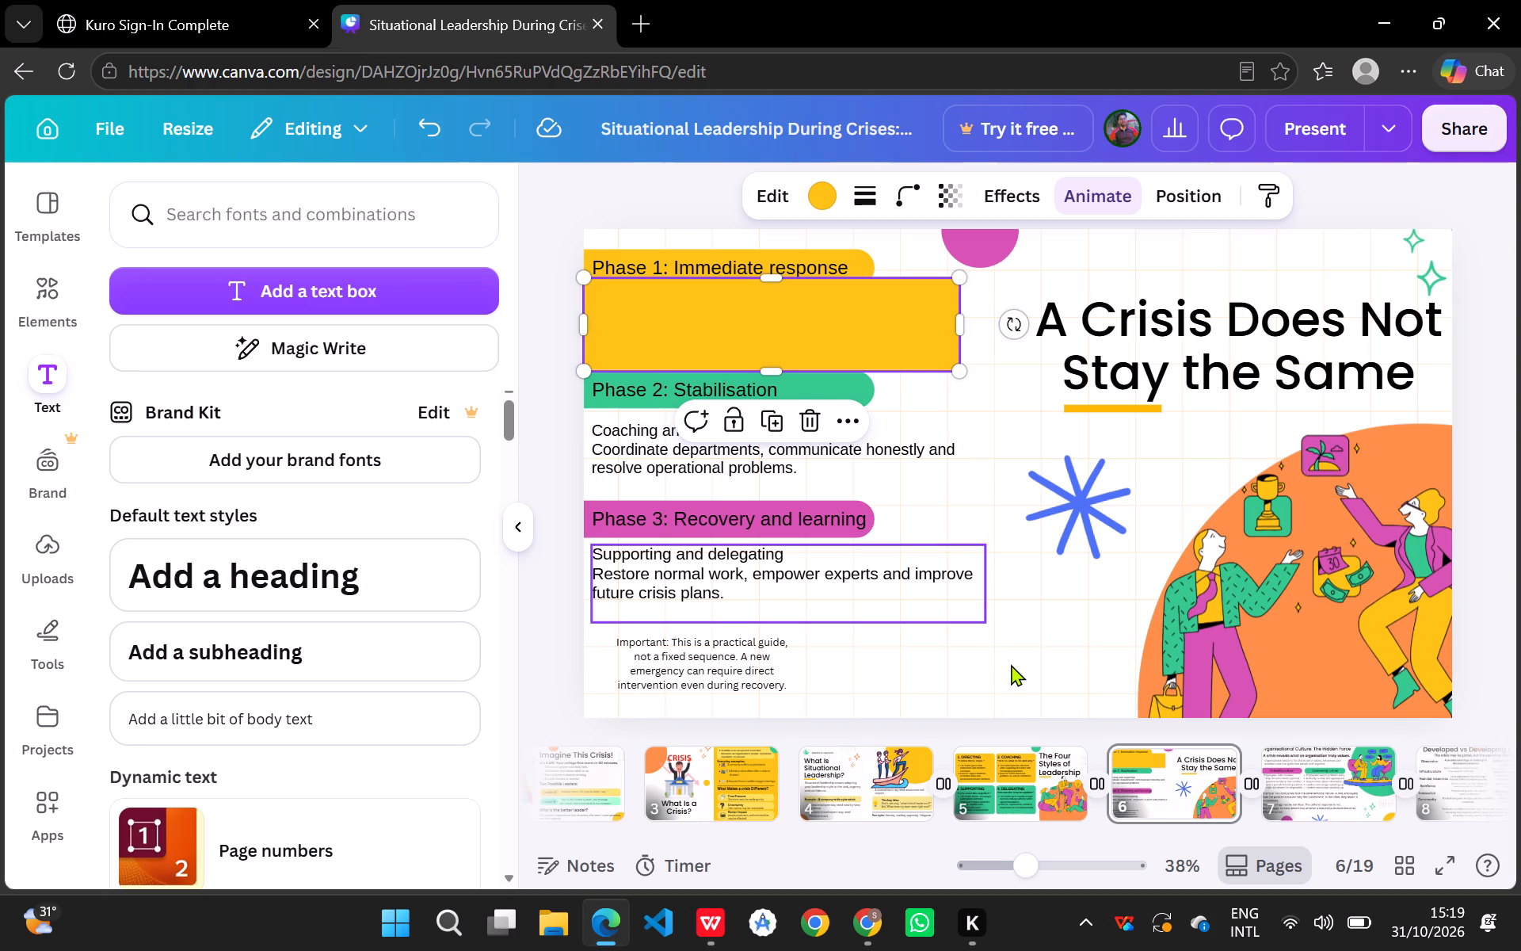
key(ctrl+v)
drag(894, 344, 887, 468)
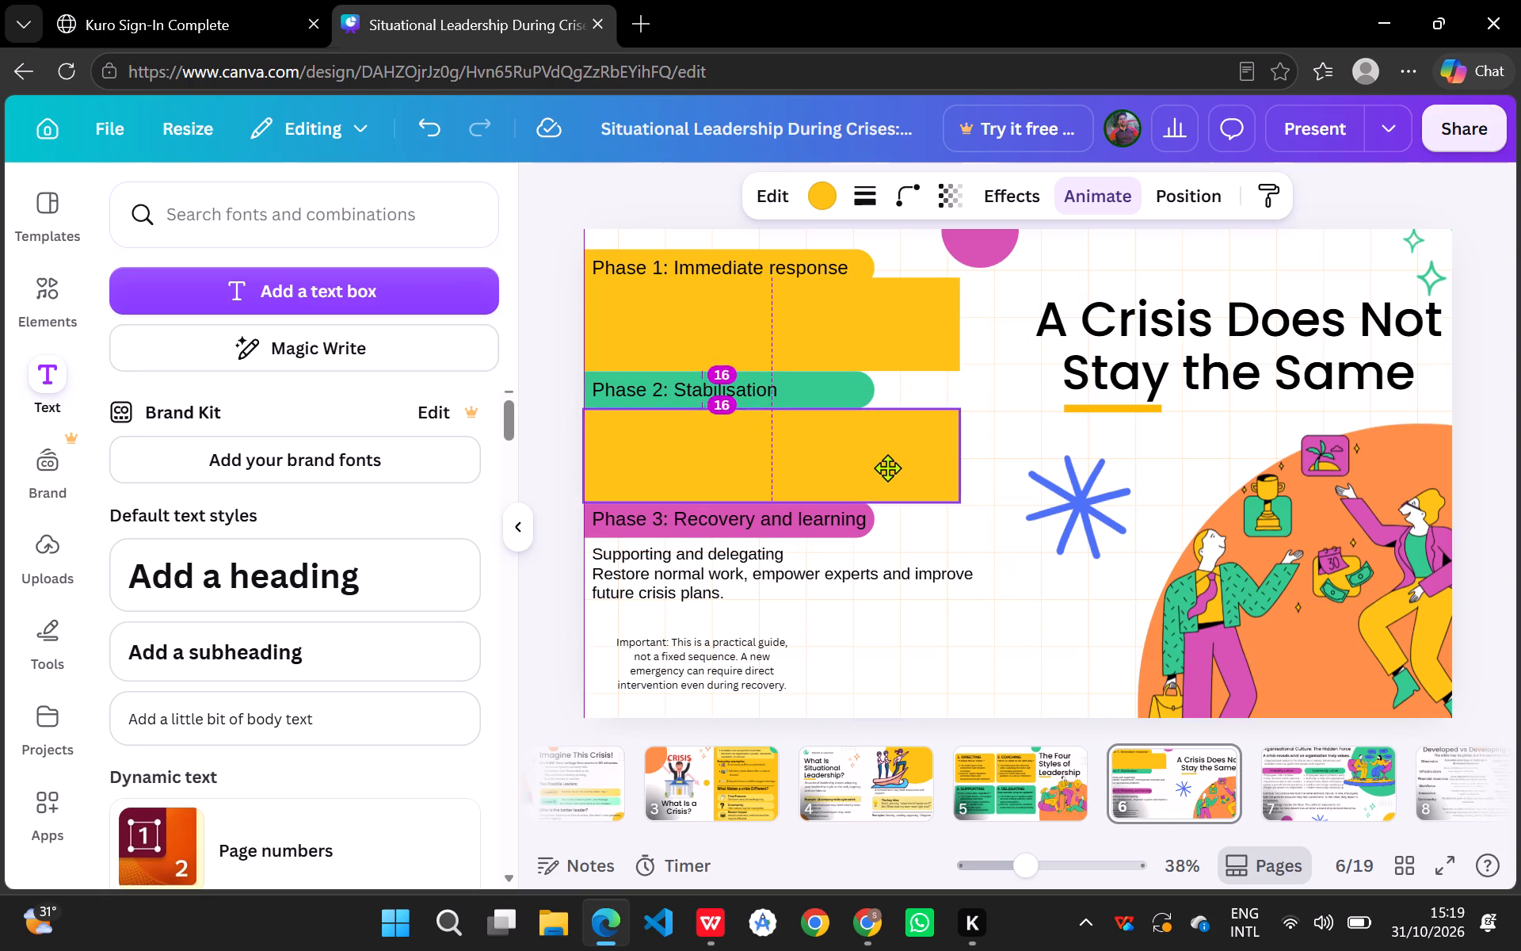
drag(887, 468, 887, 467)
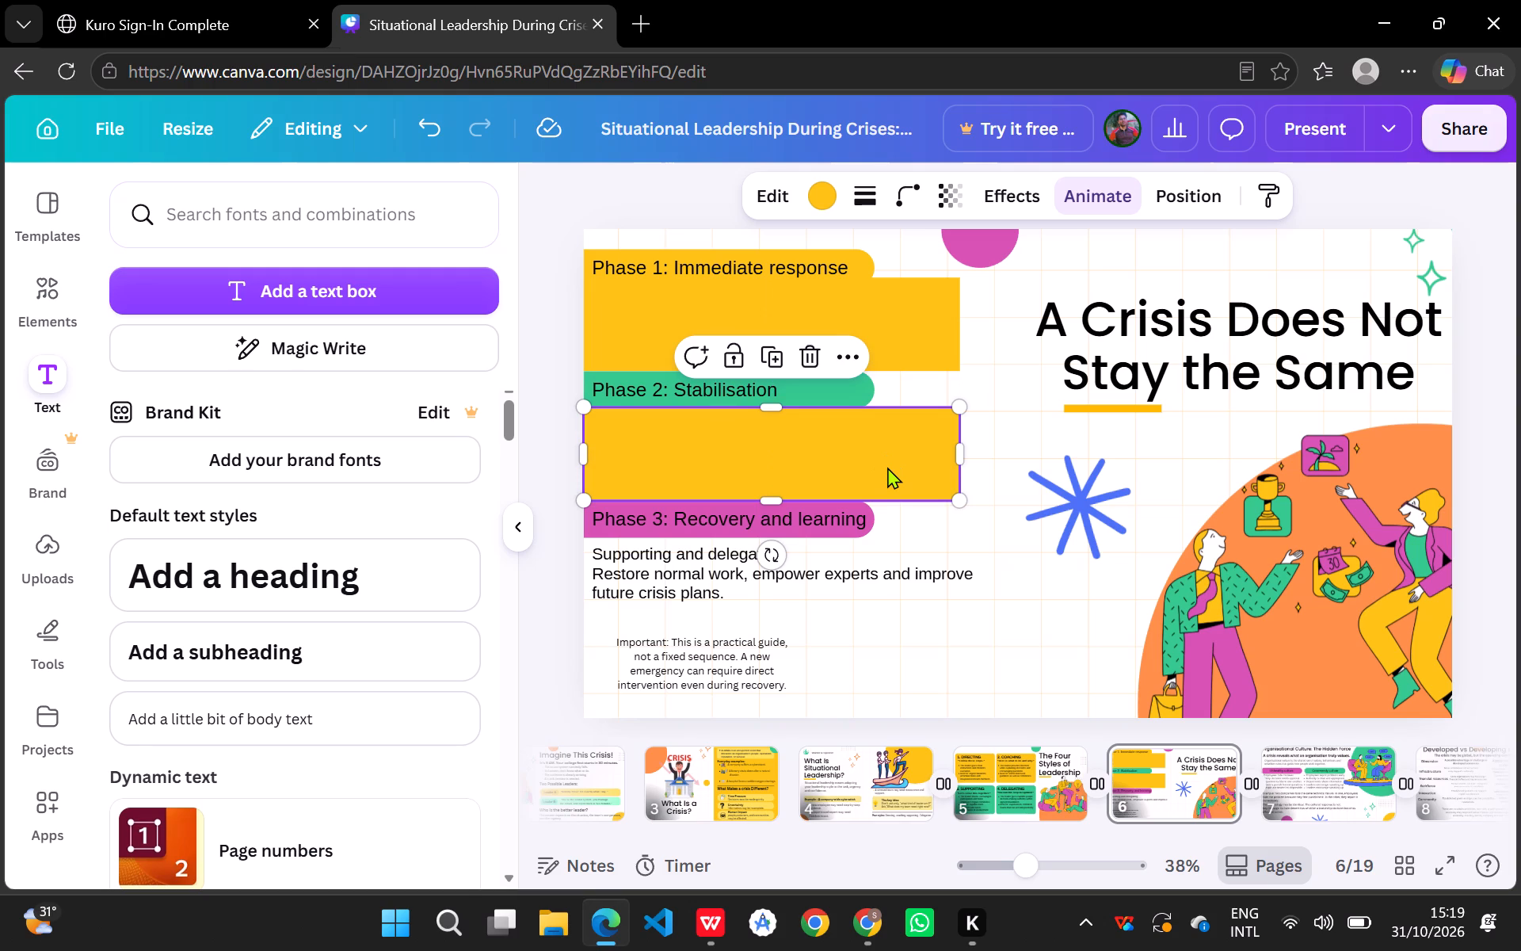
Place another copy of the yellow block over the Phase 3 description, directly beneath its heading bar and aligned with the others.
click(898, 317)
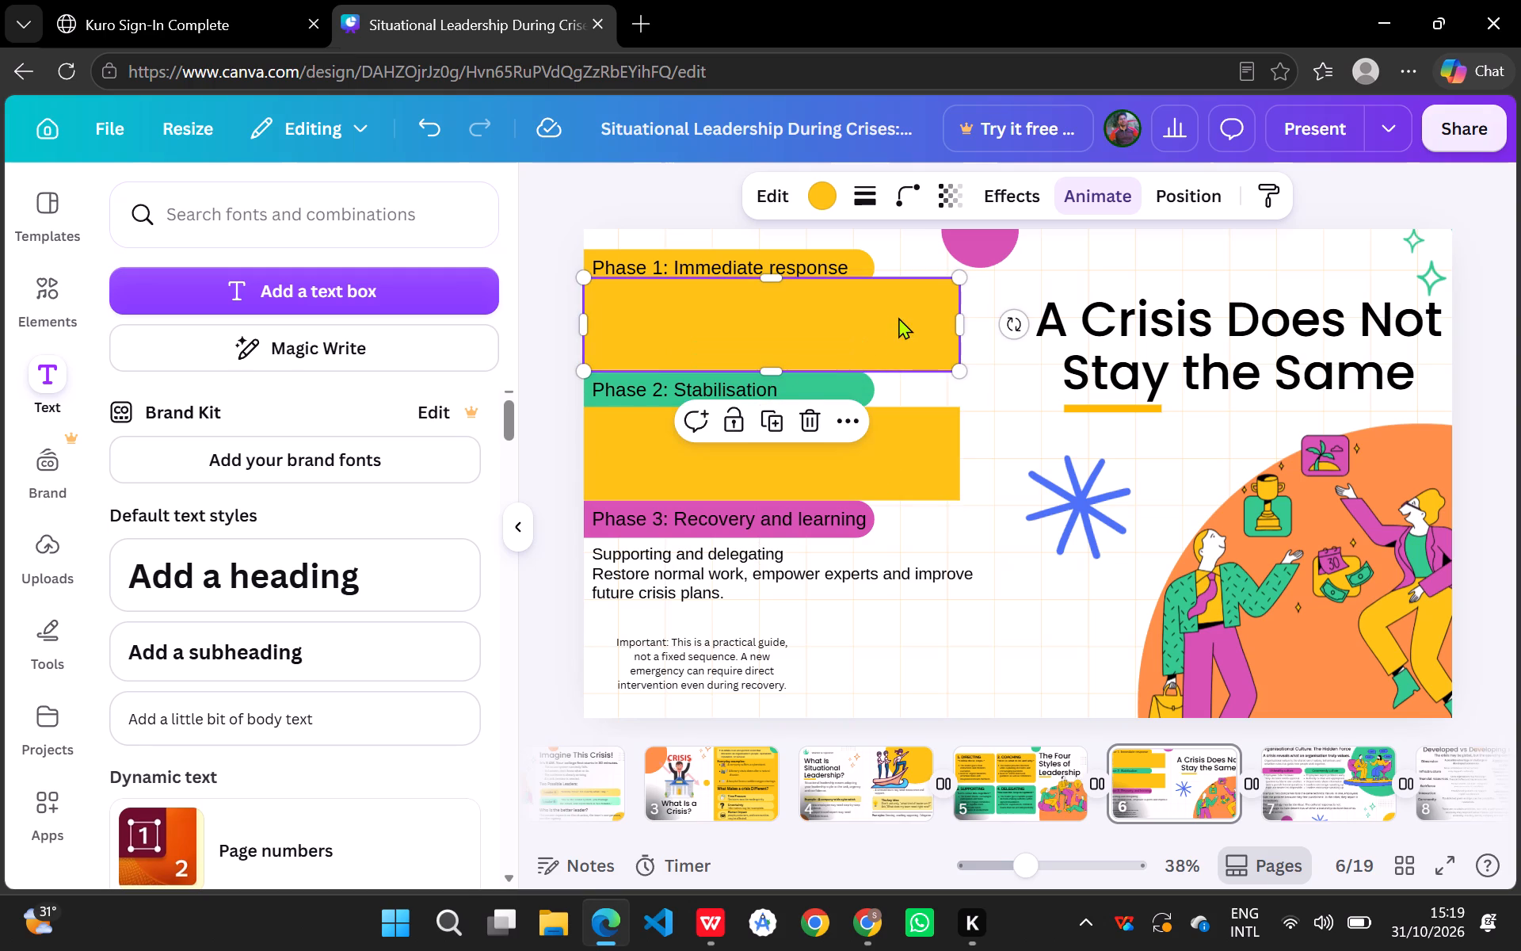
key(ctrl+v)
drag(900, 322, 891, 573)
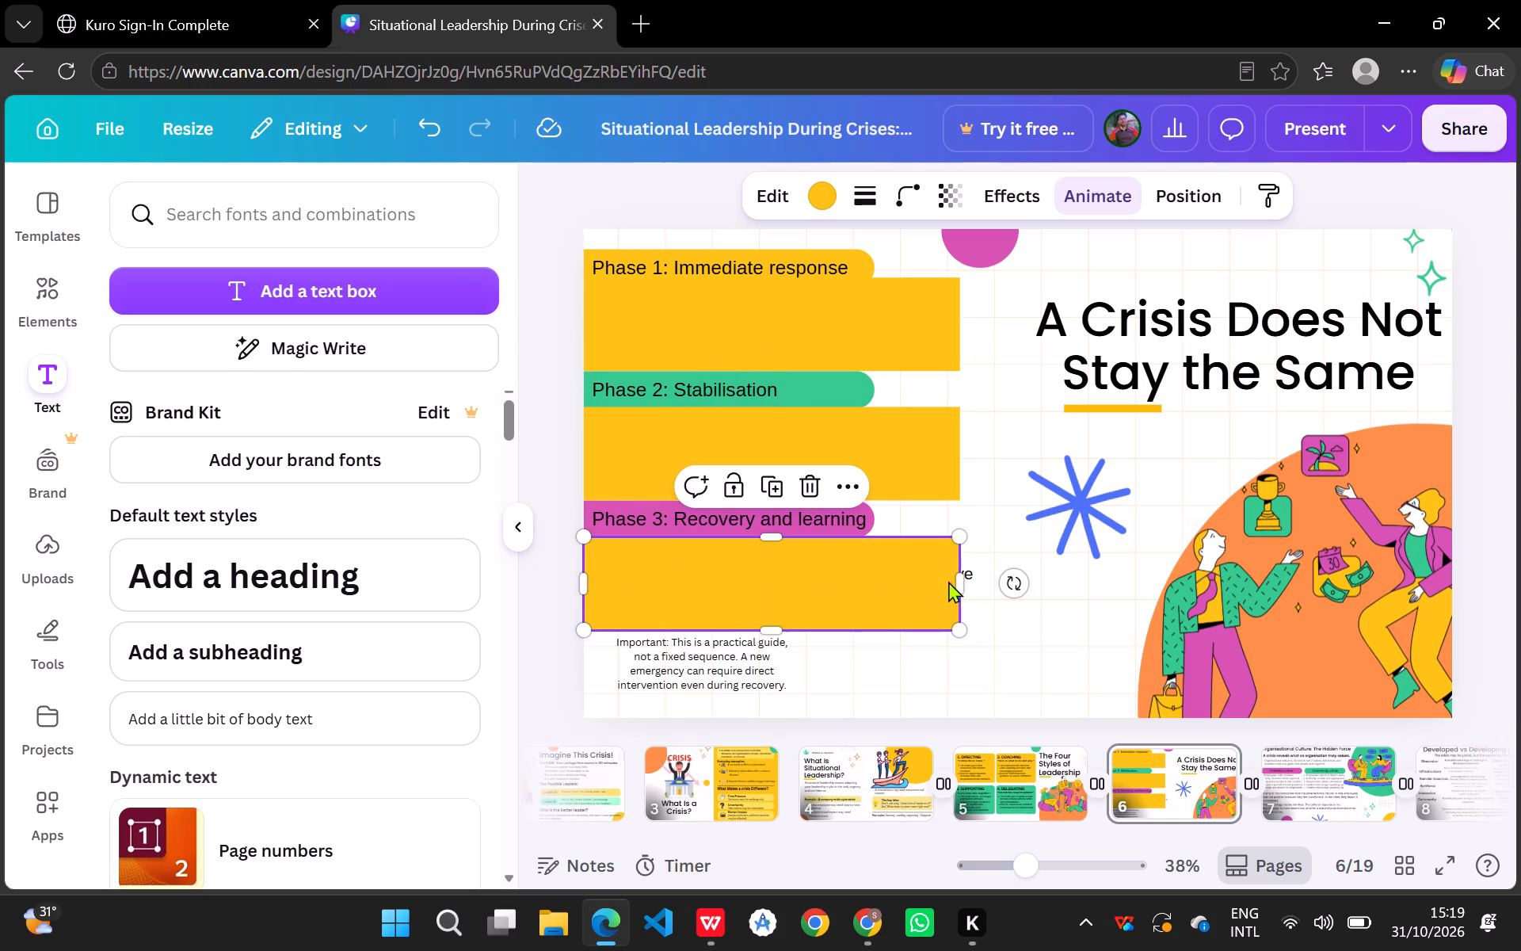
Widen all three yellow description blocks equally on their right side so they span the longest Phase 3 text line.
drag(960, 581, 974, 581)
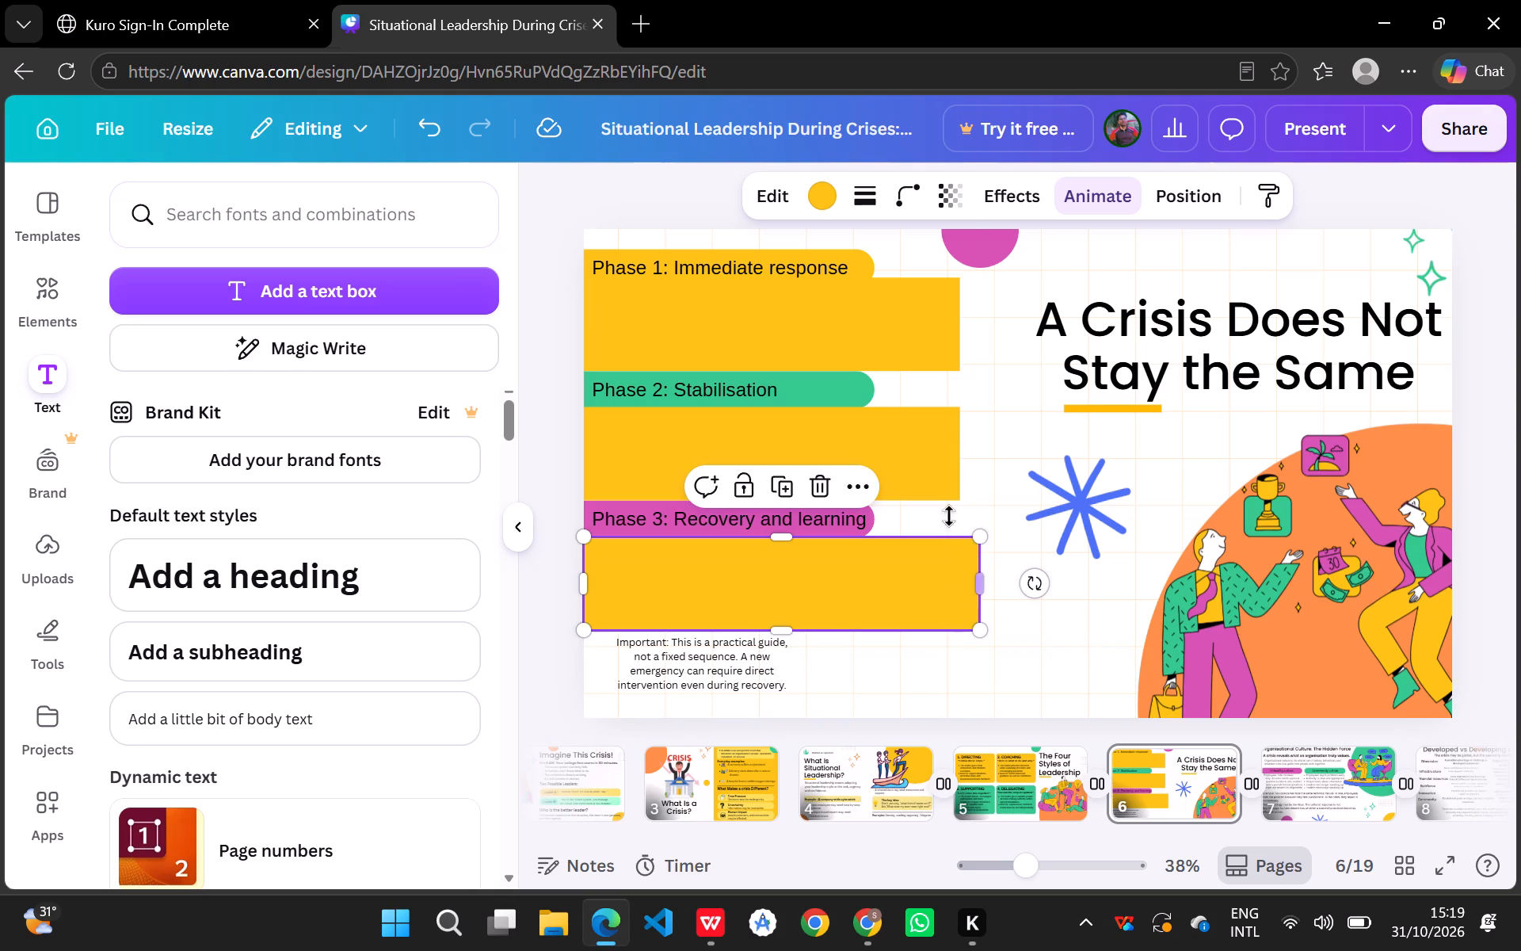
click(938, 470)
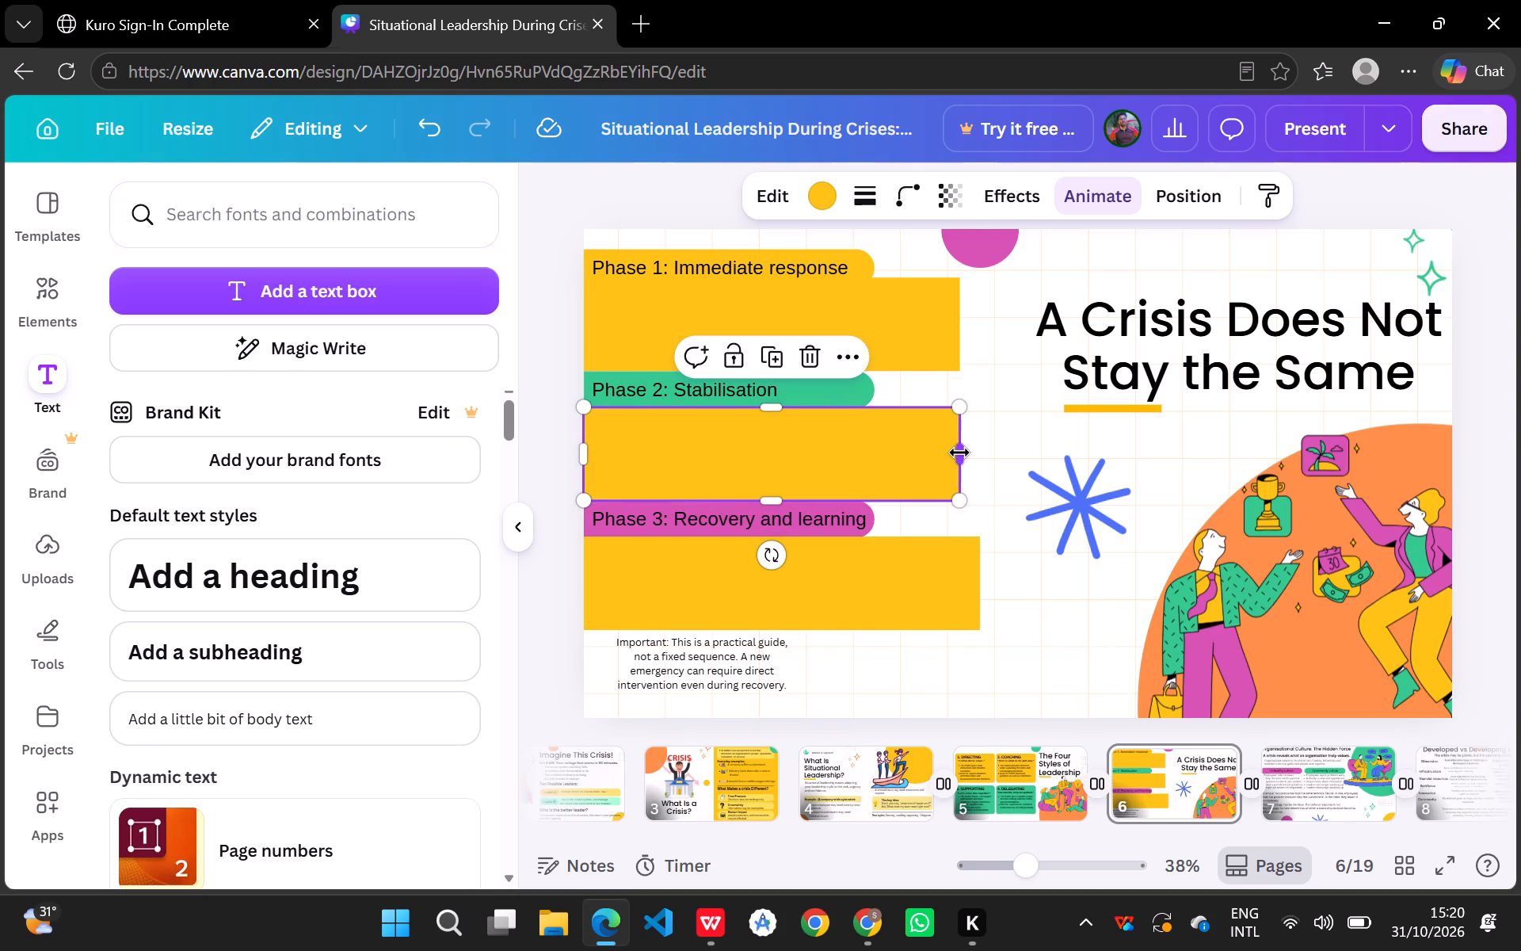
drag(959, 453, 974, 453)
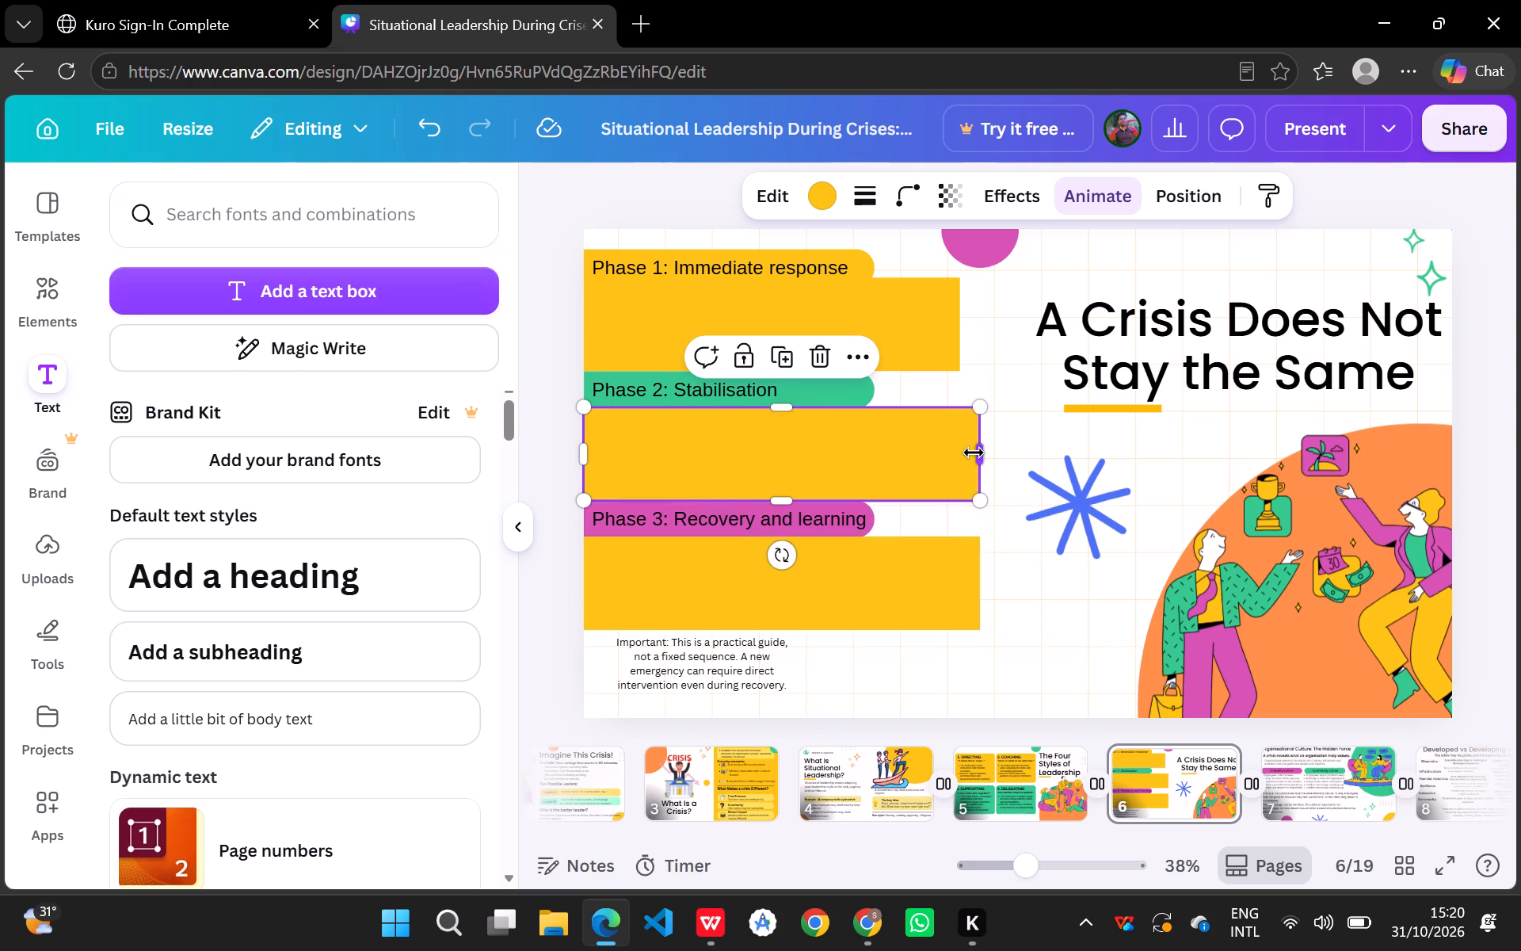
click(929, 327)
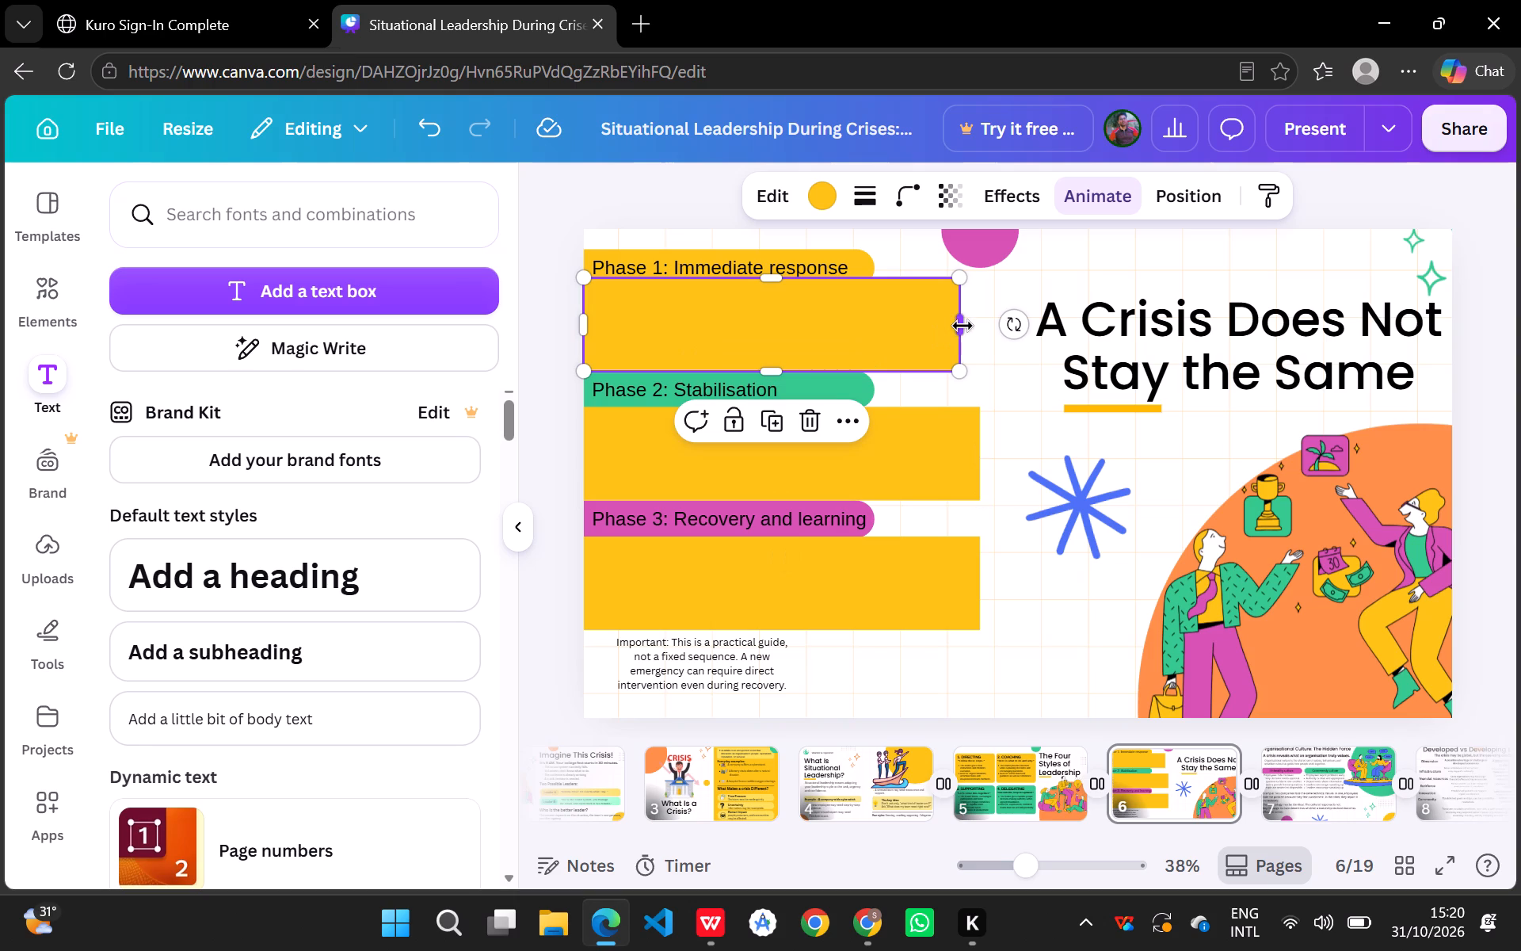
drag(963, 326, 984, 330)
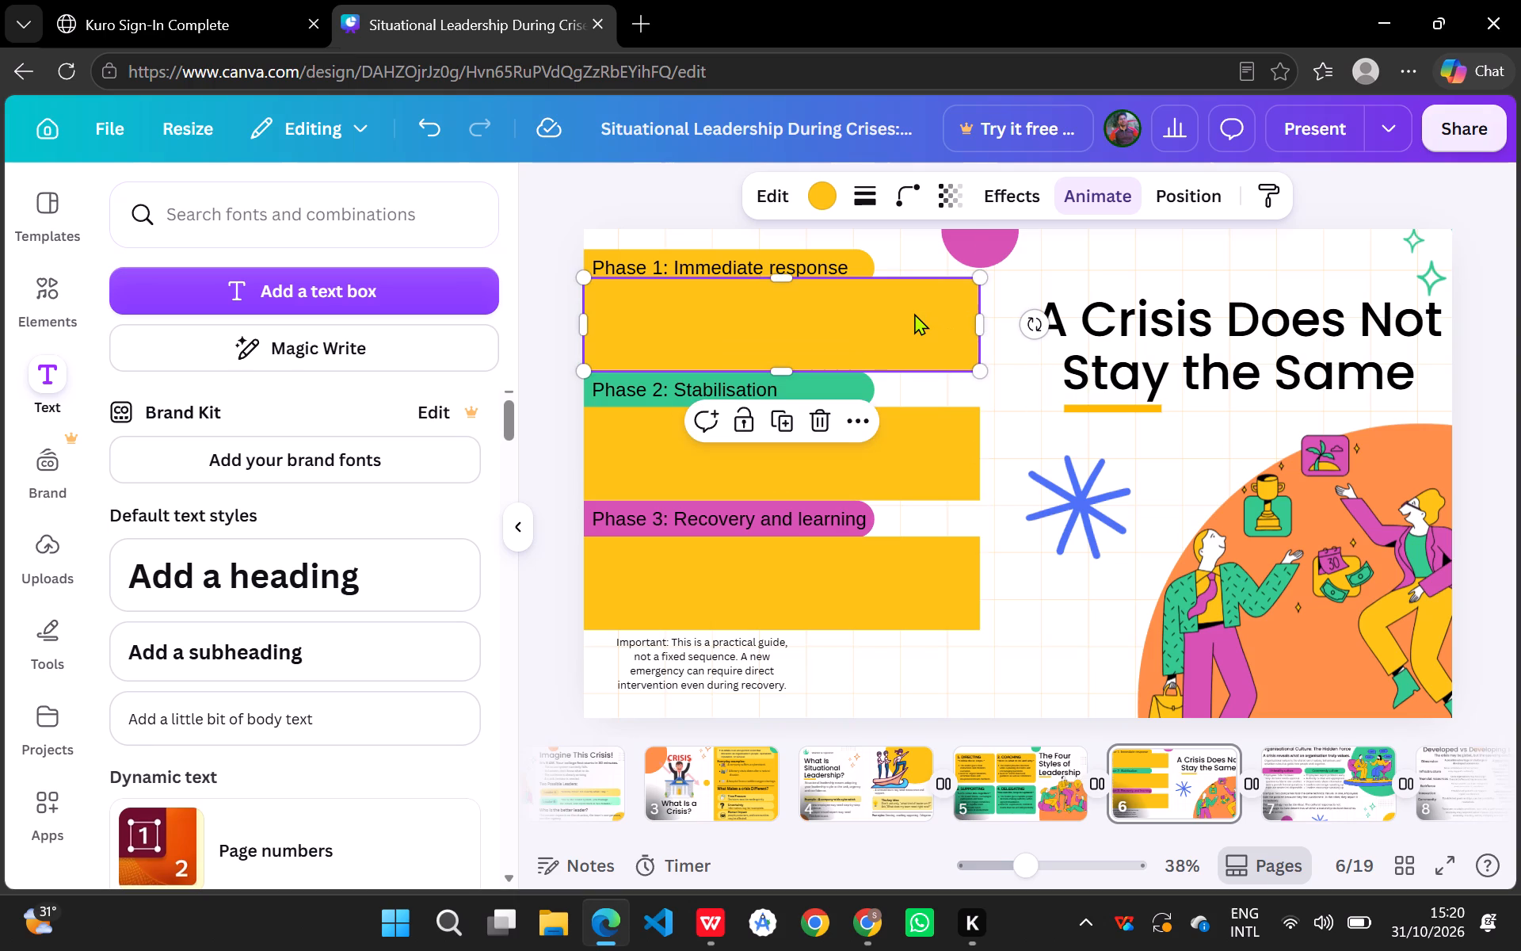
Recolour the Phase 1 description block pastel yellow #f9e58f.
click(914, 313)
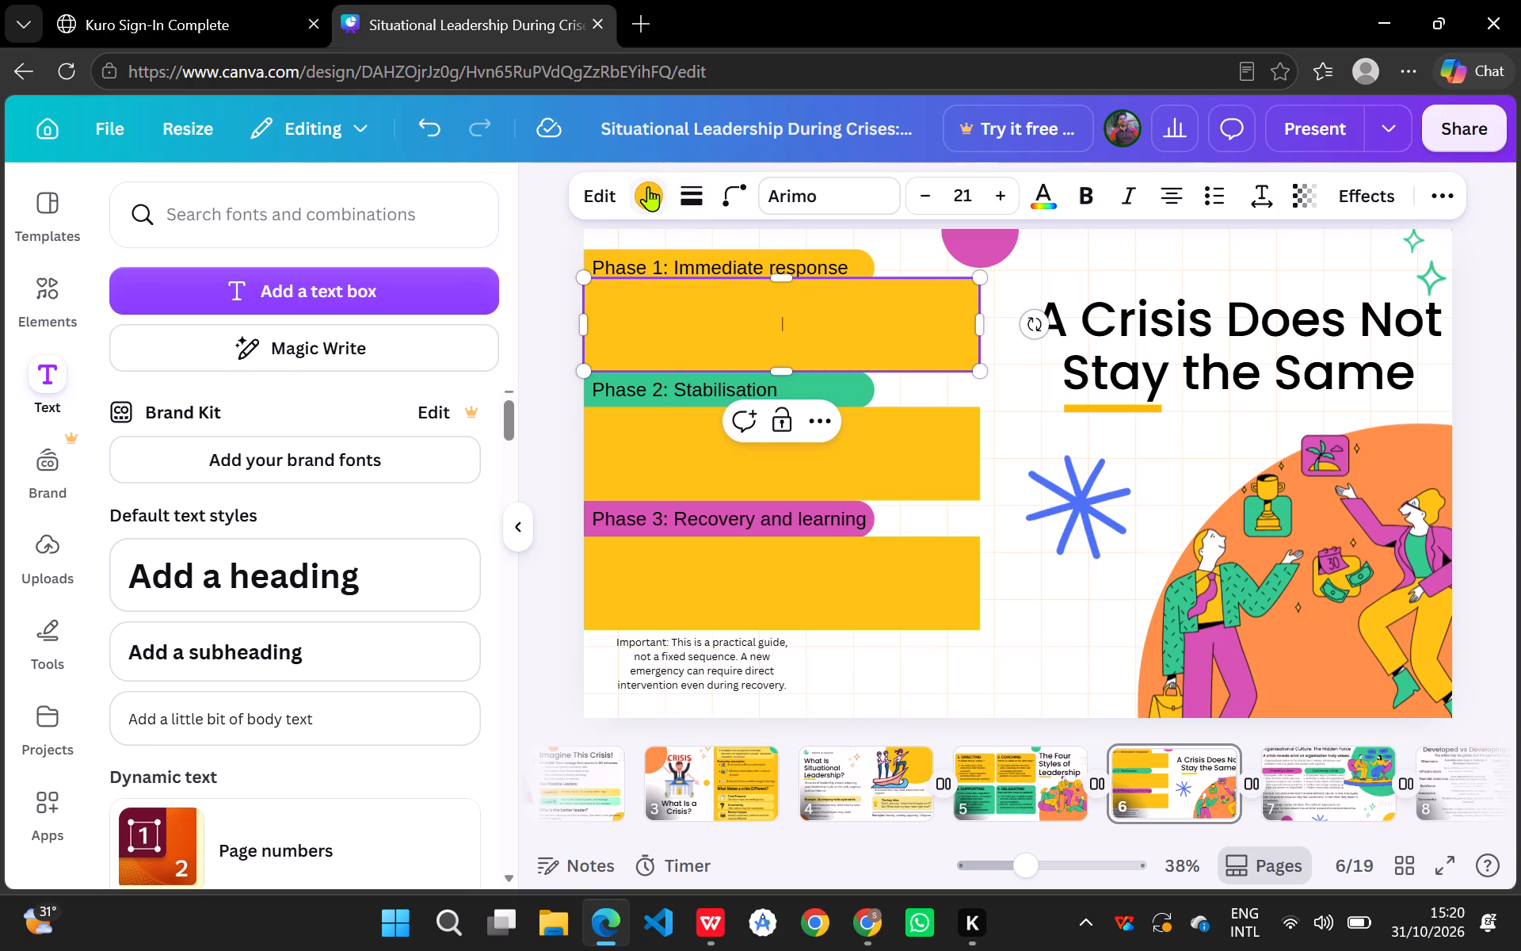
click(648, 186)
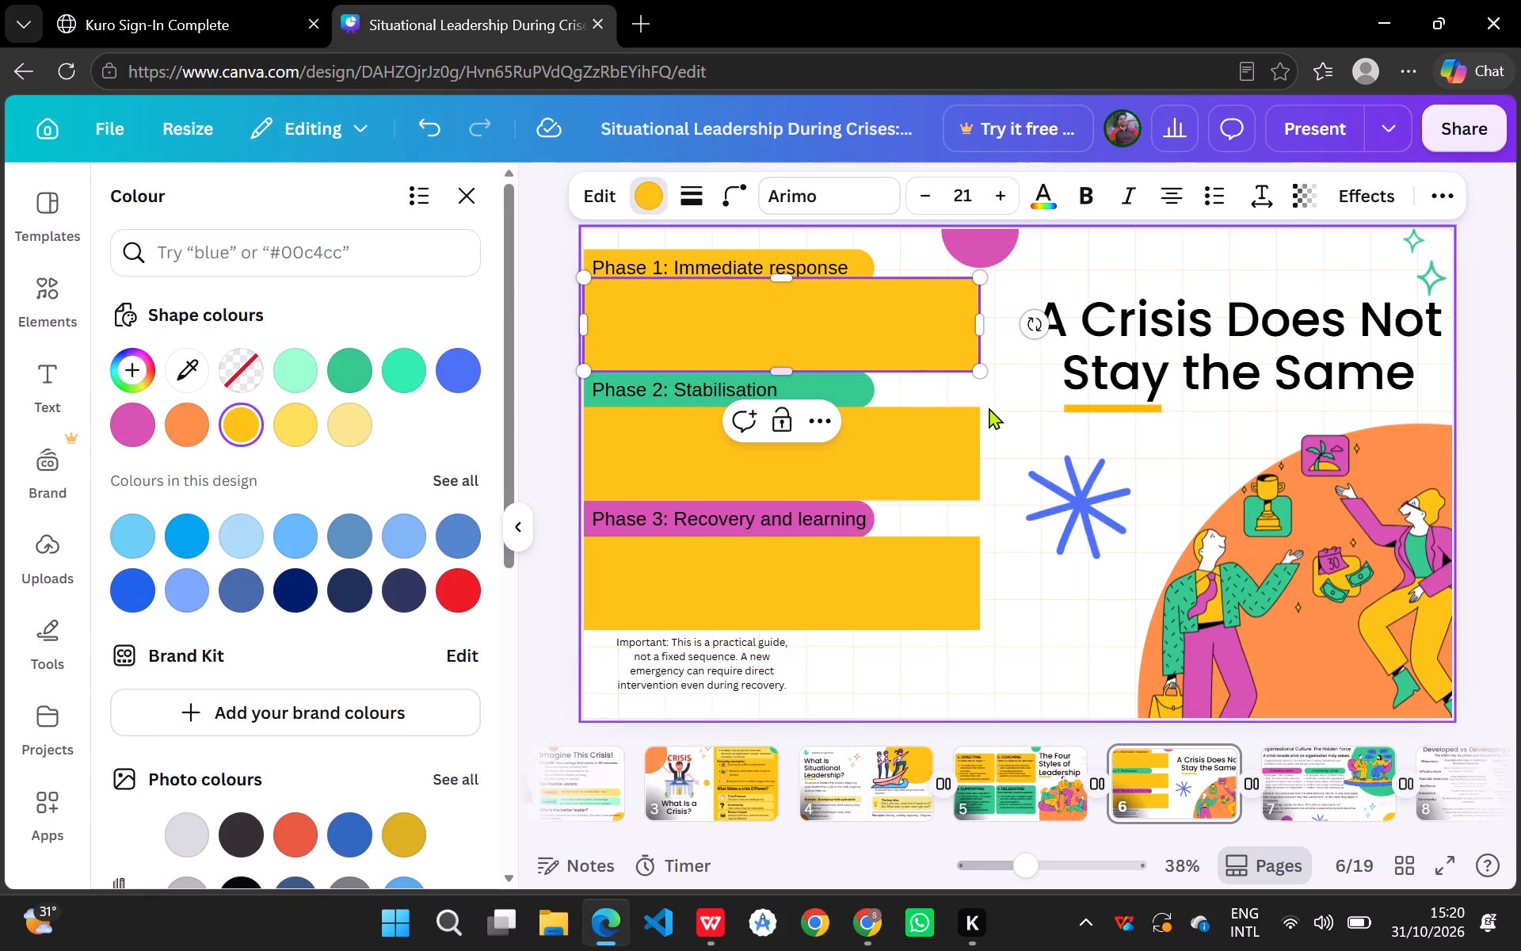
click(1020, 420)
click(897, 326)
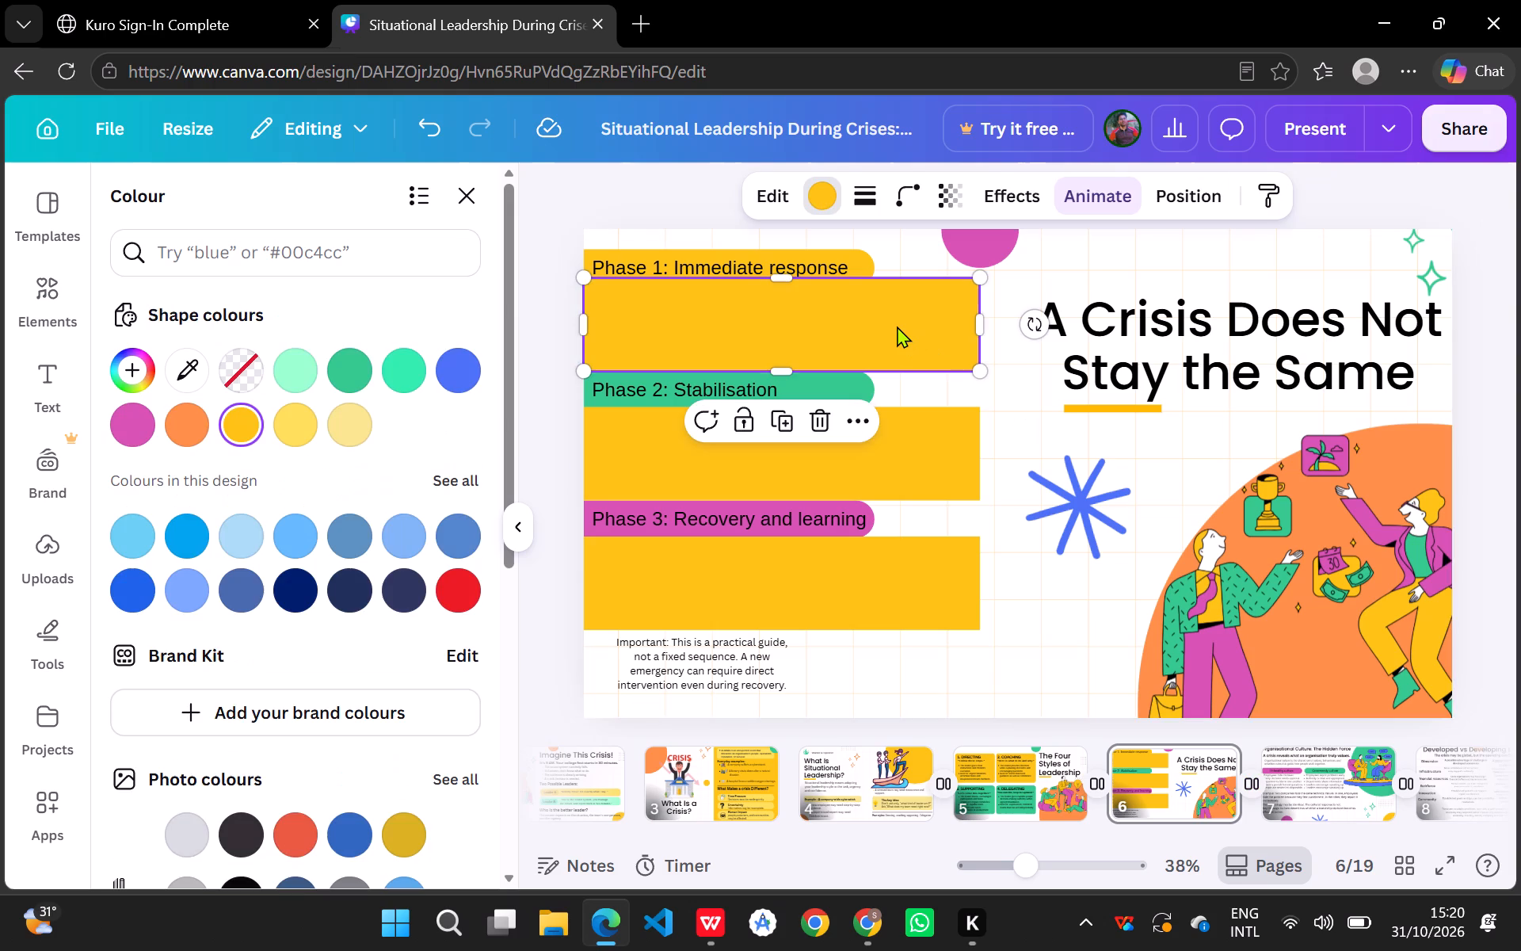
click(349, 422)
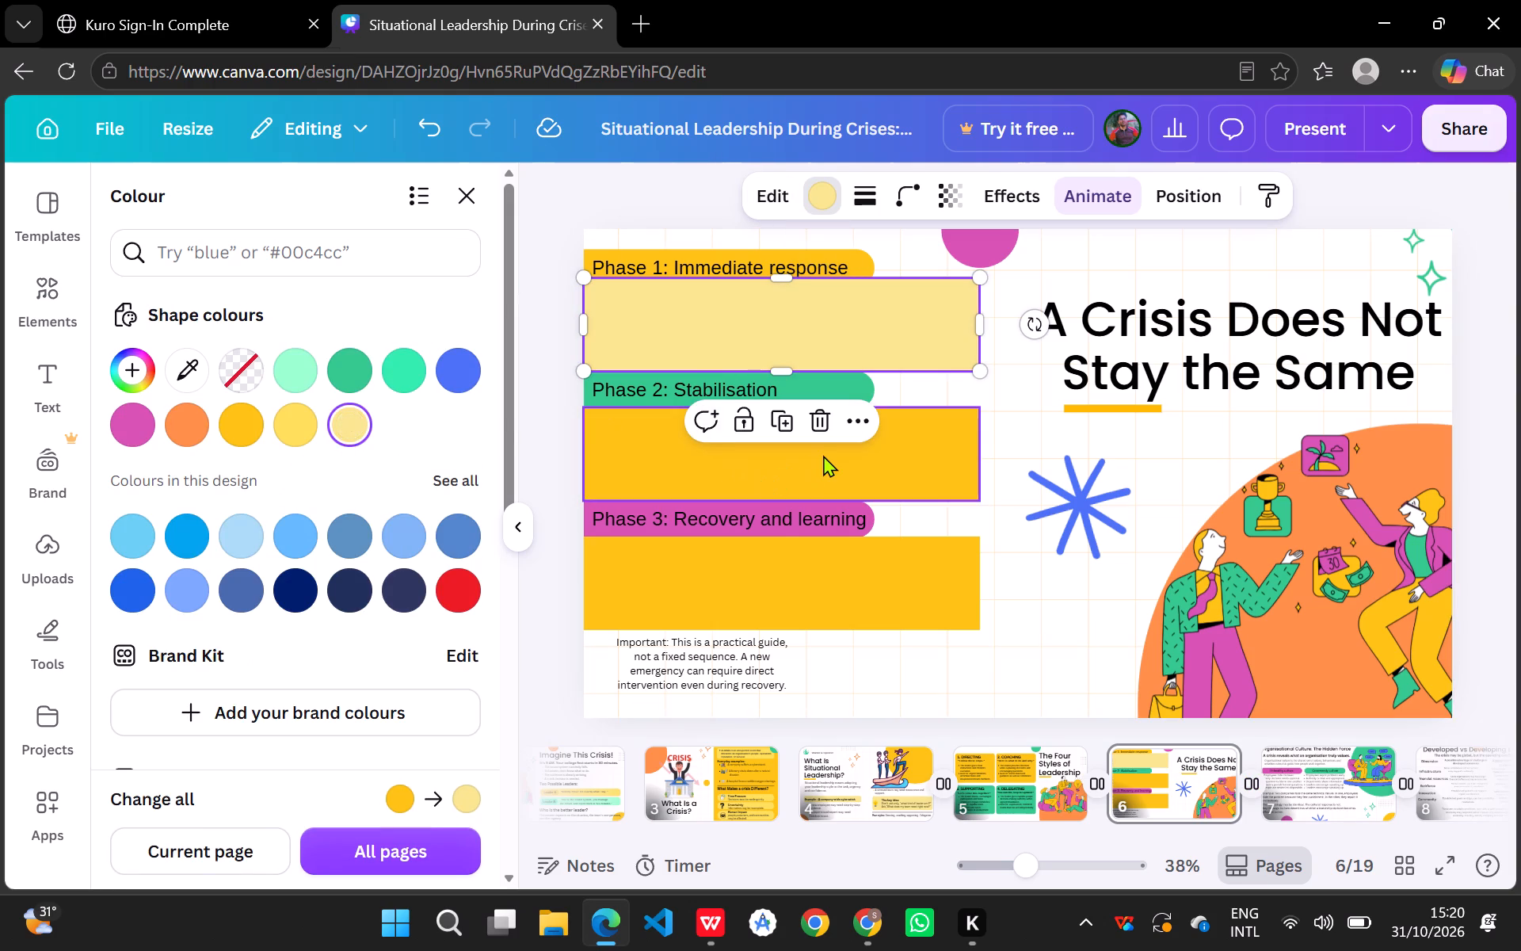
Recolour the Phase 2 description block with the light mint green from the shape colours.
click(823, 455)
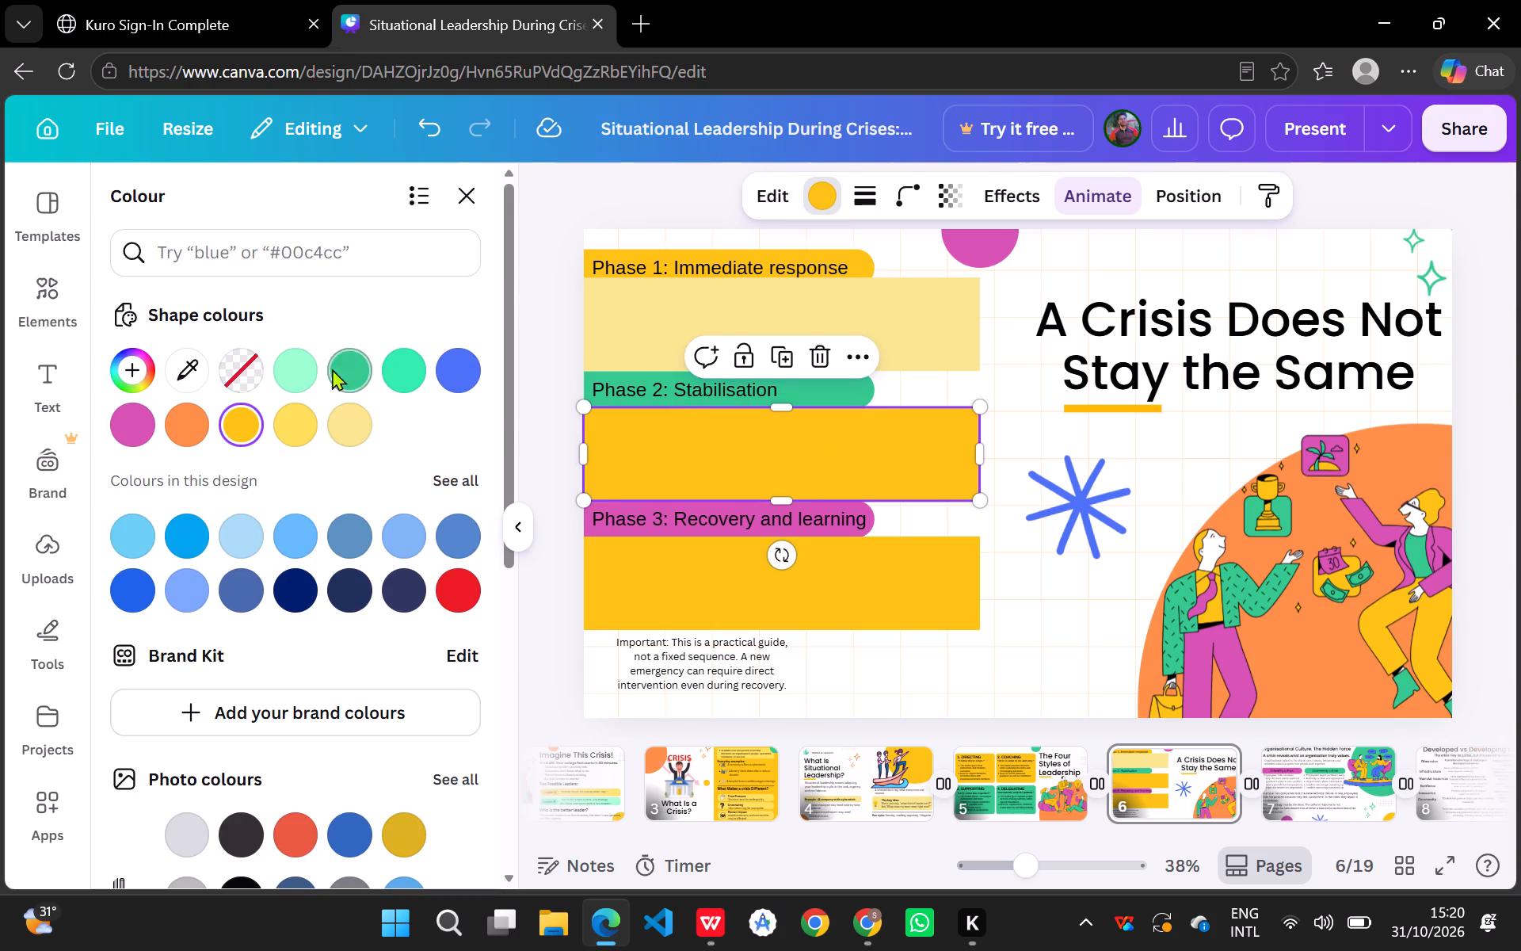
click(298, 362)
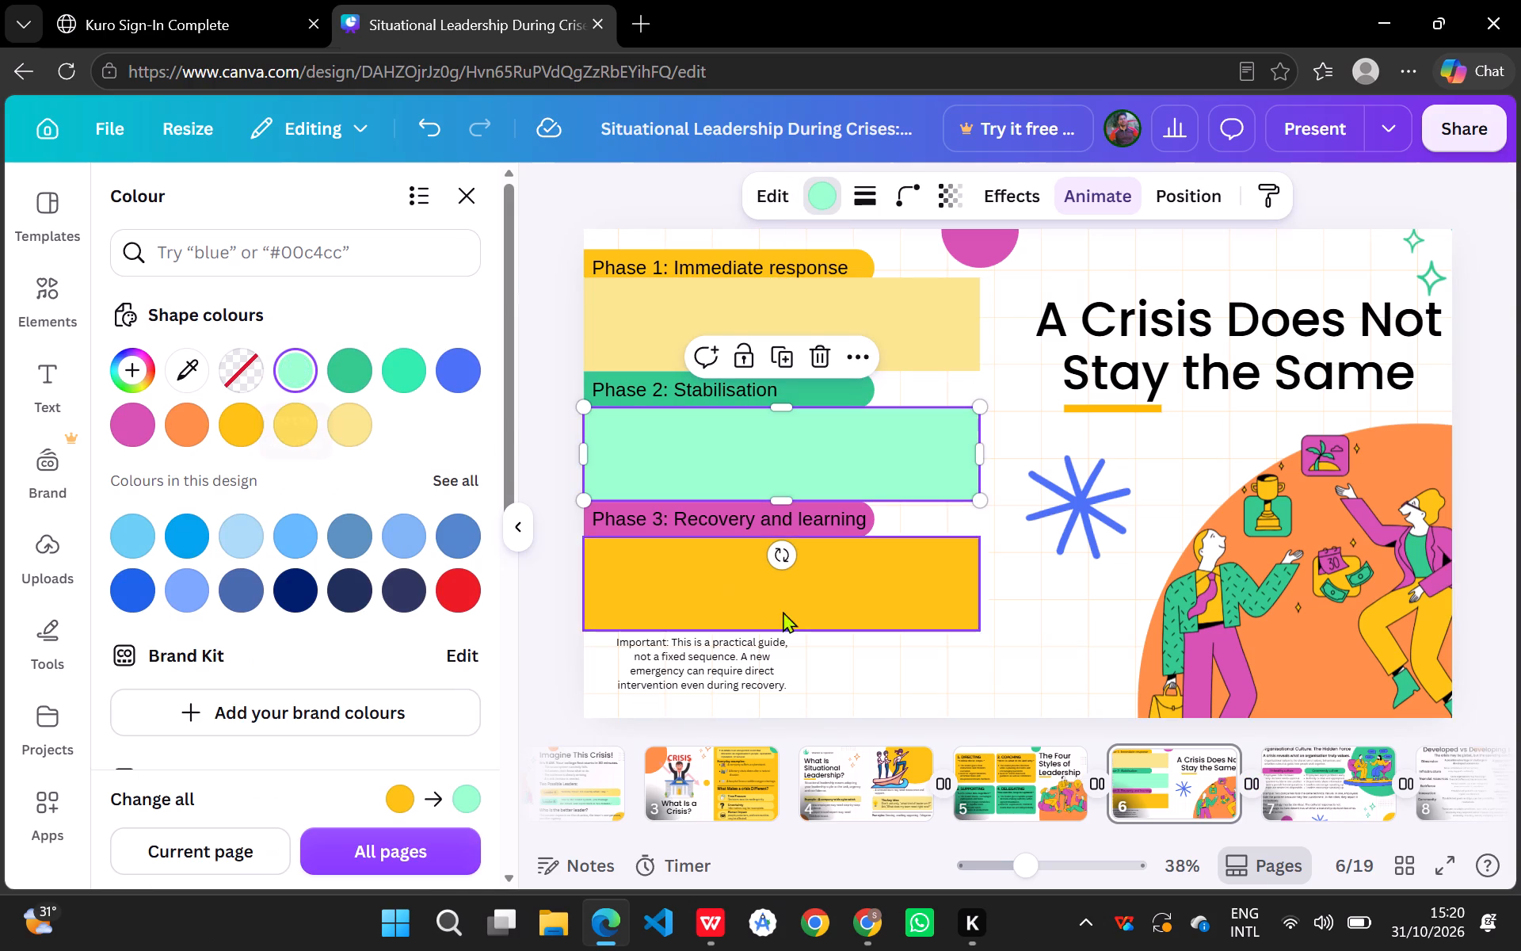
Recolour the Phase 3 description block light magenta #ffa0dc, searching the colours for LIGHT PINK.
click(859, 595)
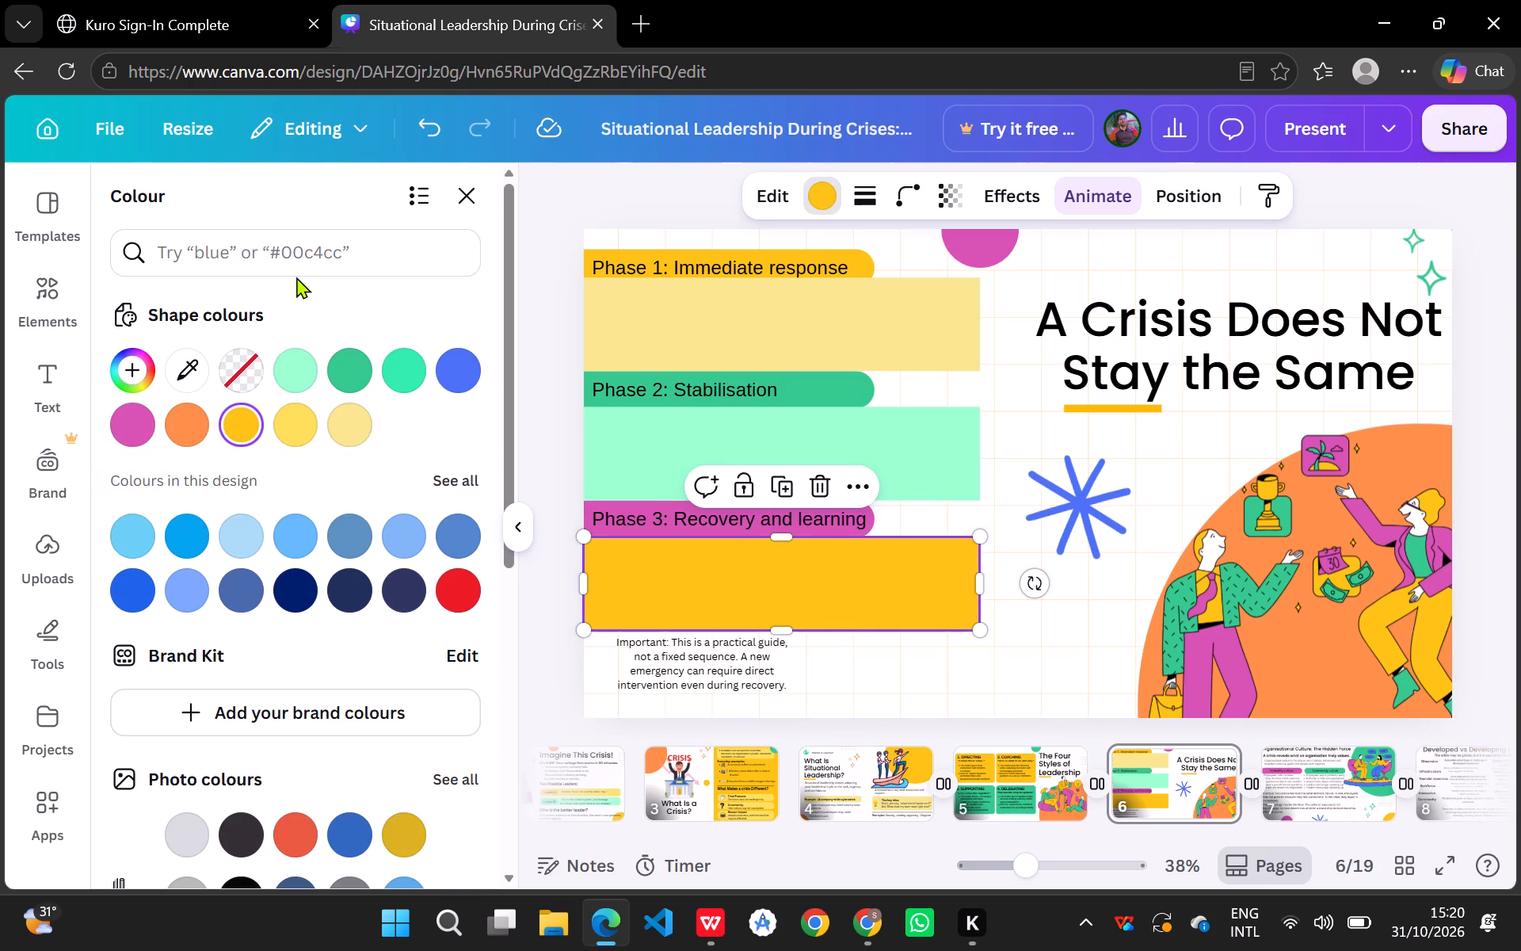
scroll(356, 546, down, 5)
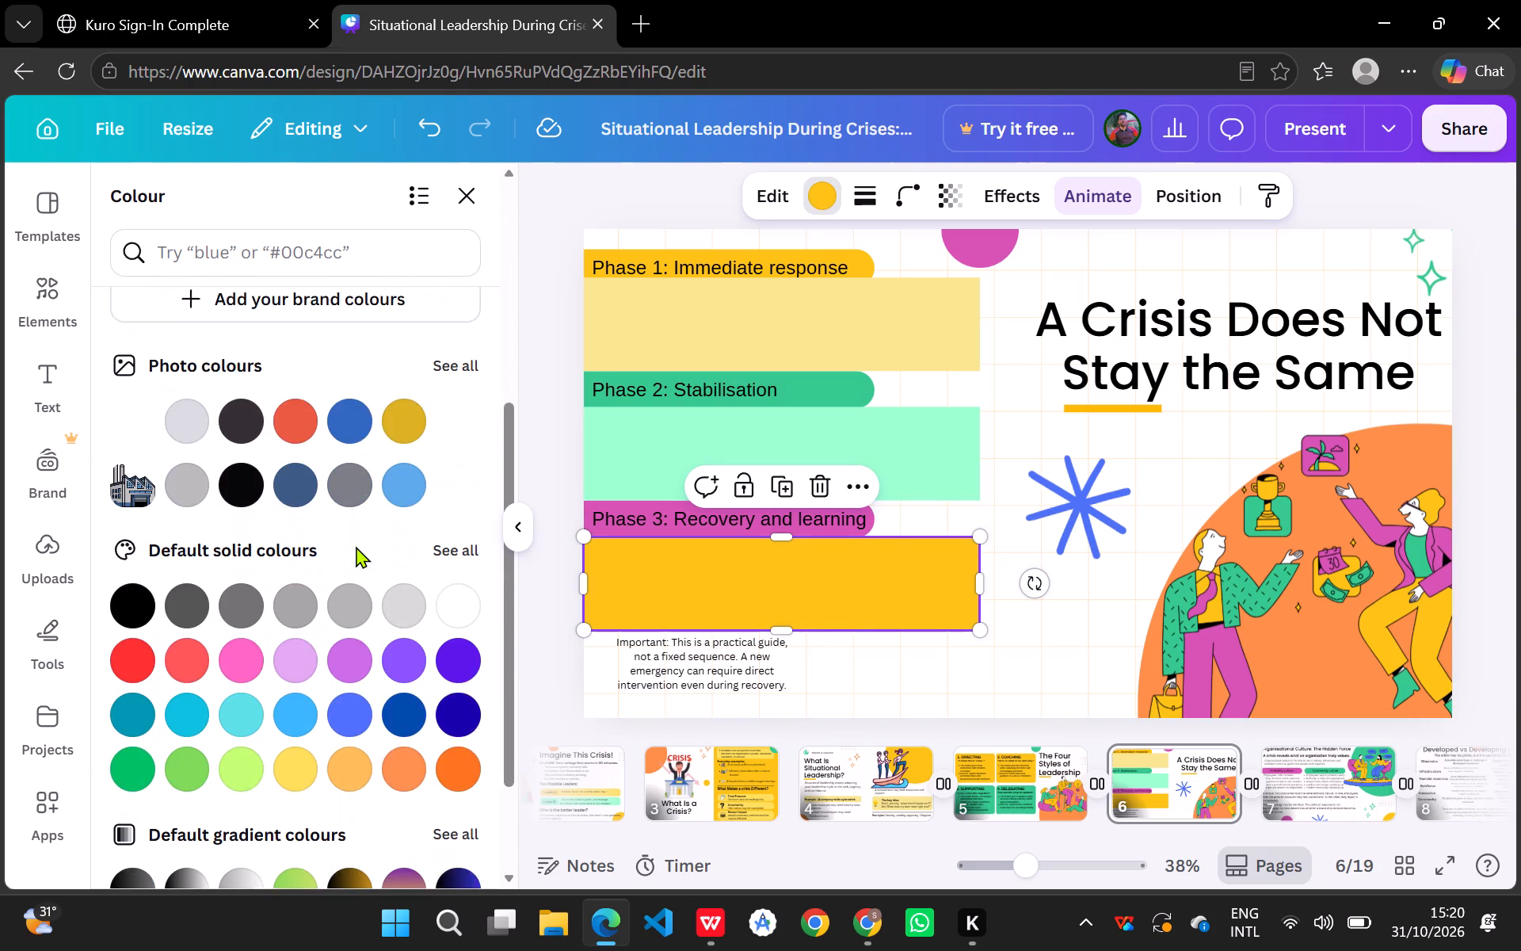
scroll(356, 546, down, 1)
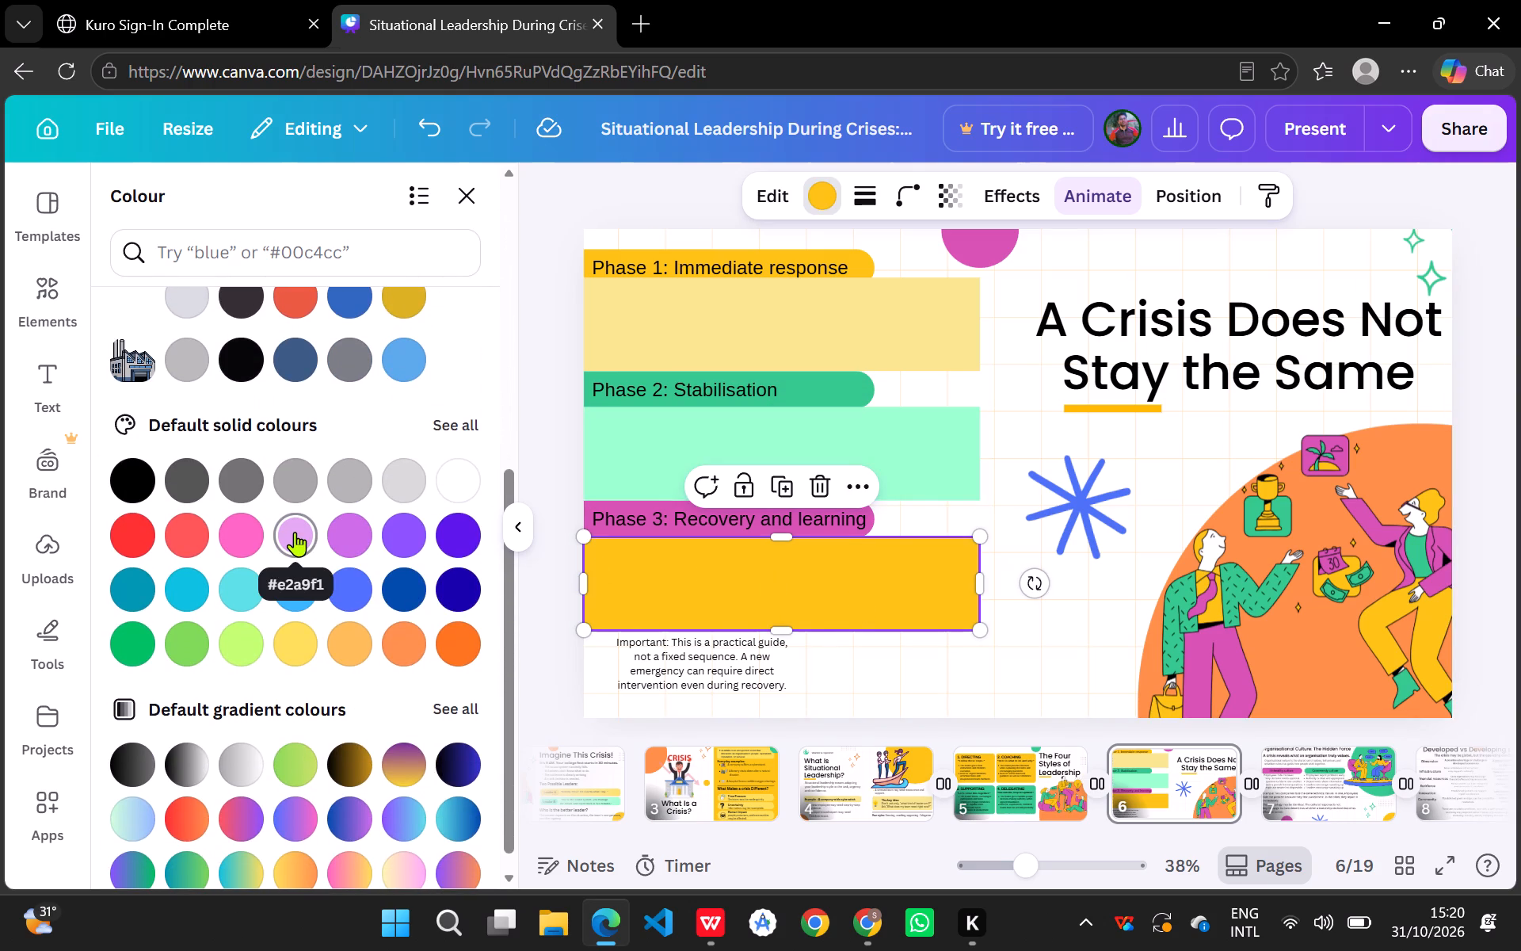
scroll(361, 674, down, 1)
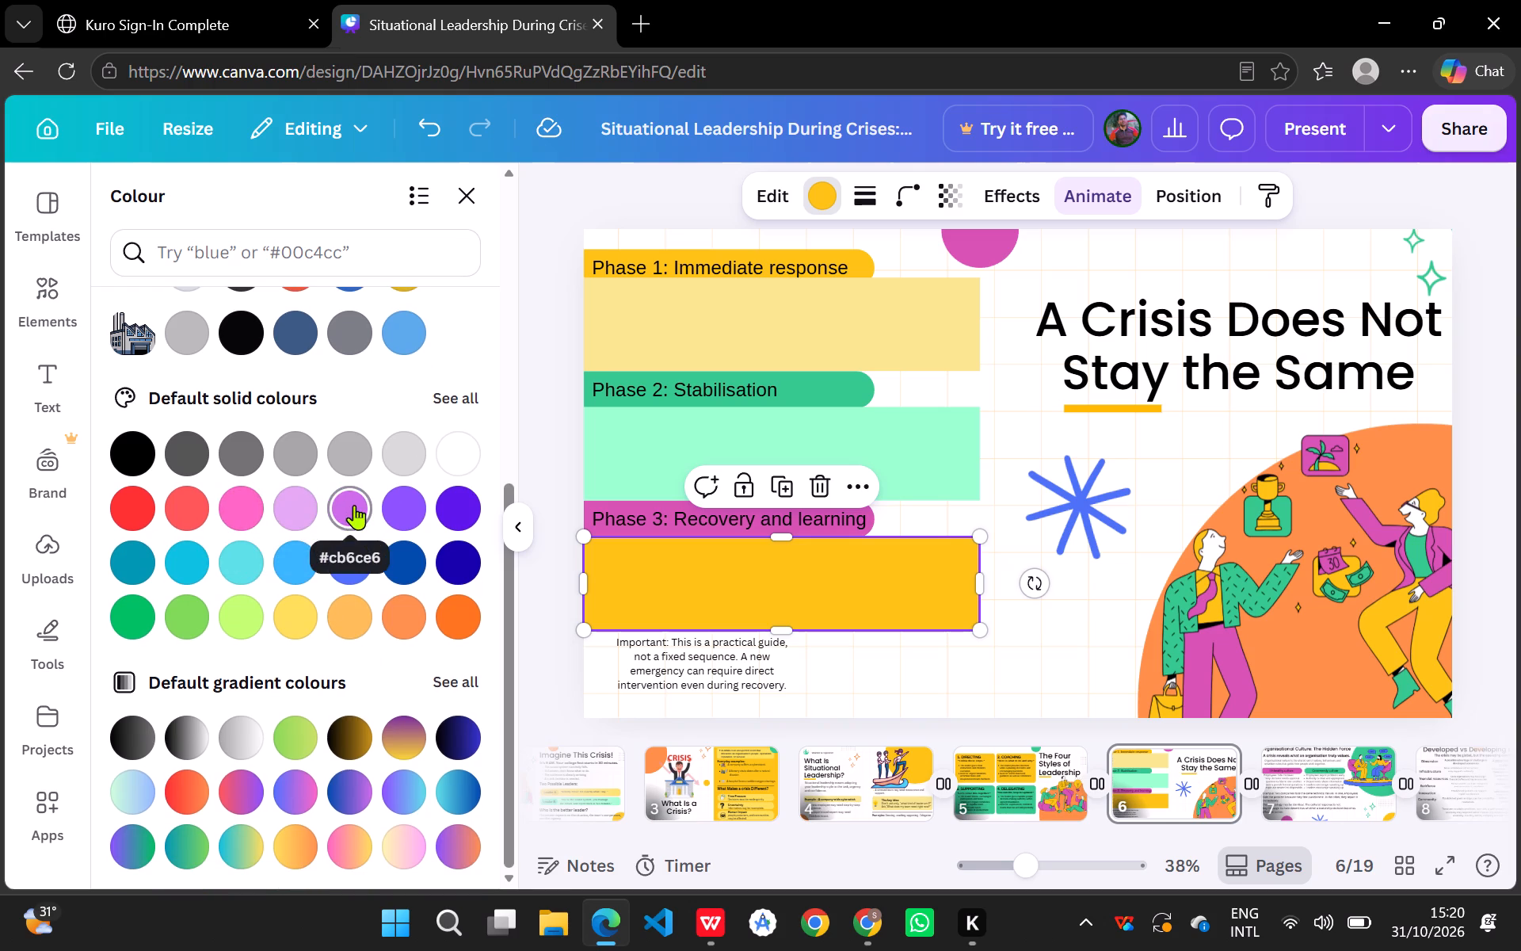
click(302, 513)
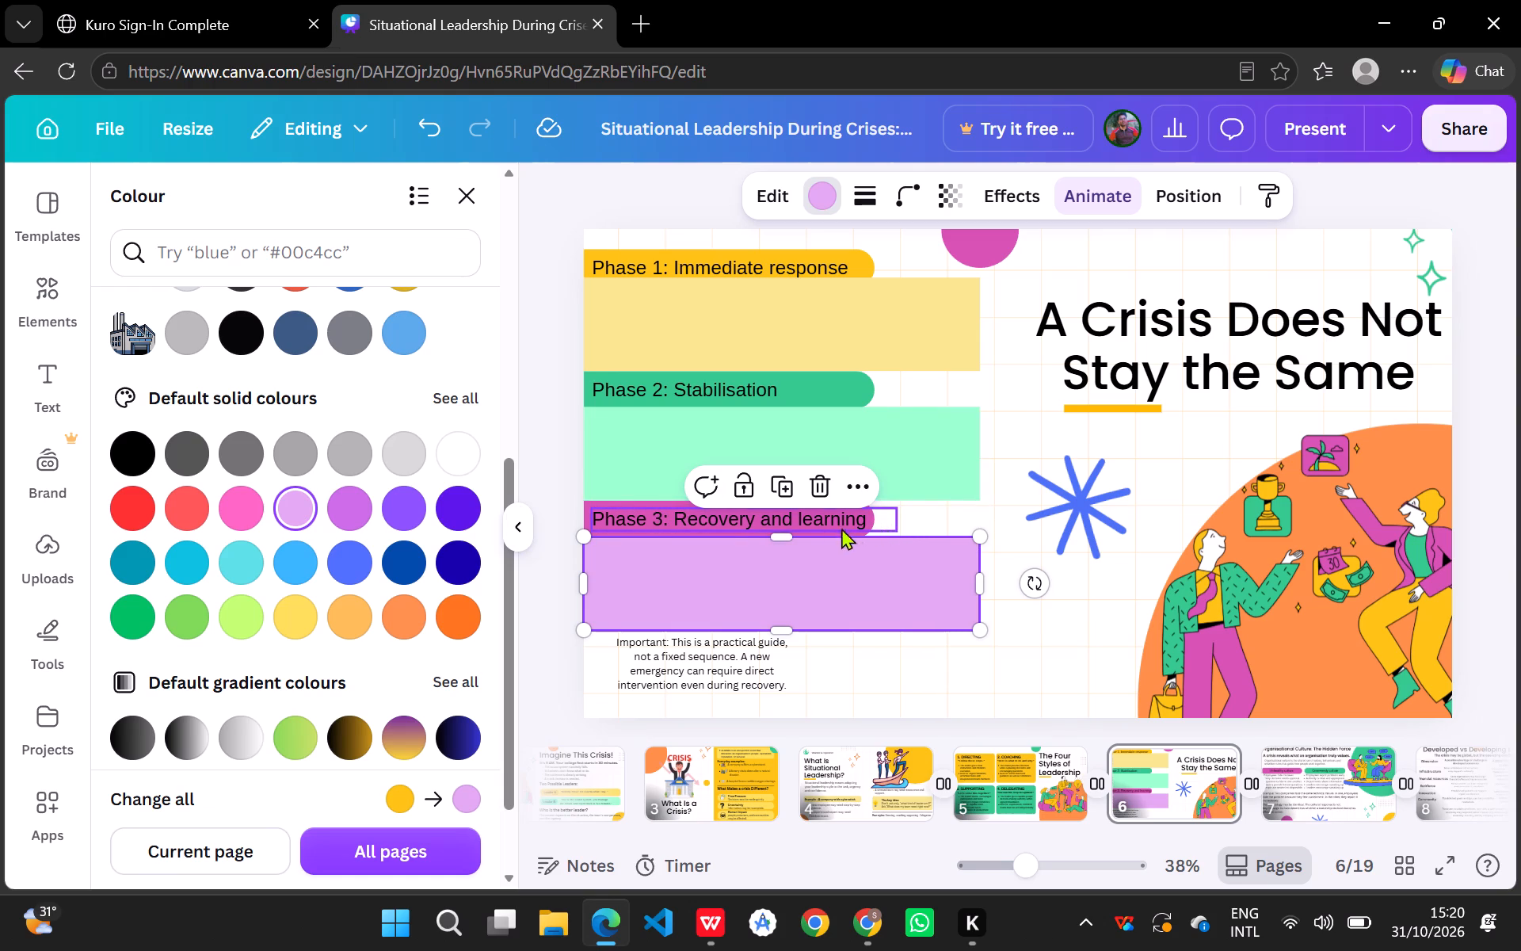
click(235, 510)
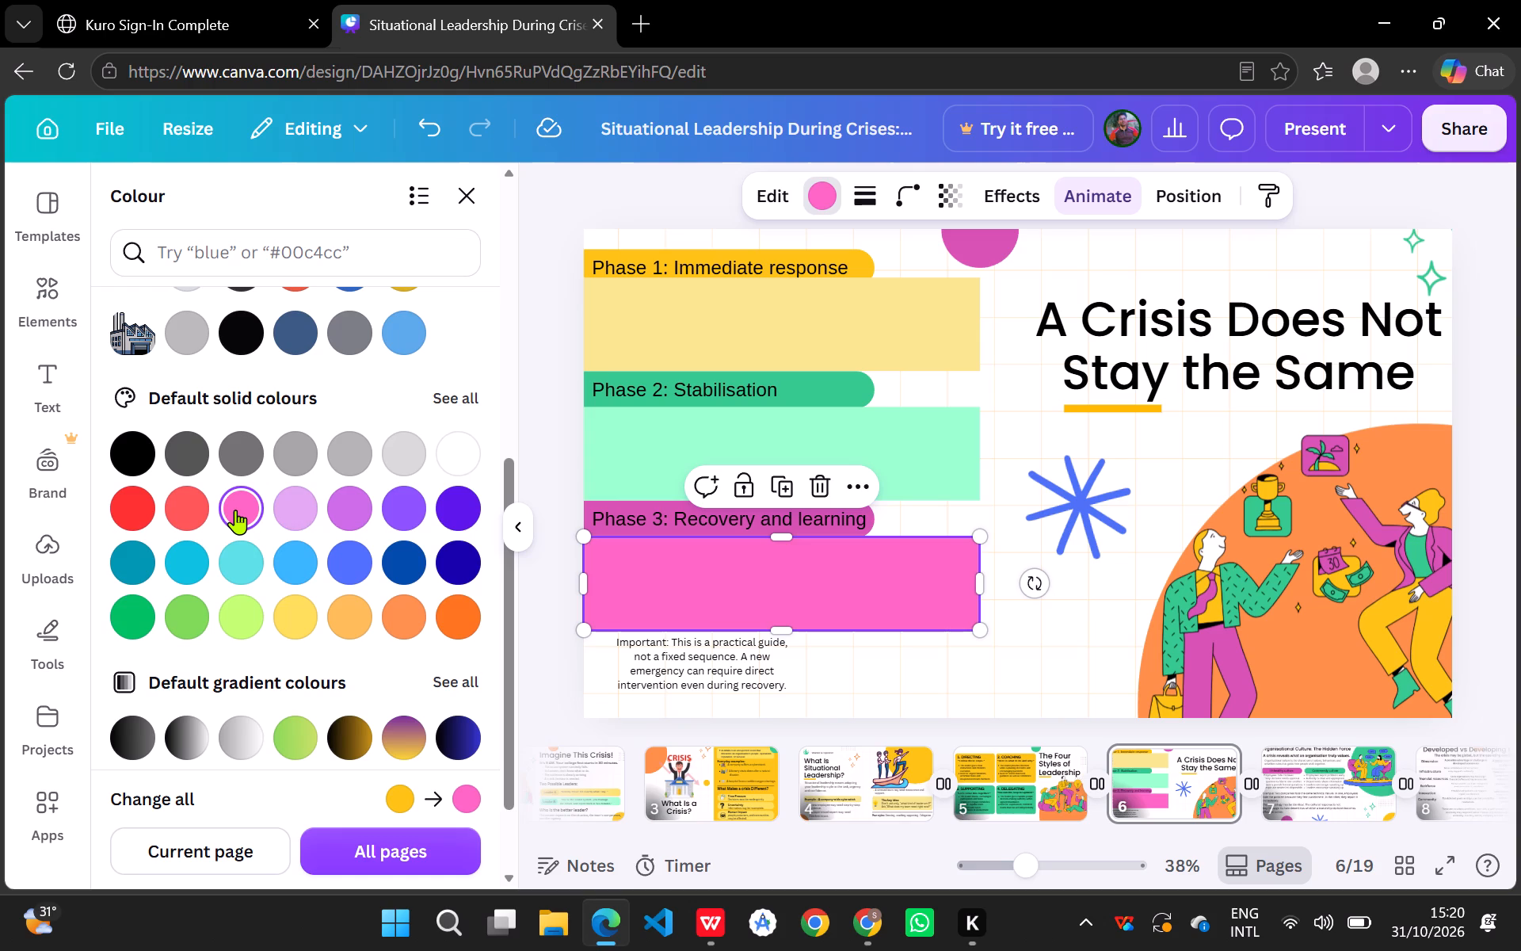
click(279, 258)
text(LIGHT PINK)
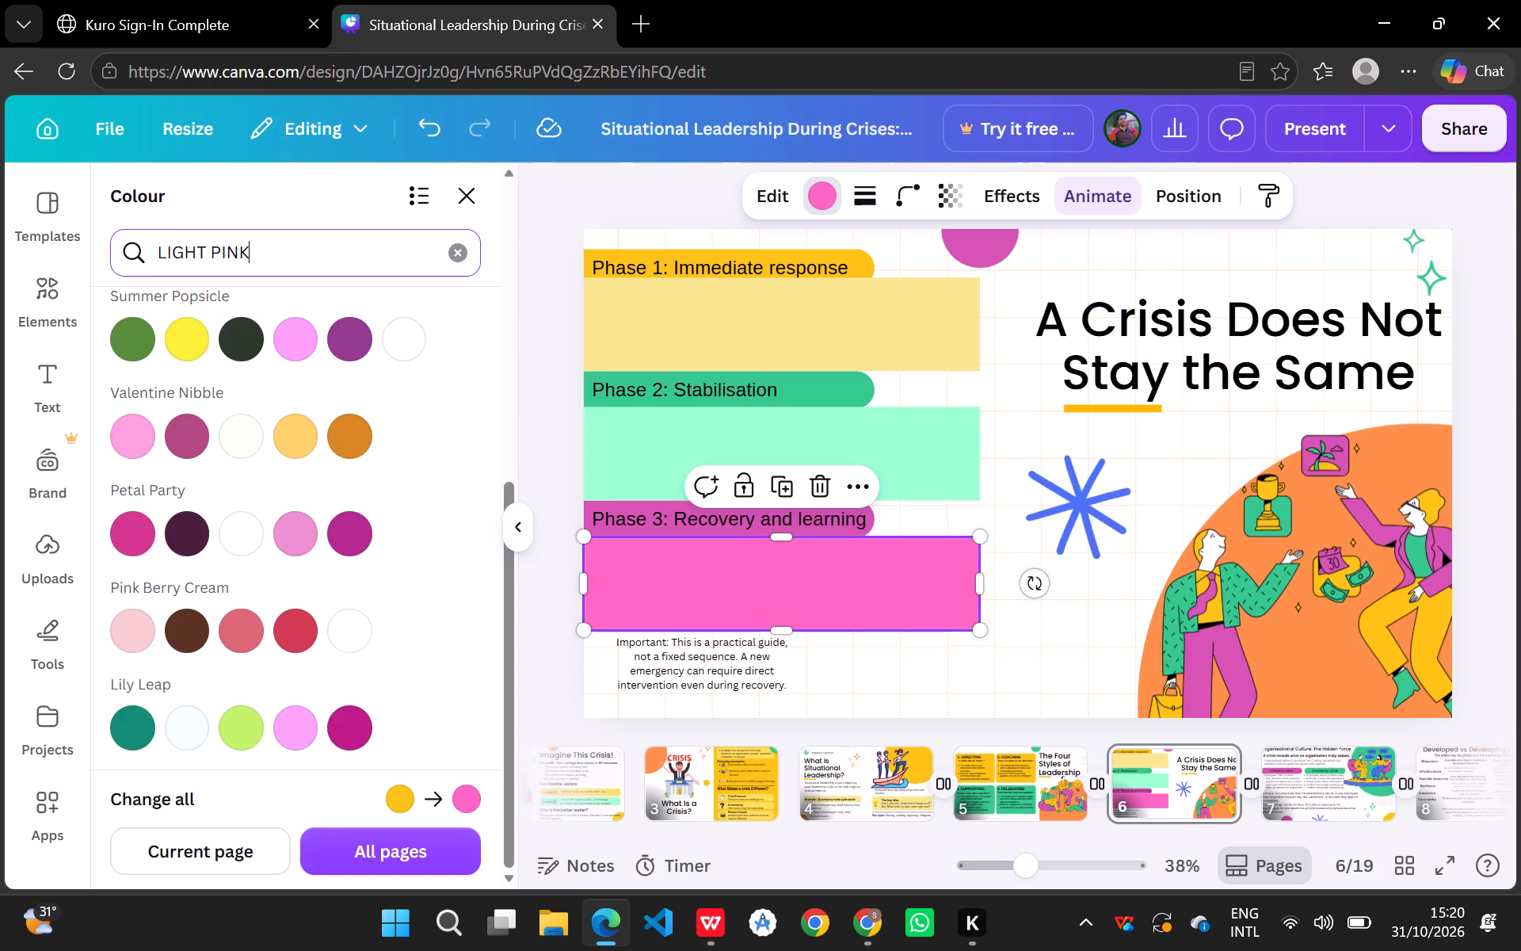
click(129, 447)
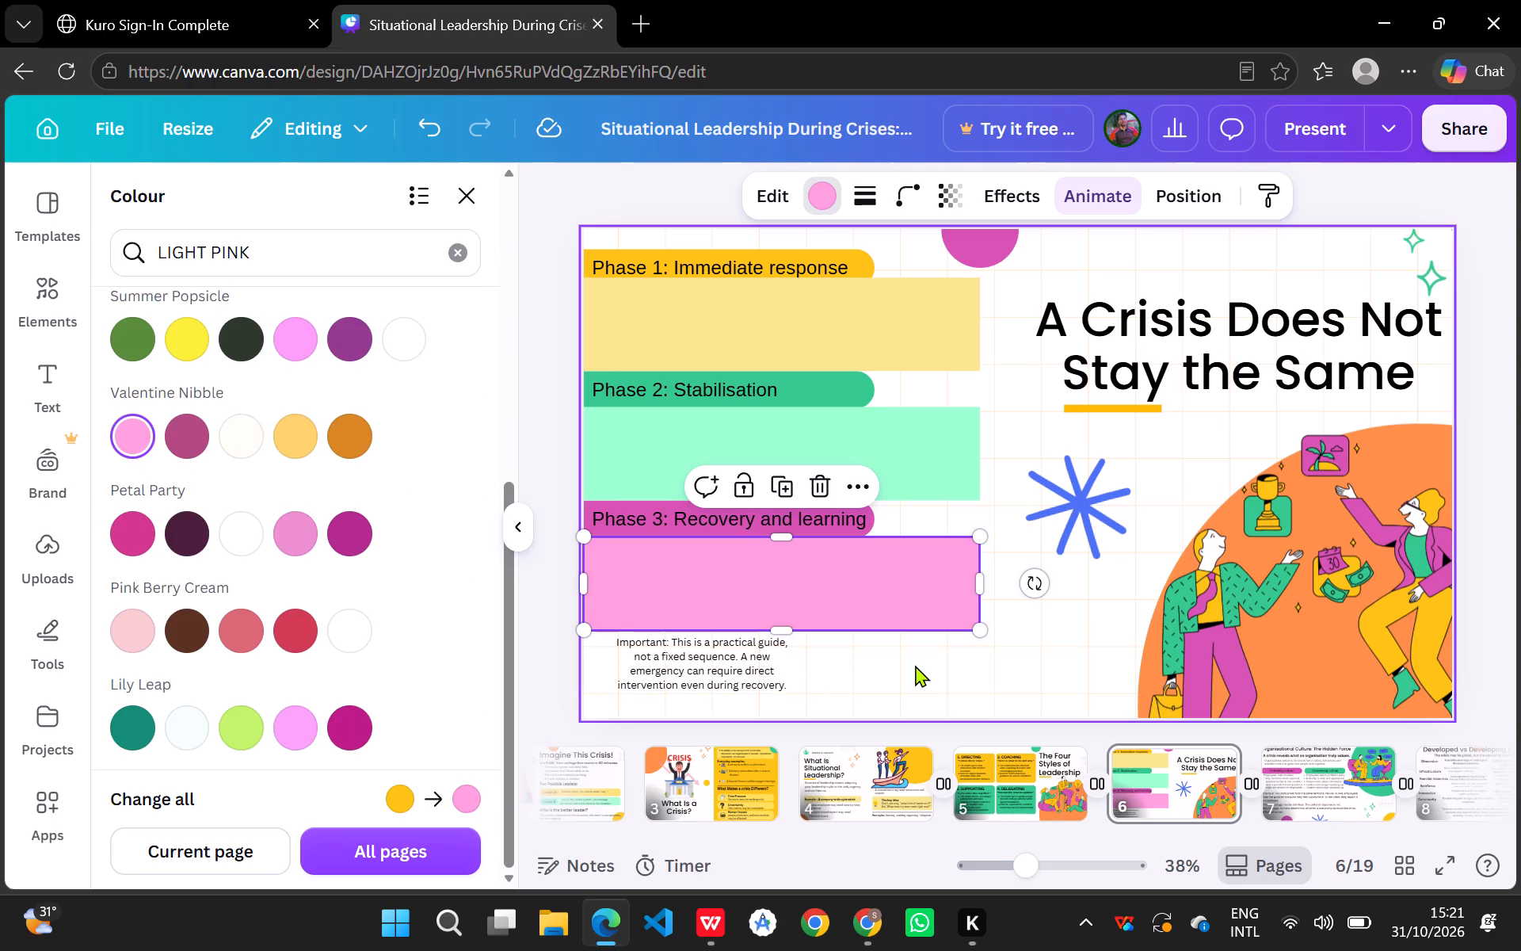
Widen the "Important" note's text box to the right until its text wraps onto two lines, slightly past the pink block's edge.
click(771, 678)
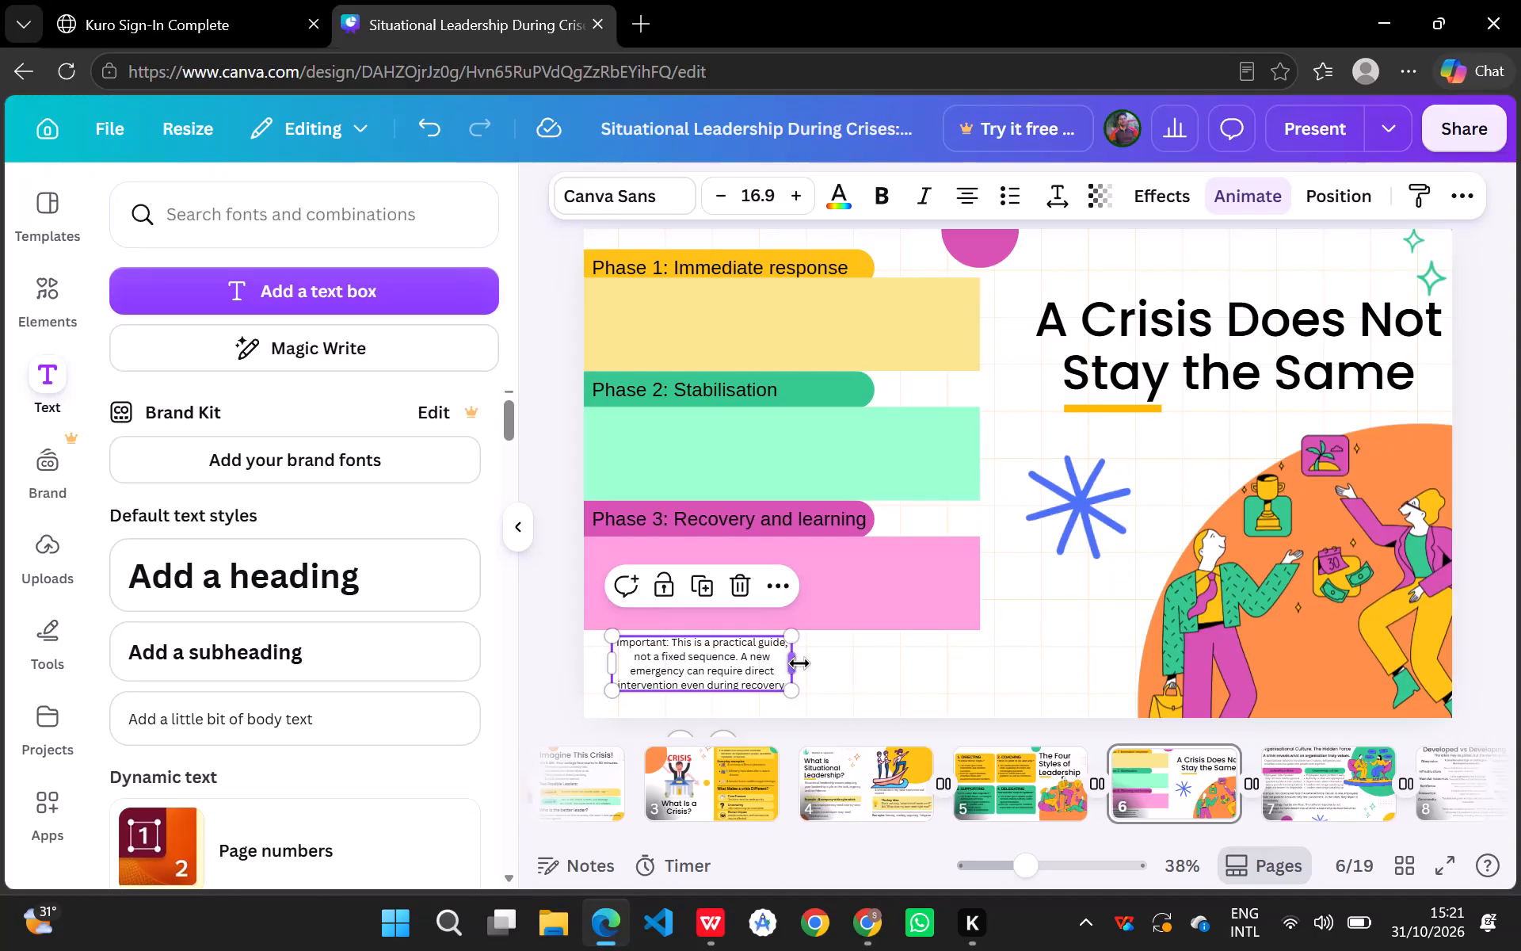
drag(792, 666, 869, 678)
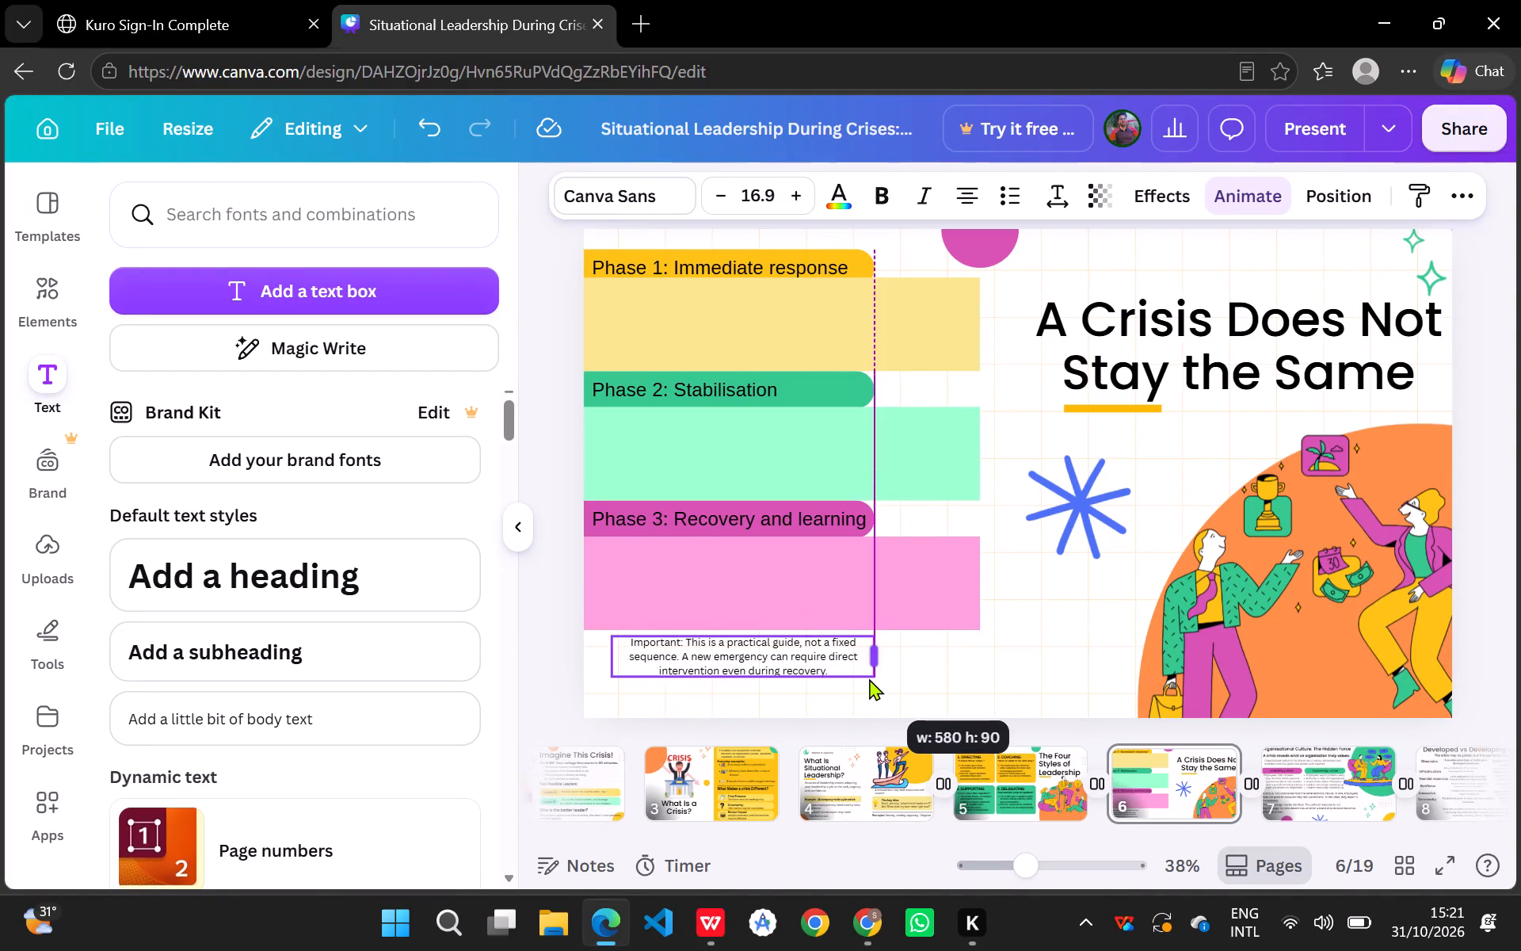
drag(869, 678, 986, 693)
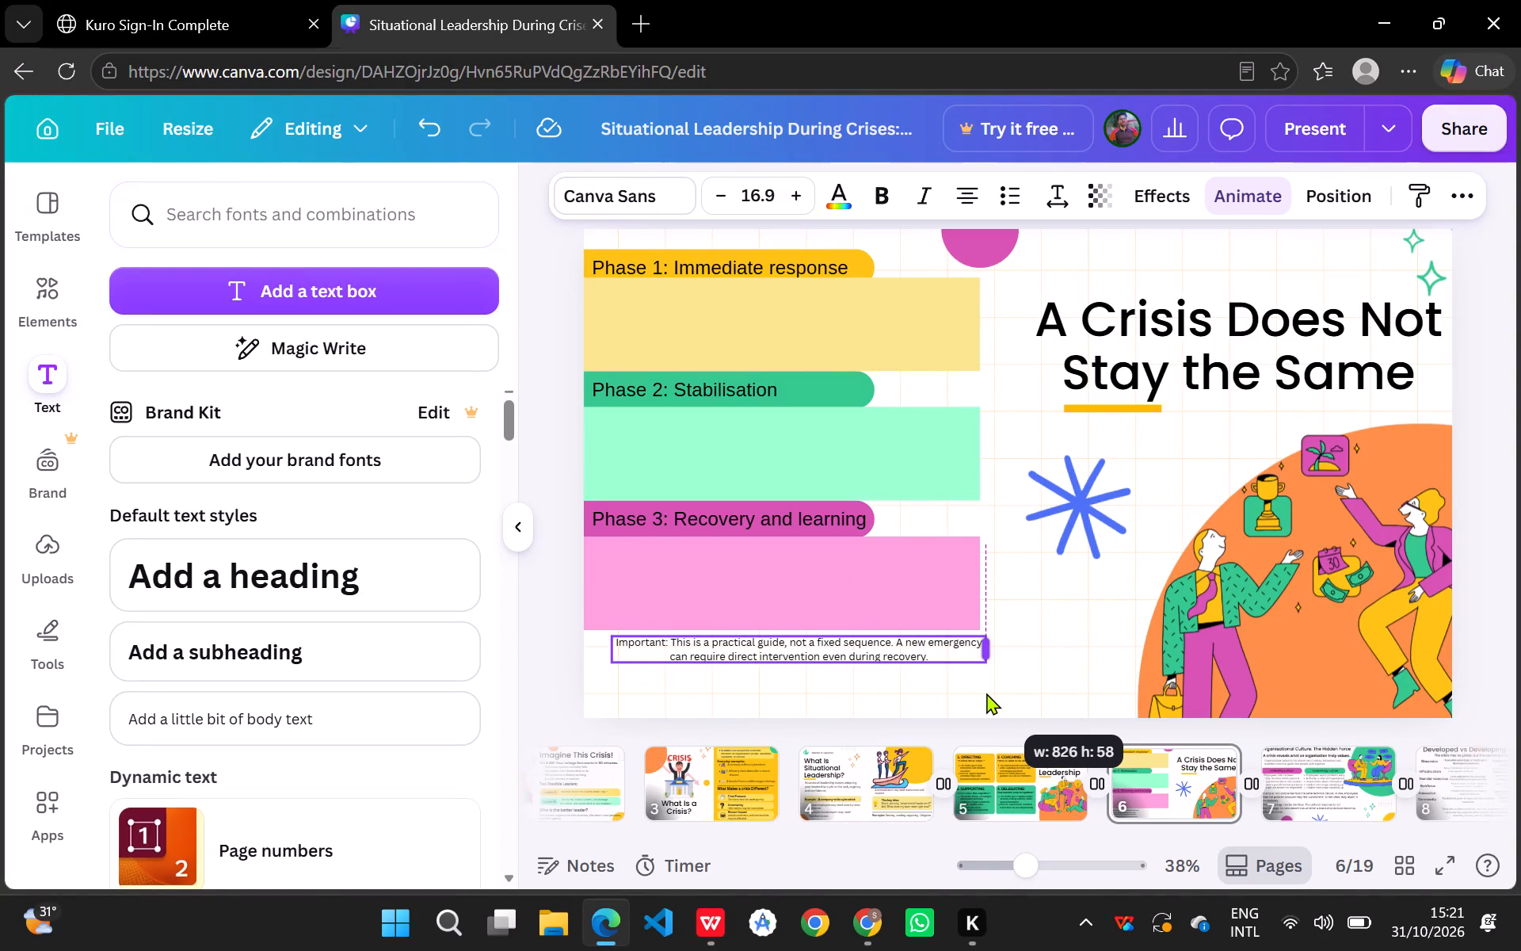
drag(986, 693, 1008, 693)
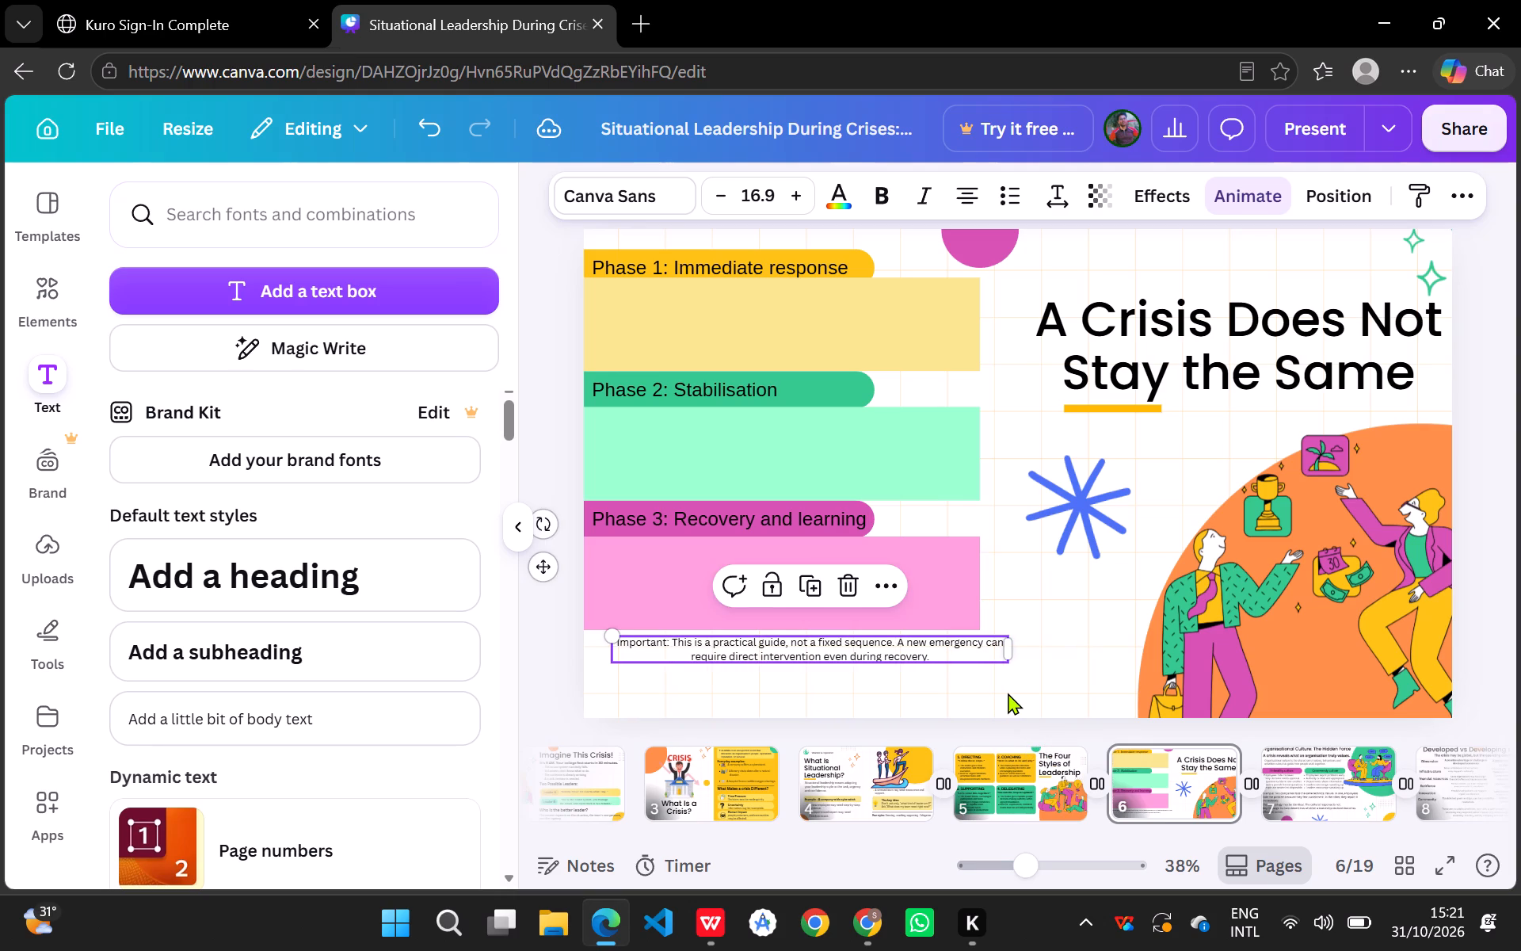
Move the widened "Important" note slightly lower and left, leaving a gap beneath the pink Phase 3 block.
drag(905, 651, 905, 677)
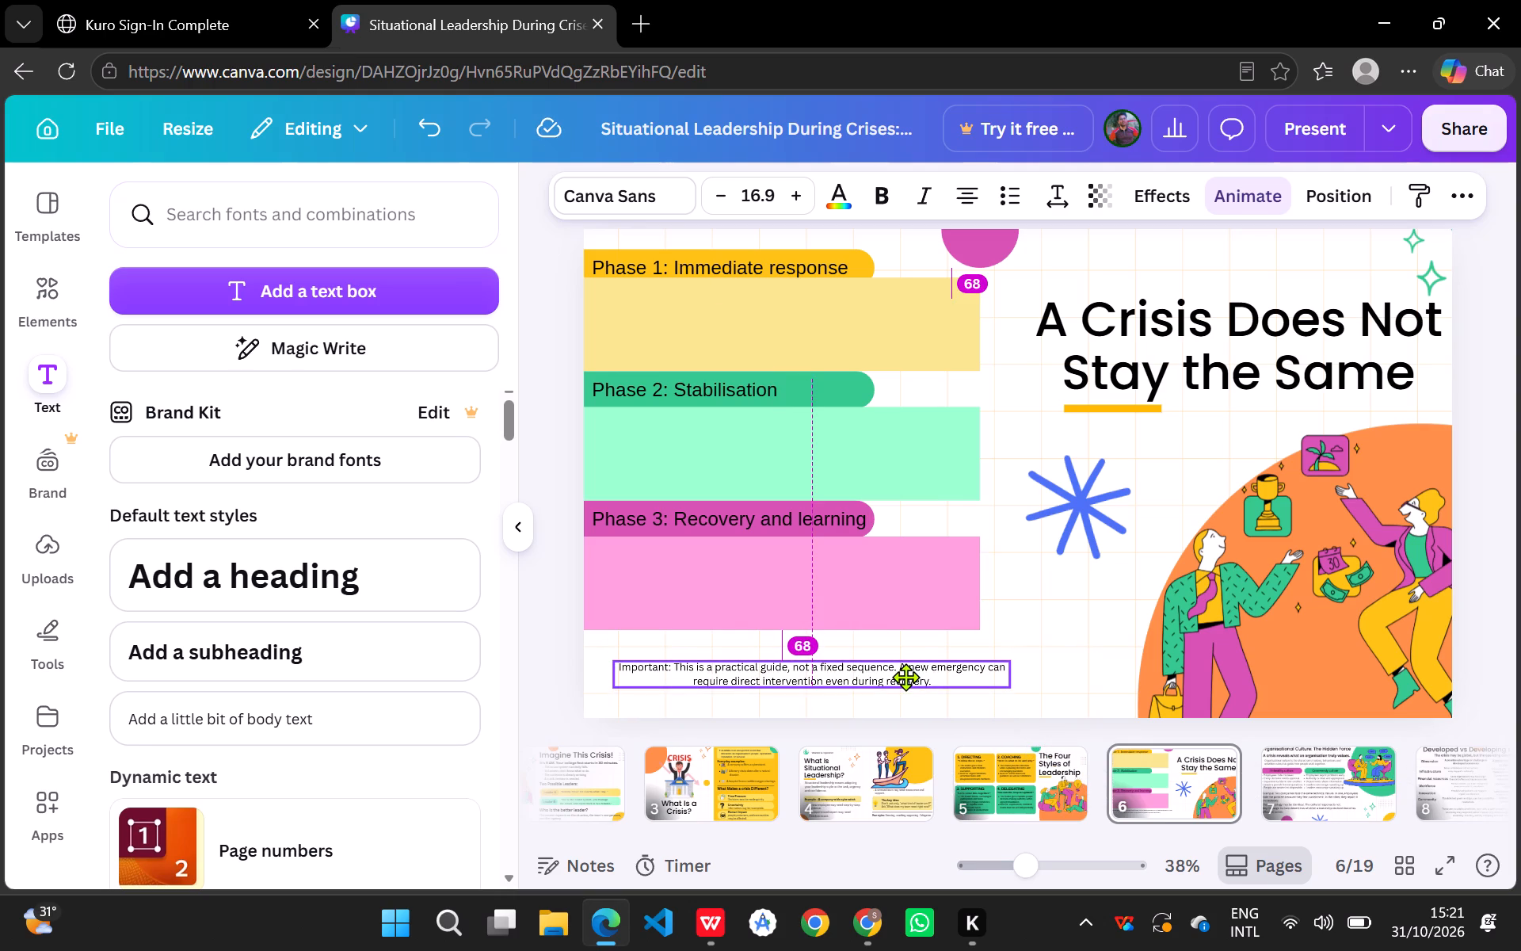
drag(905, 677, 902, 674)
drag(902, 674, 899, 674)
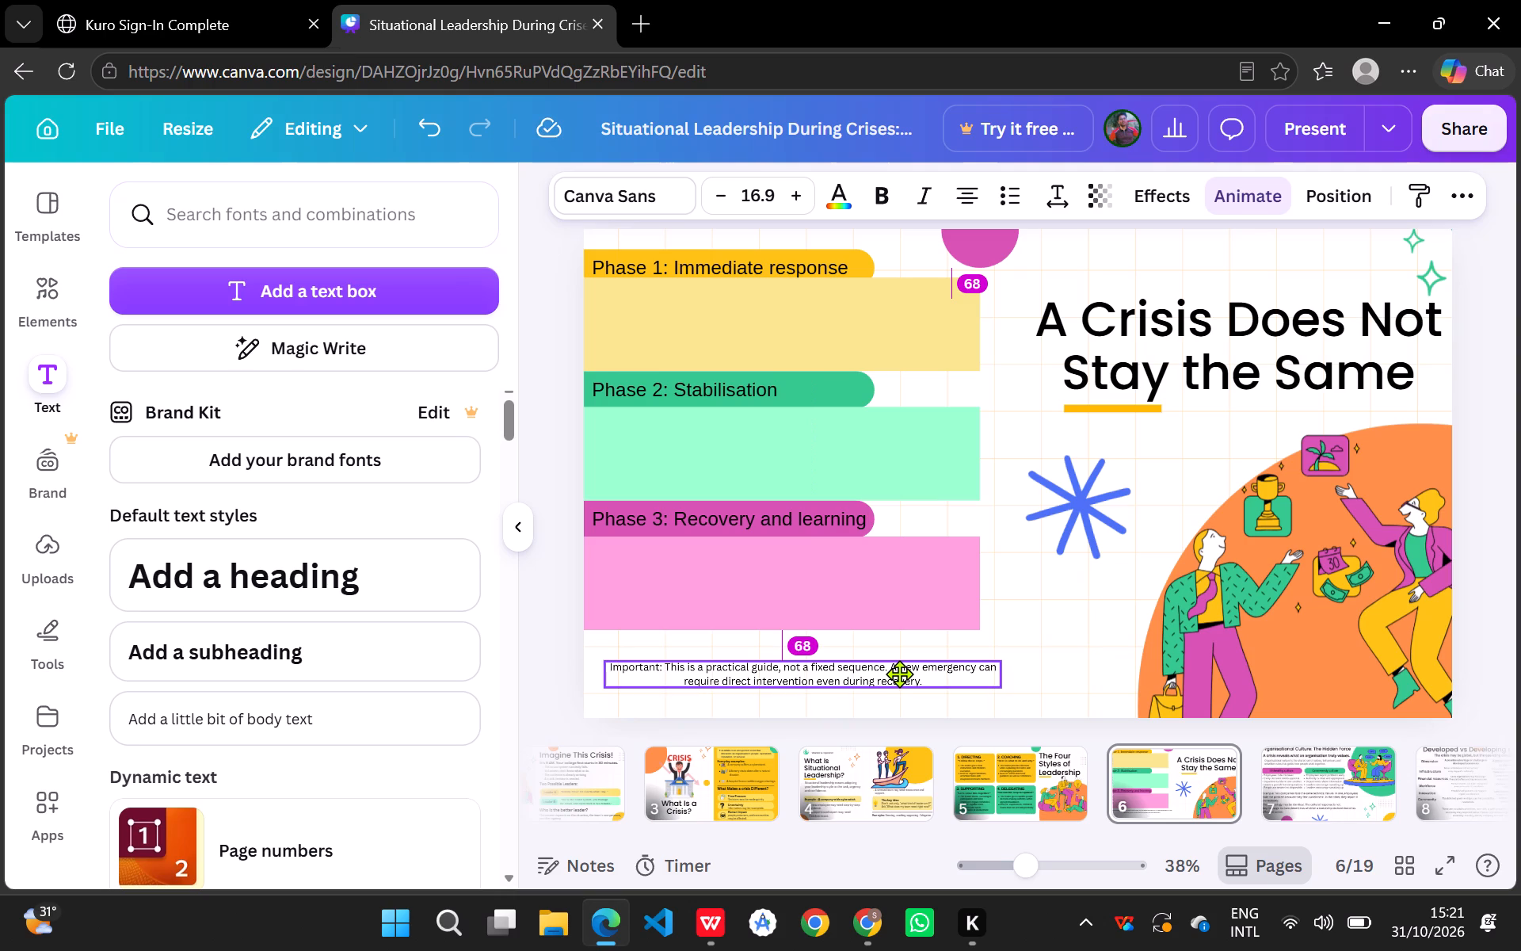
drag(899, 674, 898, 674)
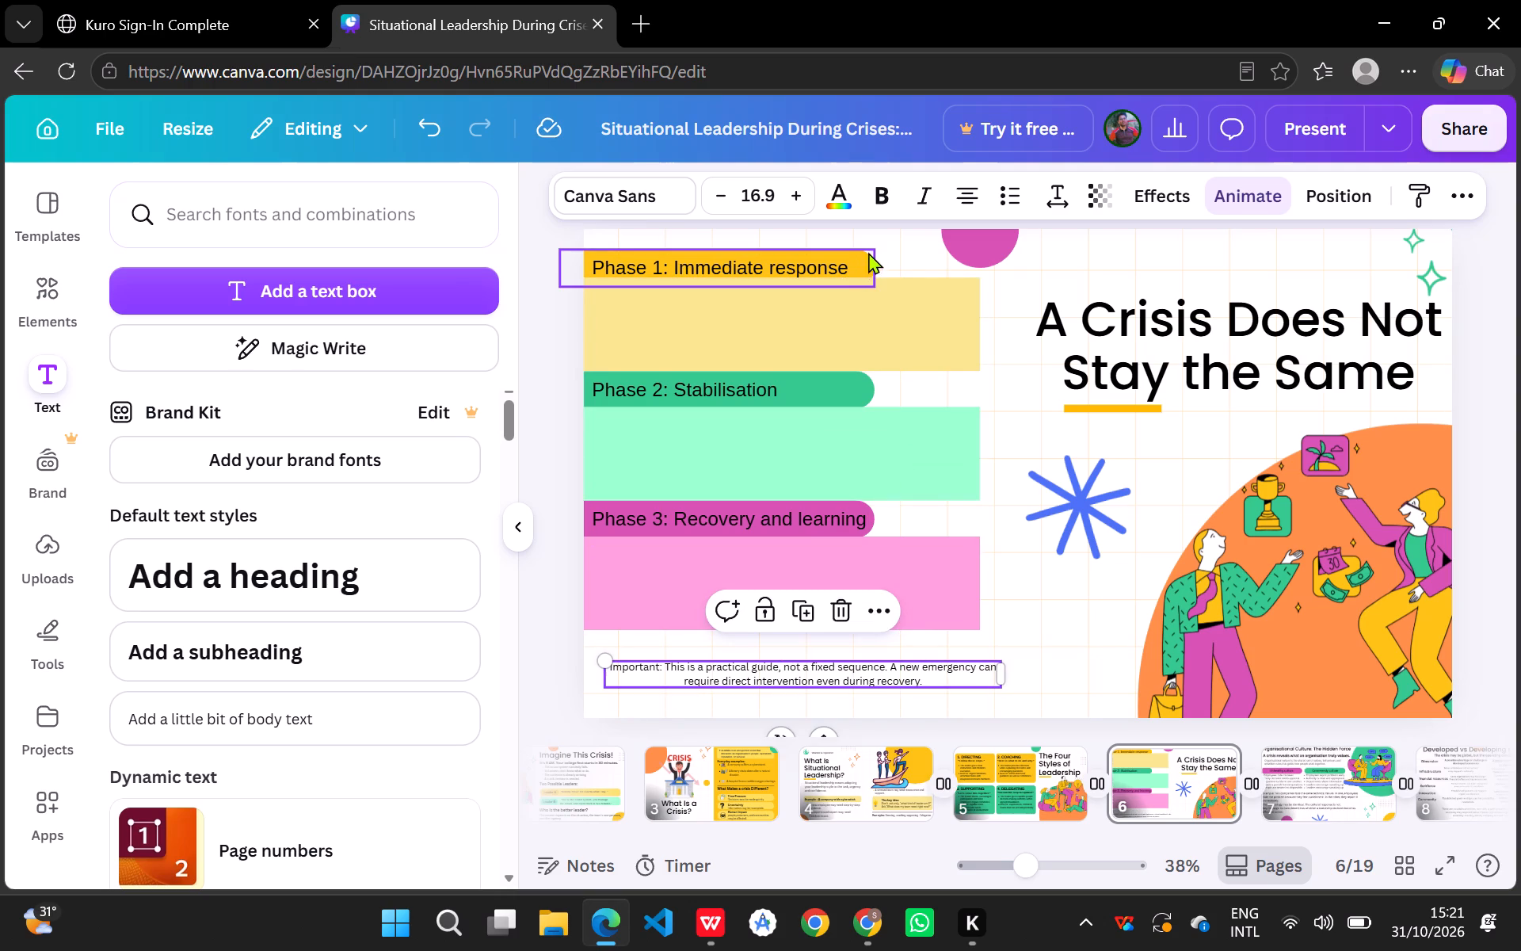
Shift the Phase 1 heading bar and its text right and slightly up, so the whole rounded bar sits on the slide above its block.
drag(869, 263, 906, 265)
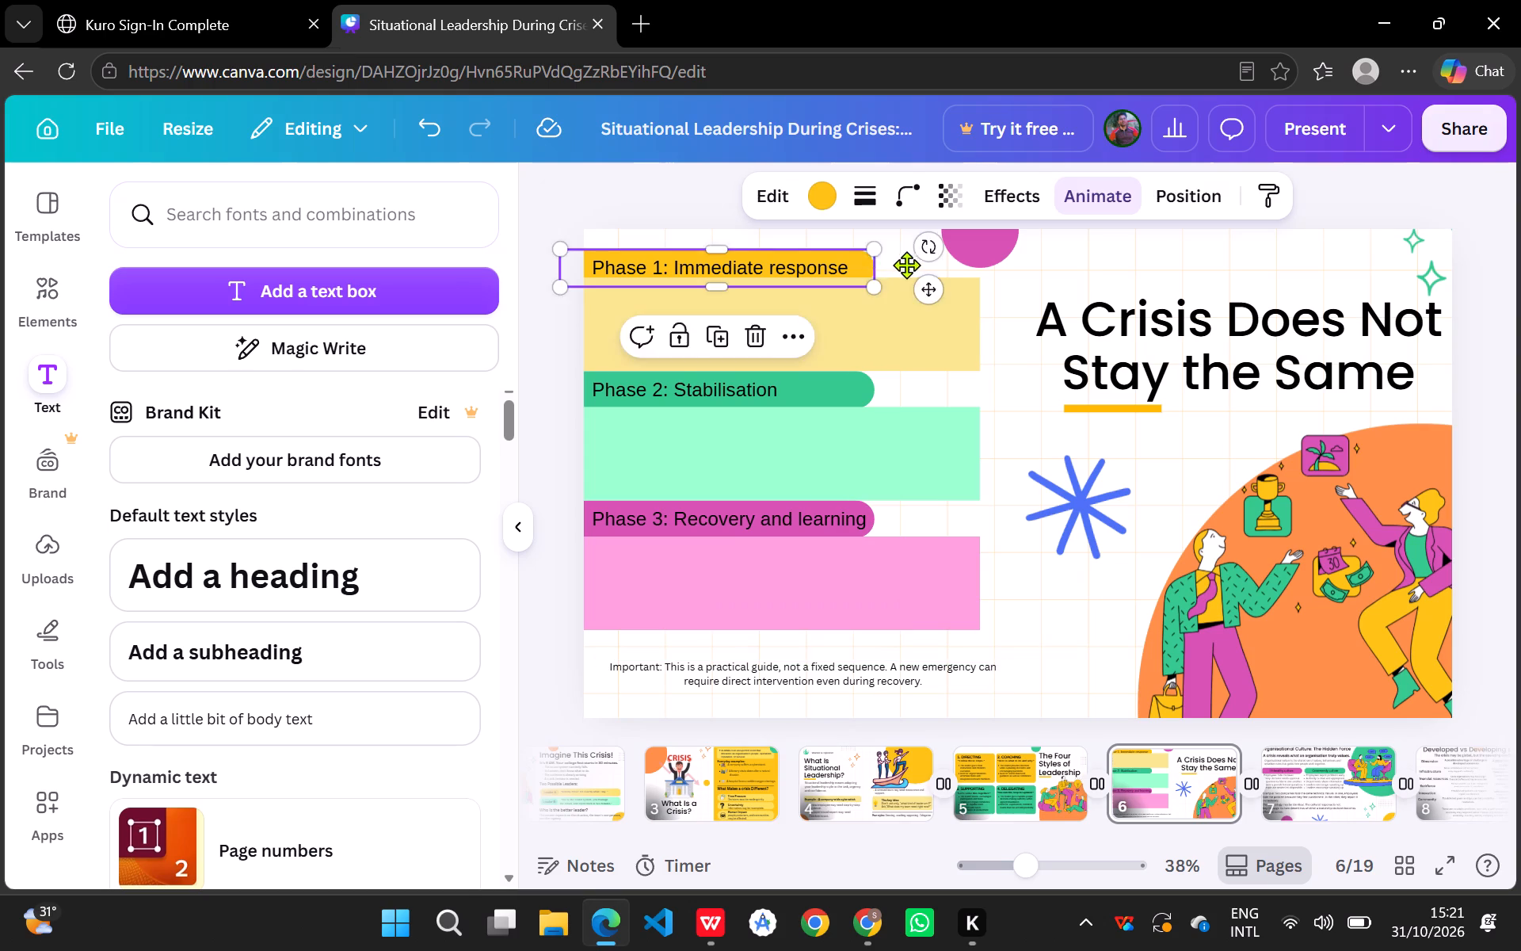
drag(906, 265, 928, 262)
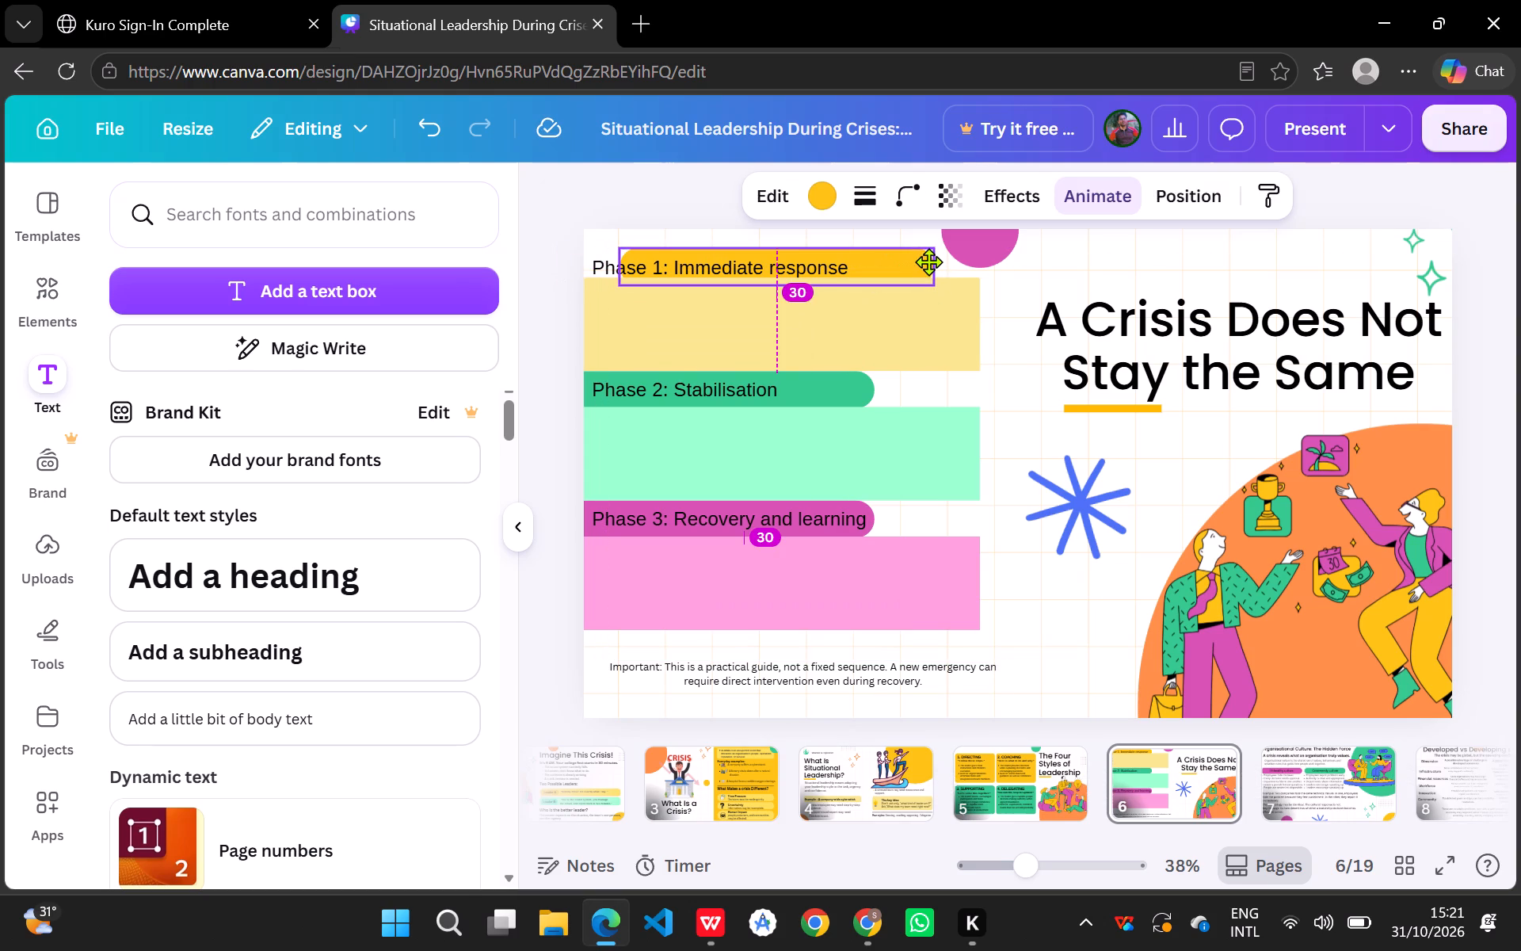
drag(928, 262, 928, 254)
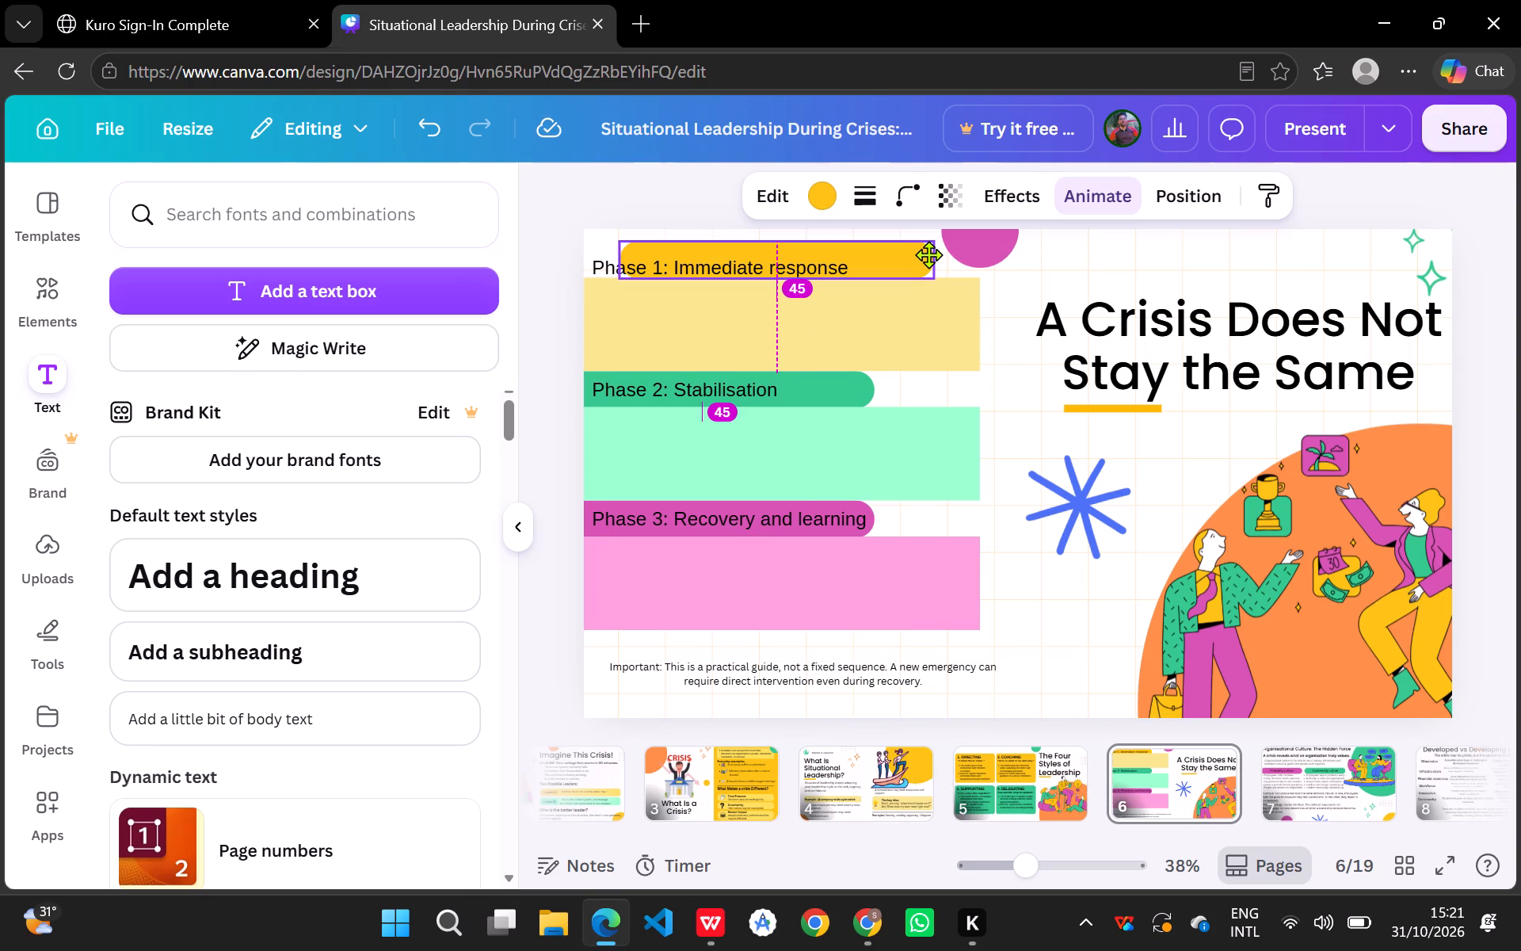
drag(928, 254, 927, 261)
drag(838, 265, 869, 259)
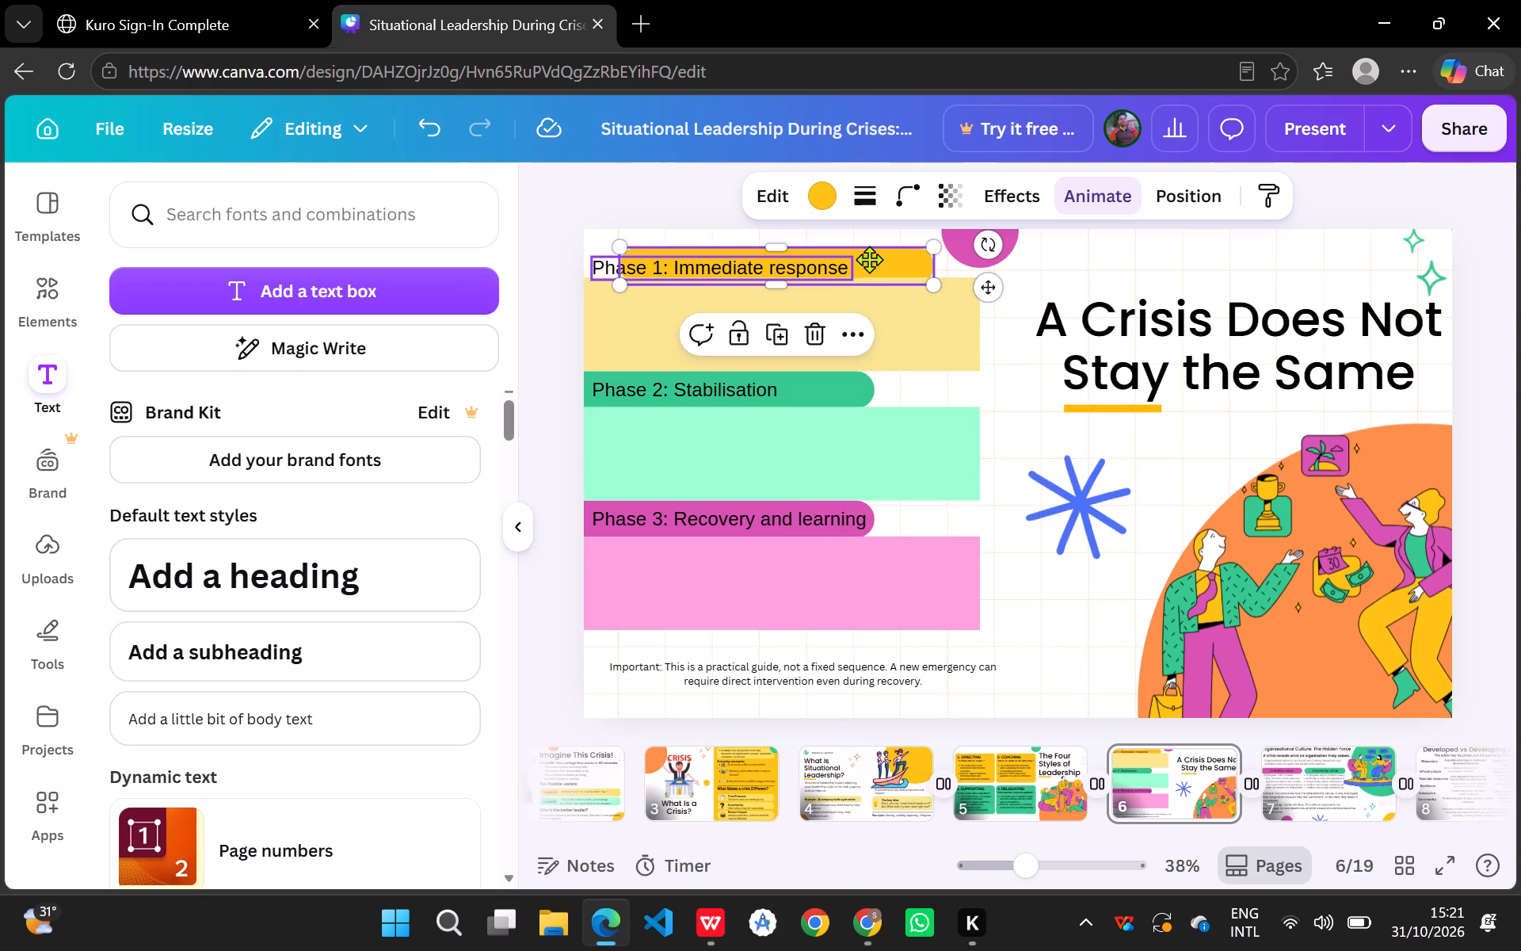
drag(869, 259, 832, 259)
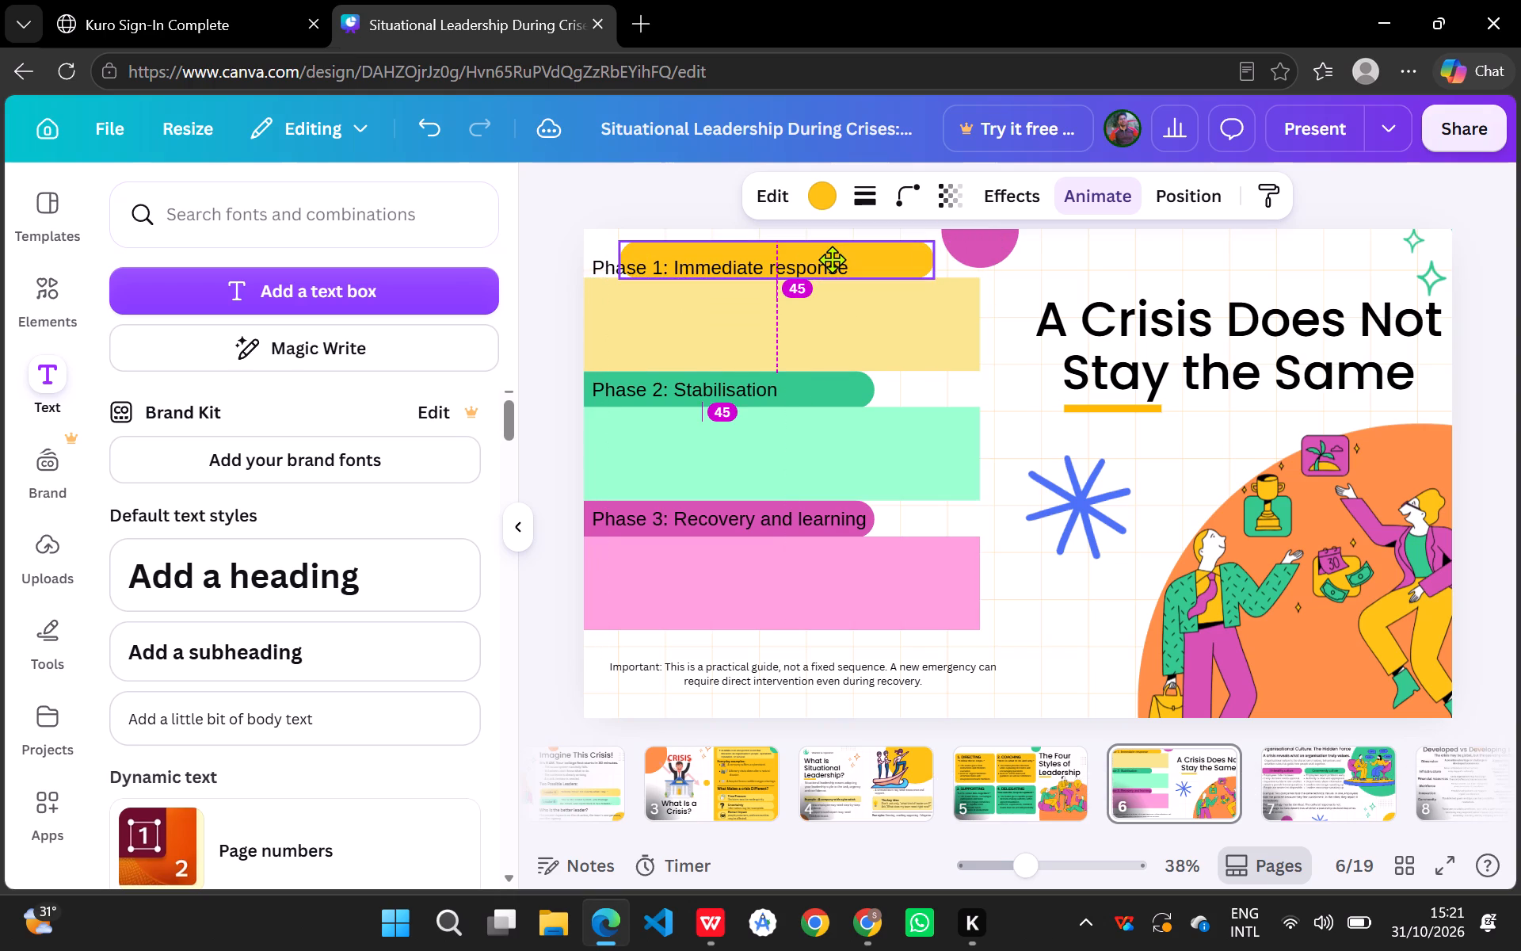
drag(832, 259, 831, 260)
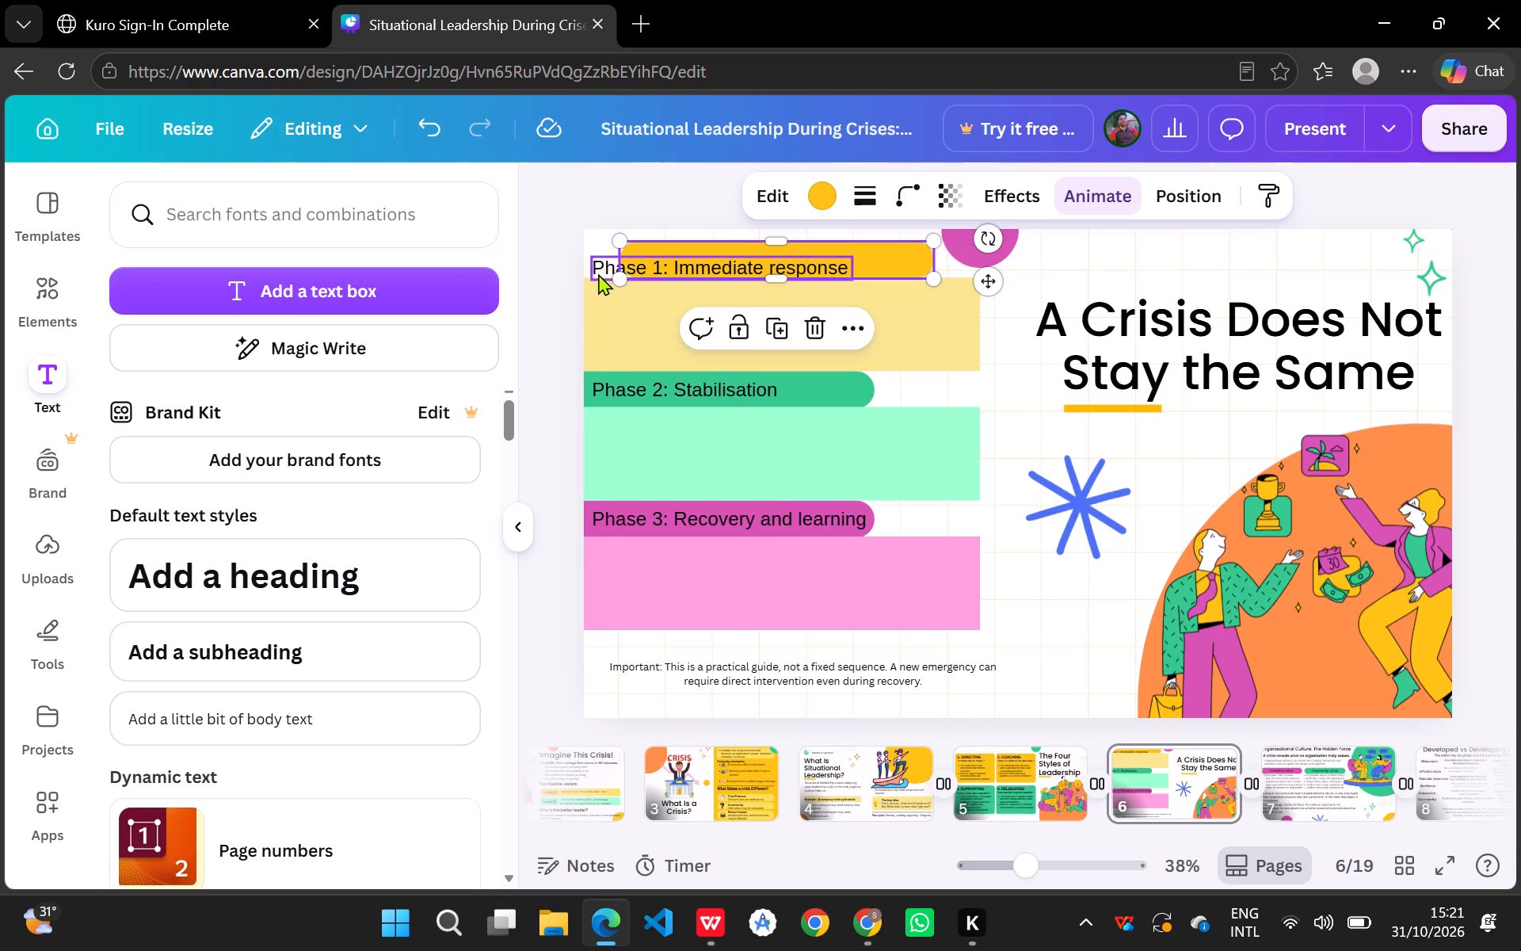
drag(598, 262, 642, 255)
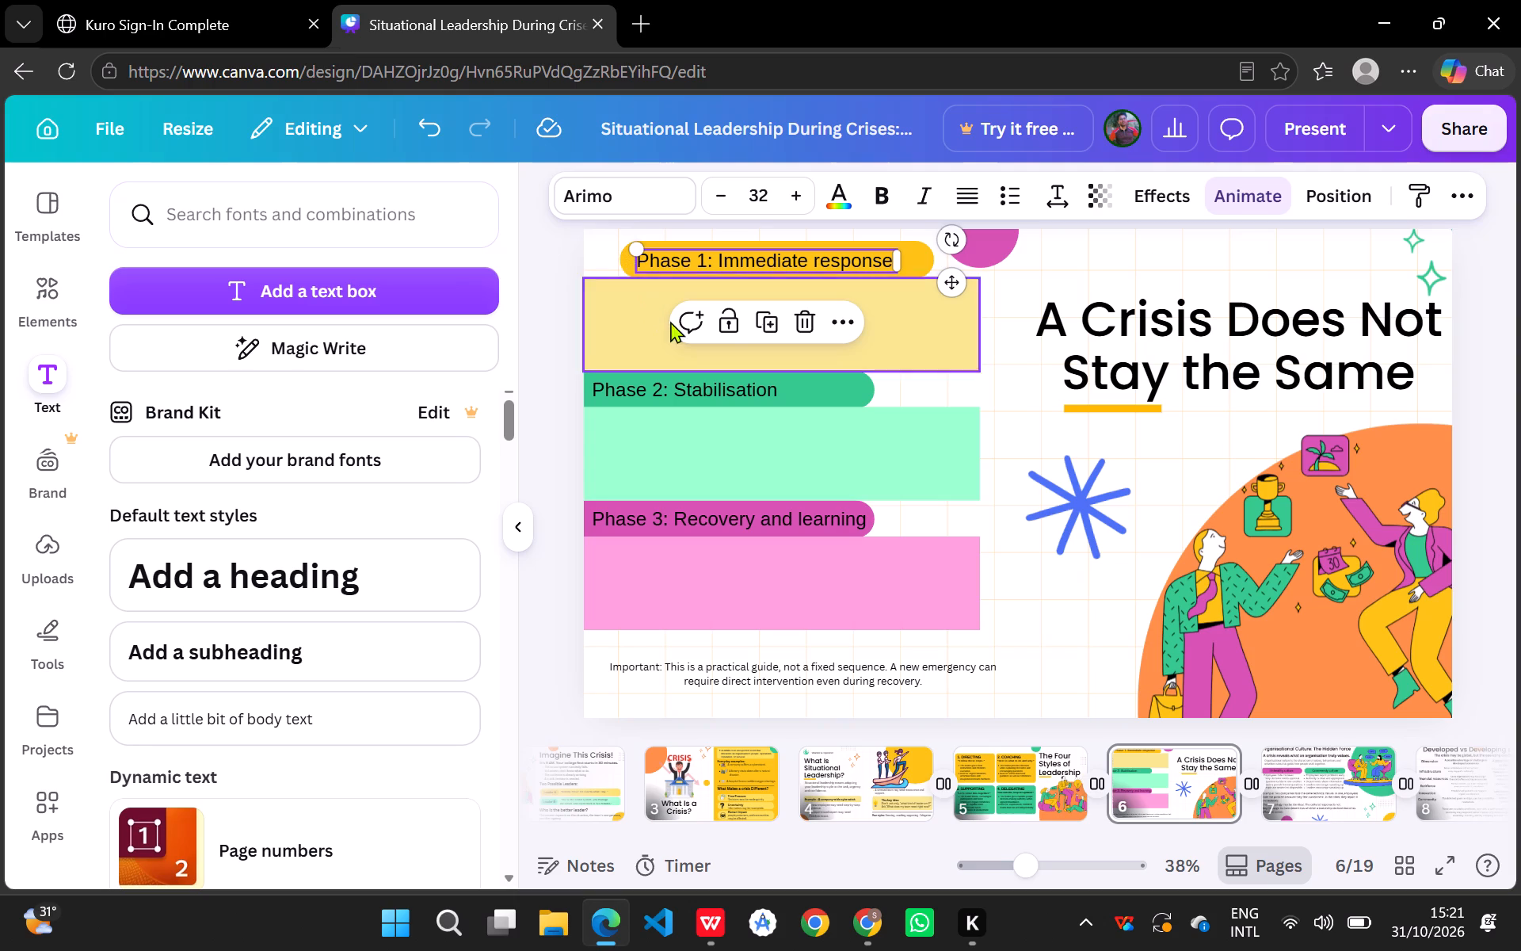
Shift the pale yellow Phase 1 block right, directly under its heading bar, lining its left edge up with the heading text.
drag(649, 330, 691, 331)
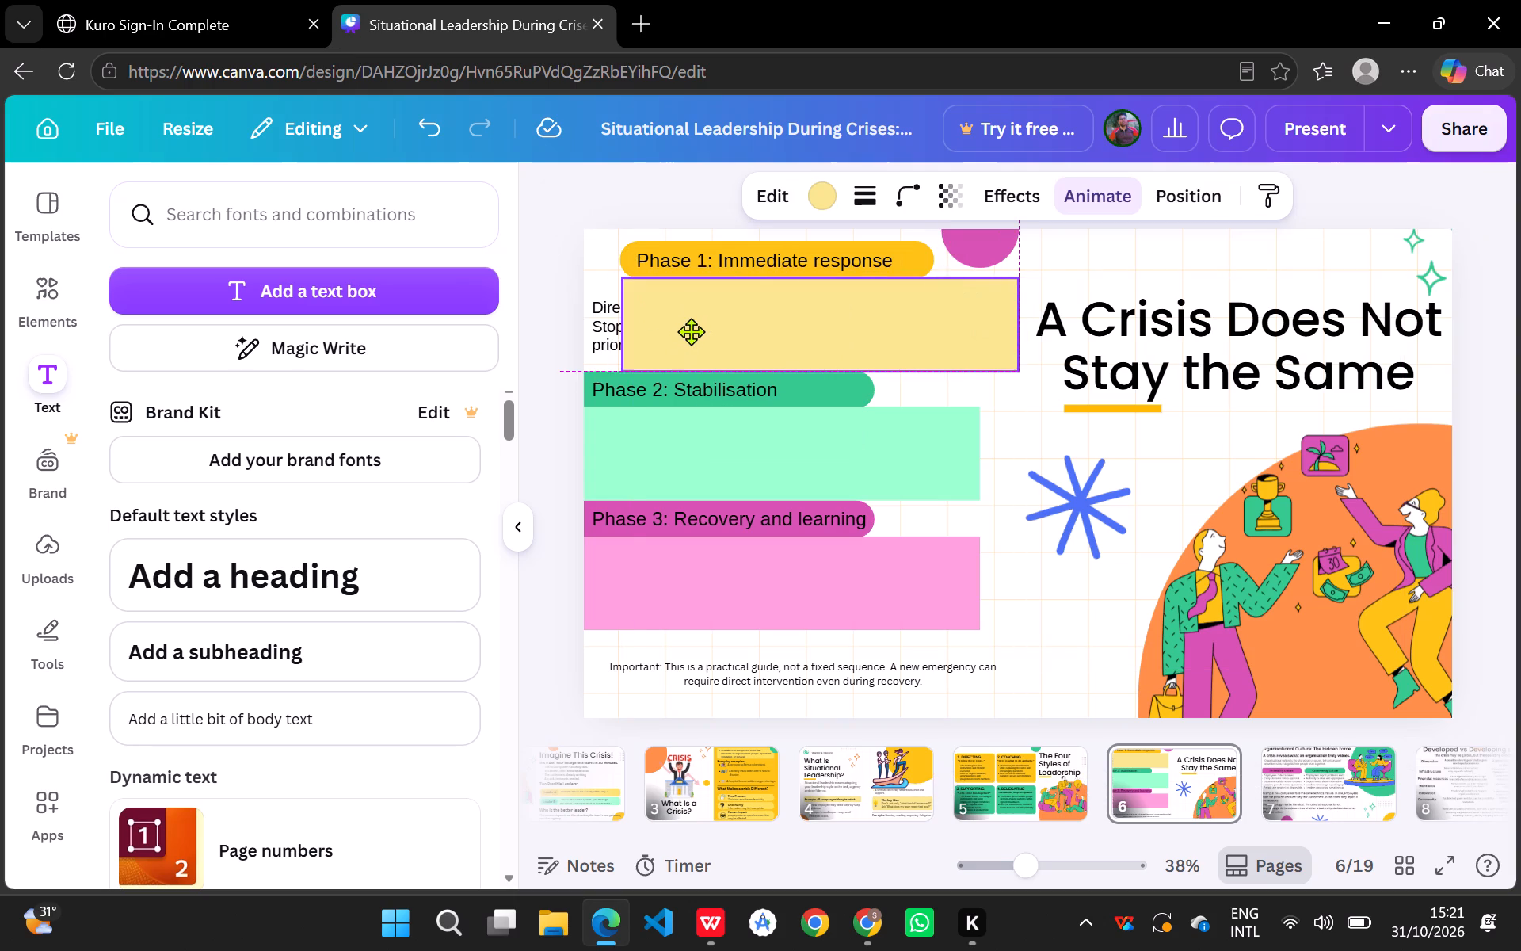
drag(691, 331, 646, 330)
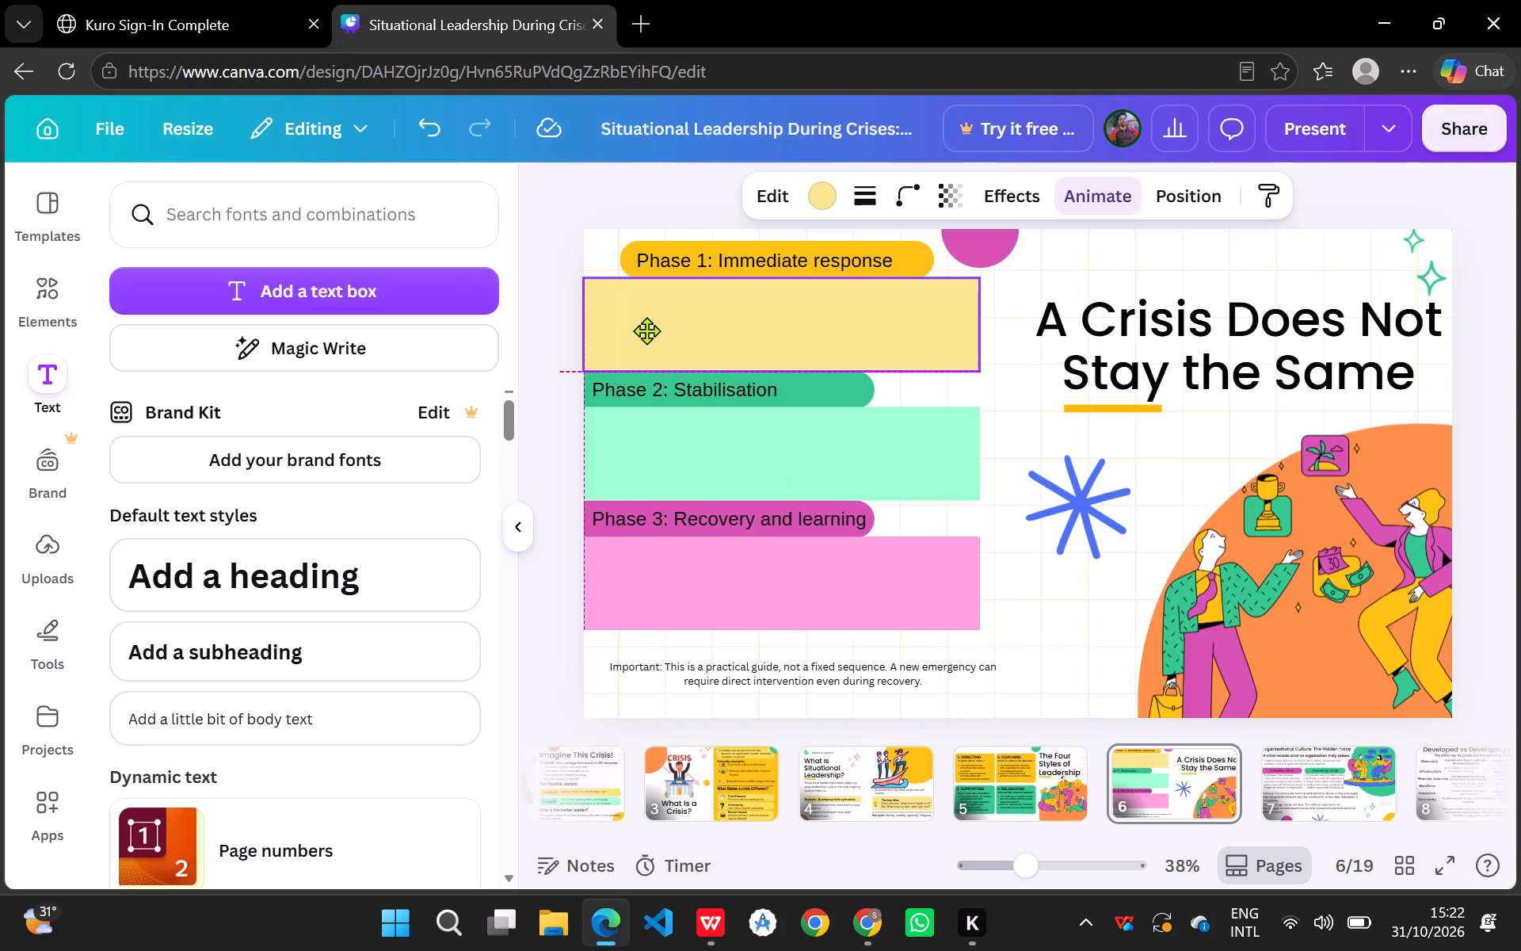
drag(646, 330, 709, 327)
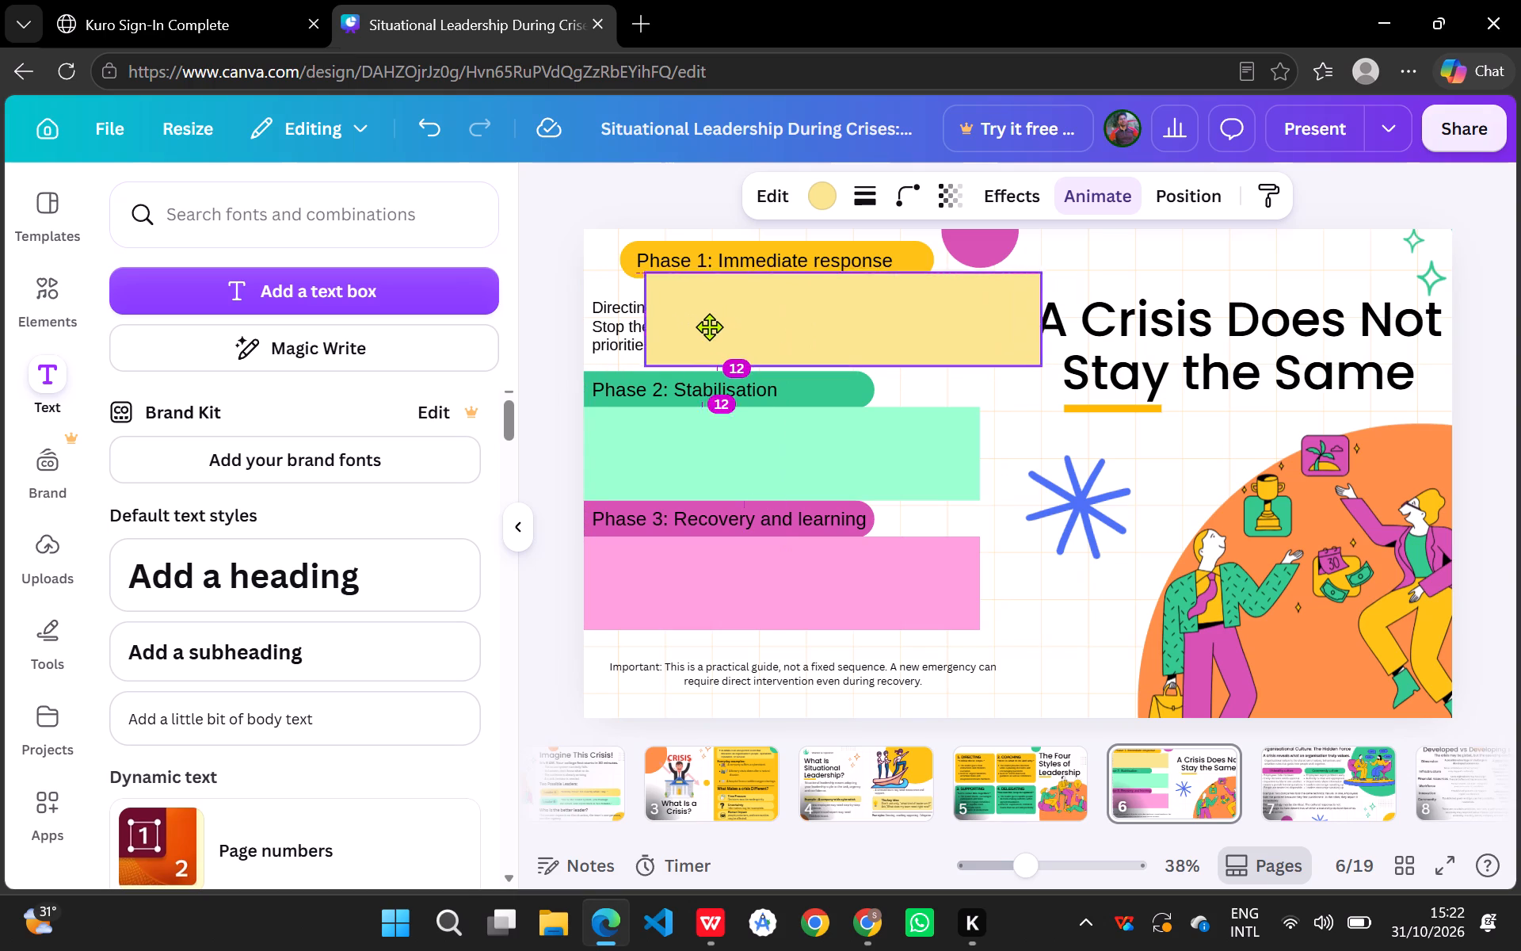
drag(709, 327, 707, 330)
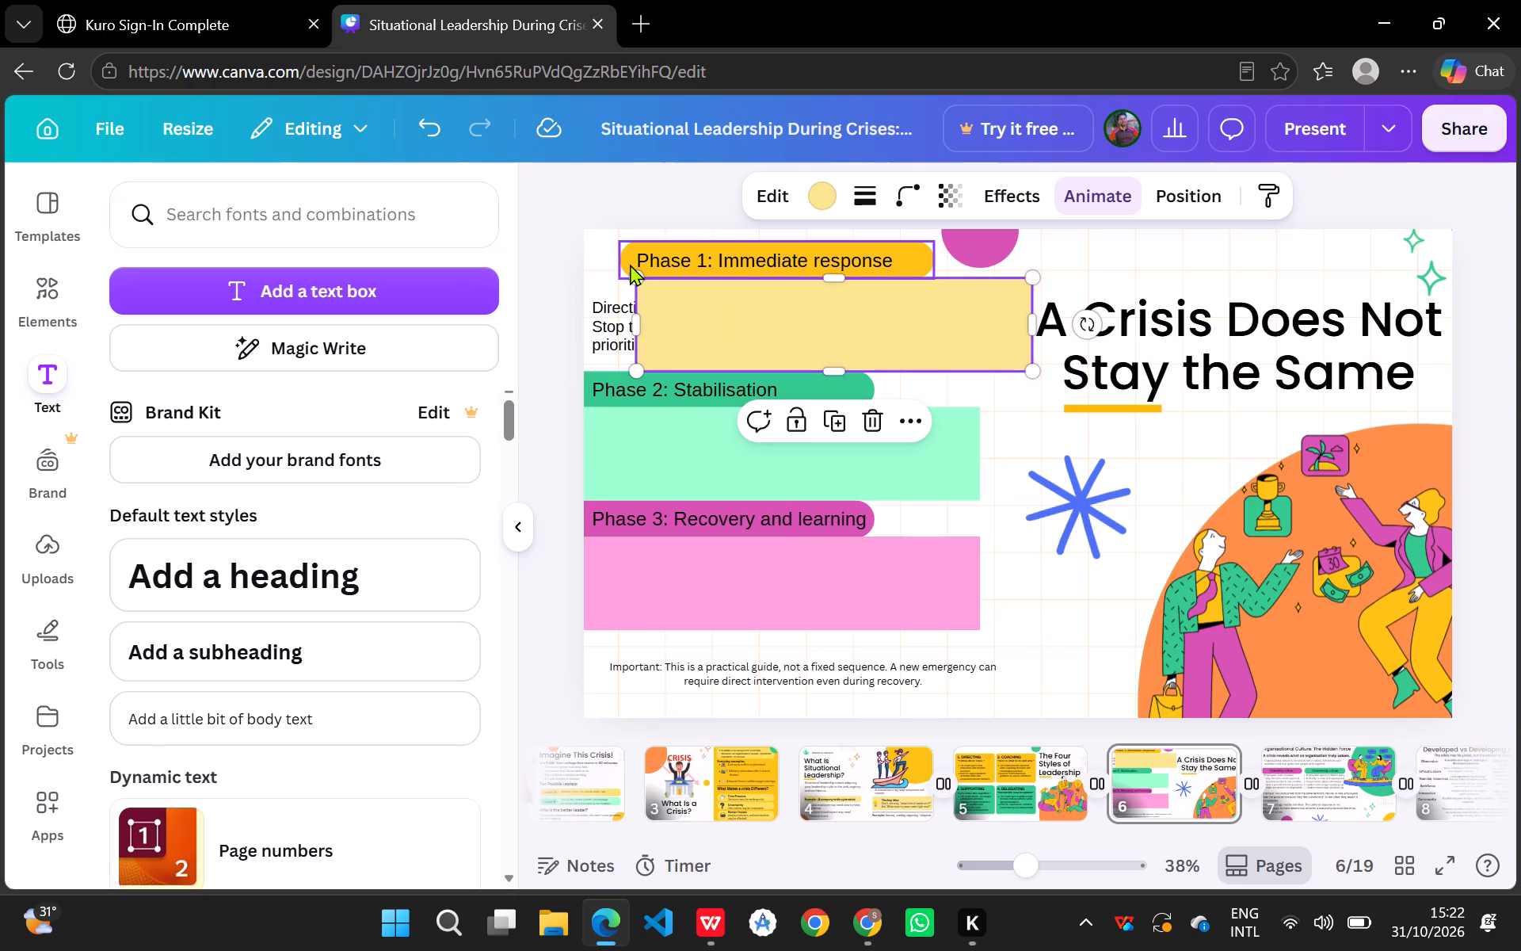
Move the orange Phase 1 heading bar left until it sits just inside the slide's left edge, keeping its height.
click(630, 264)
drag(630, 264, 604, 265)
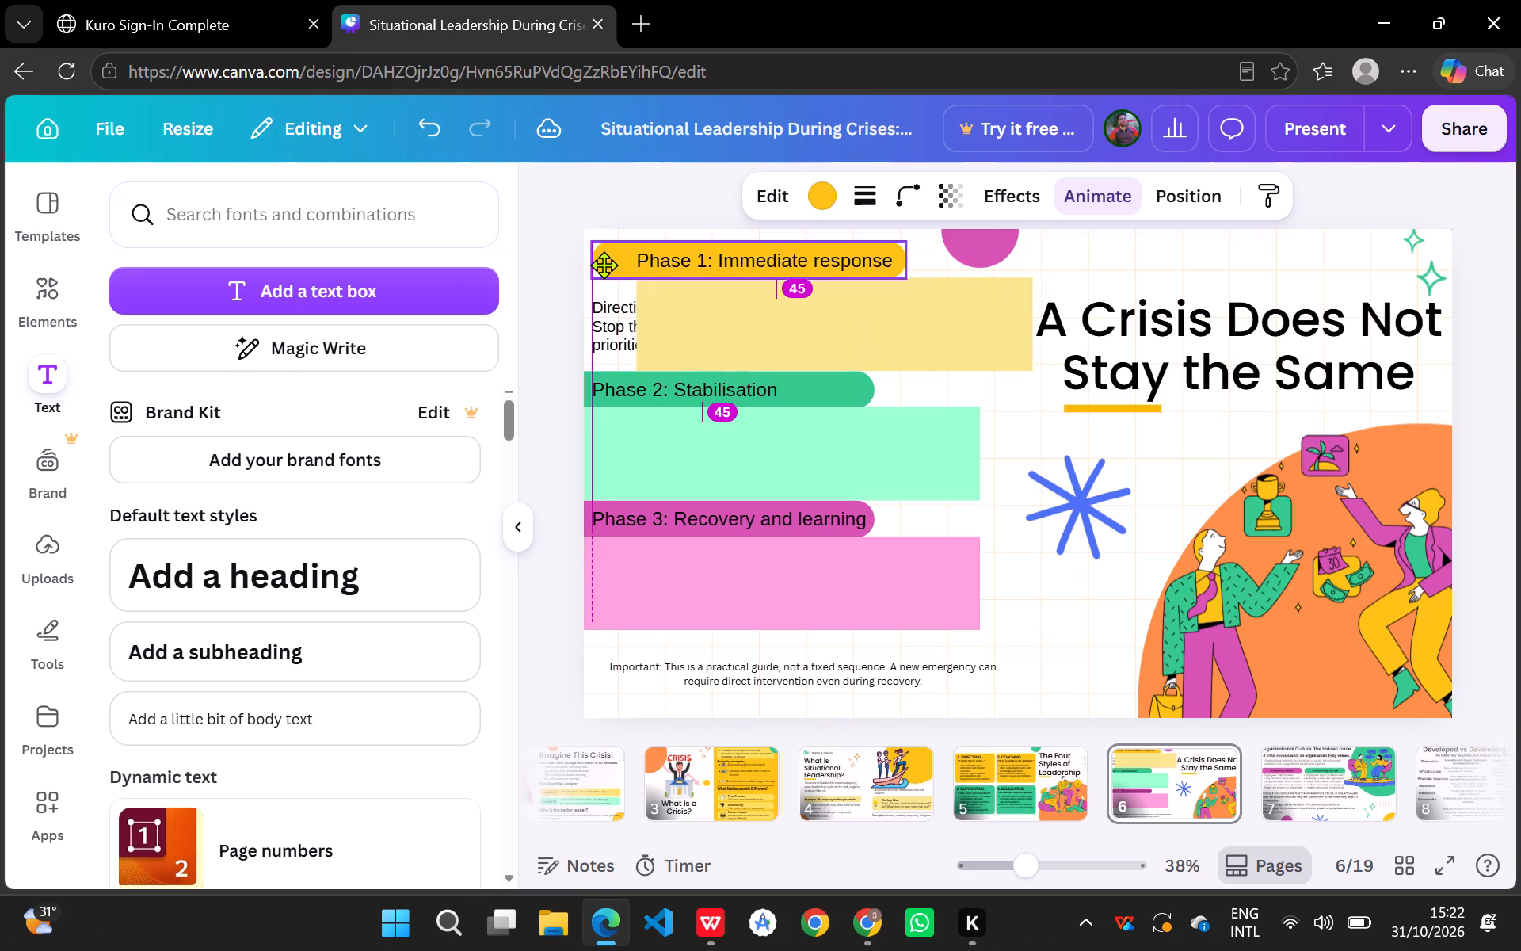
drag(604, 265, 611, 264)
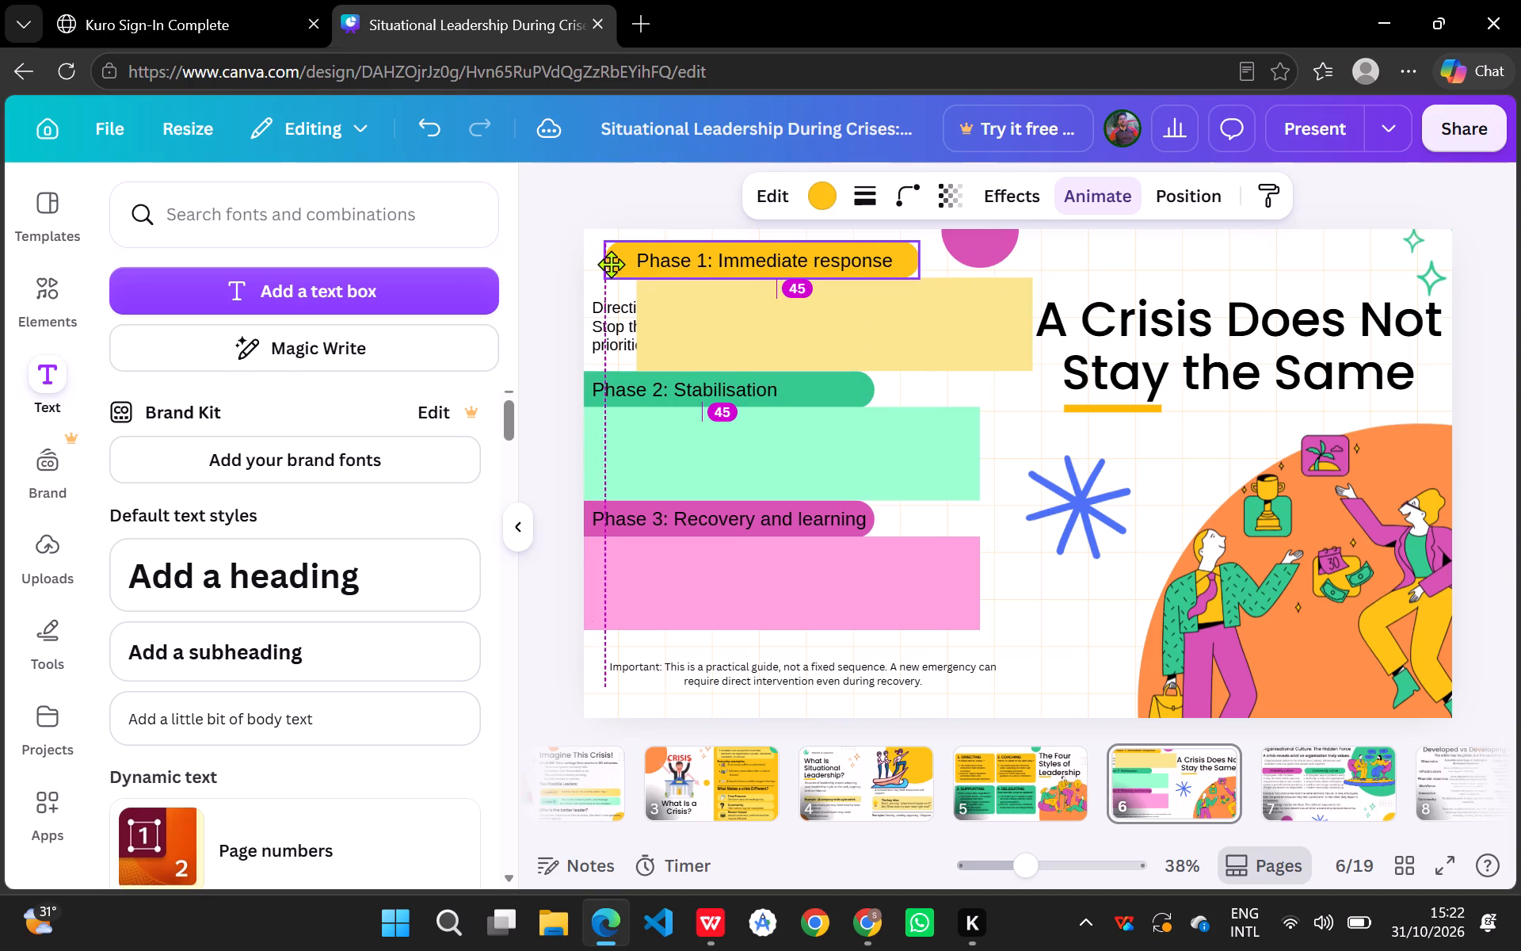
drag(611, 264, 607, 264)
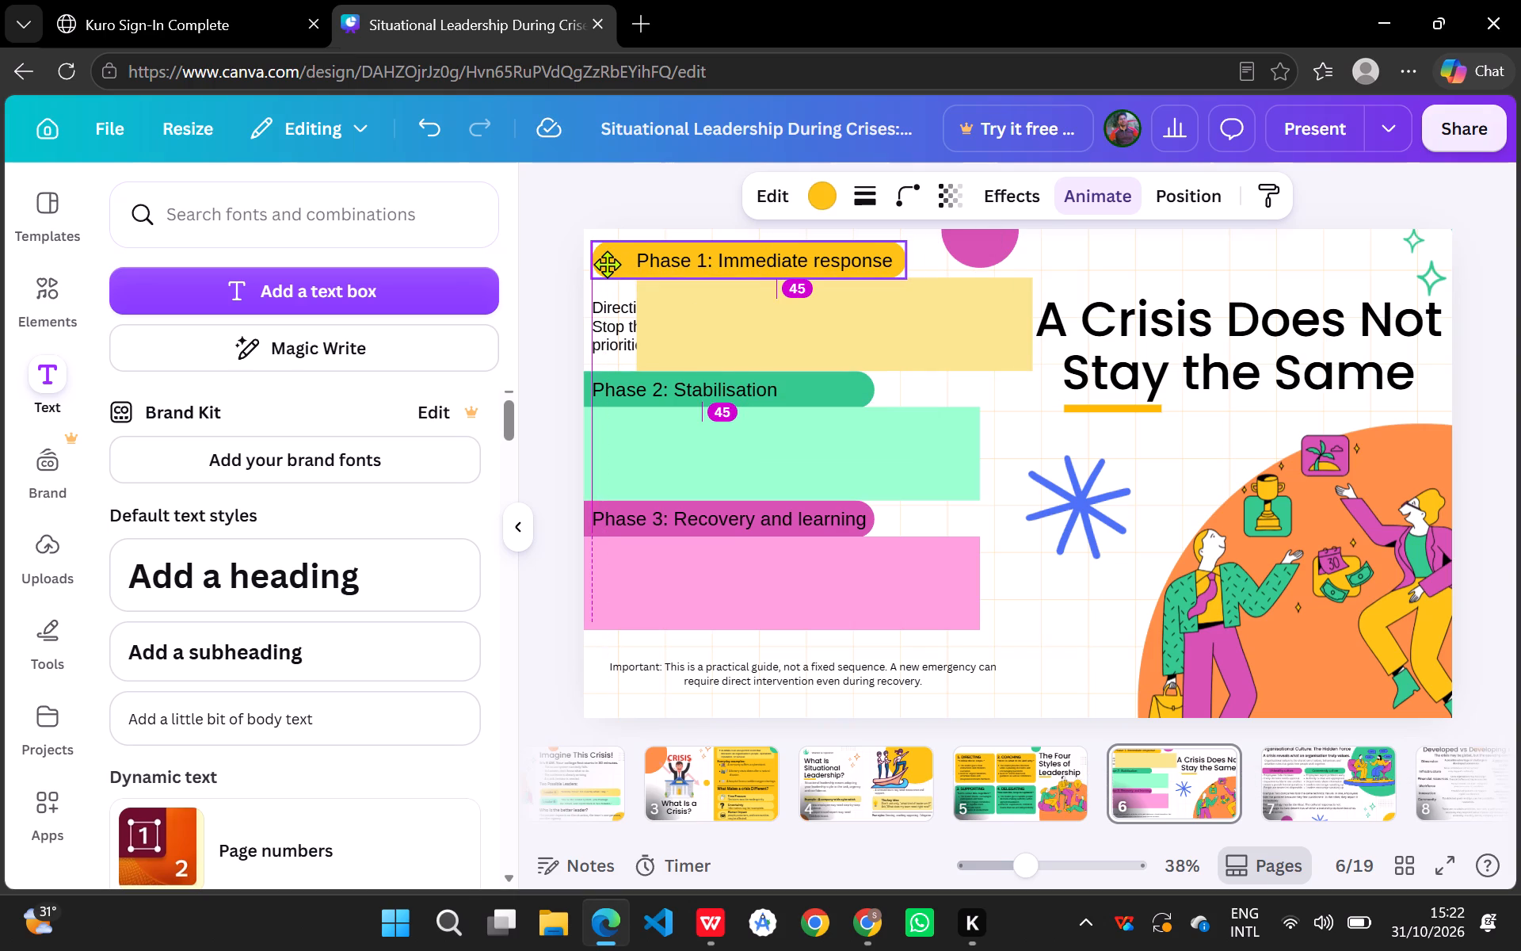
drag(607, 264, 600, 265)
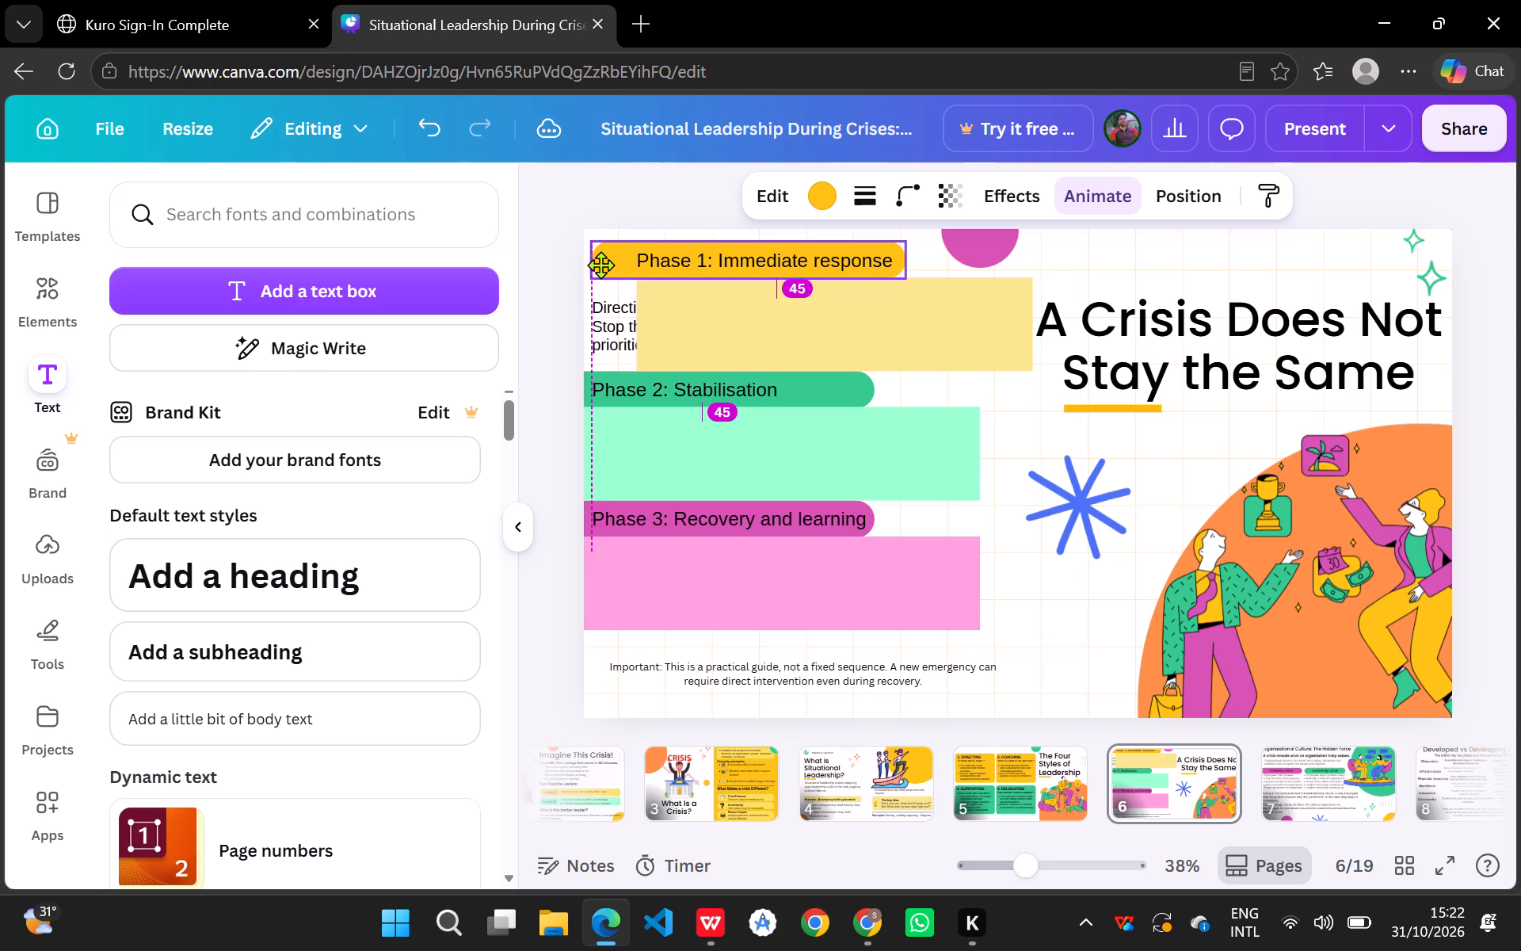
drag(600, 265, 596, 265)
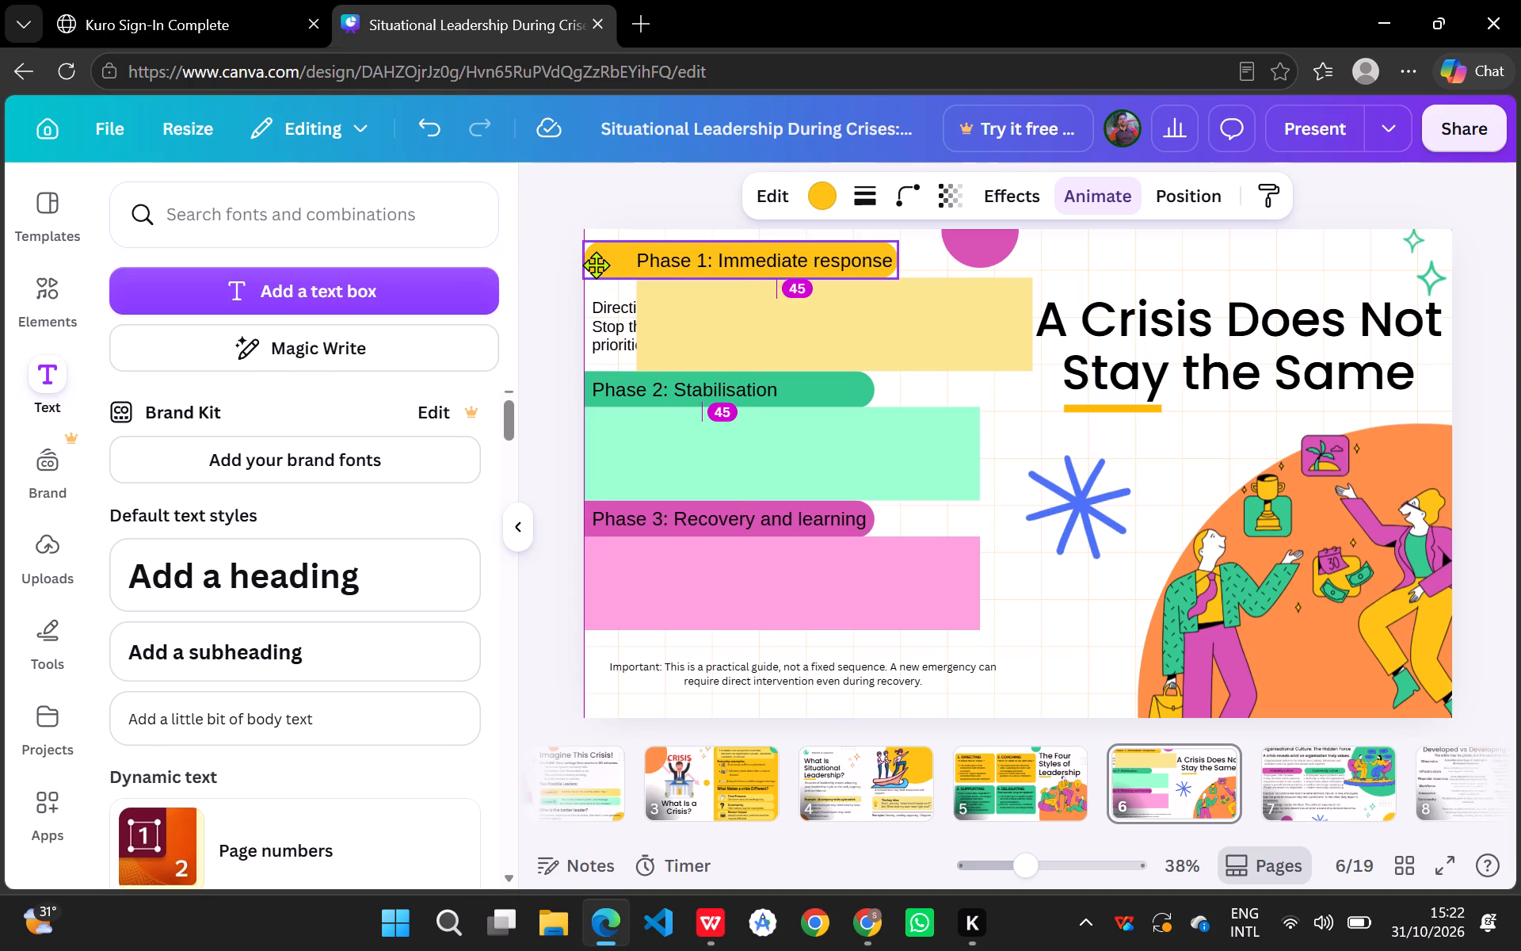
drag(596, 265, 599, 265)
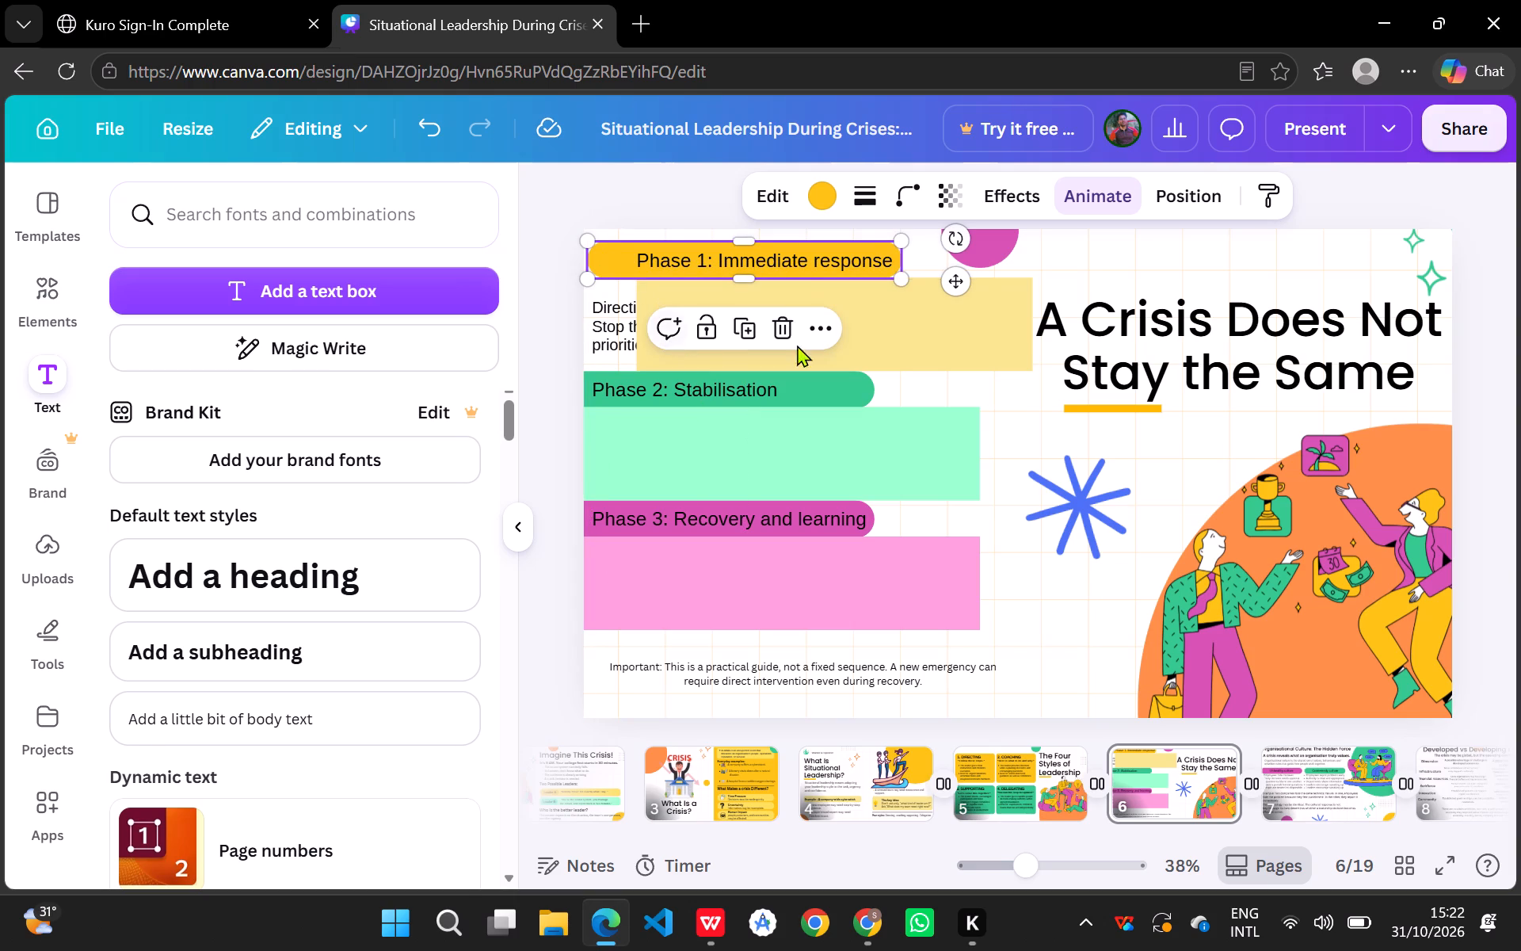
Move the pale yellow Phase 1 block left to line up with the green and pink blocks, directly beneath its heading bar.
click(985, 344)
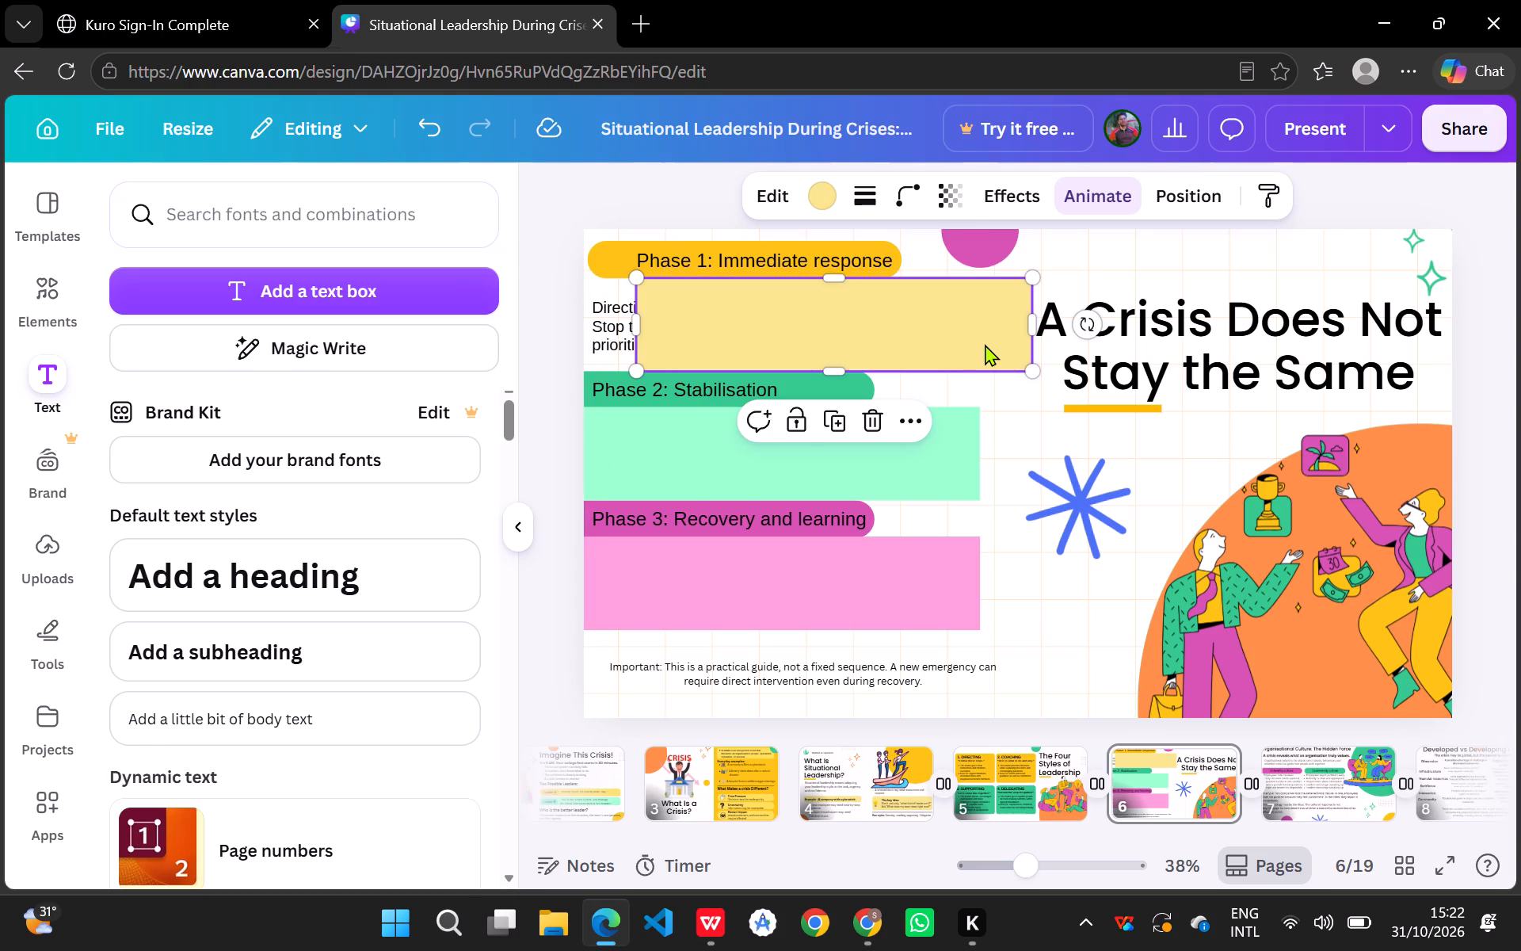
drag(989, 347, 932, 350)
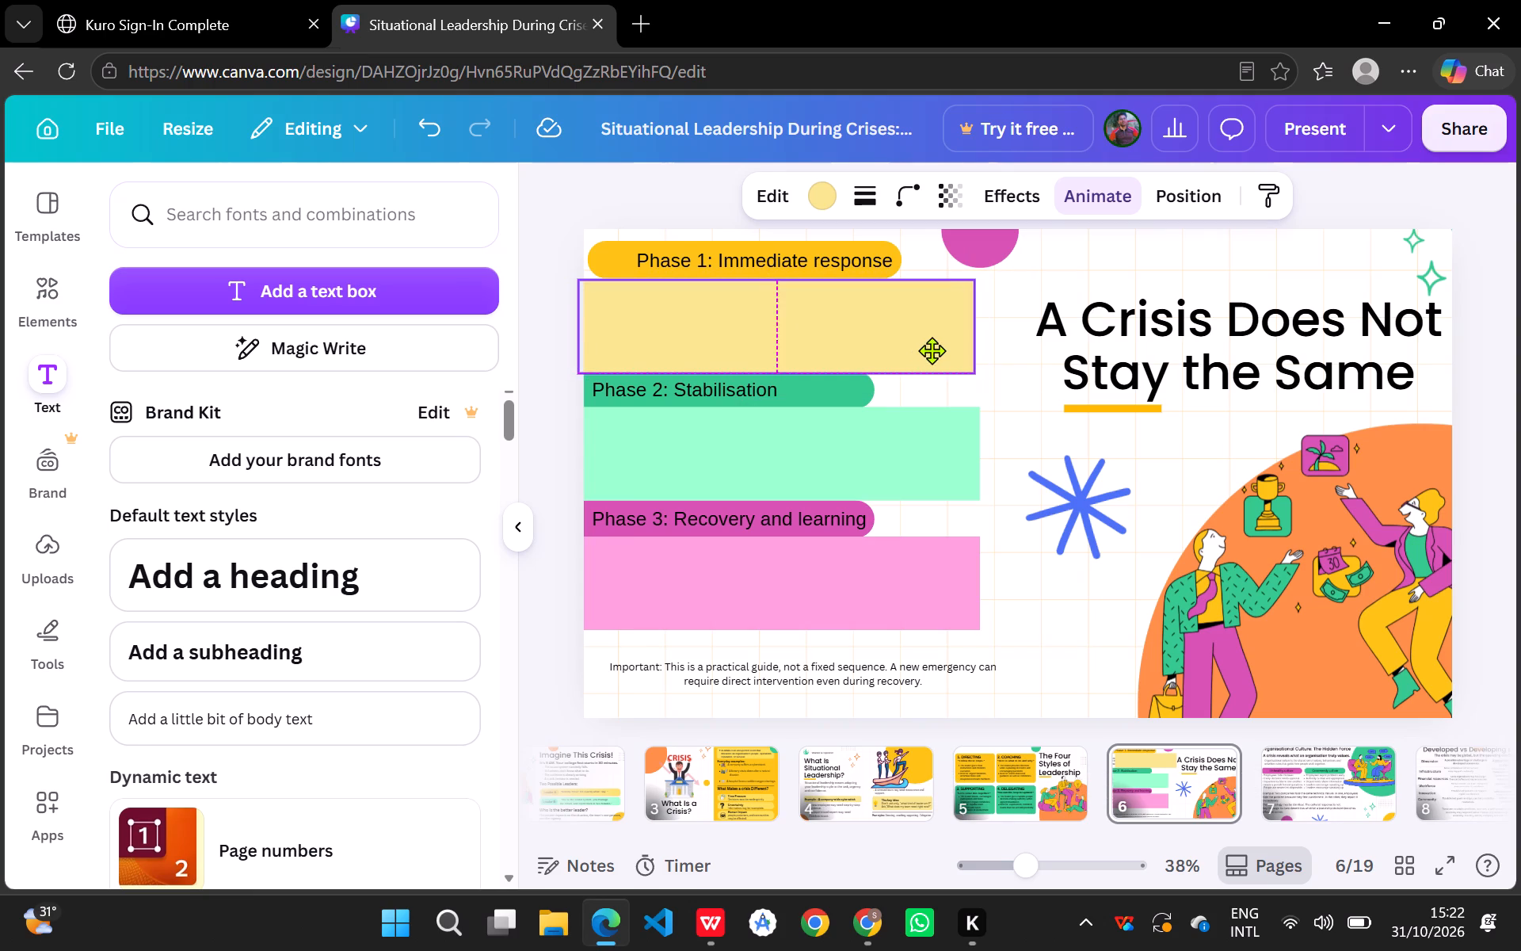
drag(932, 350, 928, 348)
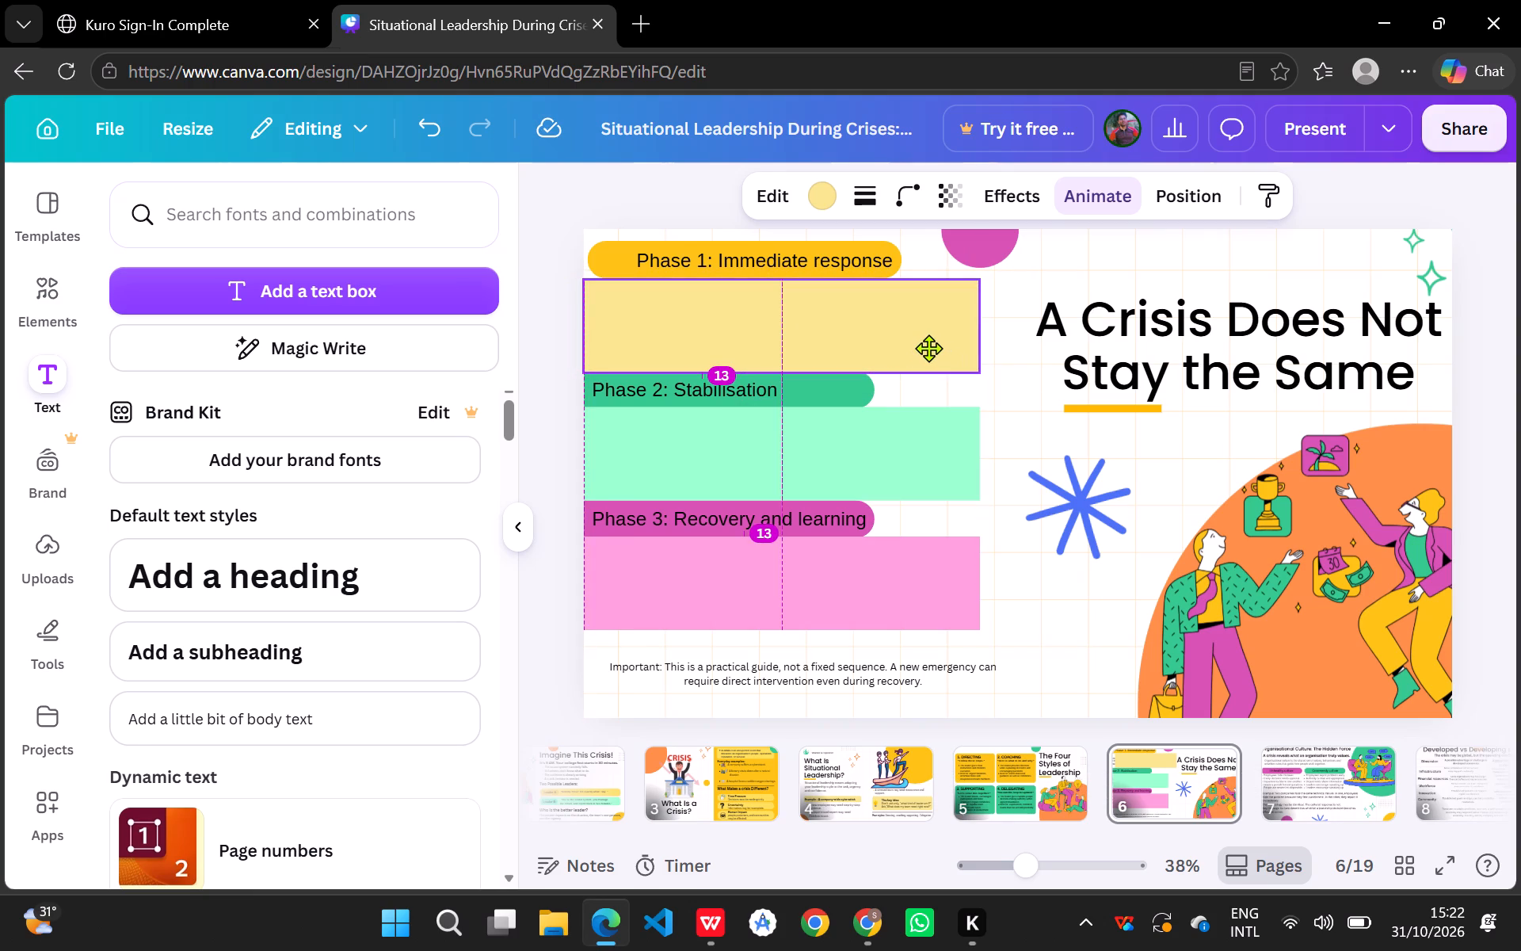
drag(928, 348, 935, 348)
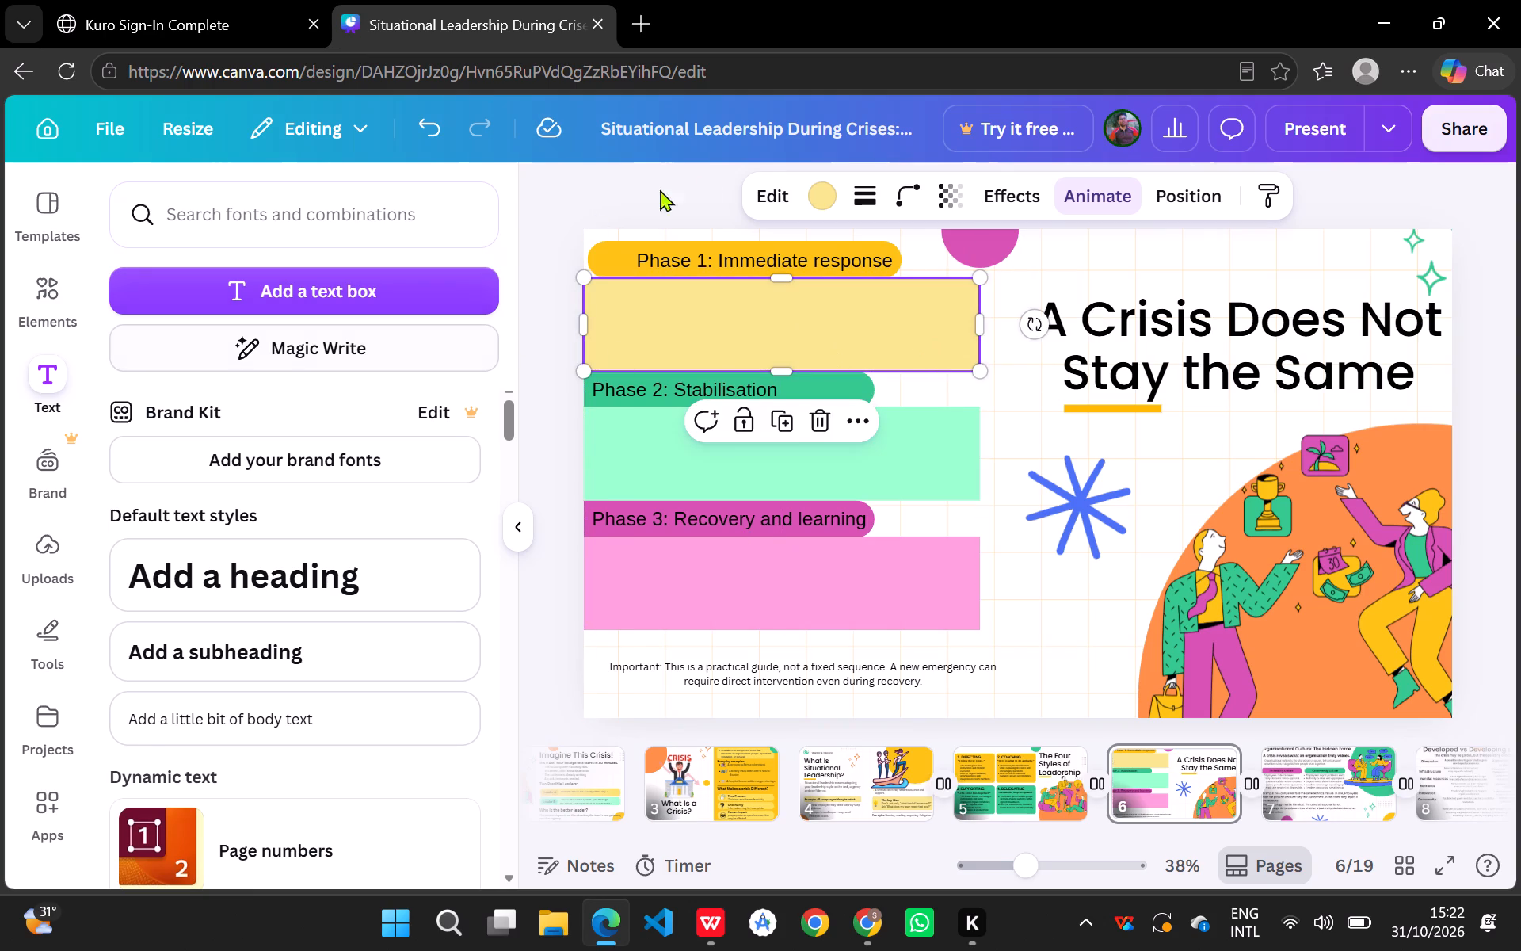
Reorder the layers so the "Directing" text sits in front of the pale yellow Phase 1 block.
click(1176, 179)
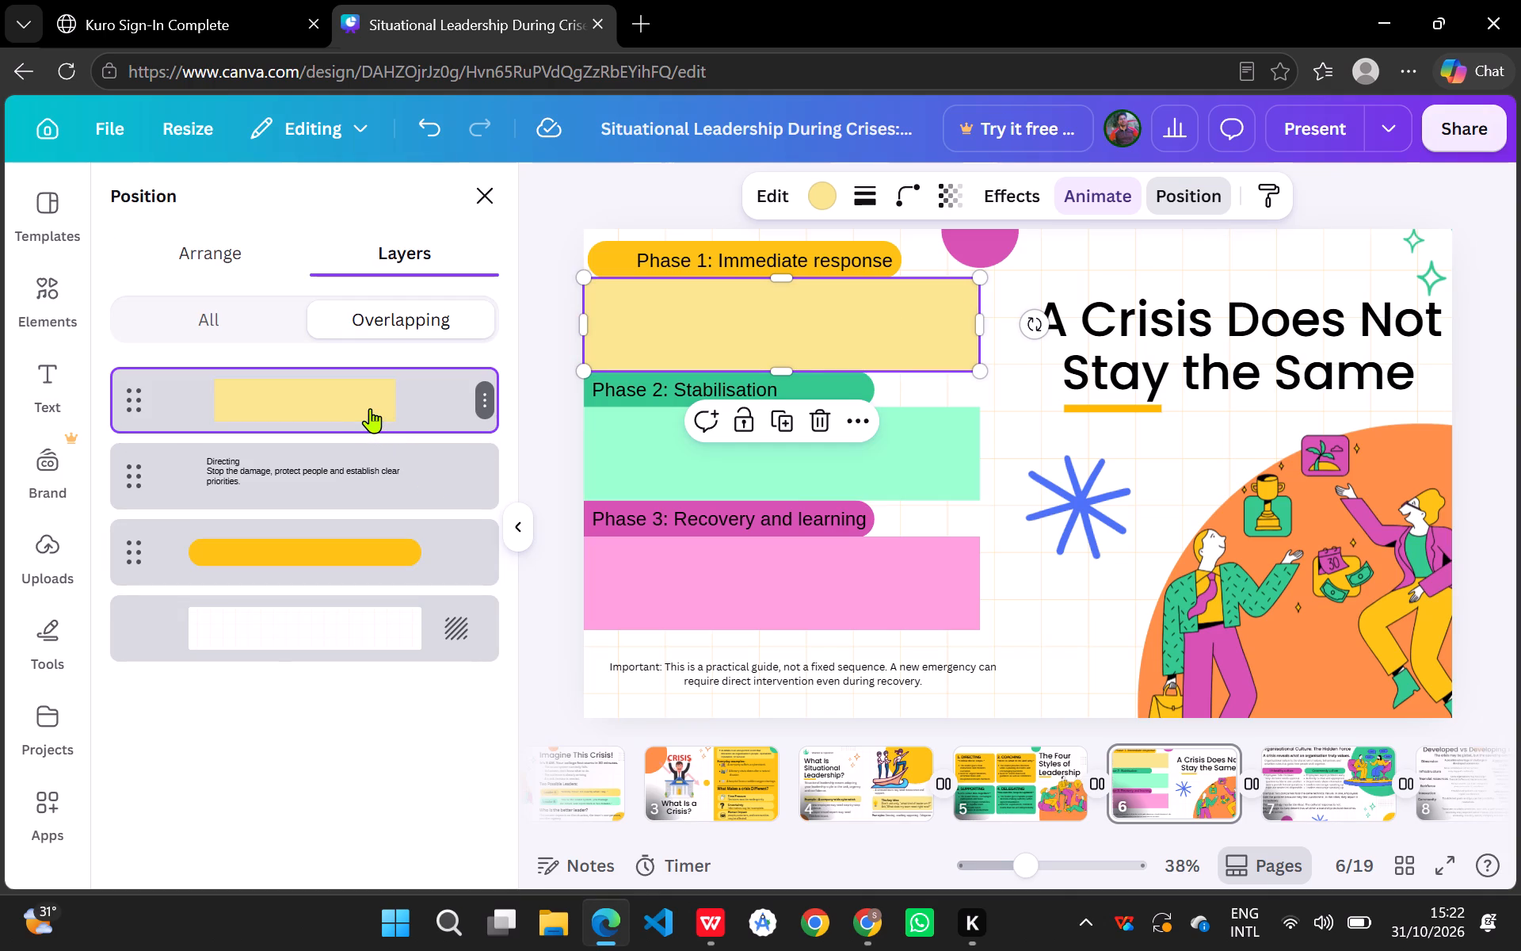
drag(366, 468, 371, 348)
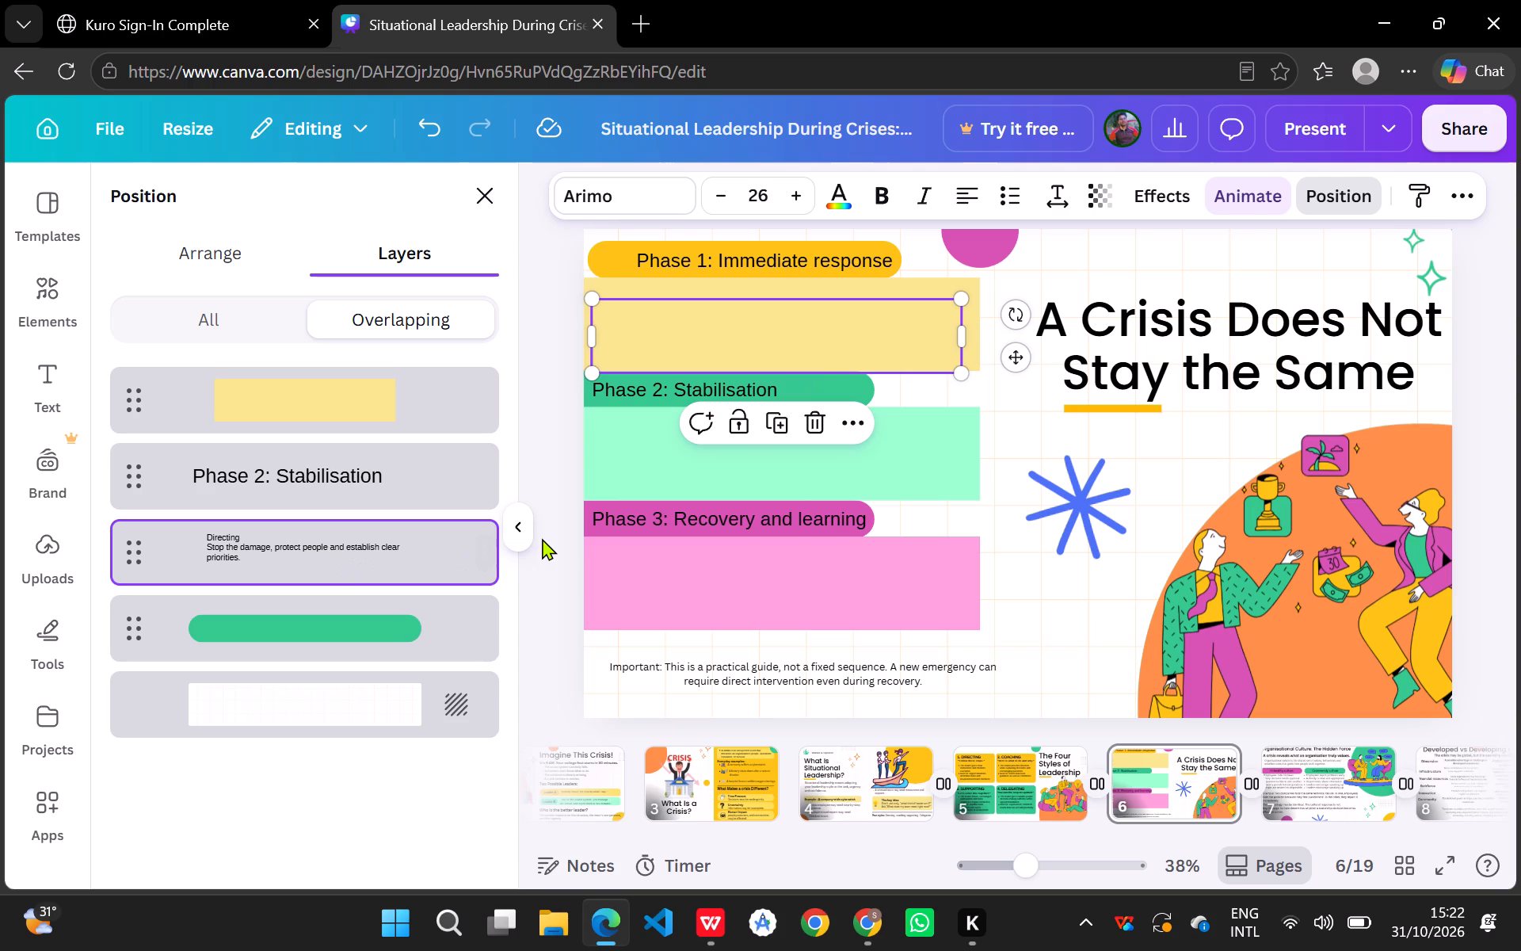
drag(375, 561, 388, 418)
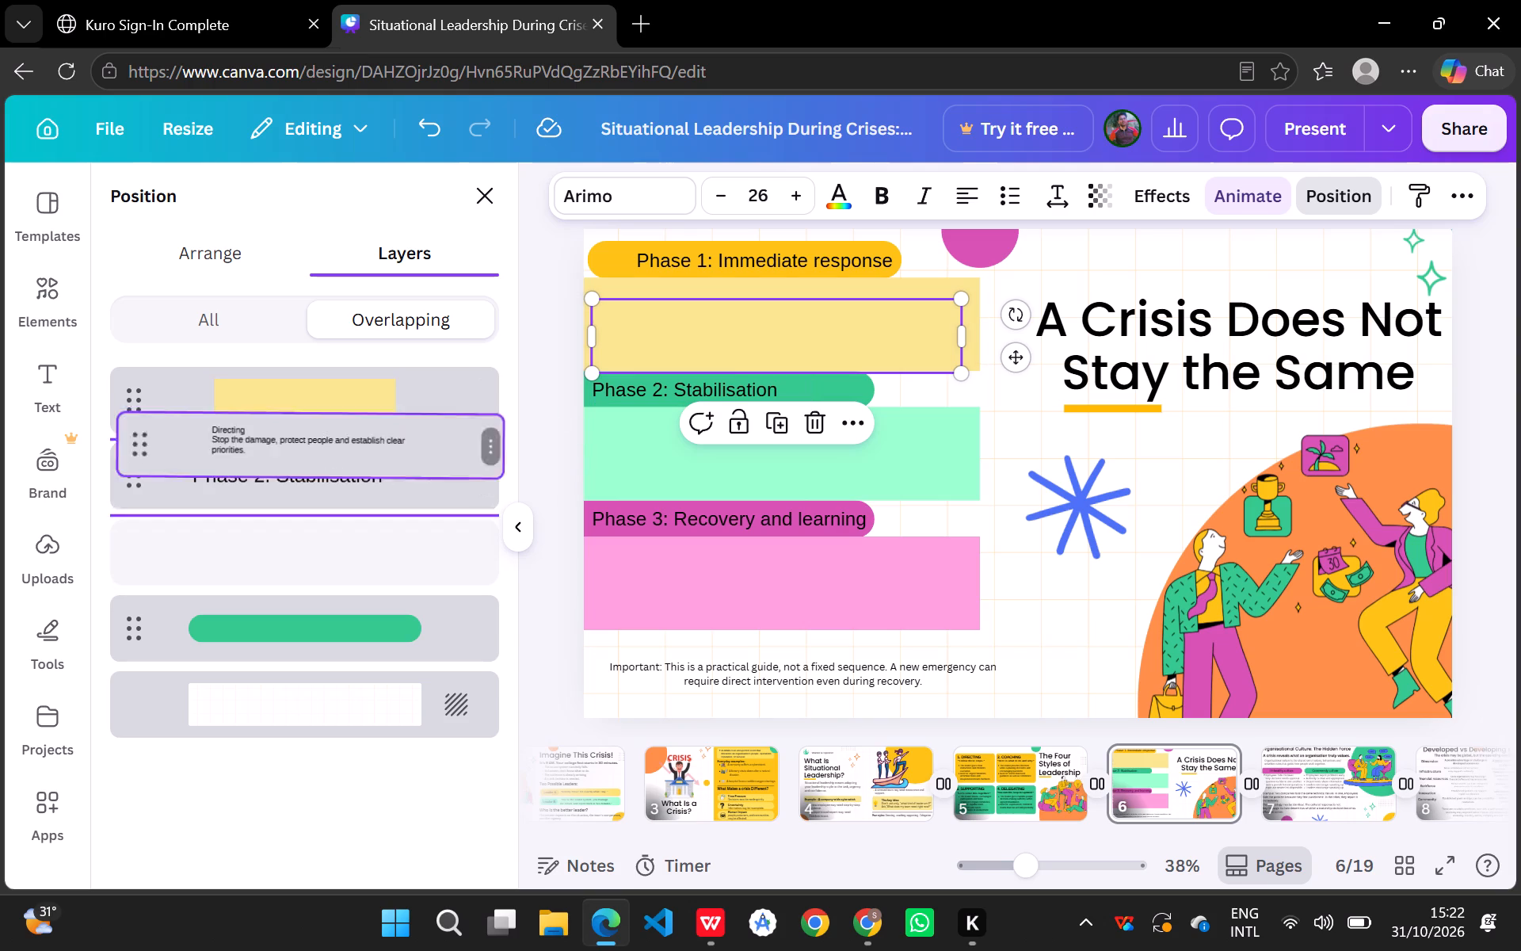
drag(388, 418, 380, 292)
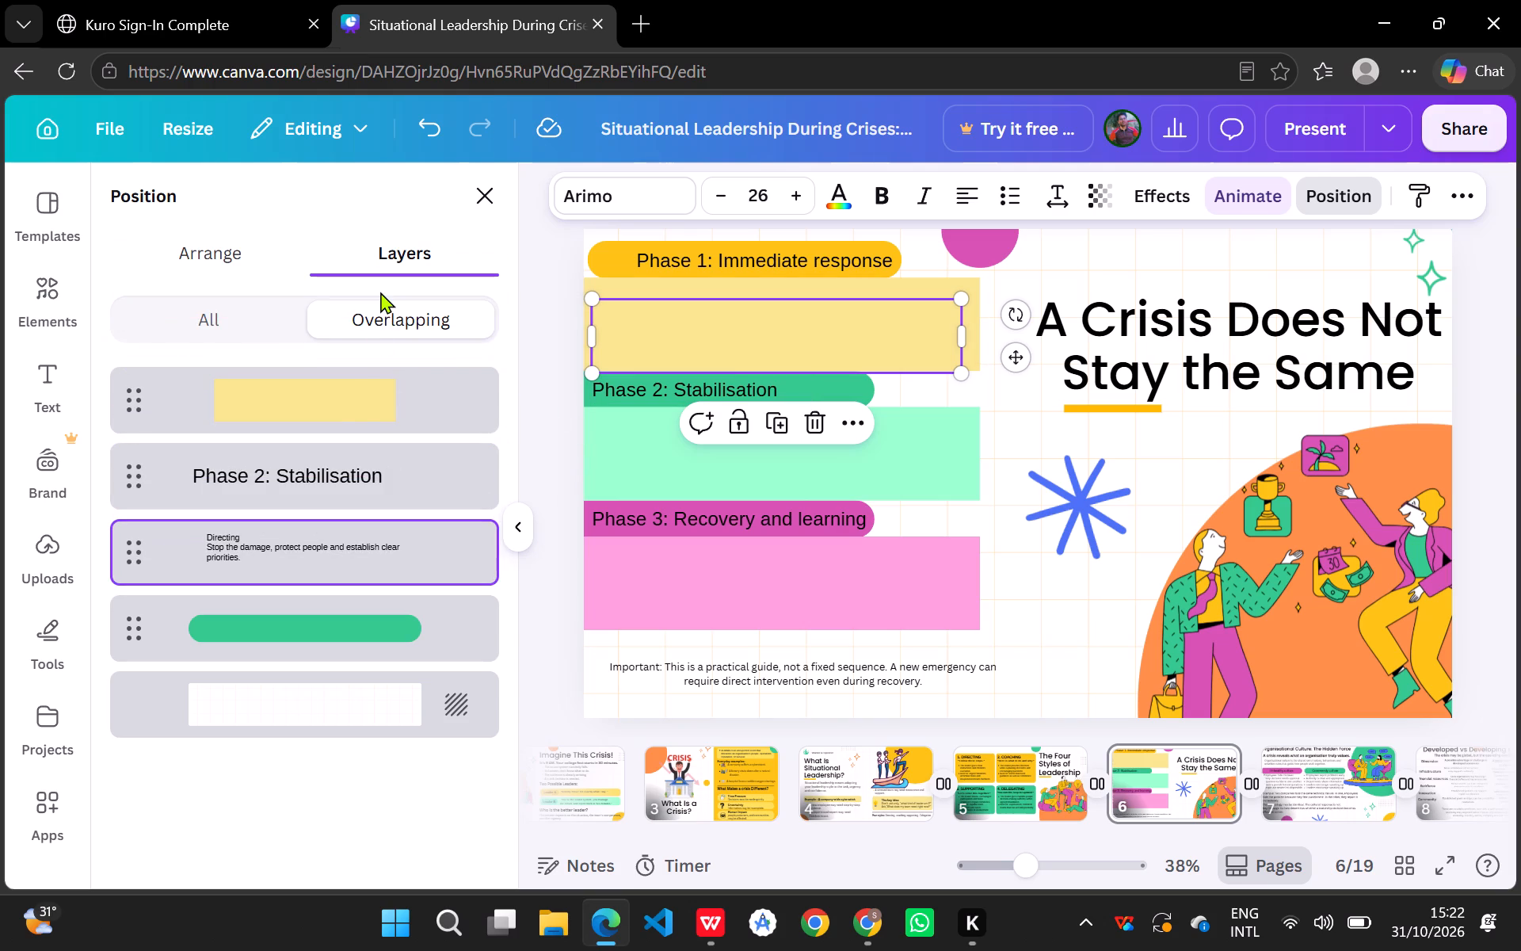
drag(350, 397, 360, 507)
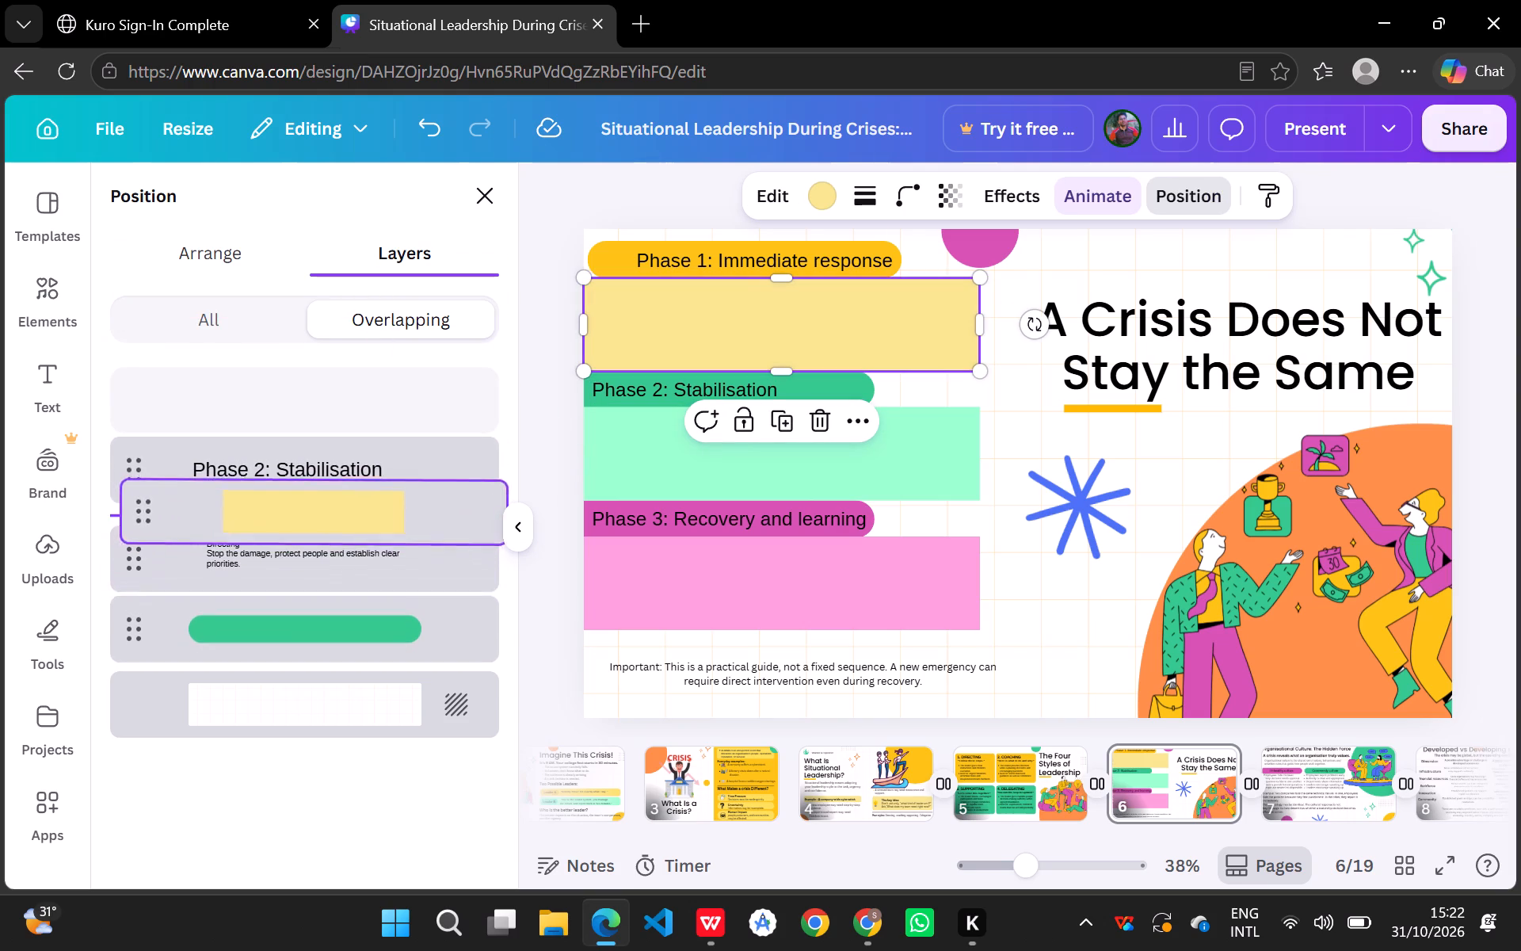
drag(360, 507, 360, 445)
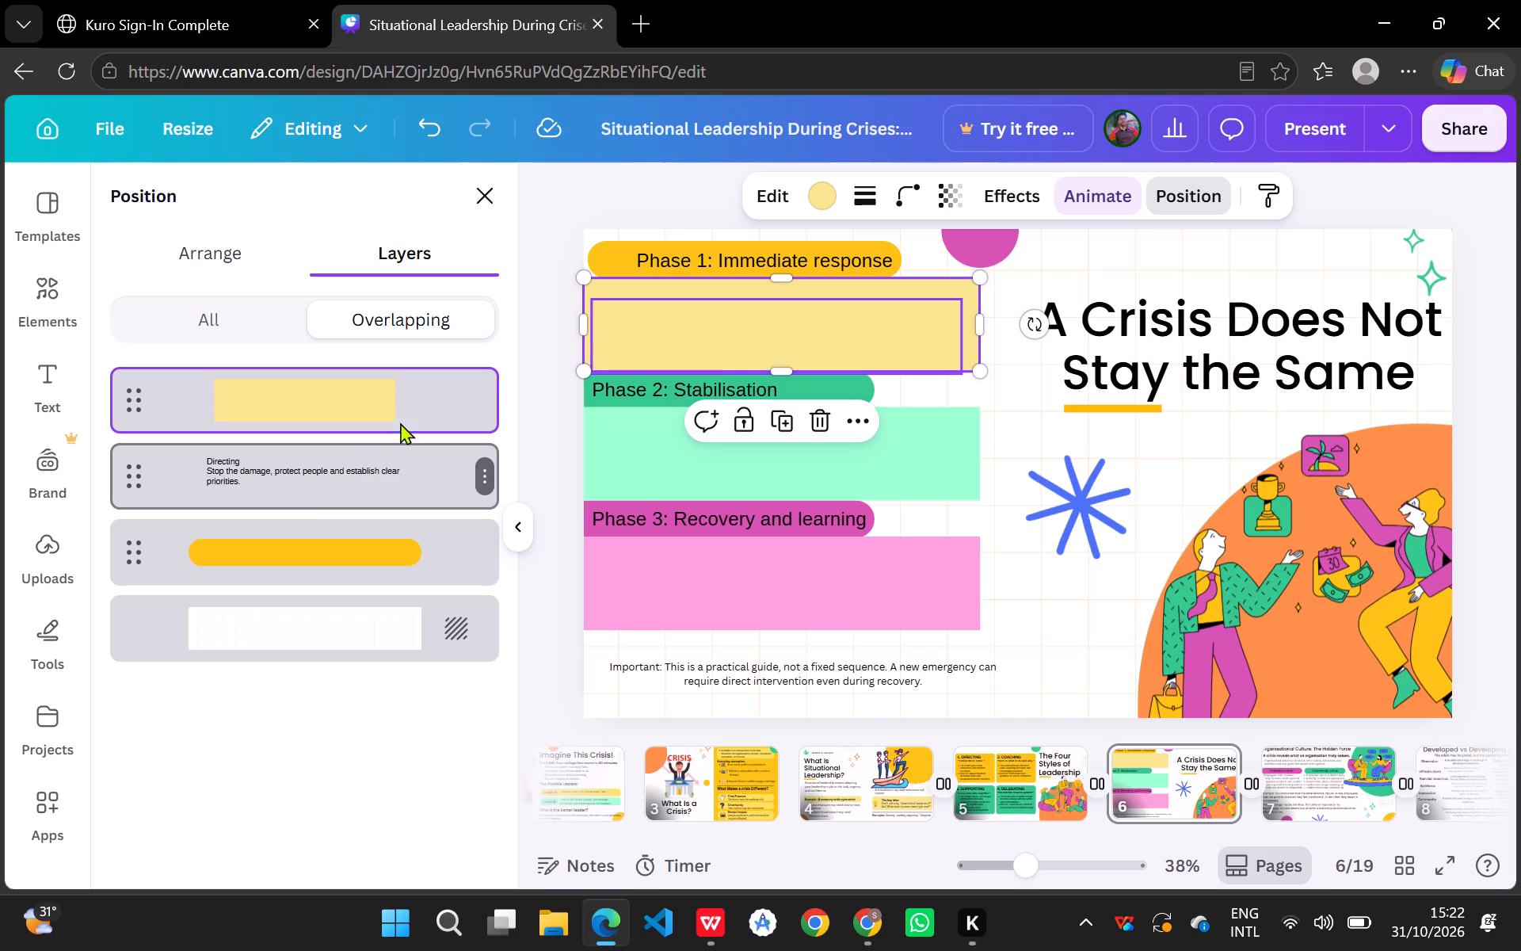
drag(352, 410, 364, 529)
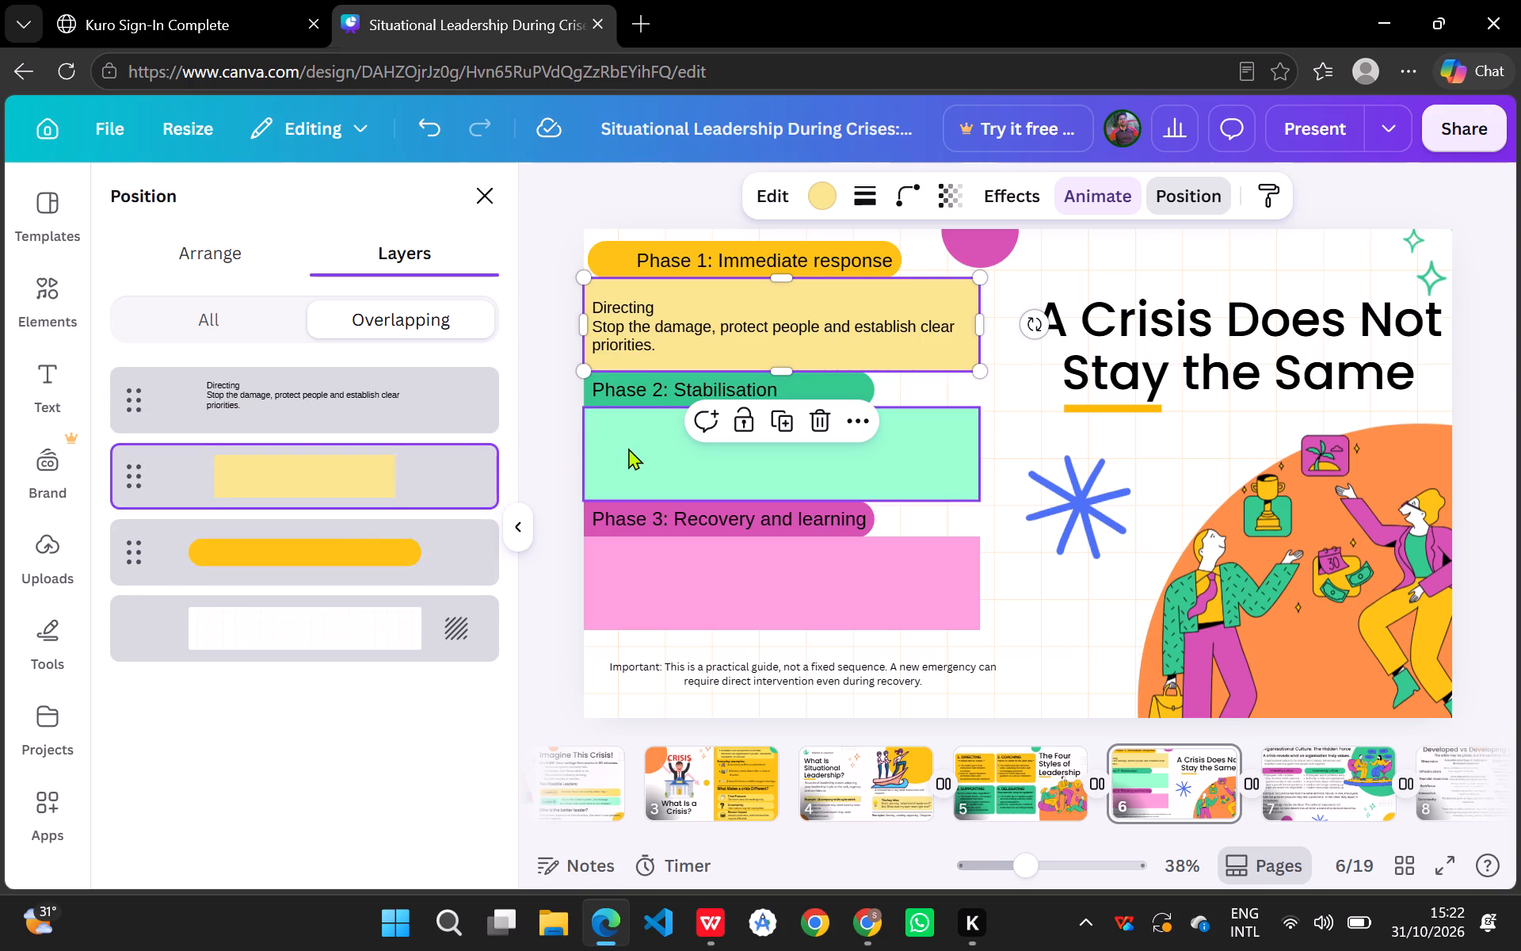
Nudge the "Directing" text slightly up within the pale yellow Phase 1 block.
click(645, 324)
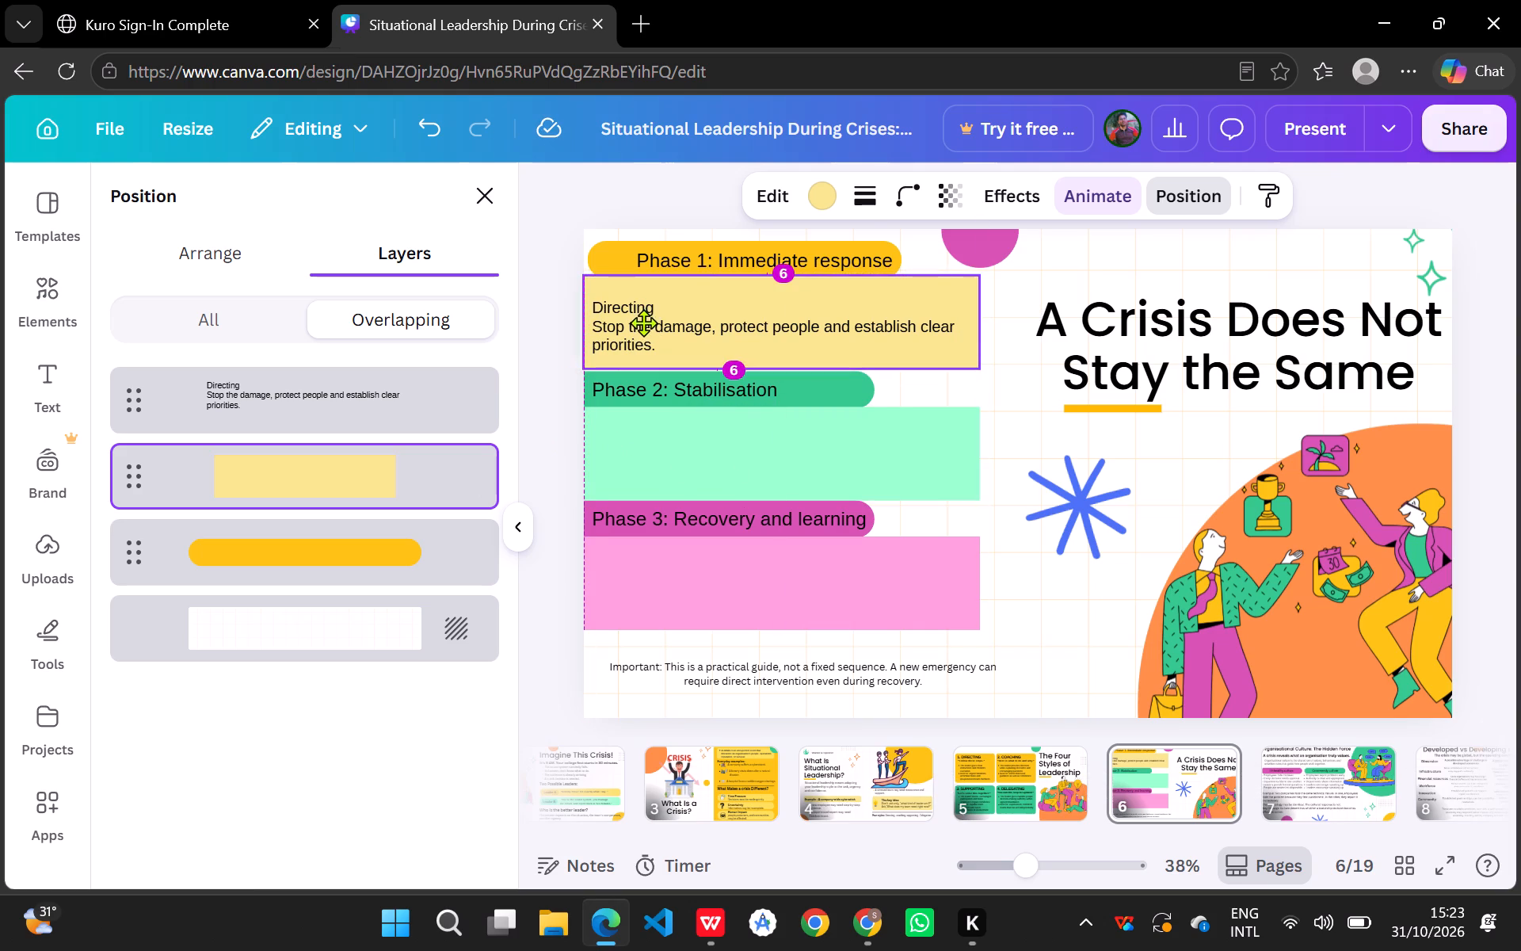
drag(678, 323, 678, 318)
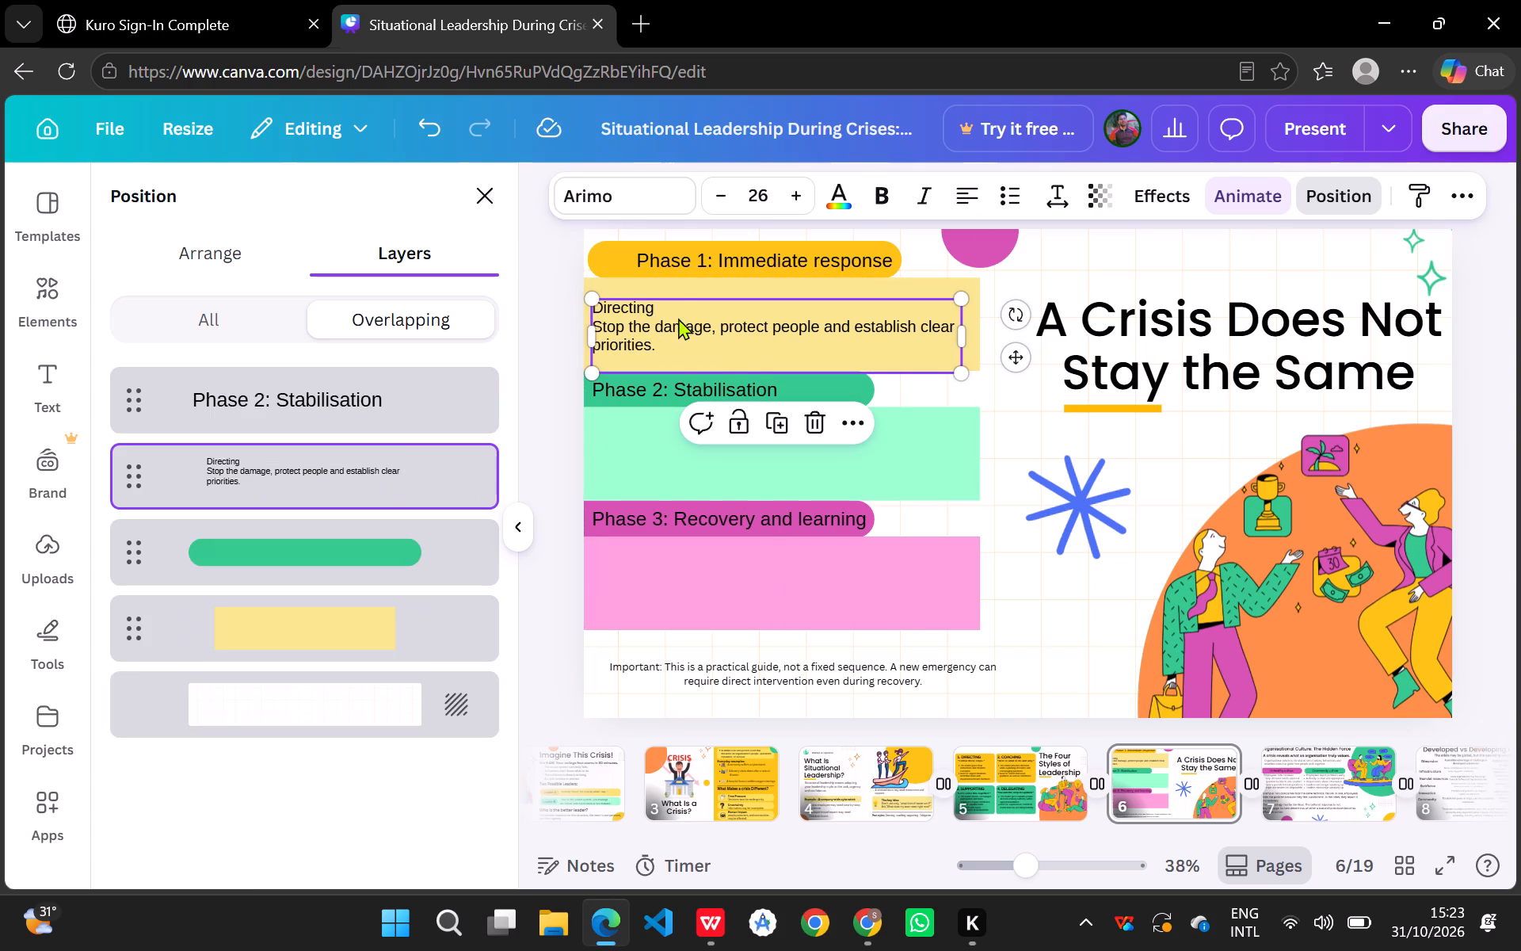
drag(678, 318, 677, 315)
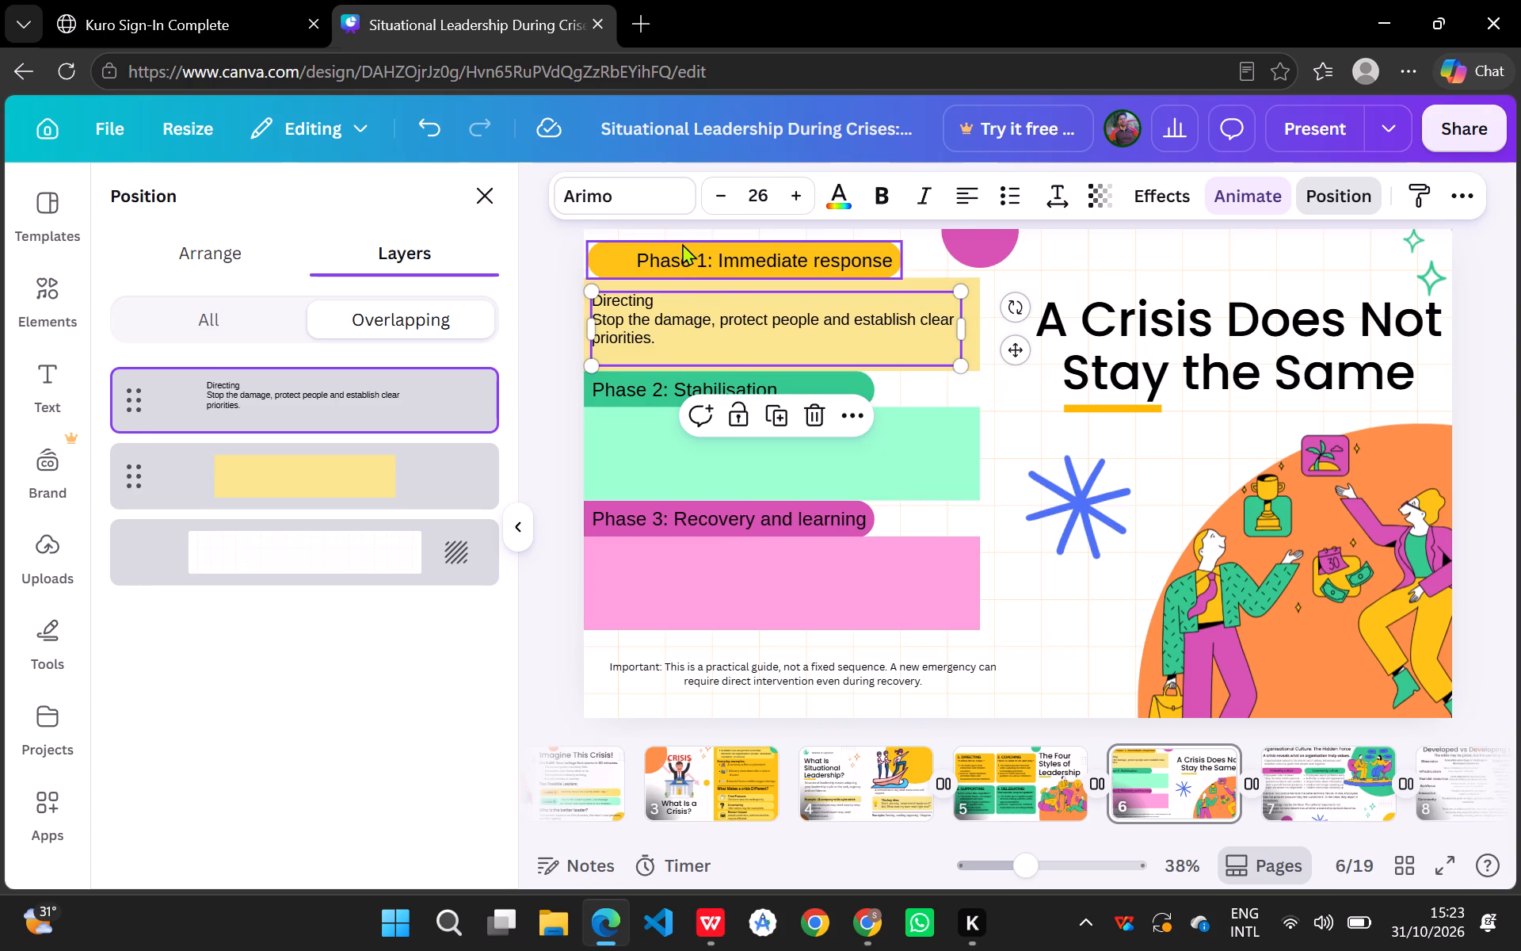
Reposition the orange Phase 1 heading bar slightly to the right so it is centred behind its heading text, touching the block below.
drag(682, 243, 670, 238)
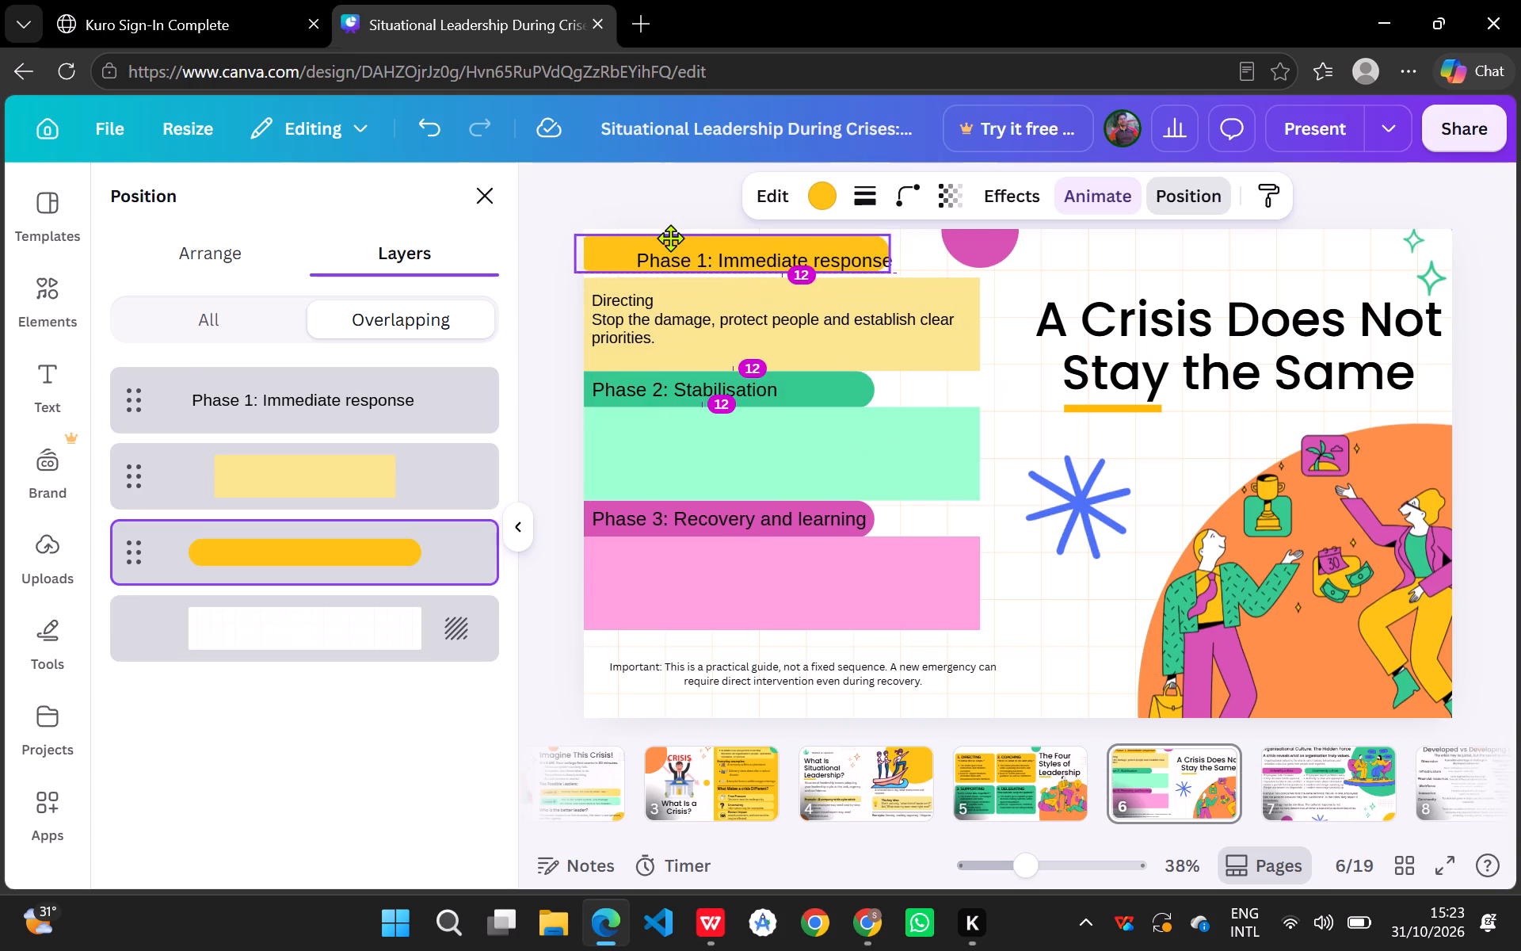
drag(670, 238, 673, 241)
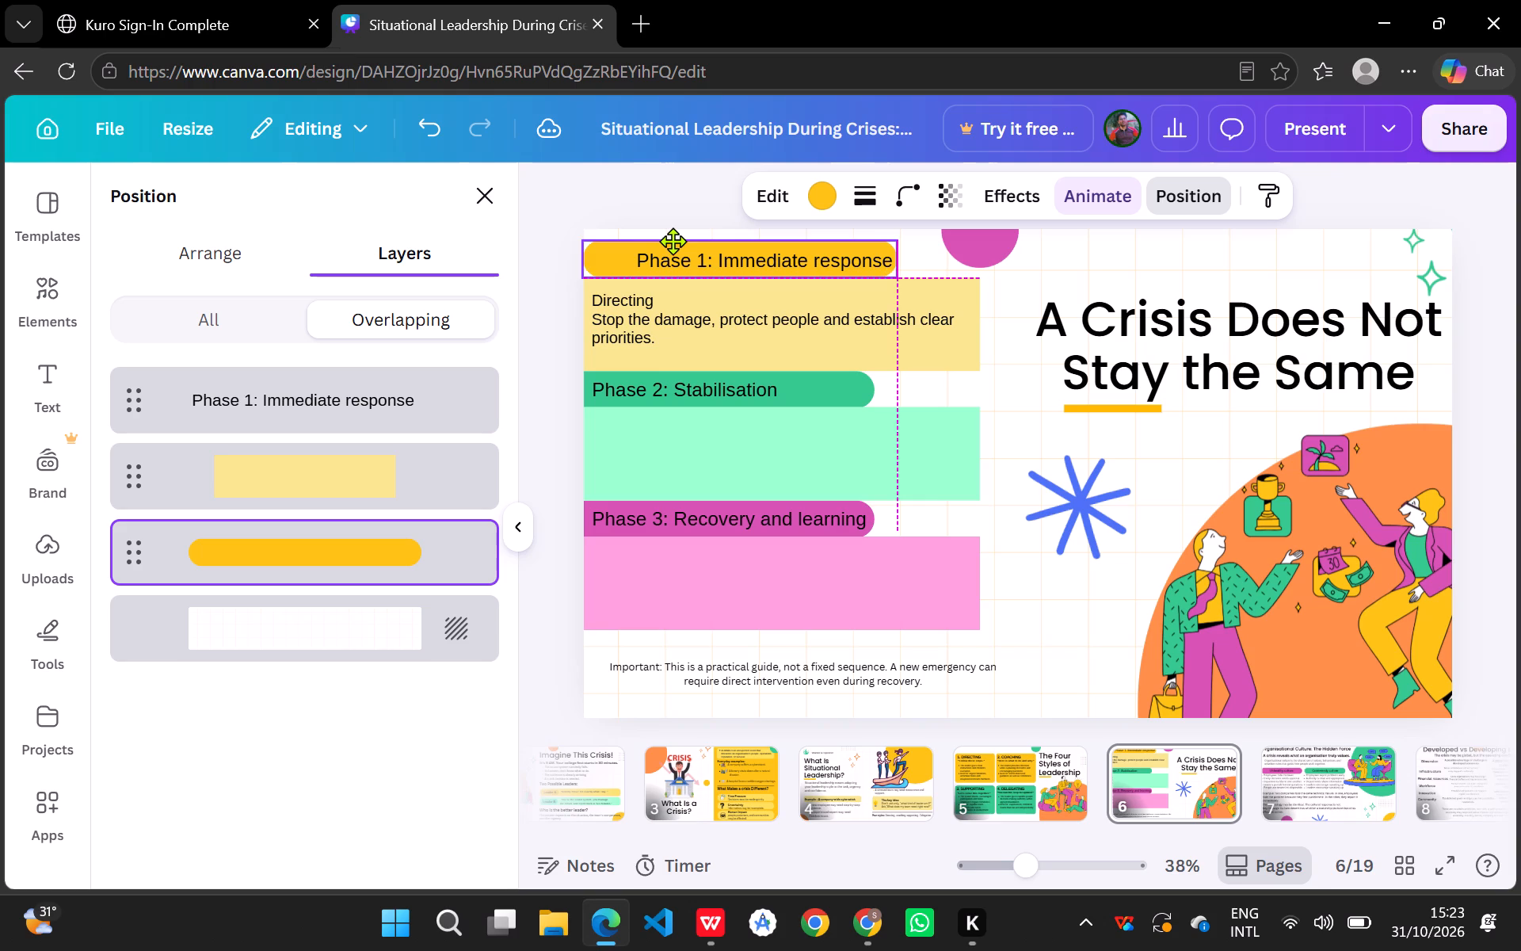
drag(673, 241, 673, 239)
drag(673, 239, 680, 241)
drag(680, 241, 691, 243)
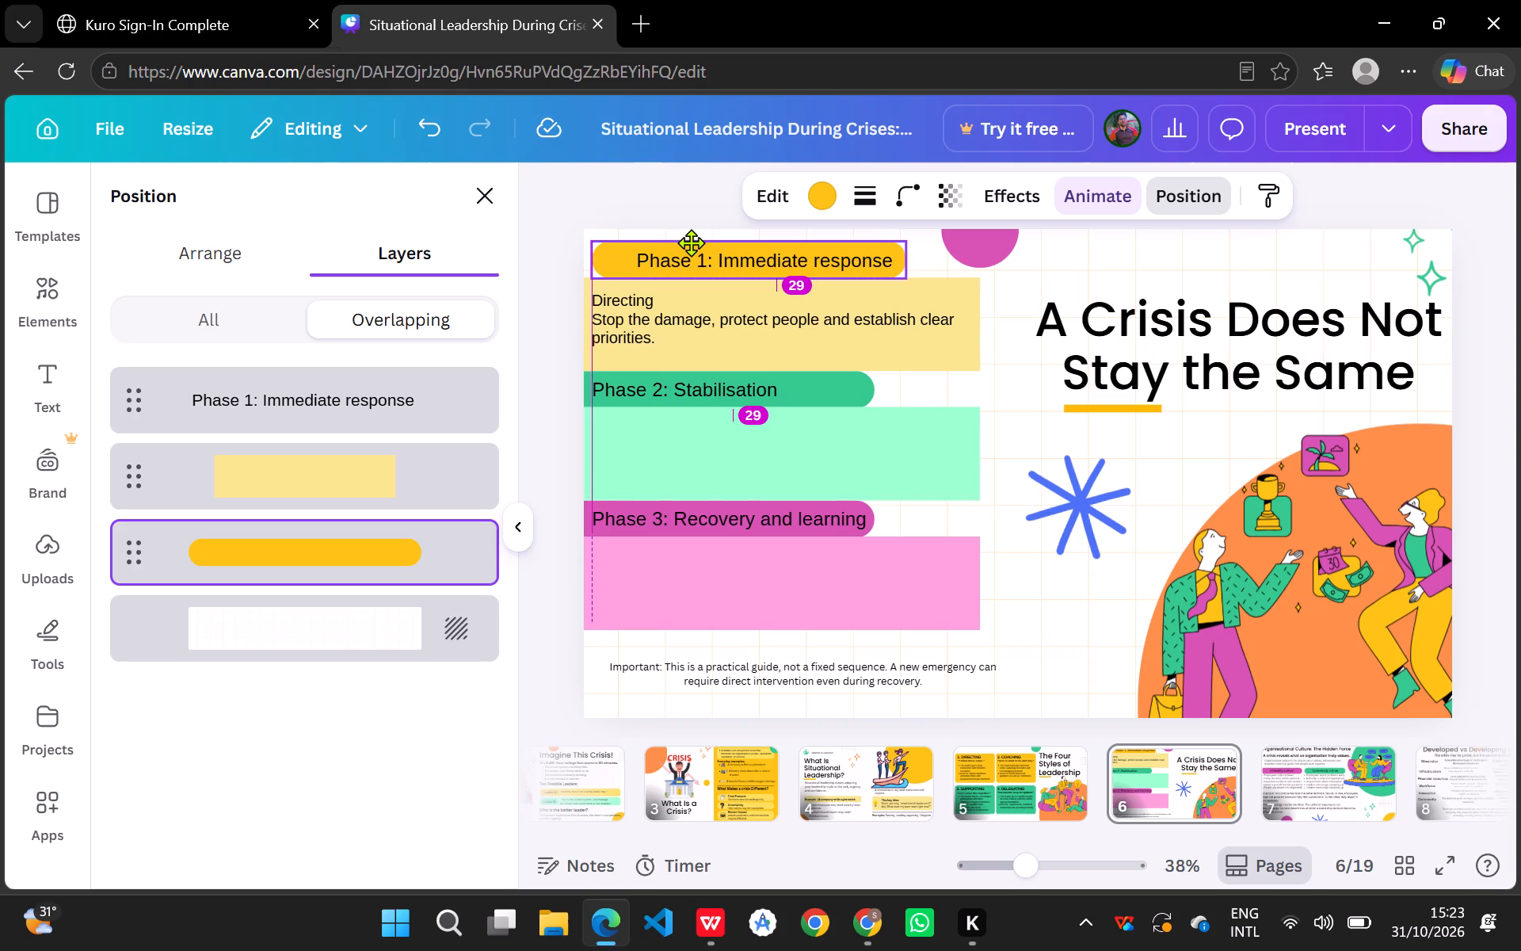
drag(691, 243, 695, 243)
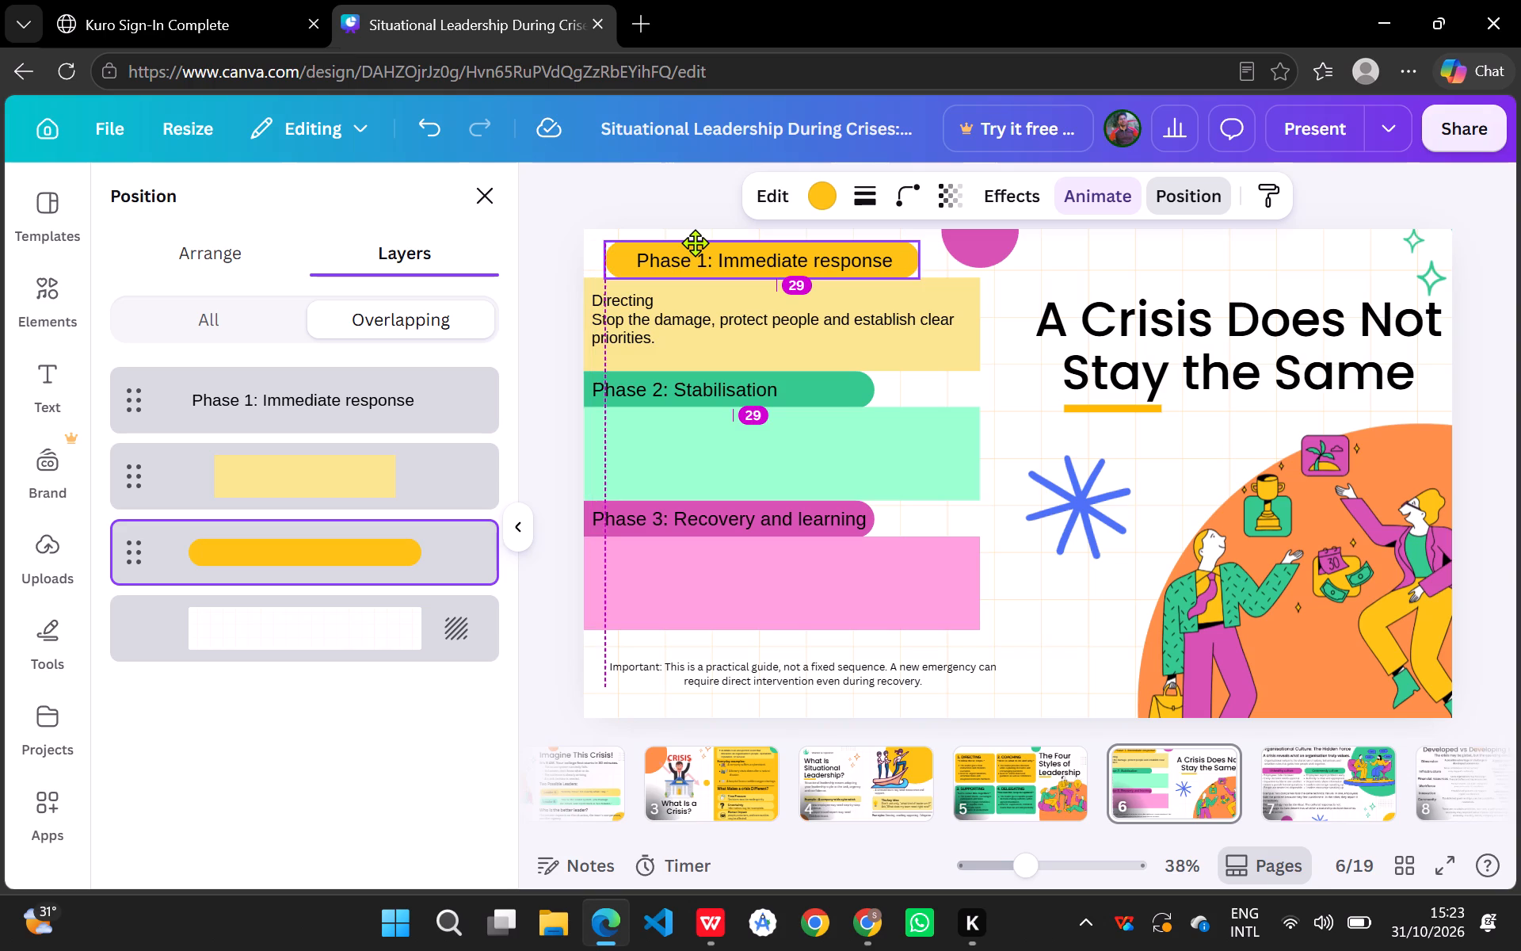
drag(695, 243, 696, 243)
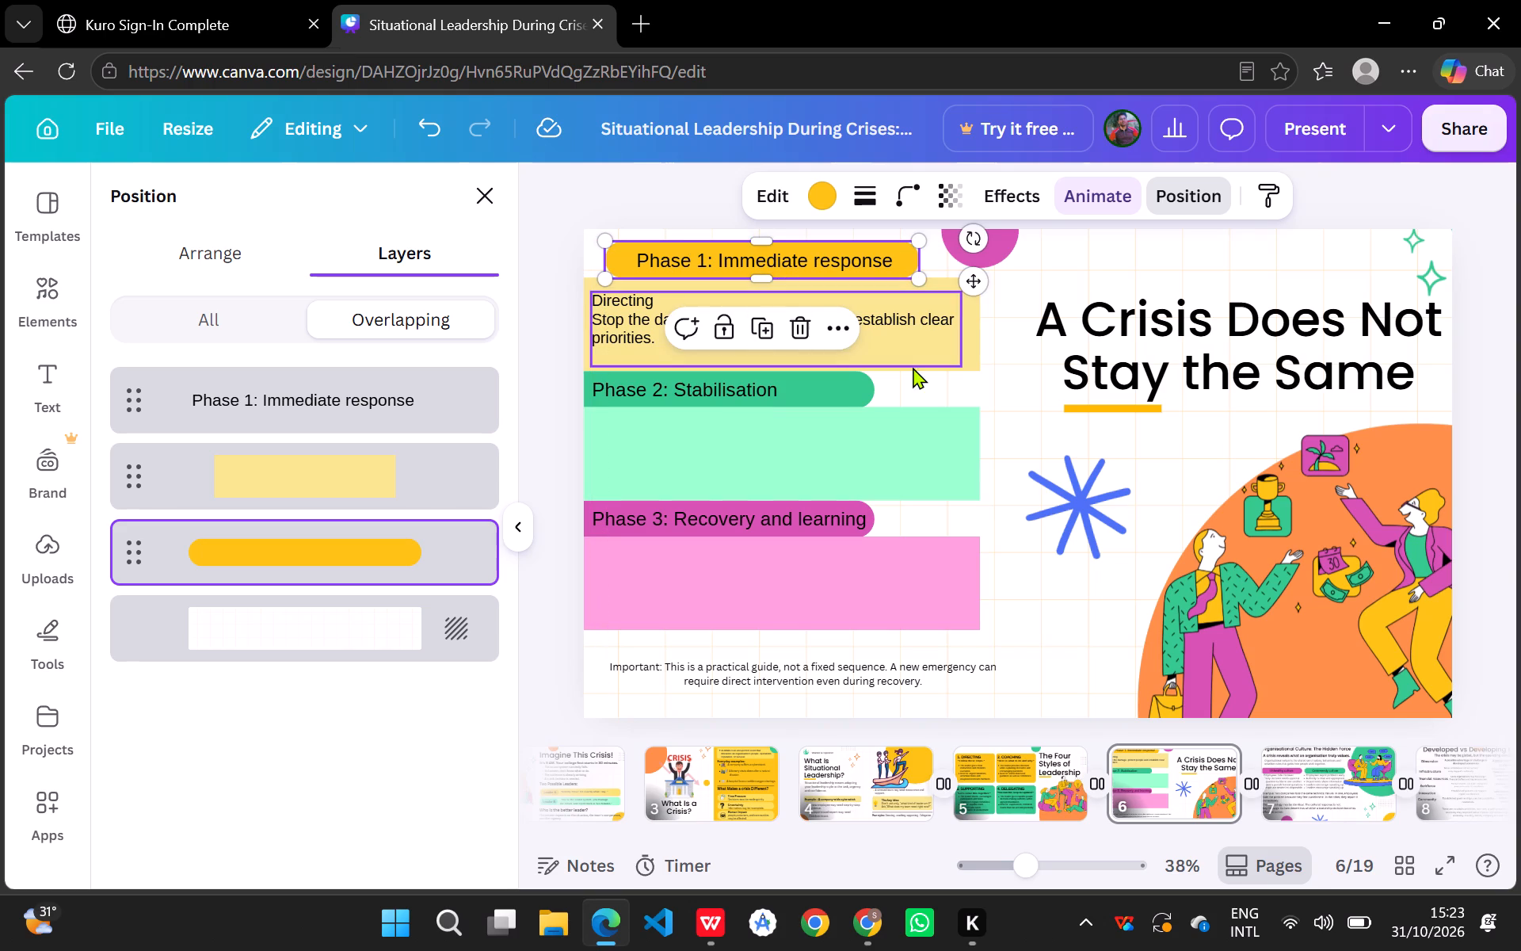
Shift the pale yellow Phase 1 block right so its left edge lines up with the heading text, directly under the heading bar.
drag(970, 362, 1027, 358)
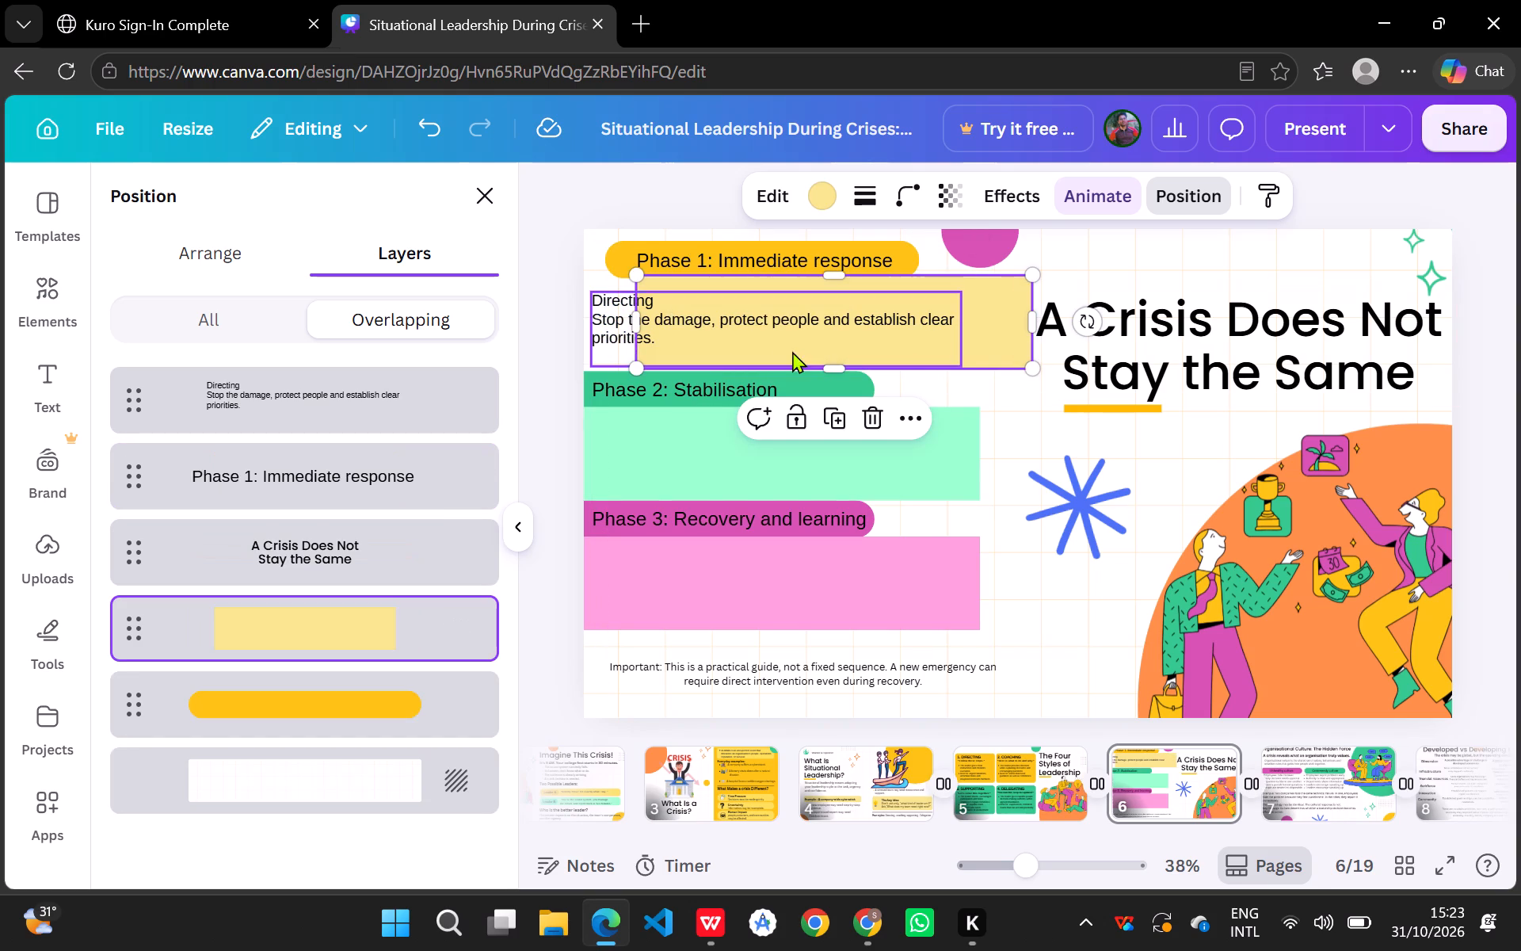
click(762, 324)
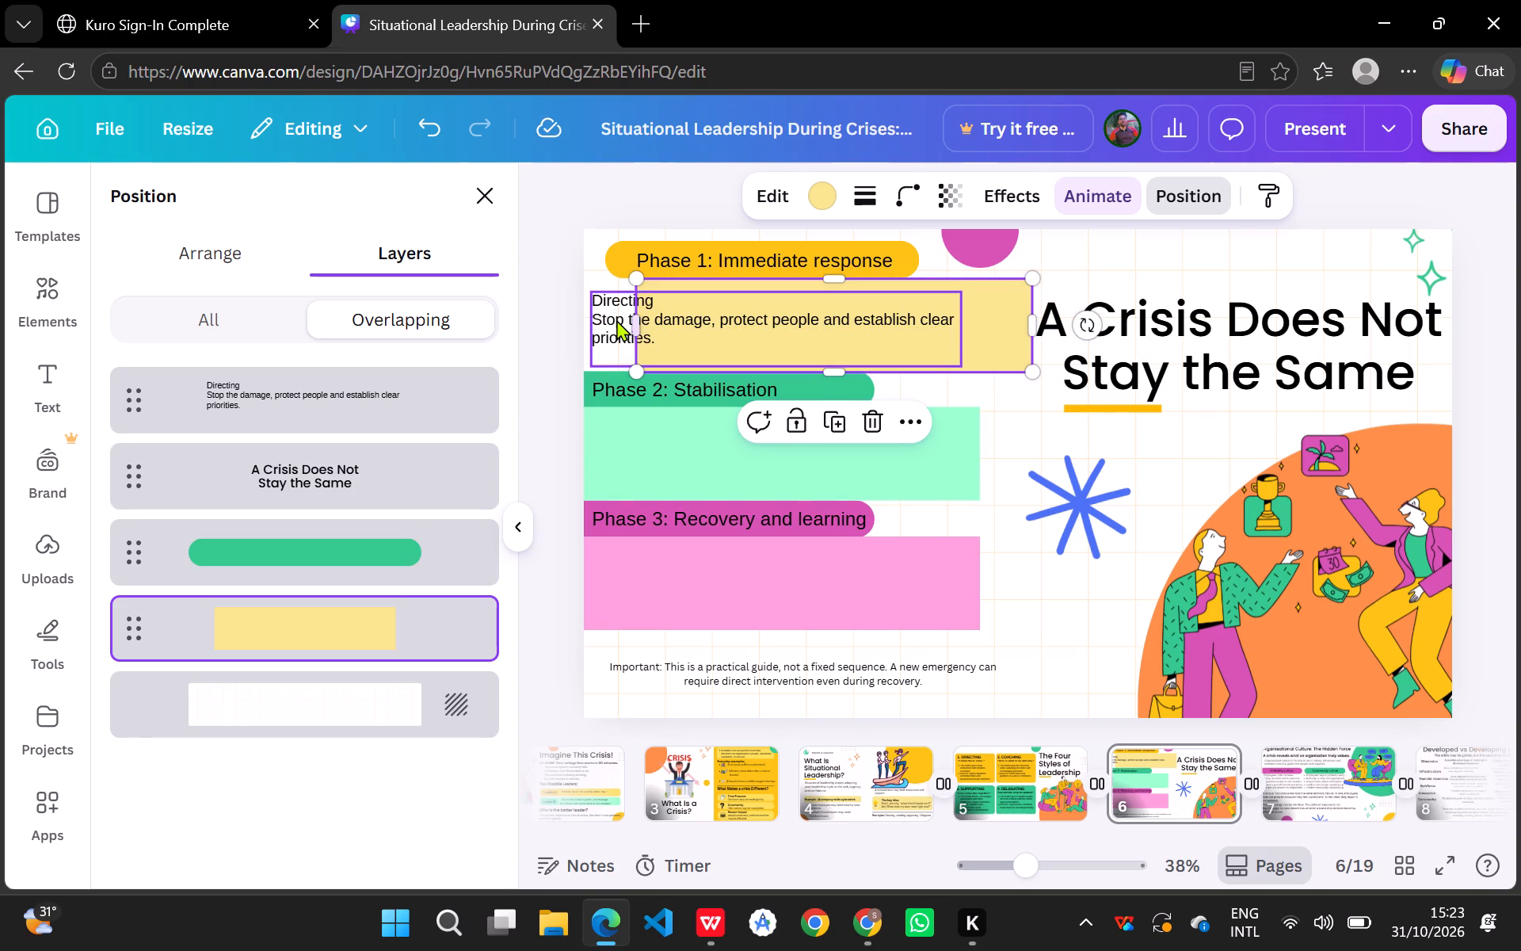
Move the "Directing" text right and slightly up so it sits inside the pale yellow block with a small left margin.
drag(616, 319, 683, 315)
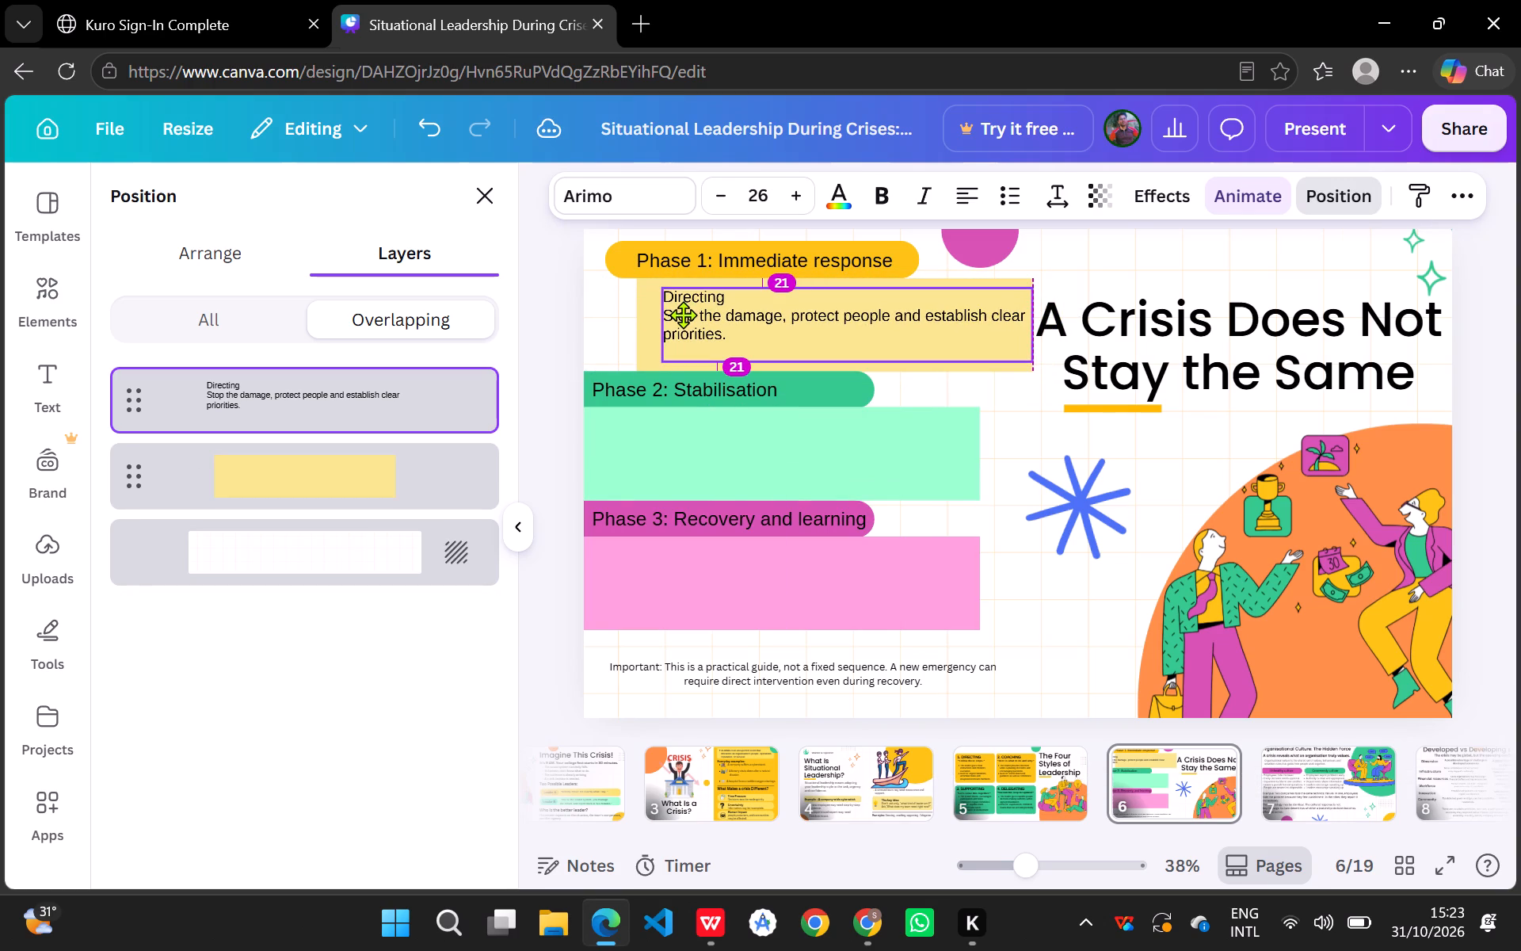
drag(683, 315, 677, 315)
click(997, 429)
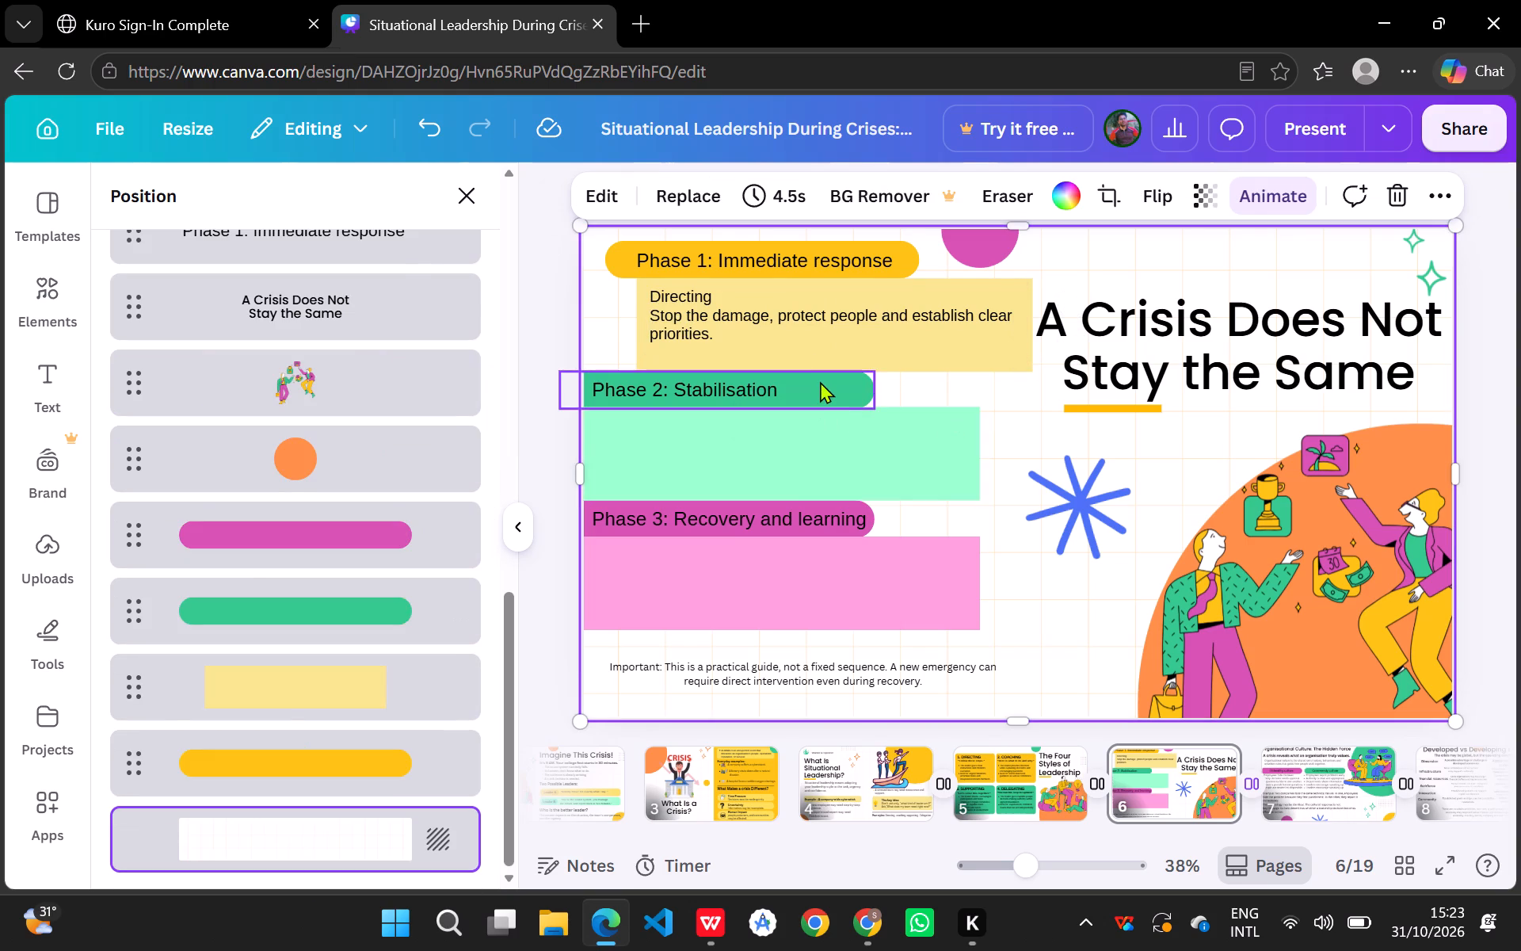
Move the green Phase 2 heading bar right and slightly up so its left end sits roughly under the orange Phase 1 bar's.
drag(820, 381, 875, 380)
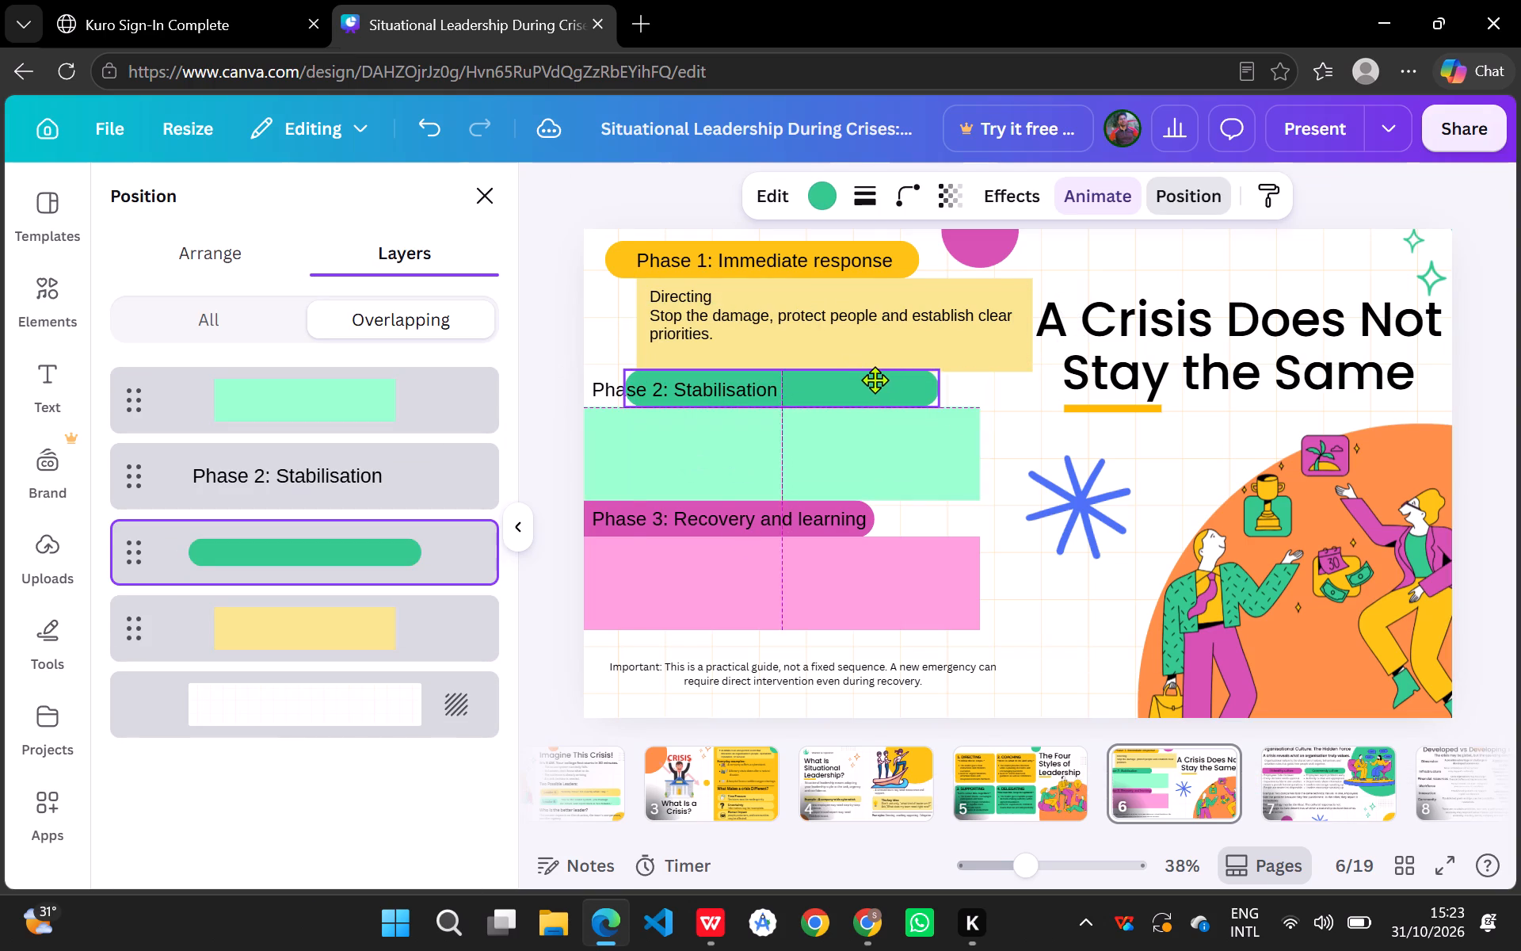
drag(875, 380, 867, 375)
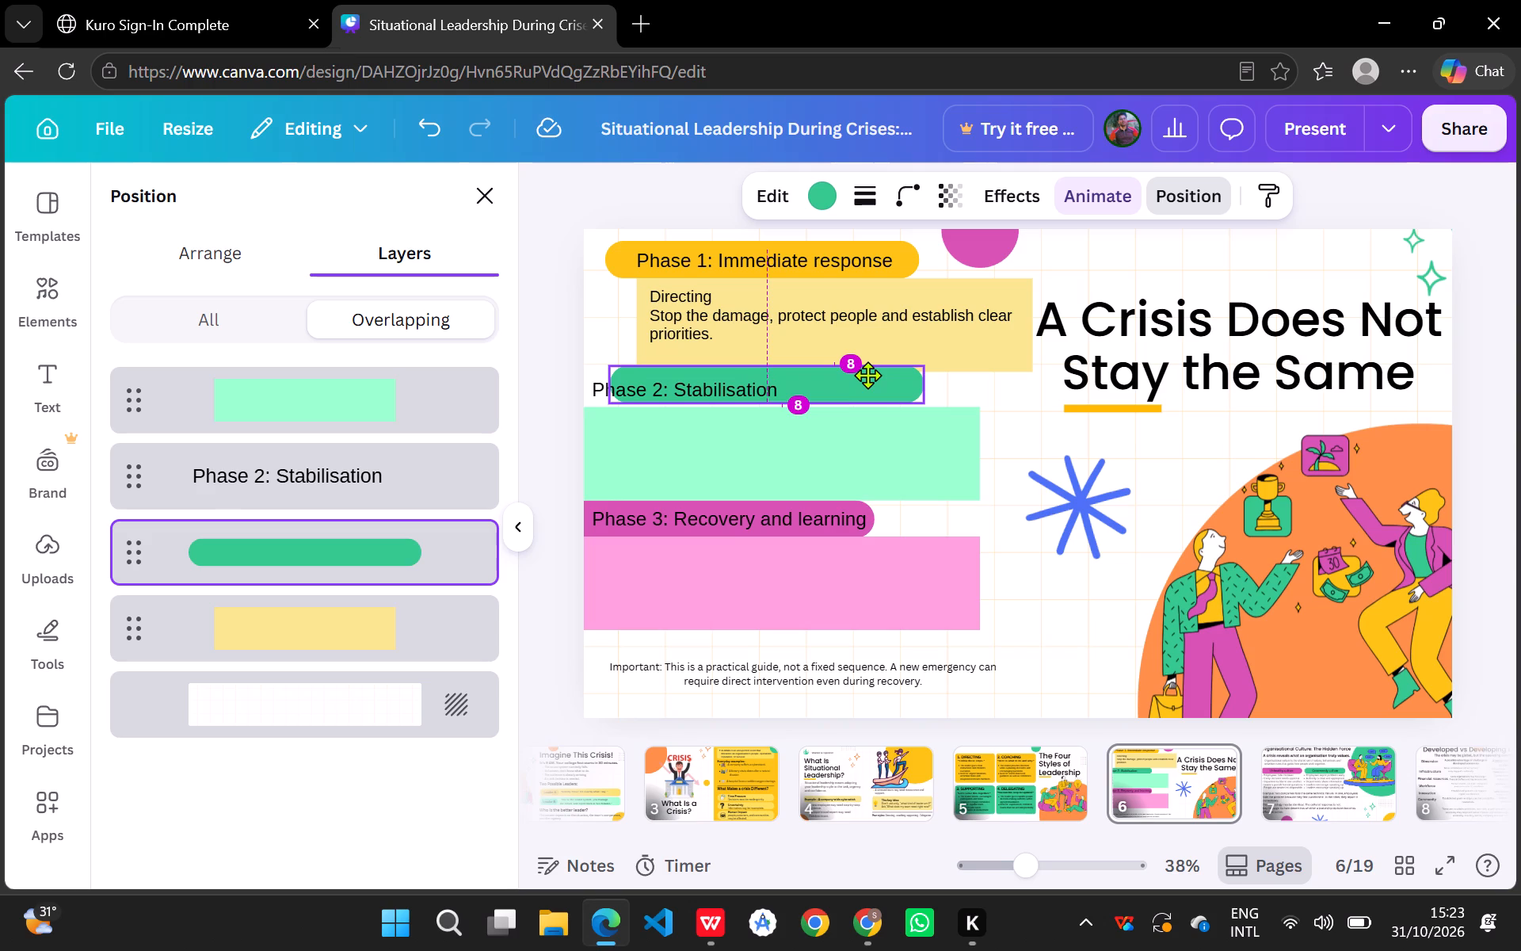
drag(867, 375, 867, 375)
click(727, 383)
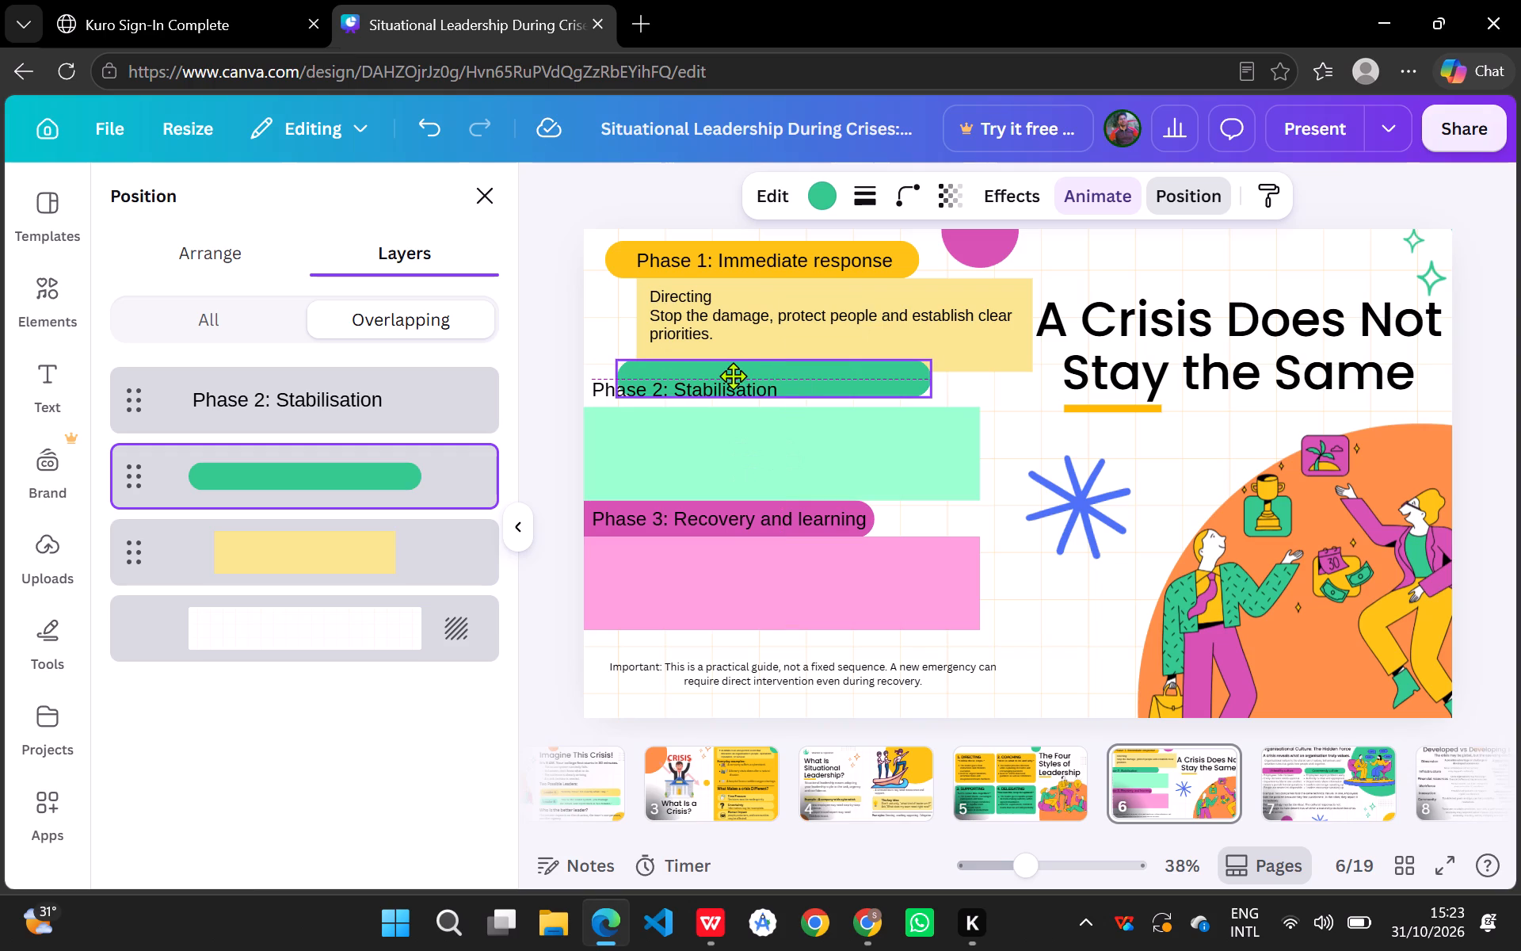
click(612, 263)
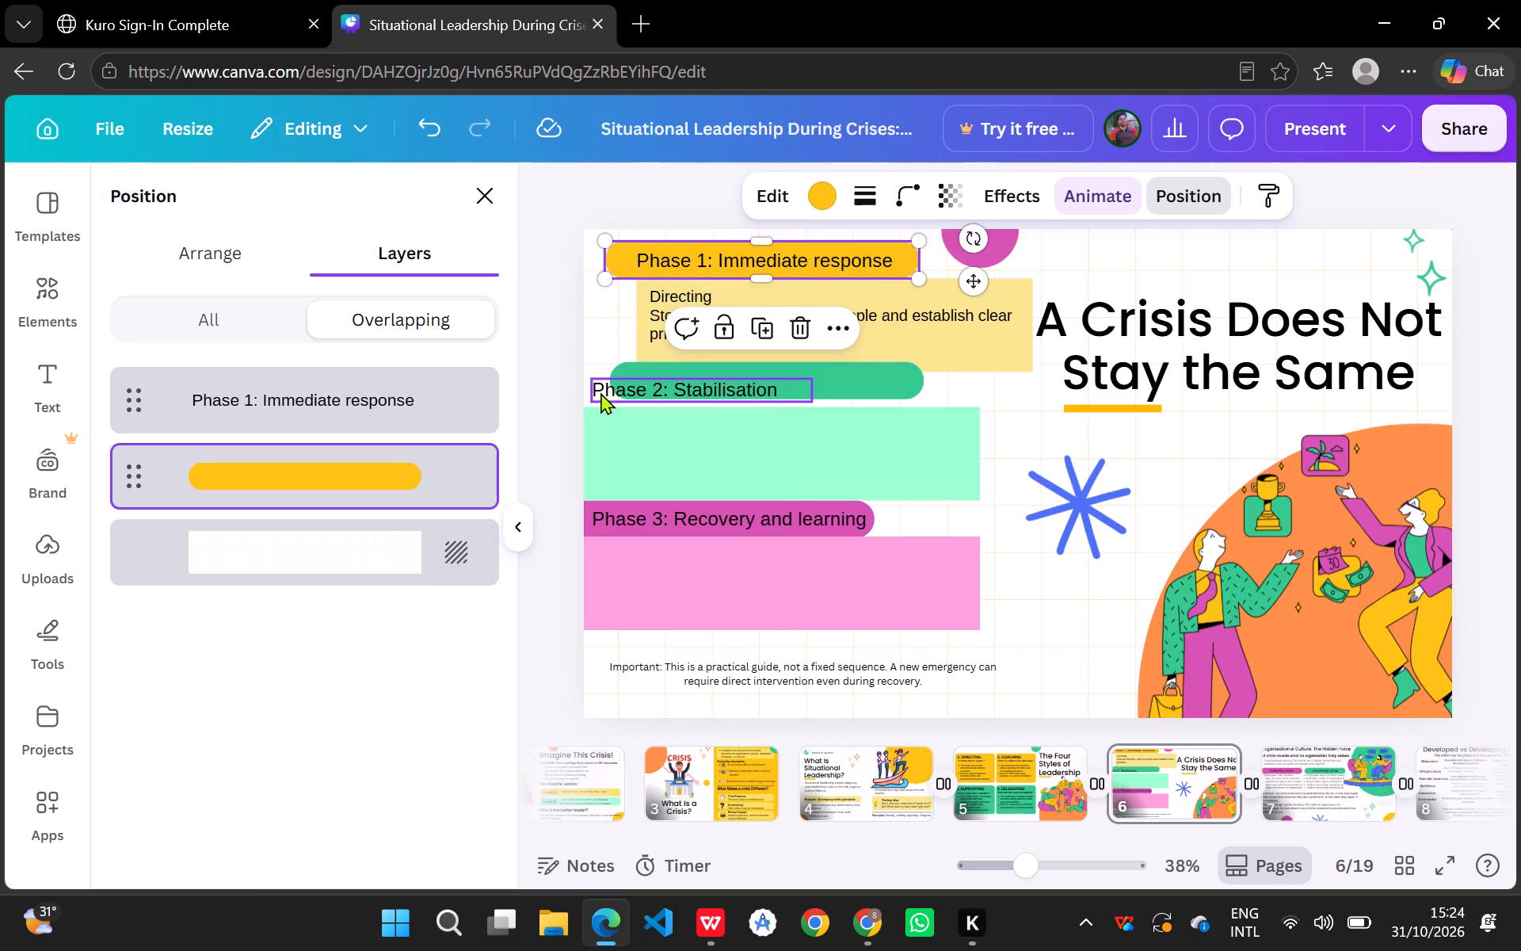
Move the "Phase 2: Stabilisation" heading text onto the green bar, vertically centred and starting near the Phase 1 heading's left edge.
drag(600, 392, 634, 378)
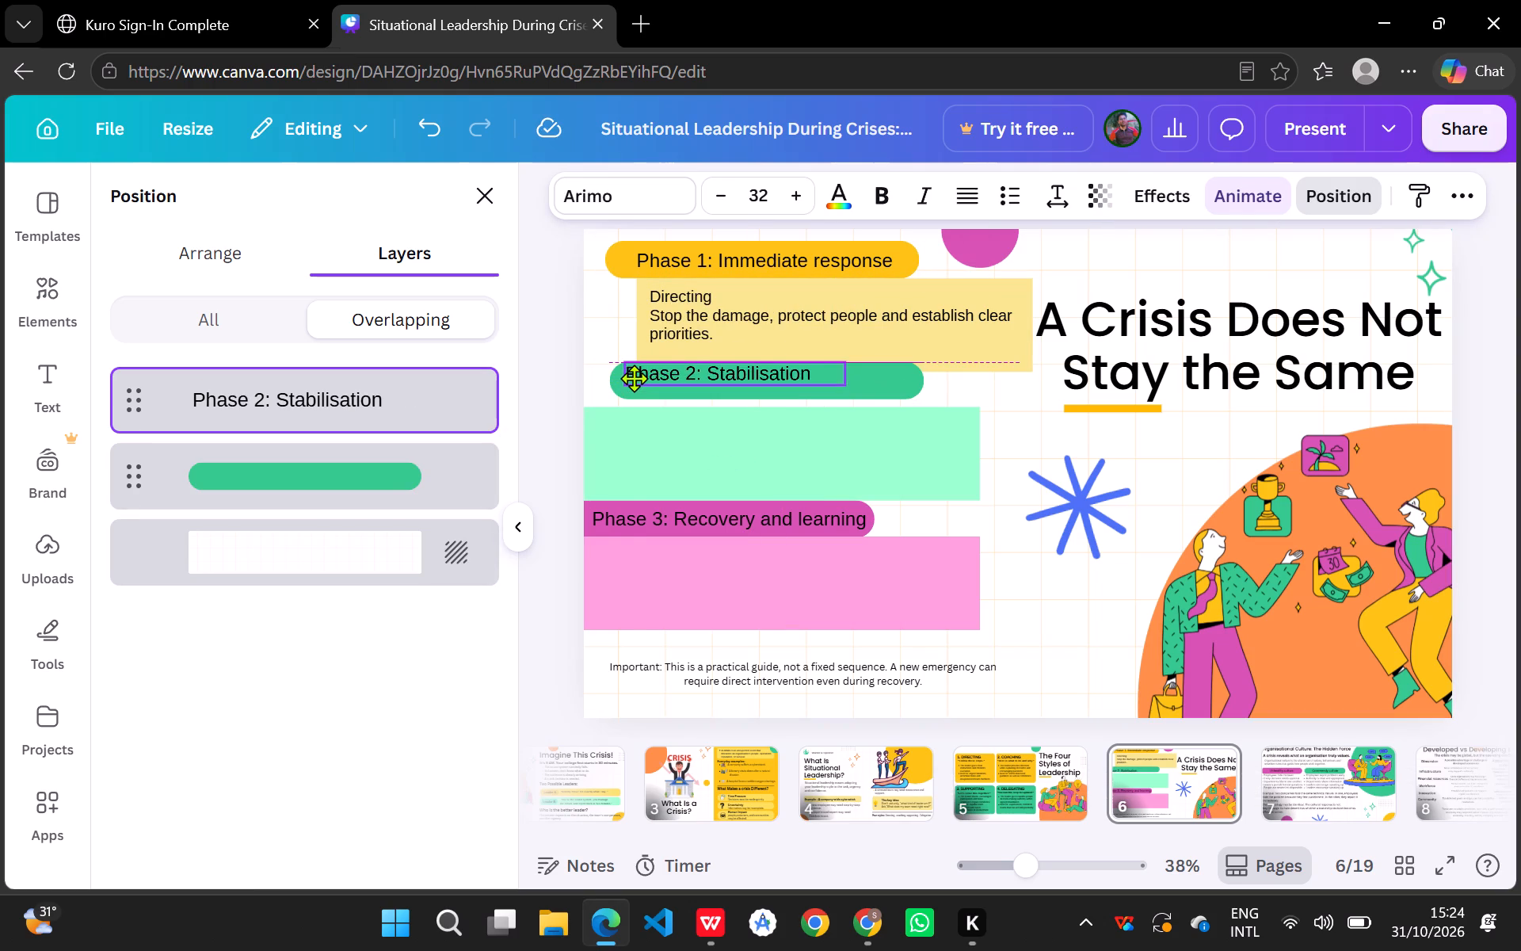
drag(634, 378, 641, 380)
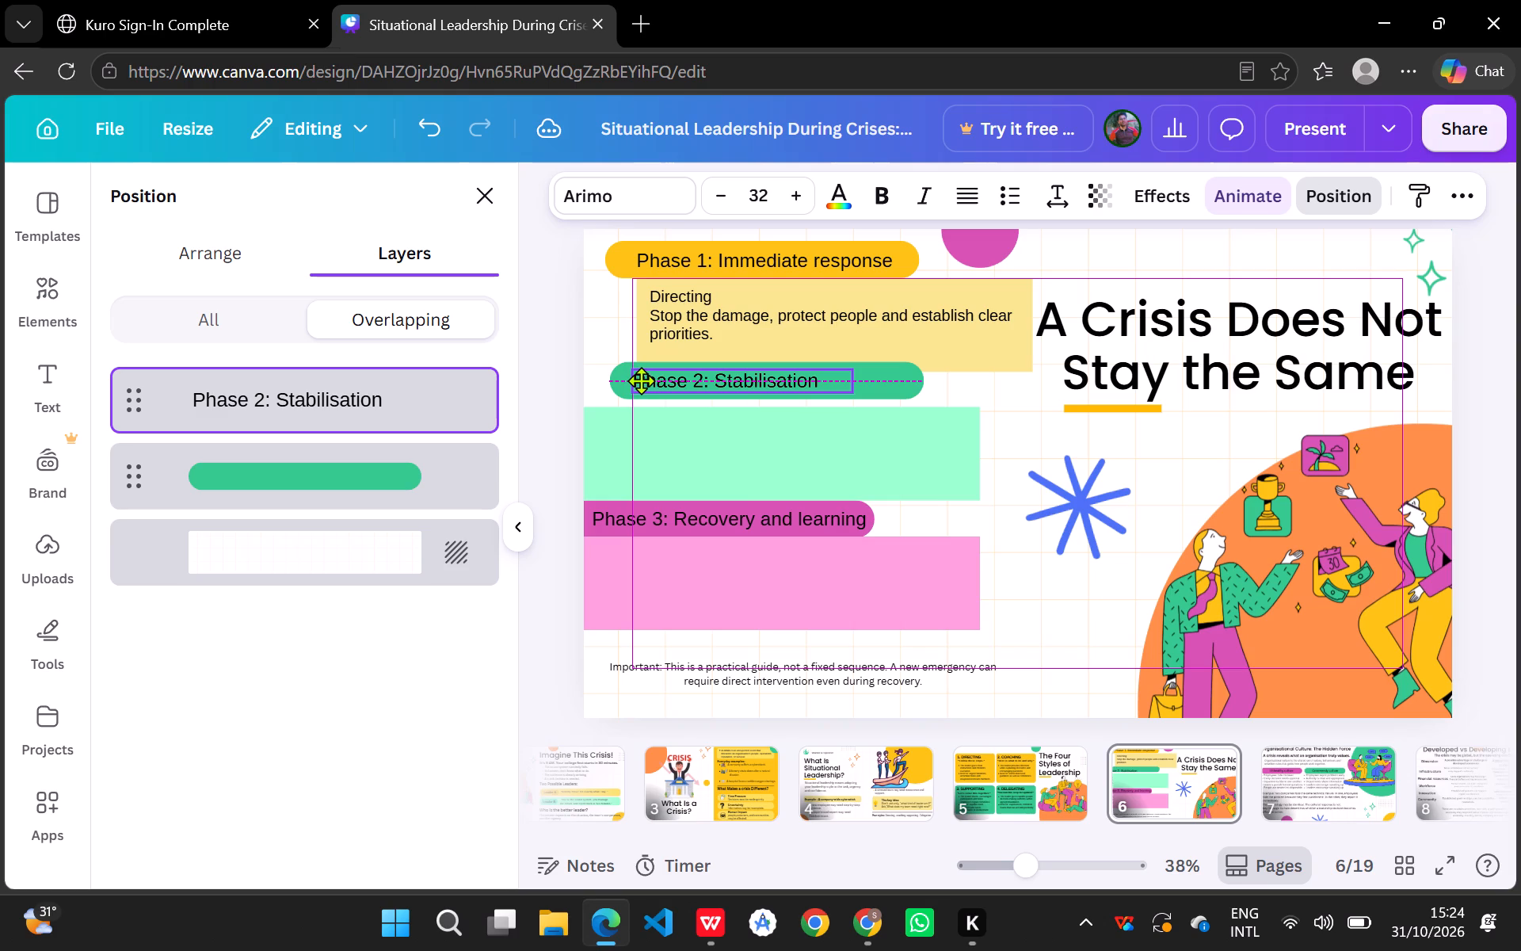
drag(641, 380, 643, 383)
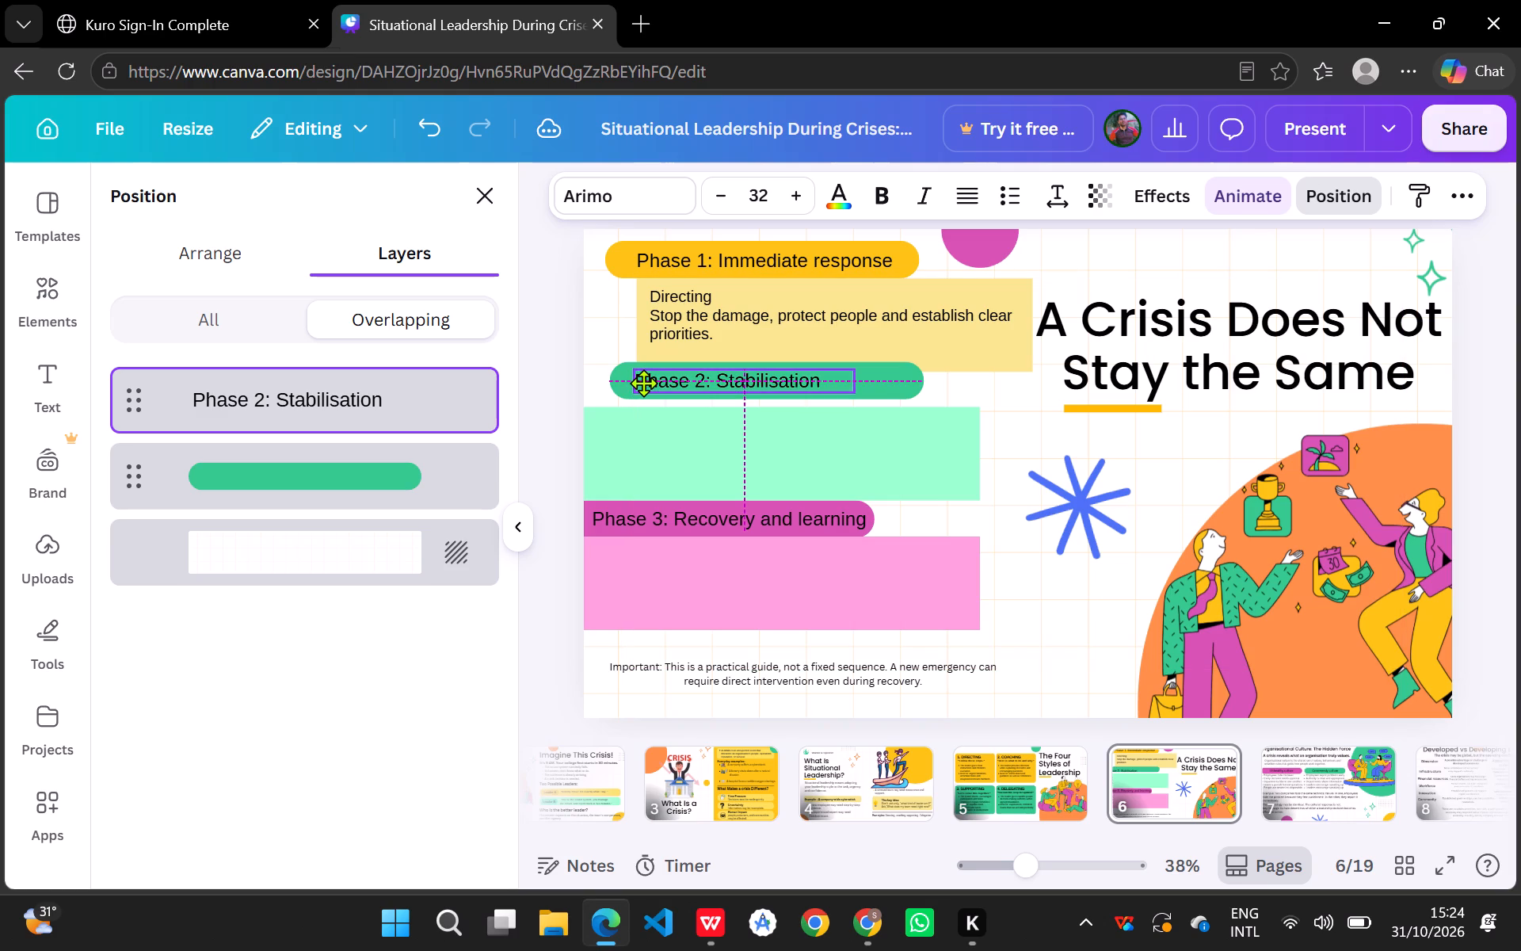
drag(643, 383, 643, 382)
Lower the green Phase 2 bar to sit flush beneath the pale yellow block, shifting the mint block down to make room.
click(887, 462)
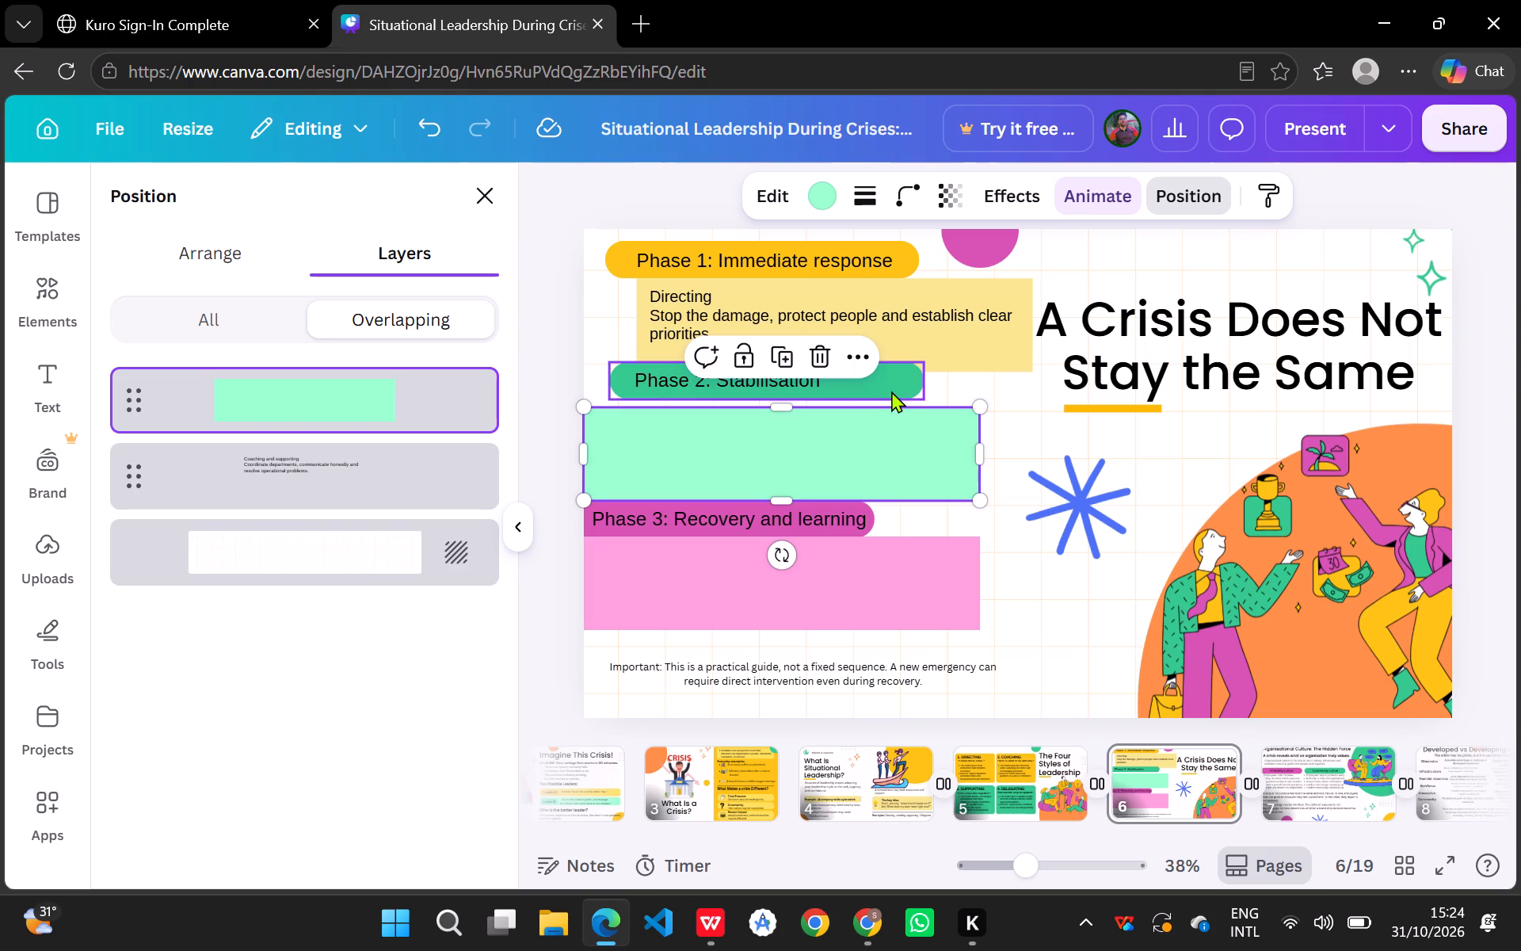
drag(891, 391, 895, 402)
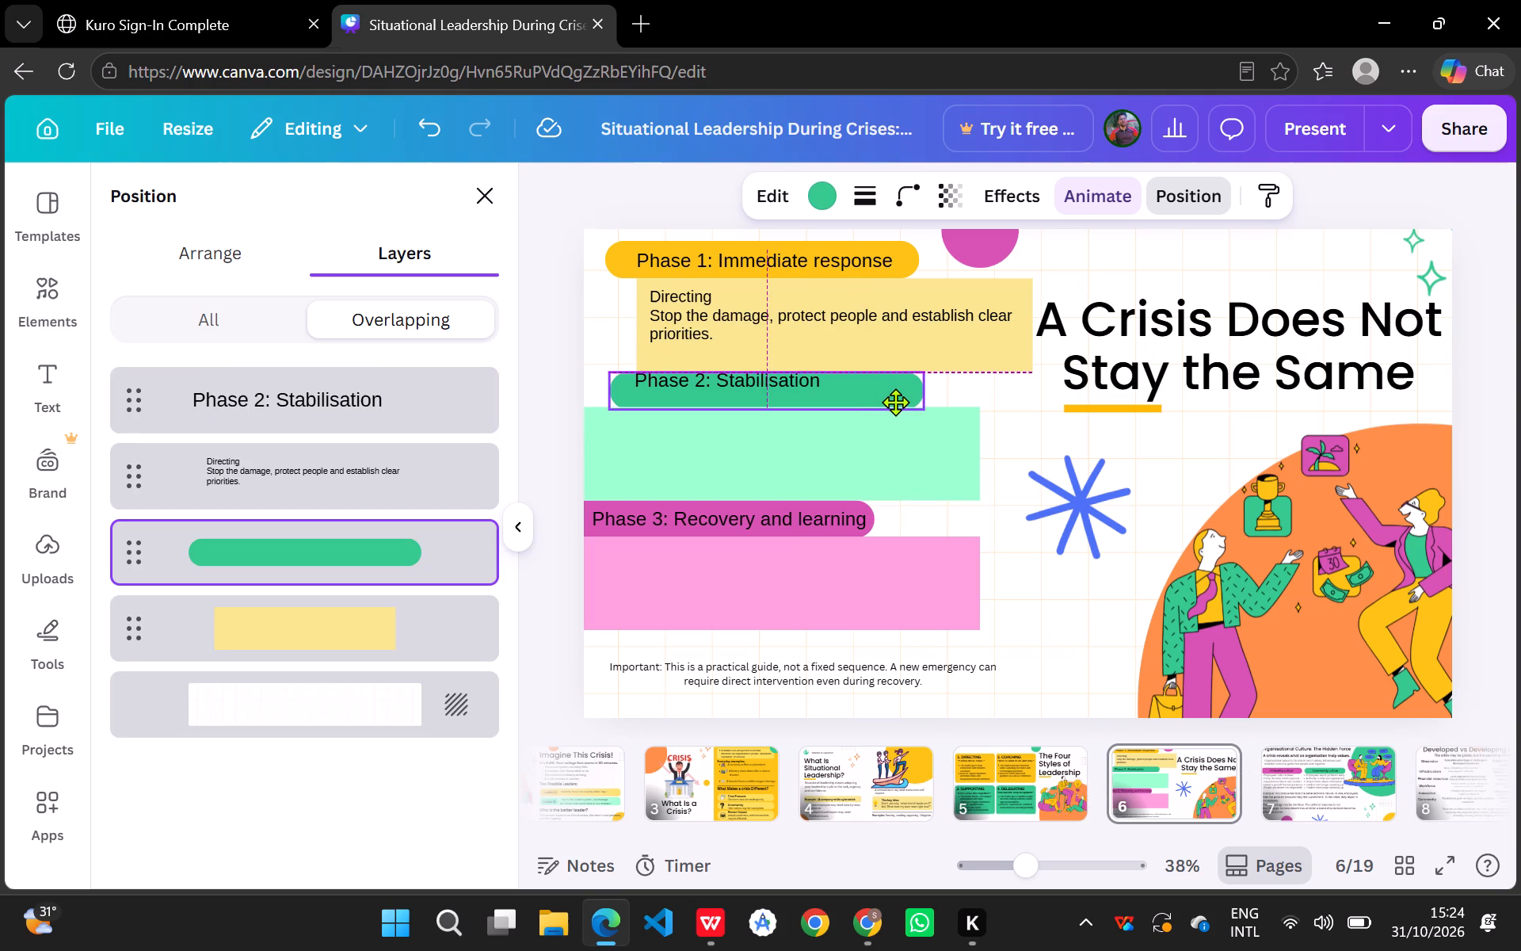
drag(895, 402, 896, 403)
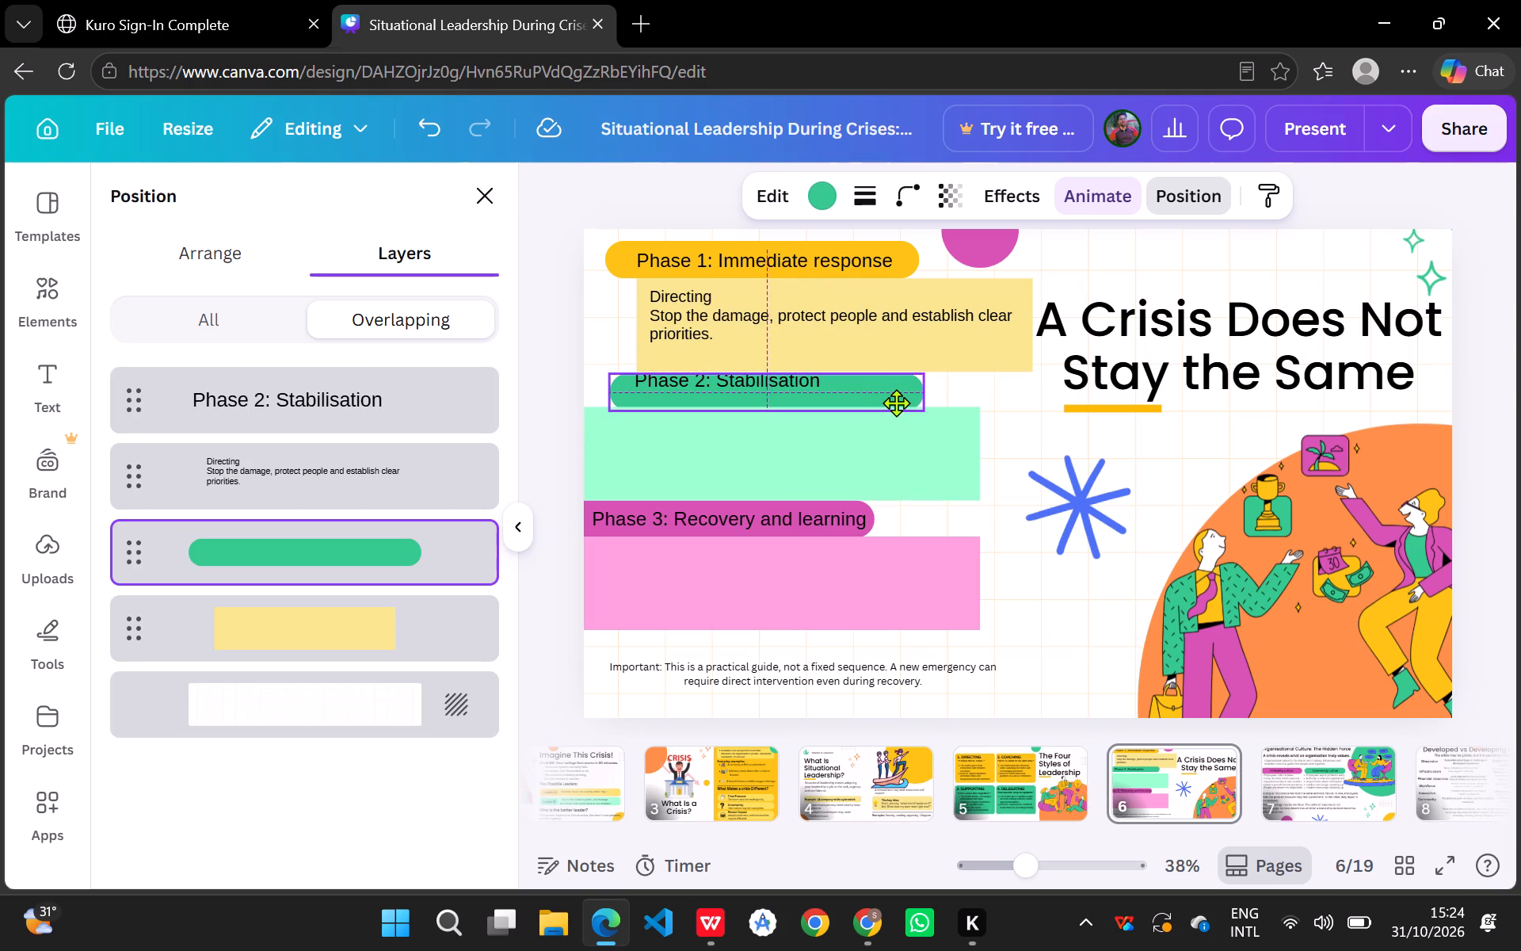
drag(896, 403, 896, 402)
drag(905, 465, 911, 491)
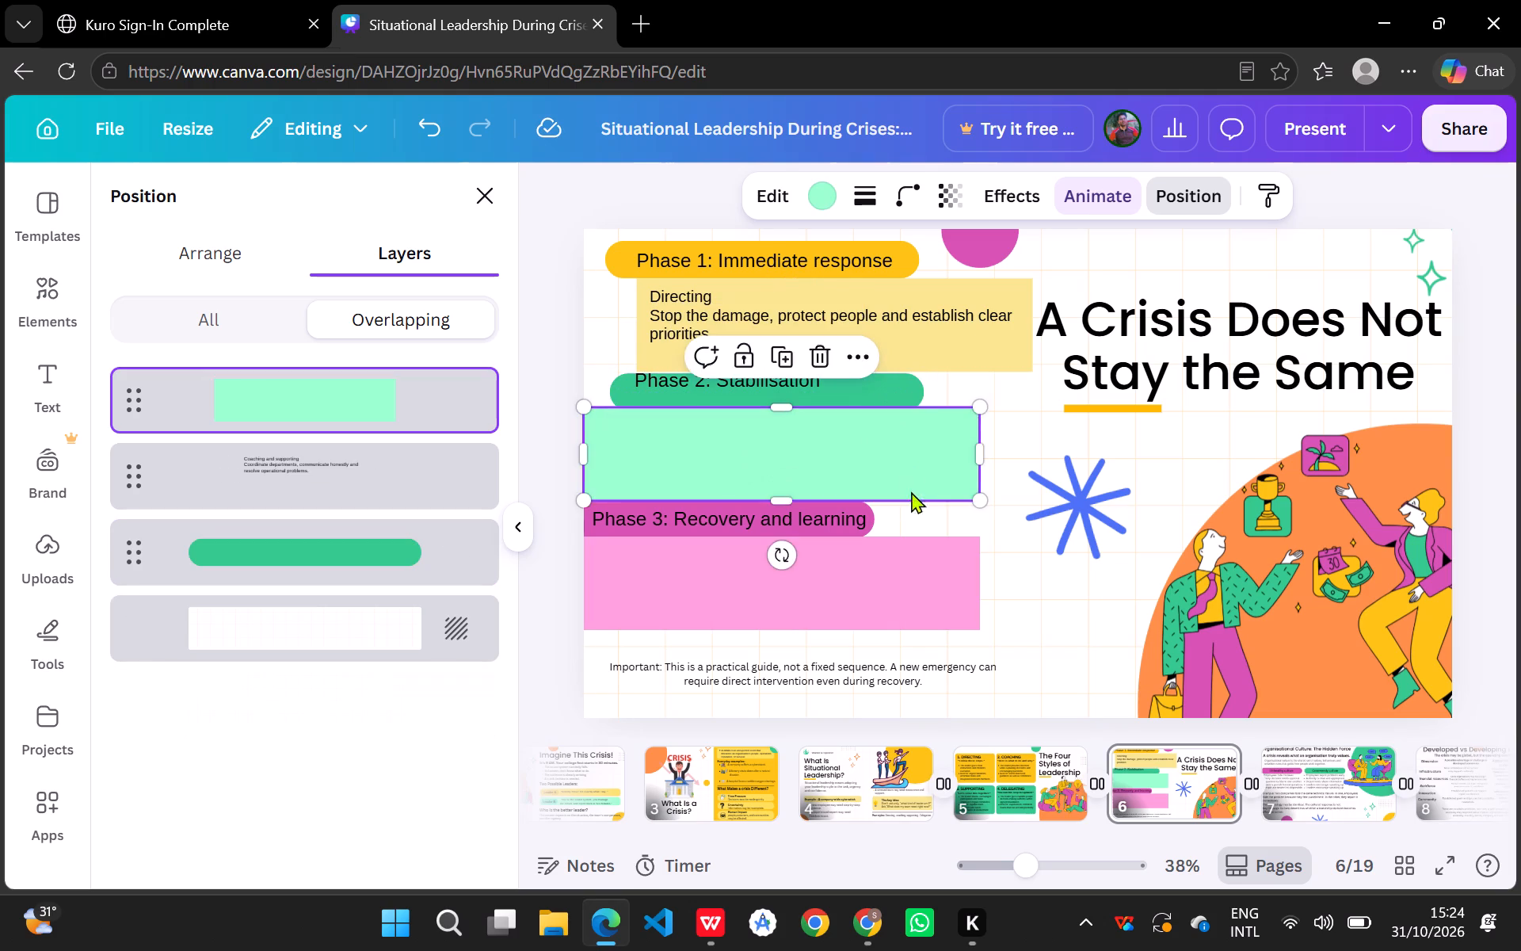
drag(911, 491, 911, 506)
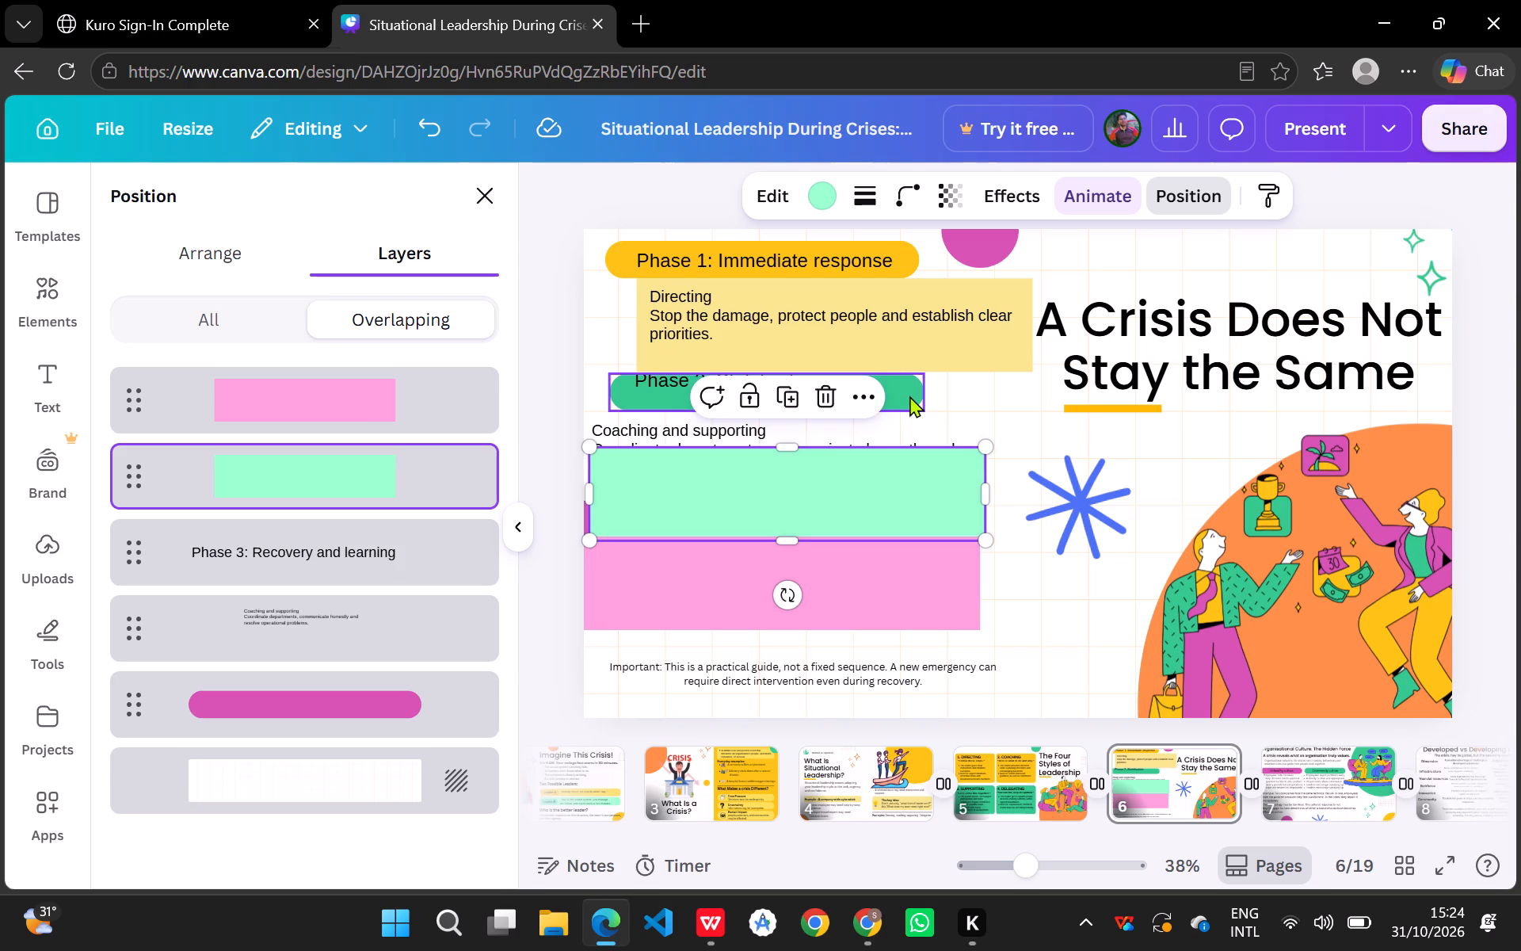
click(909, 393)
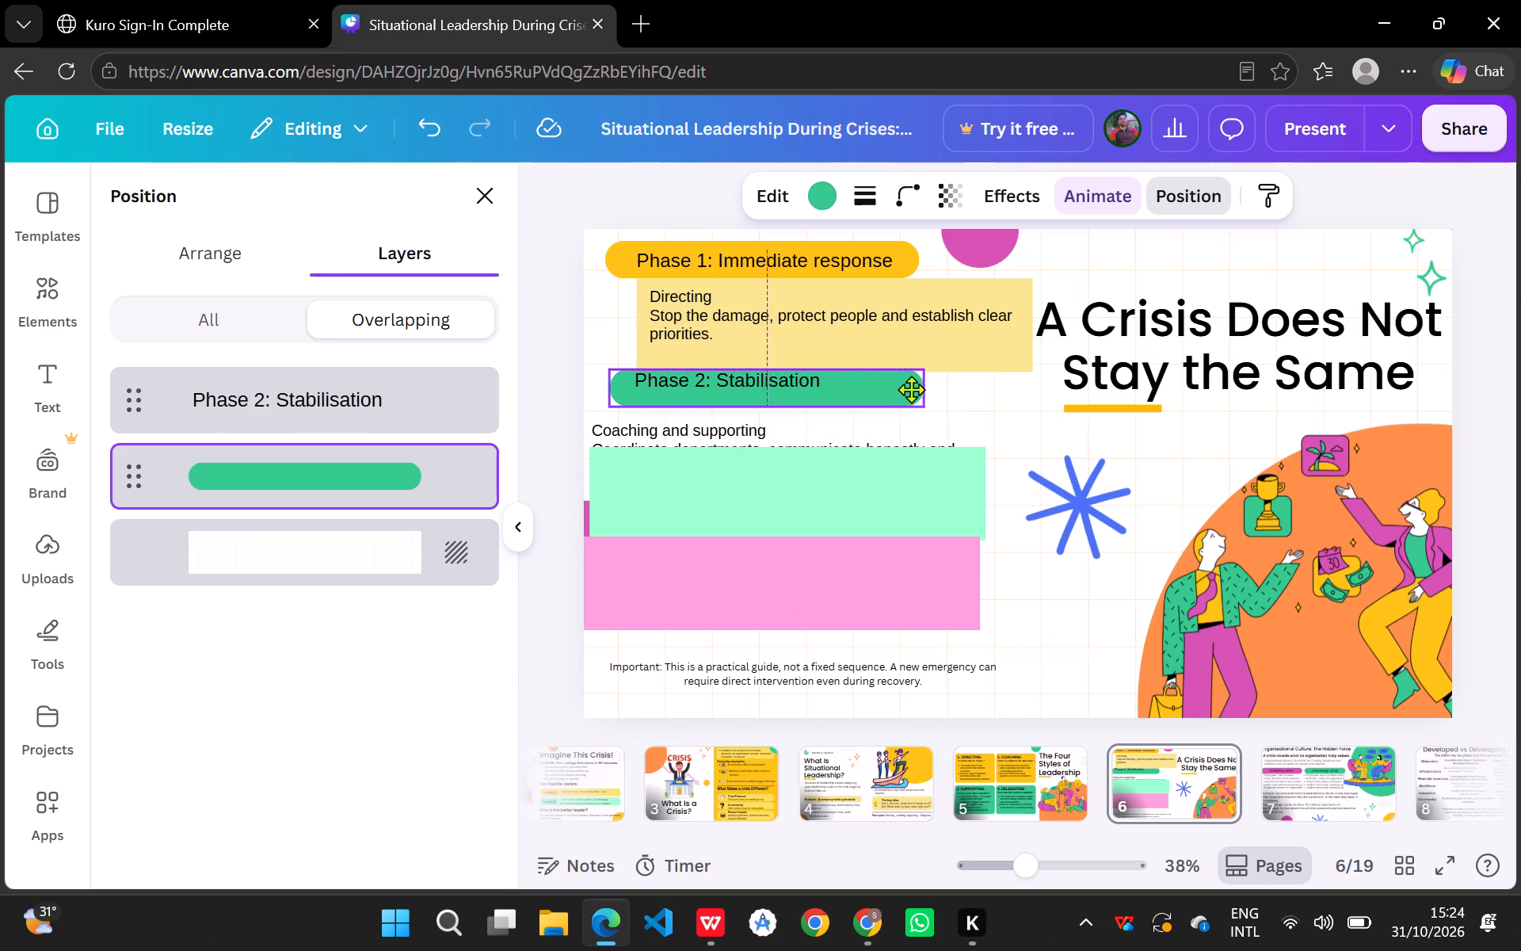
click(990, 386)
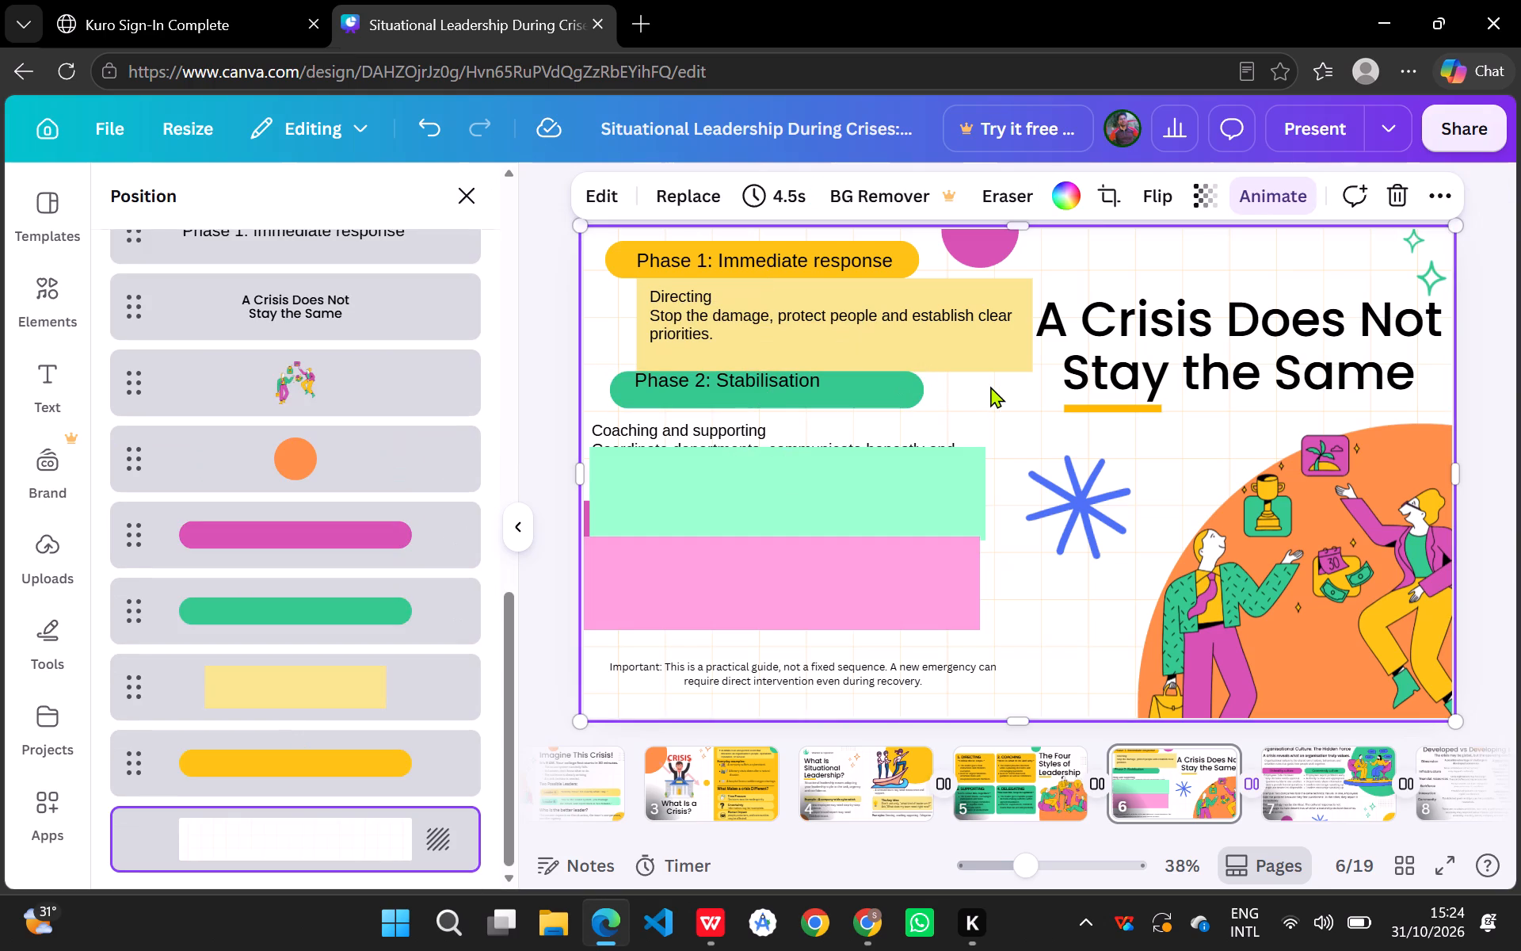
Lower the "Phase 2: Stabilisation" text to the middle of the green bar, left-aligned with the Phase 1 heading text.
click(776, 376)
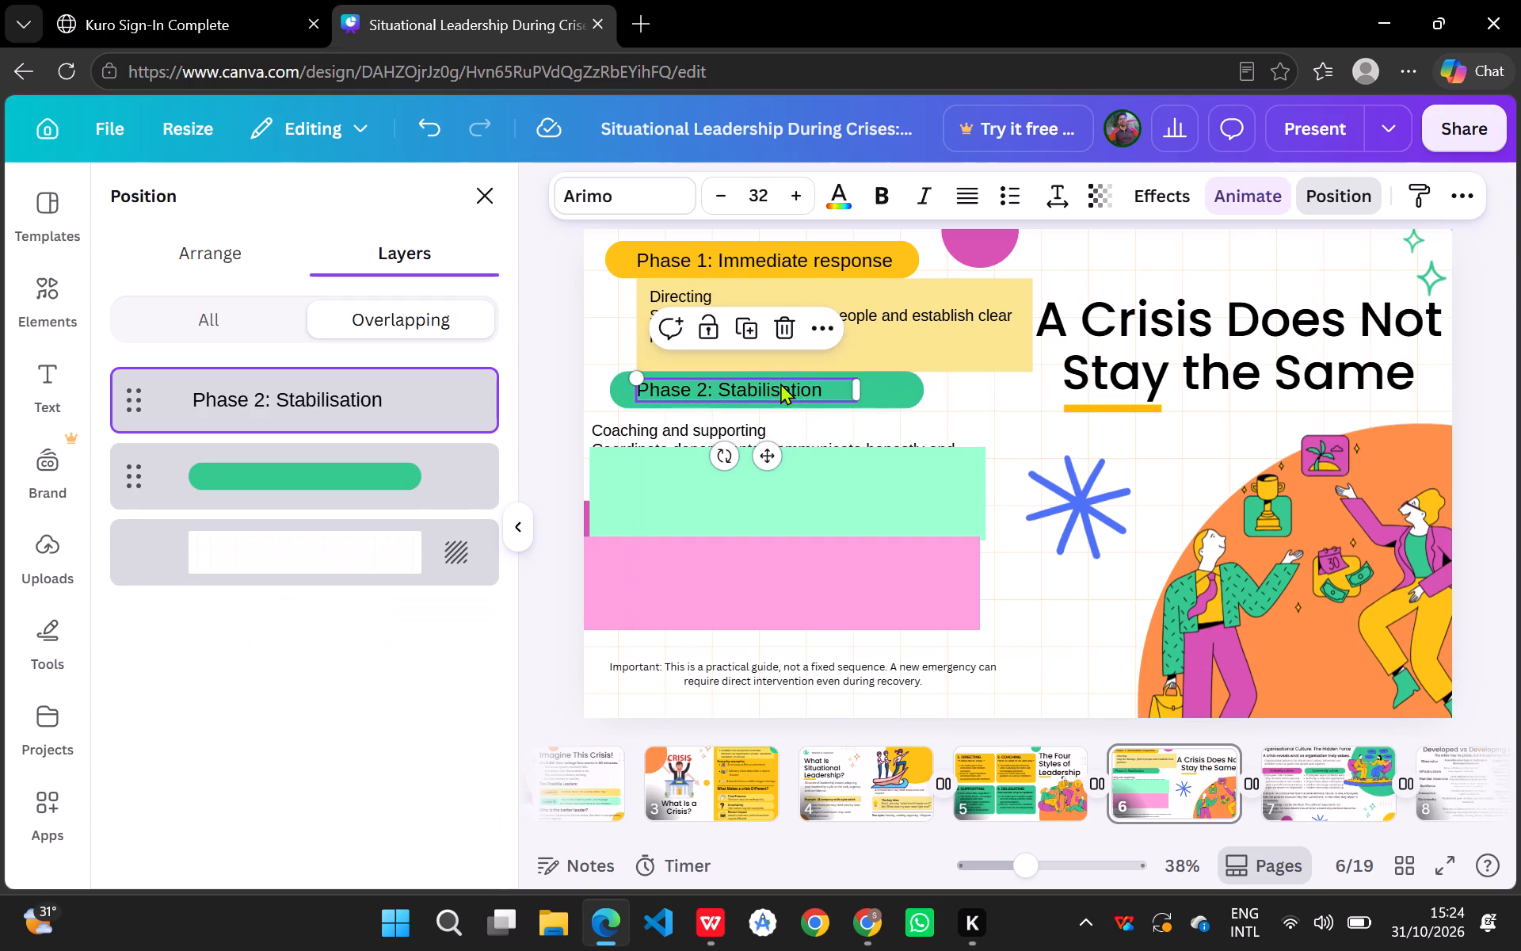
Resize the green Phase 2 bar to a width of 695 so both ends line up with the orange Phase 1 bar.
click(614, 384)
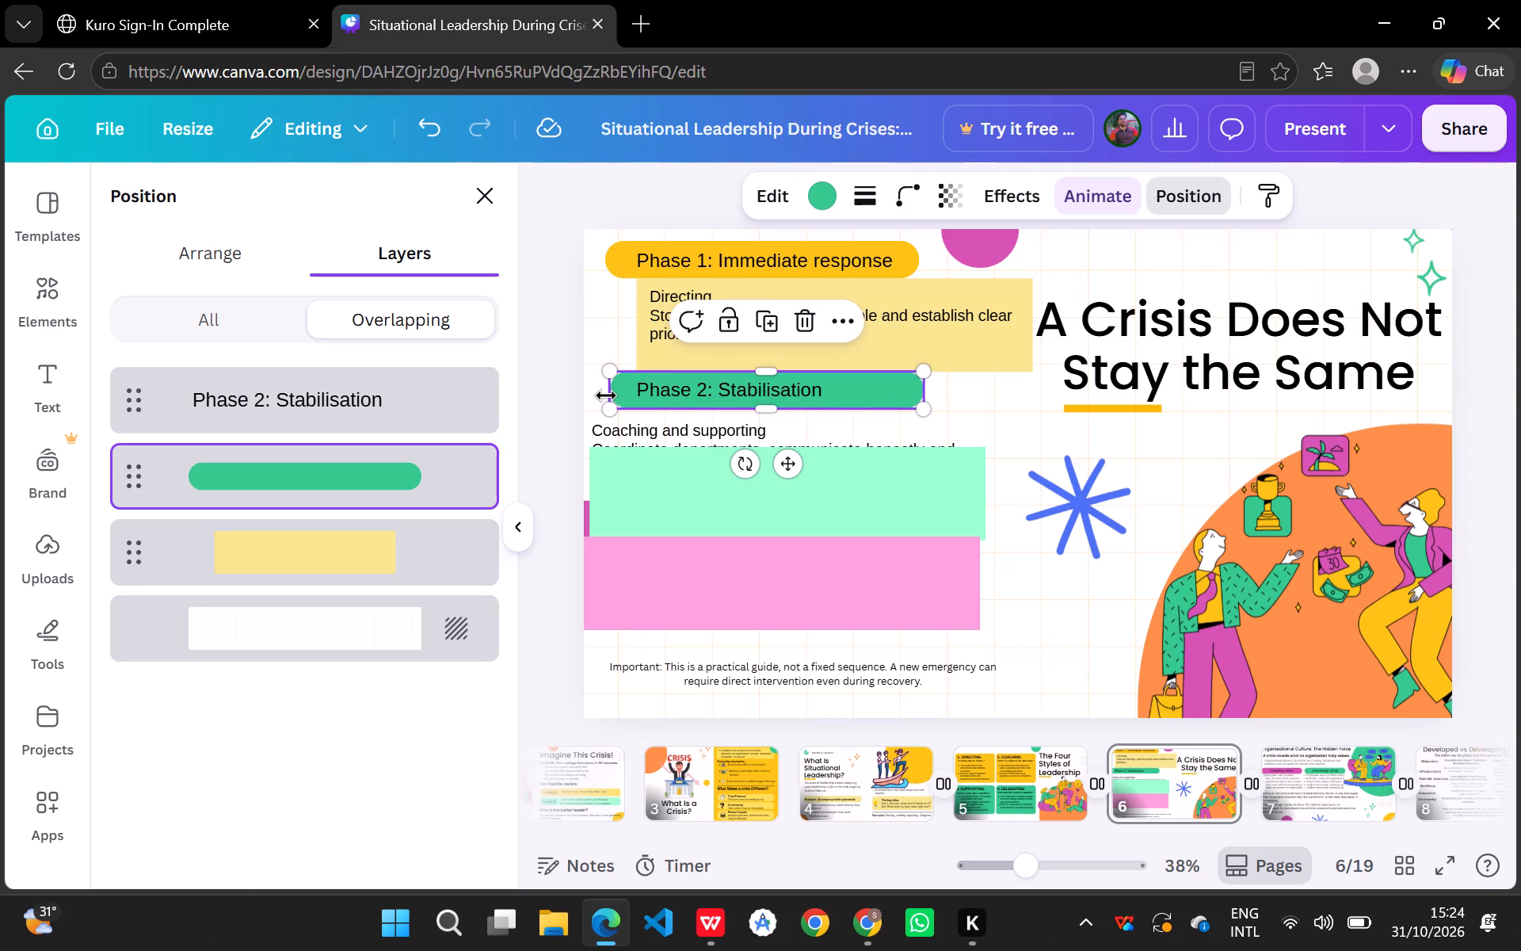
click(605, 395)
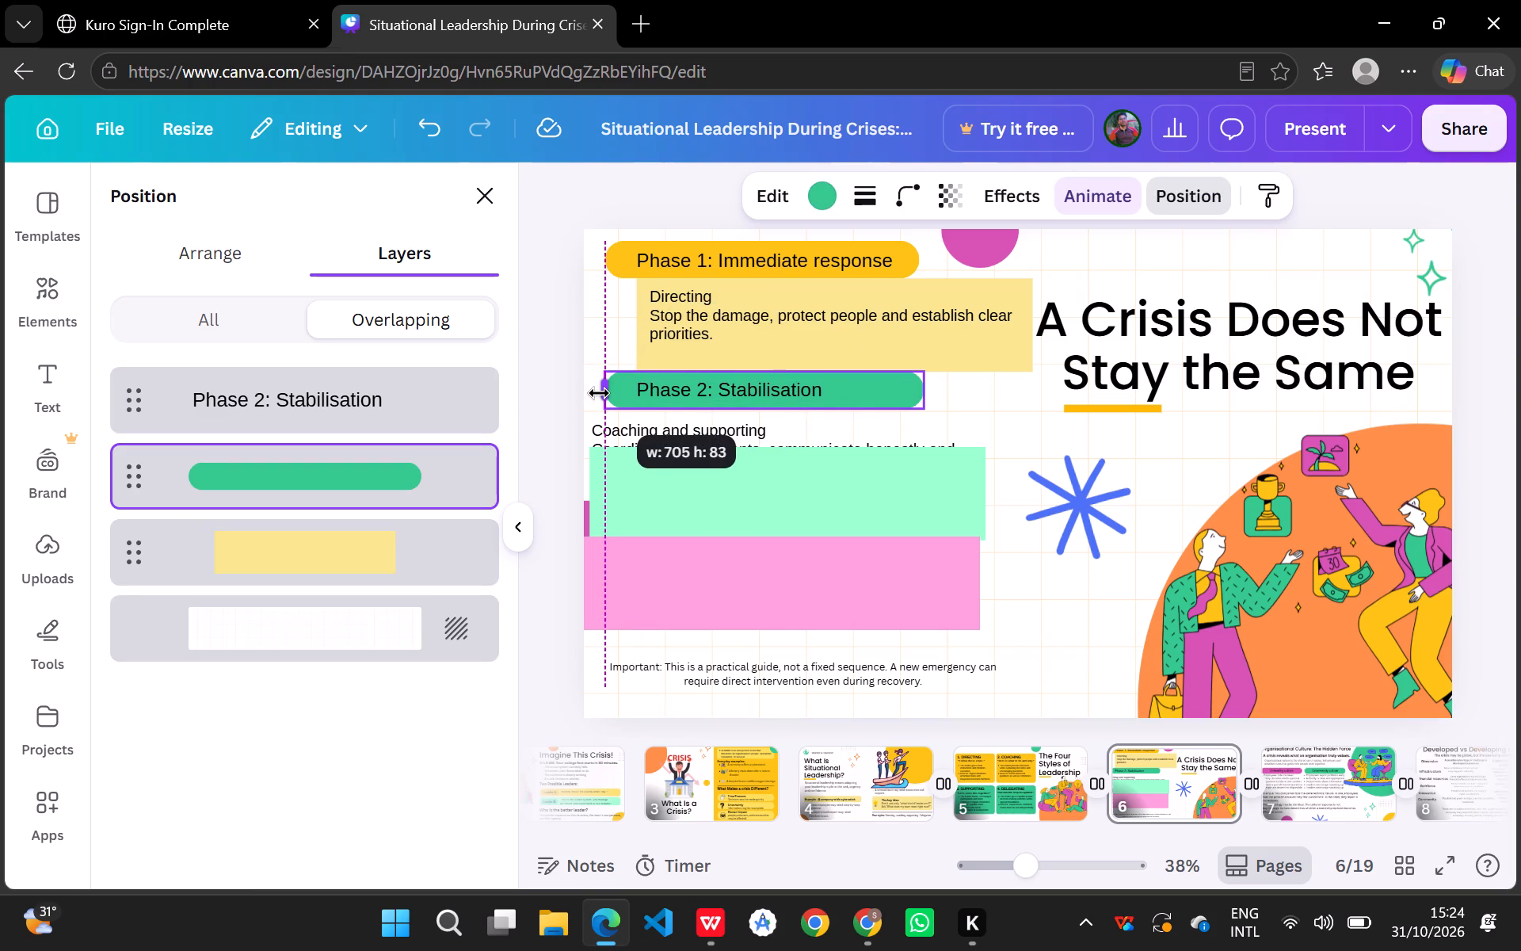
click(924, 388)
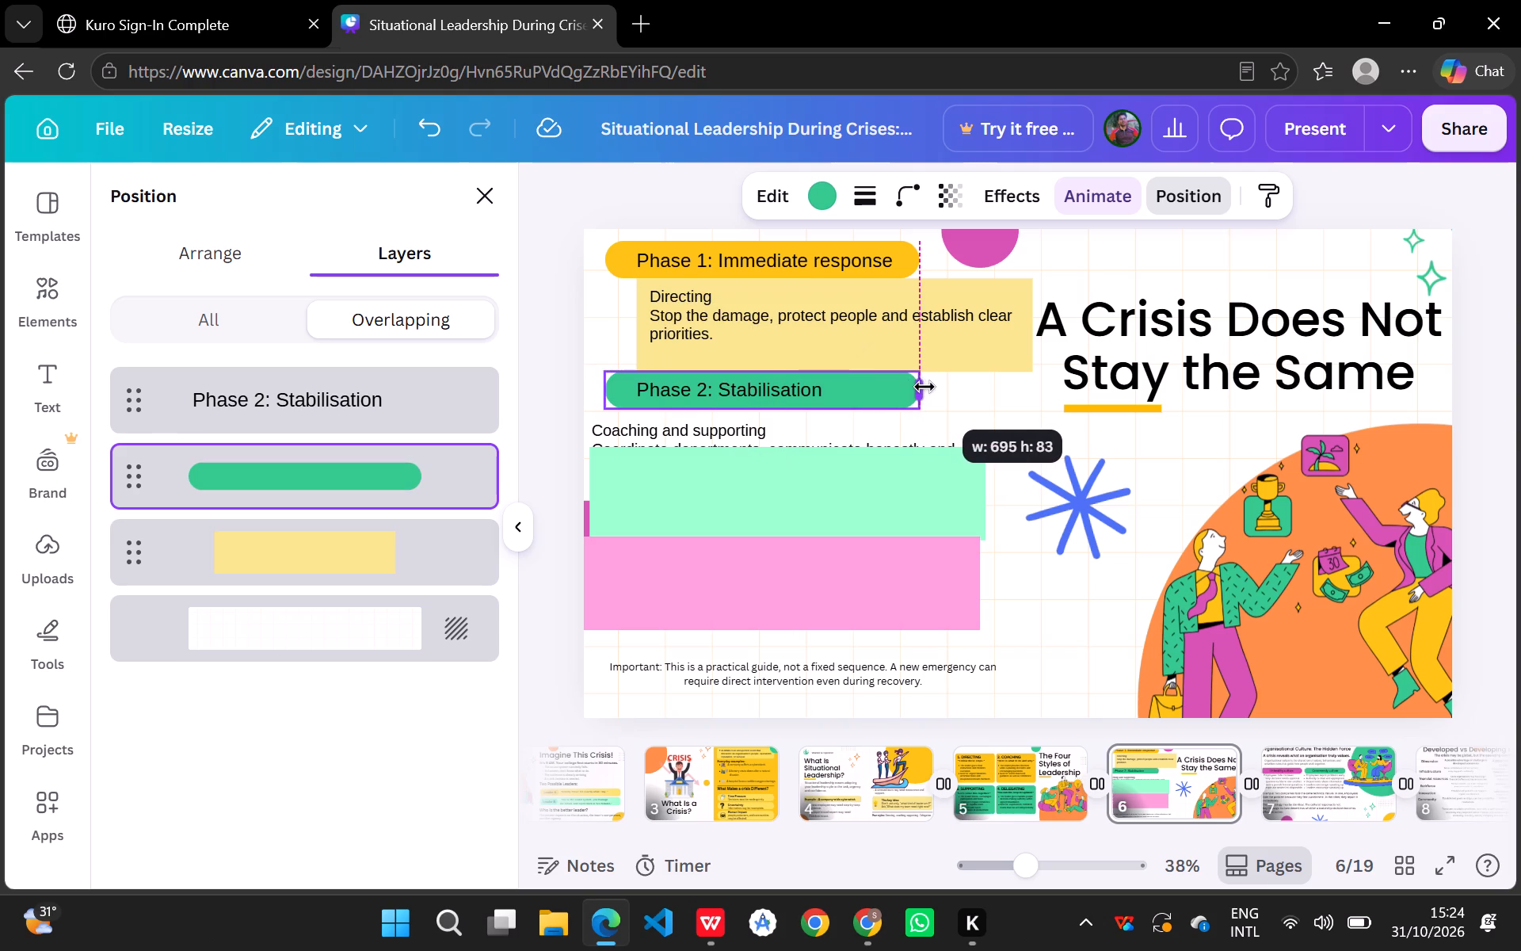
click(1038, 412)
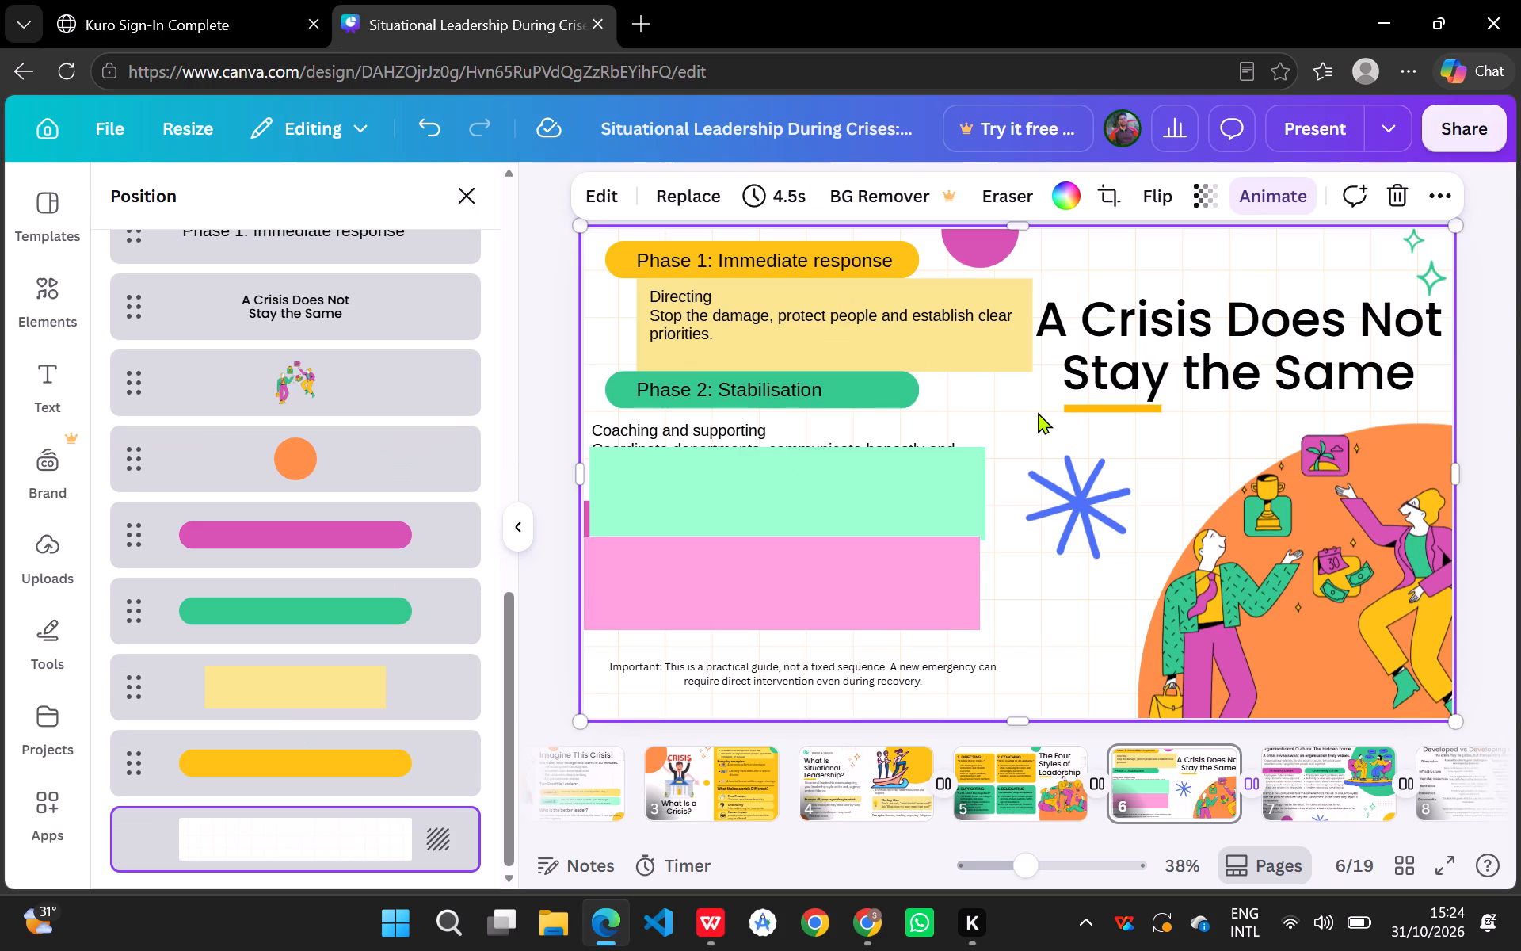
Place the mint block directly beneath the green Phase 2 bar, with its edges aligned to the pale yellow Phase 1 block.
click(738, 487)
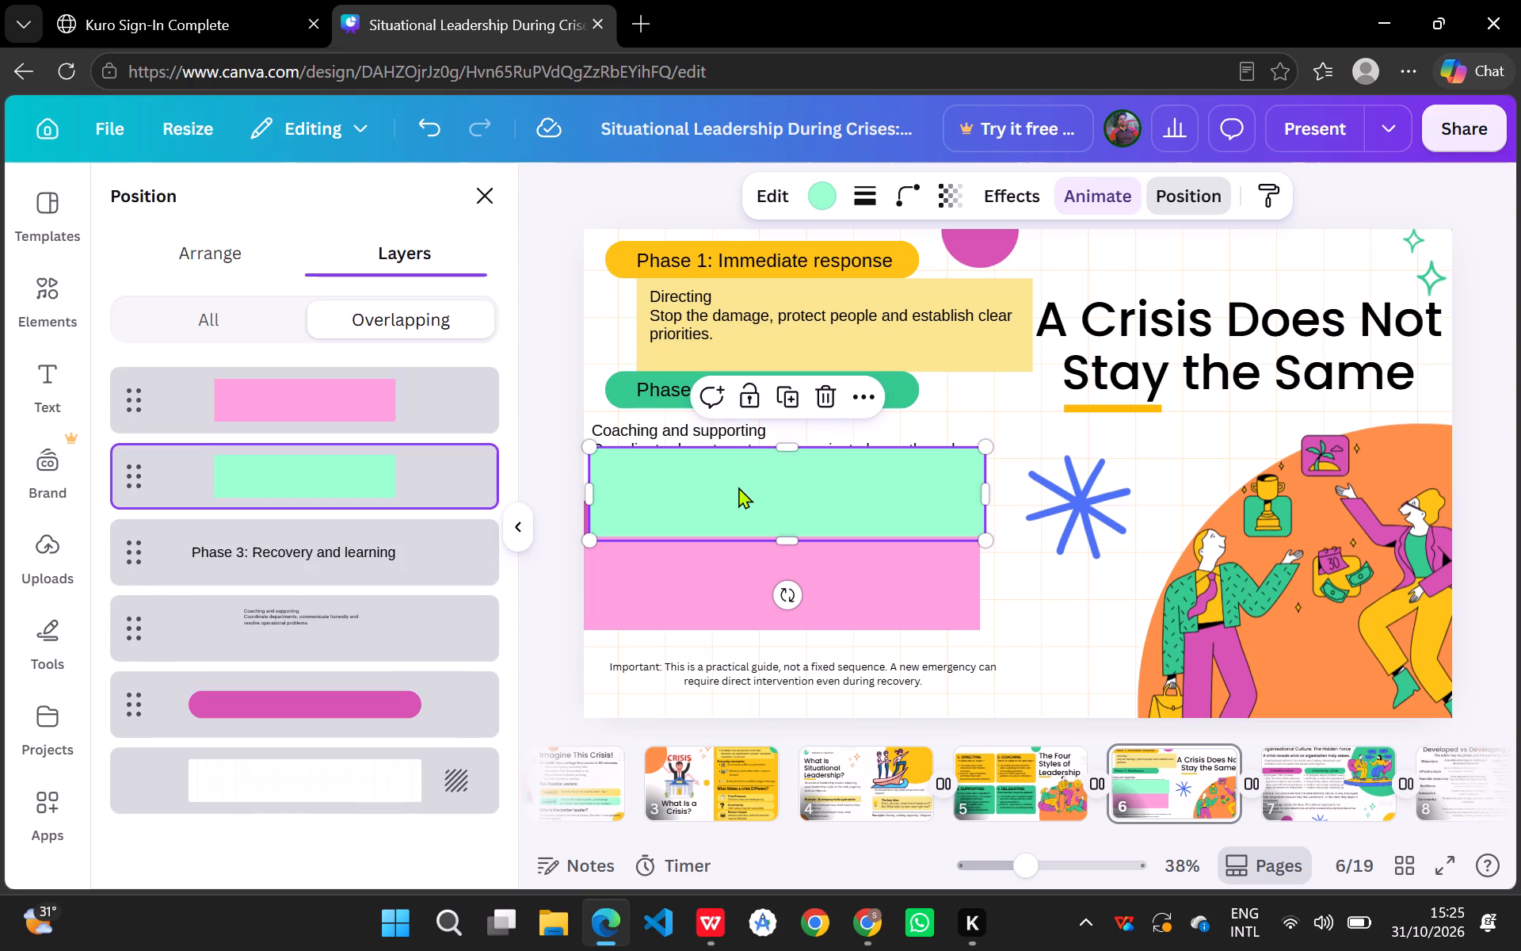
drag(744, 475, 767, 438)
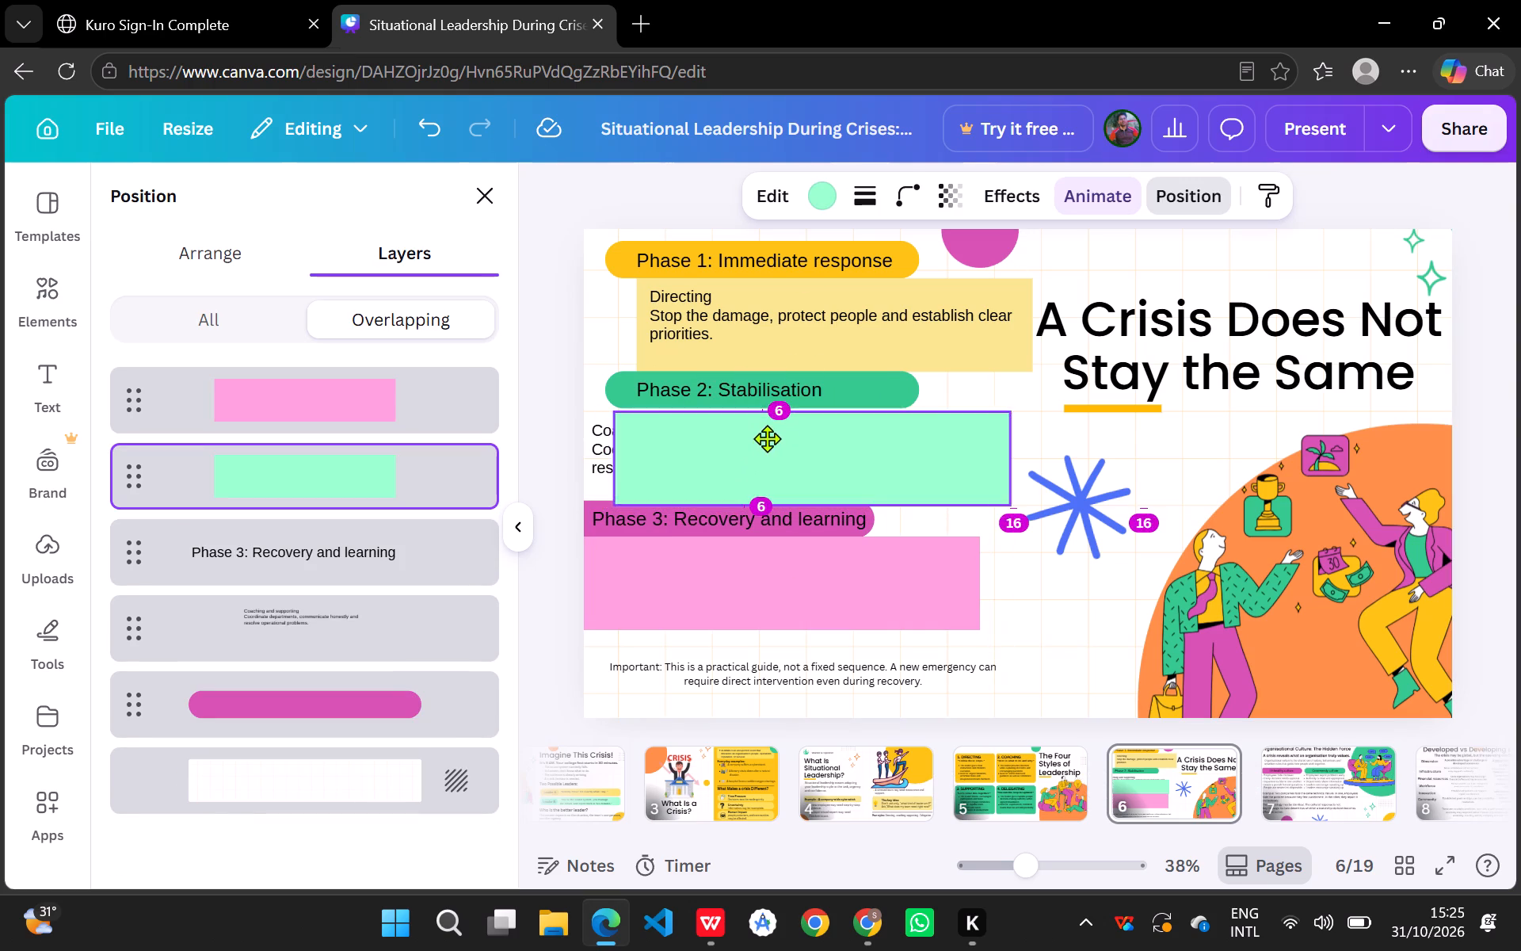
drag(767, 438, 794, 440)
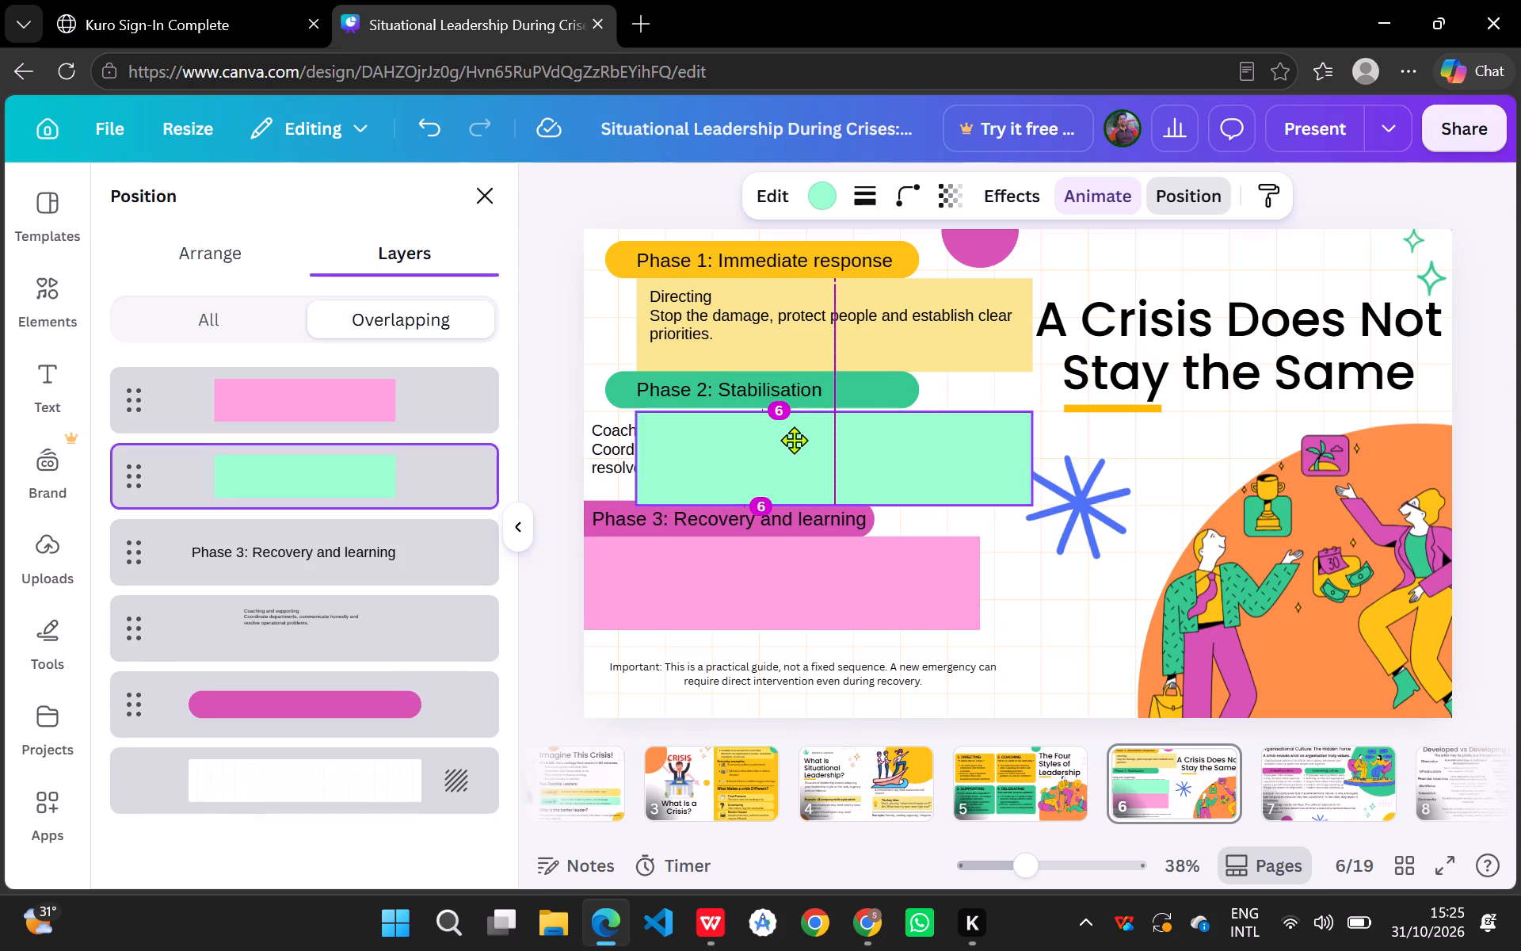
drag(794, 440, 794, 436)
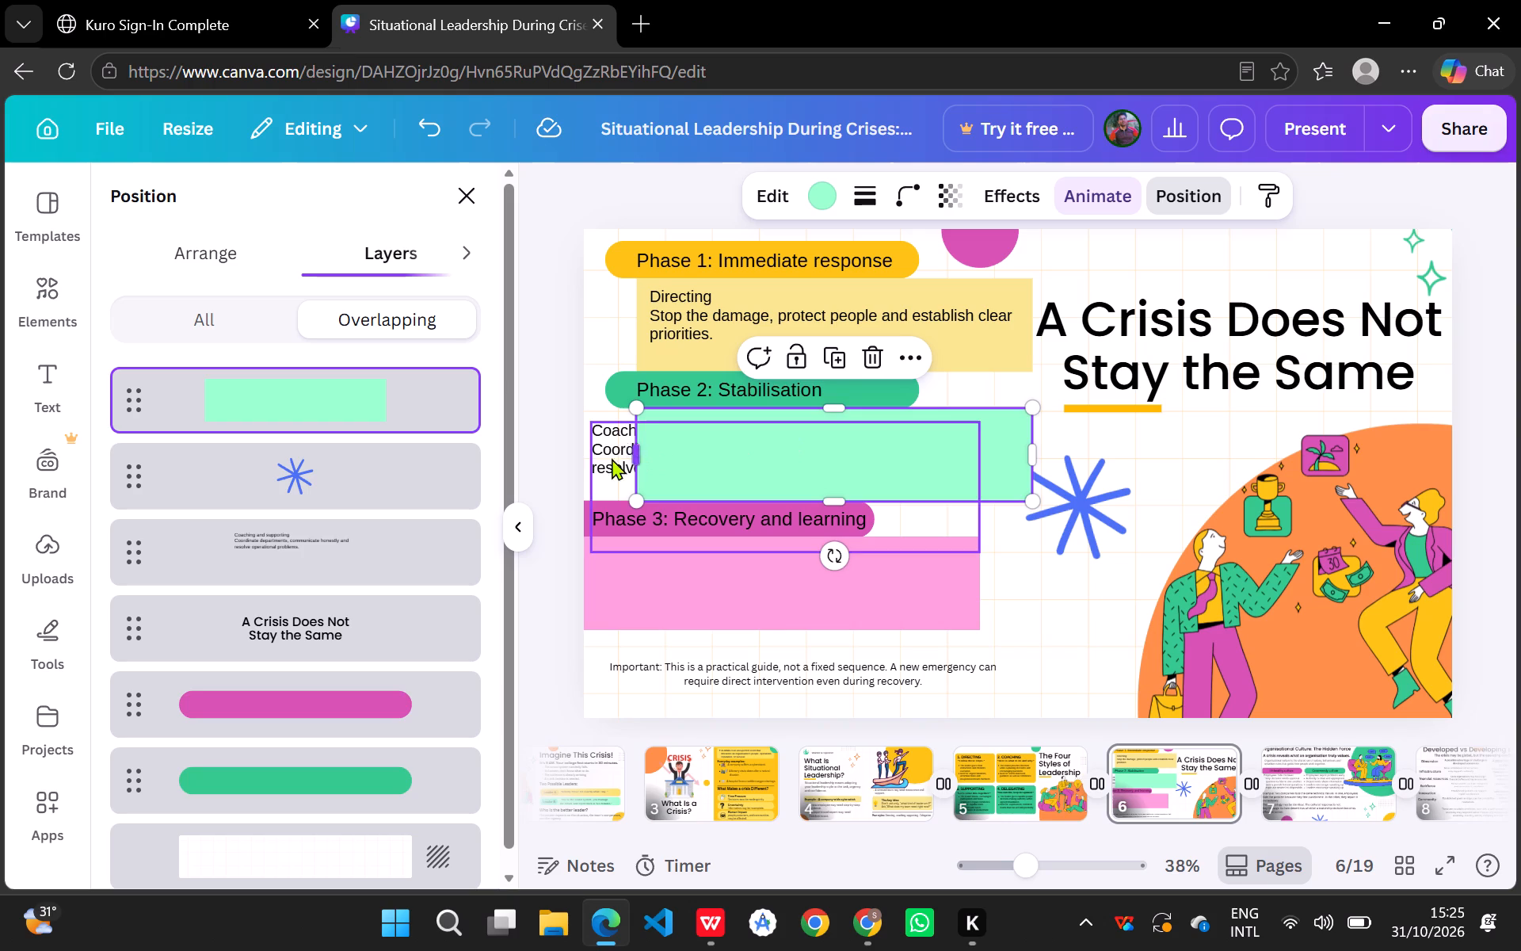
Align the "Coaching and supporting" text with the "Directing" text's left edge and bring it in front of the mint block.
drag(600, 462, 663, 461)
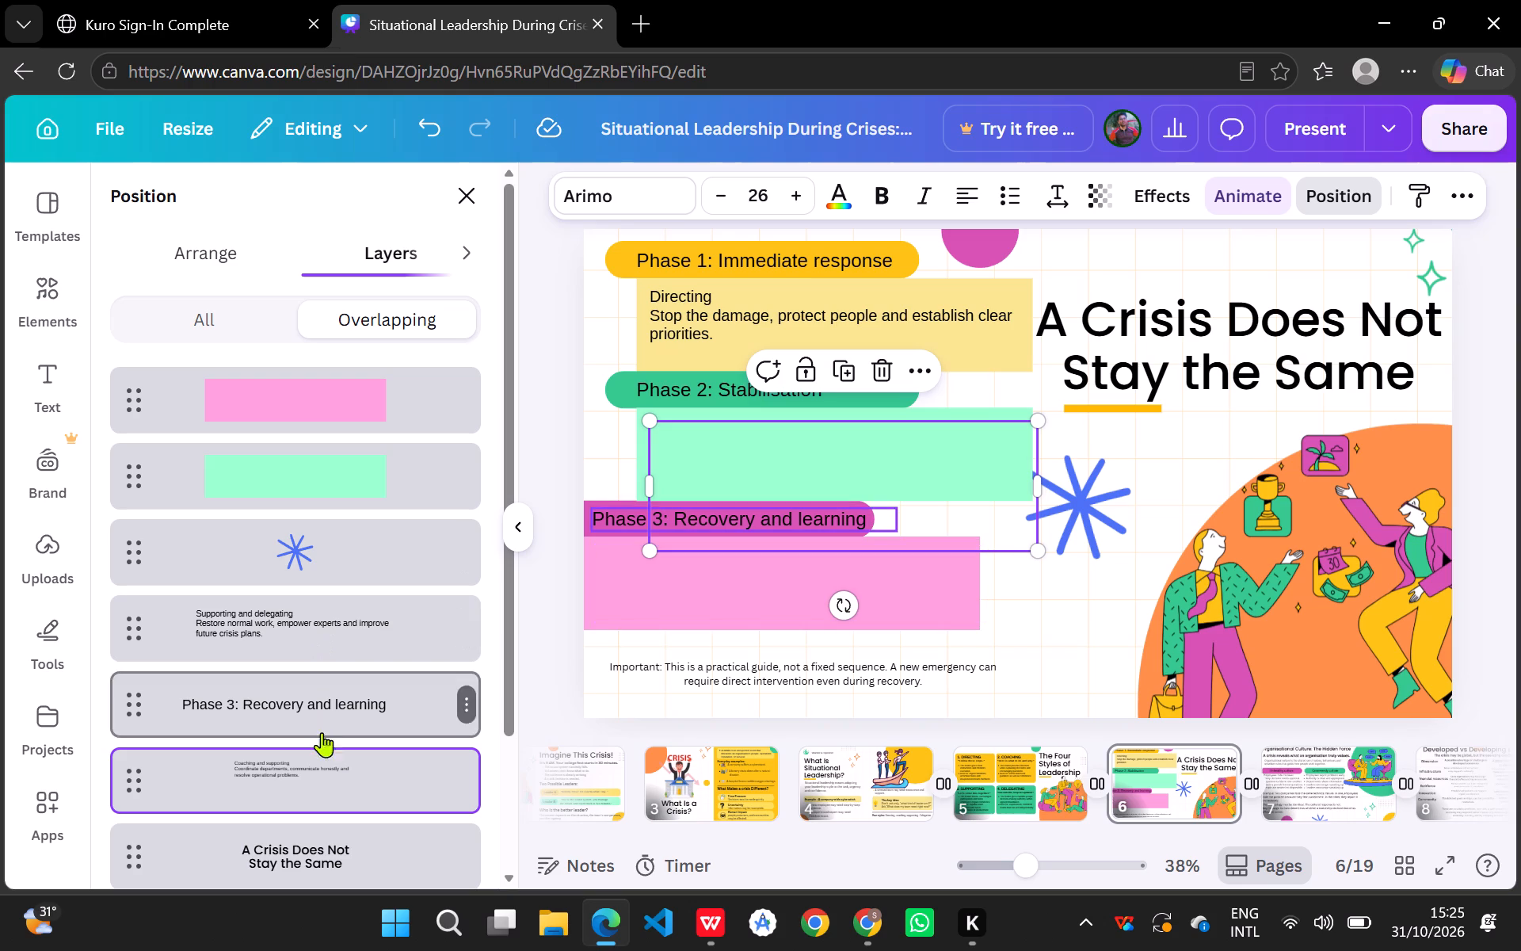
drag(322, 781, 319, 415)
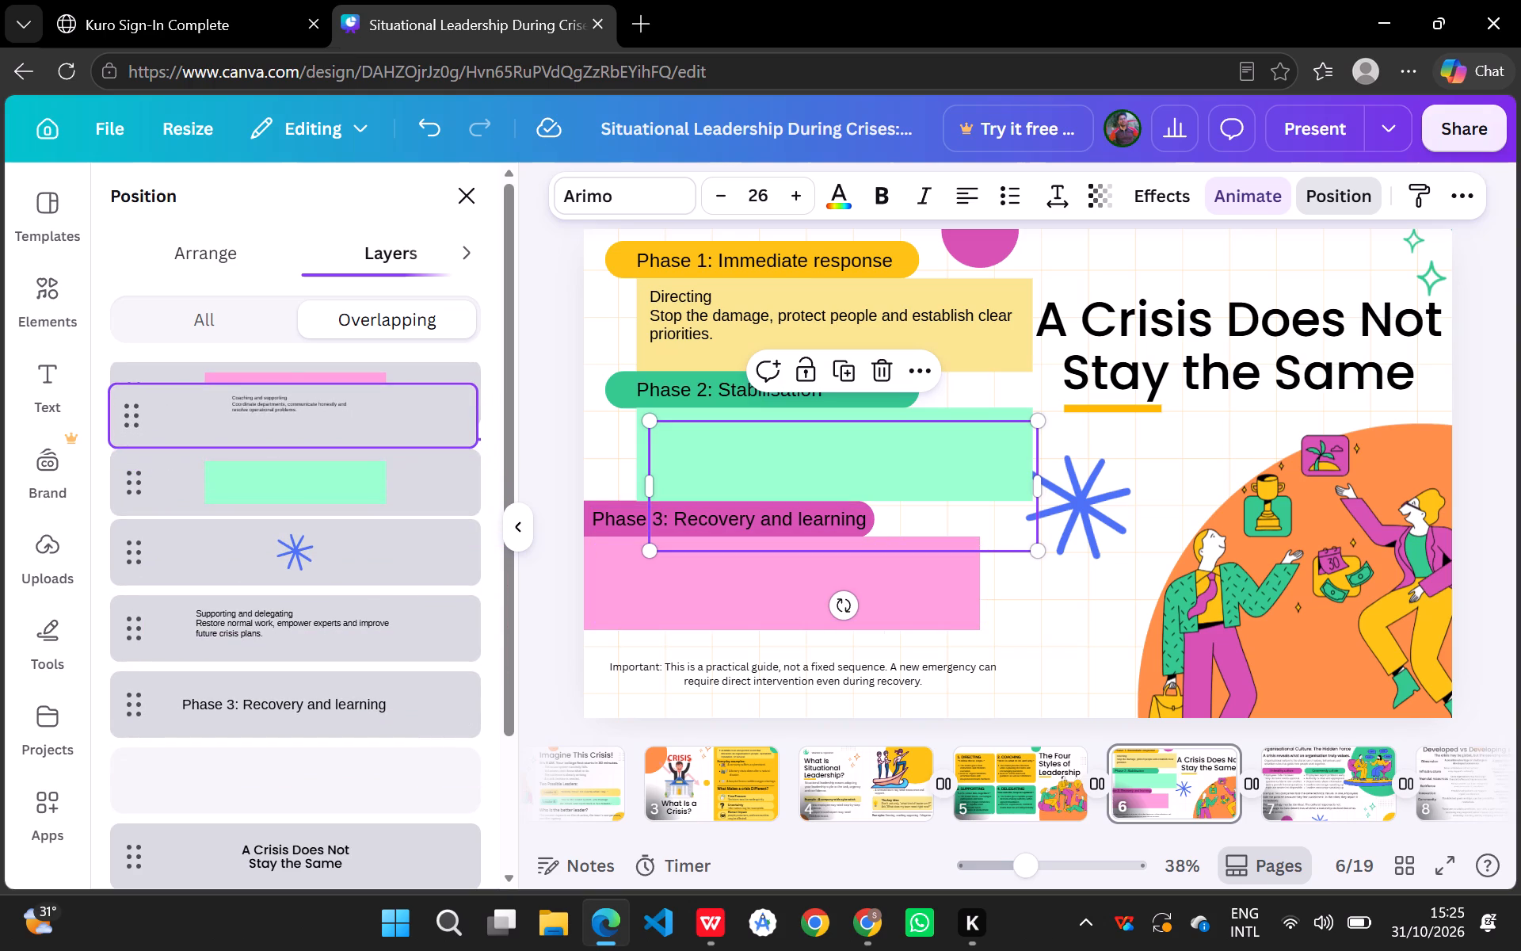
drag(319, 415, 320, 426)
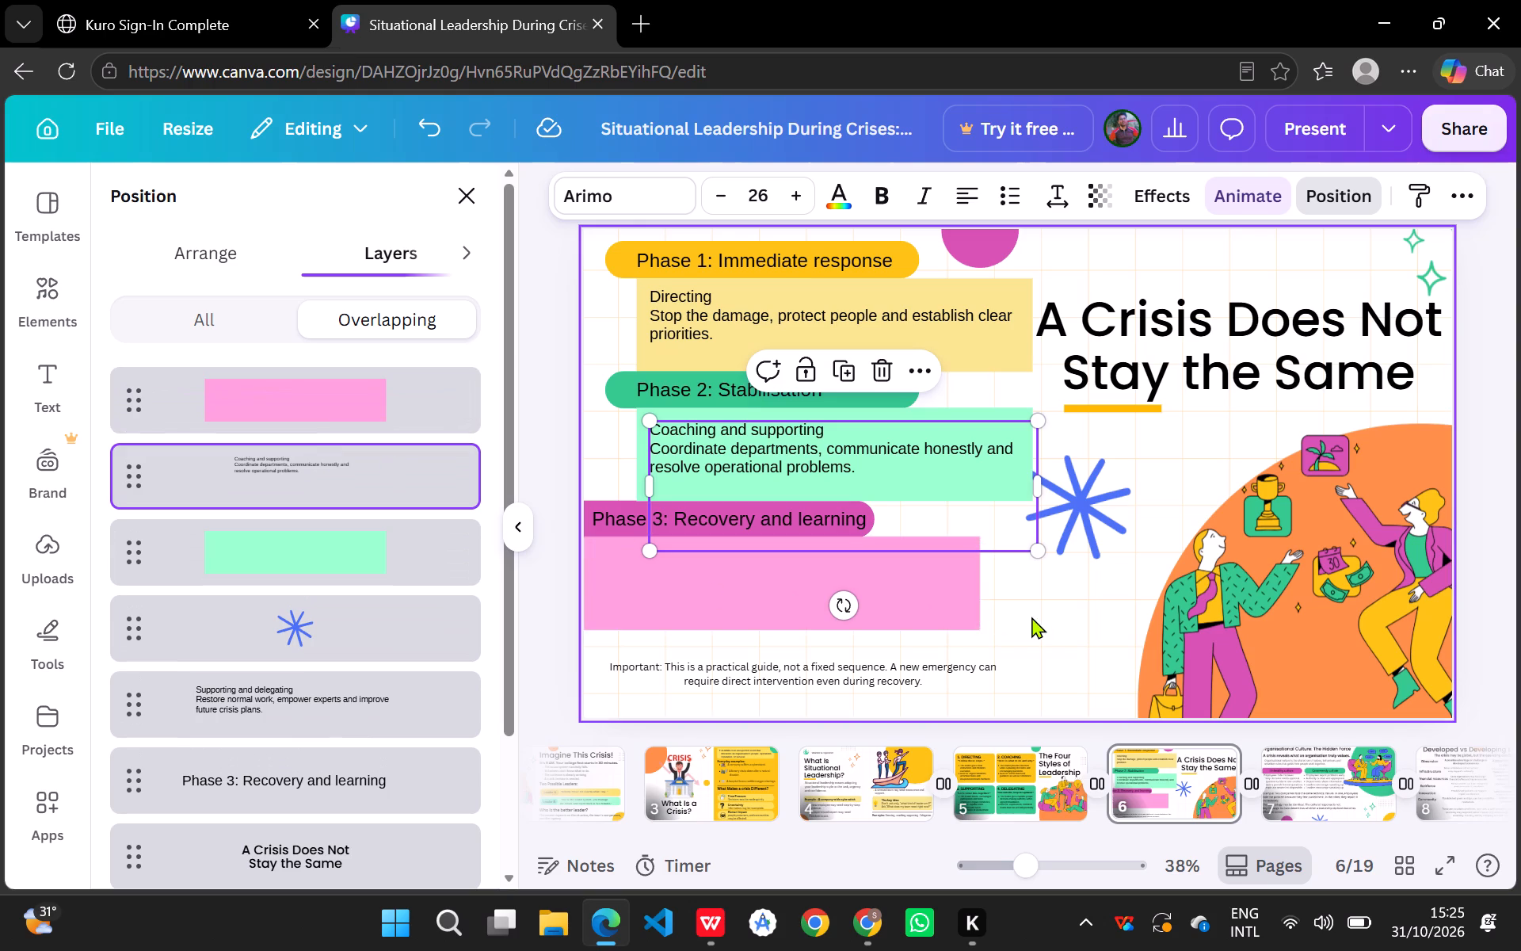
click(1074, 618)
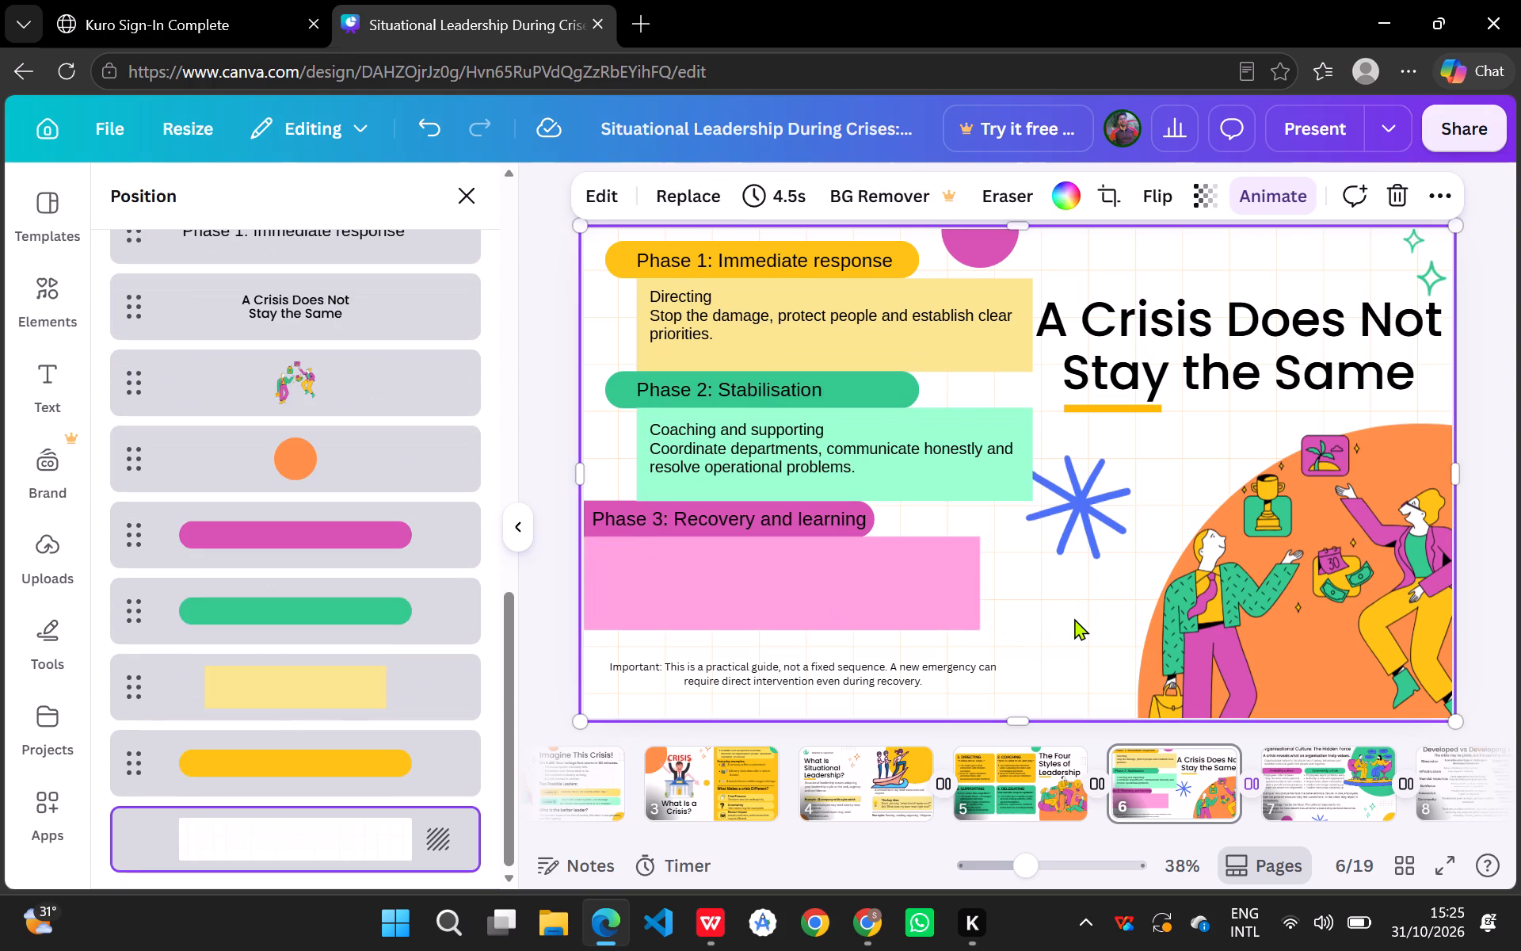
Shift the orange Phase 1 heading bar left so its left end meets the slide's left edge.
drag(613, 251, 578, 252)
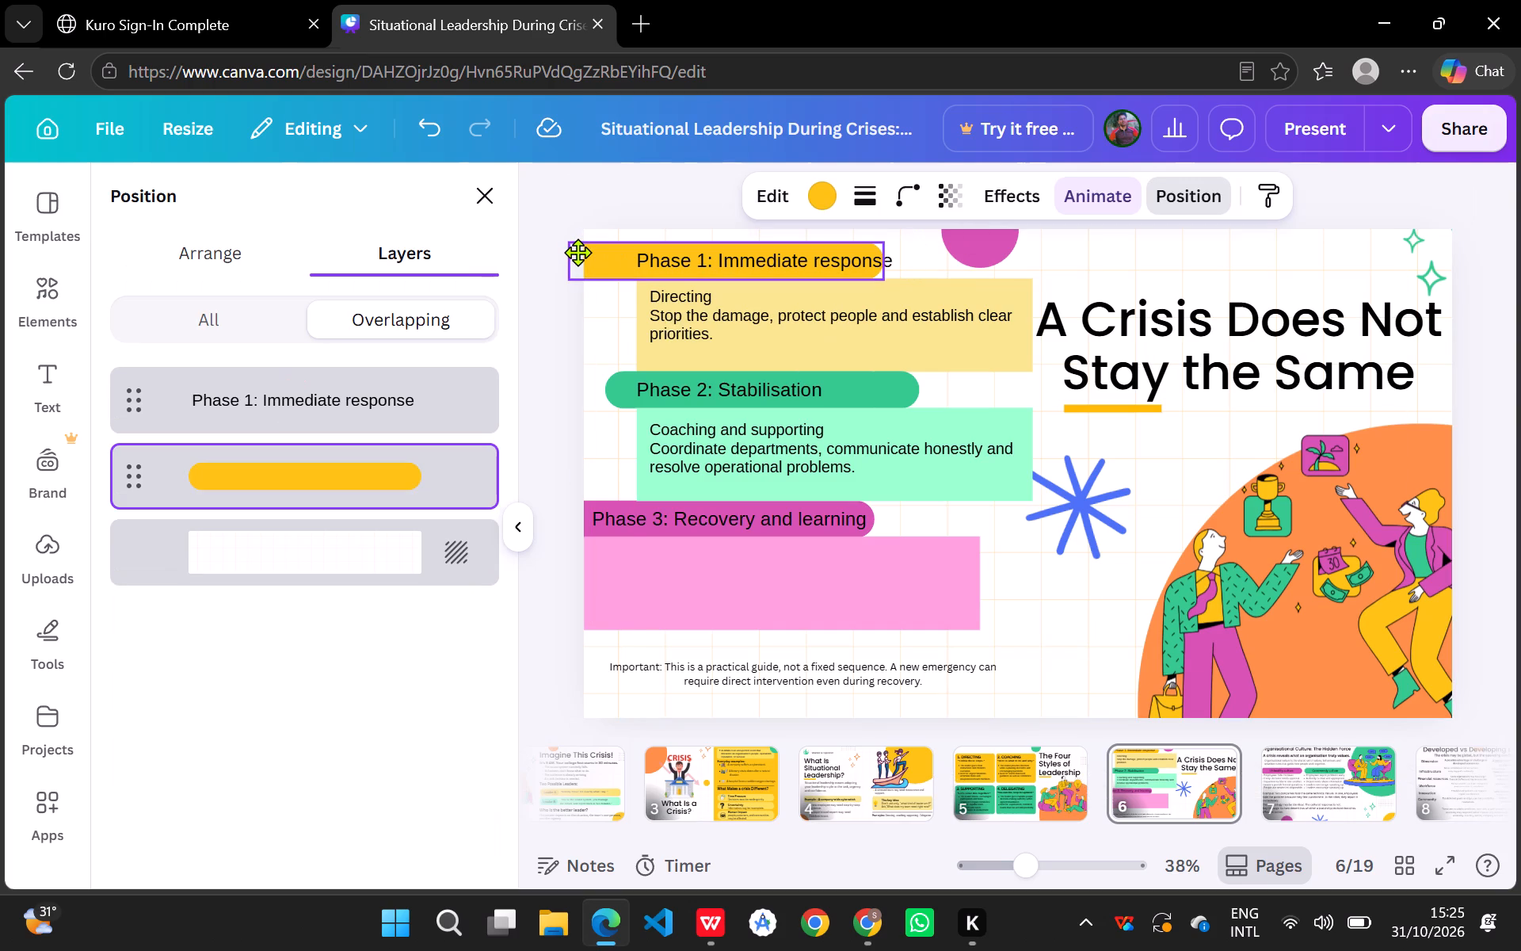
drag(578, 252, 584, 252)
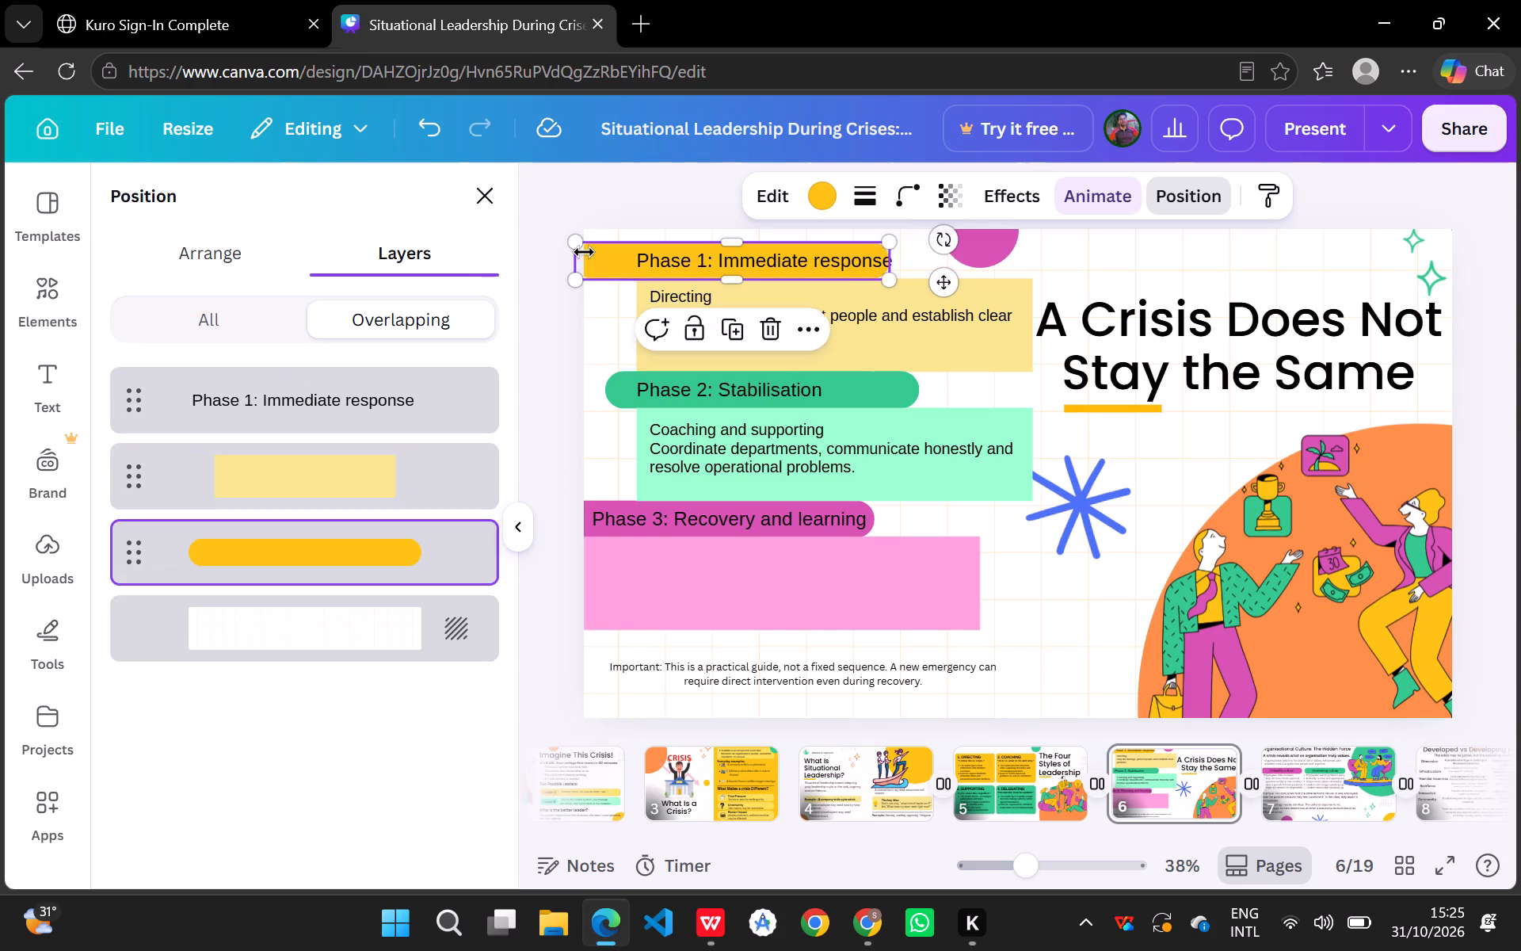
drag(670, 262, 630, 264)
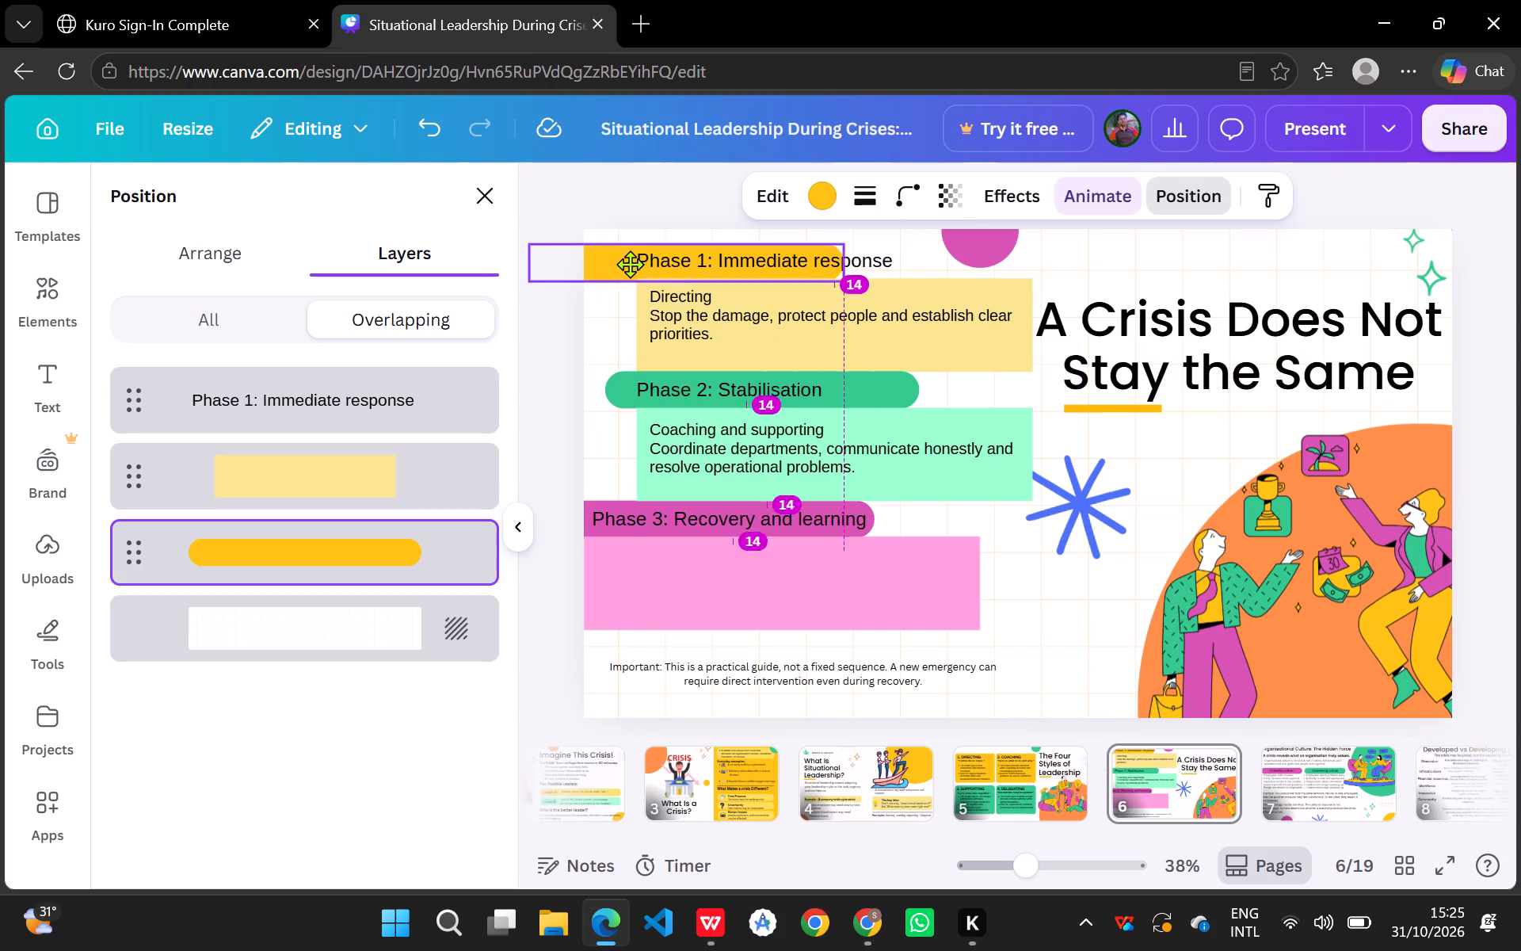
drag(630, 264, 672, 263)
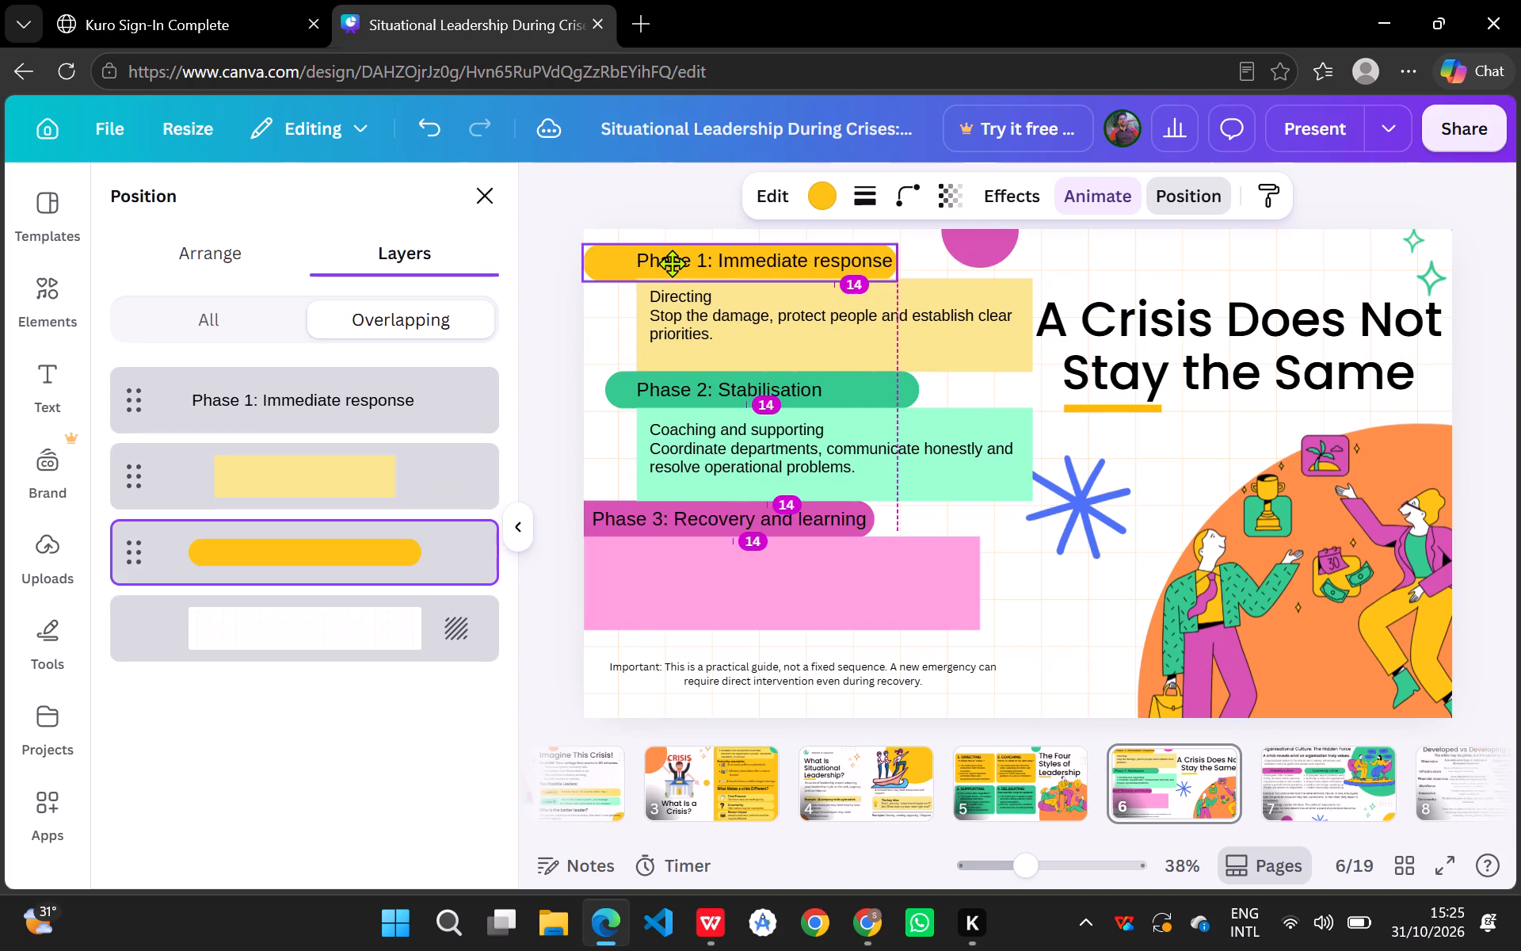
drag(672, 263, 661, 263)
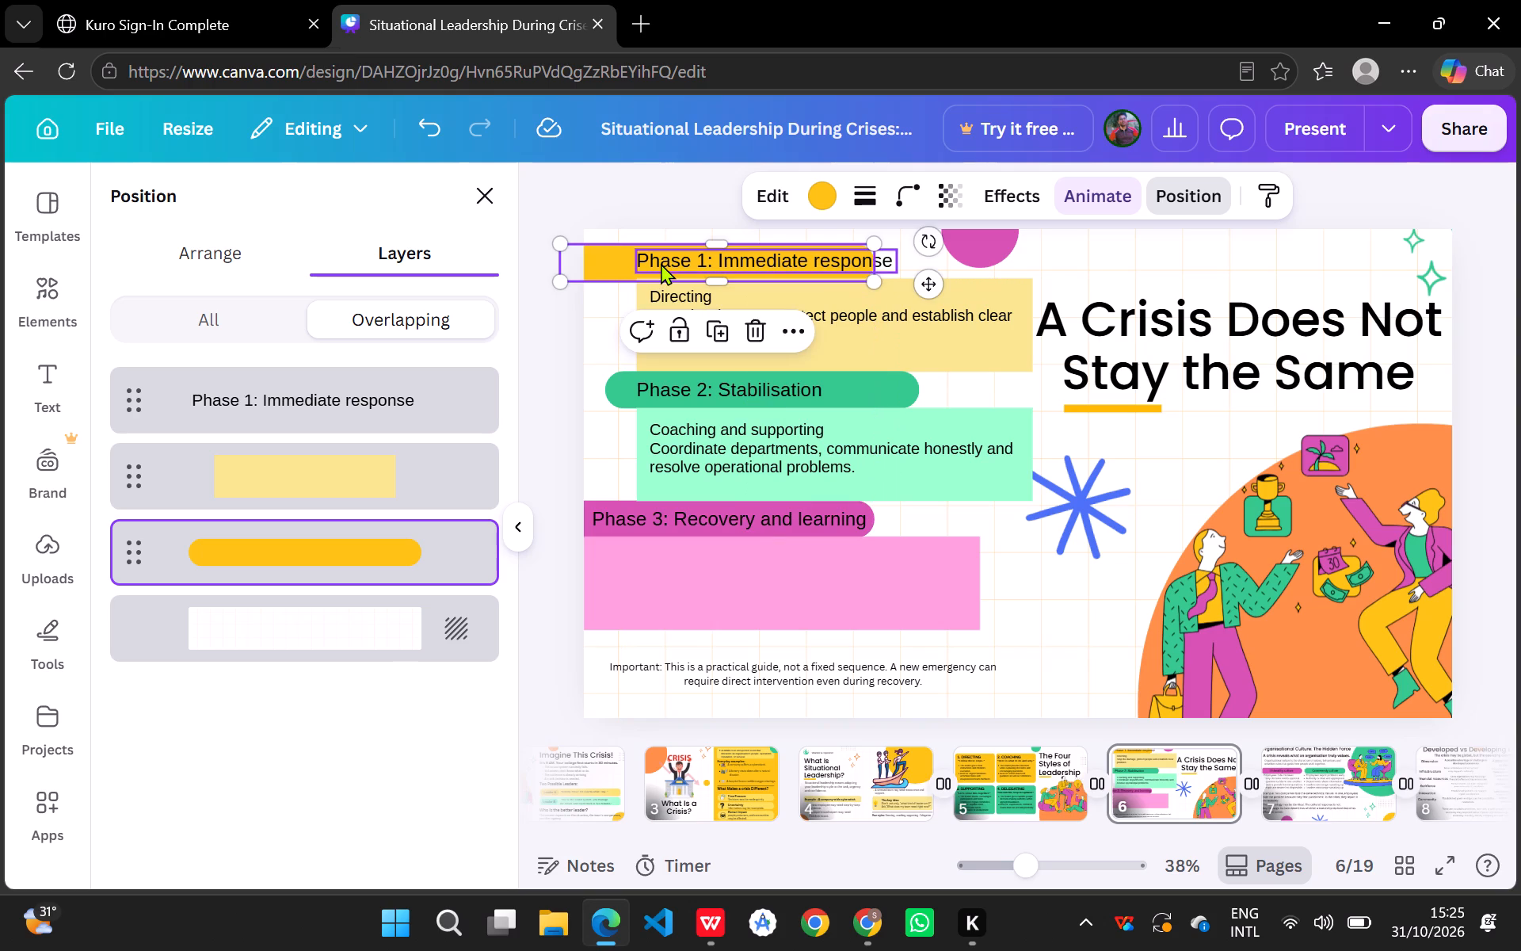
drag(736, 260, 757, 258)
Move the "Phase 1: Immediate response" text left so it sits inside the shifted orange bar with a small left margin.
click(744, 261)
drag(744, 261, 711, 265)
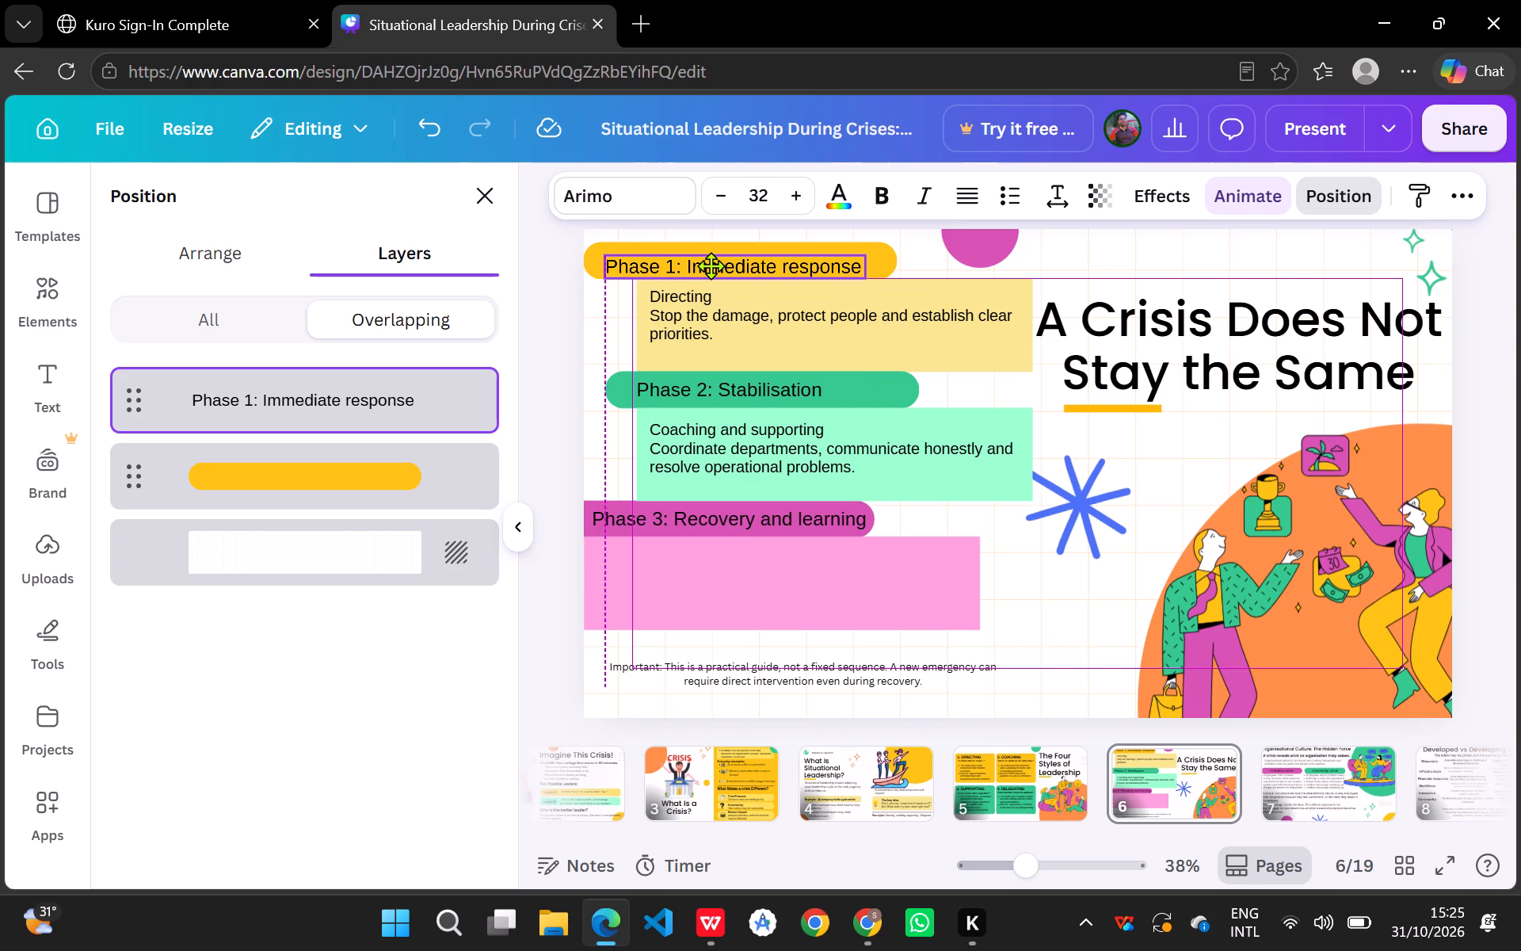
drag(711, 265, 707, 262)
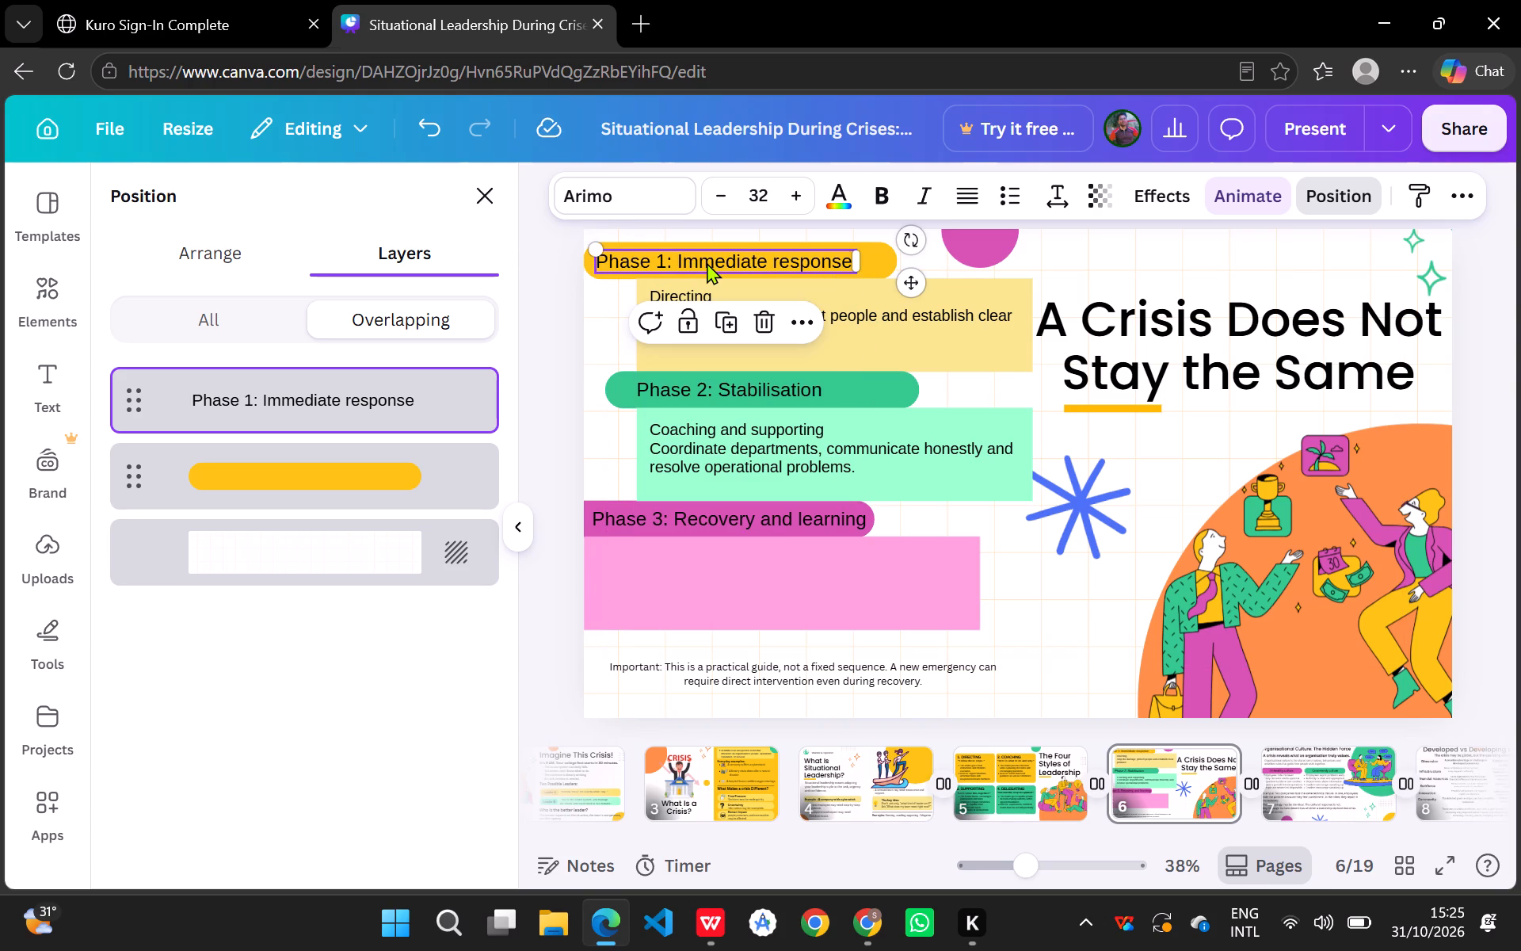
Move the "Directing" text left so its left edge sits just inside the orange Phase 1 bar's left end.
drag(910, 344, 868, 340)
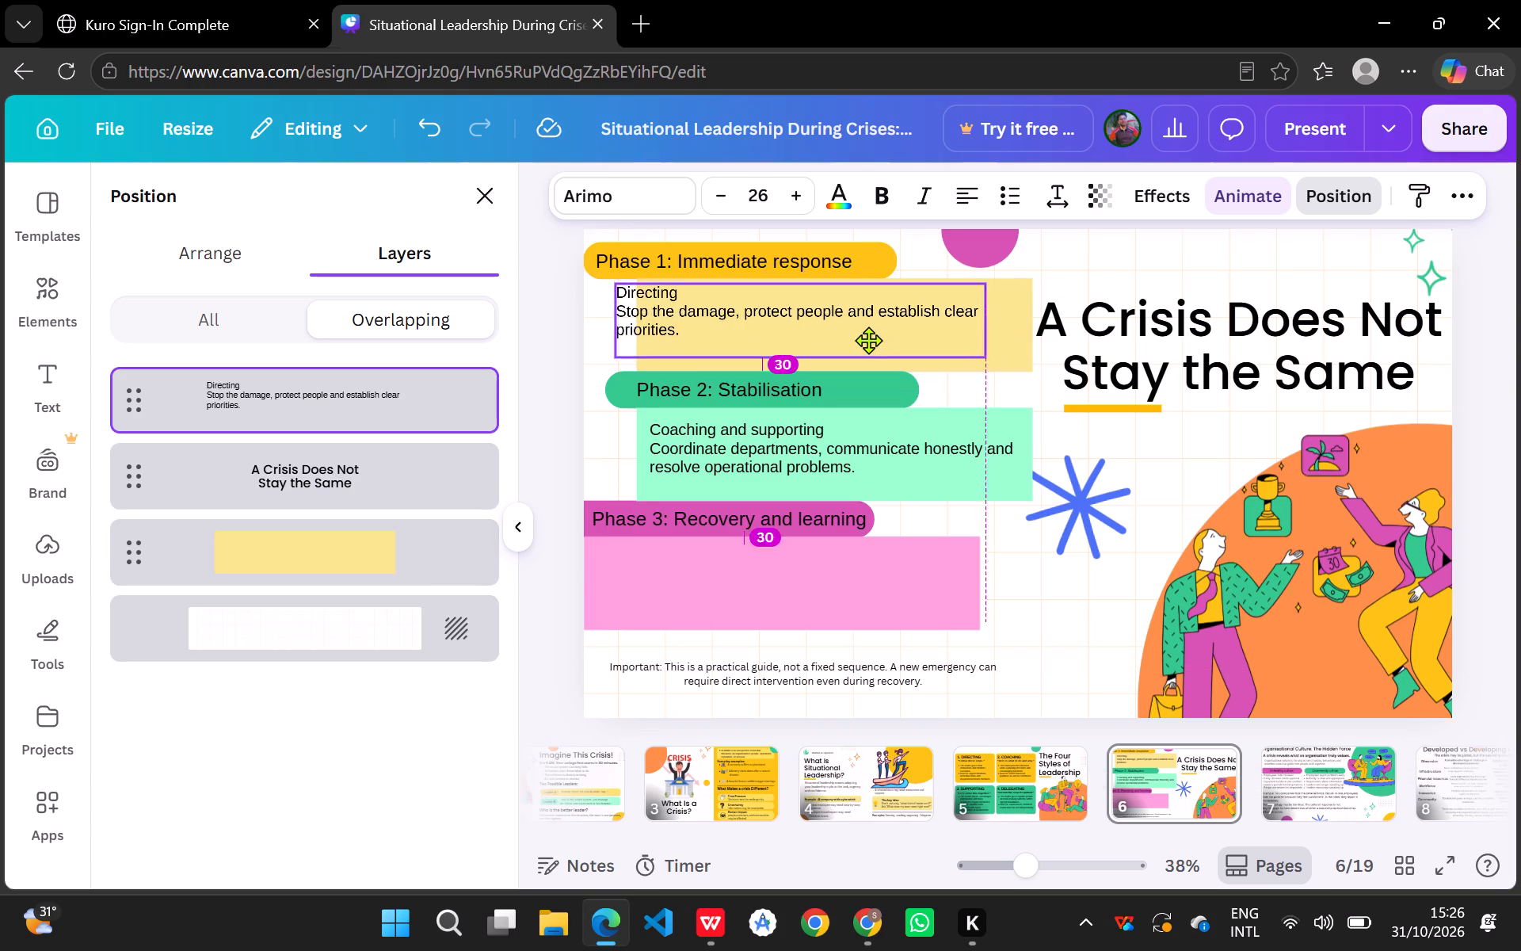
drag(868, 340, 868, 343)
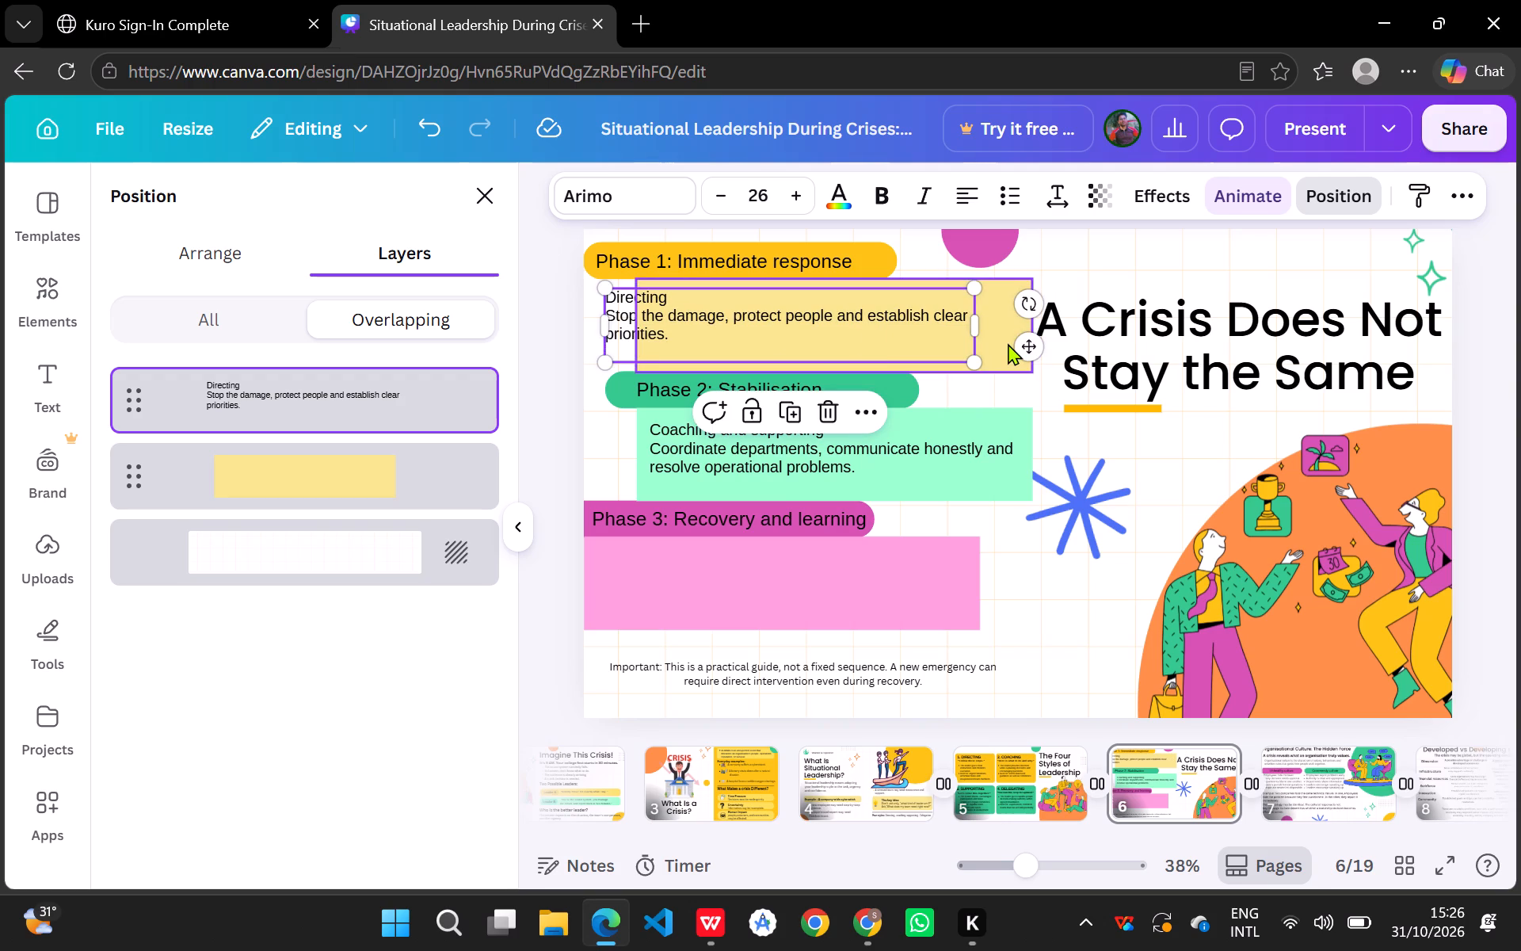
Move the pale yellow block left to the slide's left edge, directly beneath the orange Phase 1 bar and behind its text.
drag(1008, 343, 956, 337)
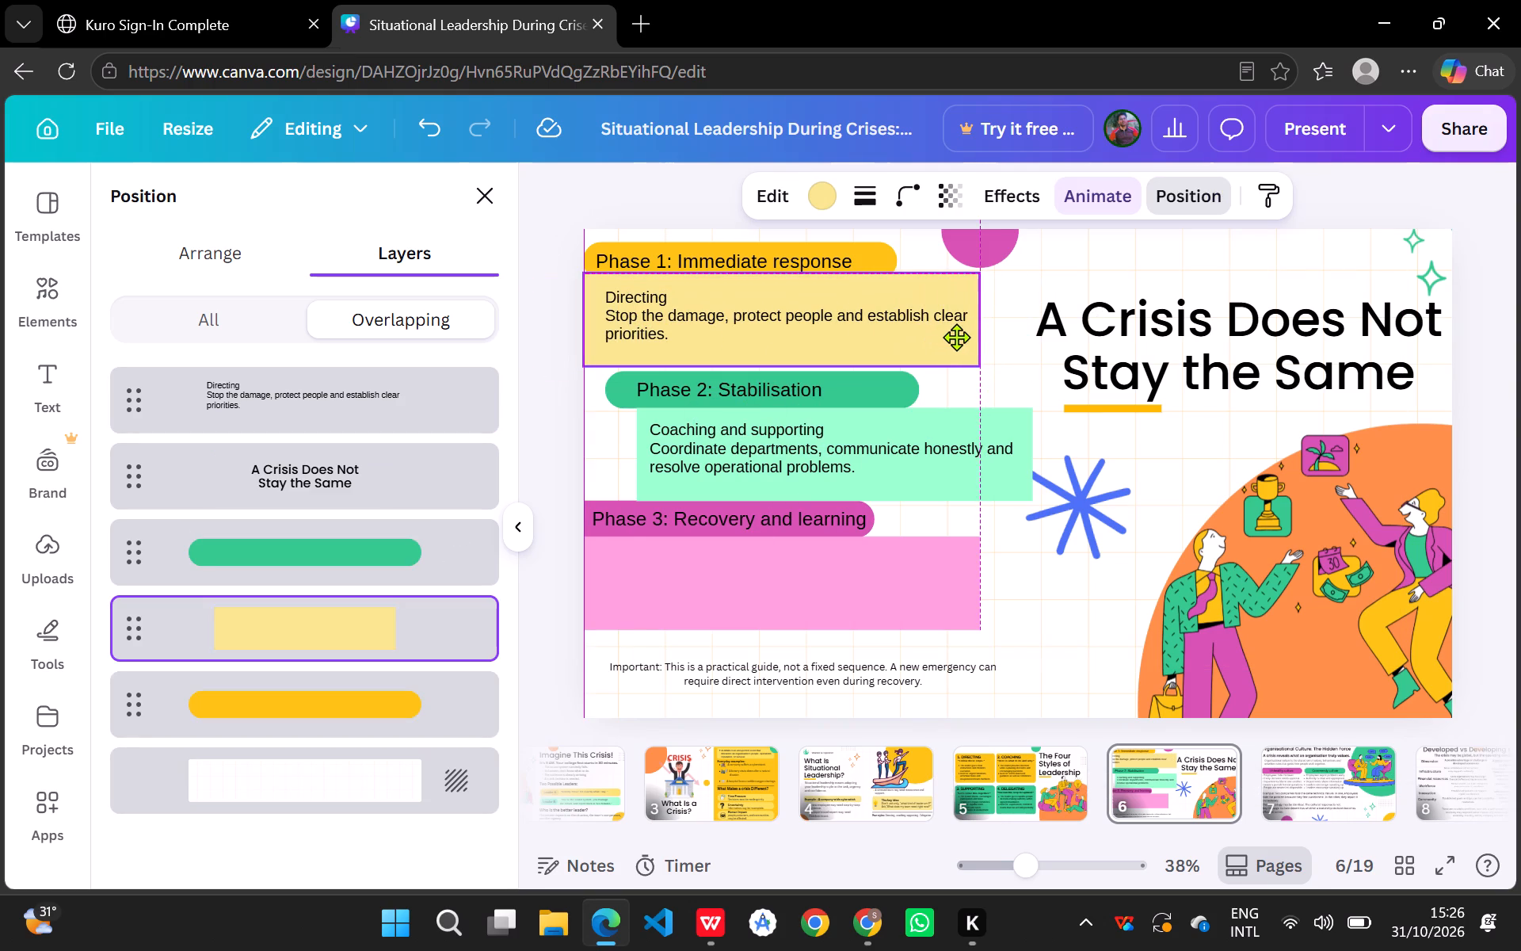
drag(956, 337, 956, 341)
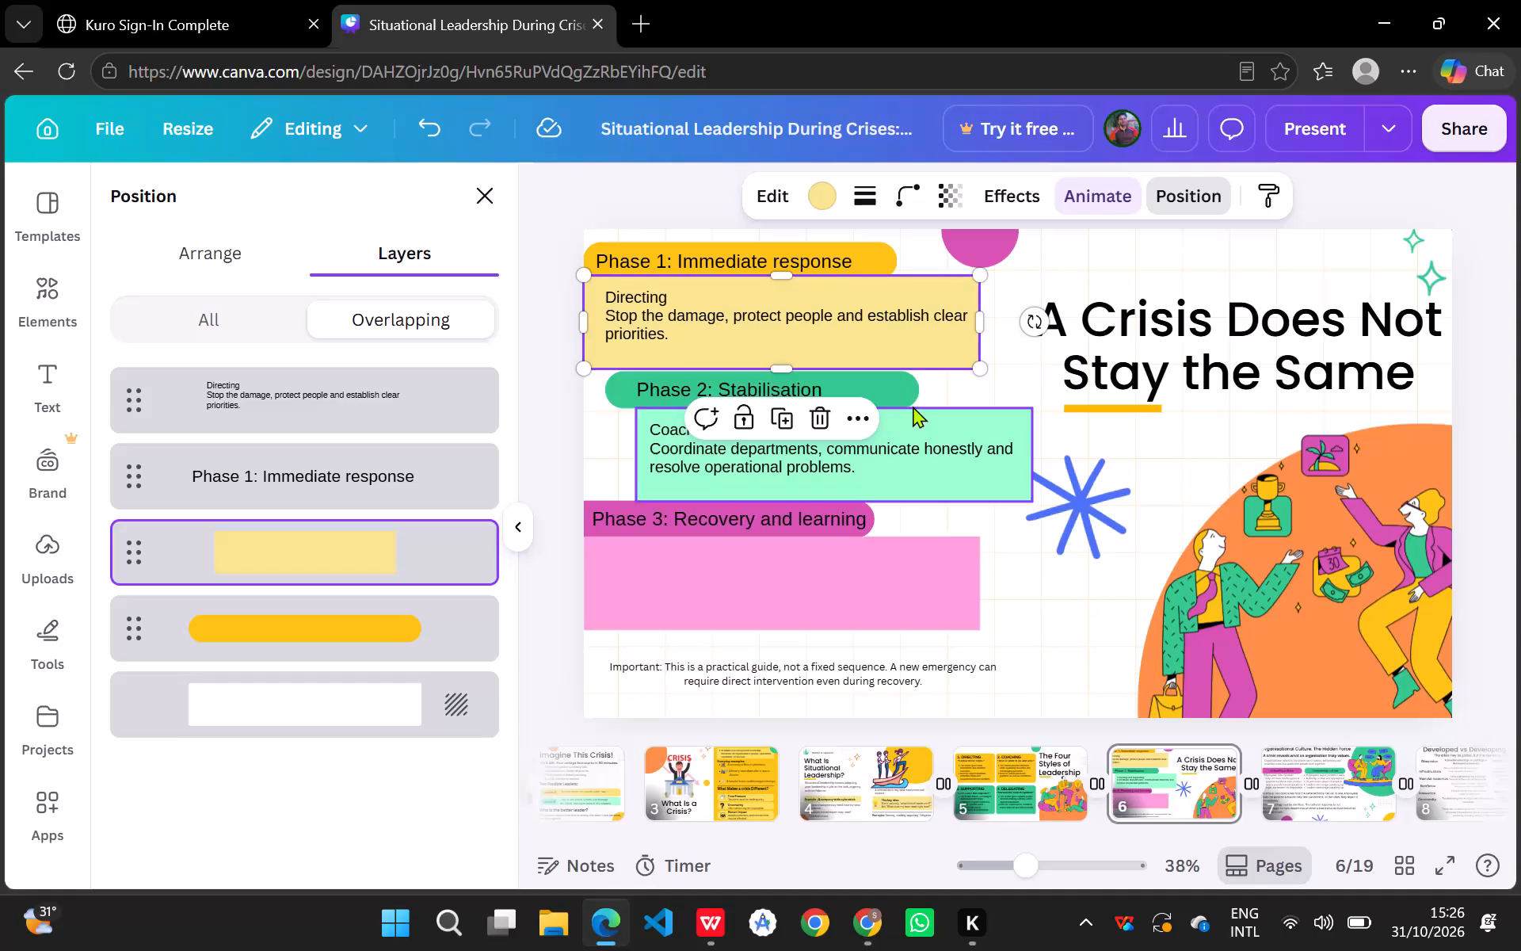
Nudge the orange Phase 1 bar slightly up and left so its rounded left end runs off the slide.
drag(866, 253, 861, 244)
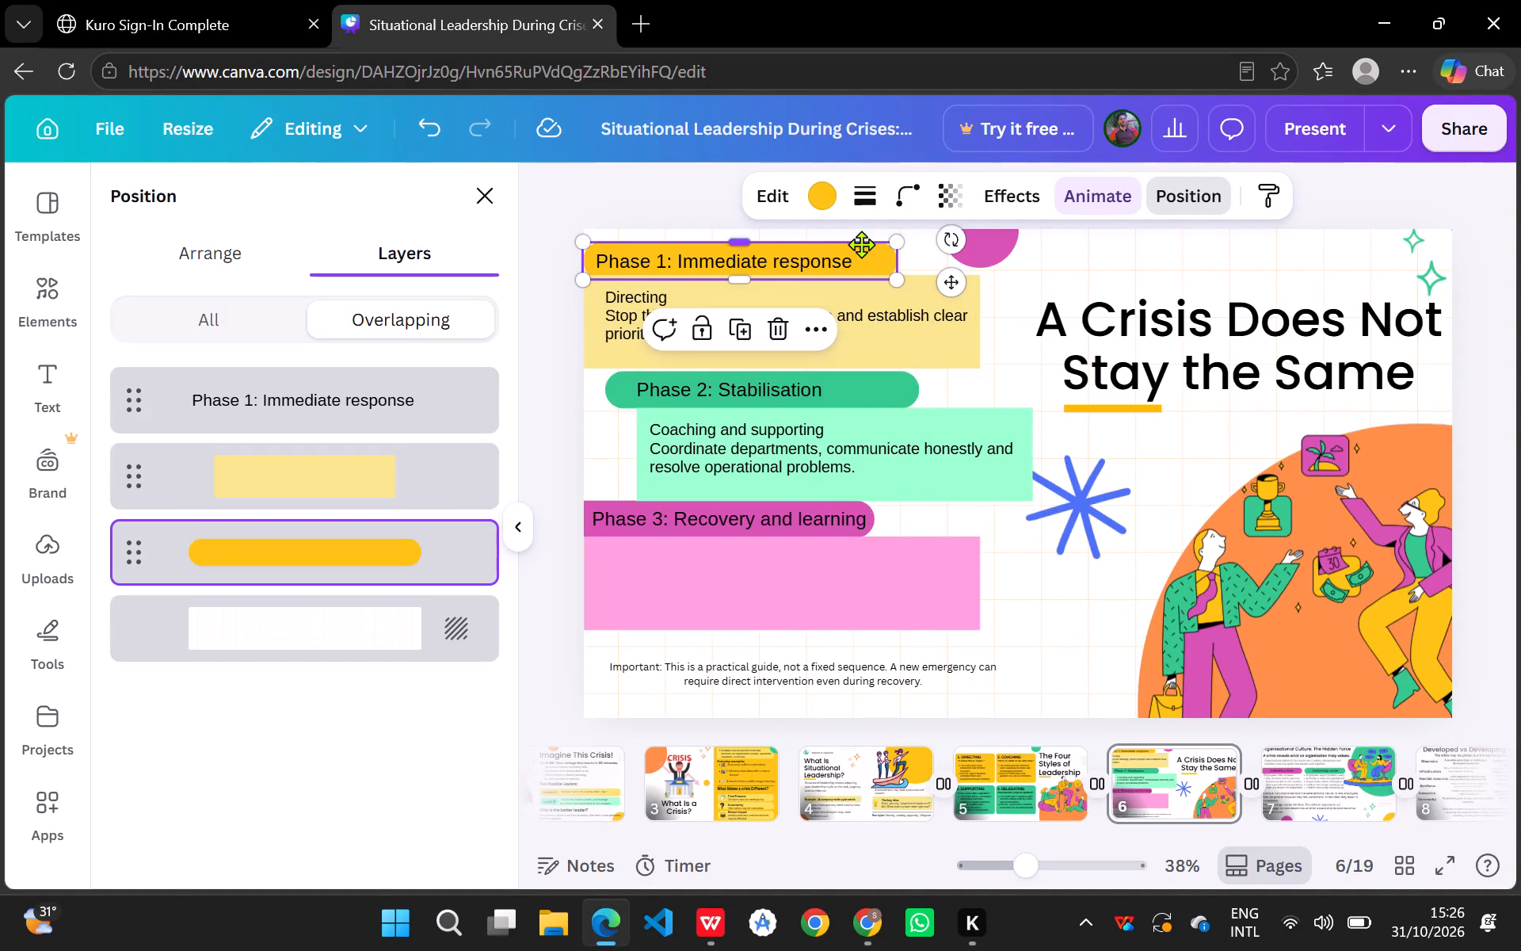
drag(861, 244, 862, 248)
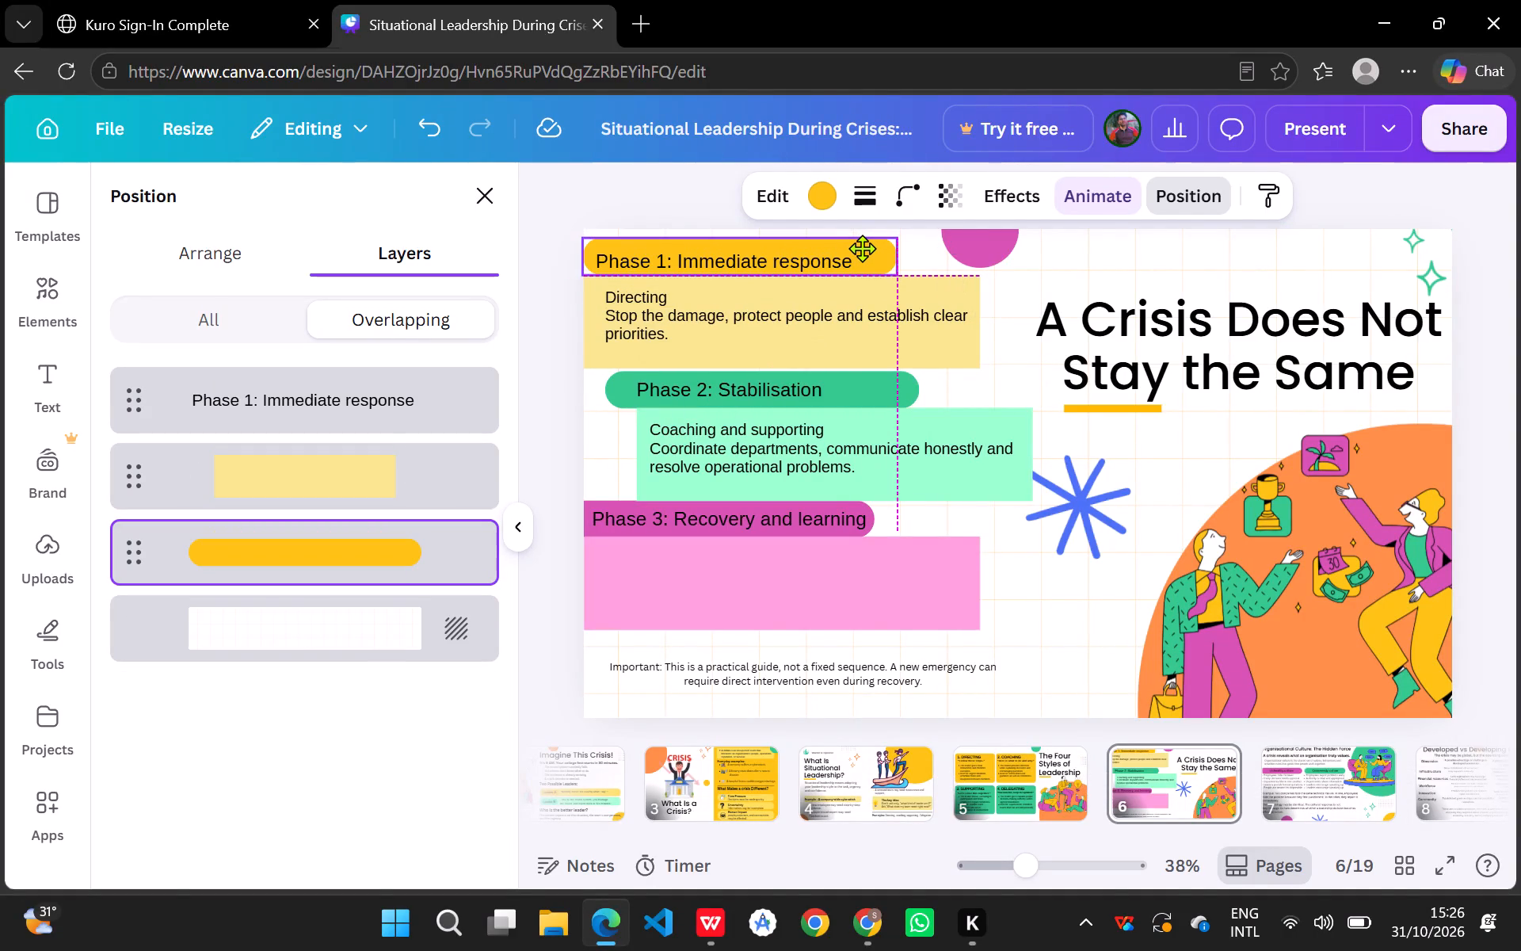
drag(862, 248, 857, 250)
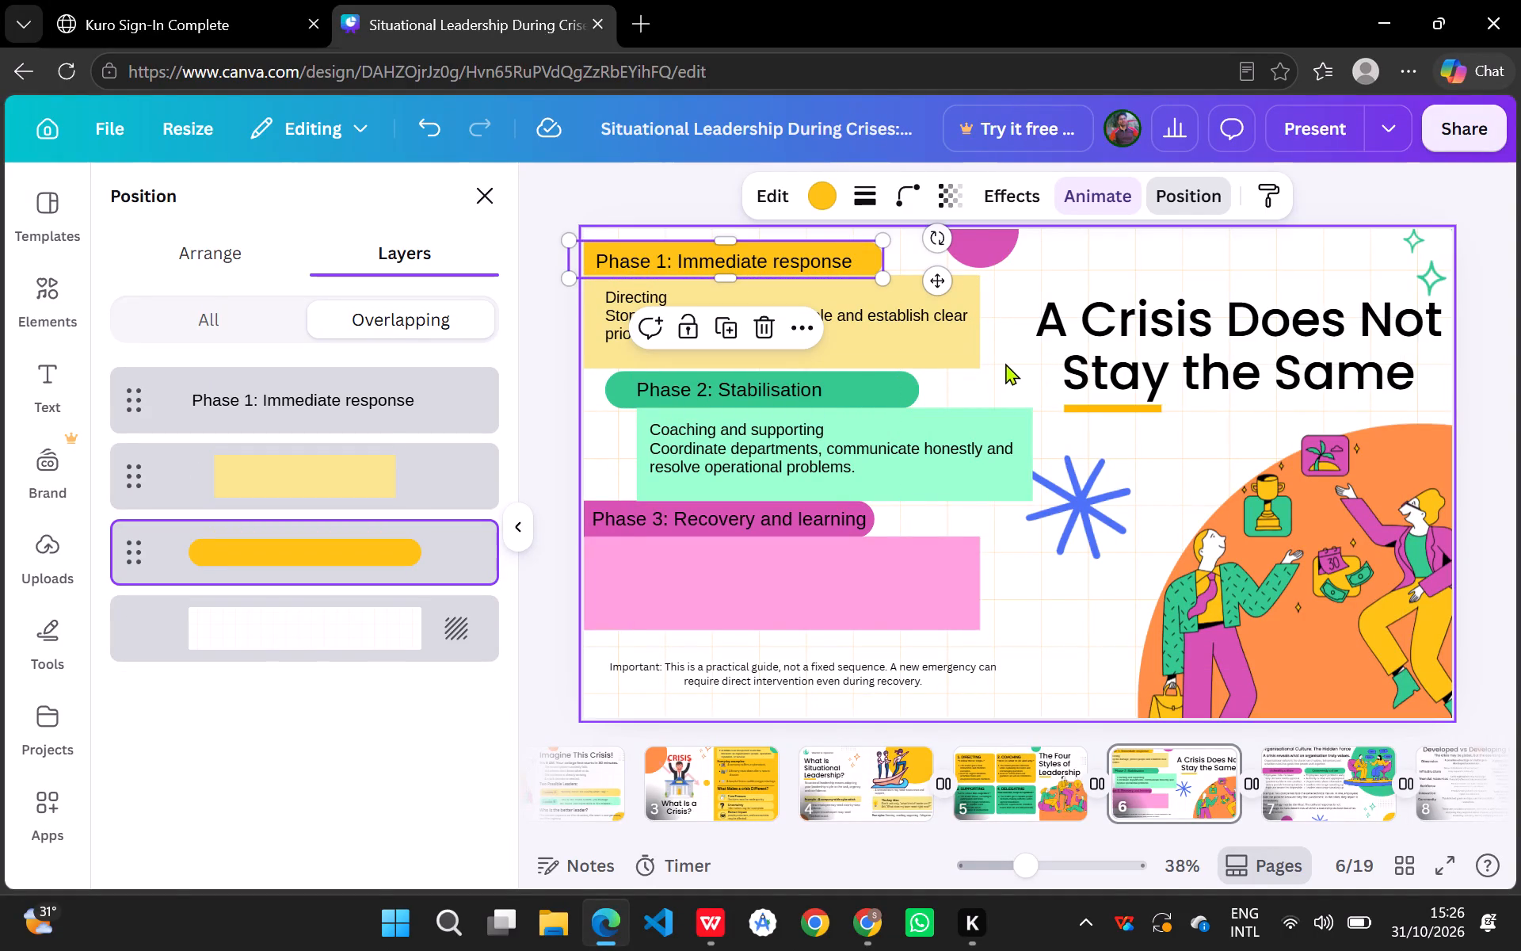
click(1016, 365)
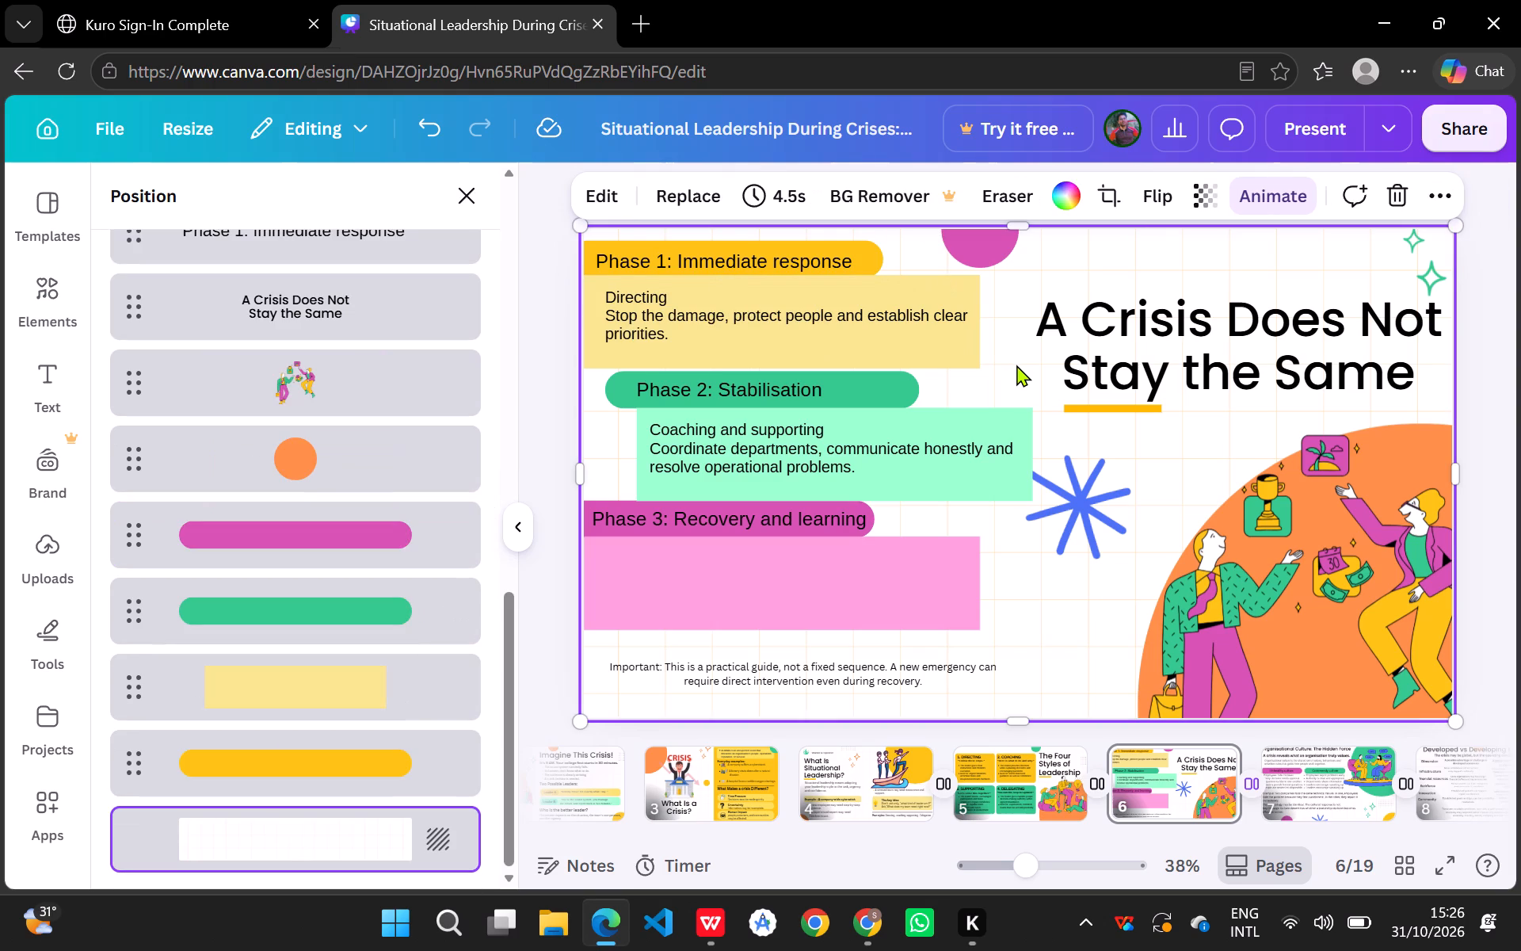
Move the green Phase 2 bar left so its right end aligns with the orange bar, just beneath the yellow block.
drag(896, 386, 866, 384)
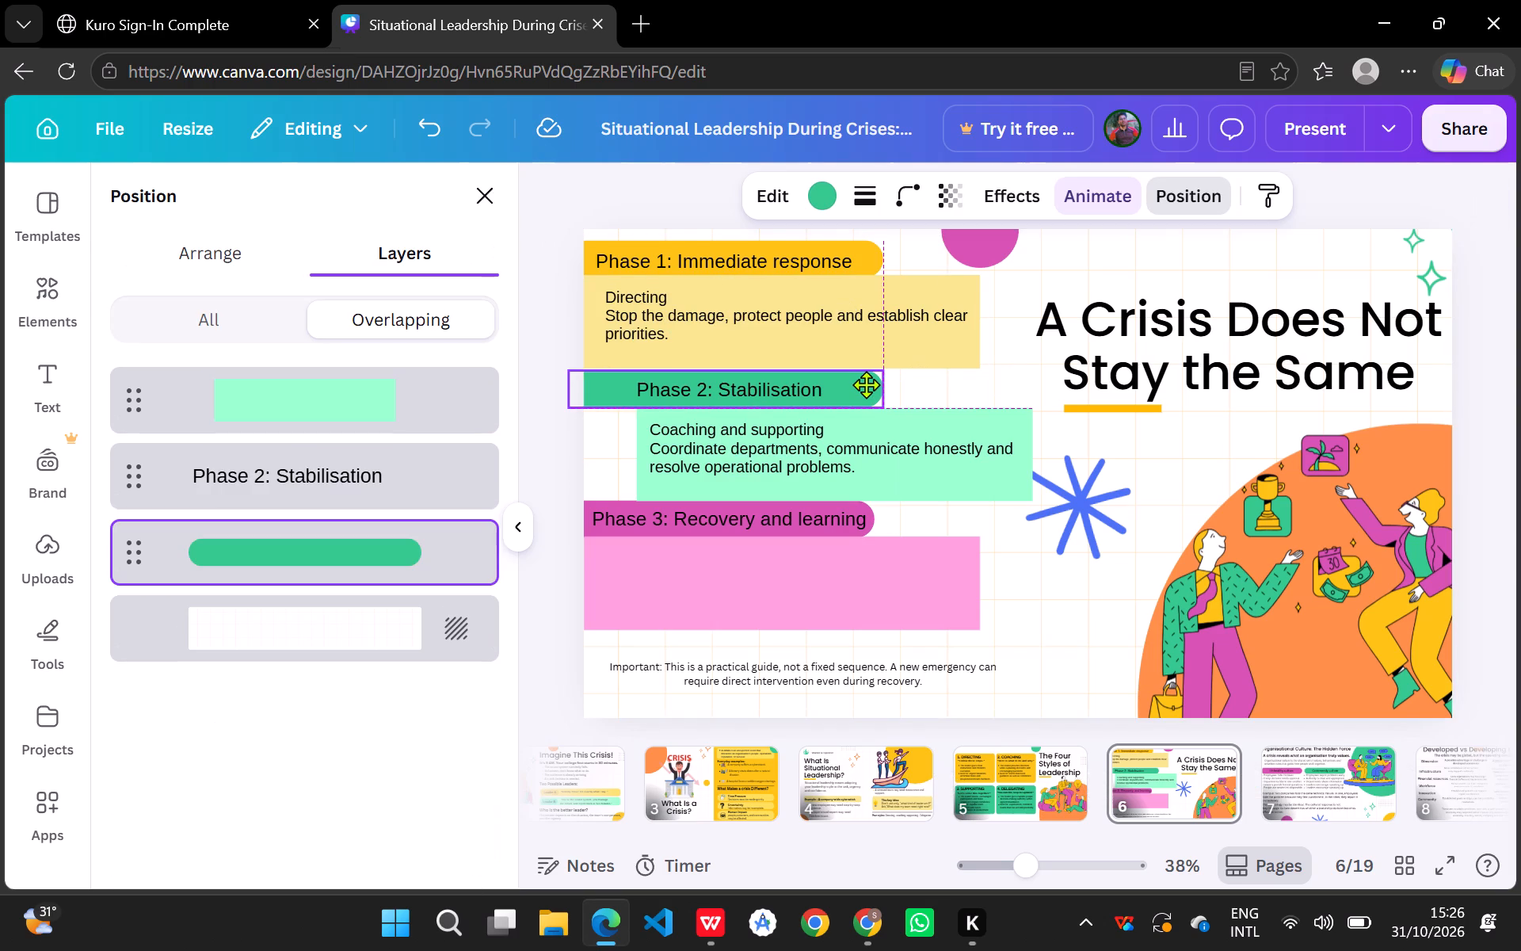
drag(866, 384, 864, 384)
drag(864, 384, 864, 382)
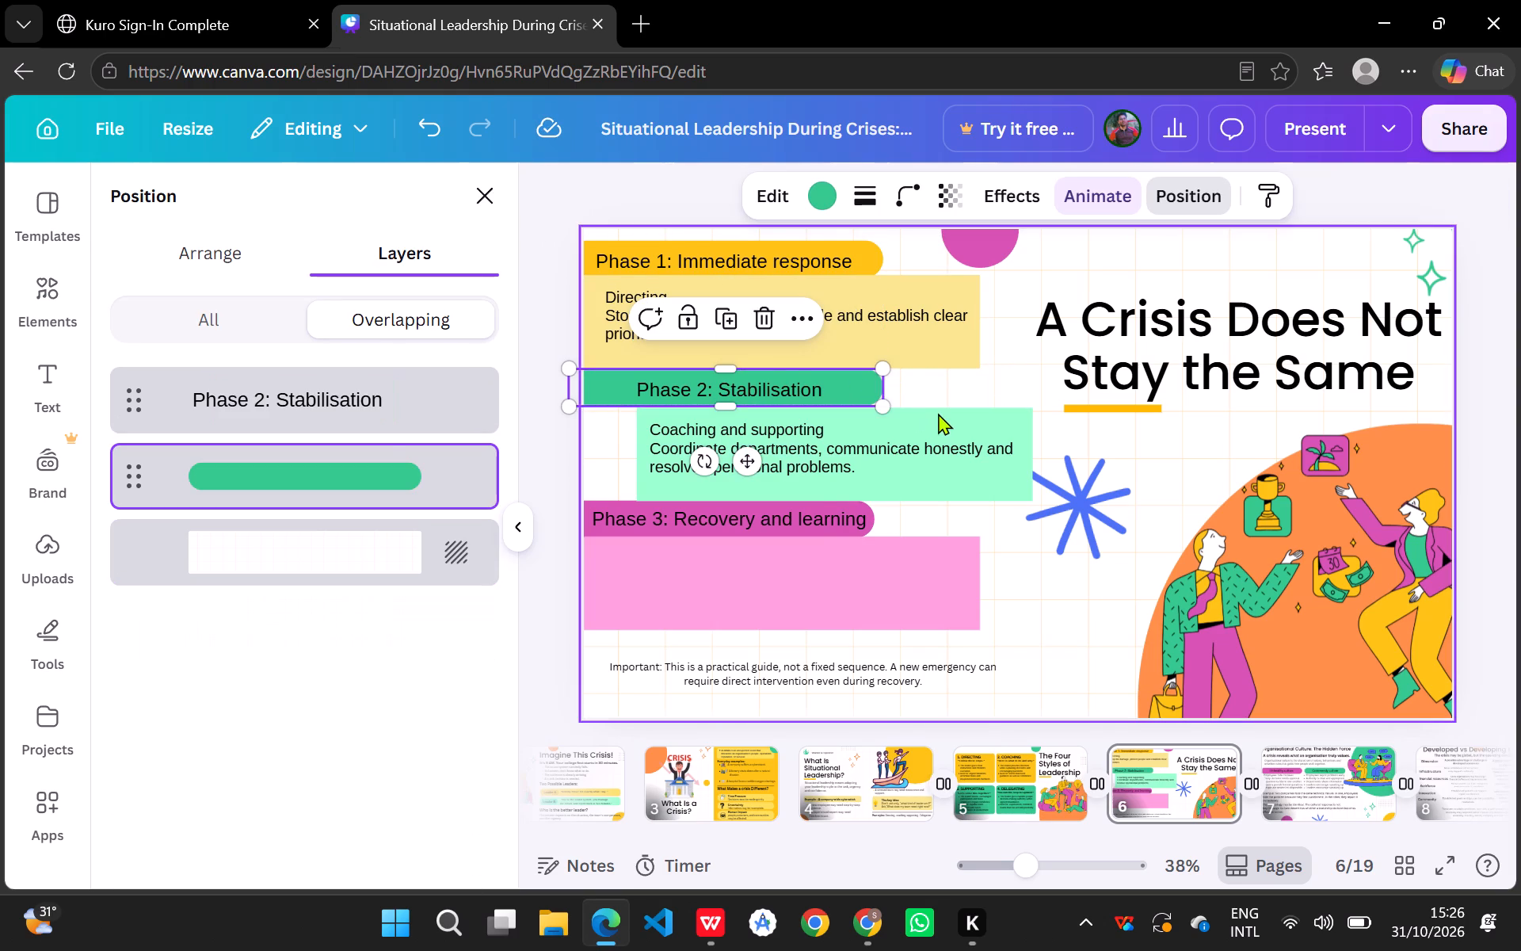
Move the mint block left to the slide's left edge, in line with the yellow block and beneath the green bar.
drag(938, 413, 877, 411)
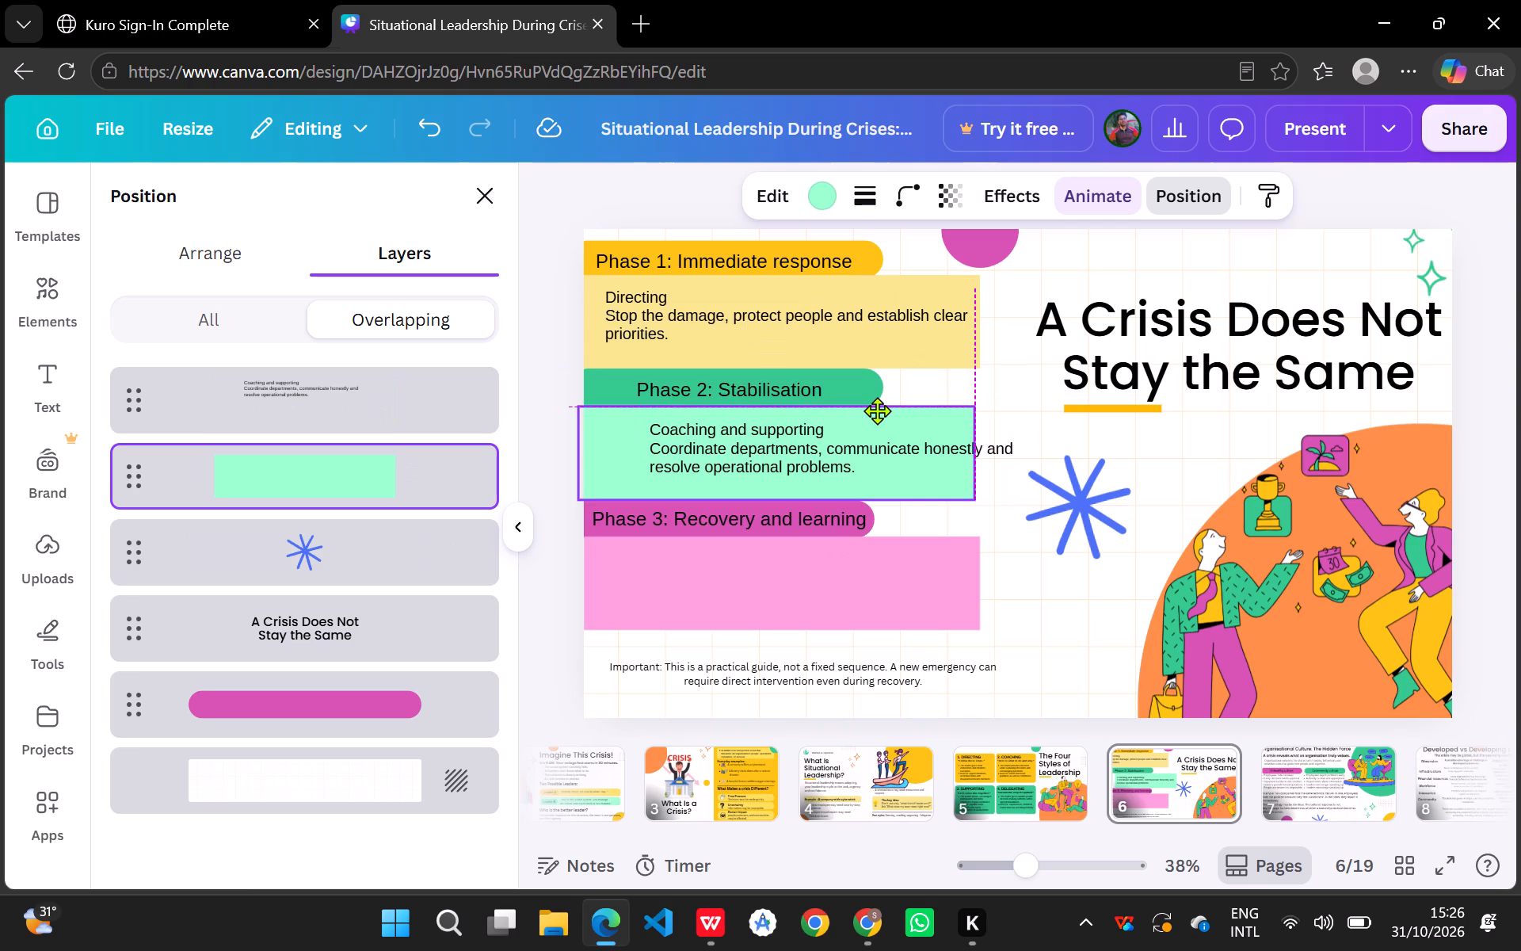
drag(877, 411, 888, 411)
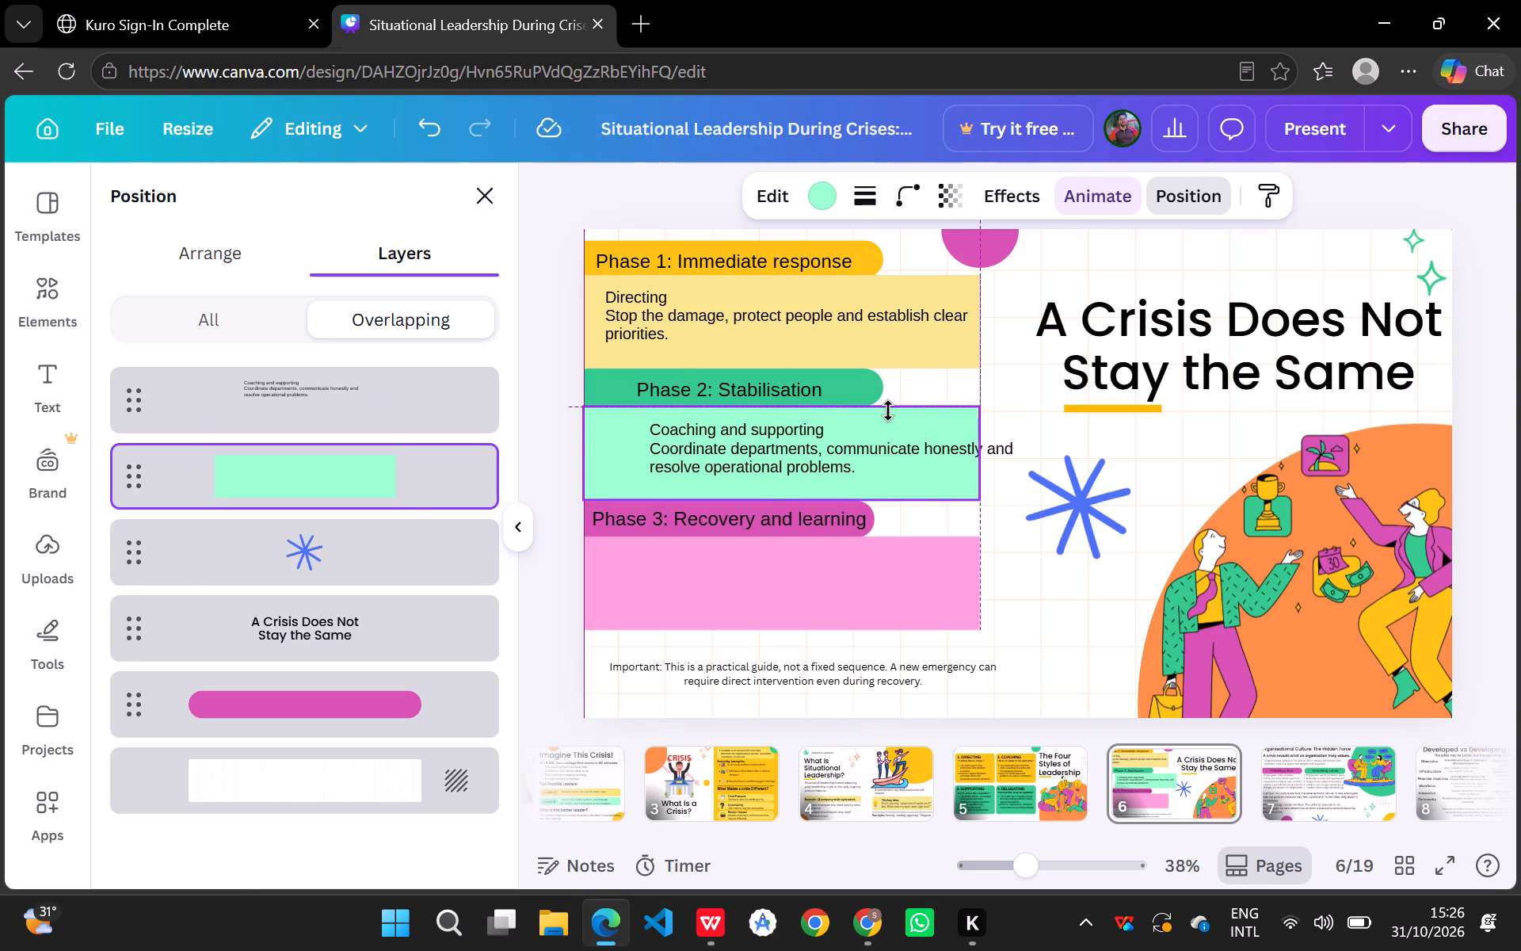
click(896, 449)
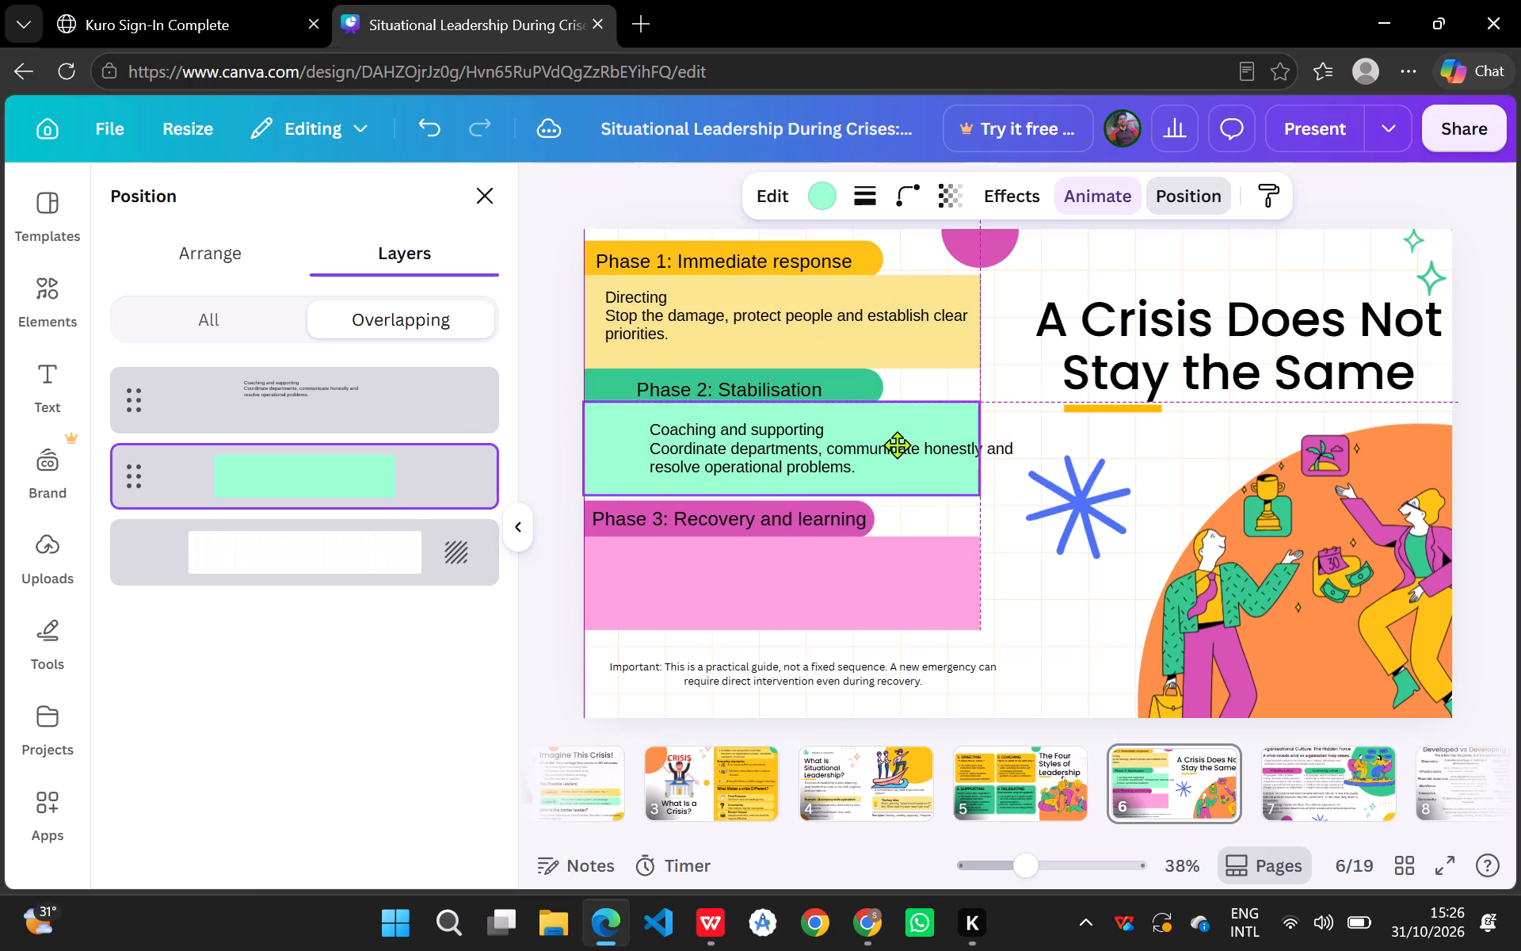
Move the "Coaching and supporting" text left so it sits inside the mint block with a small left margin.
click(851, 466)
drag(851, 466, 787, 463)
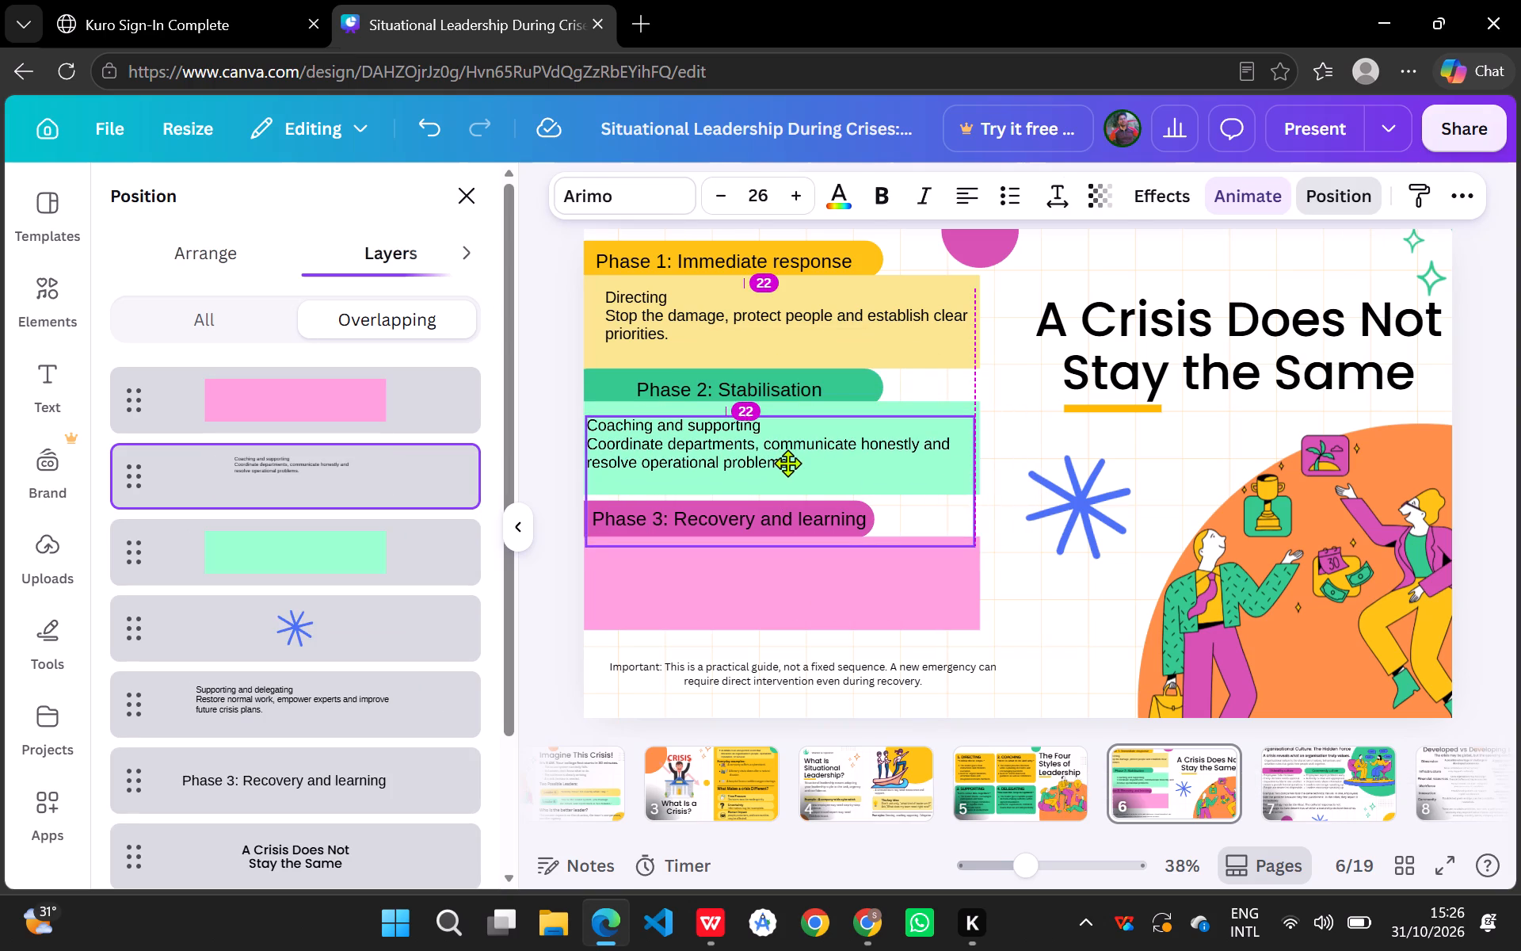
drag(787, 463, 803, 462)
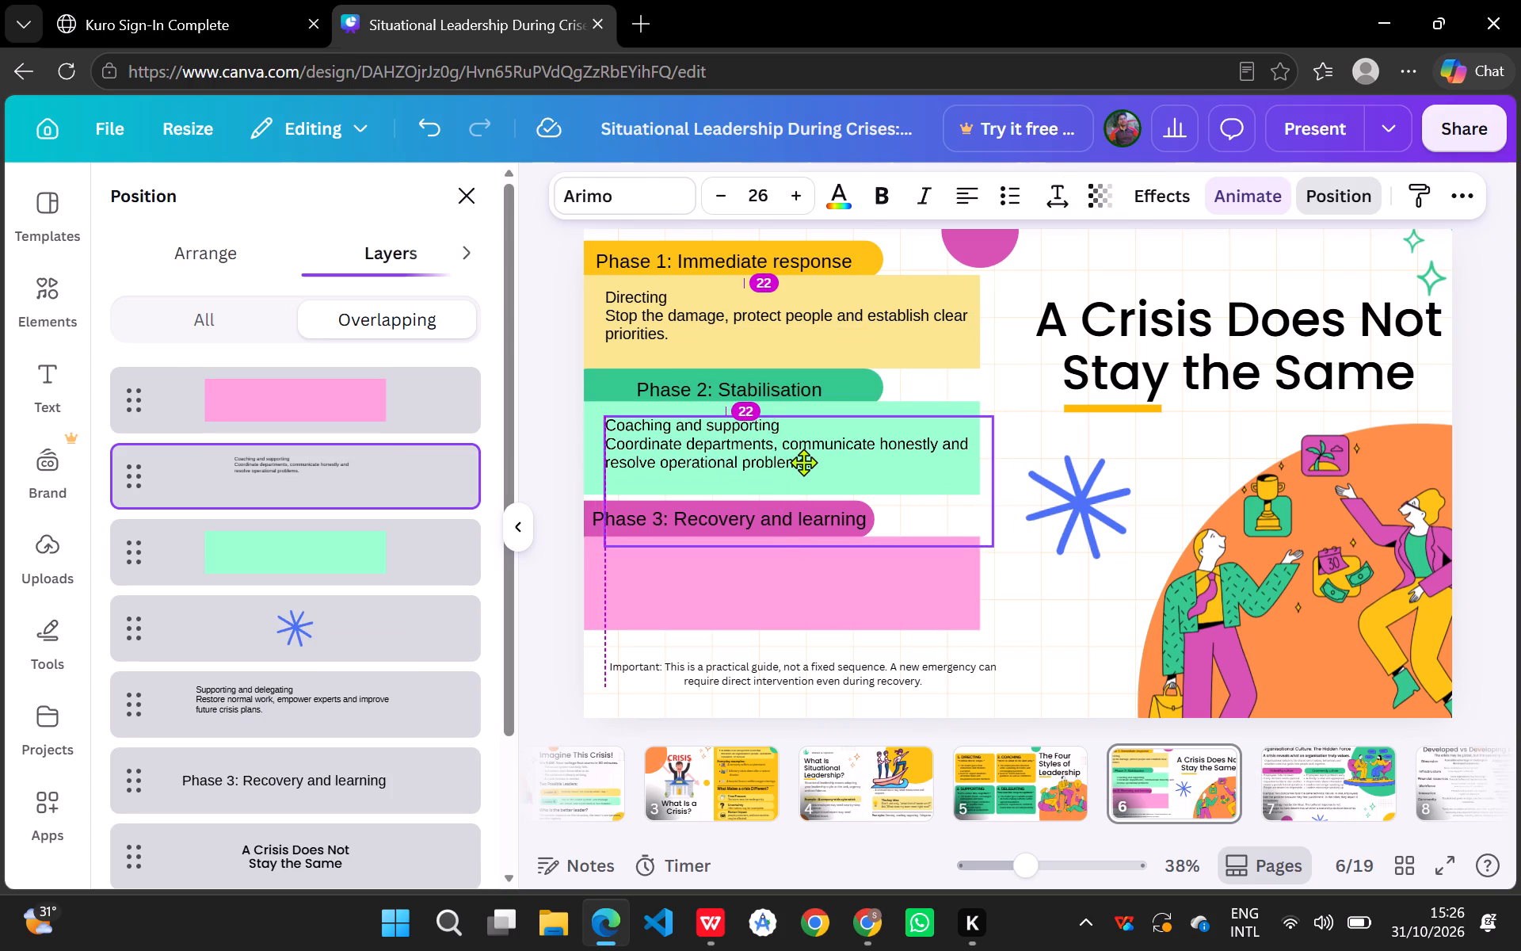
drag(803, 462, 801, 462)
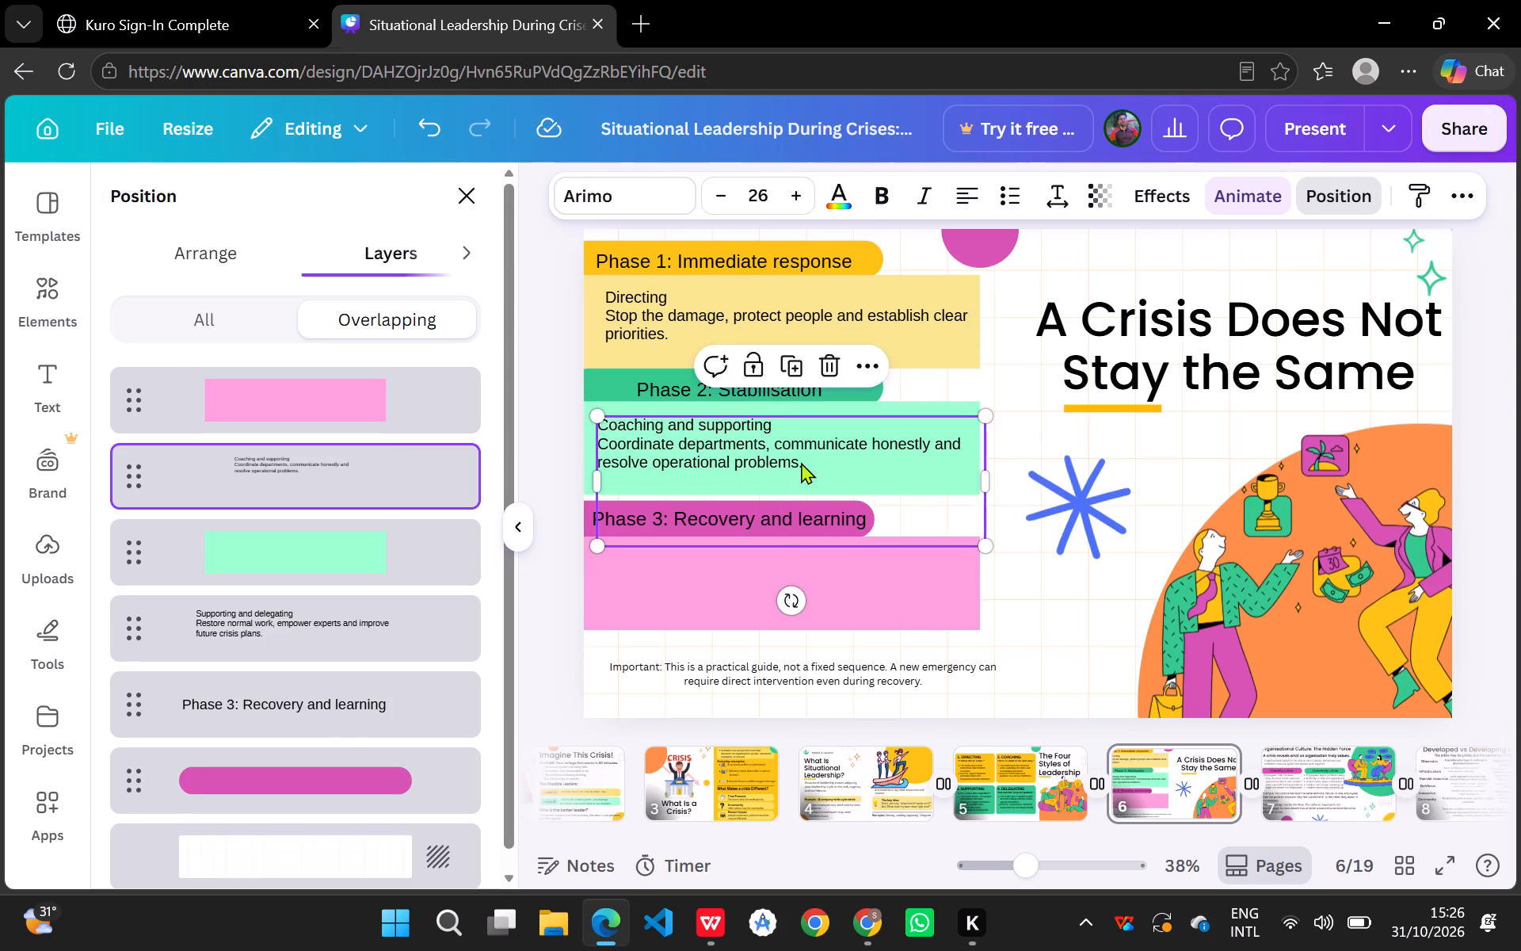
Raise the magenta Phase 3 bar against the mint block and lengthen it to match the green bar's right end.
click(1062, 579)
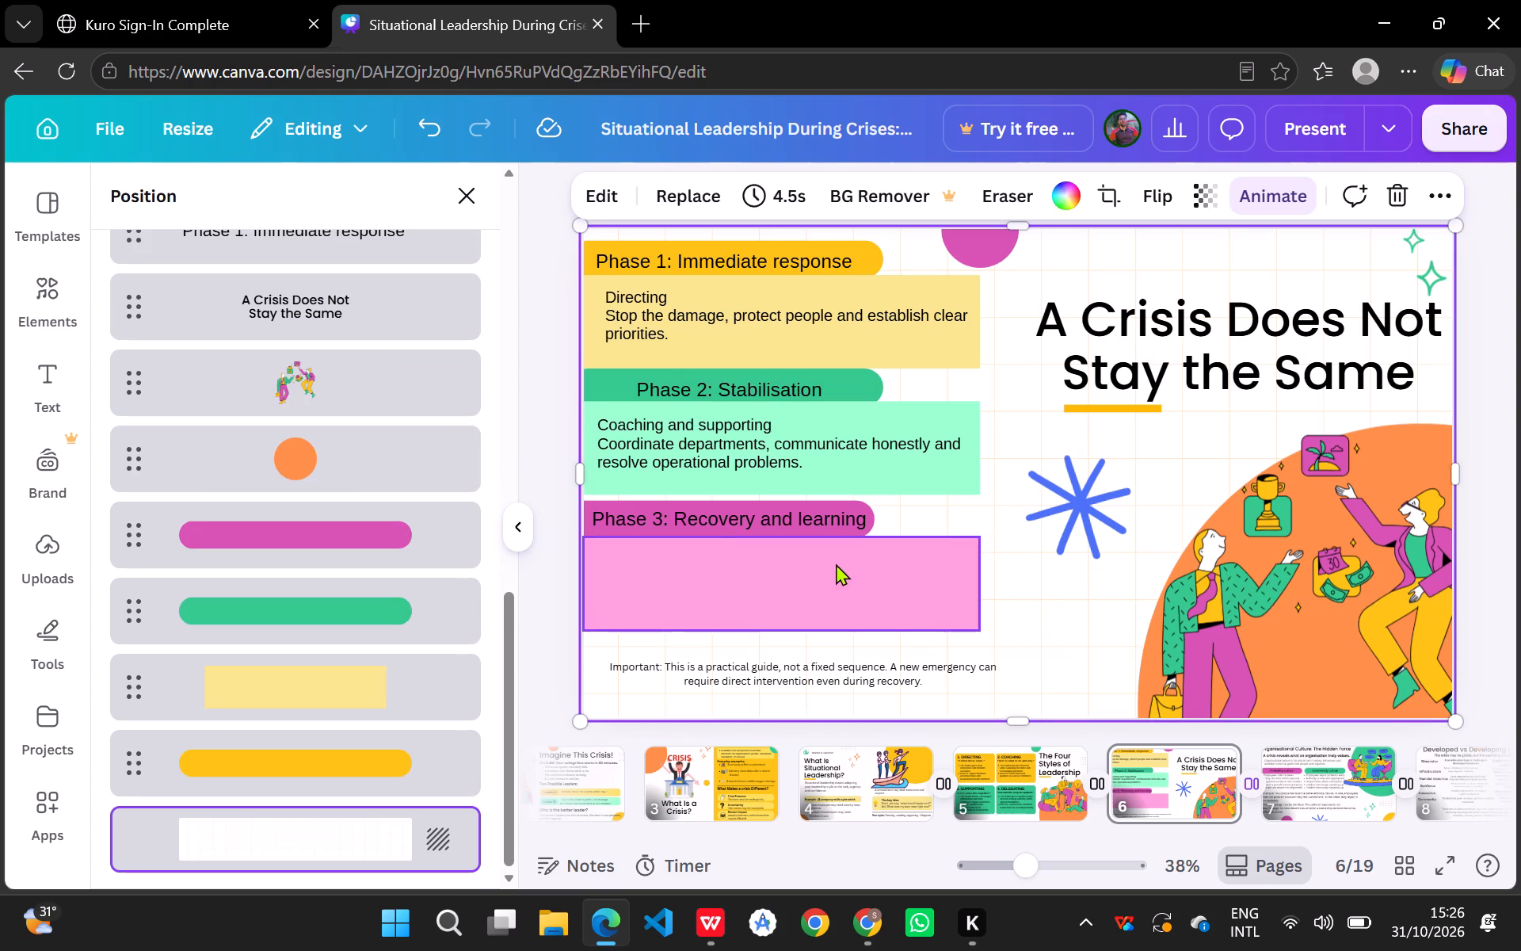
click(589, 525)
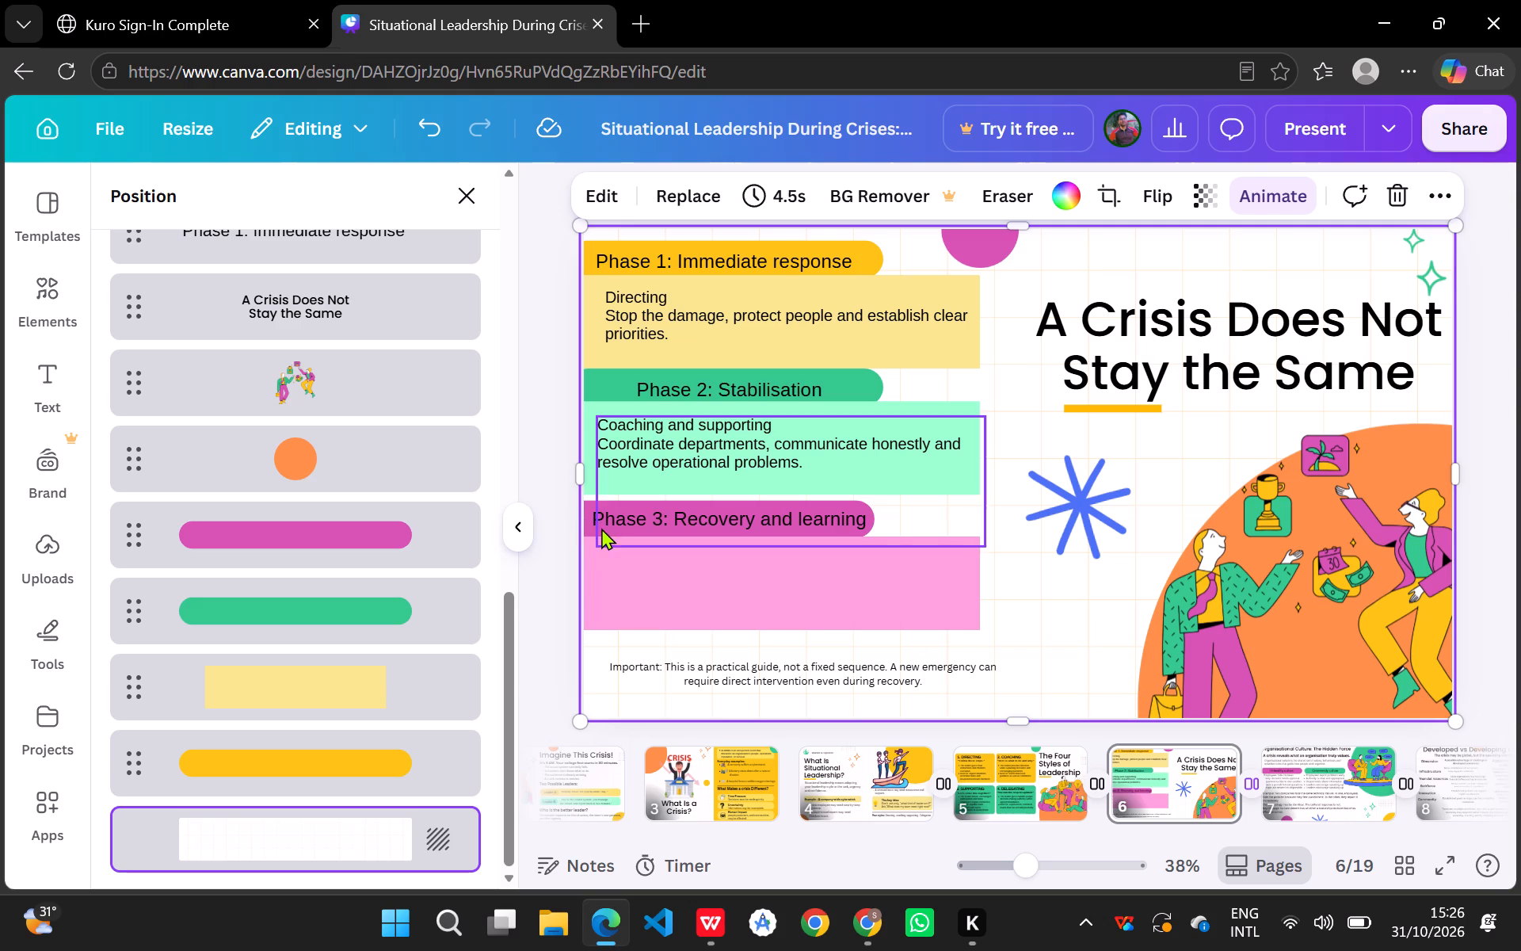
click(591, 527)
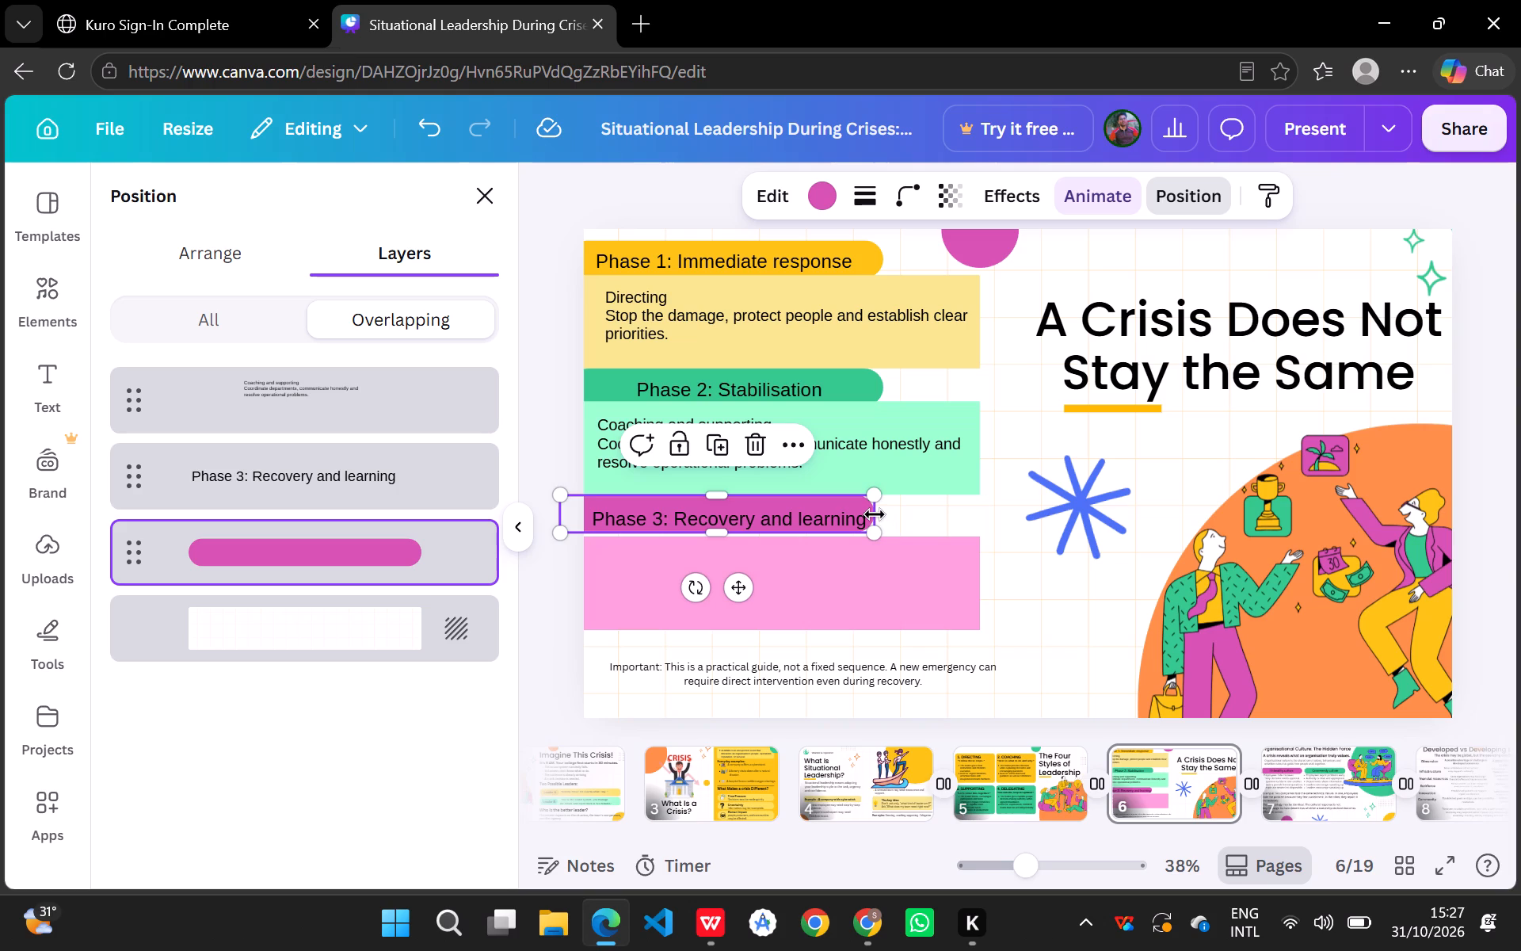
drag(875, 514, 883, 516)
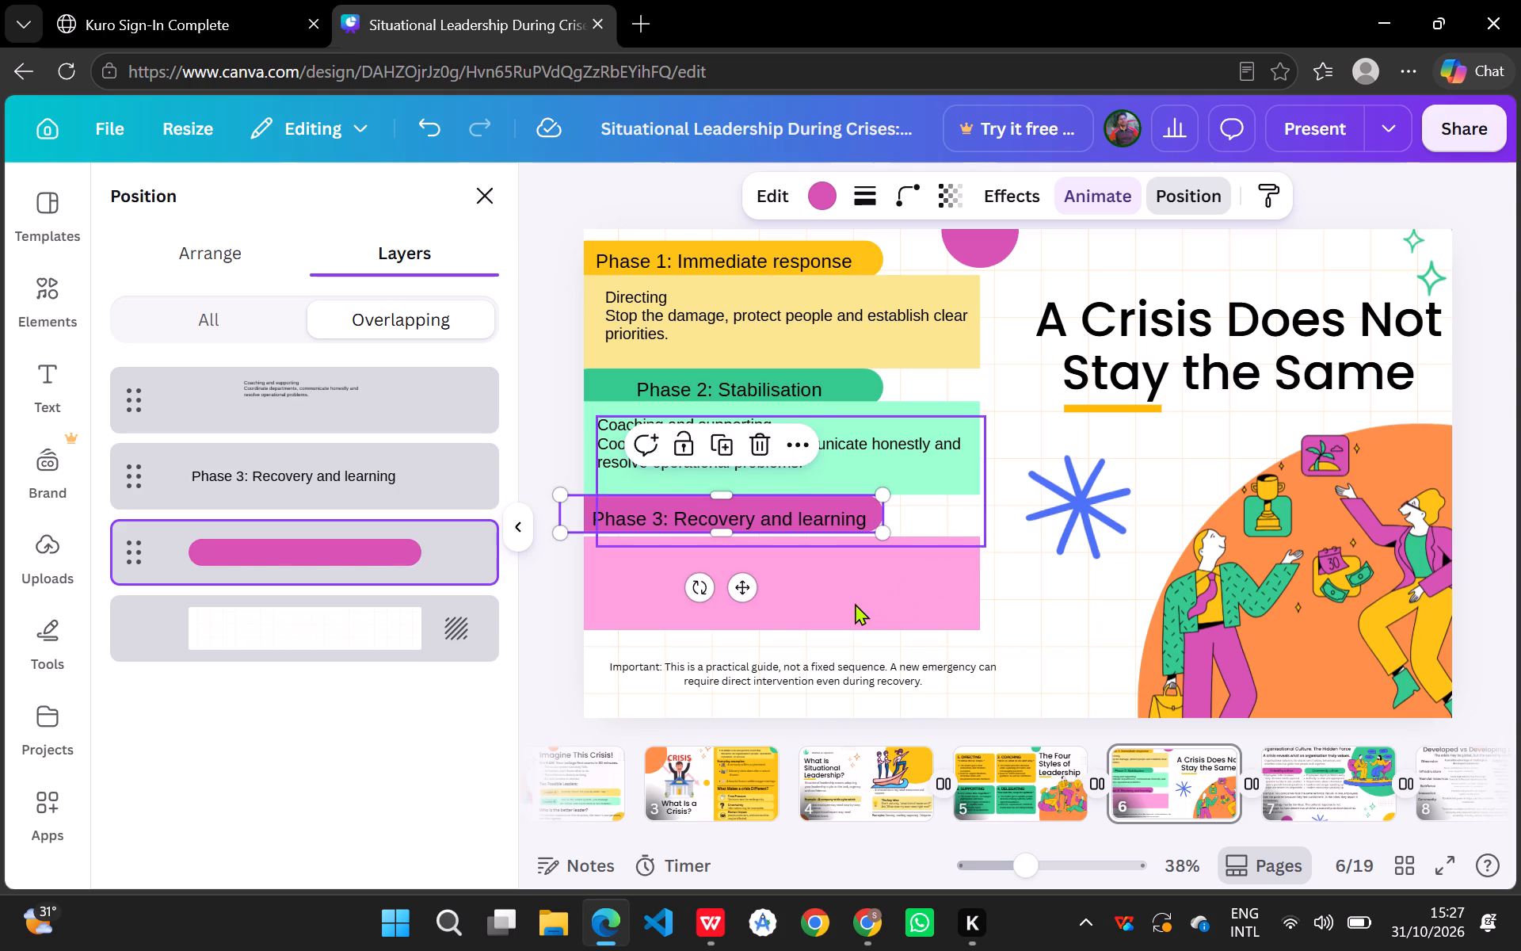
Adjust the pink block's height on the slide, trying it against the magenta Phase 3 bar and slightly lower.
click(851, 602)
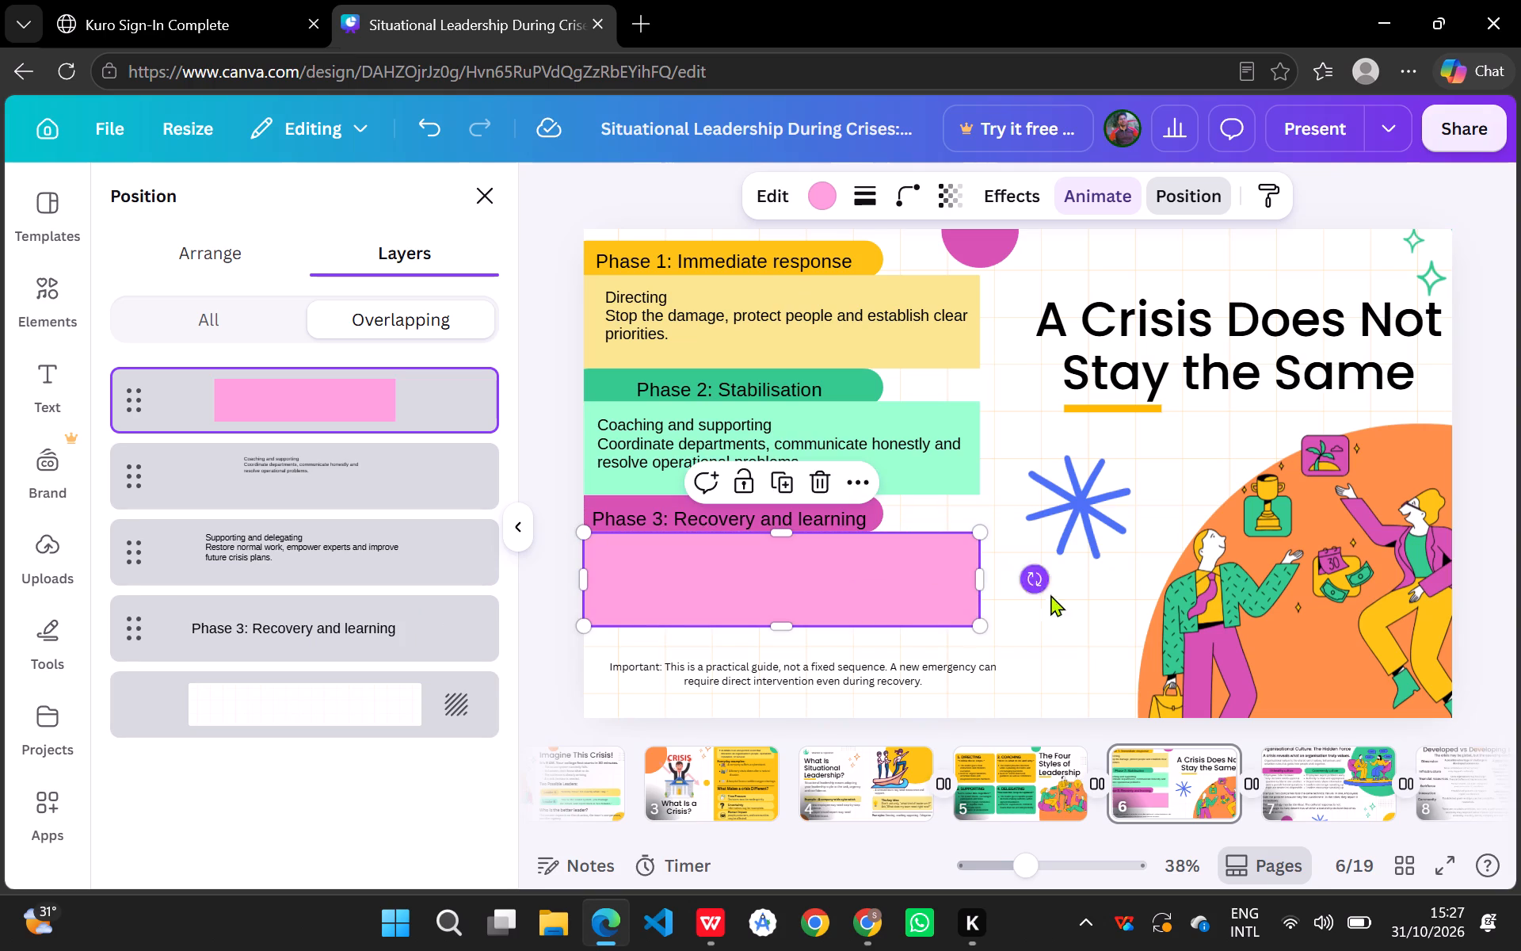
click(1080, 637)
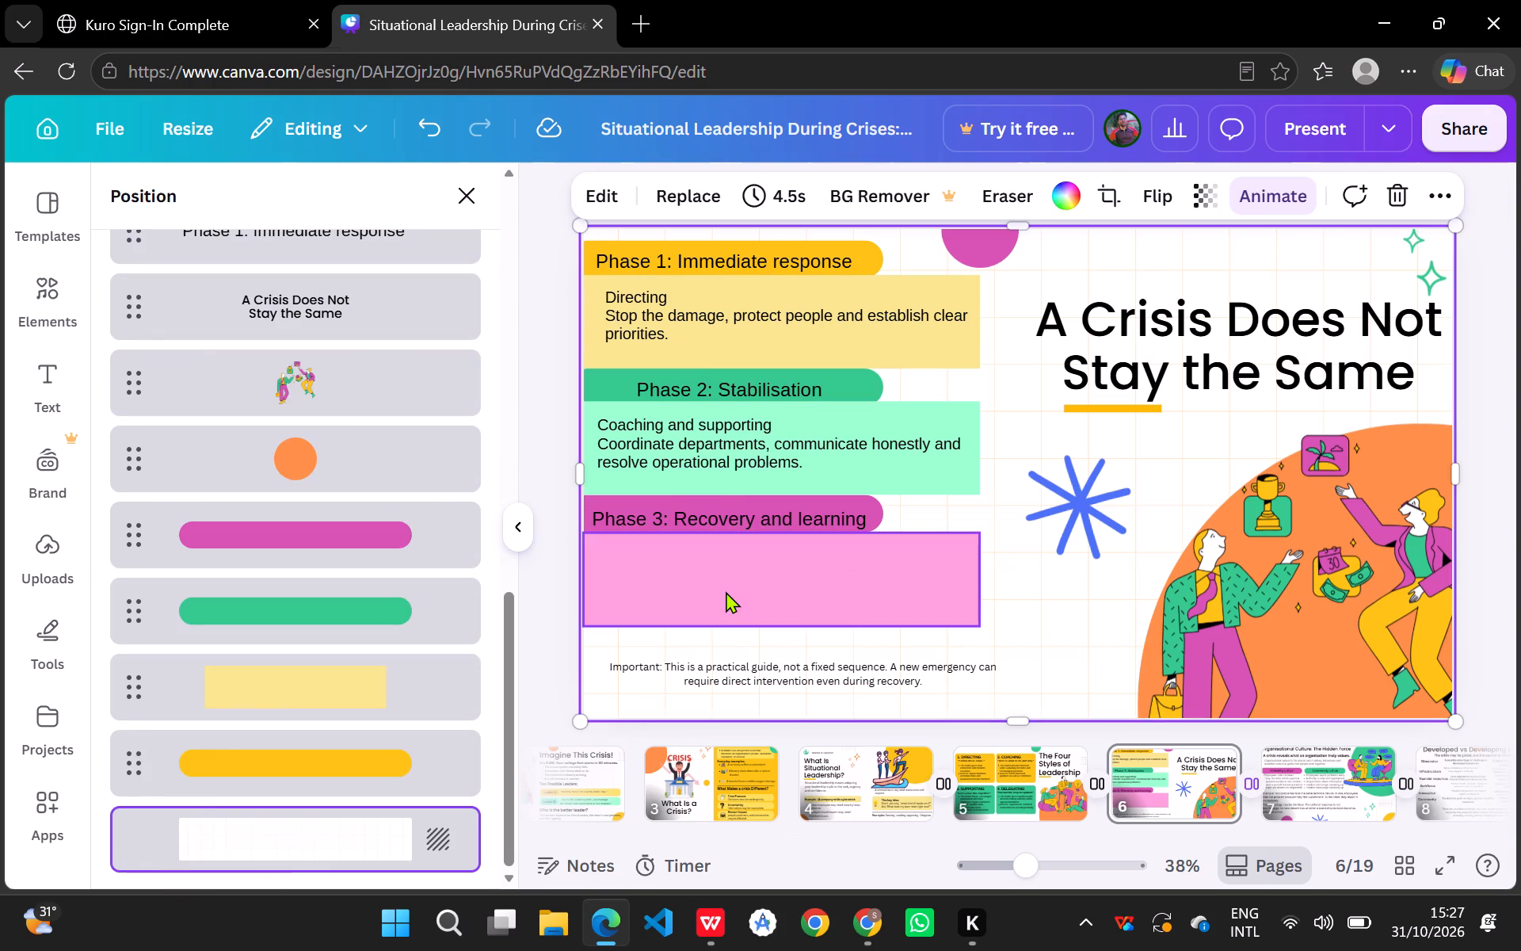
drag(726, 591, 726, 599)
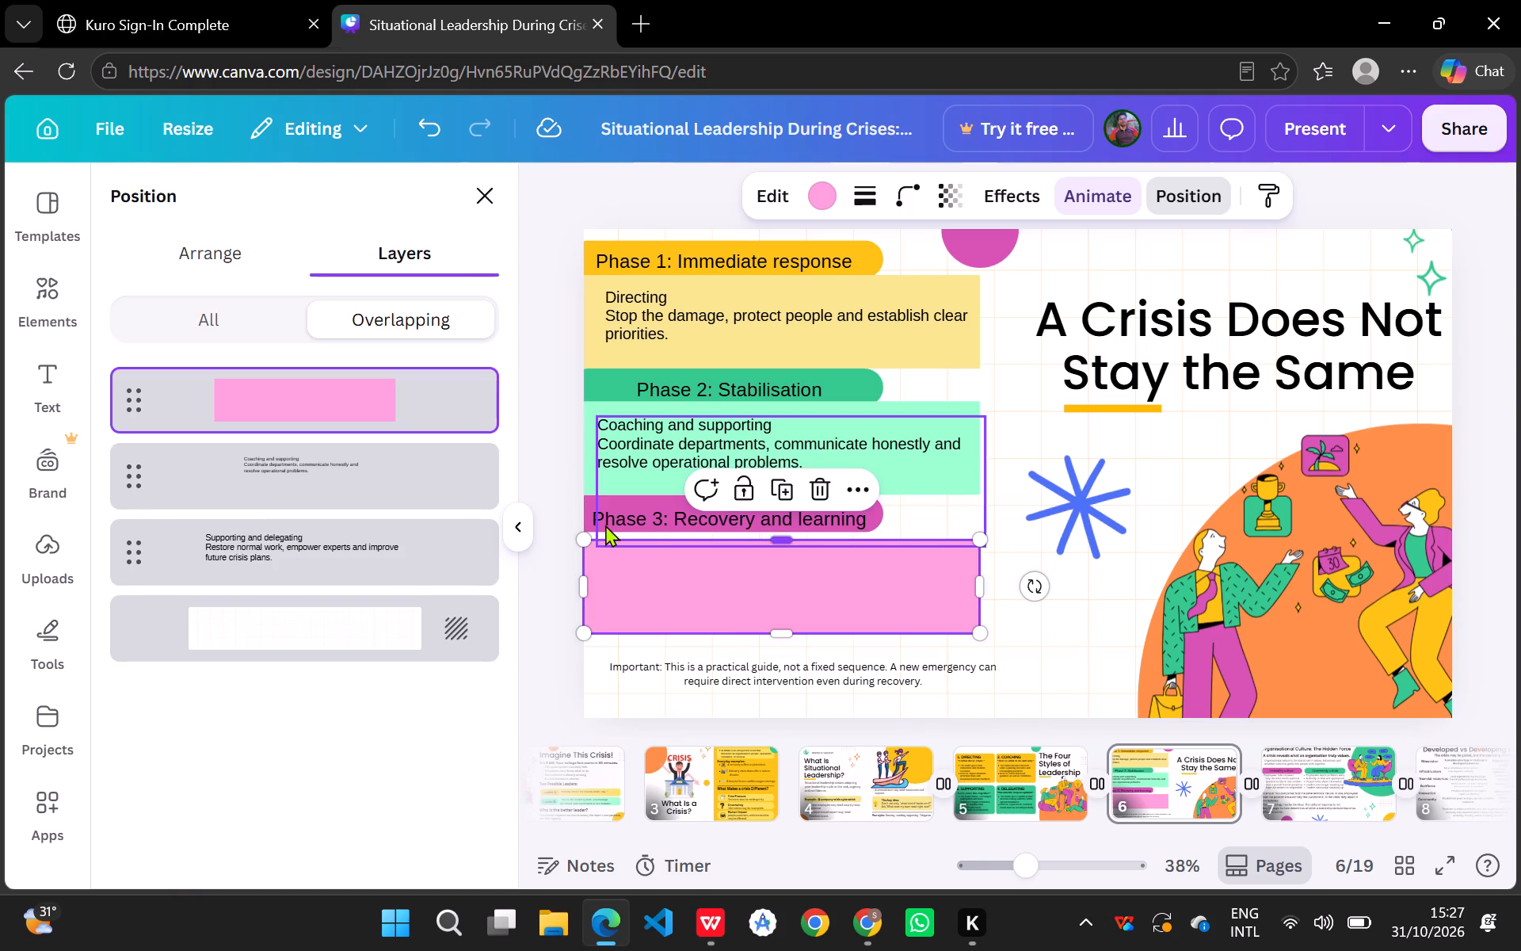
Lower the magenta Phase 3 bar slightly and fit the mint block flush between the green and magenta bars.
click(589, 512)
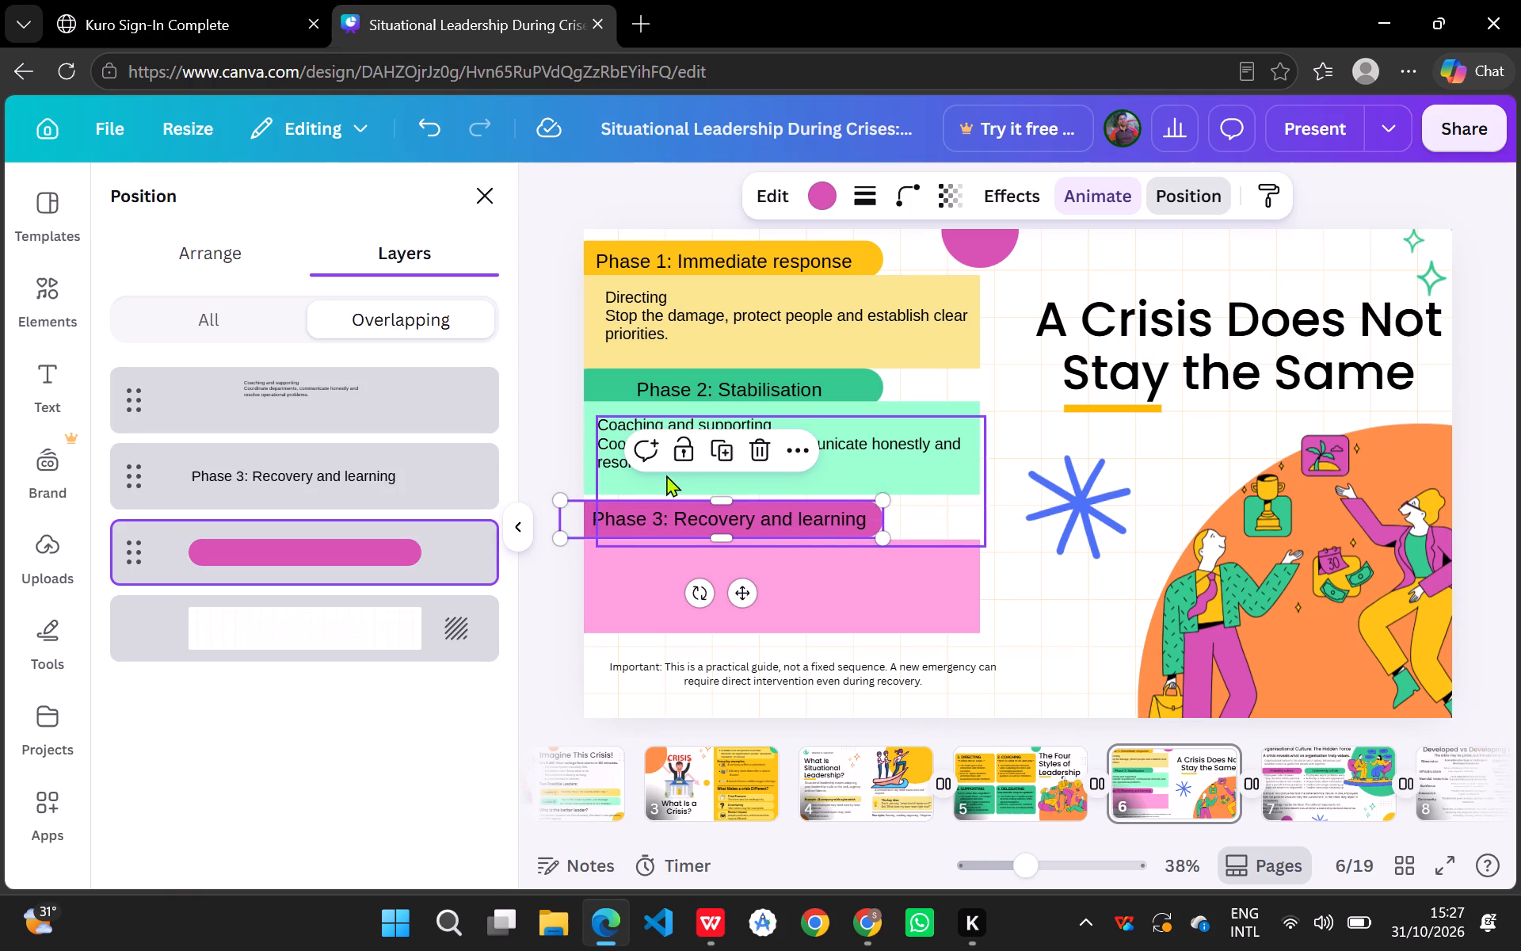
click(591, 423)
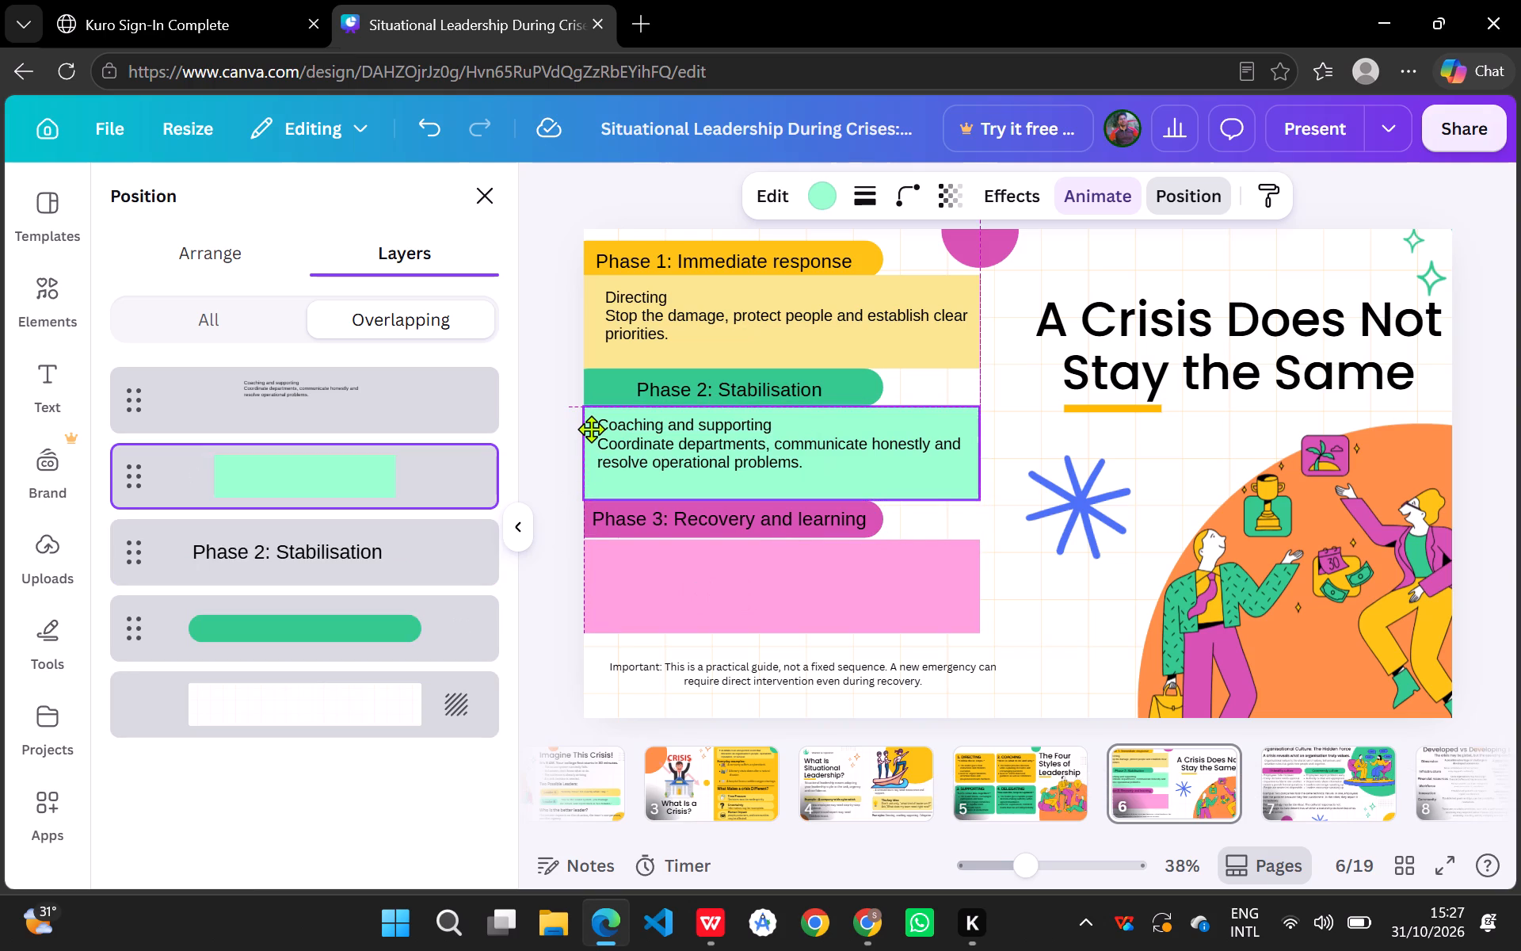
click(1062, 598)
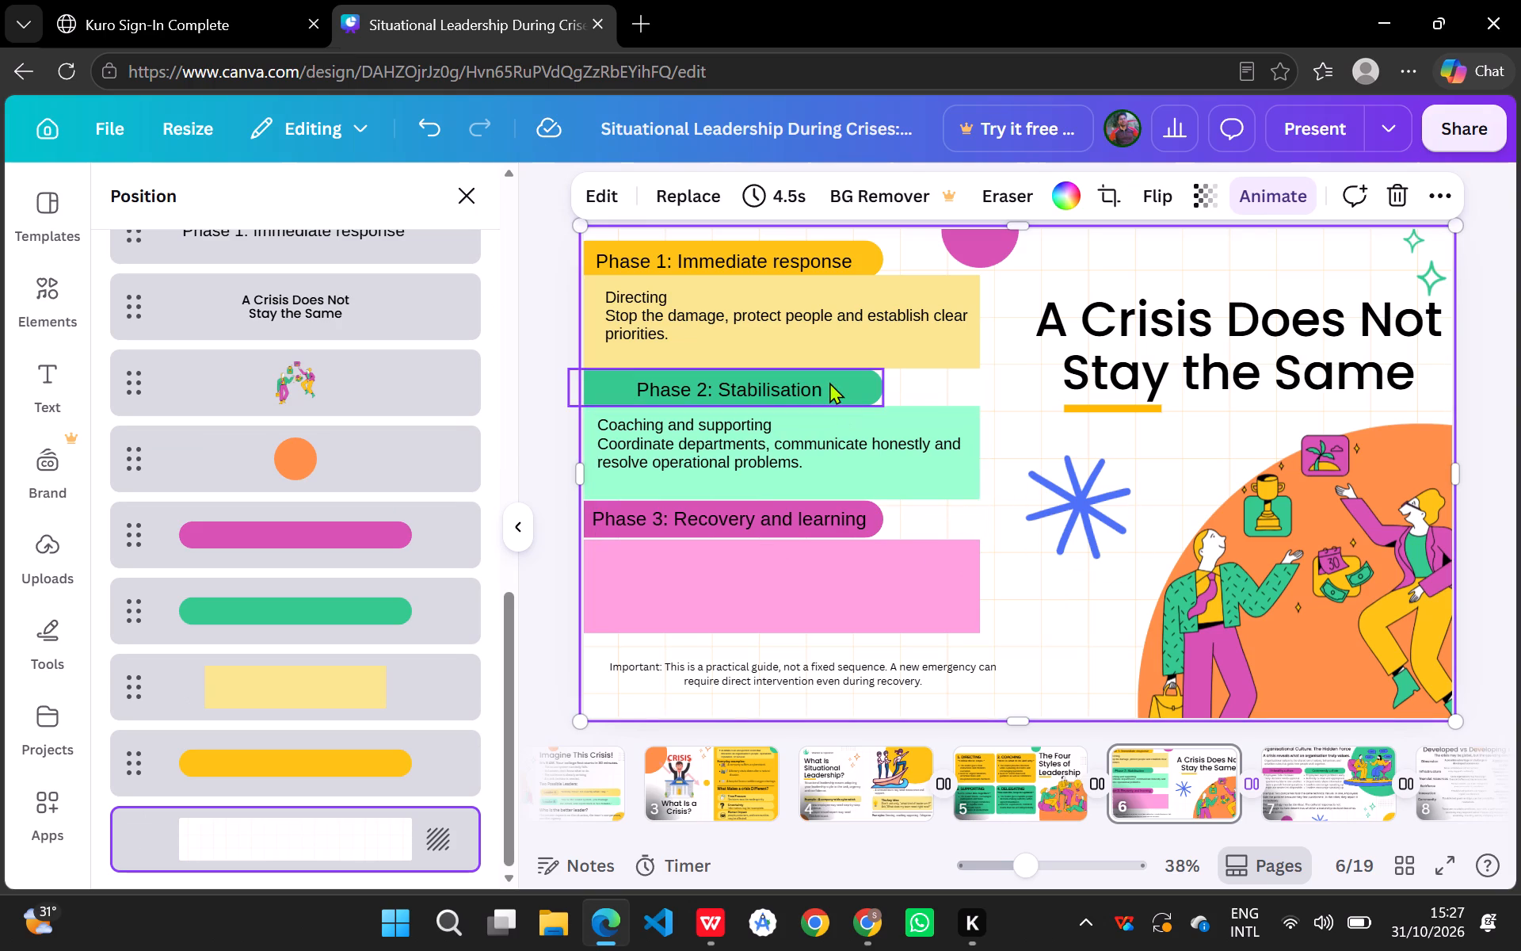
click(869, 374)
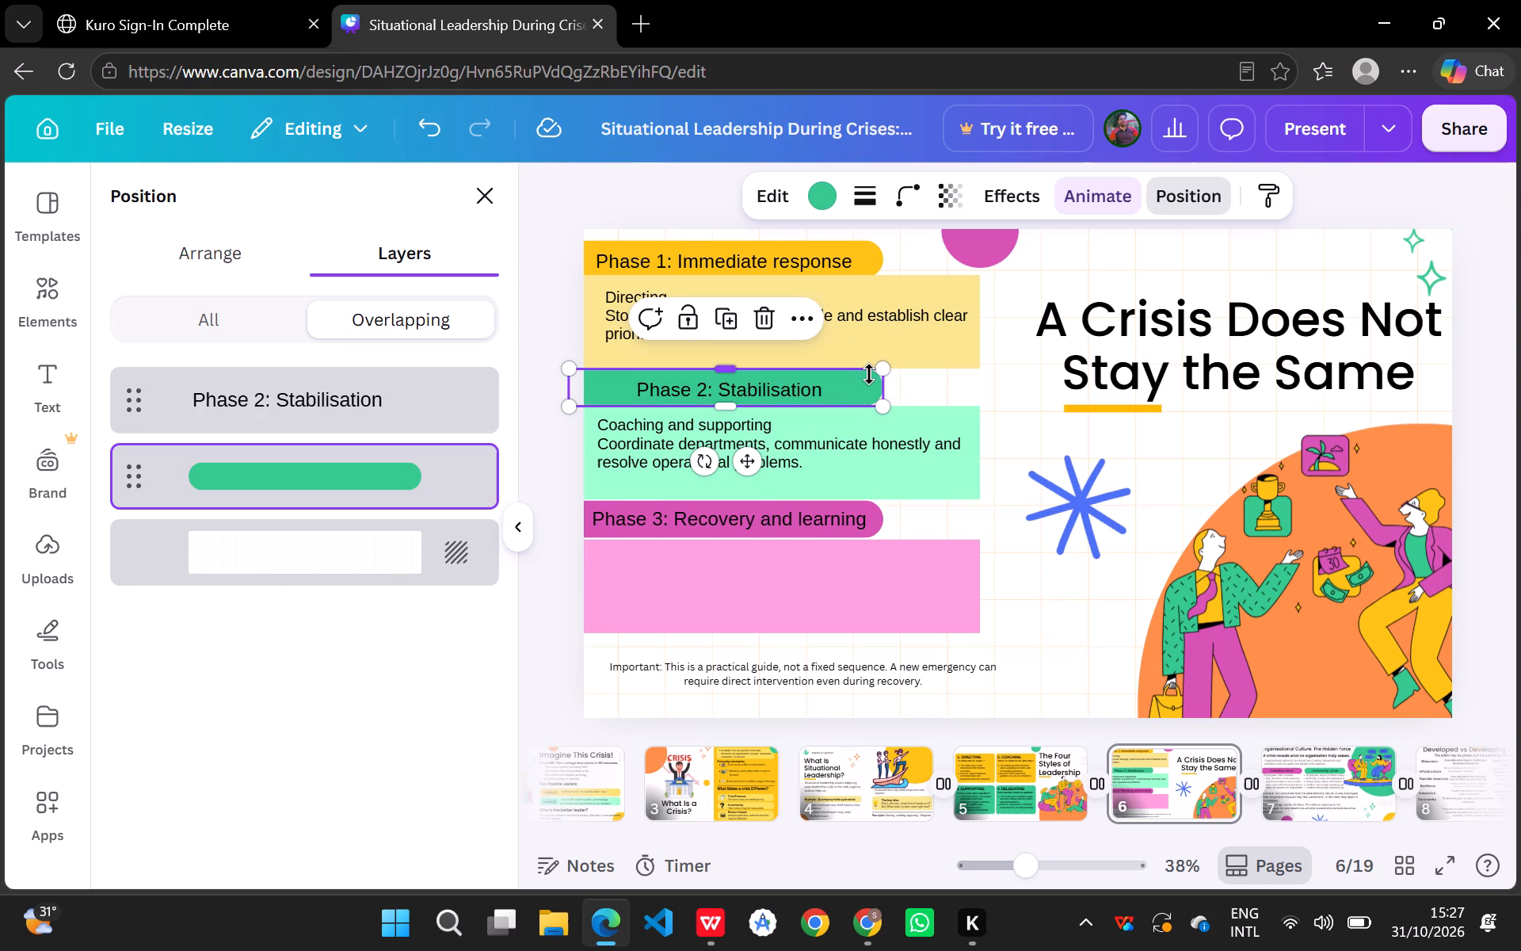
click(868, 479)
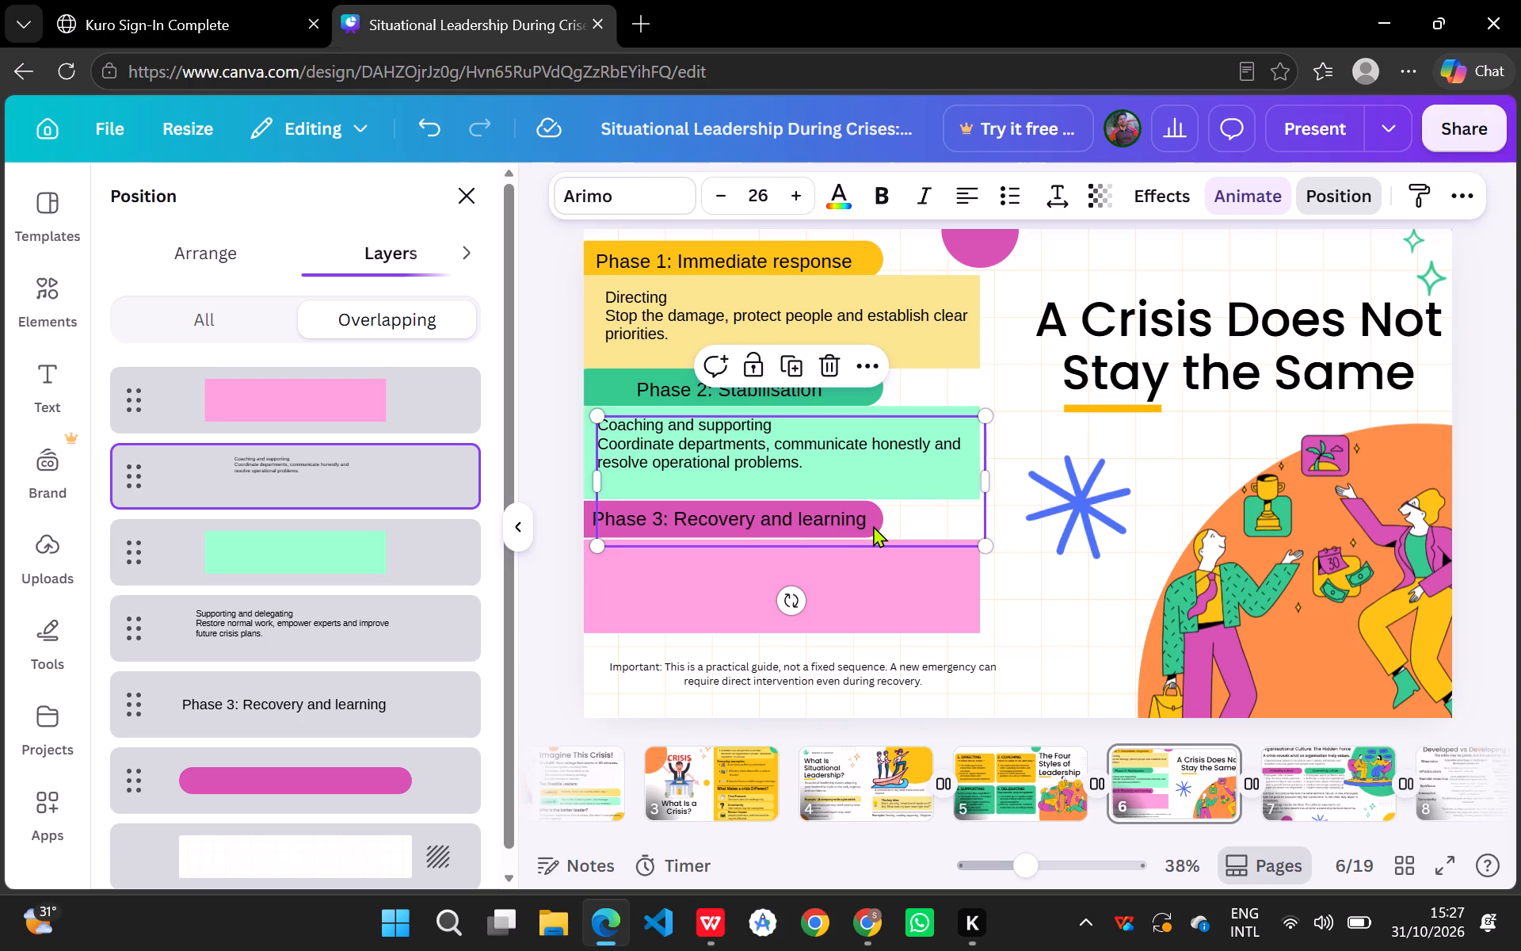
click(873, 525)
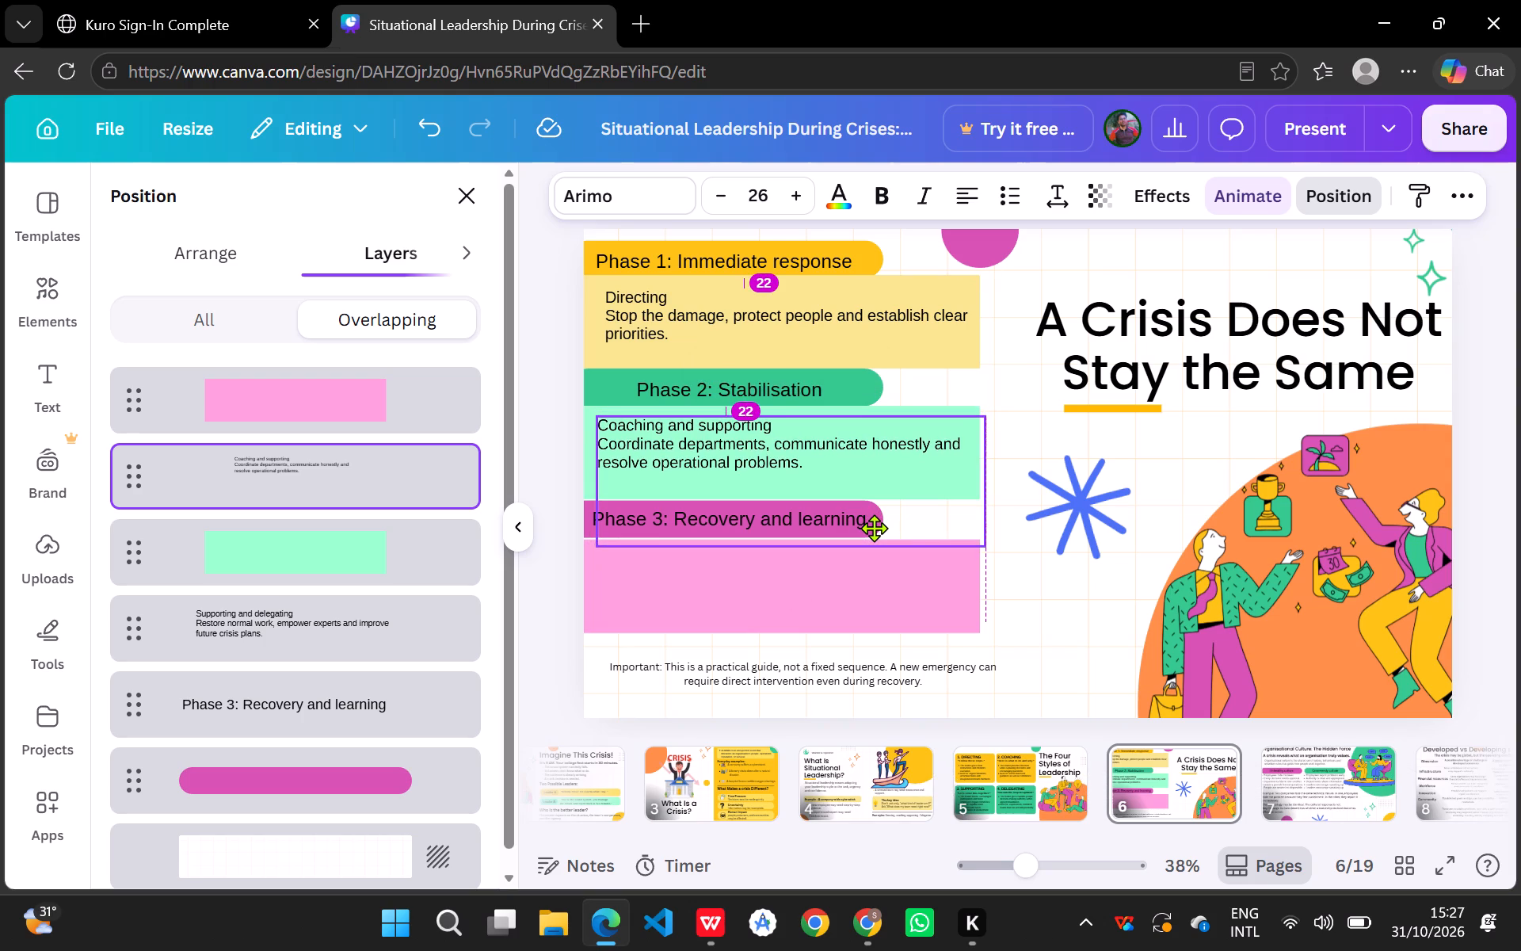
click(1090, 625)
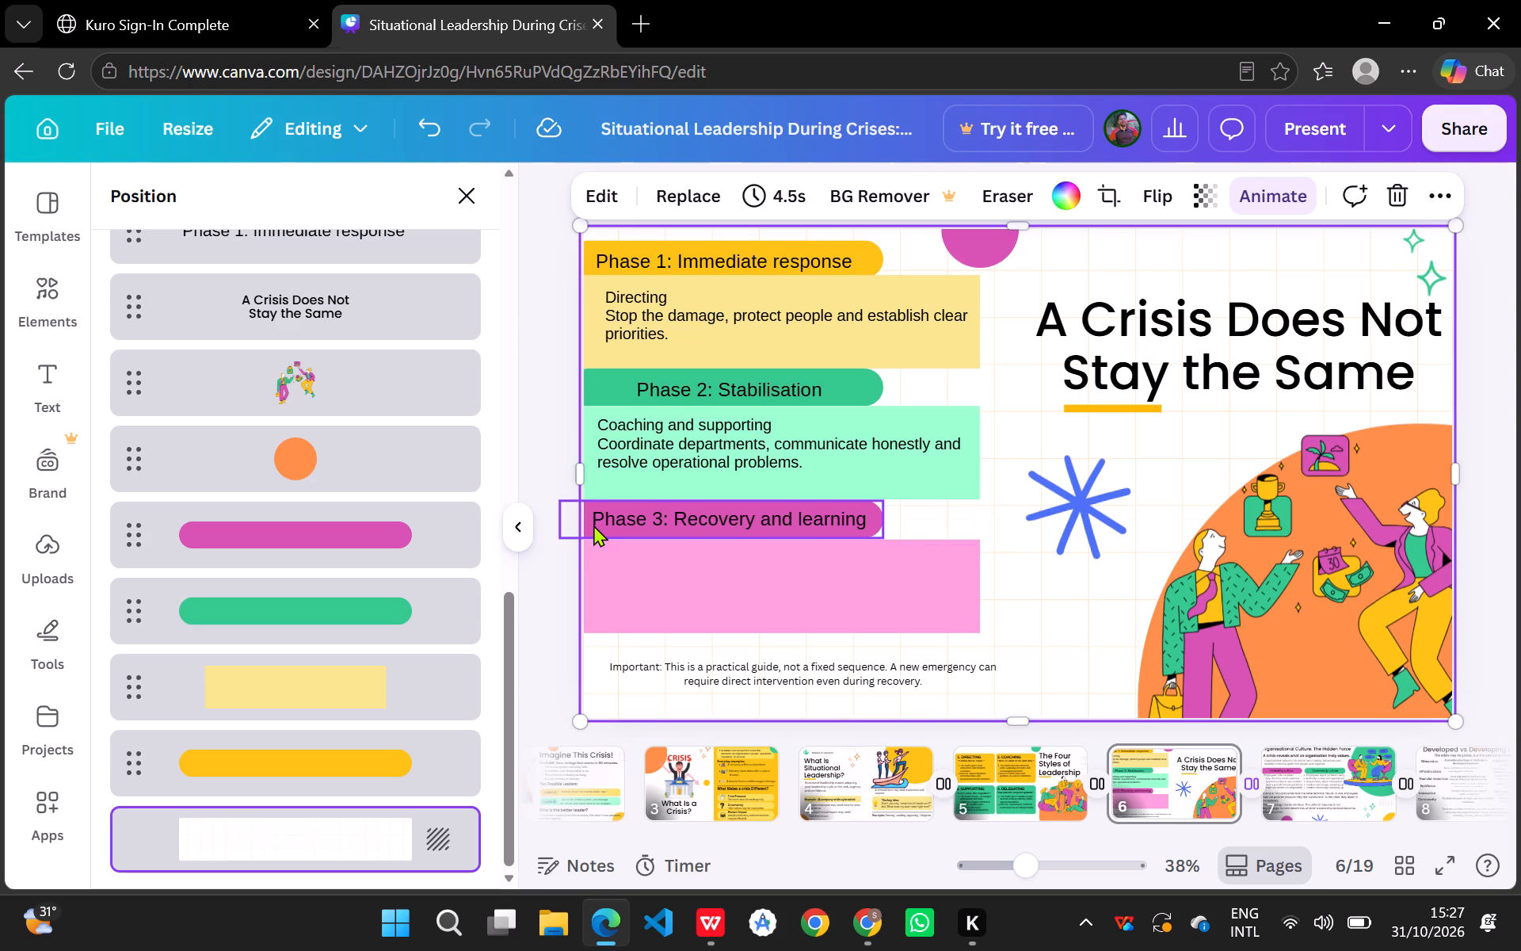
Nudge the magenta Phase 3 bar up slightly so it meets the mint block's bottom edge.
click(589, 525)
click(589, 525)
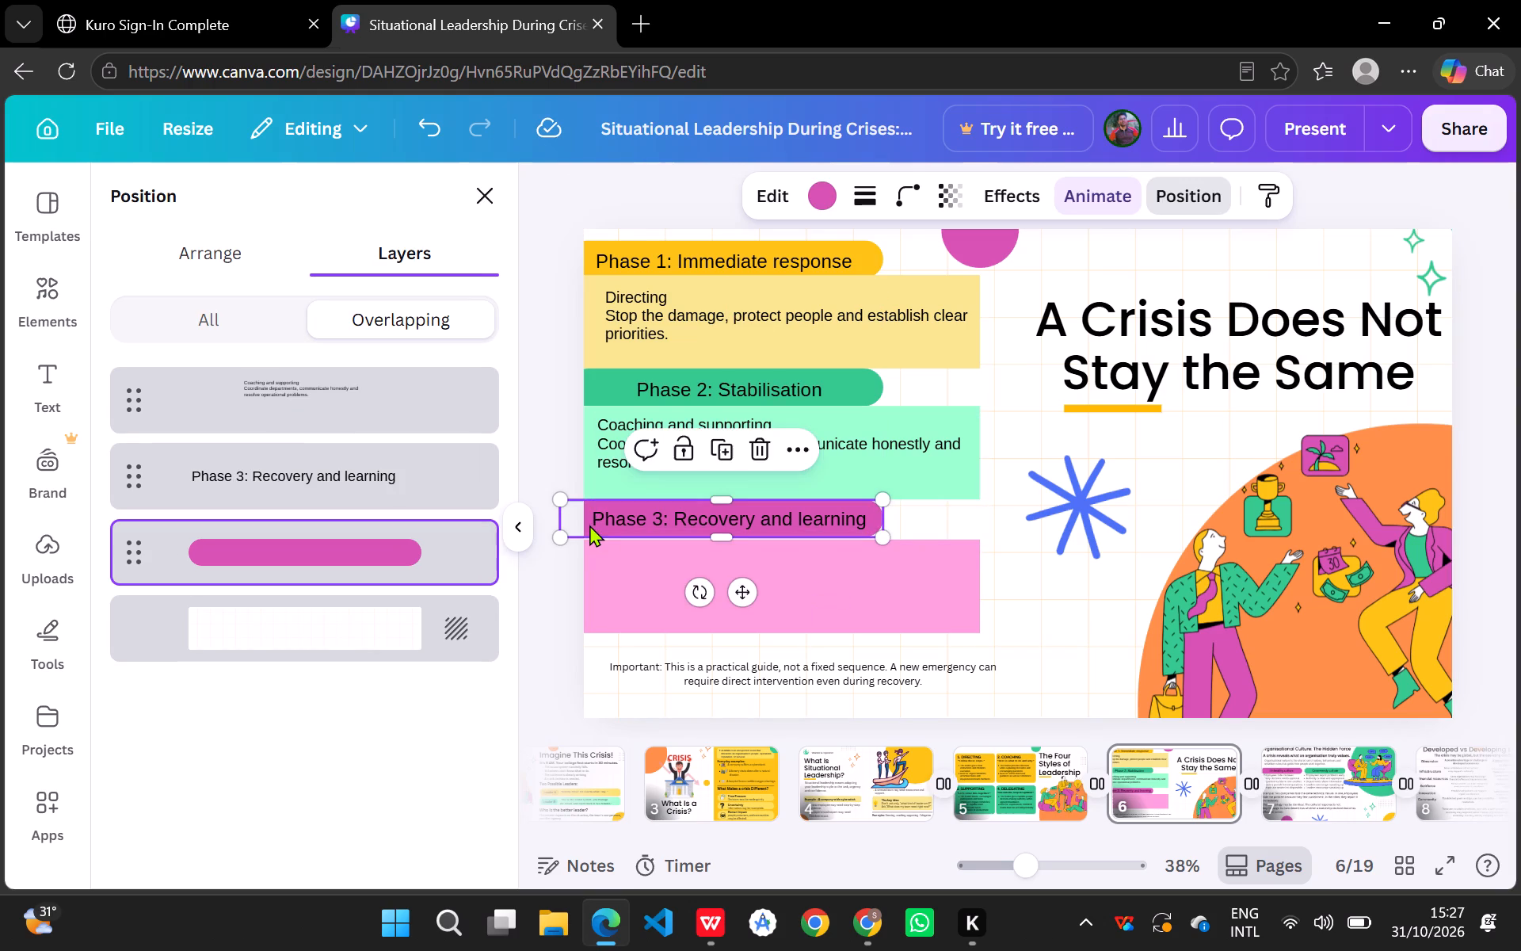
click(1034, 611)
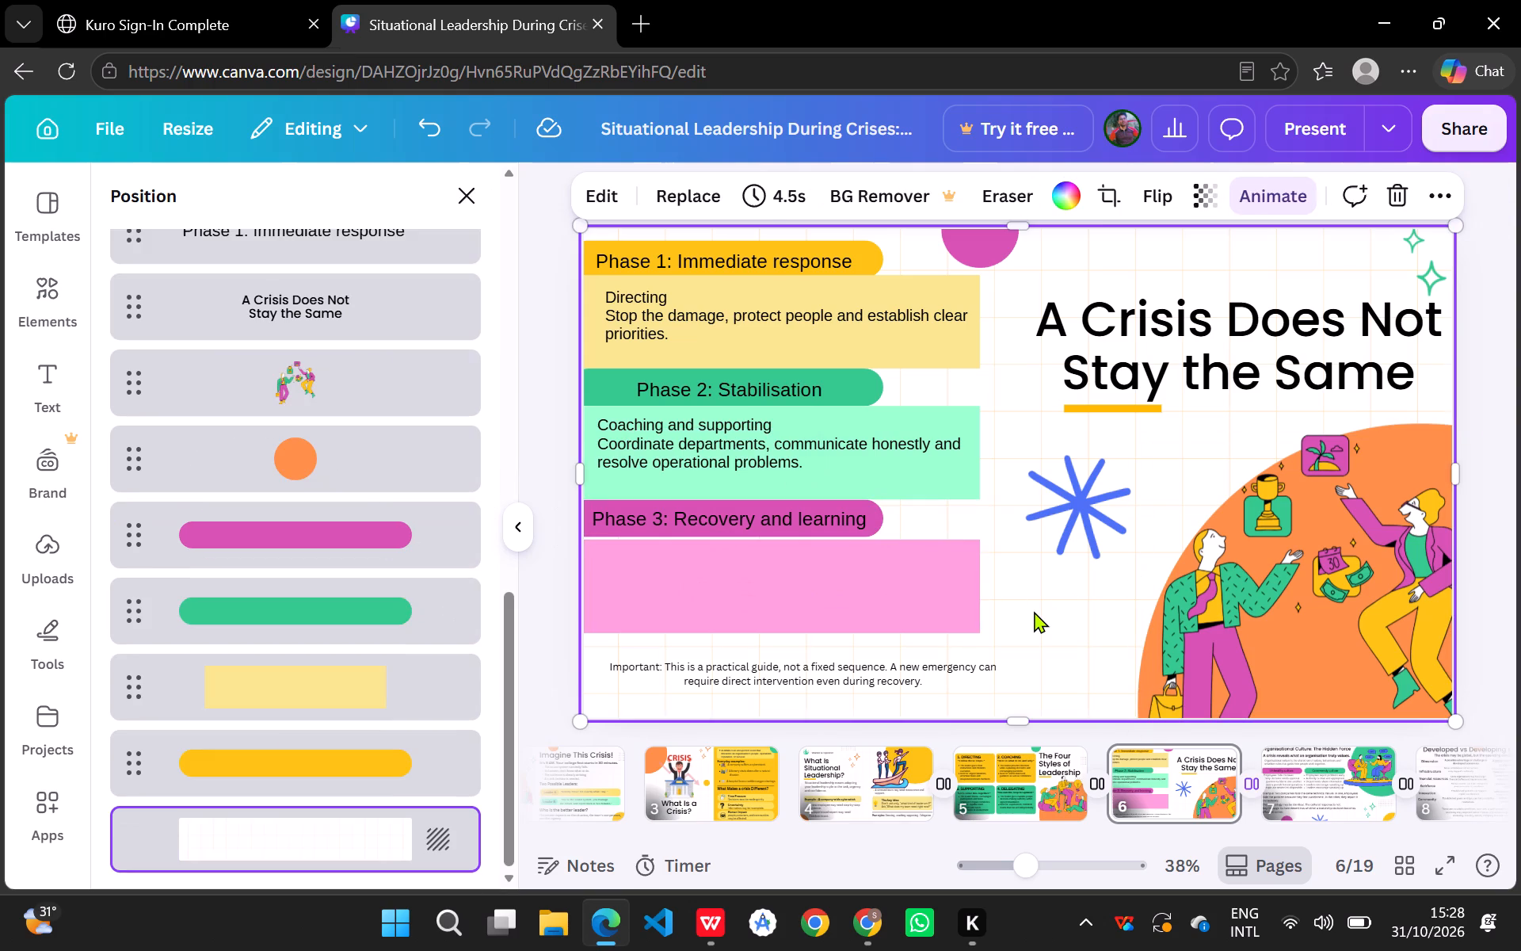
Nudge the pink block up so its top edge closes onto the bottom of the magenta Phase 3 bar.
click(848, 622)
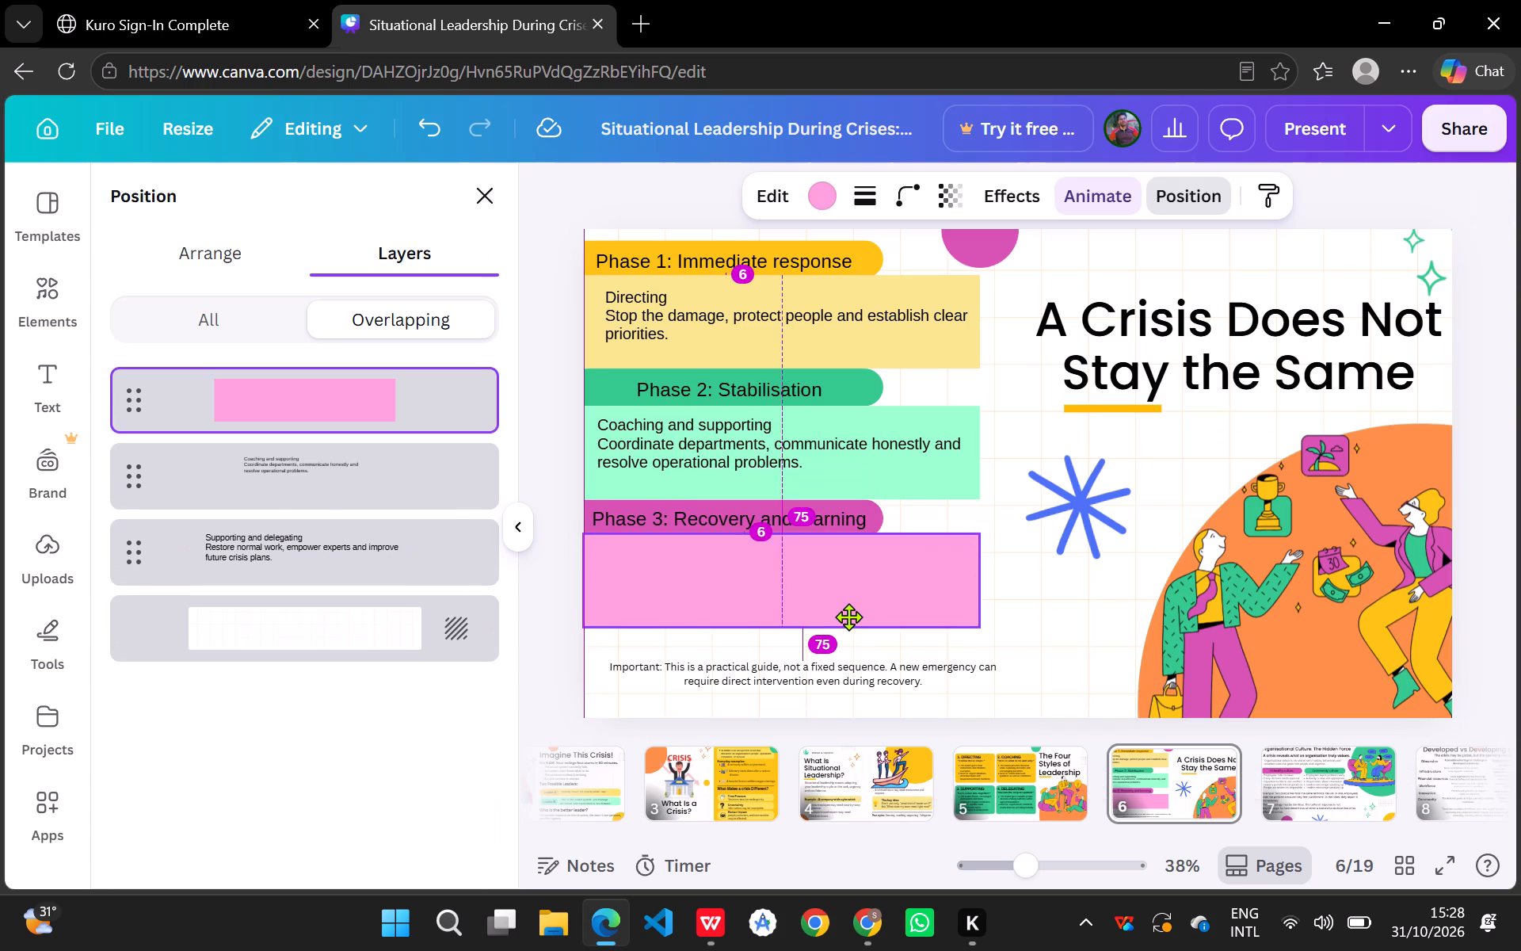
click(1092, 618)
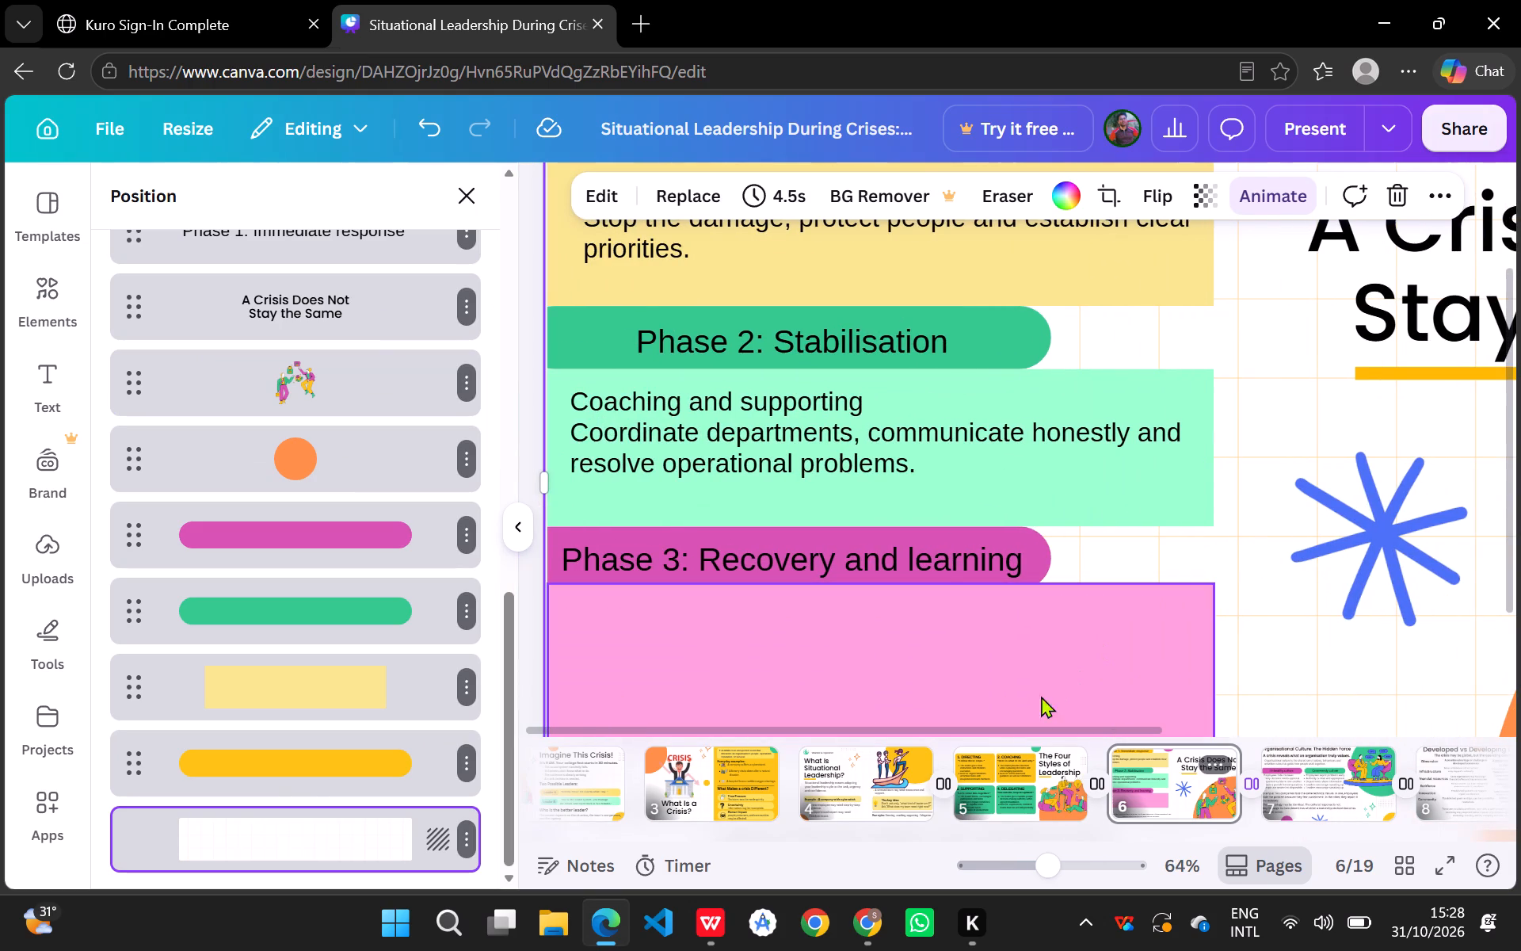
Shift the pink block slightly down and left so its top edge meets the bottom of the magenta Phase 3 bar.
drag(1004, 642, 999, 651)
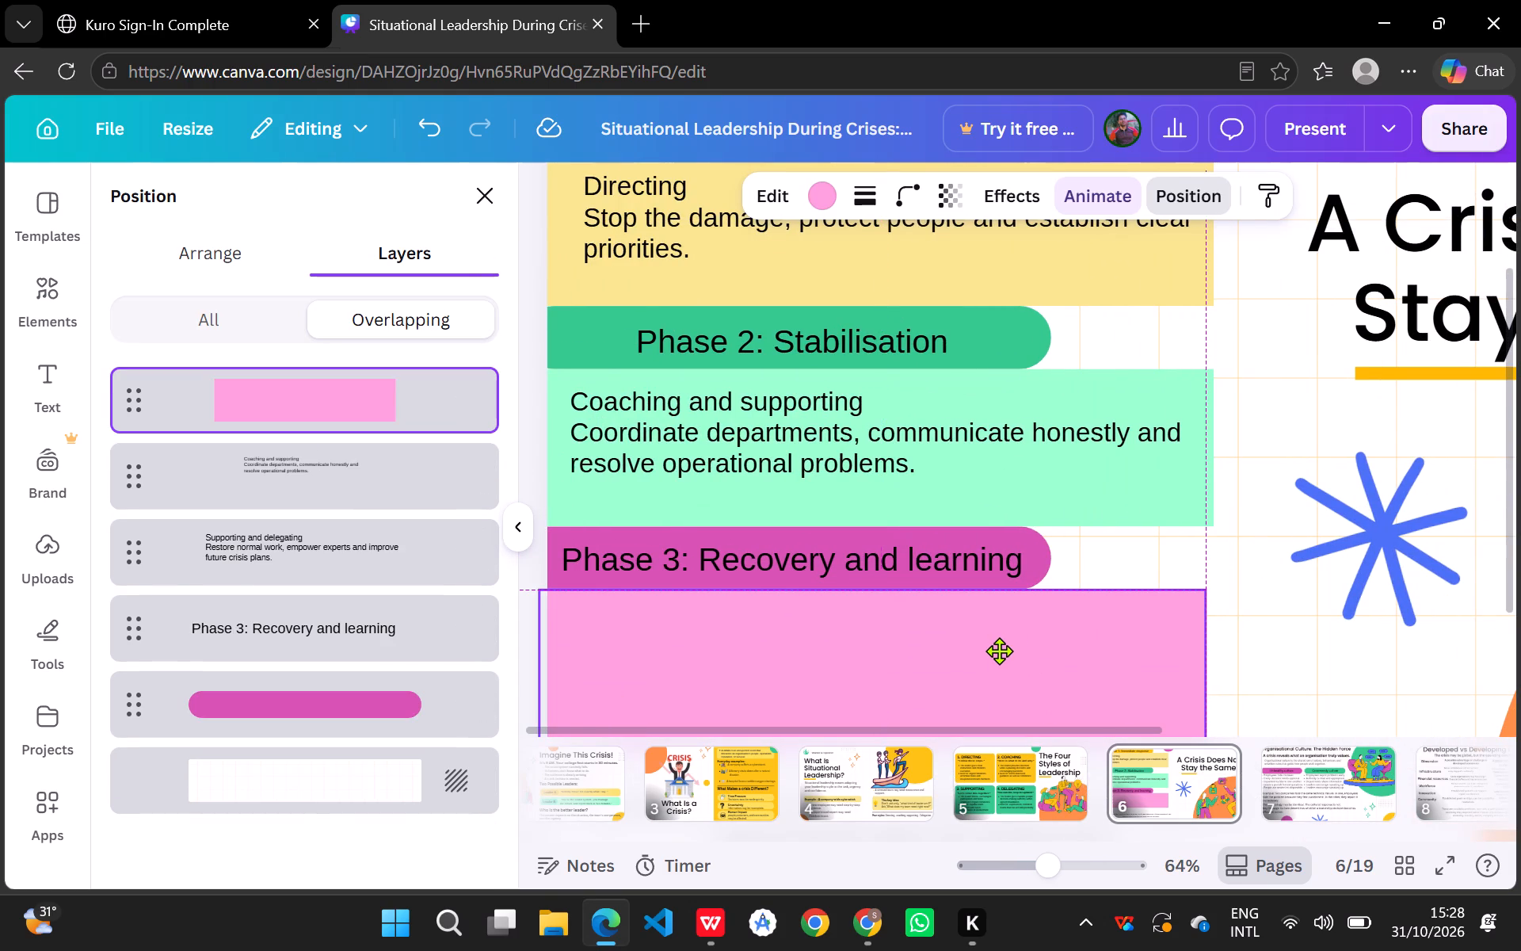
drag(999, 651, 998, 650)
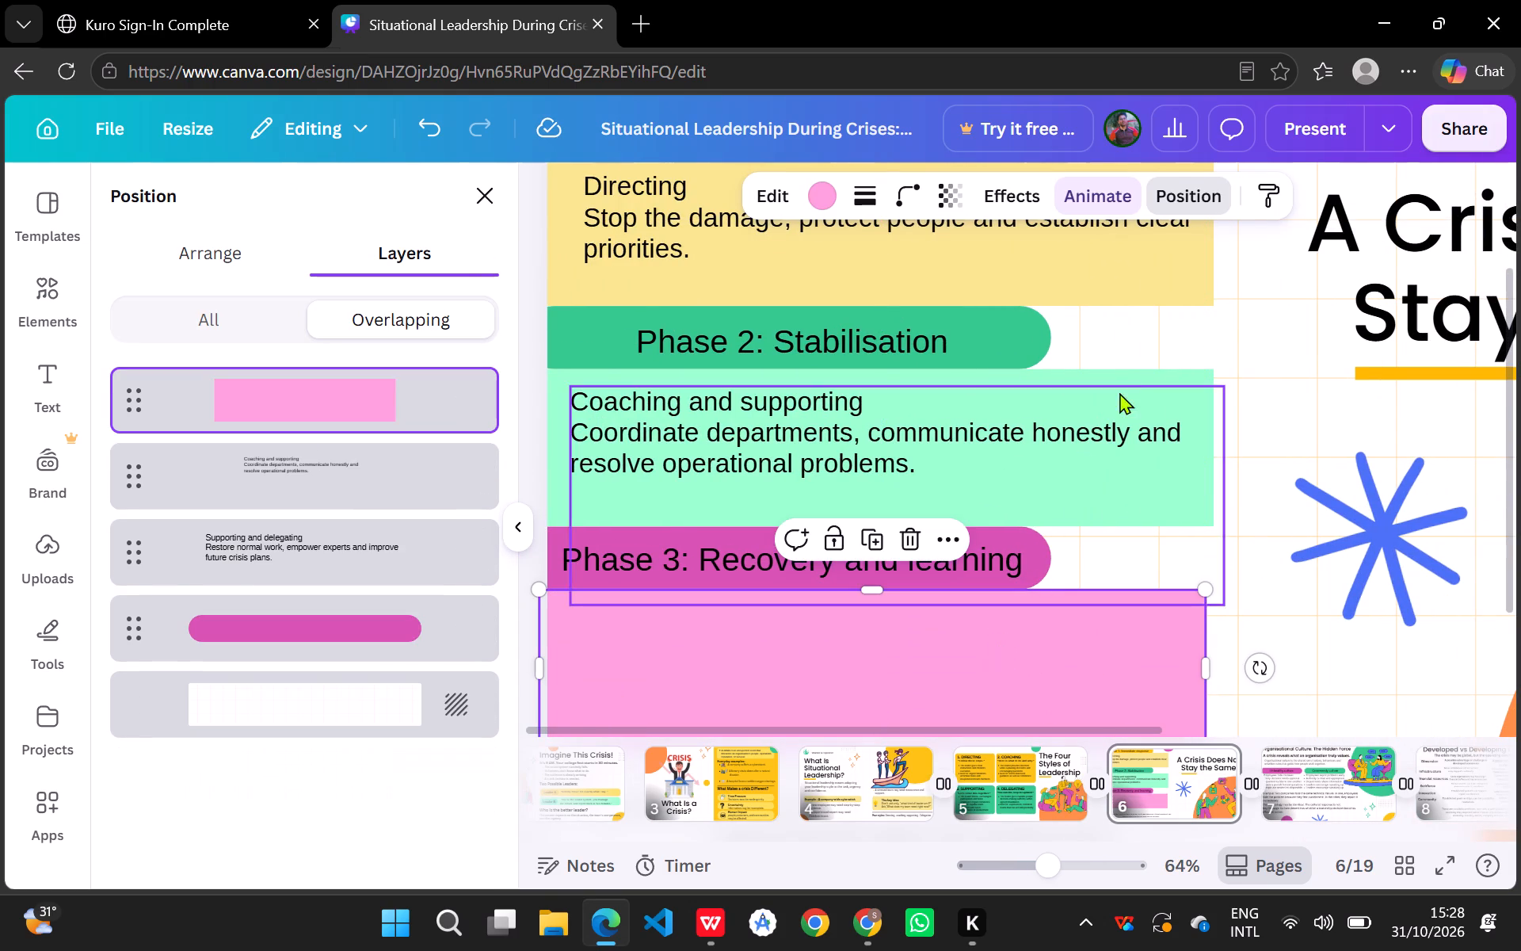
click(1249, 305)
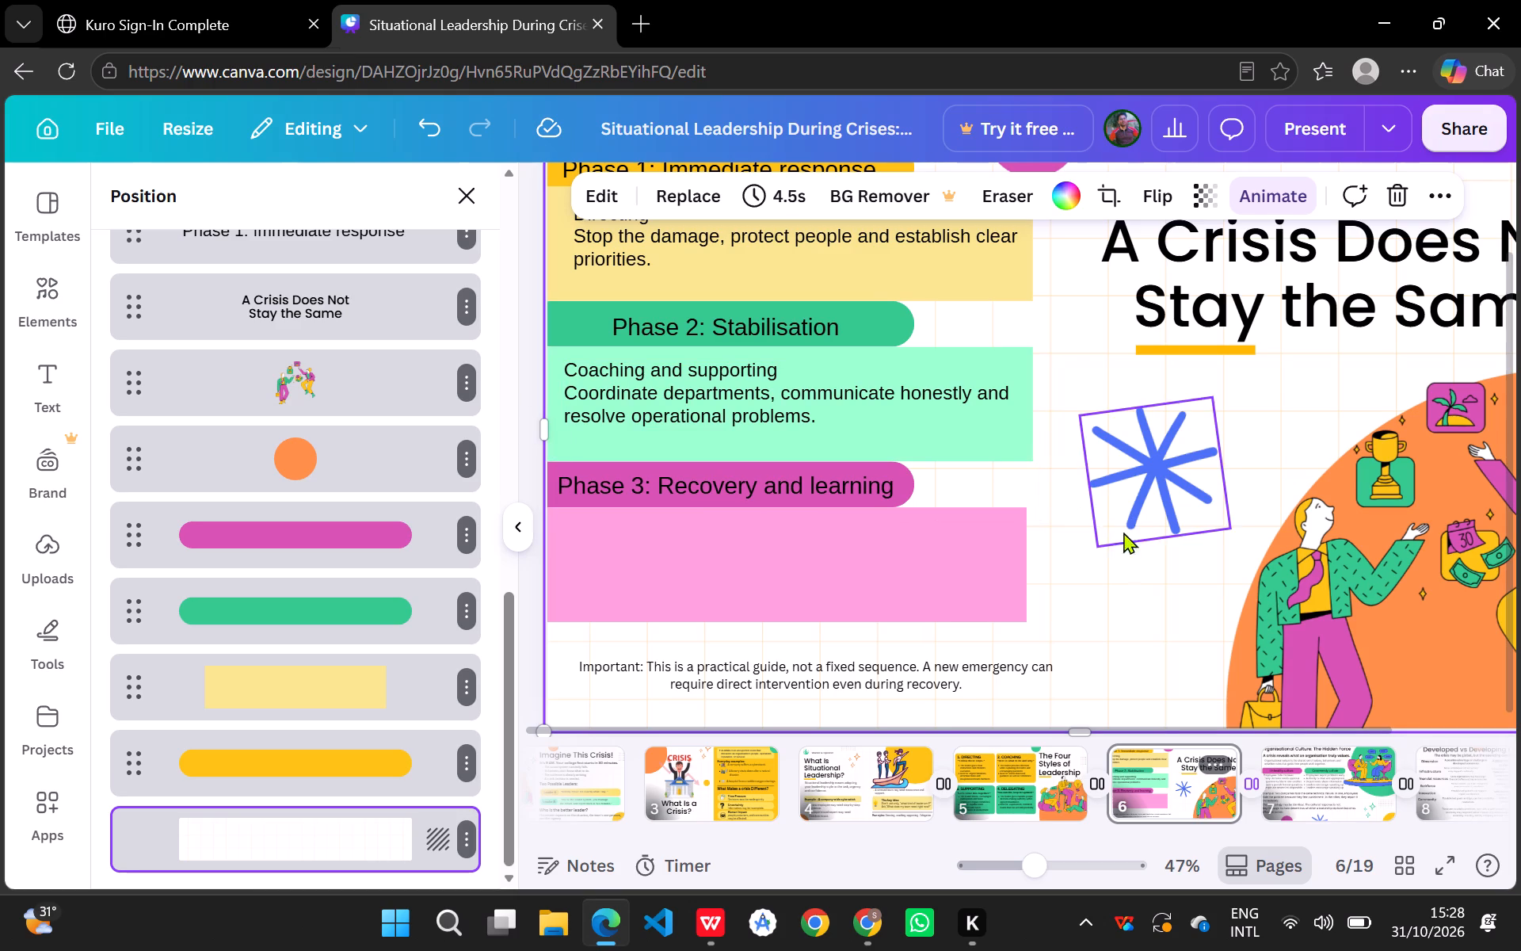
click(1121, 603)
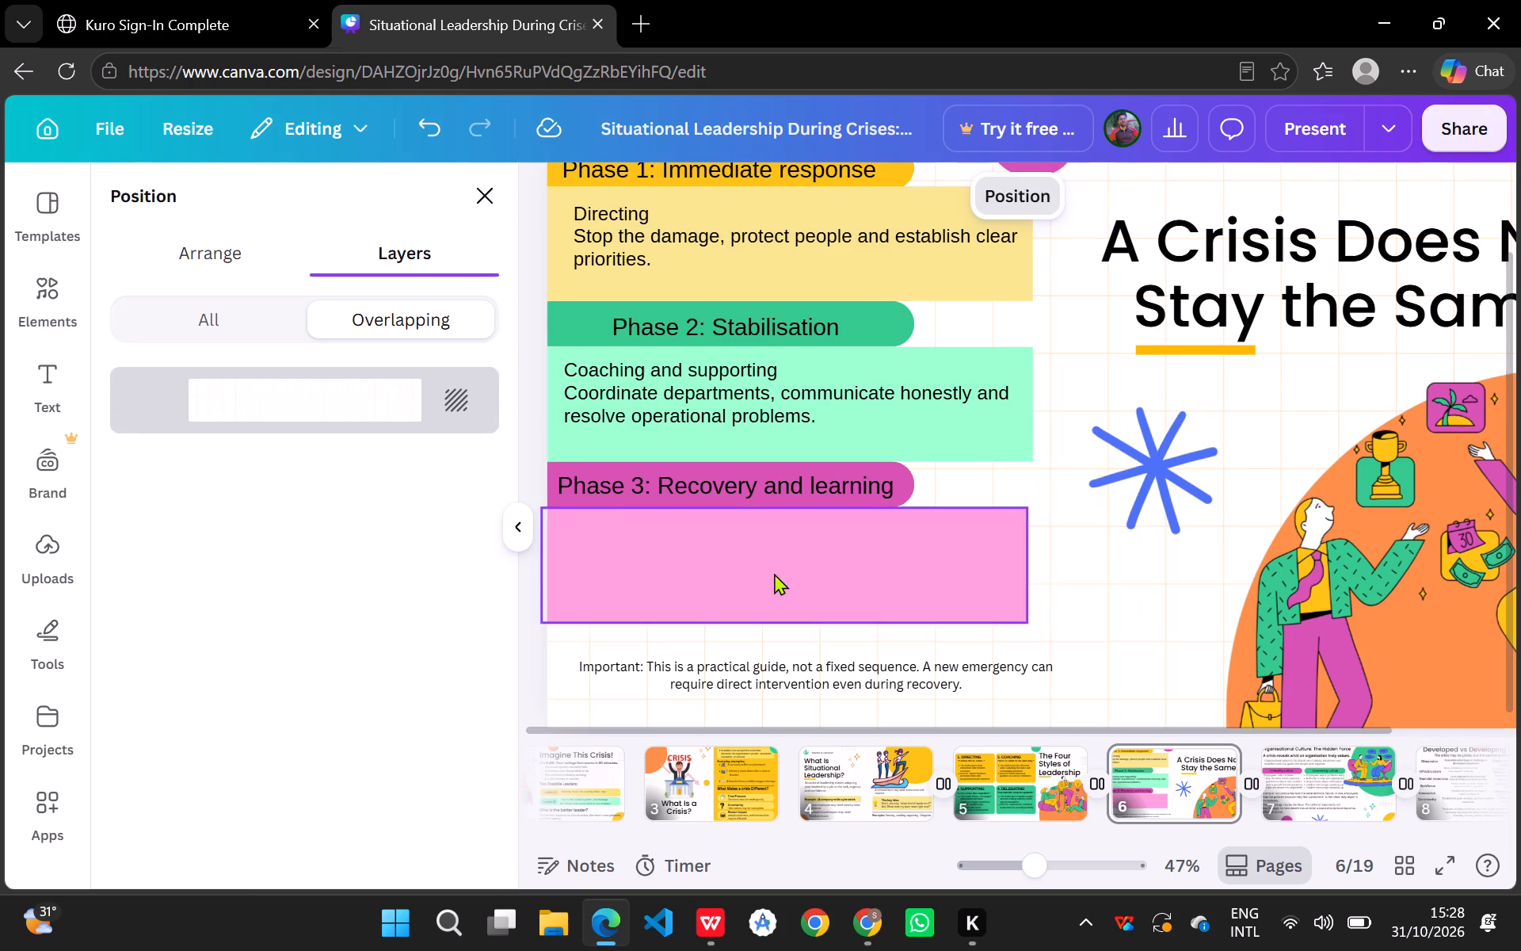
Bring the "Supporting and delegating" text in front of the pink block by moving it to the top of the layer order.
click(625, 558)
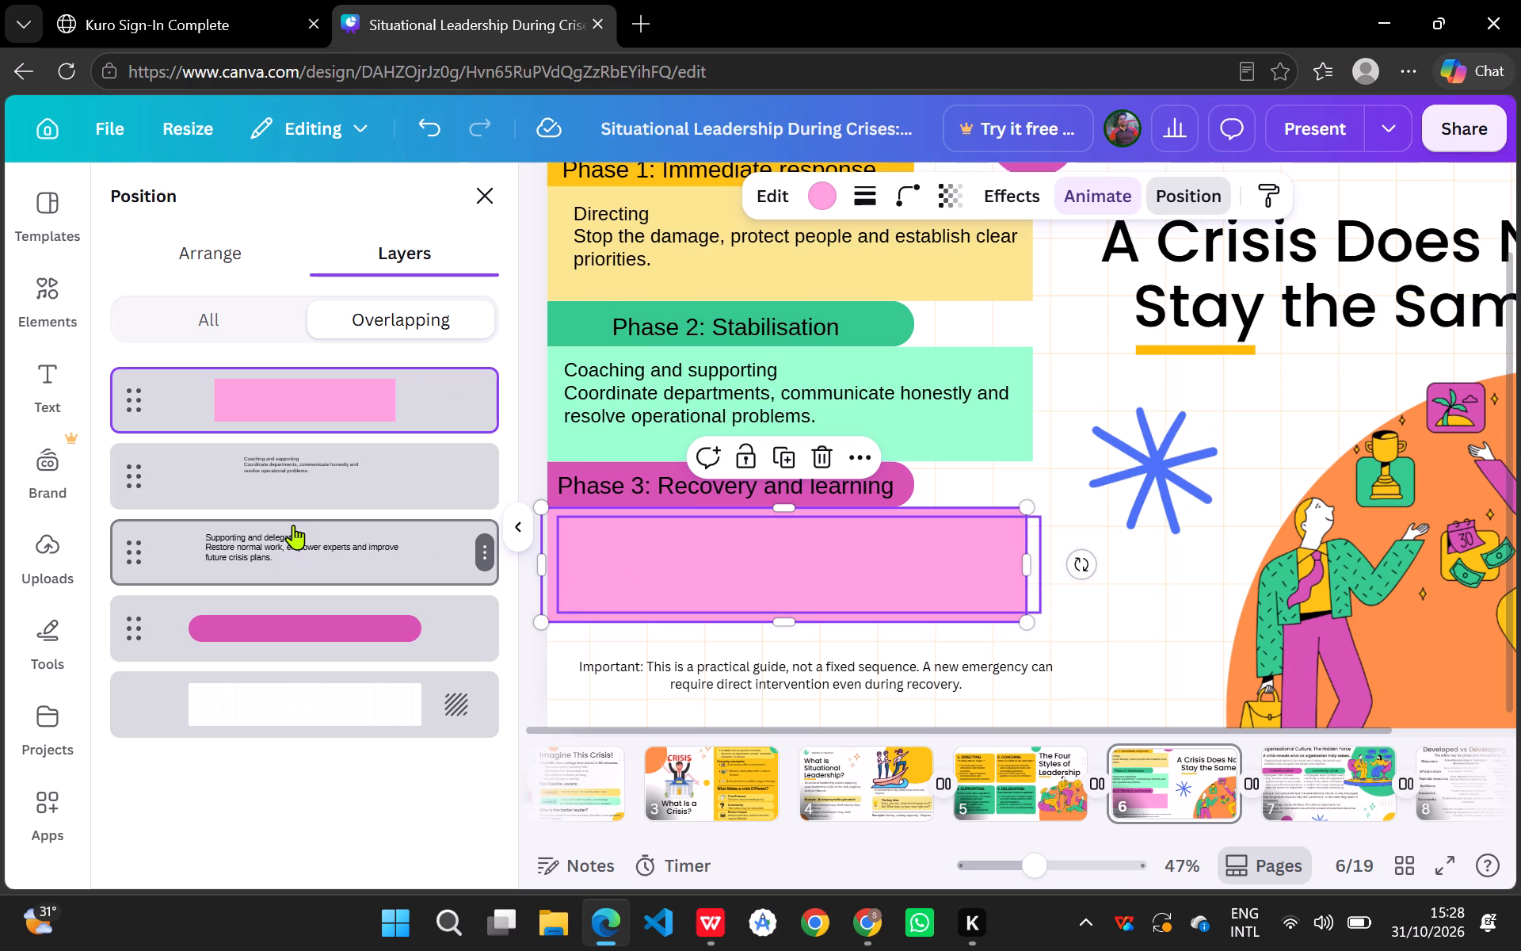
drag(295, 560, 305, 355)
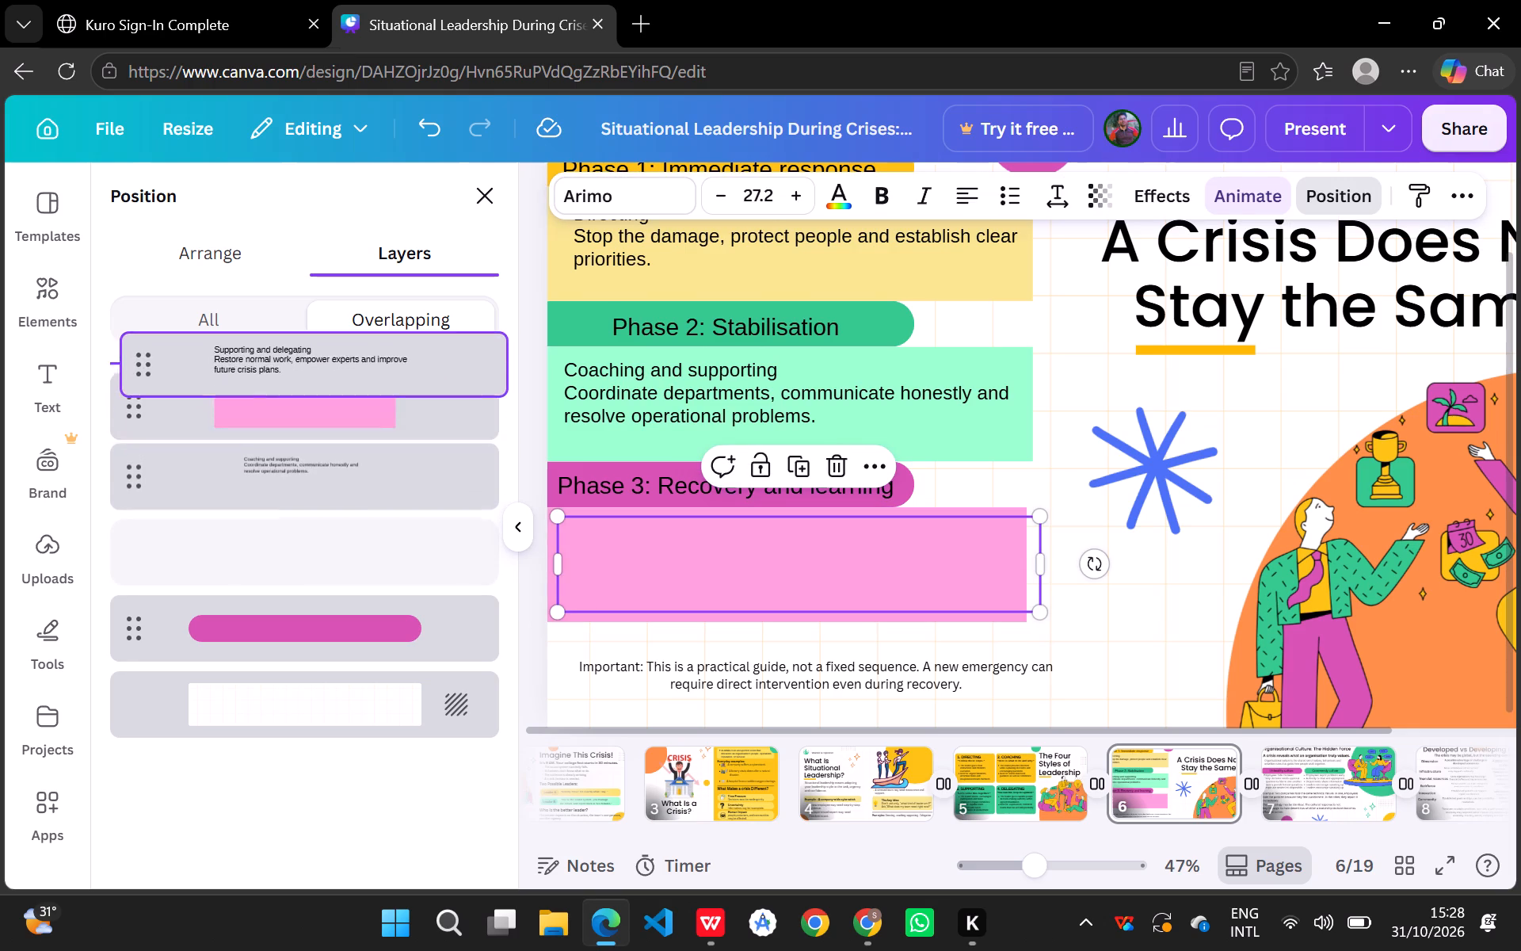
drag(305, 355, 299, 357)
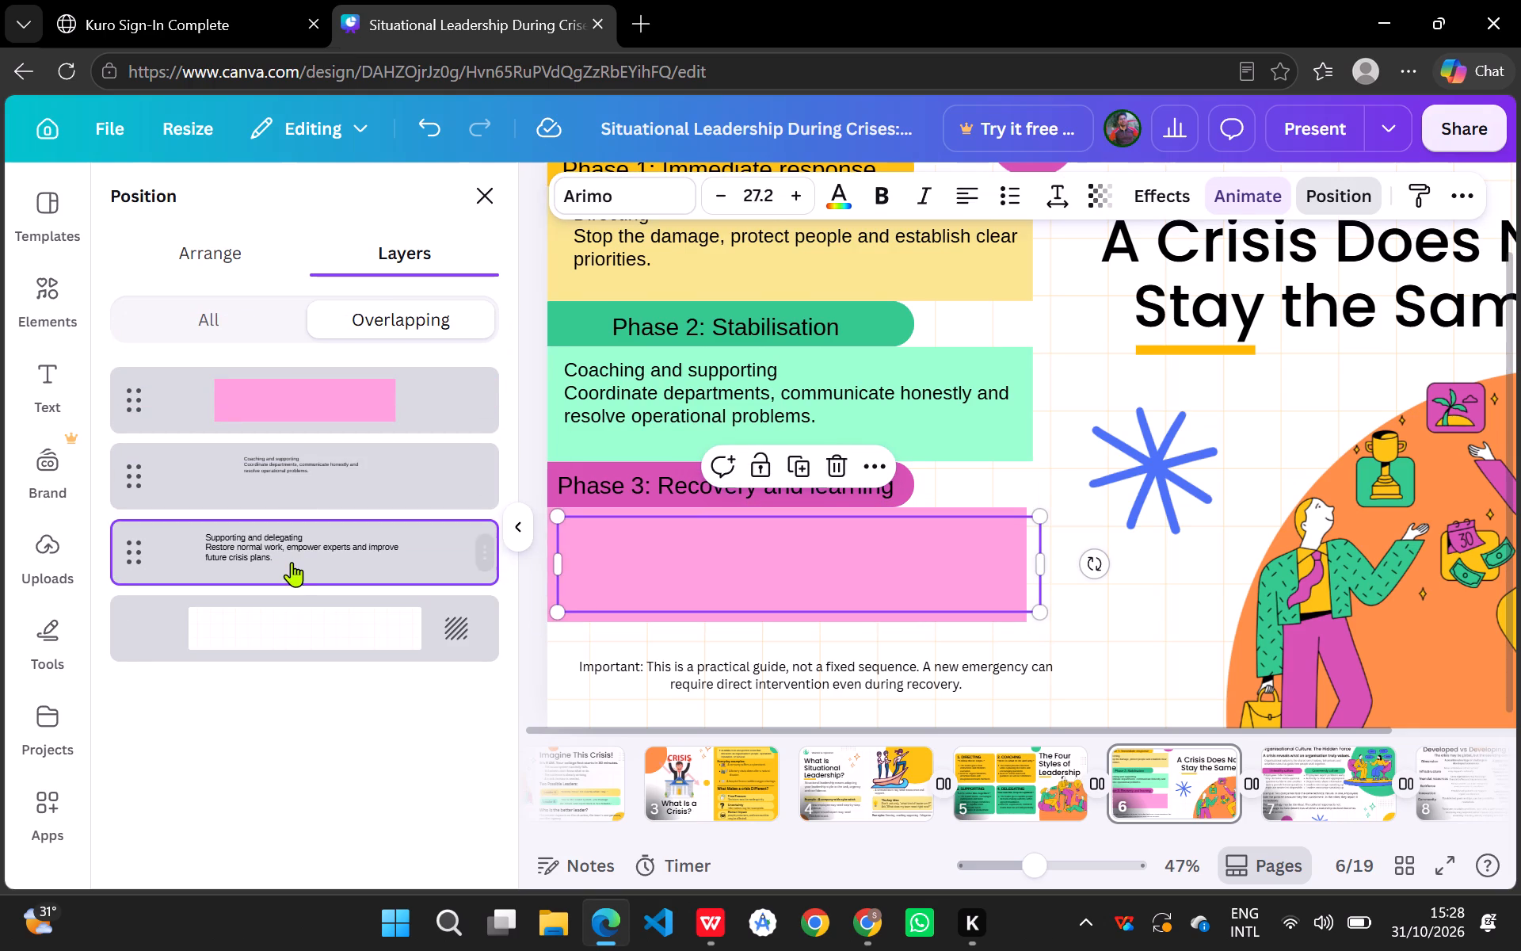
drag(292, 565, 302, 374)
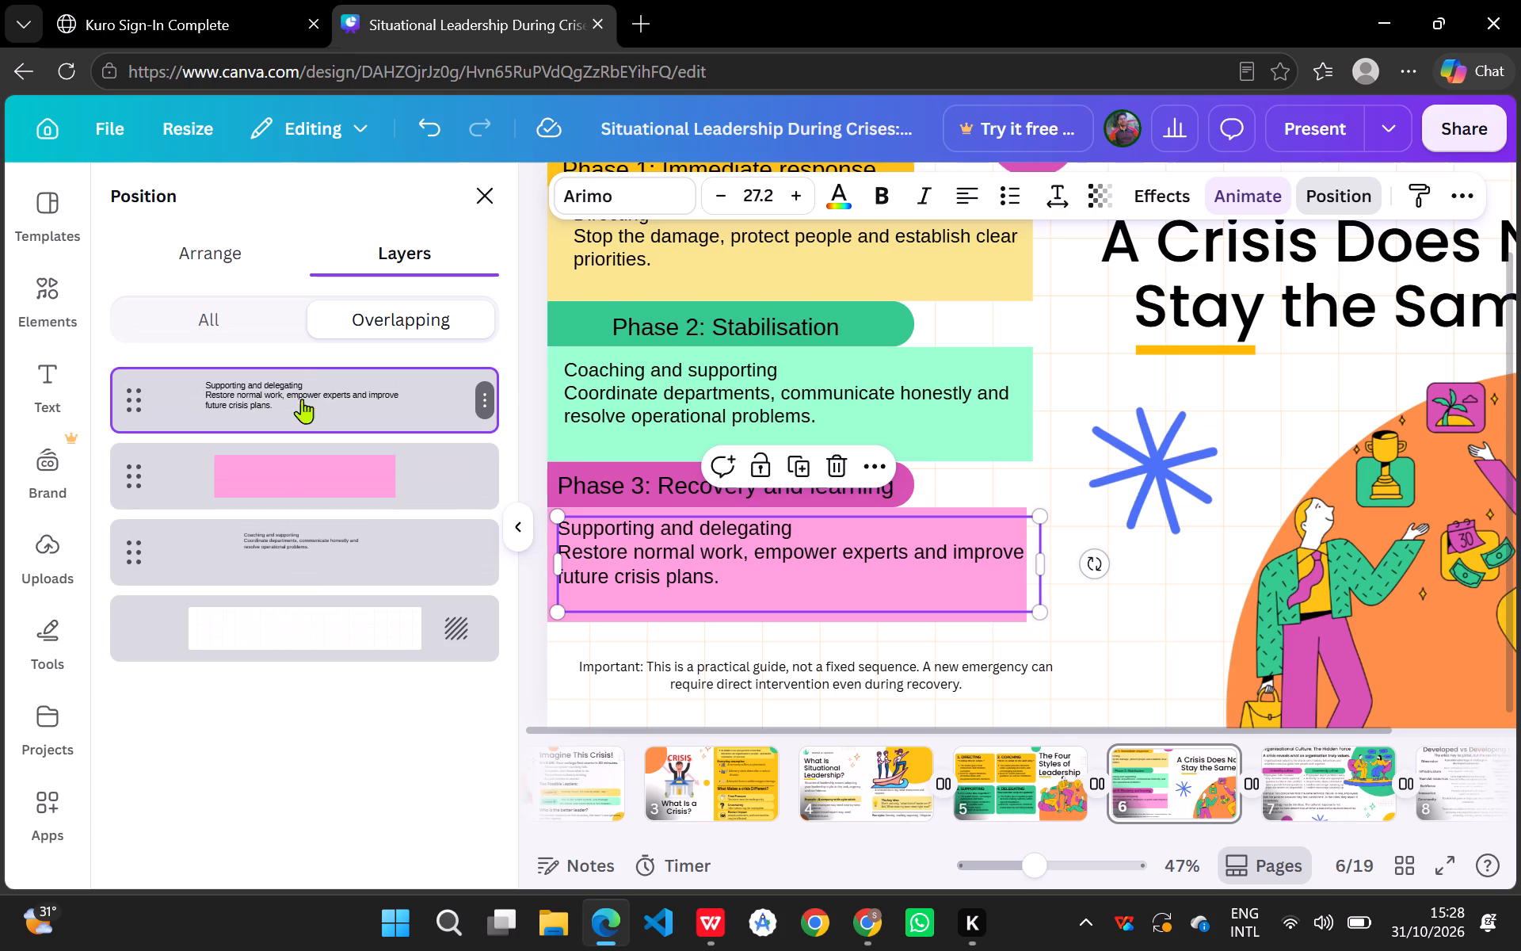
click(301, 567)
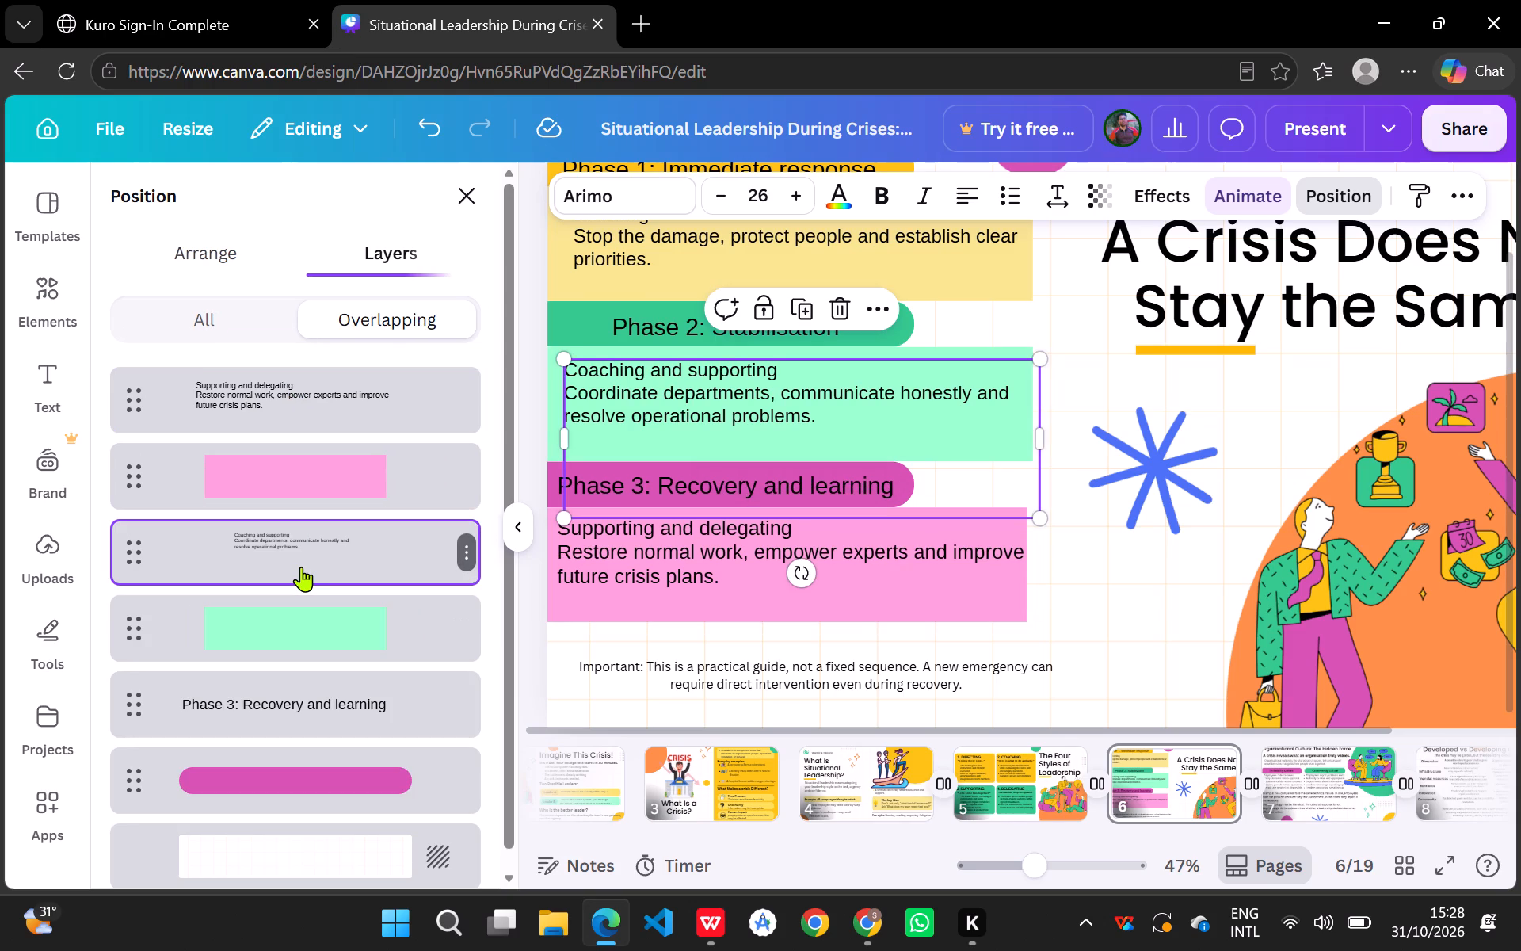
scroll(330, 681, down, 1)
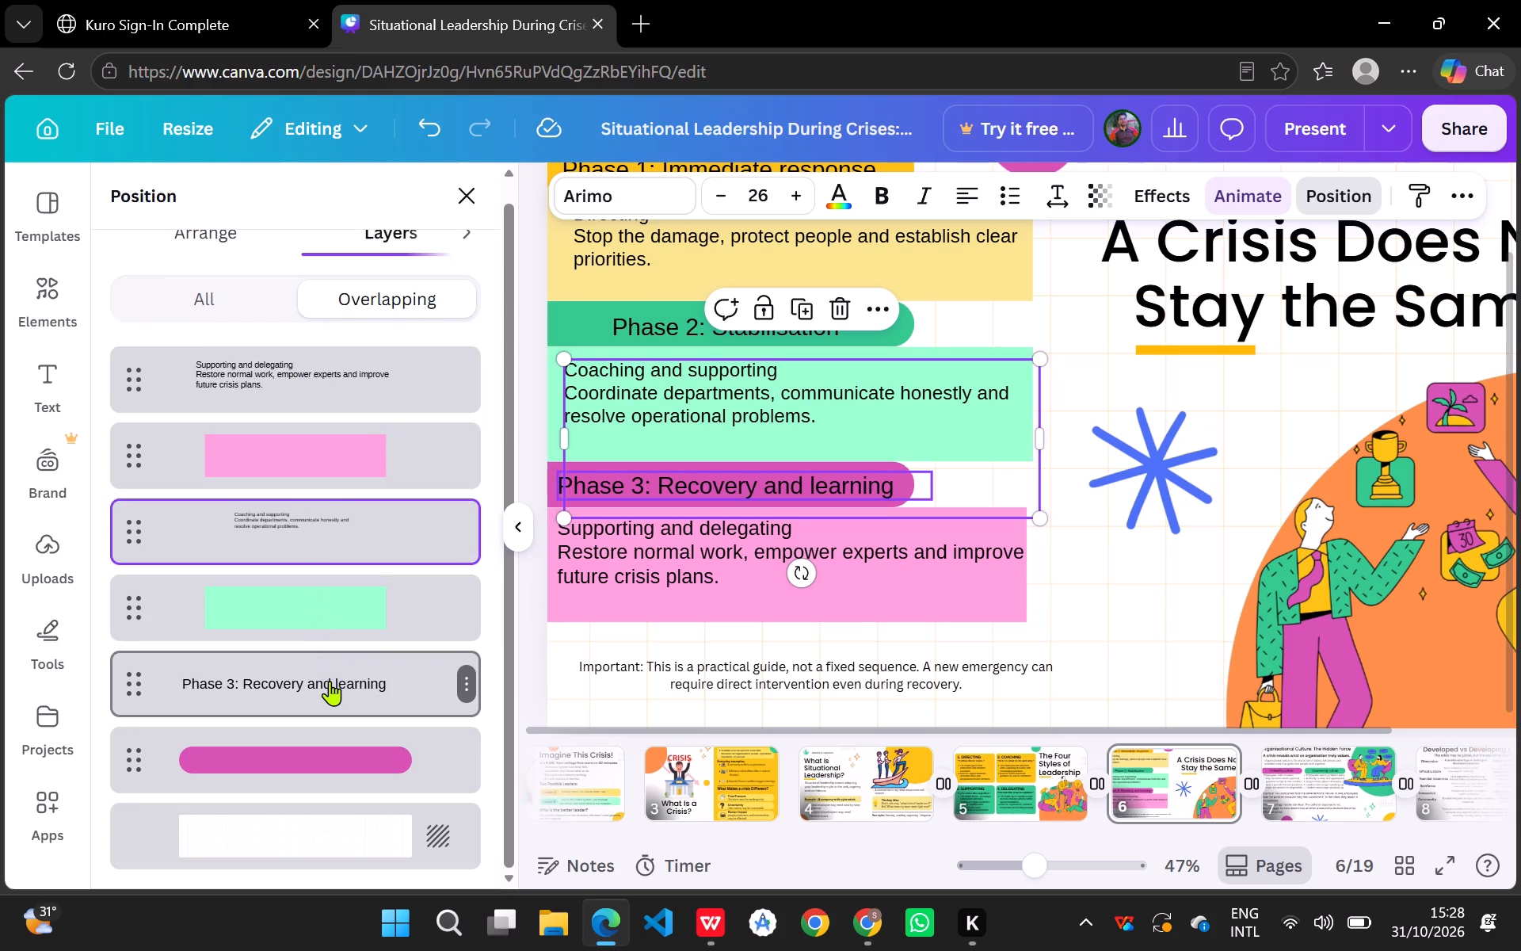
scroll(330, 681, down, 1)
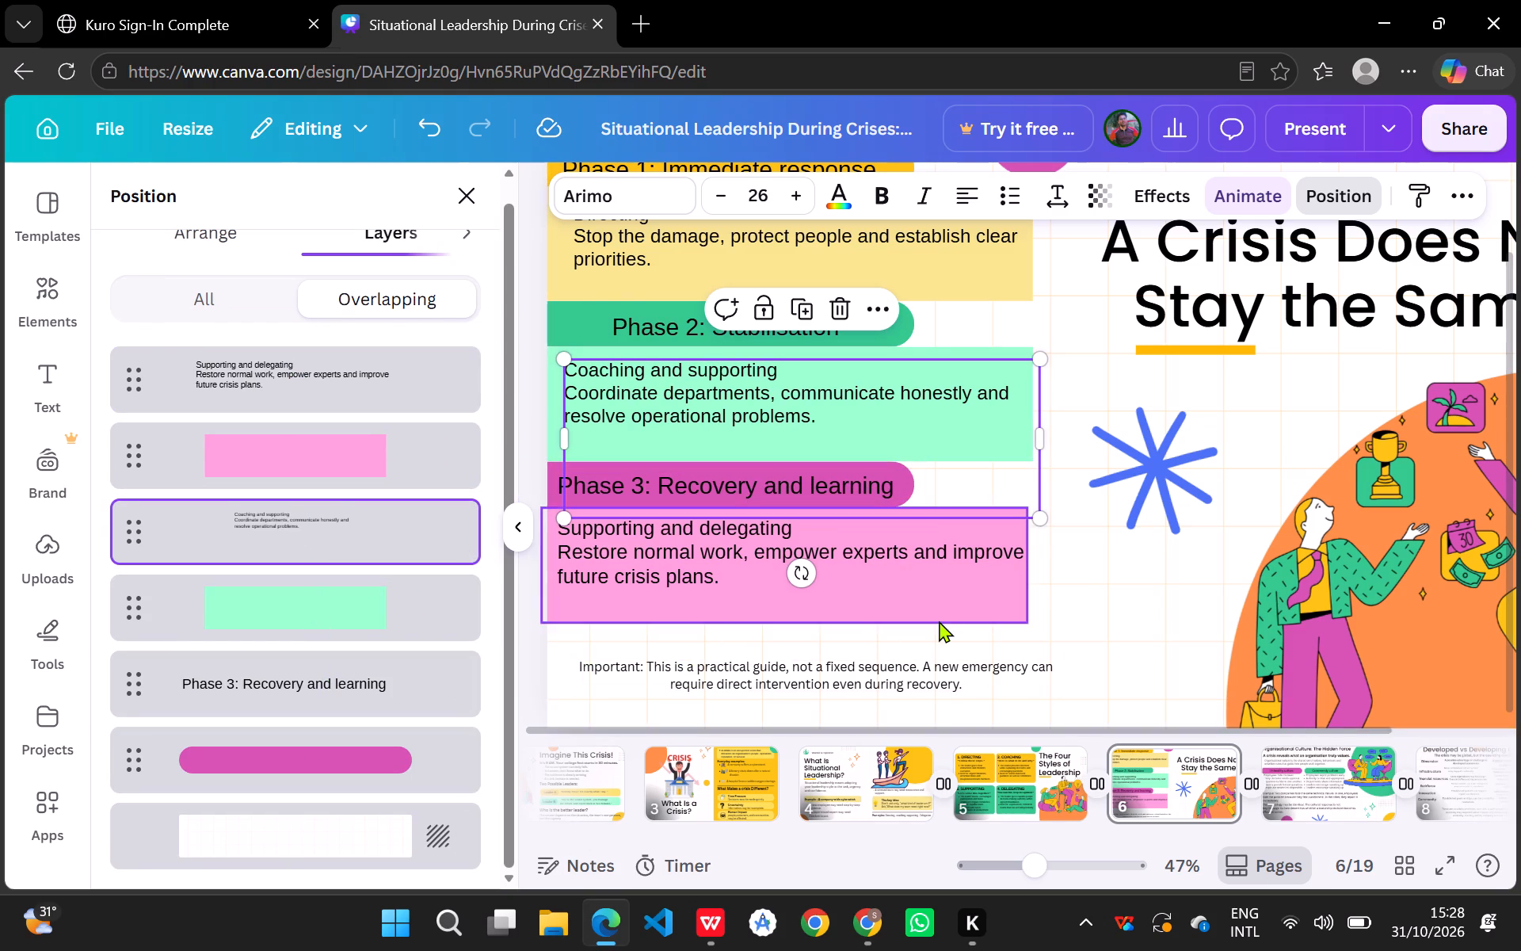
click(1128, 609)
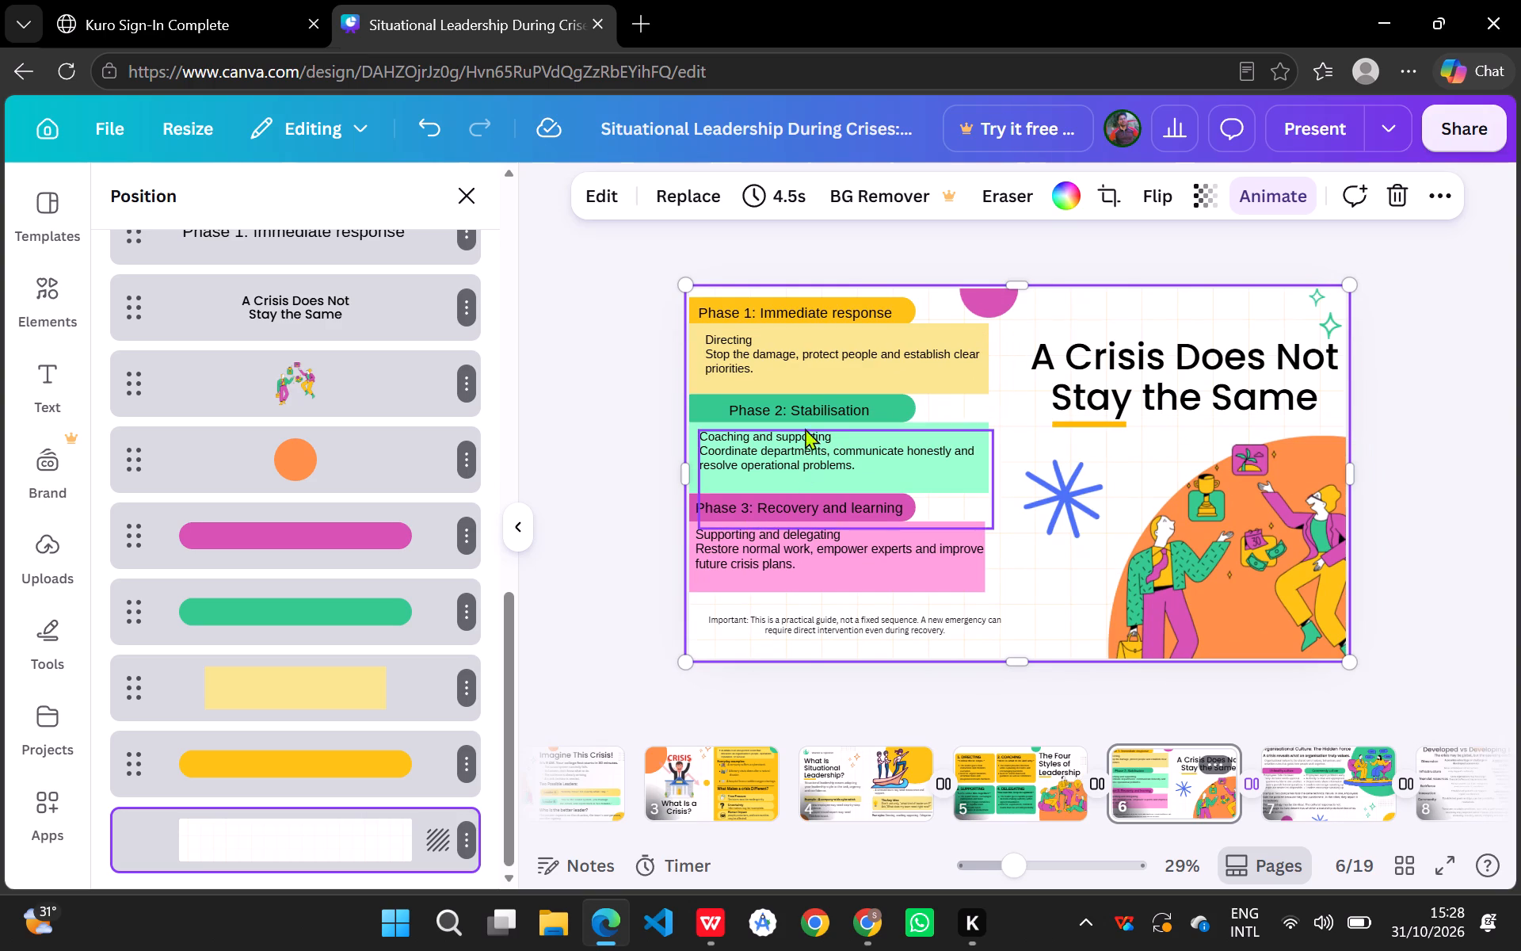
Move the "Phase 2: Stabilisation" heading left within its green bar, in line with the Phase 3 heading, and nudge it up slightly.
drag(803, 414, 774, 414)
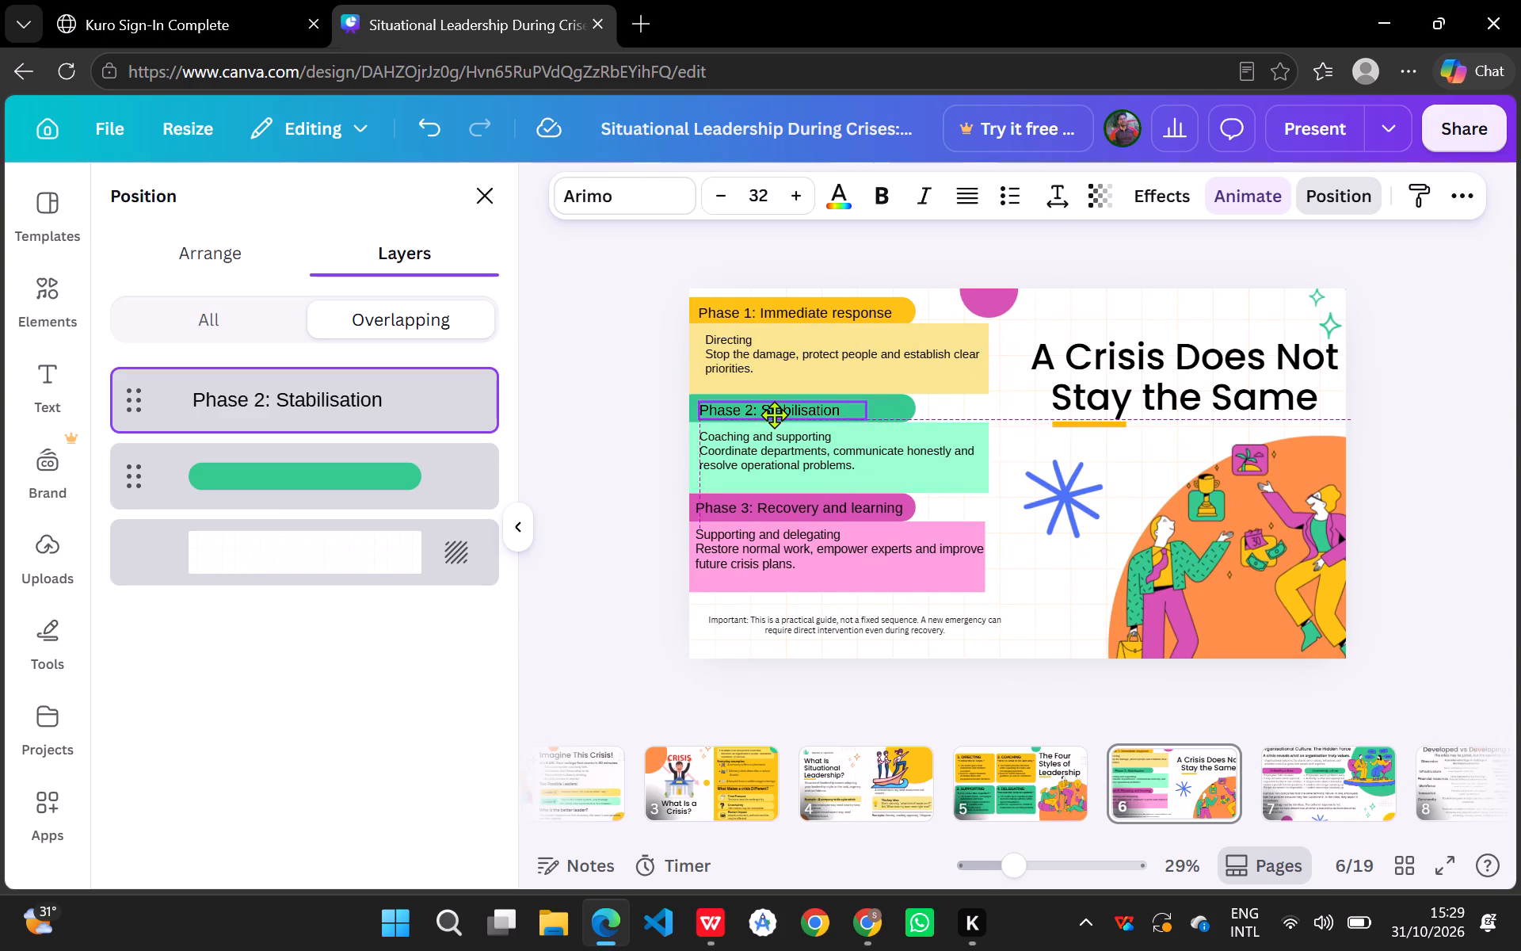
drag(774, 414, 769, 415)
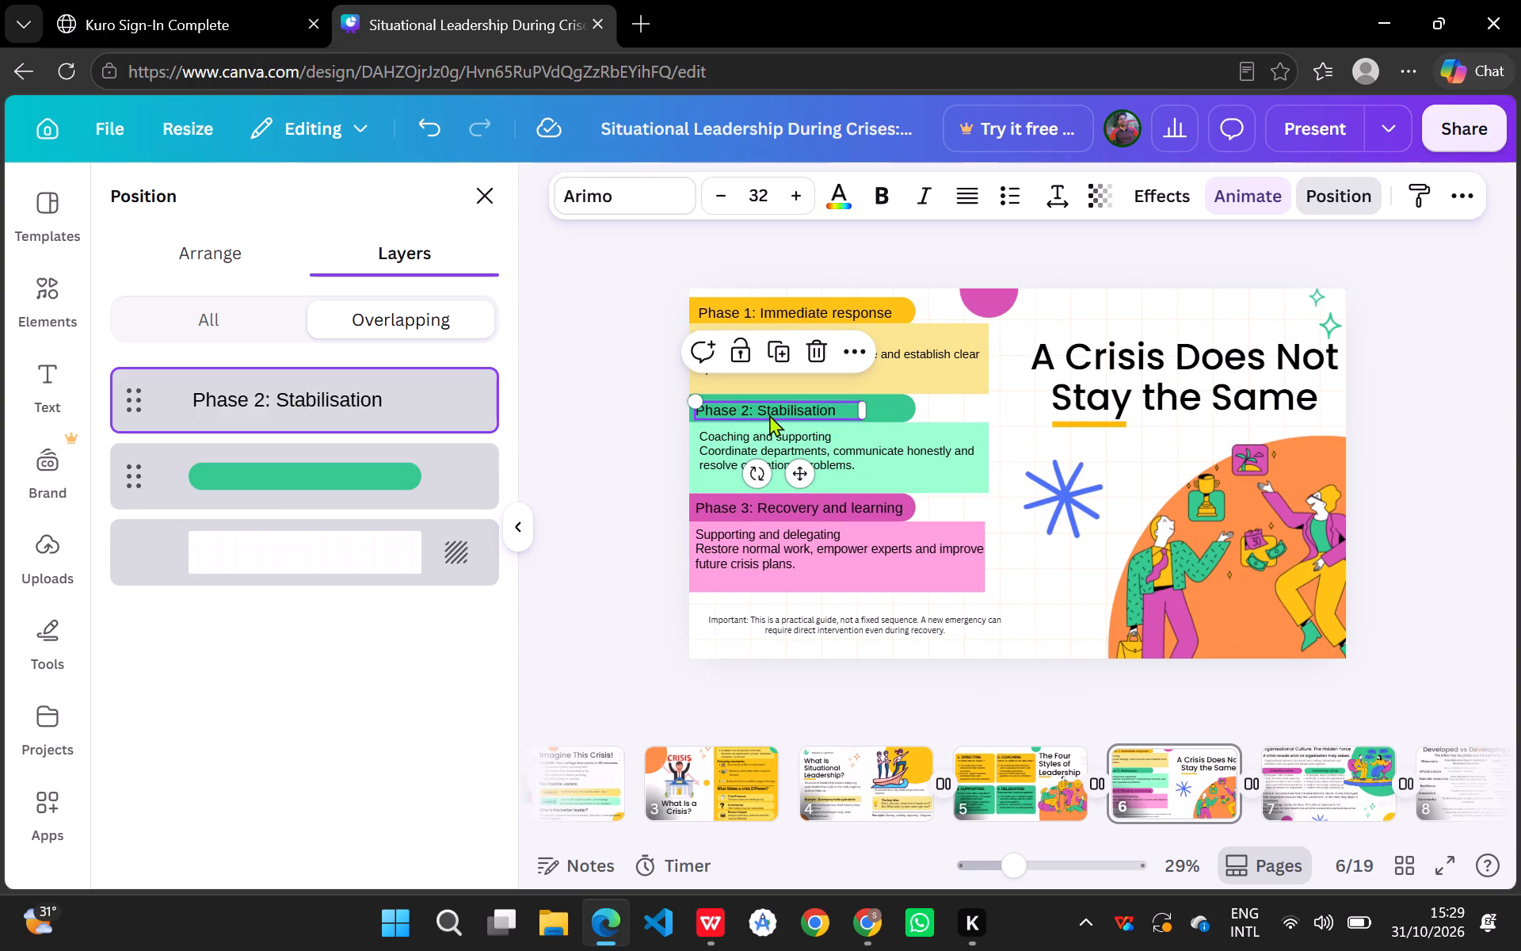
click(768, 409)
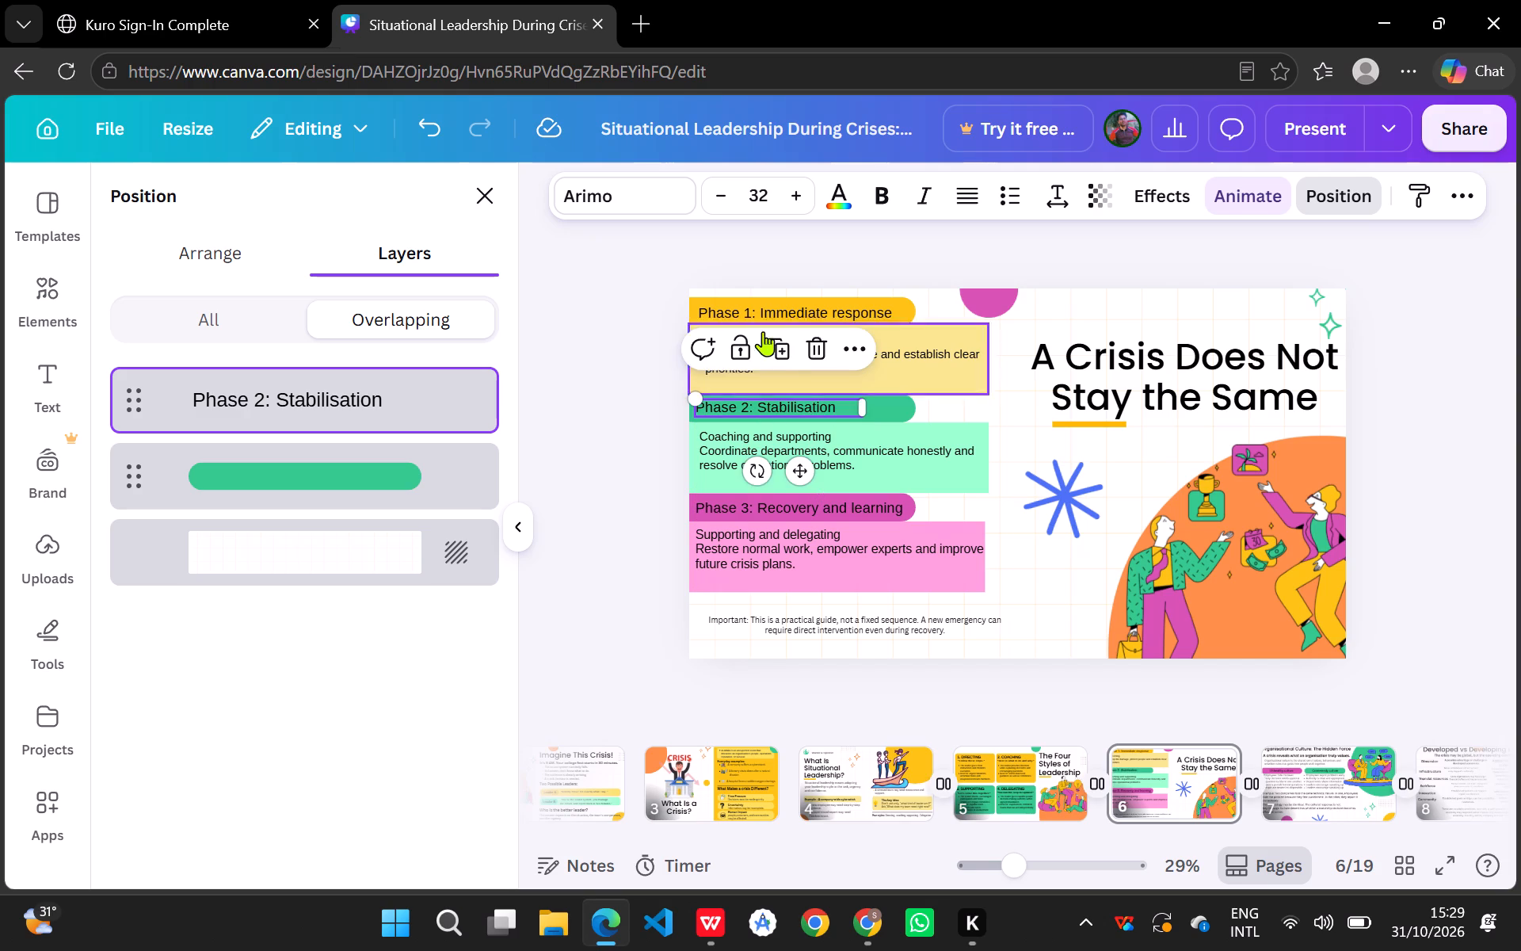
Select the "Phase 1: Immediate response" heading on the yellow bar.
click(762, 304)
click(762, 304)
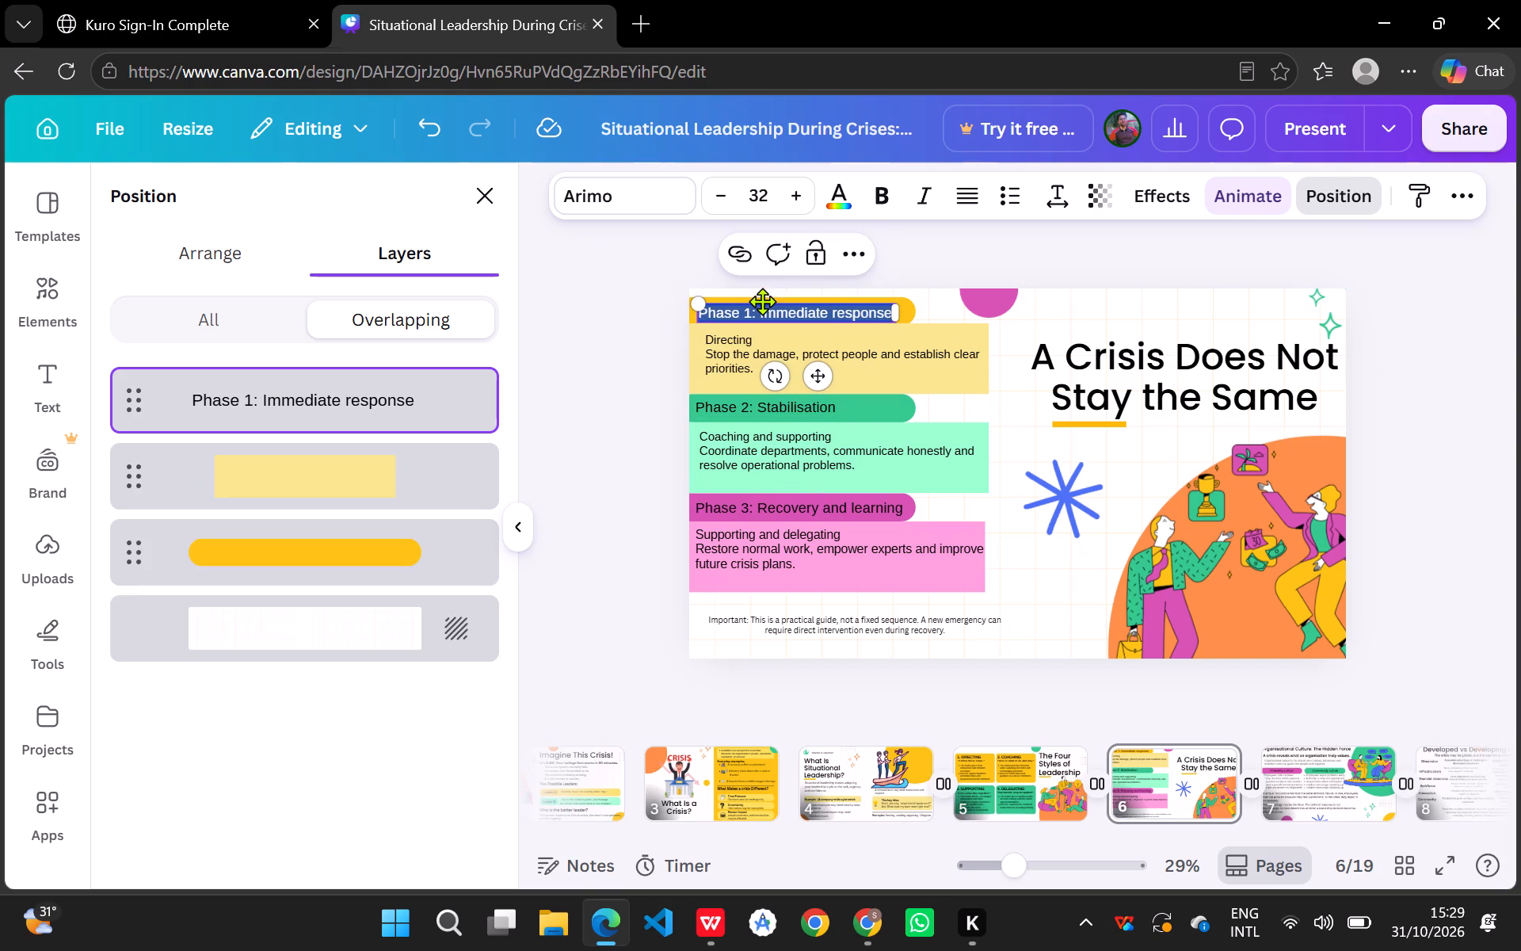
click(749, 343)
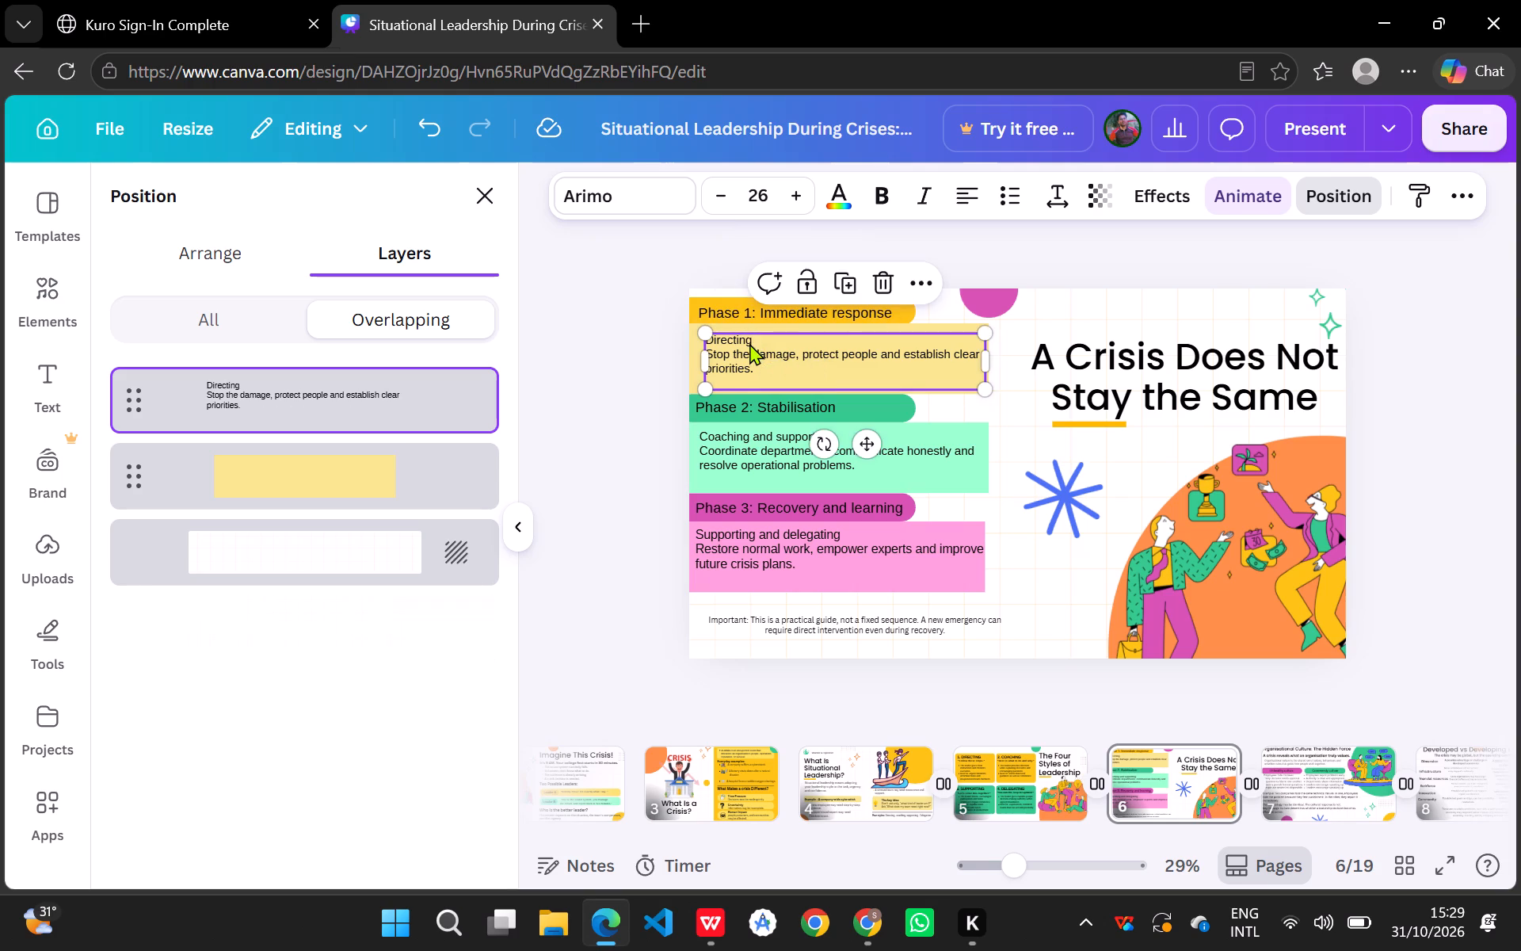
click(753, 310)
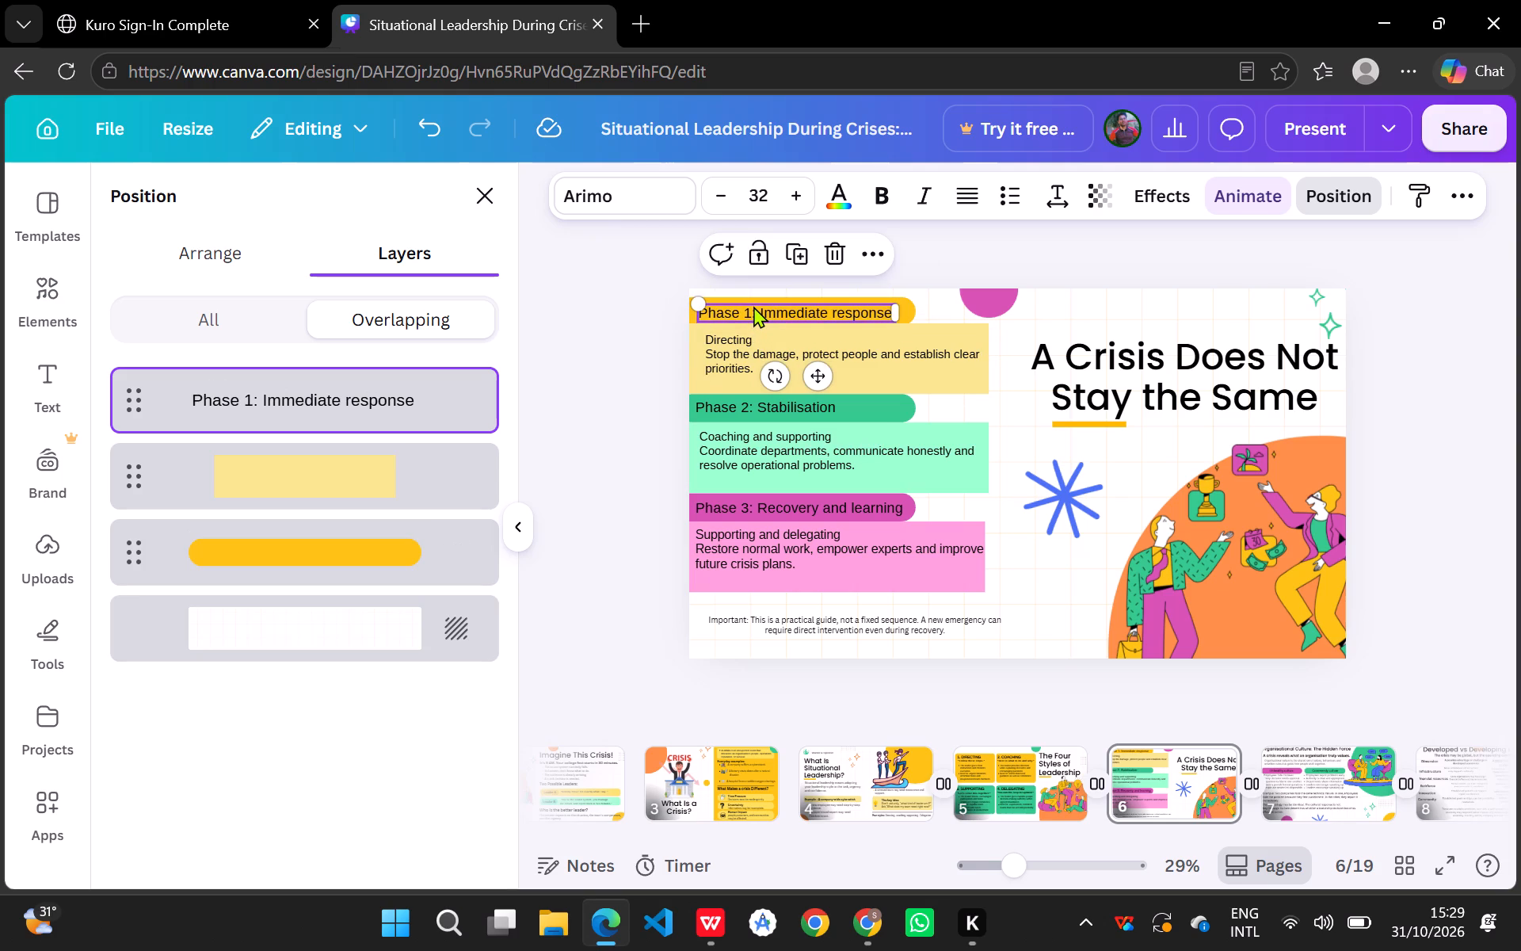
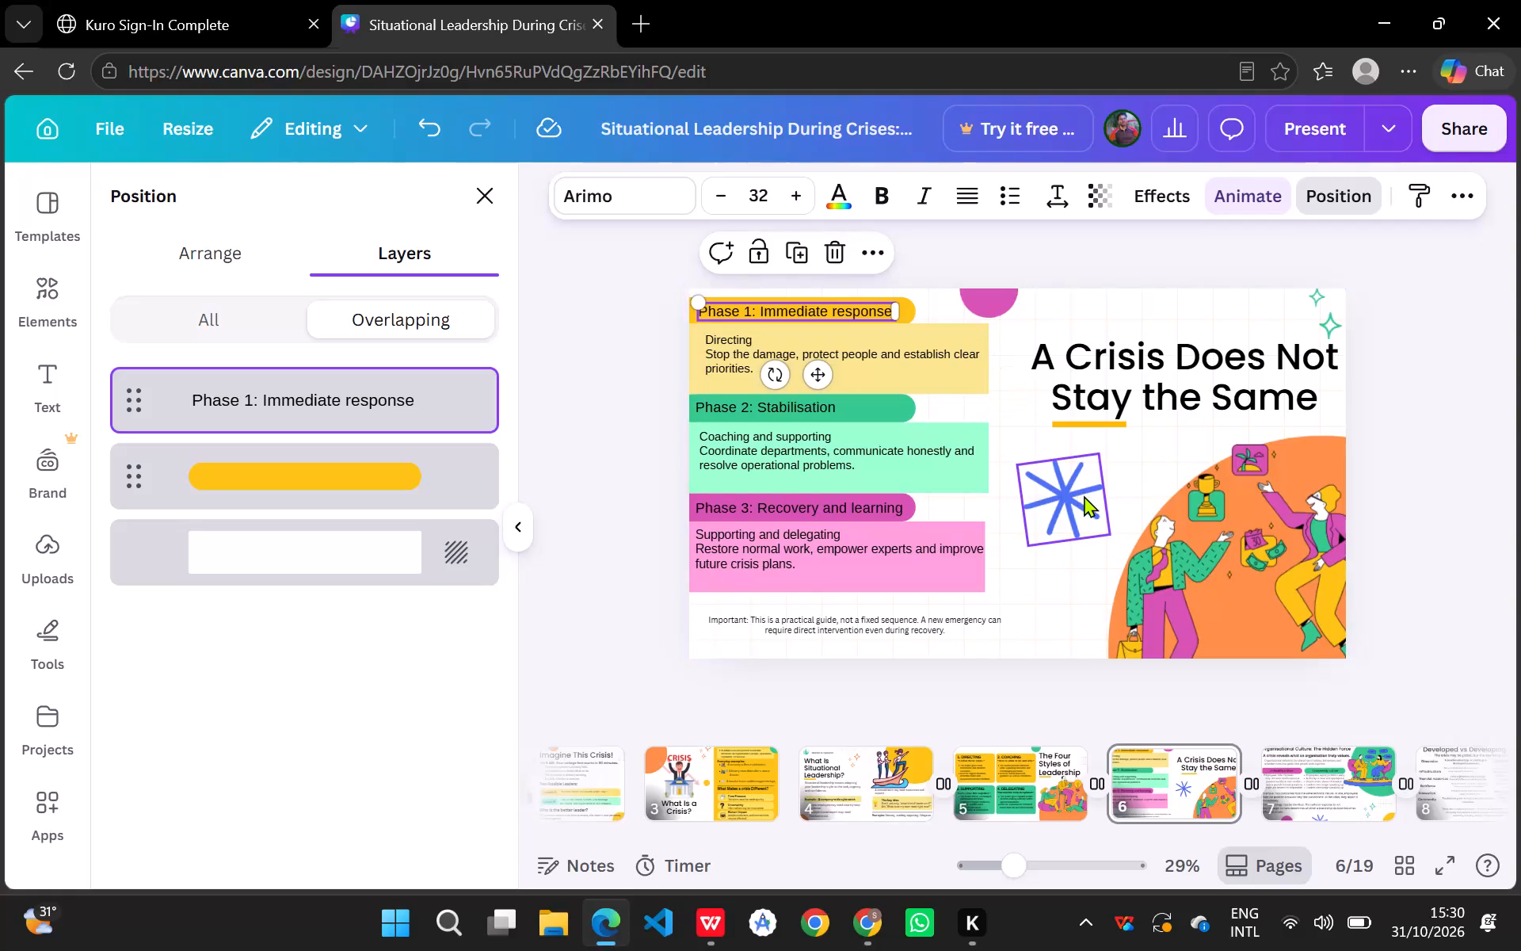
Delete the blue starburst graphic below the slide title.
click(1084, 495)
click(1108, 395)
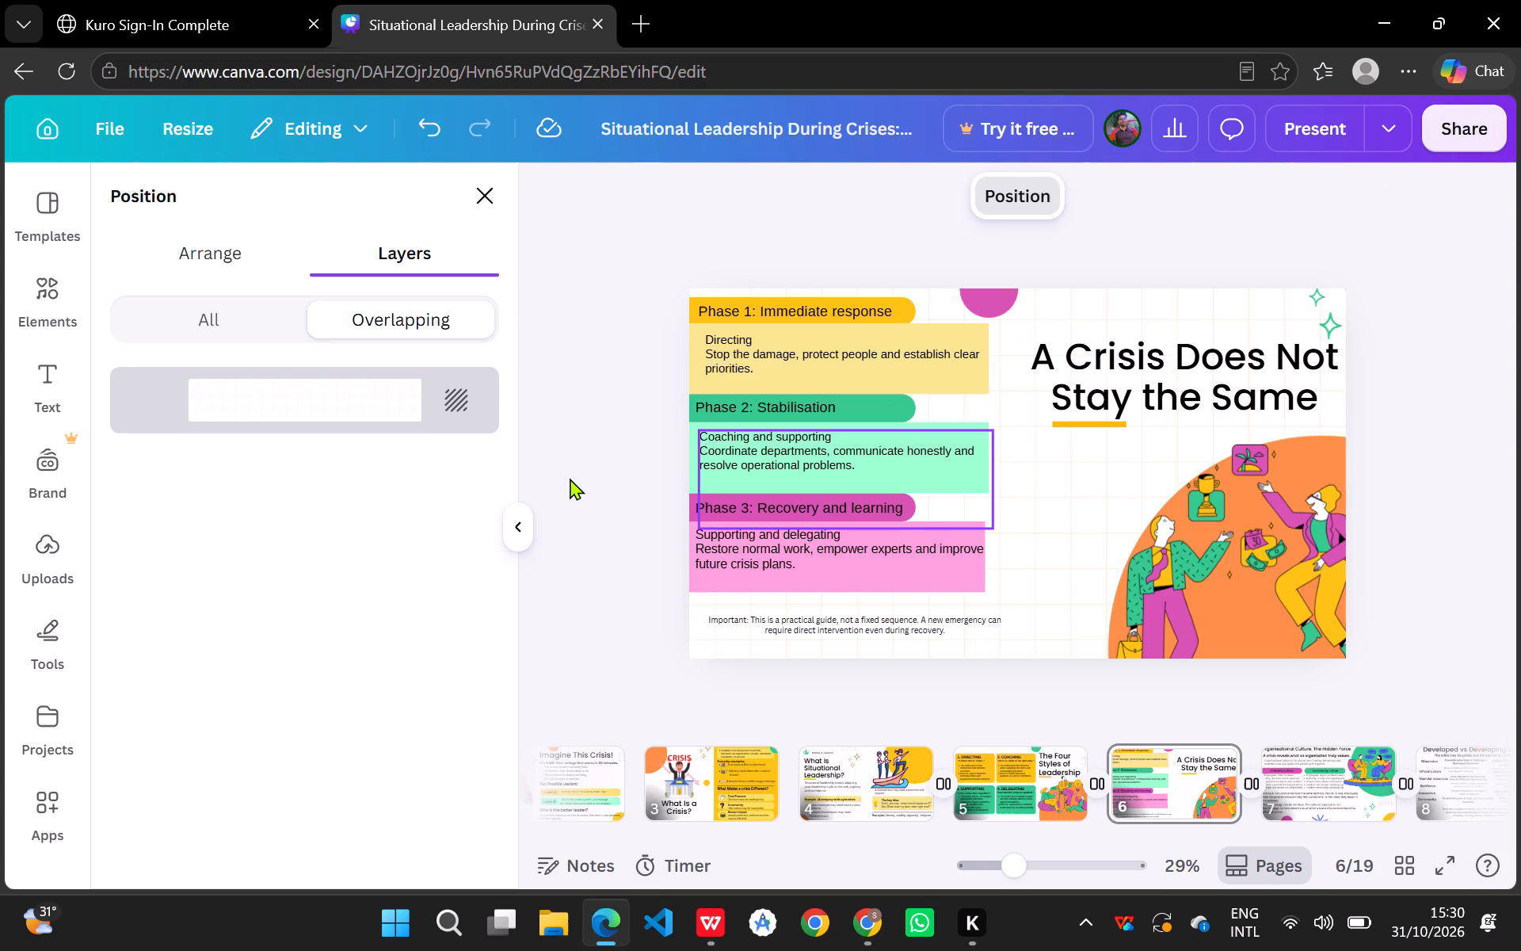
Round the corners of the pale yellow Phase 1 block, setting corner rounding to 49.
click(818, 580)
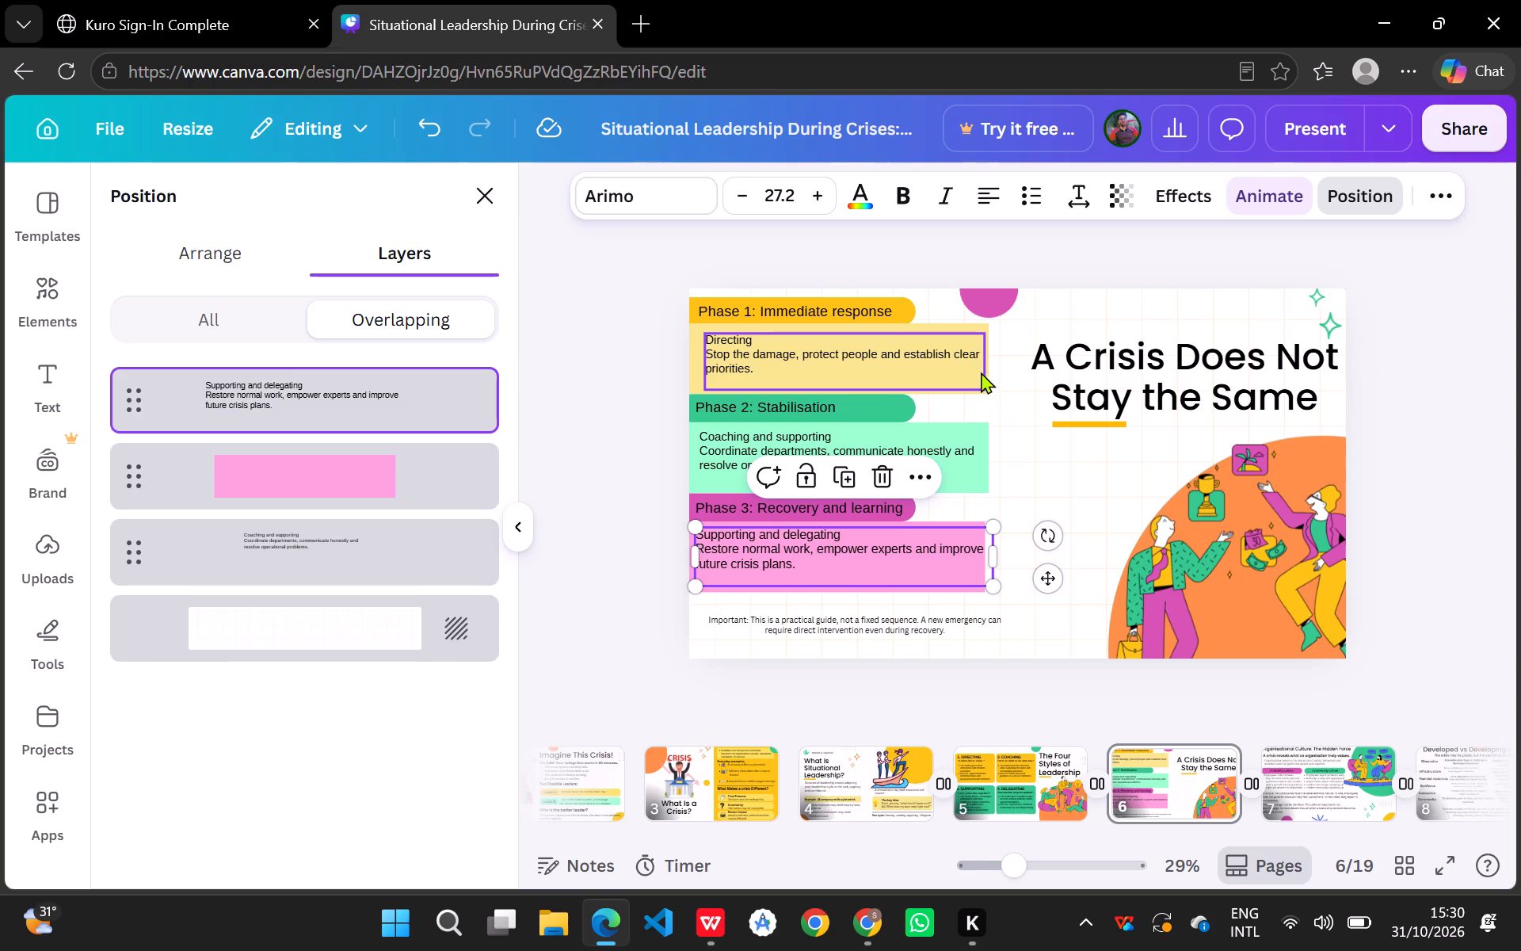
click(969, 328)
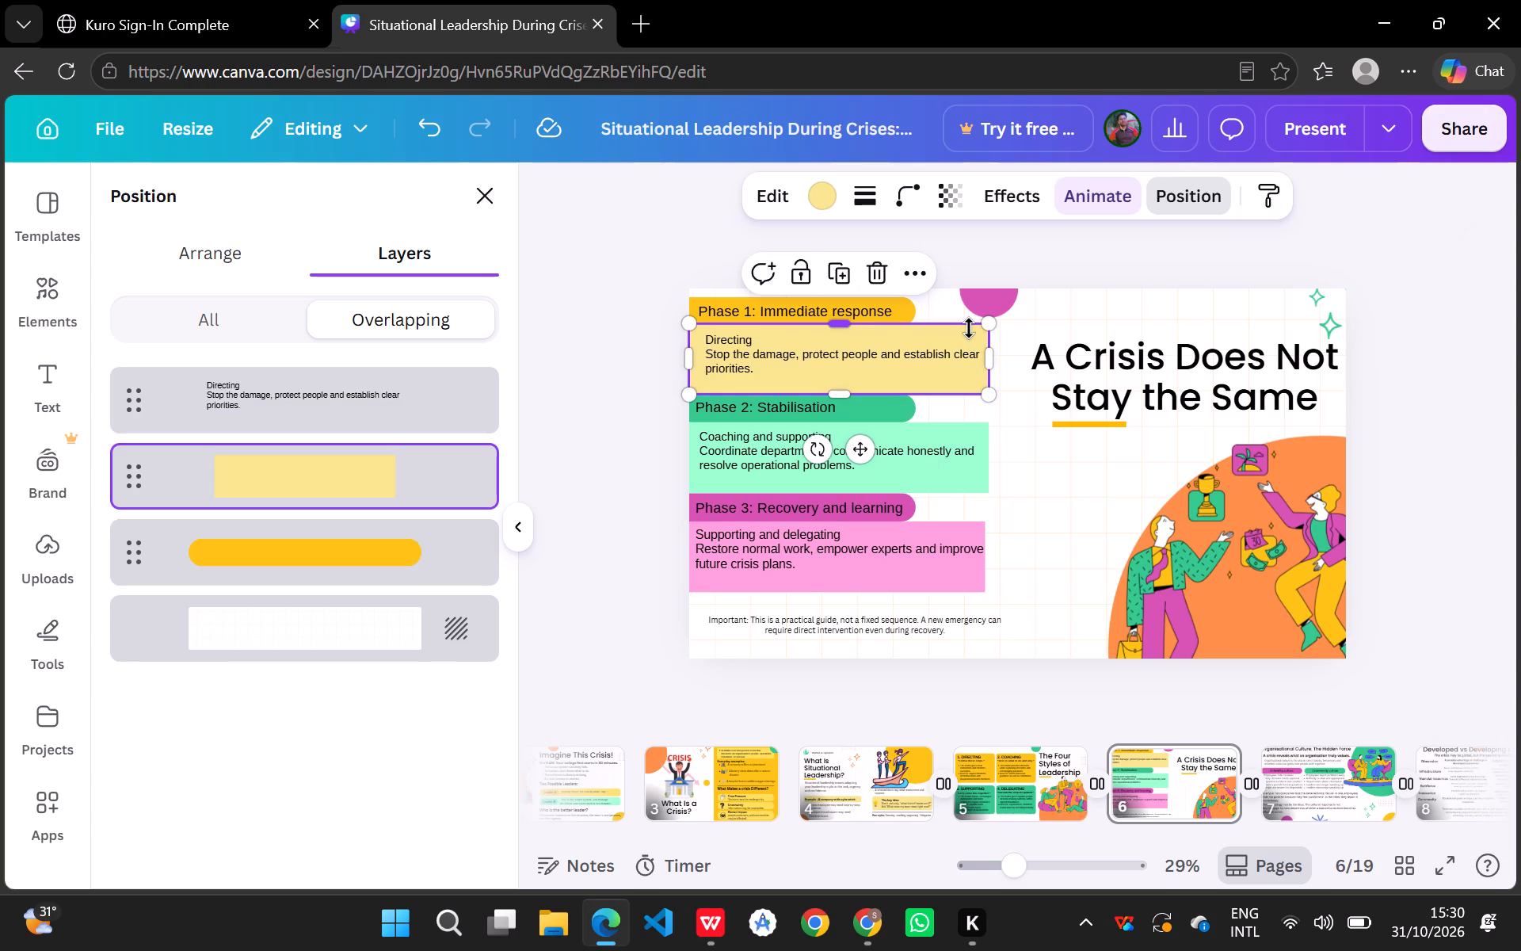
click(909, 198)
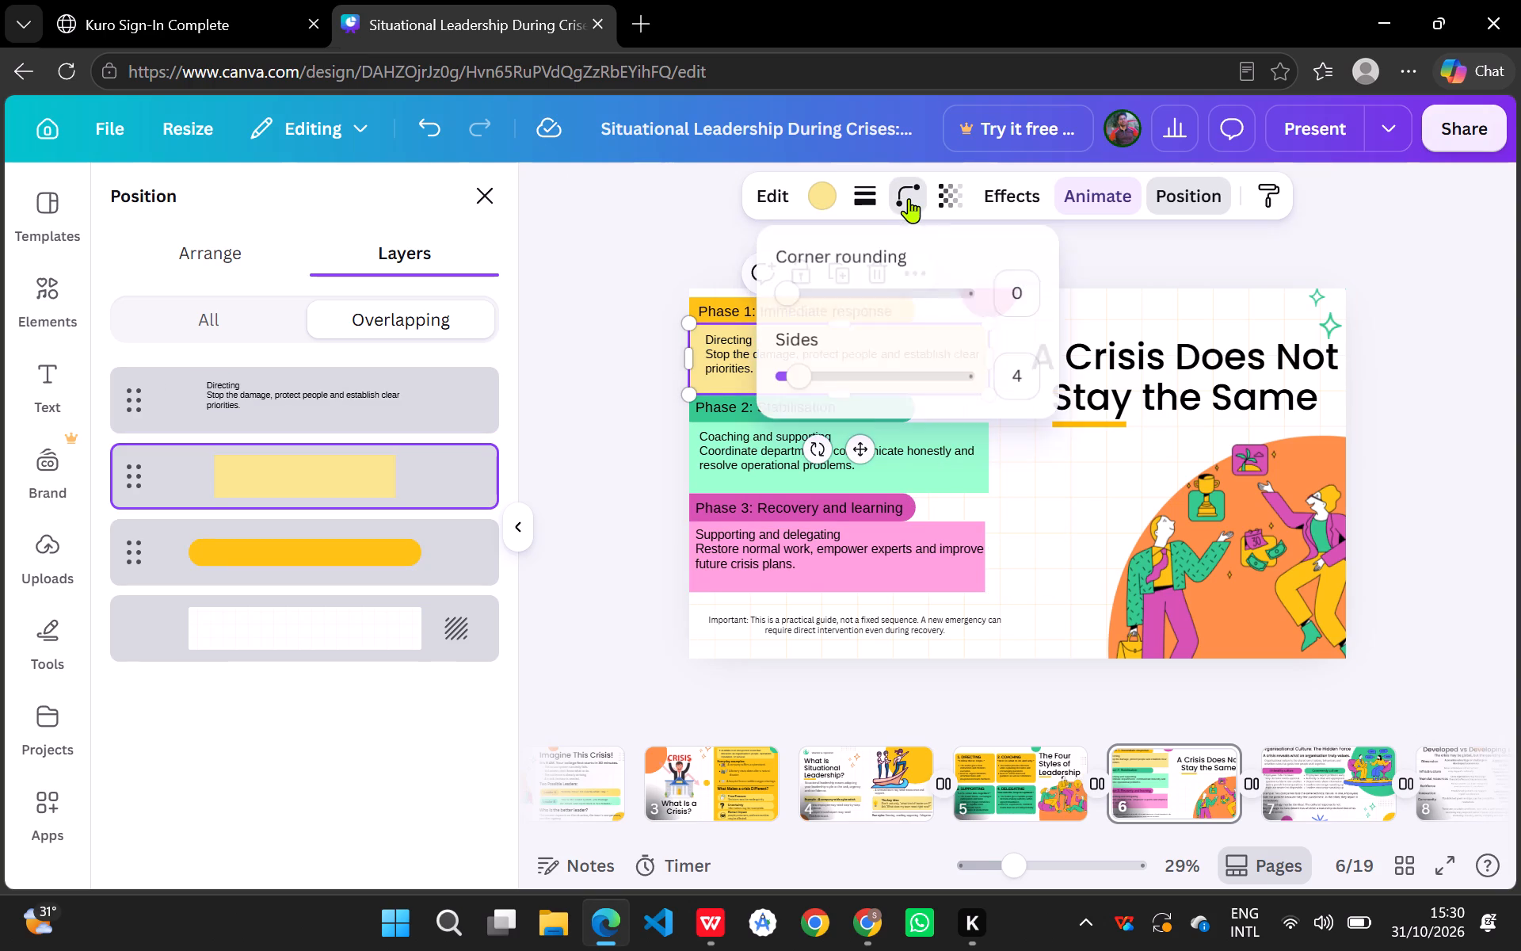
drag(788, 293, 799, 293)
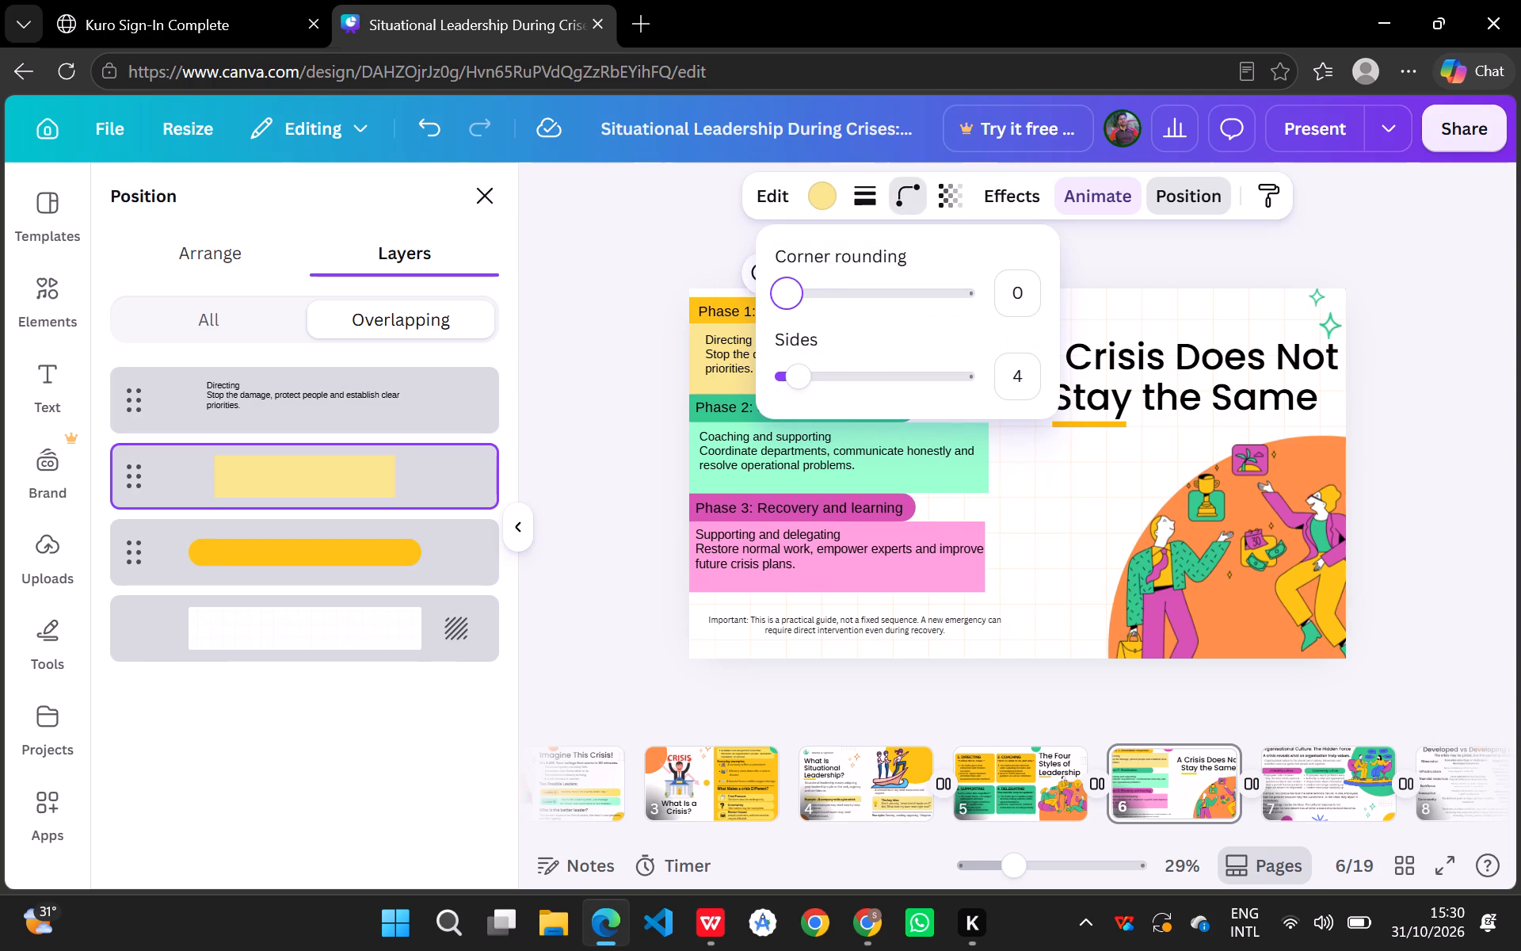
drag(799, 293, 868, 302)
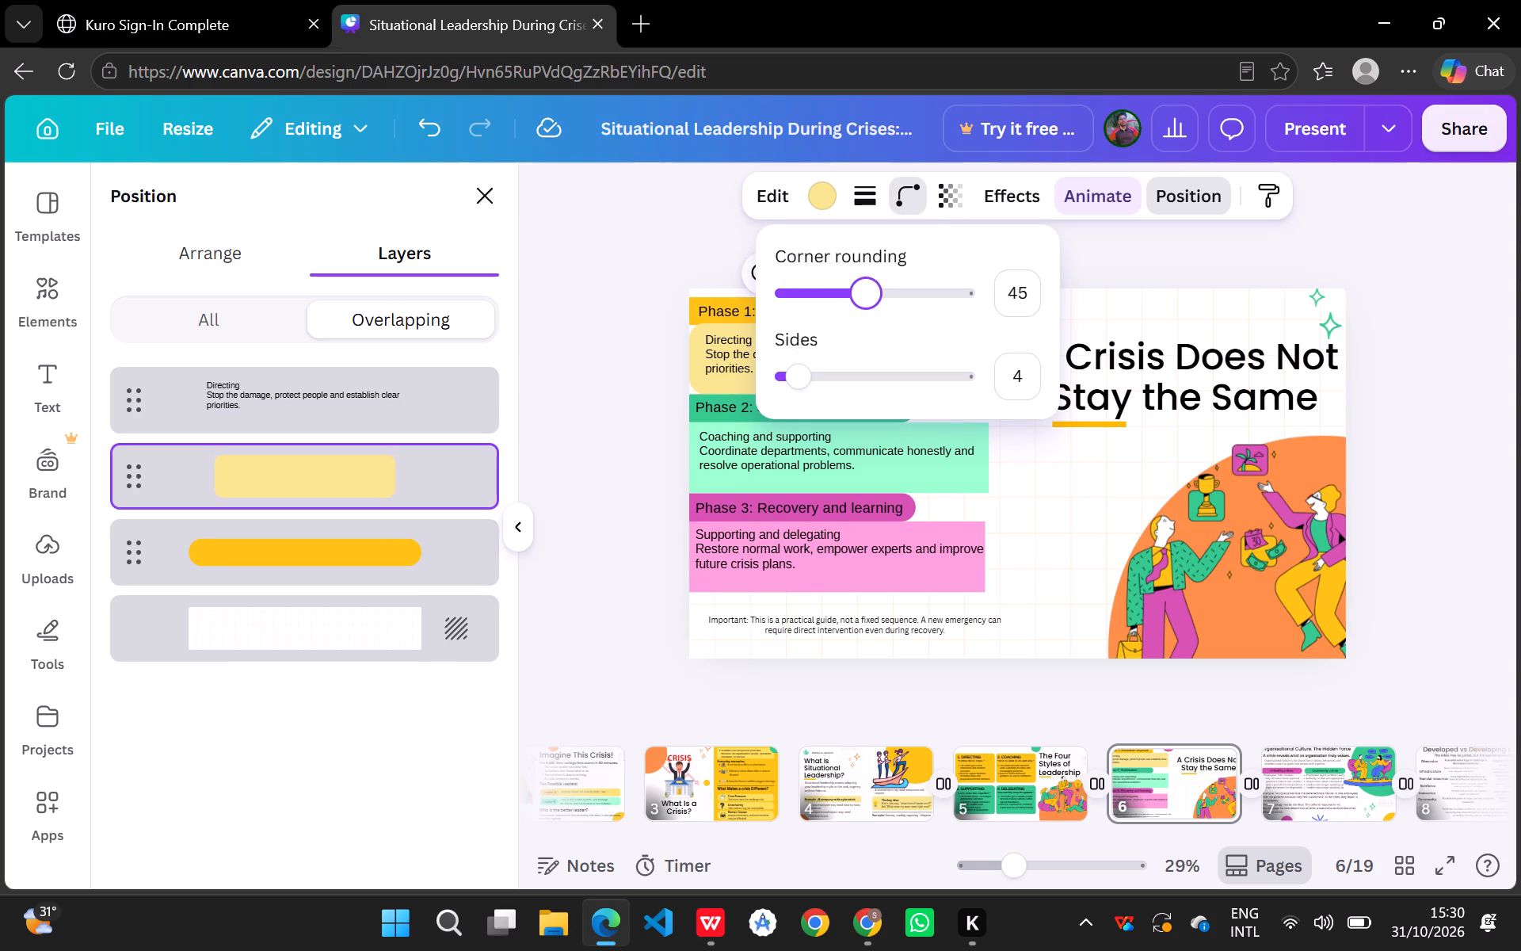
drag(868, 302, 895, 306)
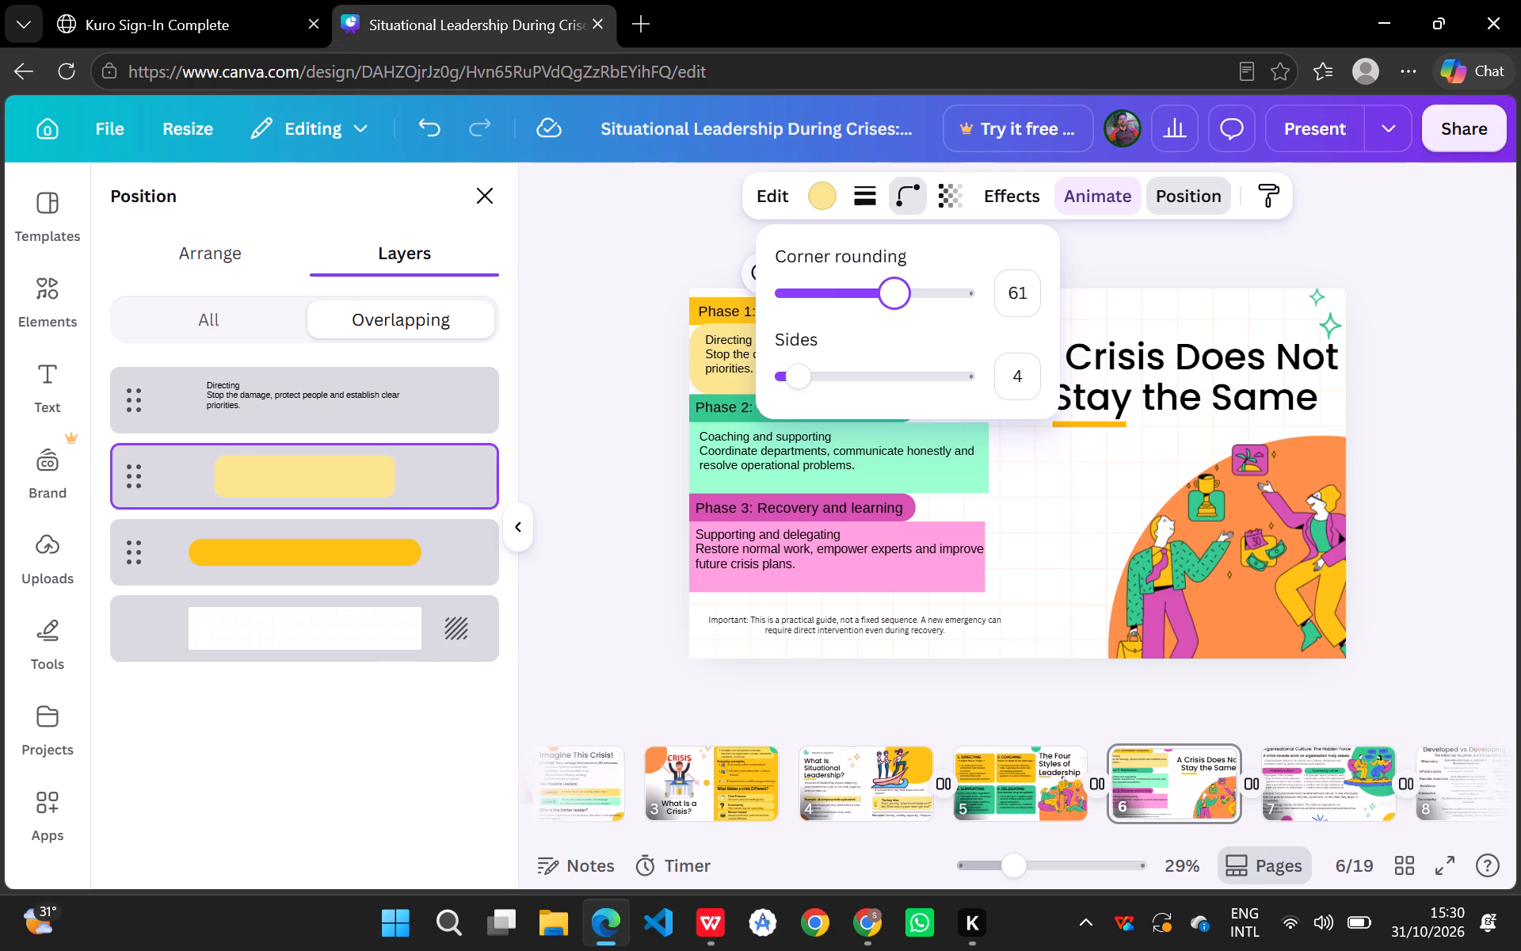
drag(895, 306, 873, 306)
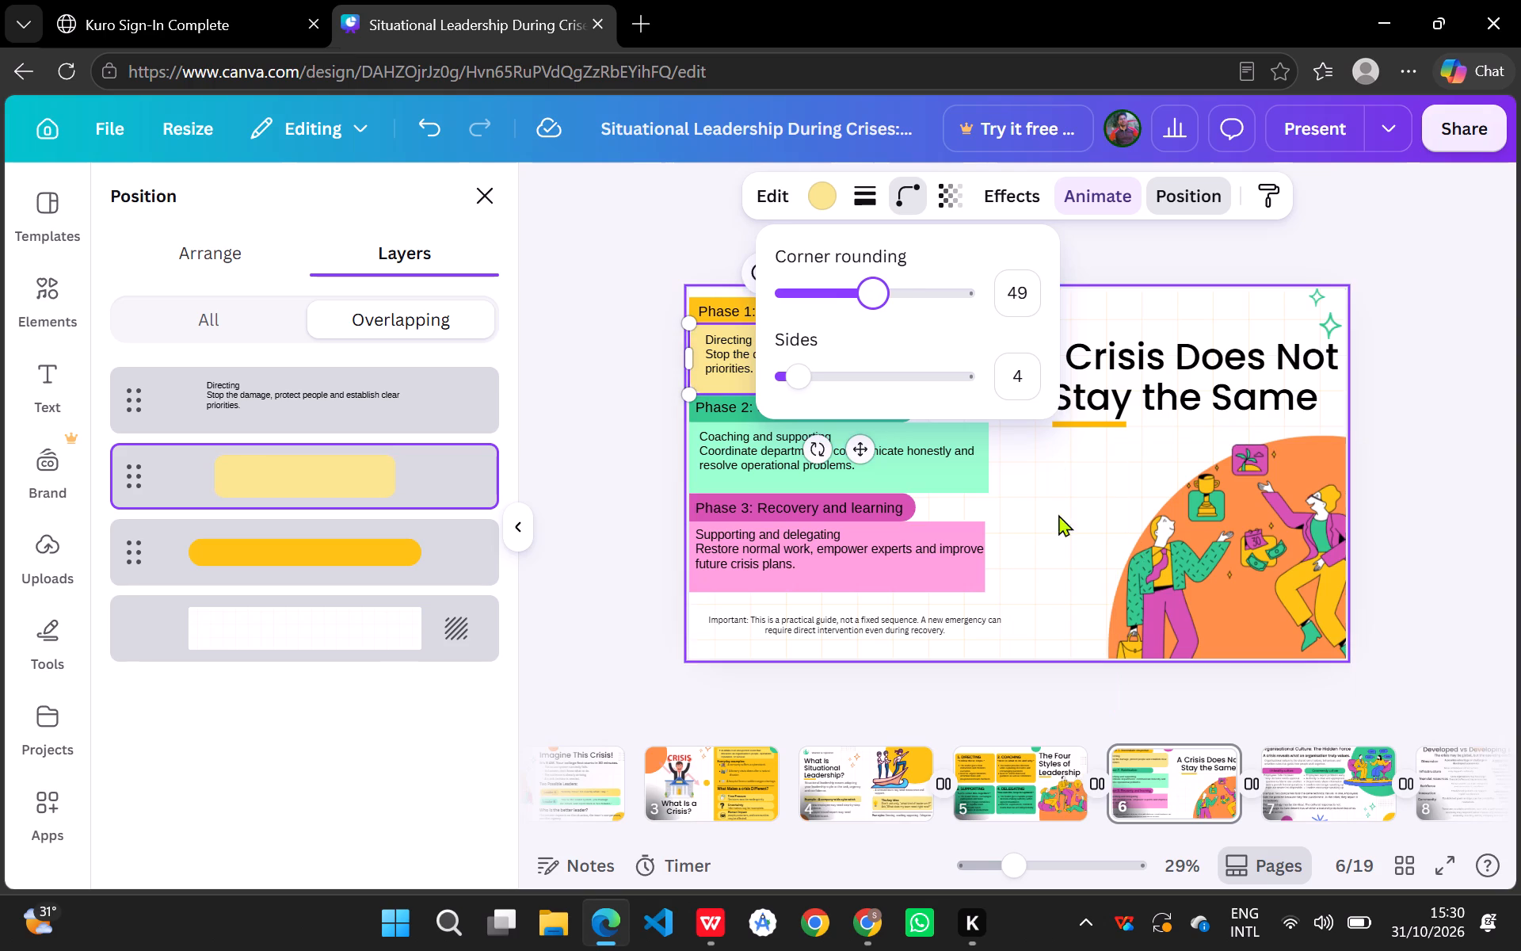
click(1050, 508)
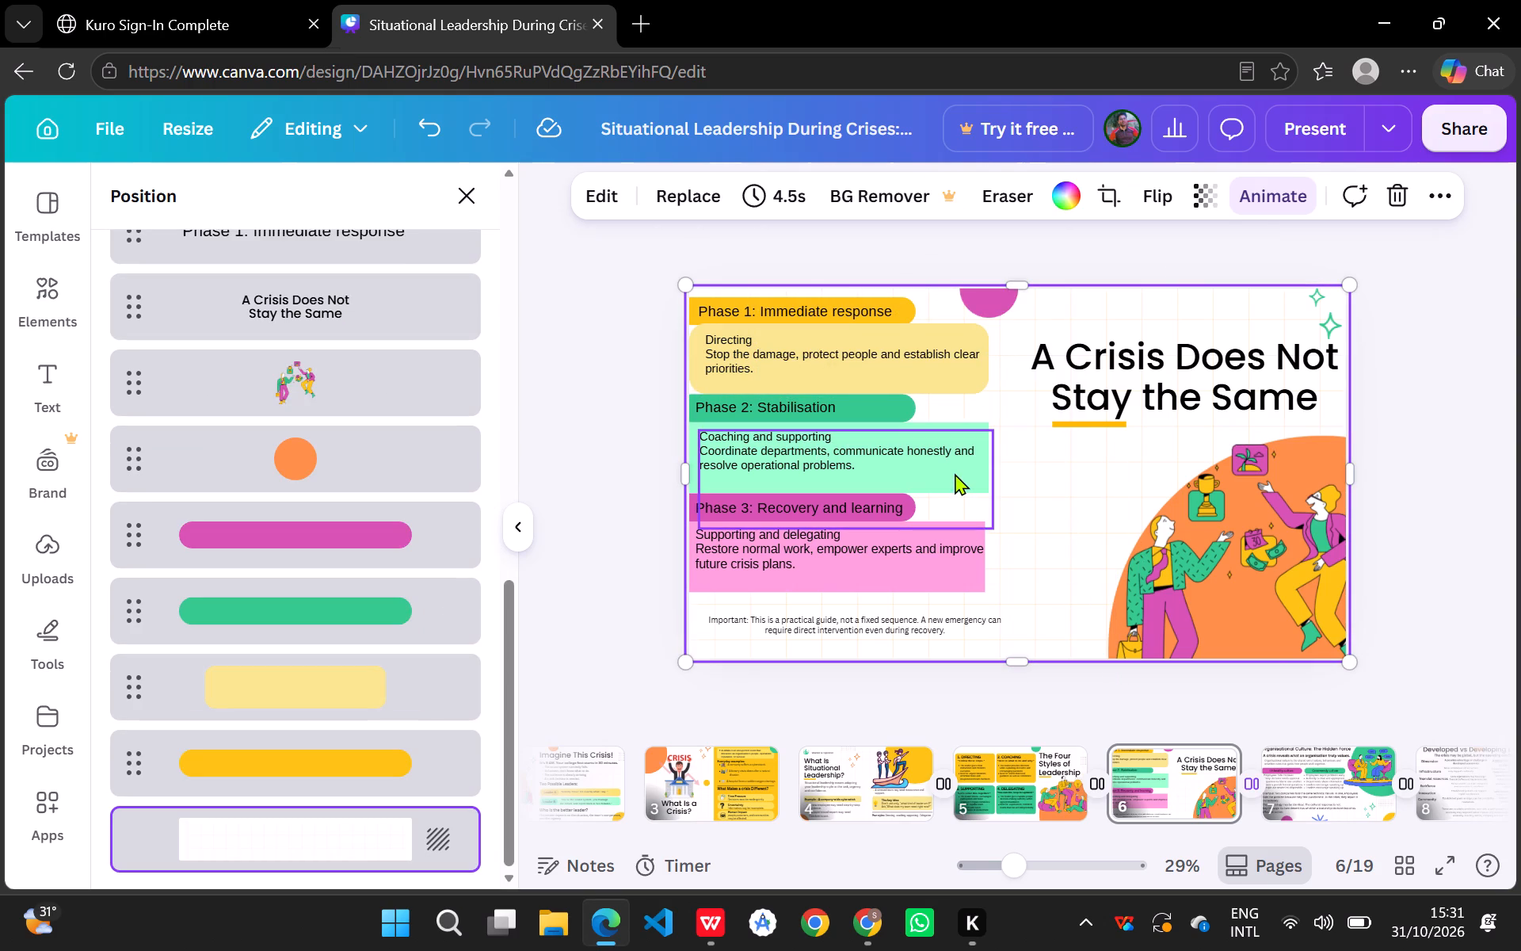
click(946, 381)
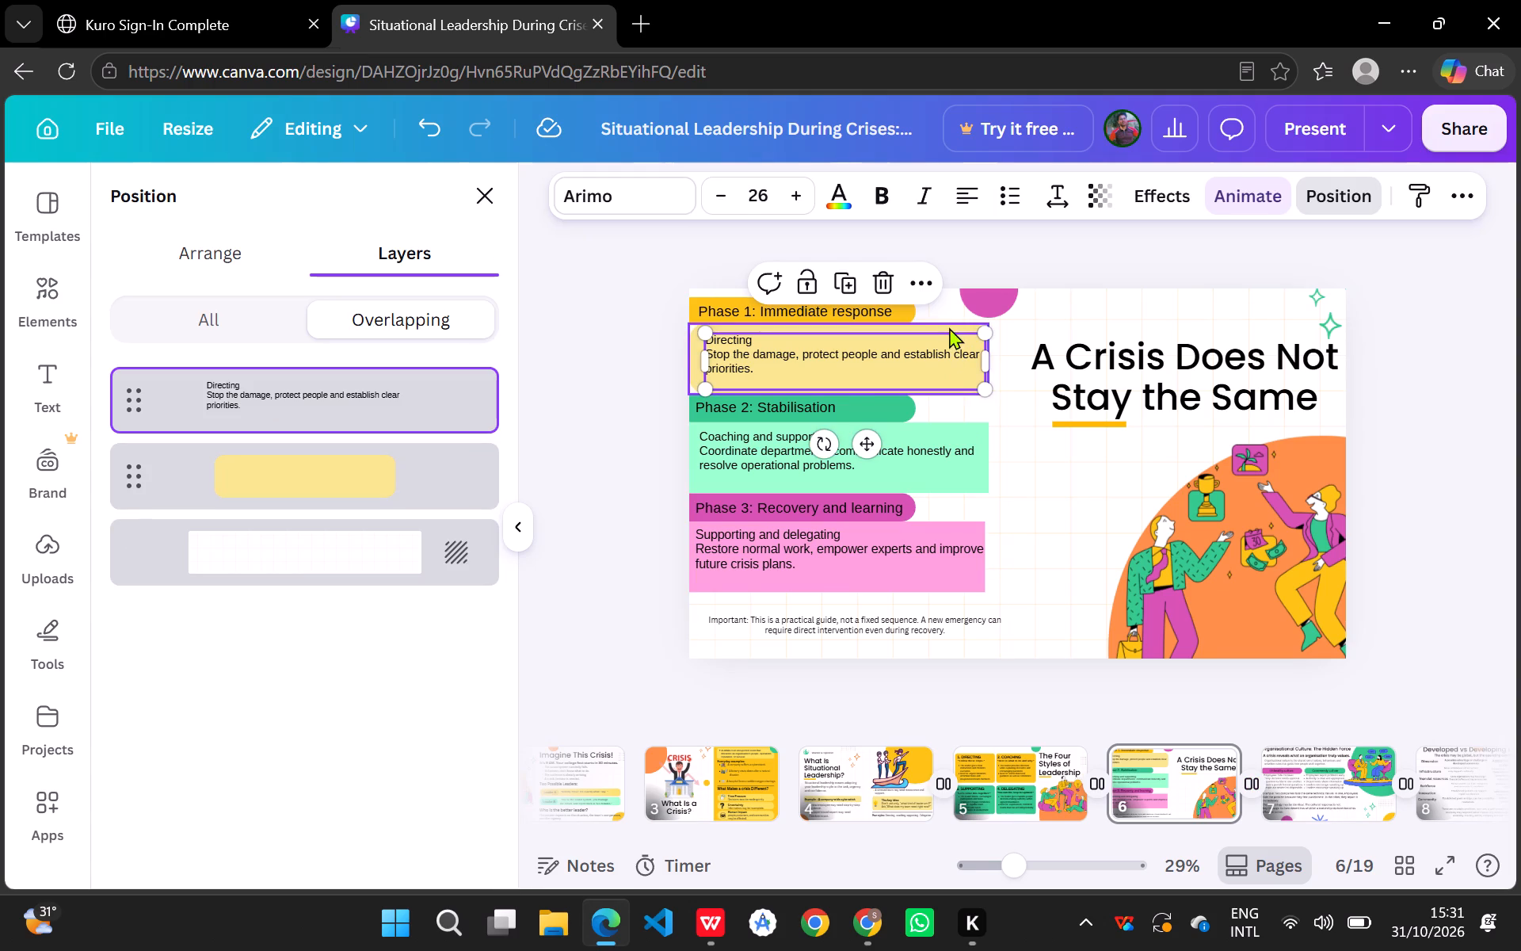
click(949, 327)
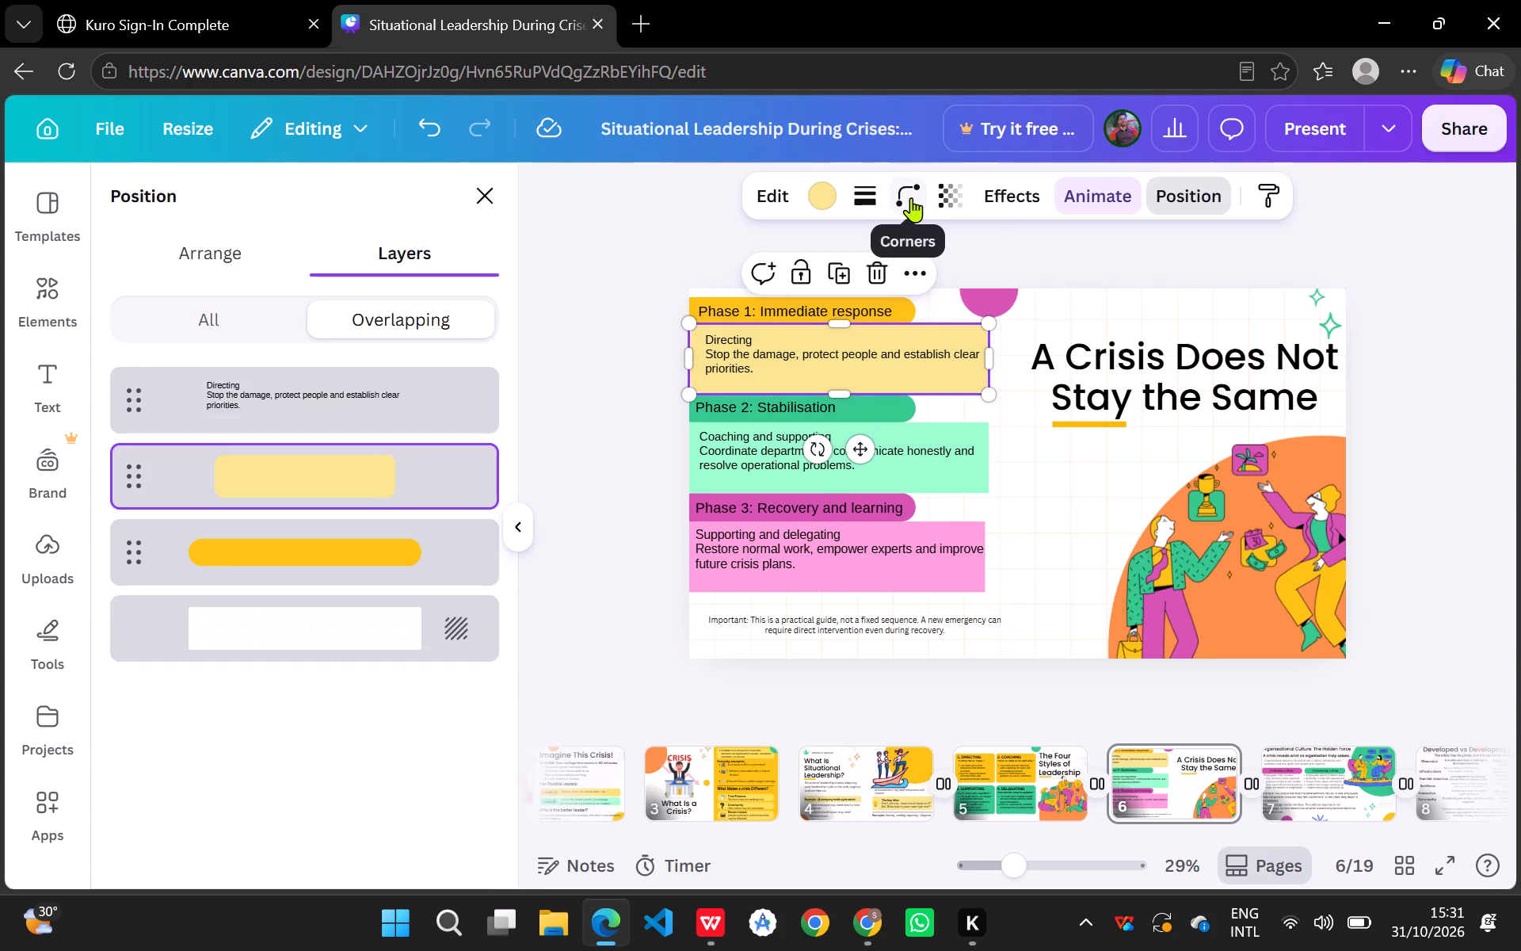
click(911, 197)
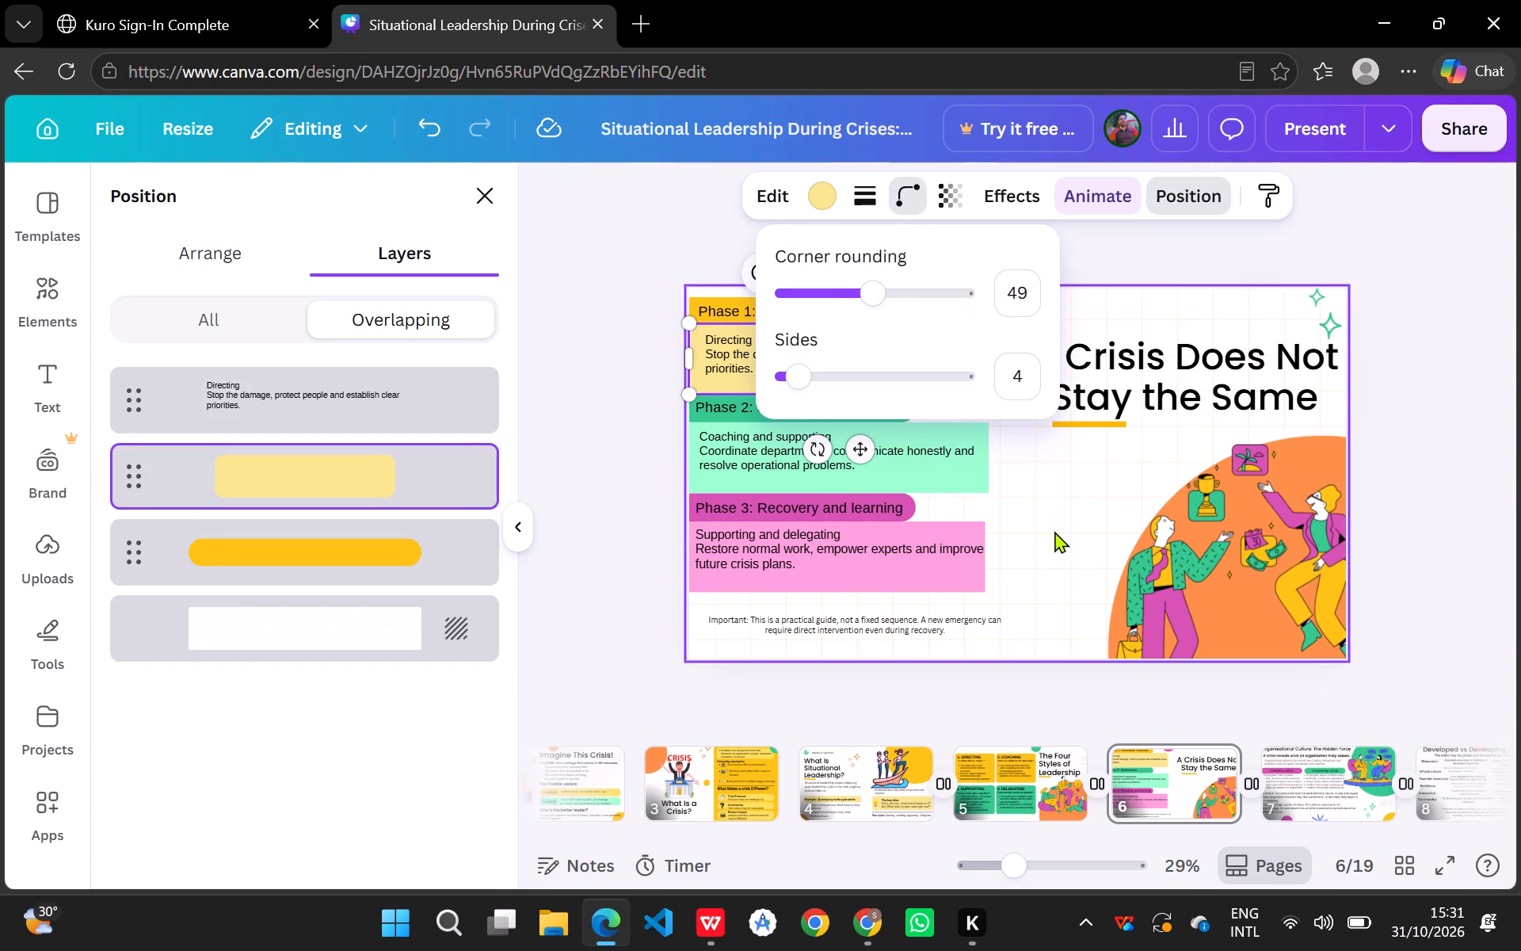
click(1081, 529)
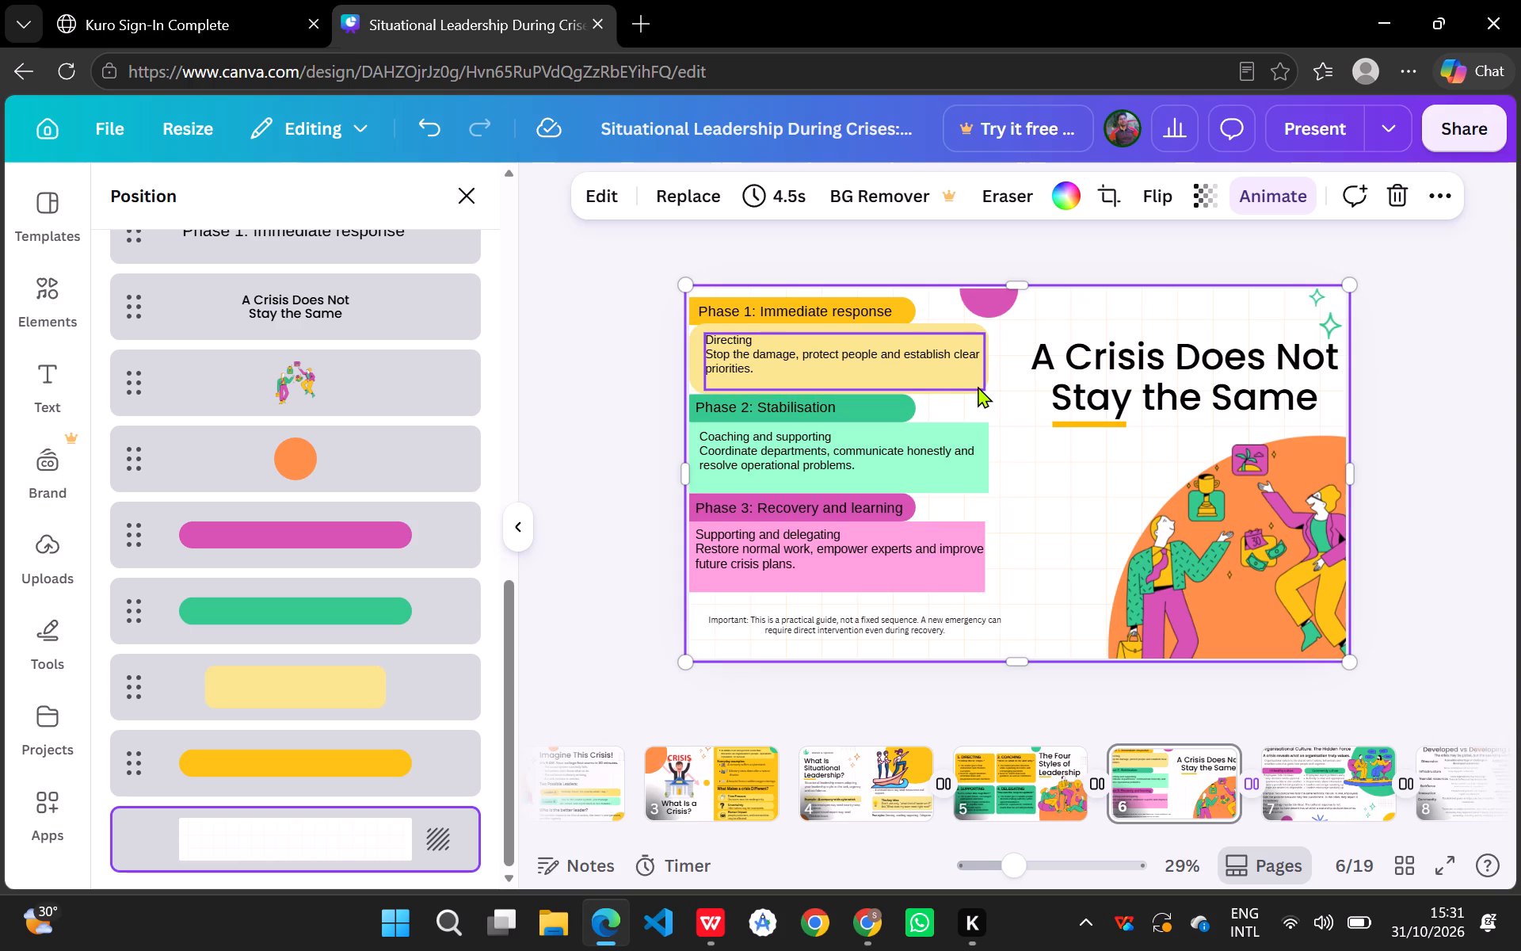
Shift the pale yellow block left past the slide's edge, hiding its rounded left corners, and stretch its right side to align with the pale green block.
drag(986, 388, 979, 388)
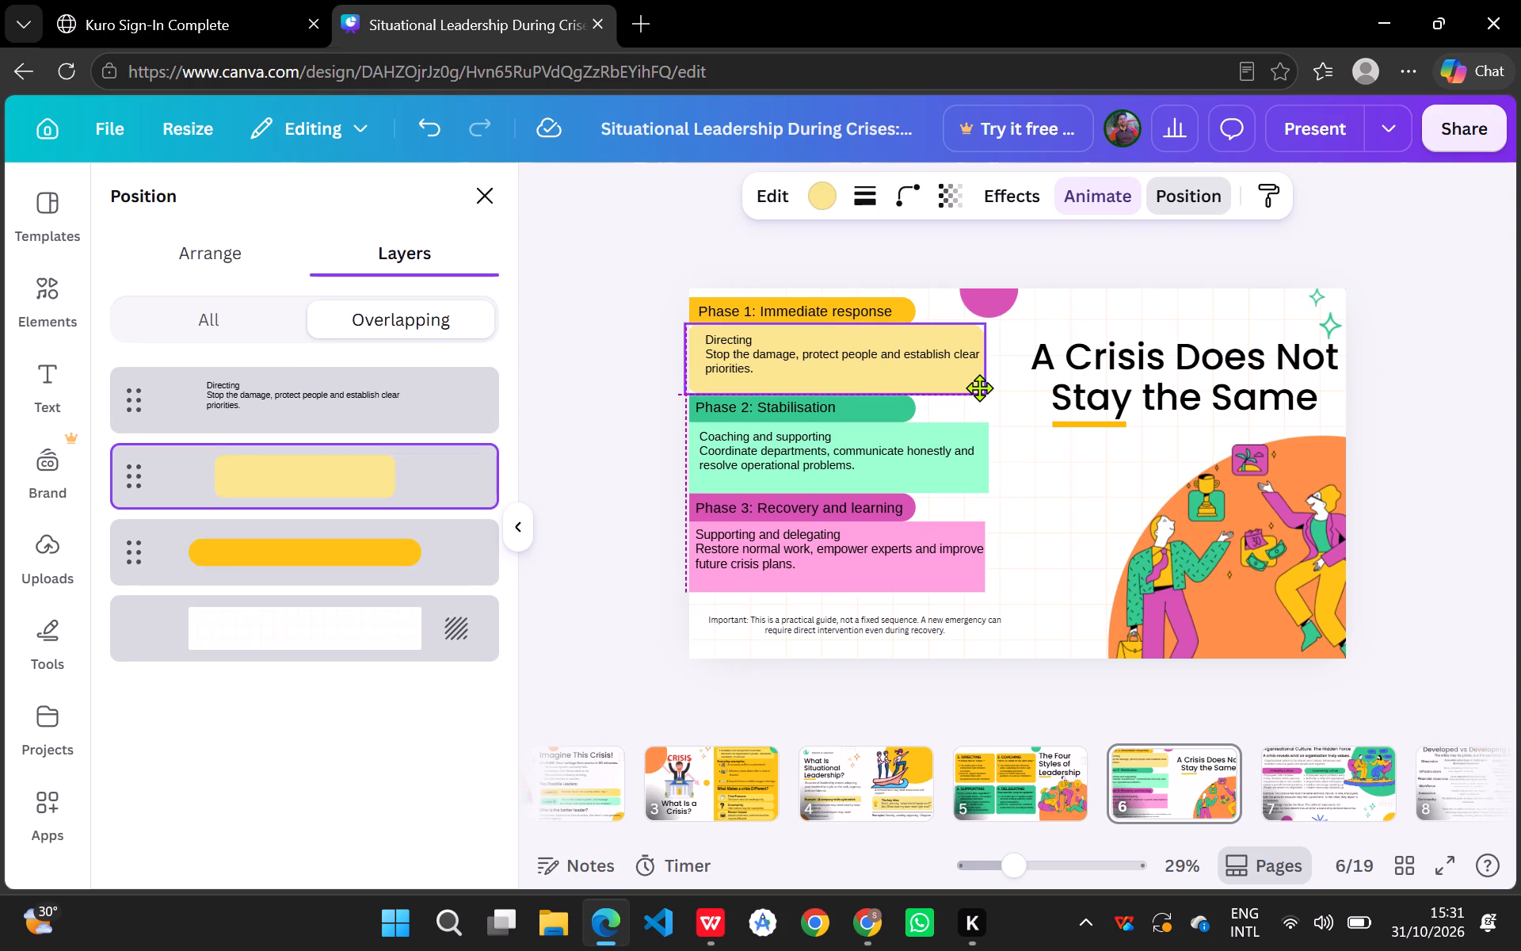
drag(979, 388, 978, 388)
click(1050, 488)
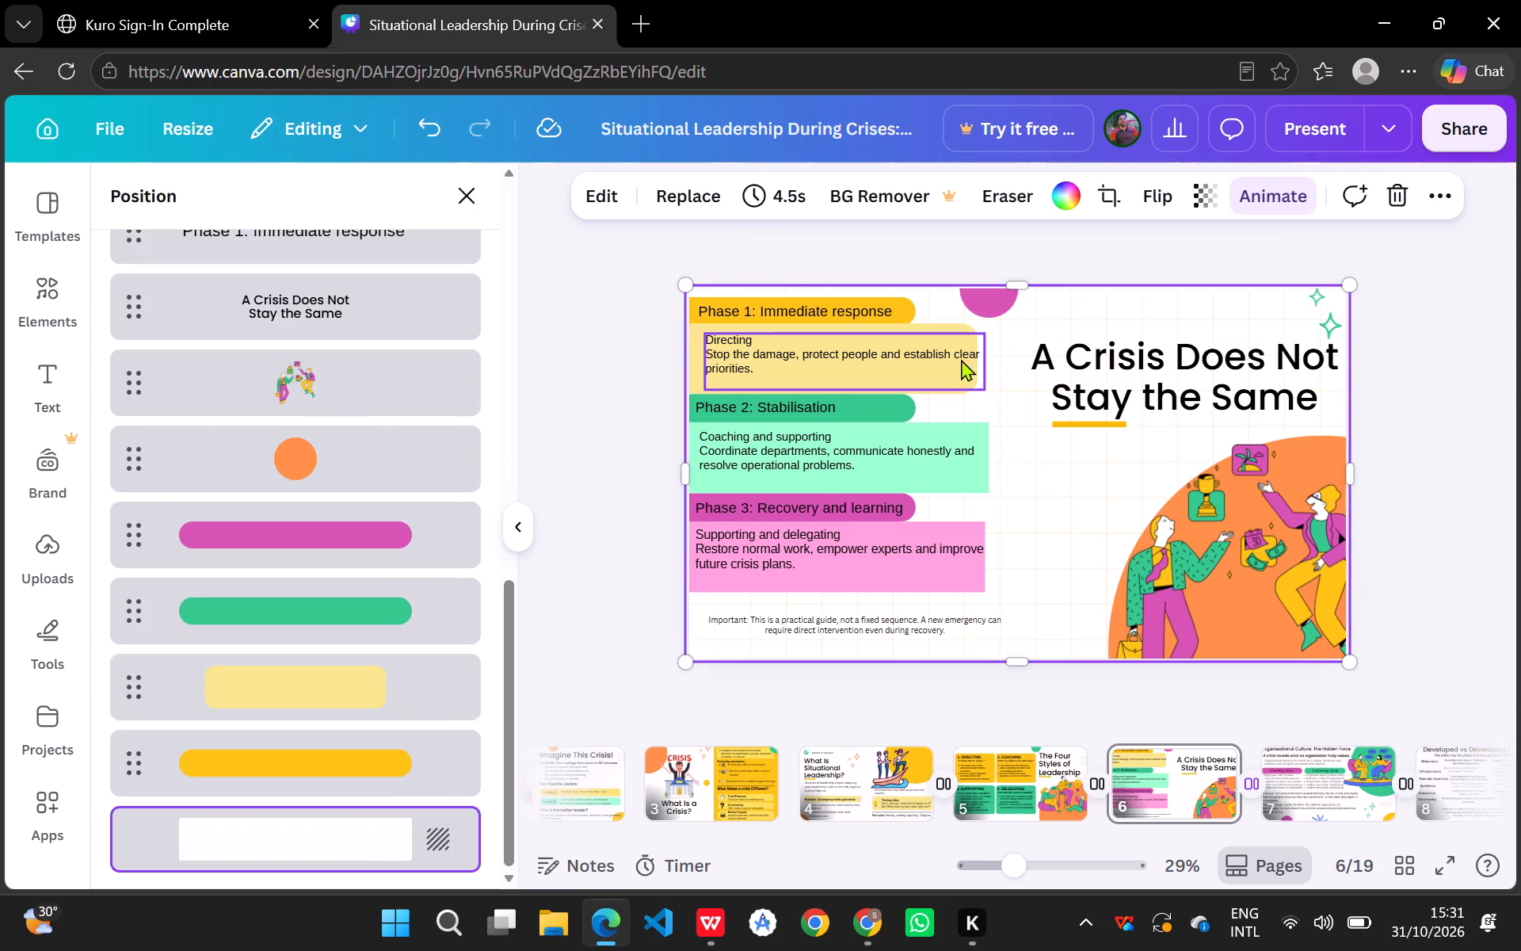
click(951, 330)
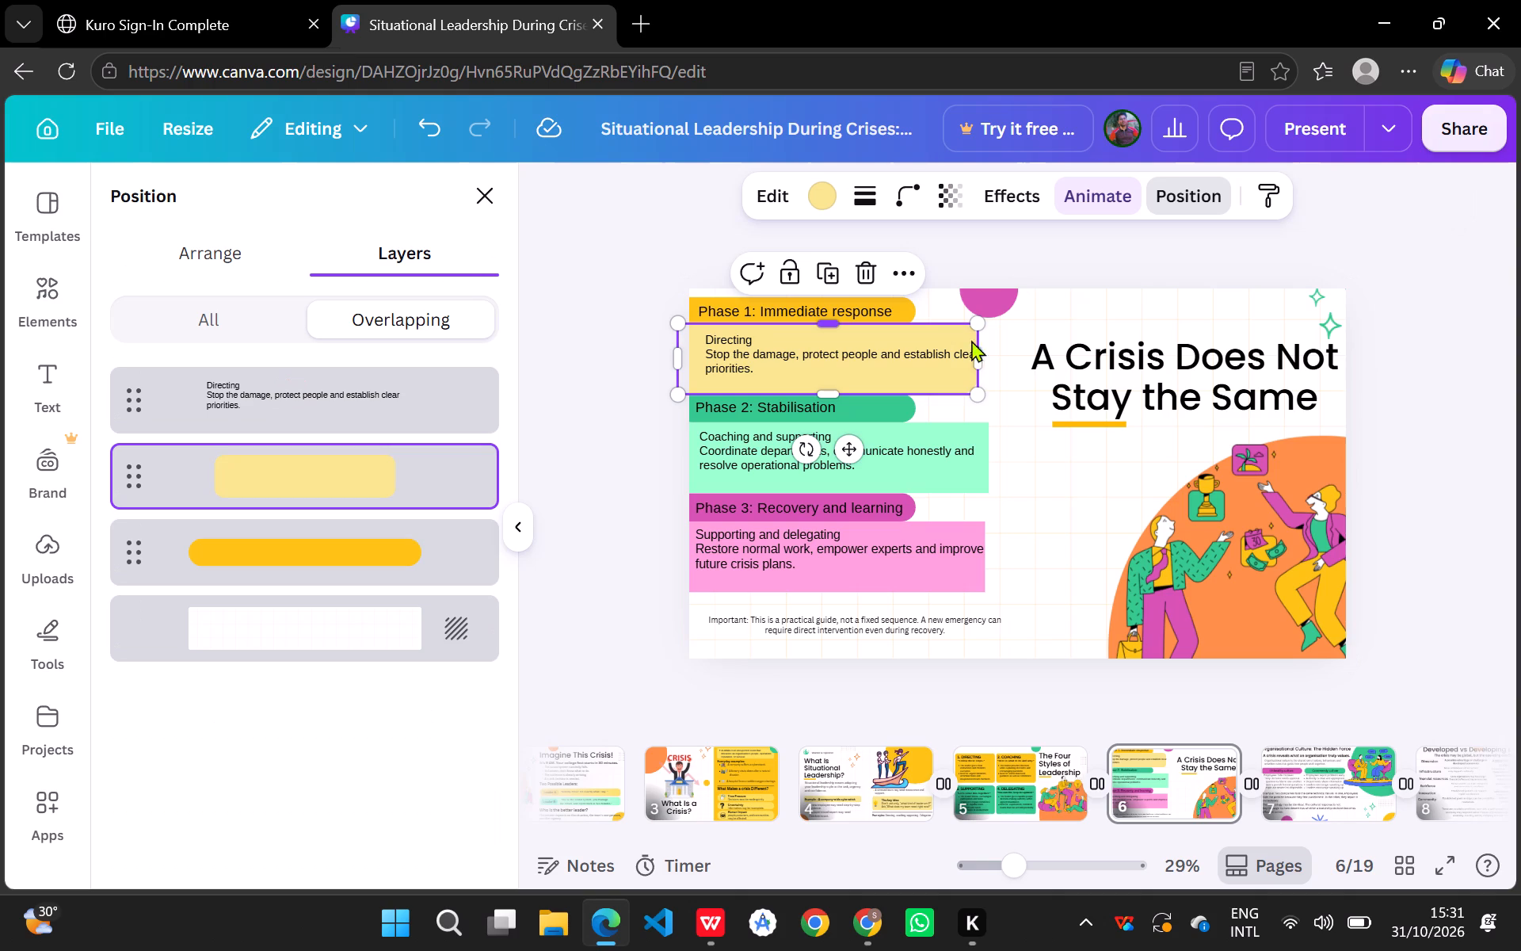
drag(982, 363, 993, 363)
click(1062, 456)
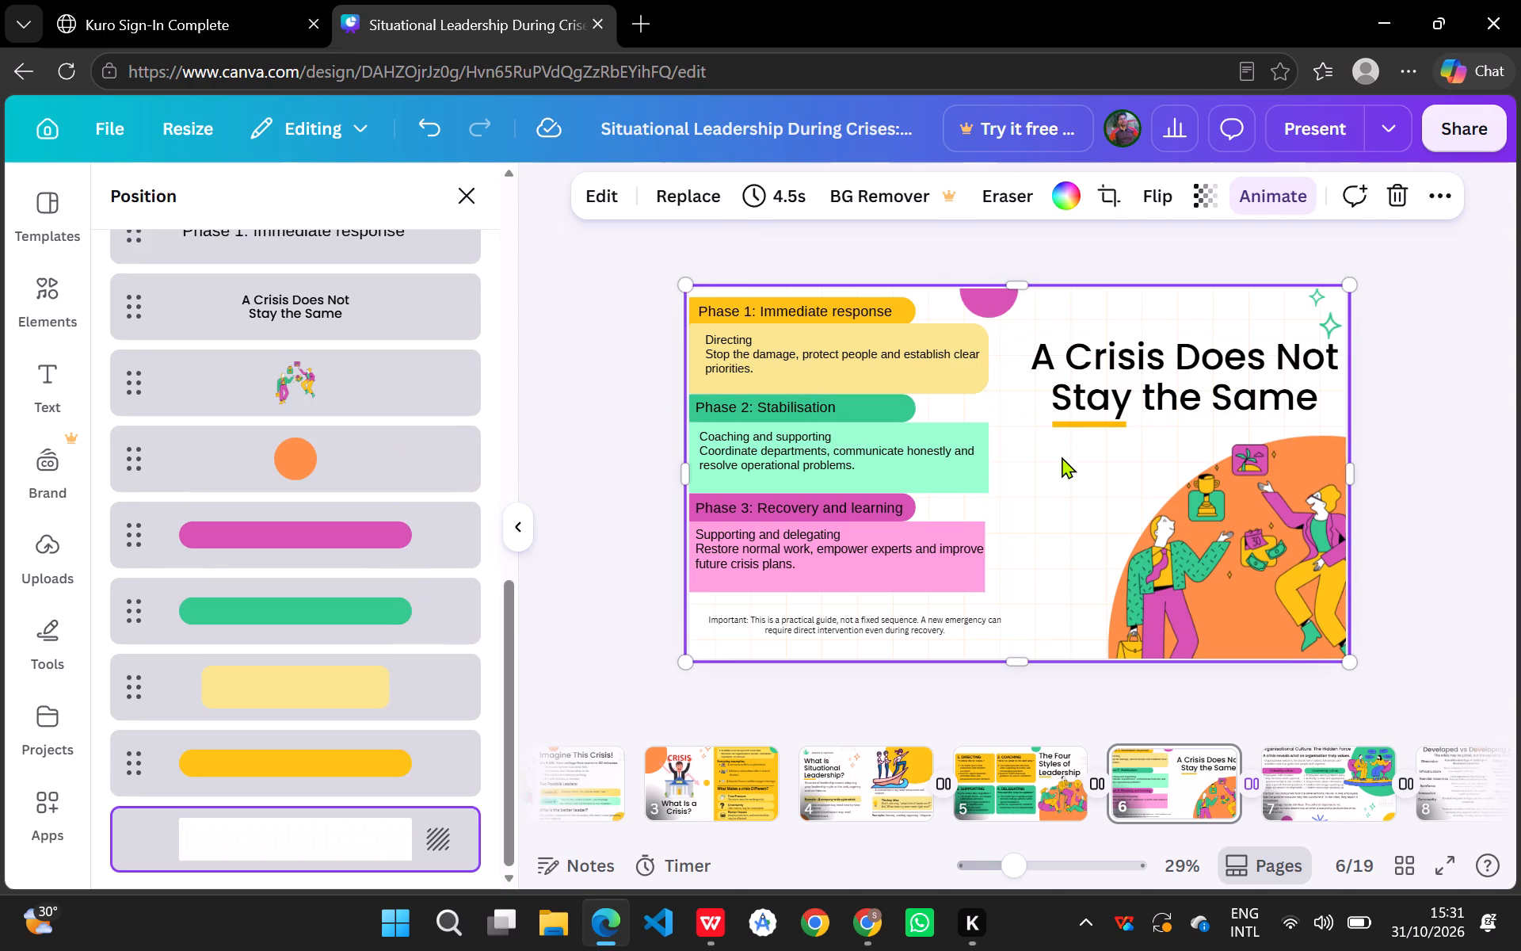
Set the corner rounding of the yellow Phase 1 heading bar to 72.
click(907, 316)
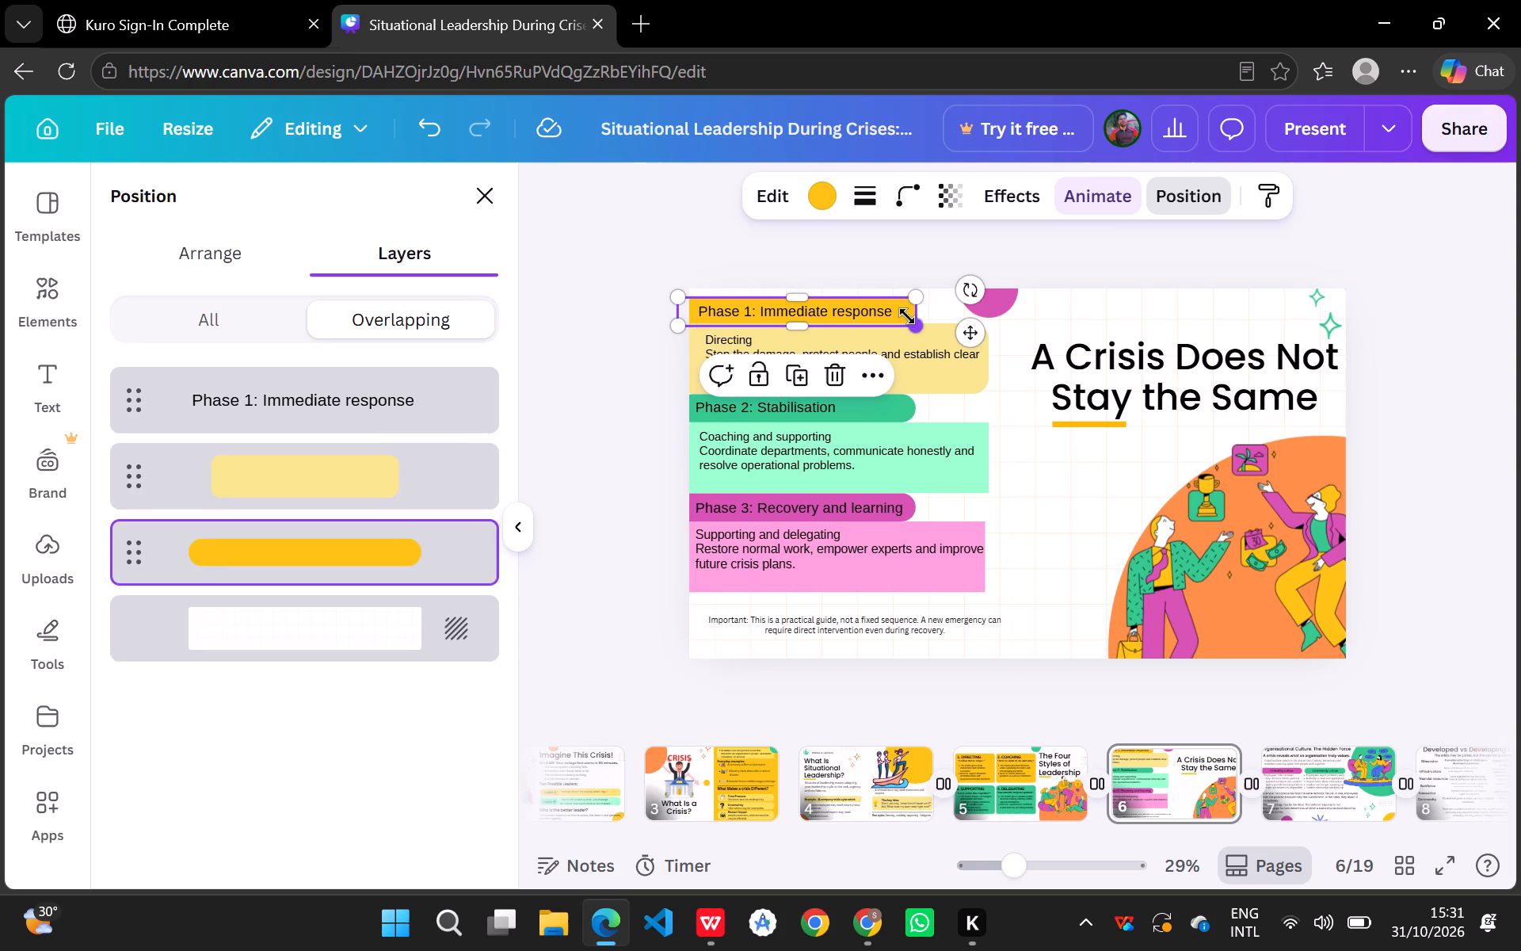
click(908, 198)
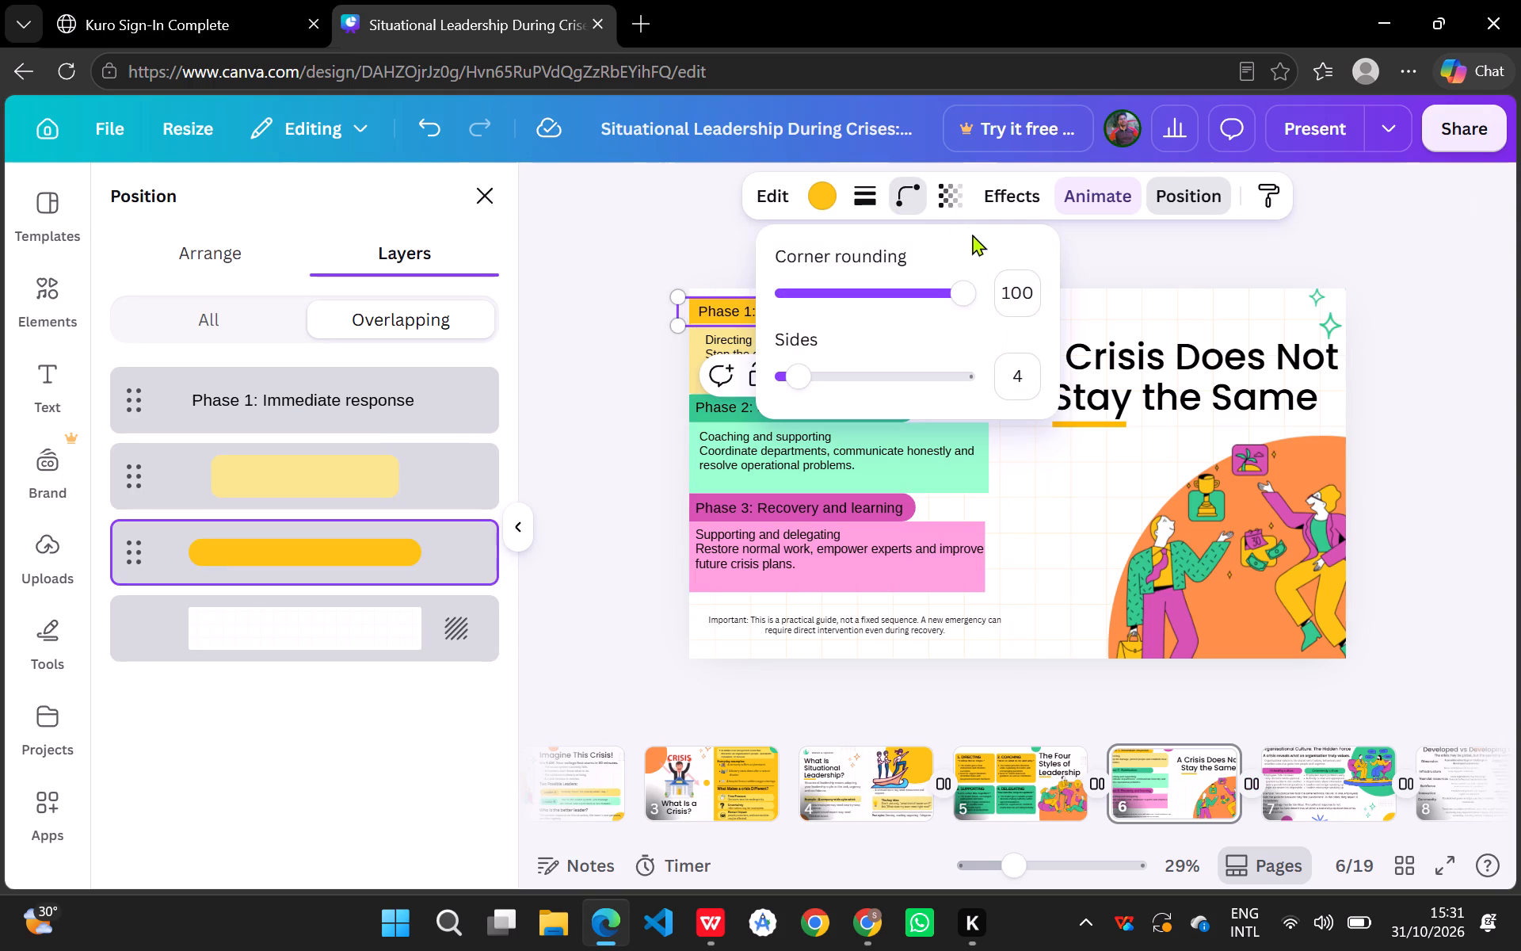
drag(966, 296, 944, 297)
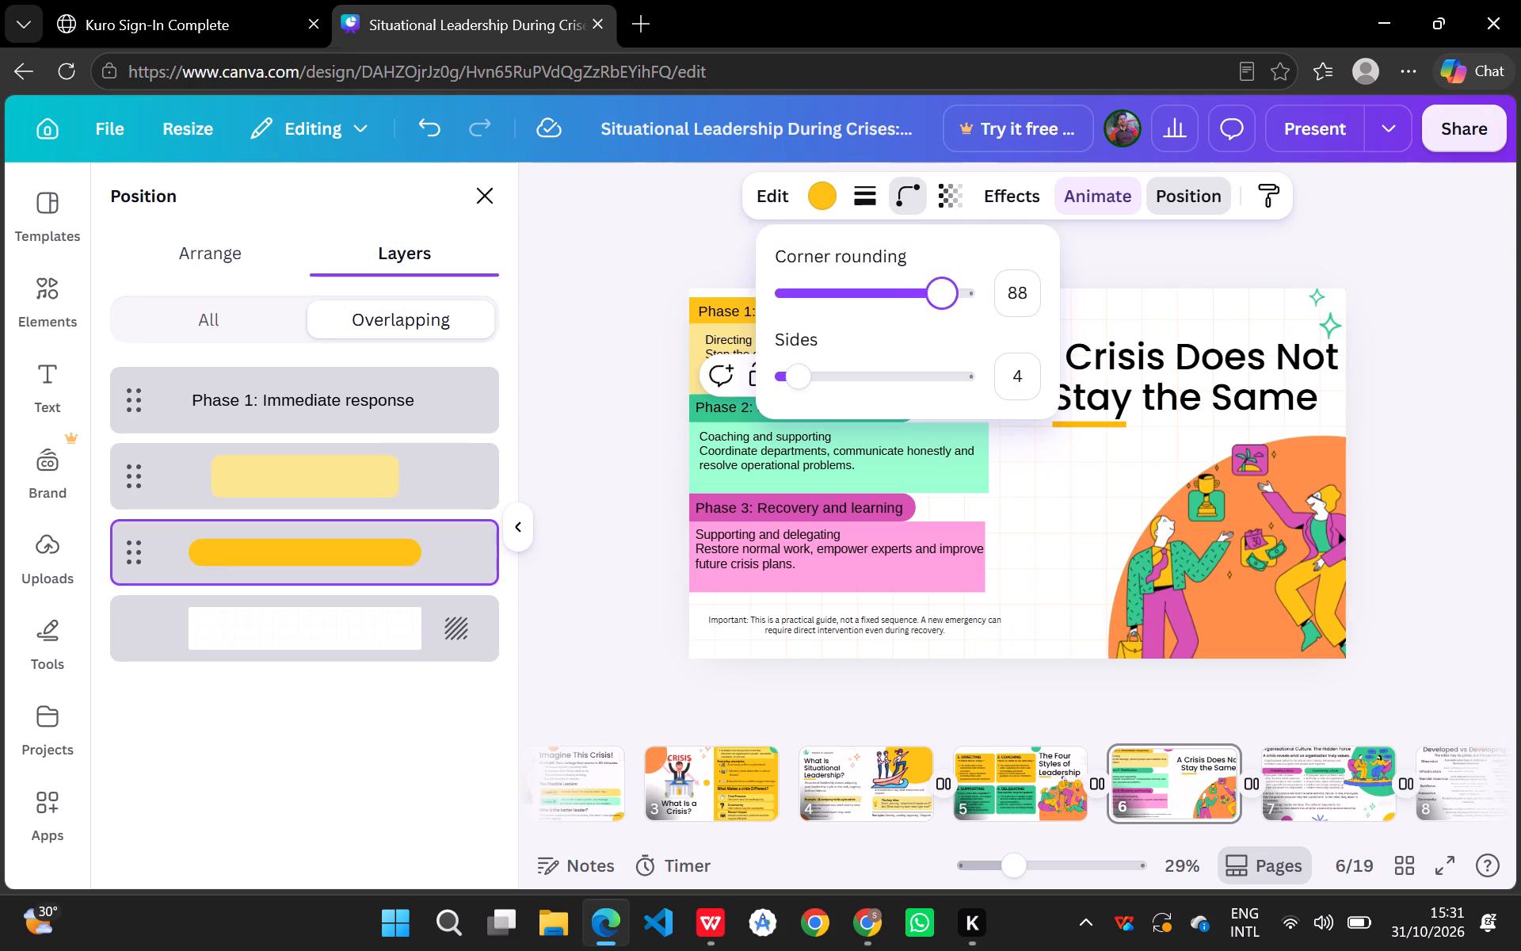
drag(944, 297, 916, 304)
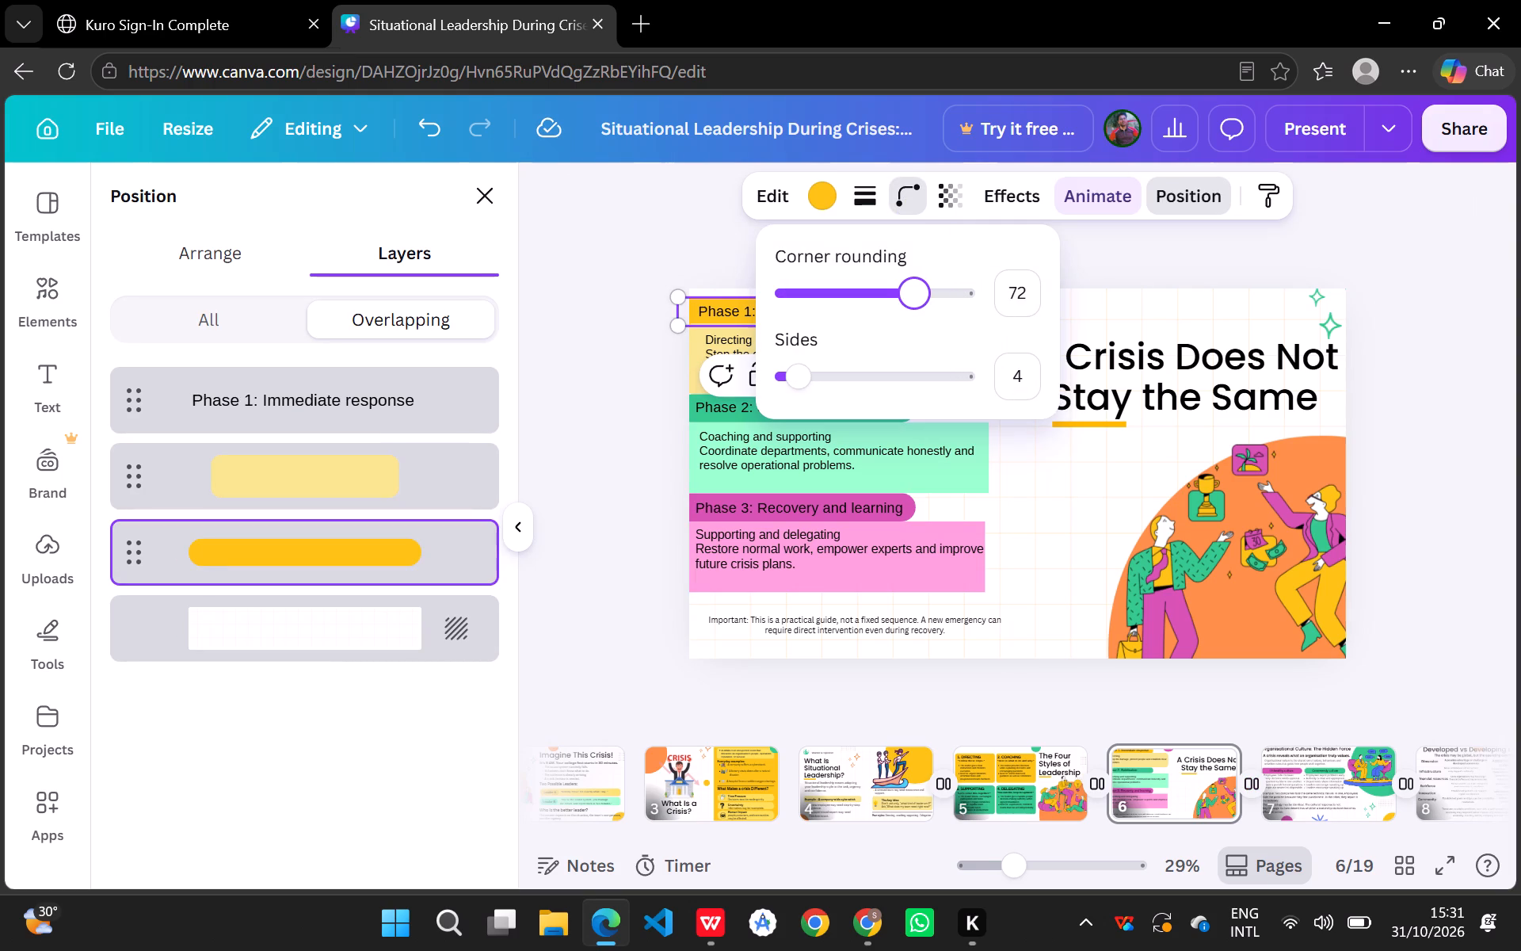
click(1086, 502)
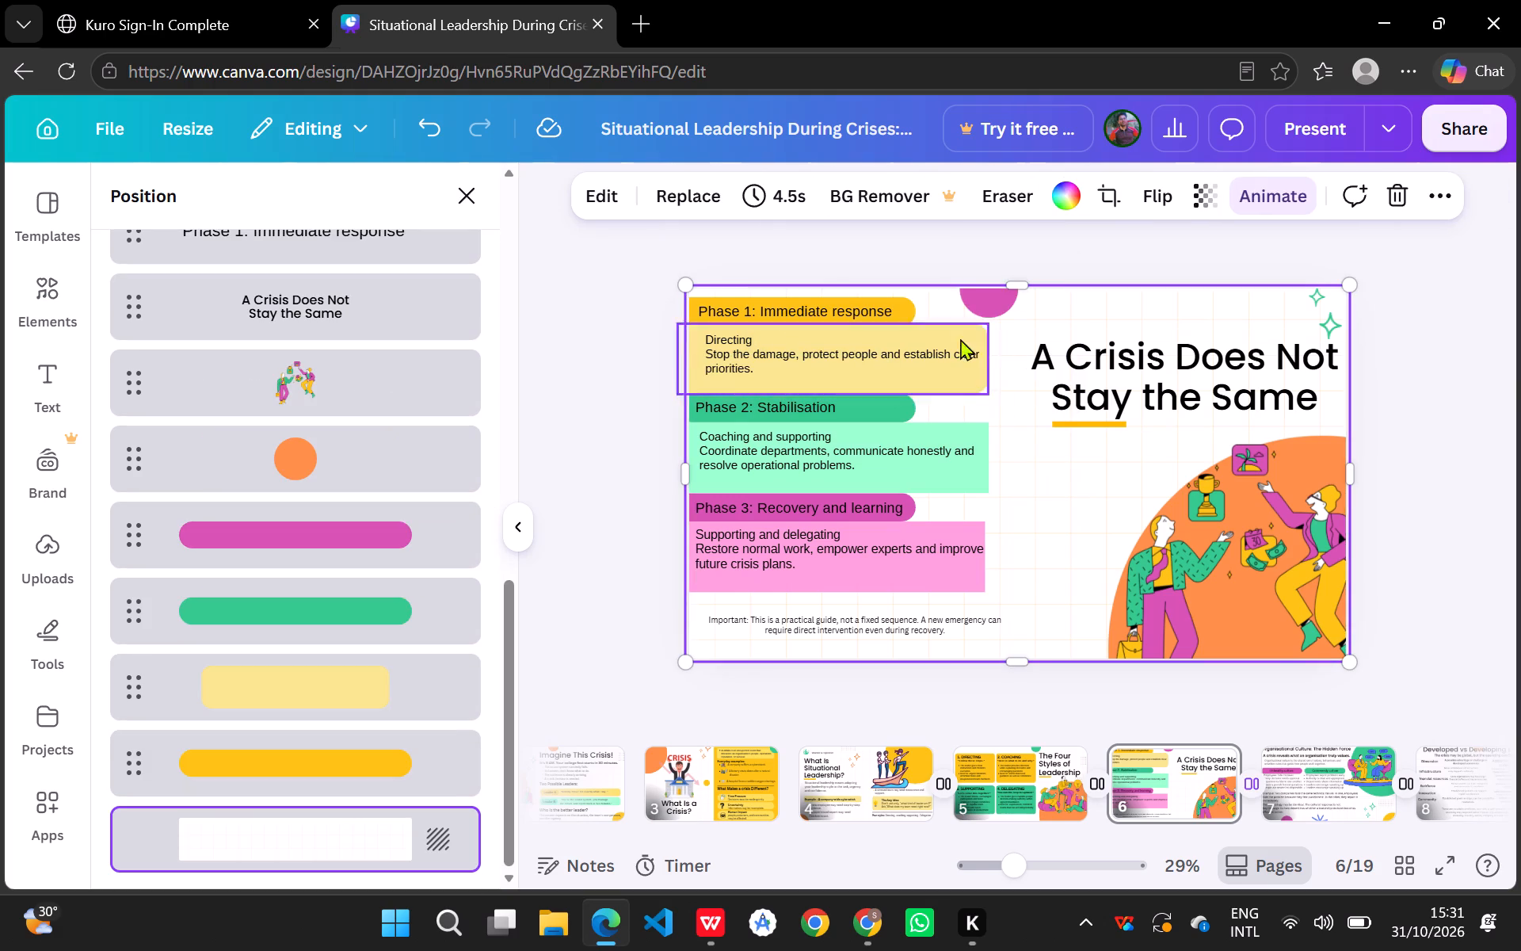
Nudge the yellow Phase 1 bar up so it meets the pale yellow block's top edge, and raise its heading text to match.
click(904, 304)
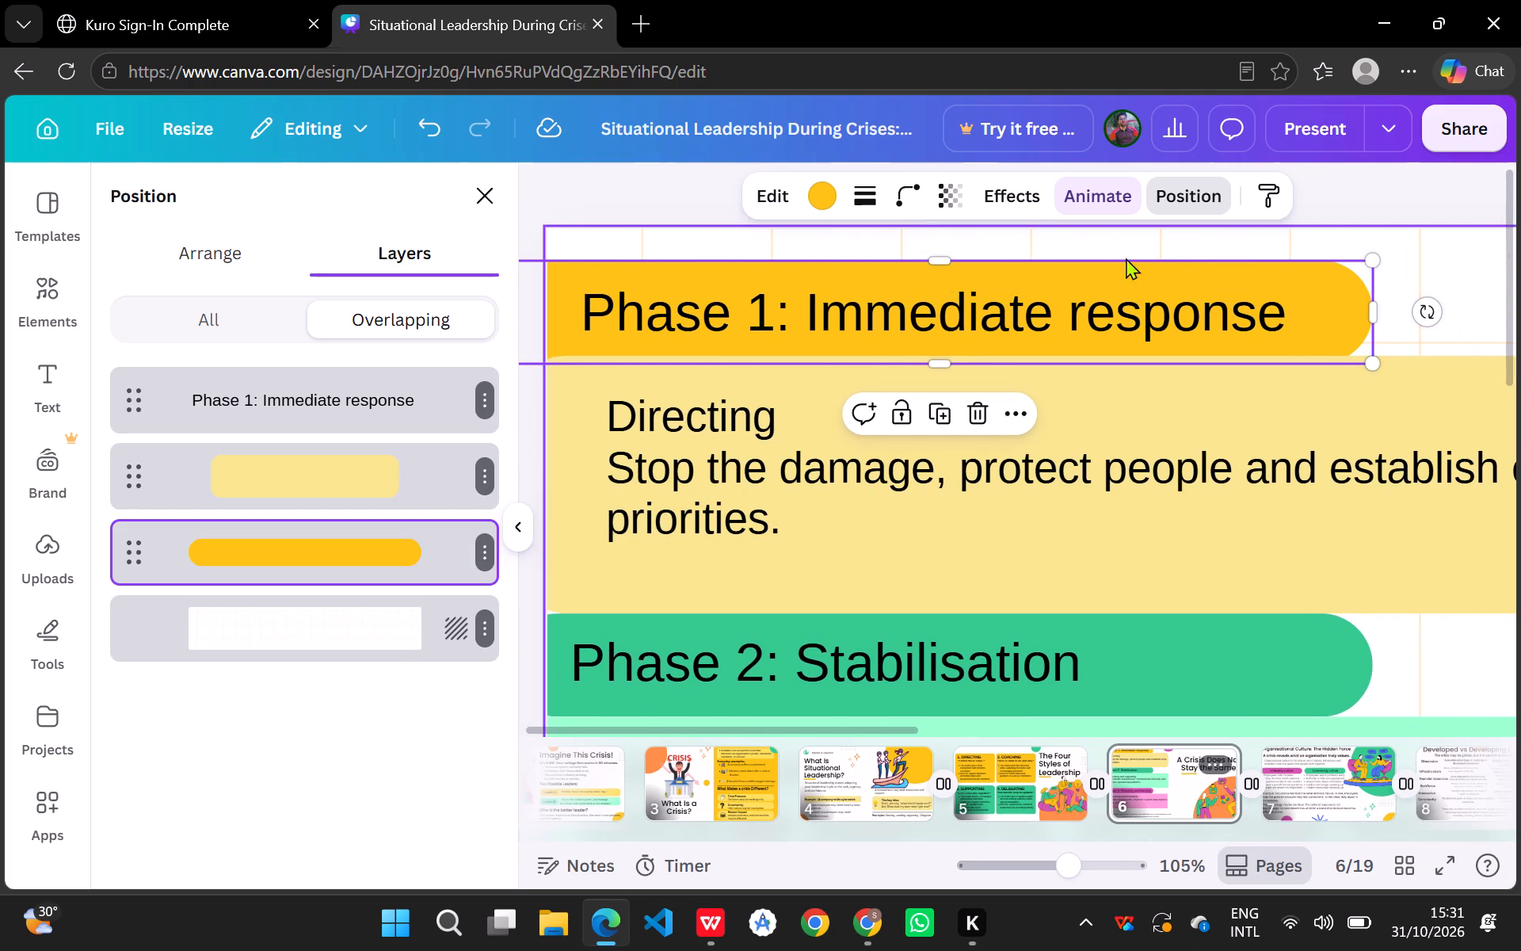
click(1348, 275)
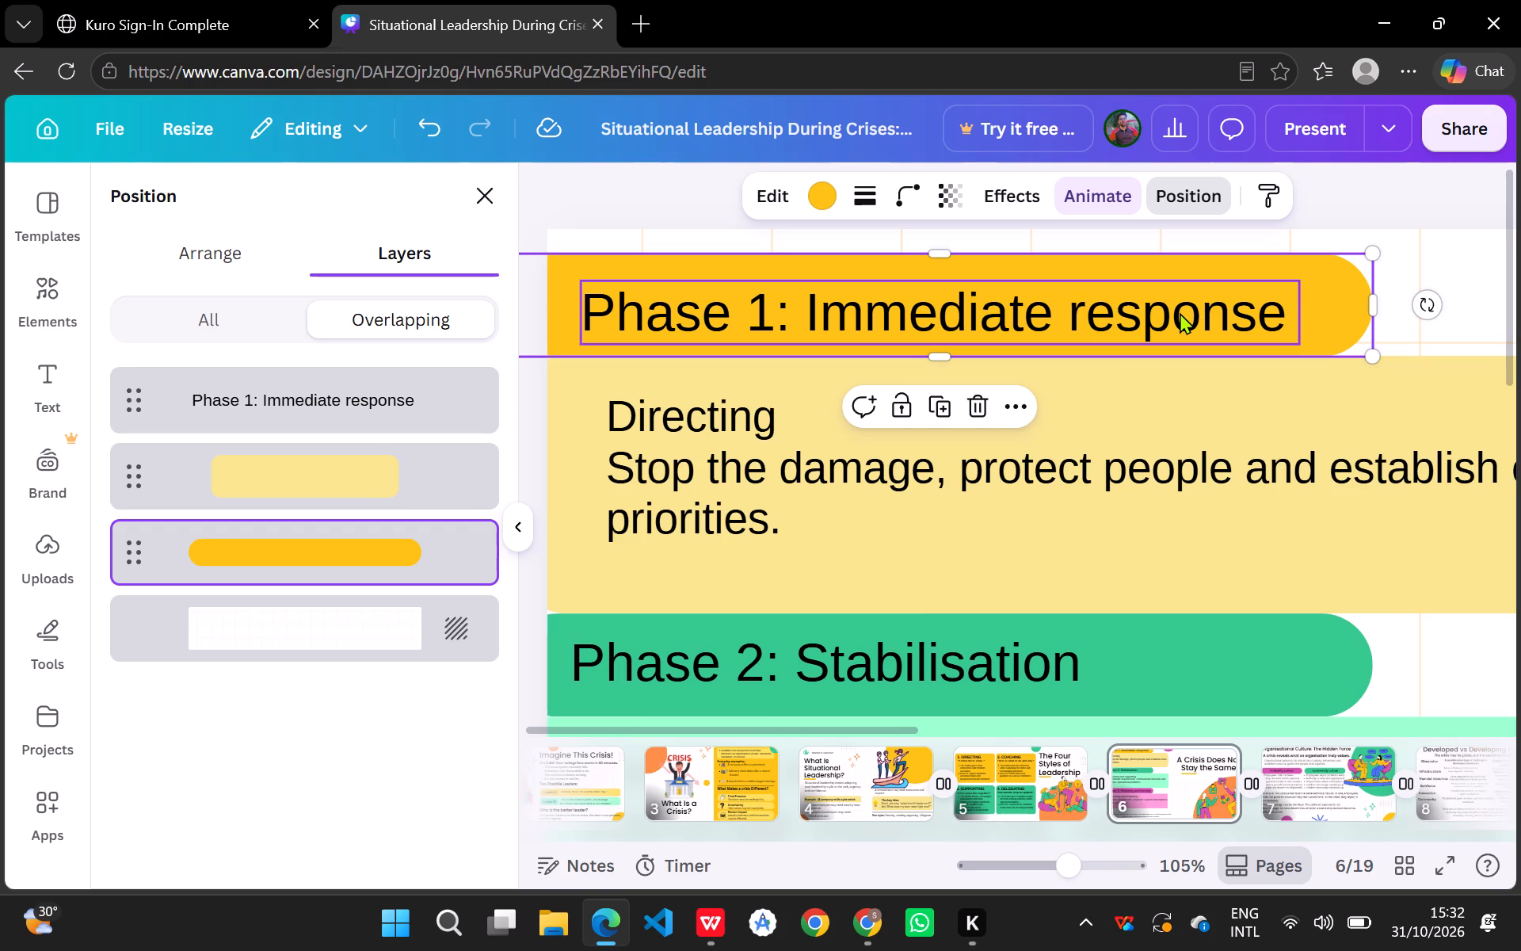
drag(1179, 313, 1179, 306)
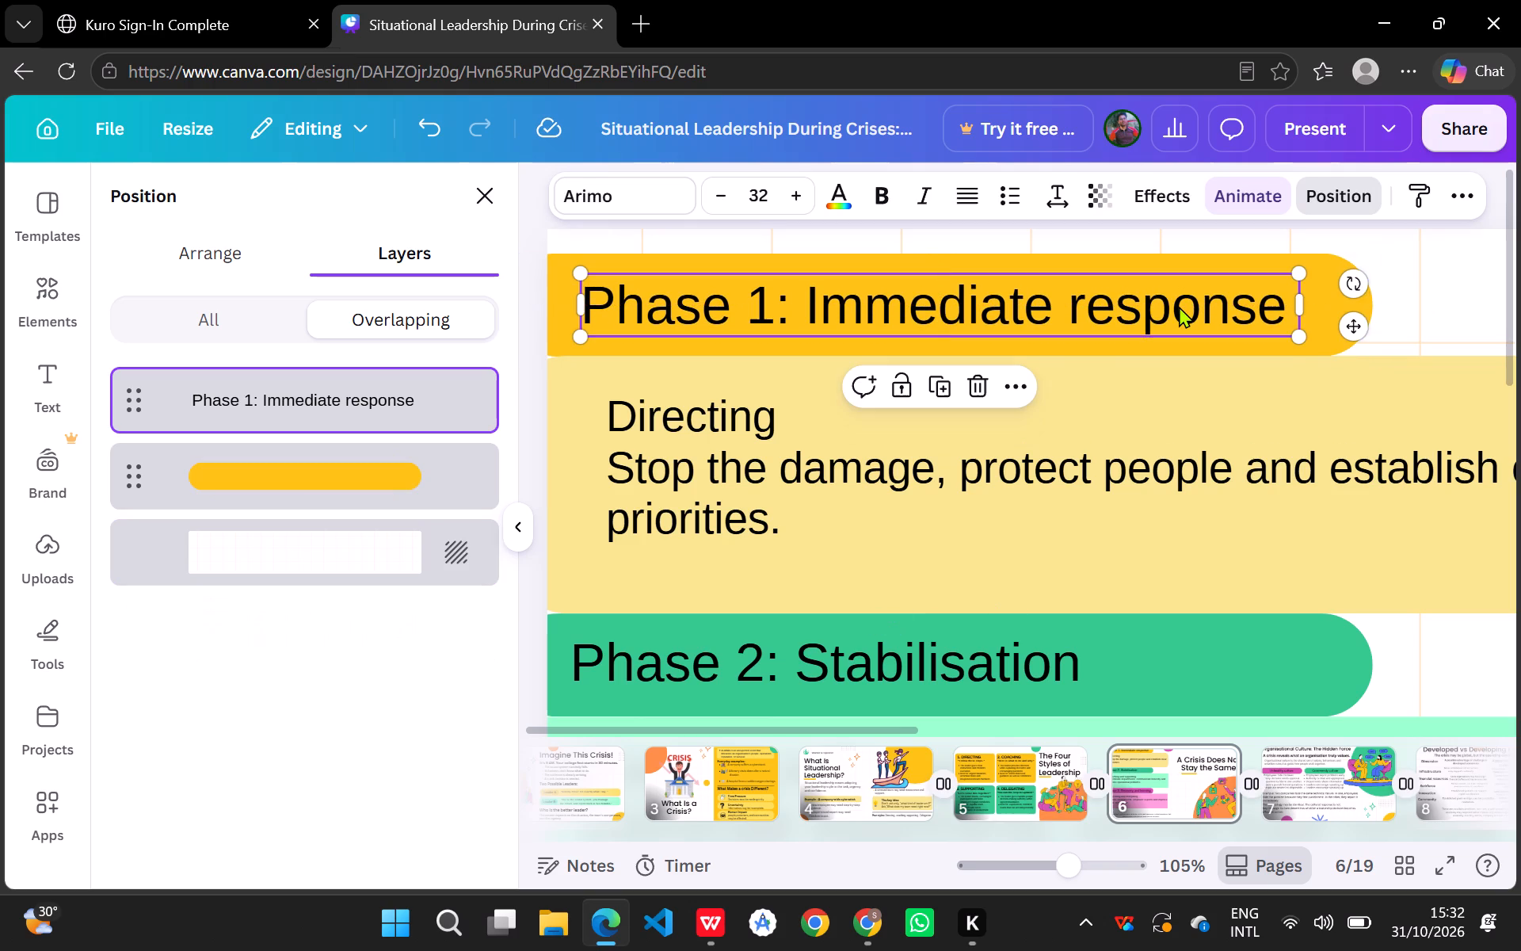
click(1439, 311)
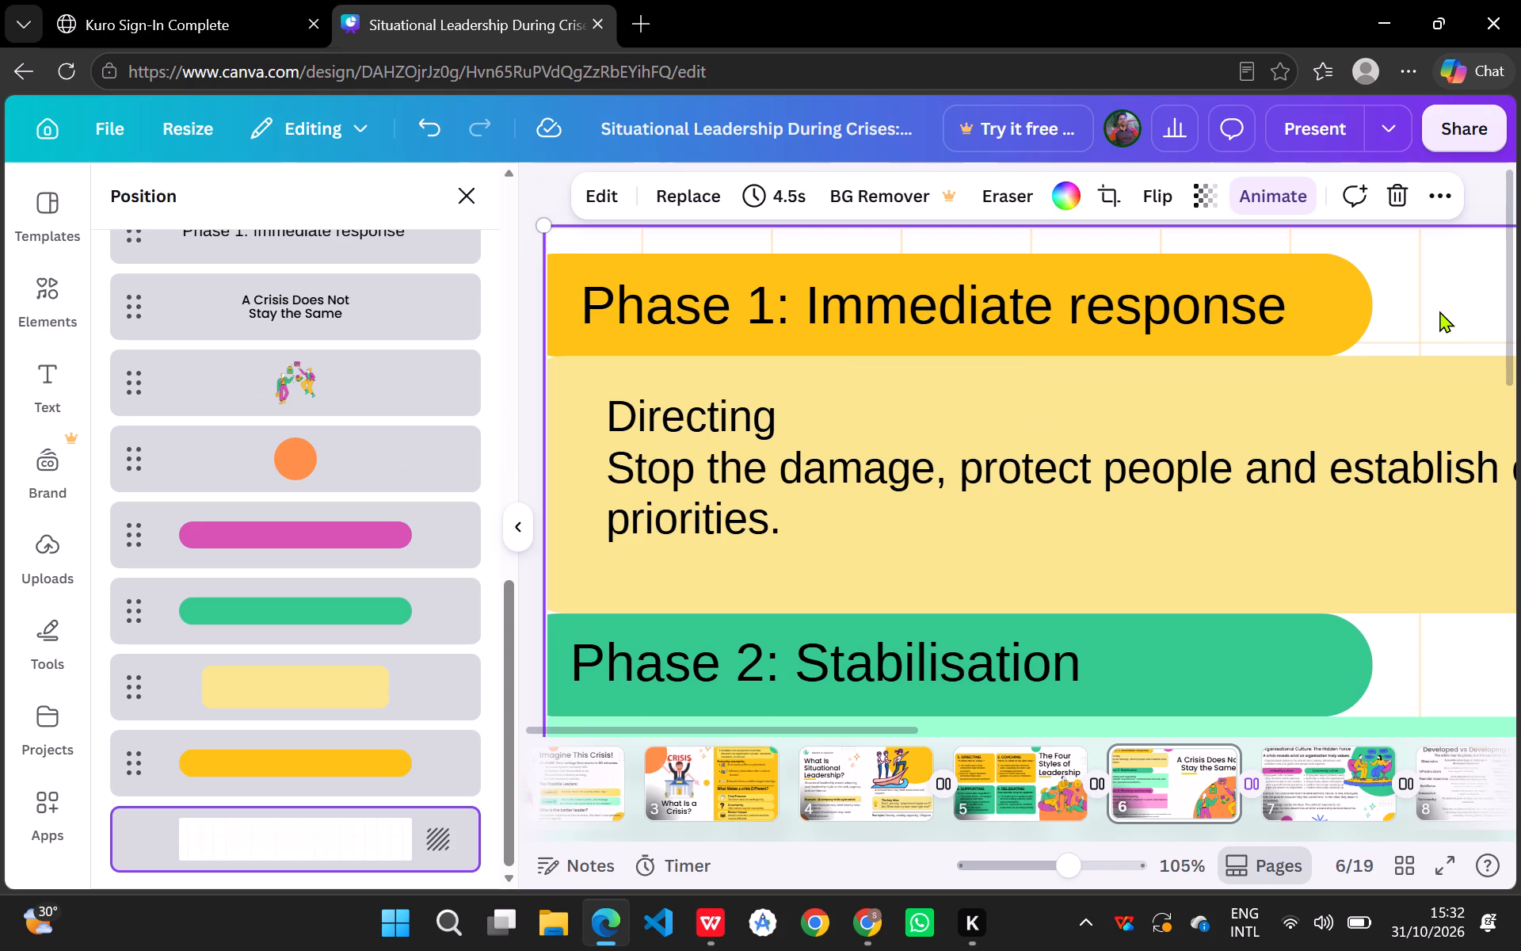
Reduce the yellow Phase 1 bar's corner rounding further so its right end is less pill-shaped than the Phase 2 bar.
click(1347, 318)
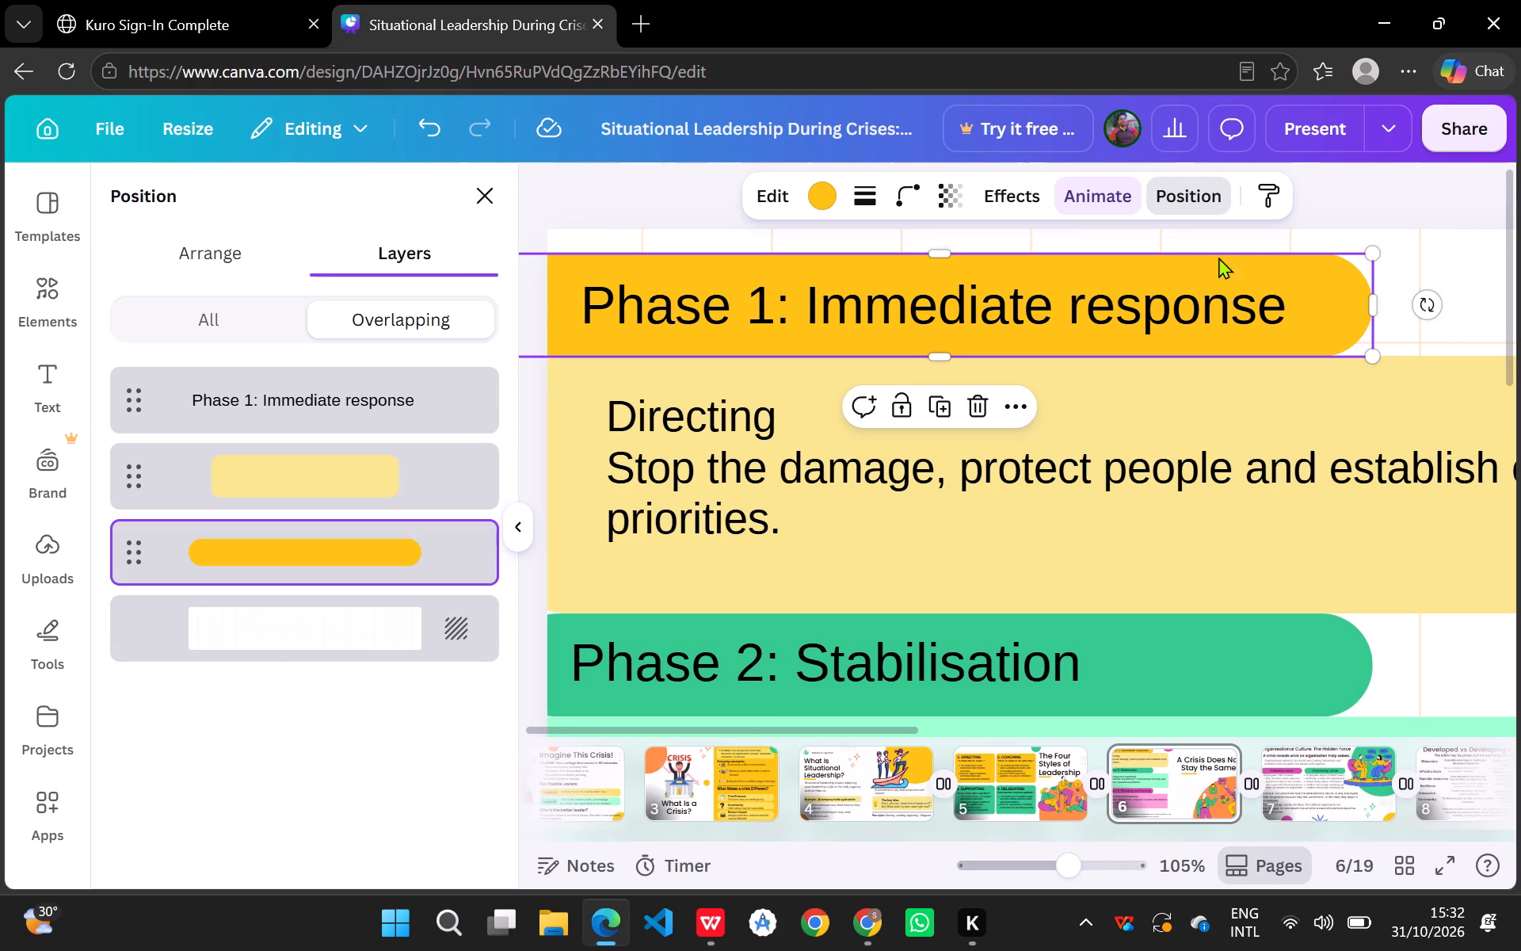
click(905, 195)
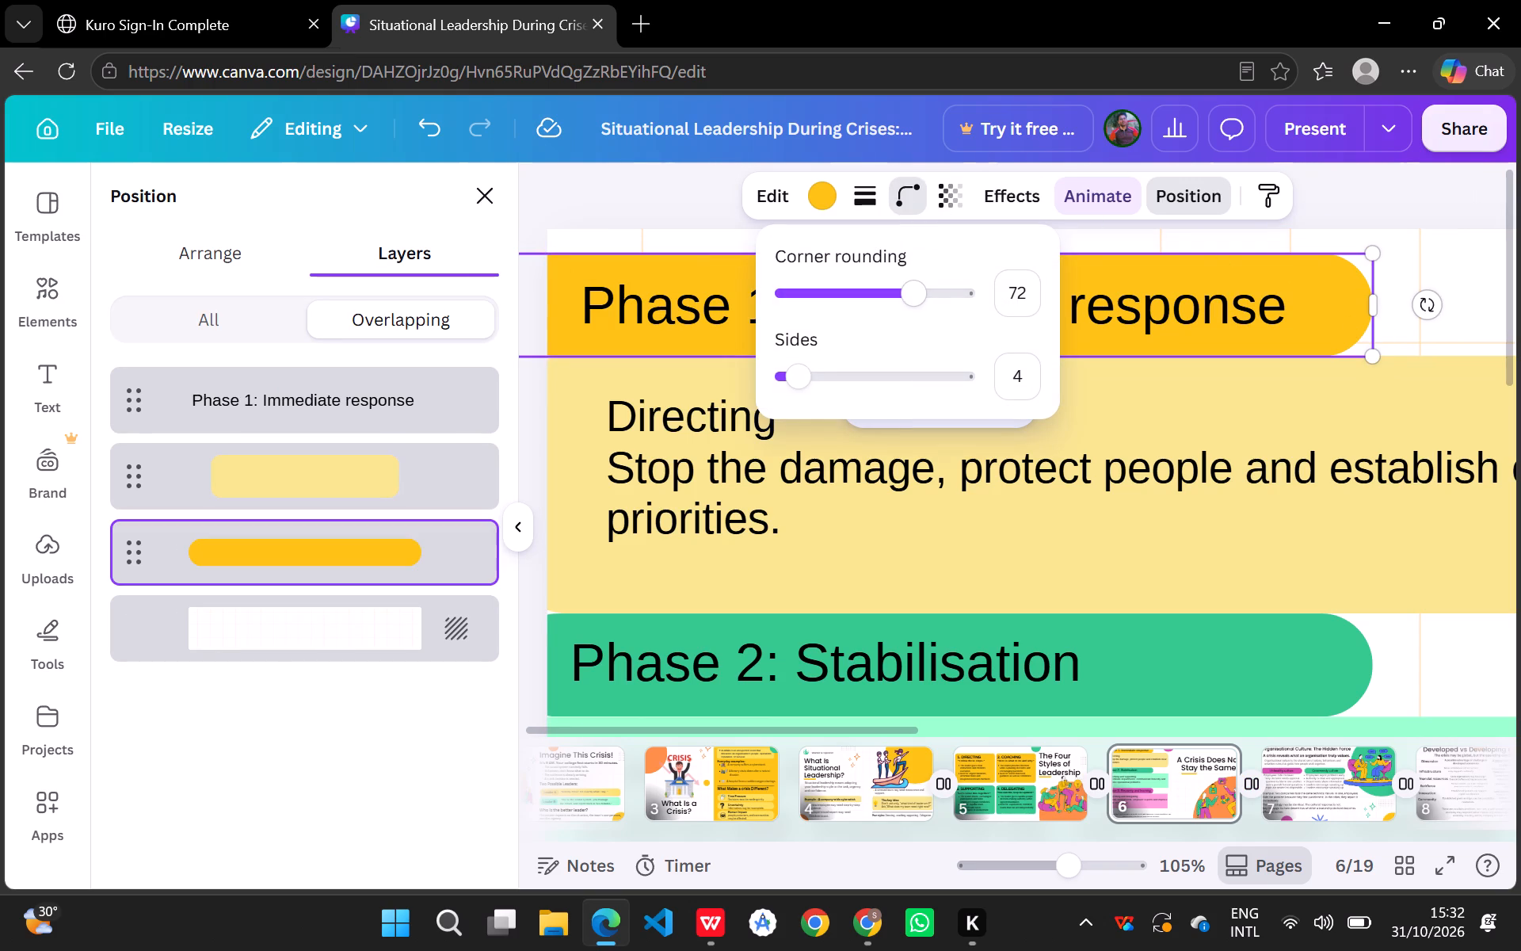
drag(911, 298, 872, 300)
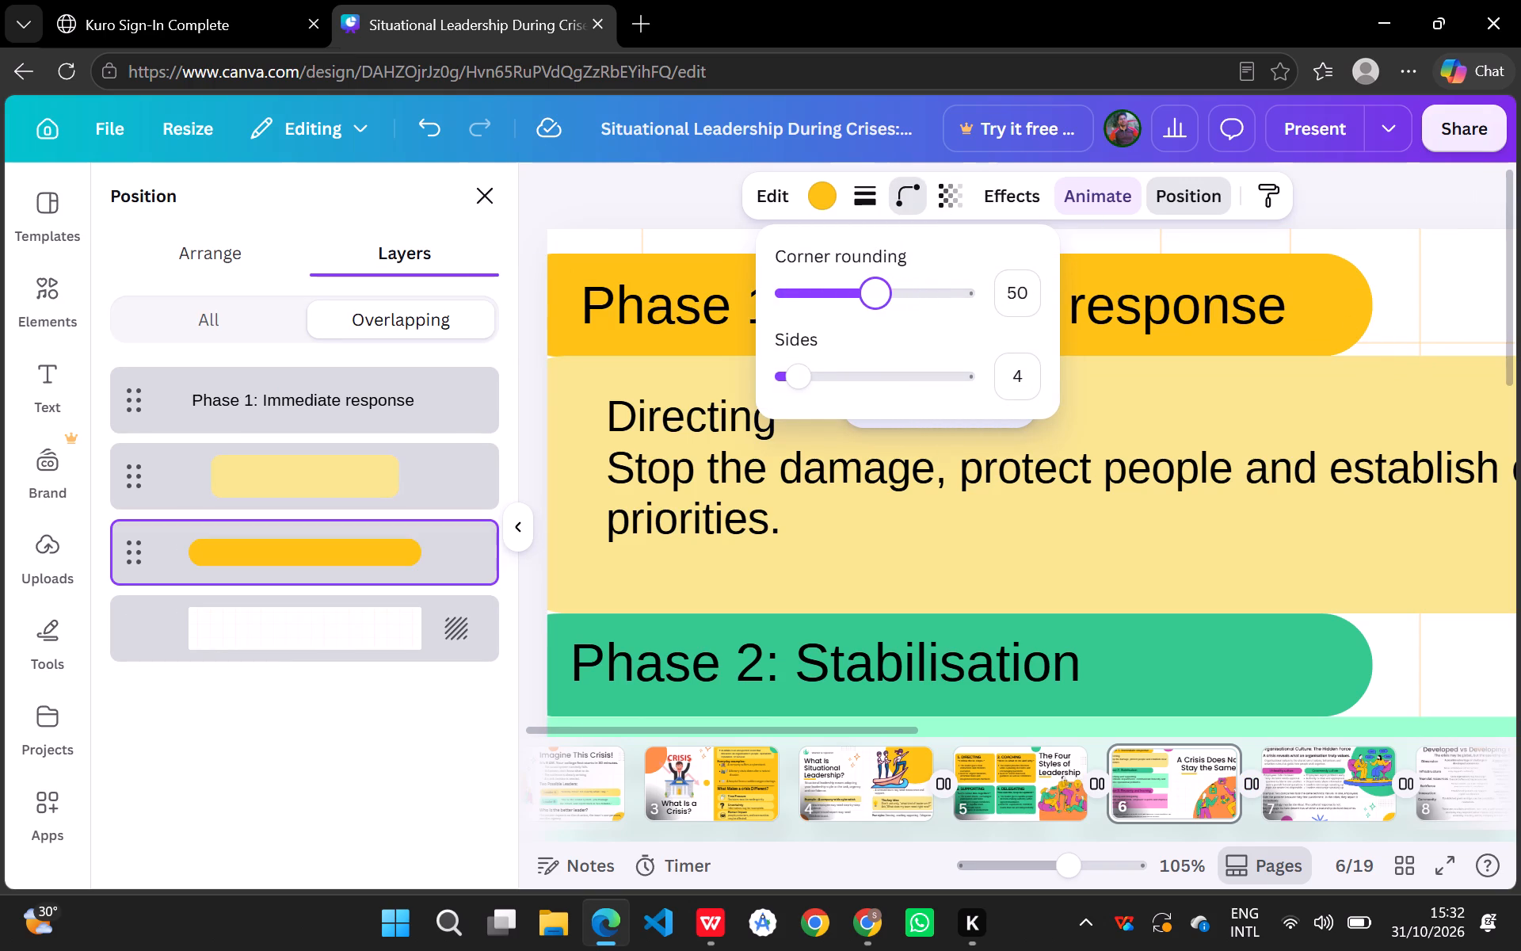
drag(872, 300, 844, 307)
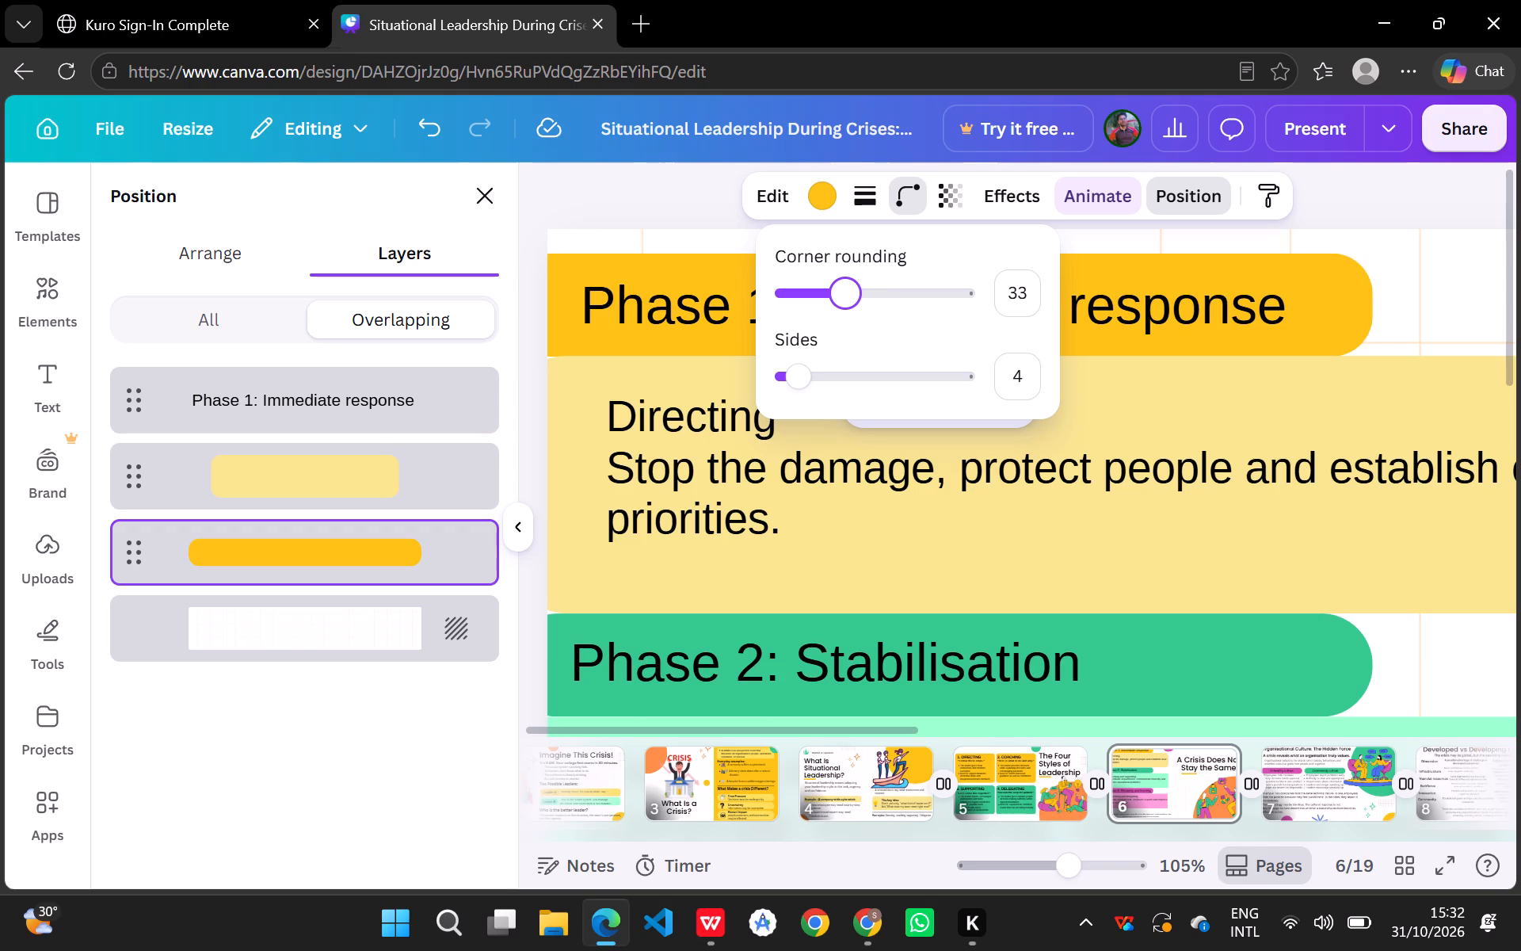
drag(844, 307, 852, 307)
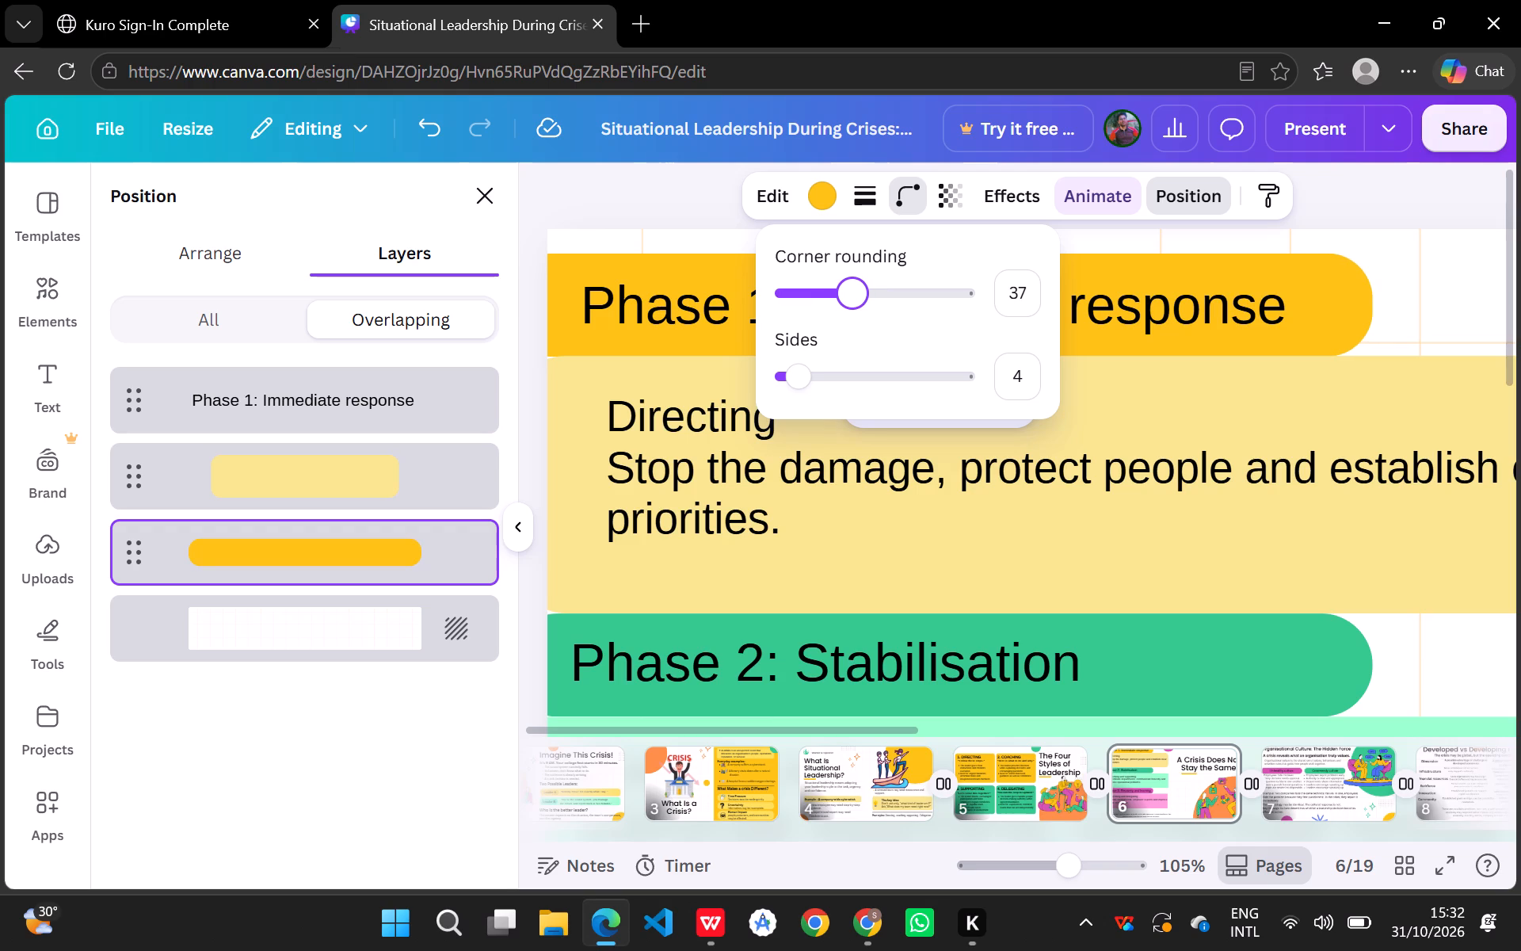
drag(852, 307, 840, 307)
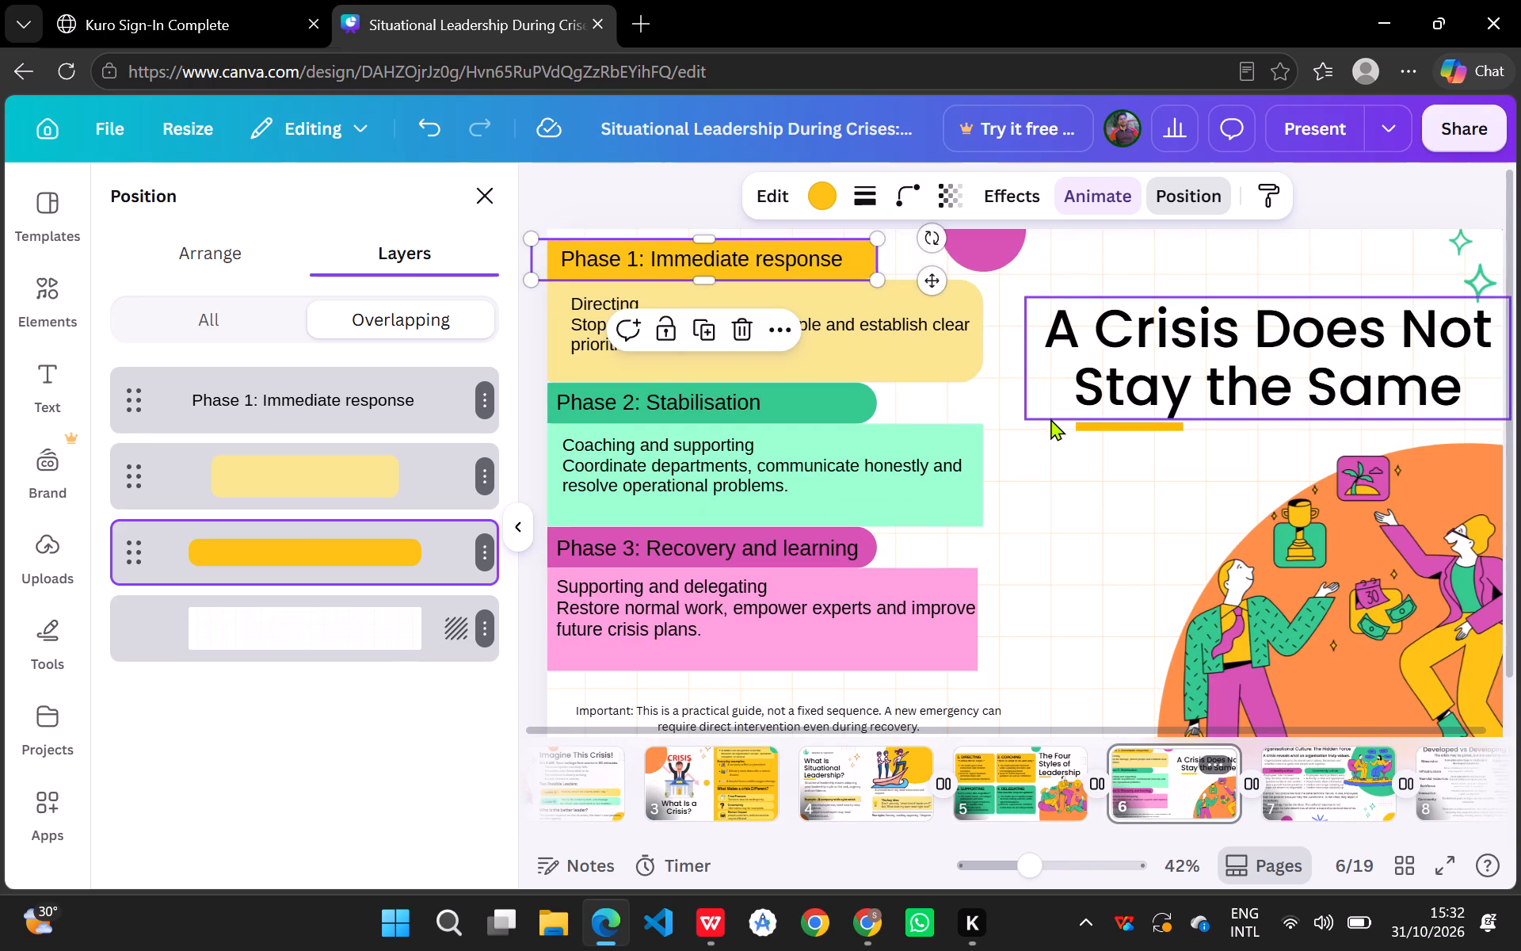
double_click(1050, 418)
click(1043, 529)
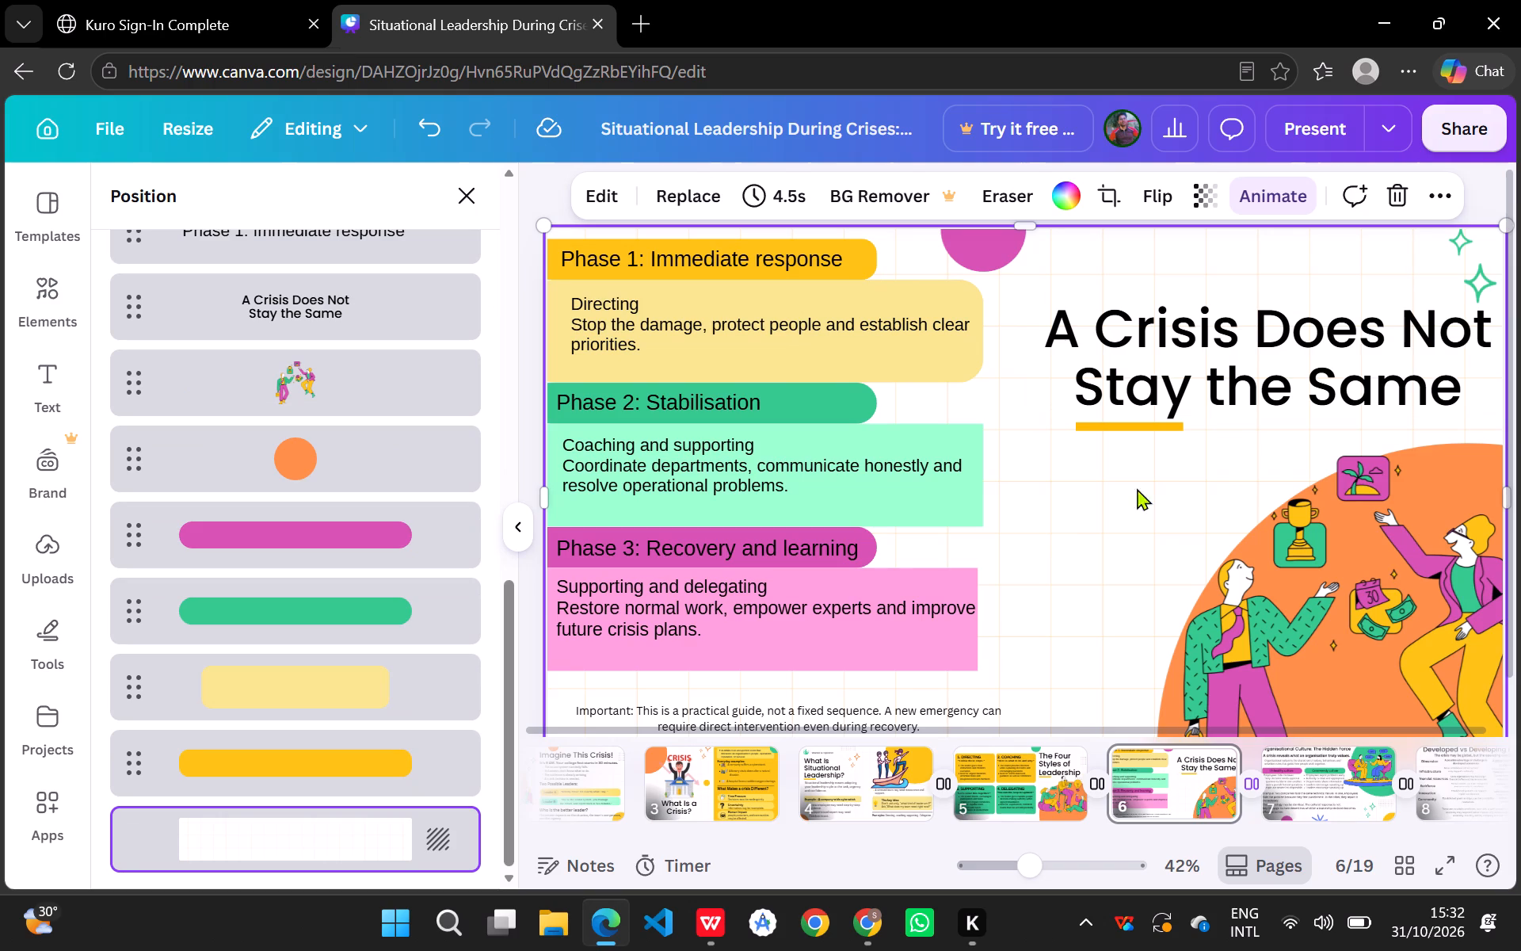
Move the magenta semicircle right along the slide's top edge to above the "A Crisis Does Not Stay the Same" title.
drag(988, 262, 1253, 255)
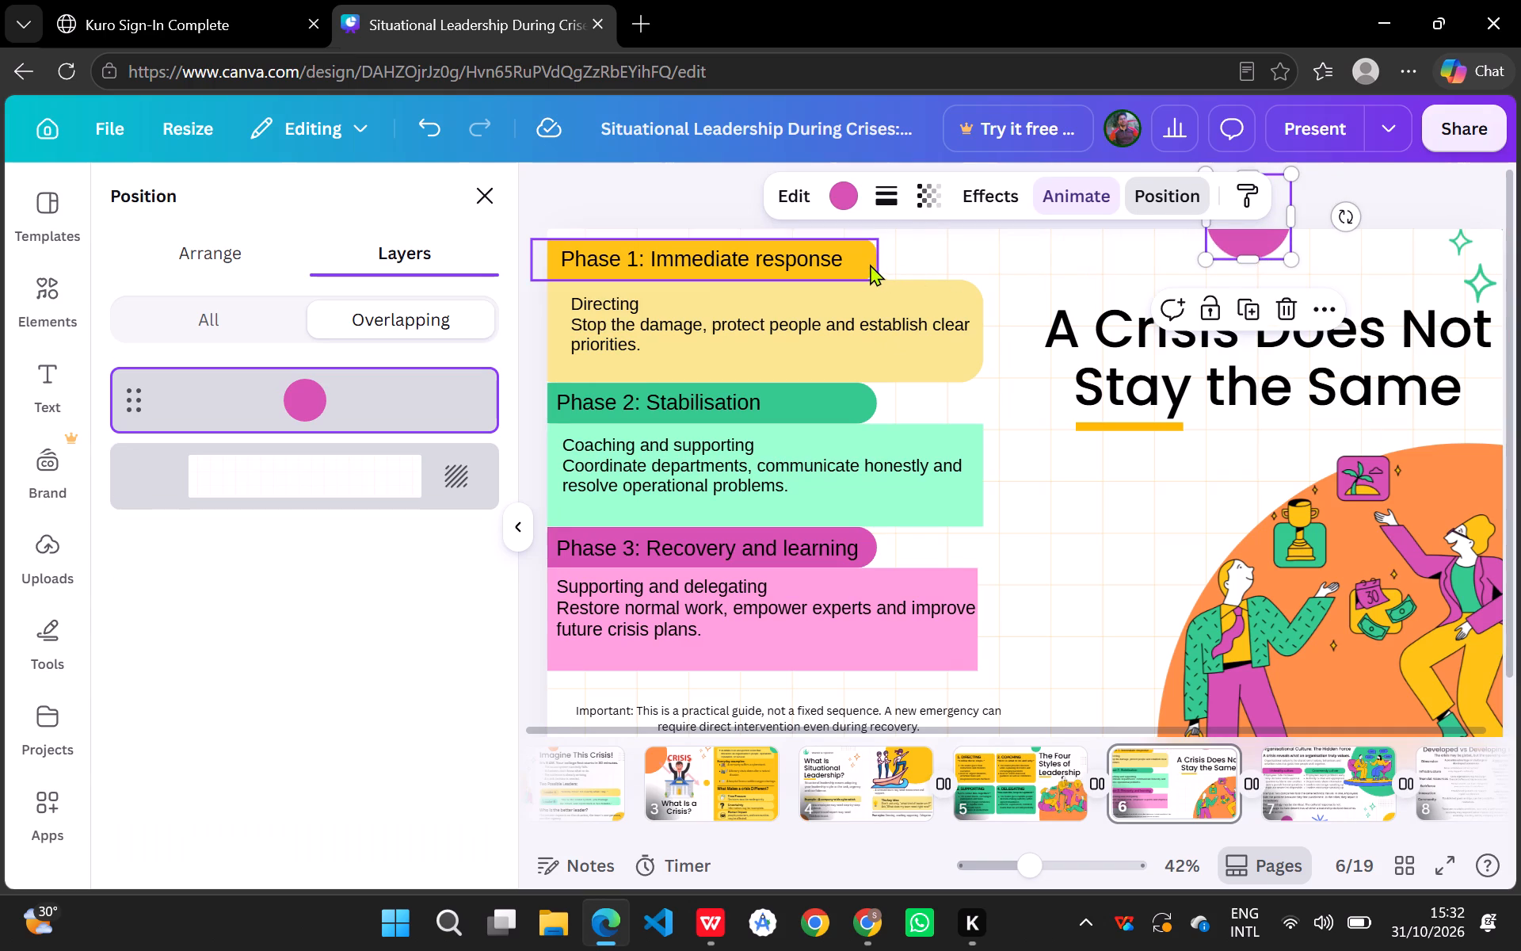
Widen the yellow Phase 1 heading bar to about 898, lining up its right end with the pink Phase 3 block's right edge.
click(872, 258)
drag(881, 258, 949, 258)
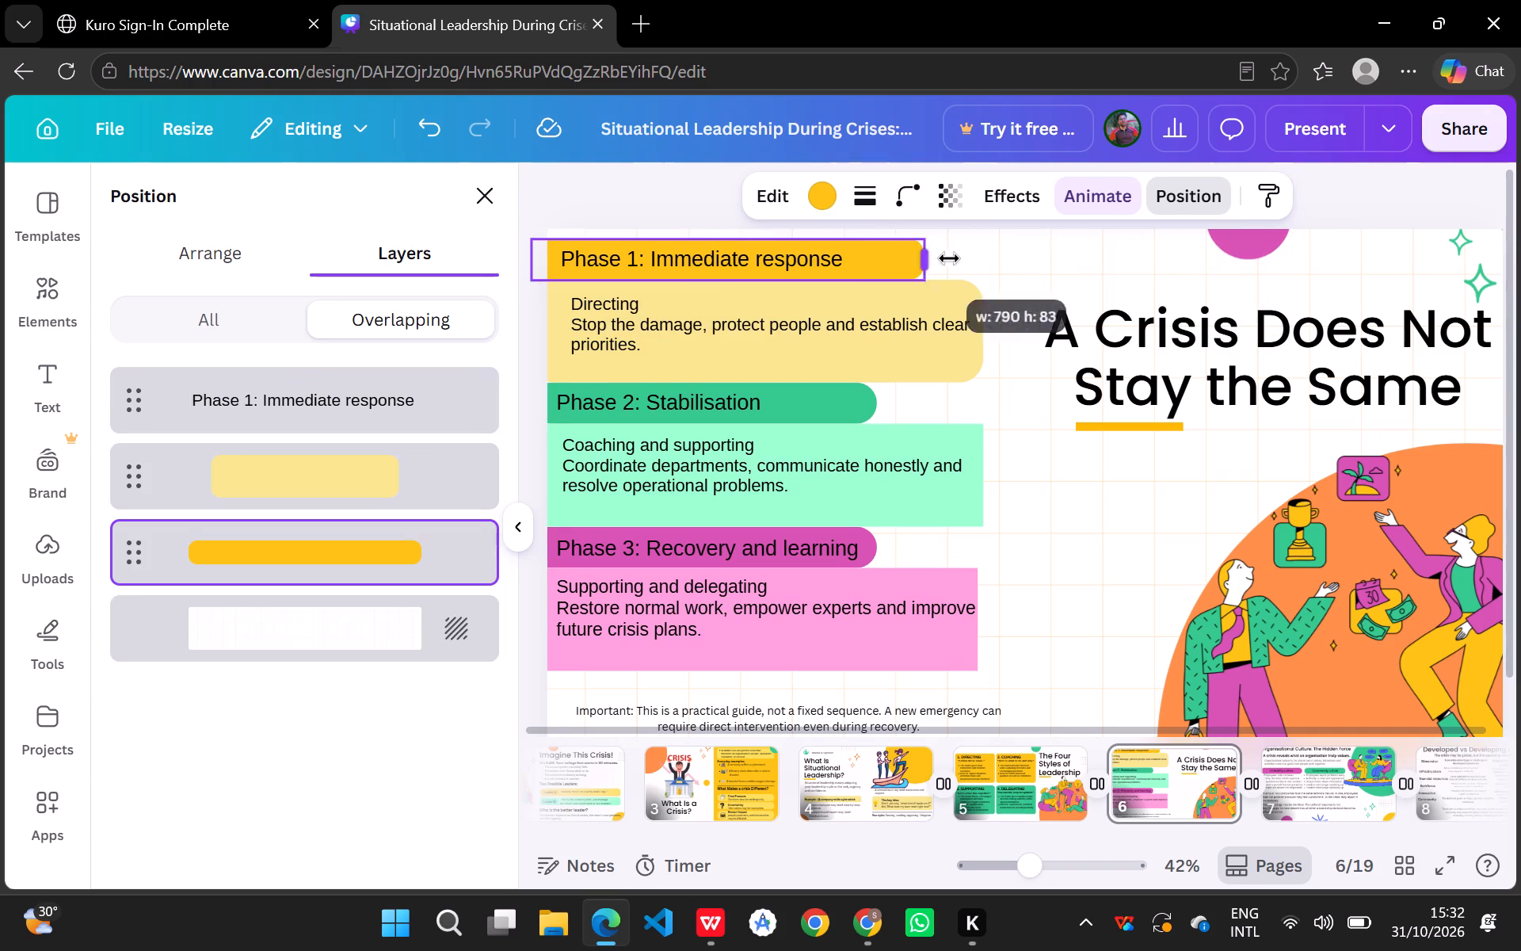
drag(949, 258, 987, 269)
click(1093, 559)
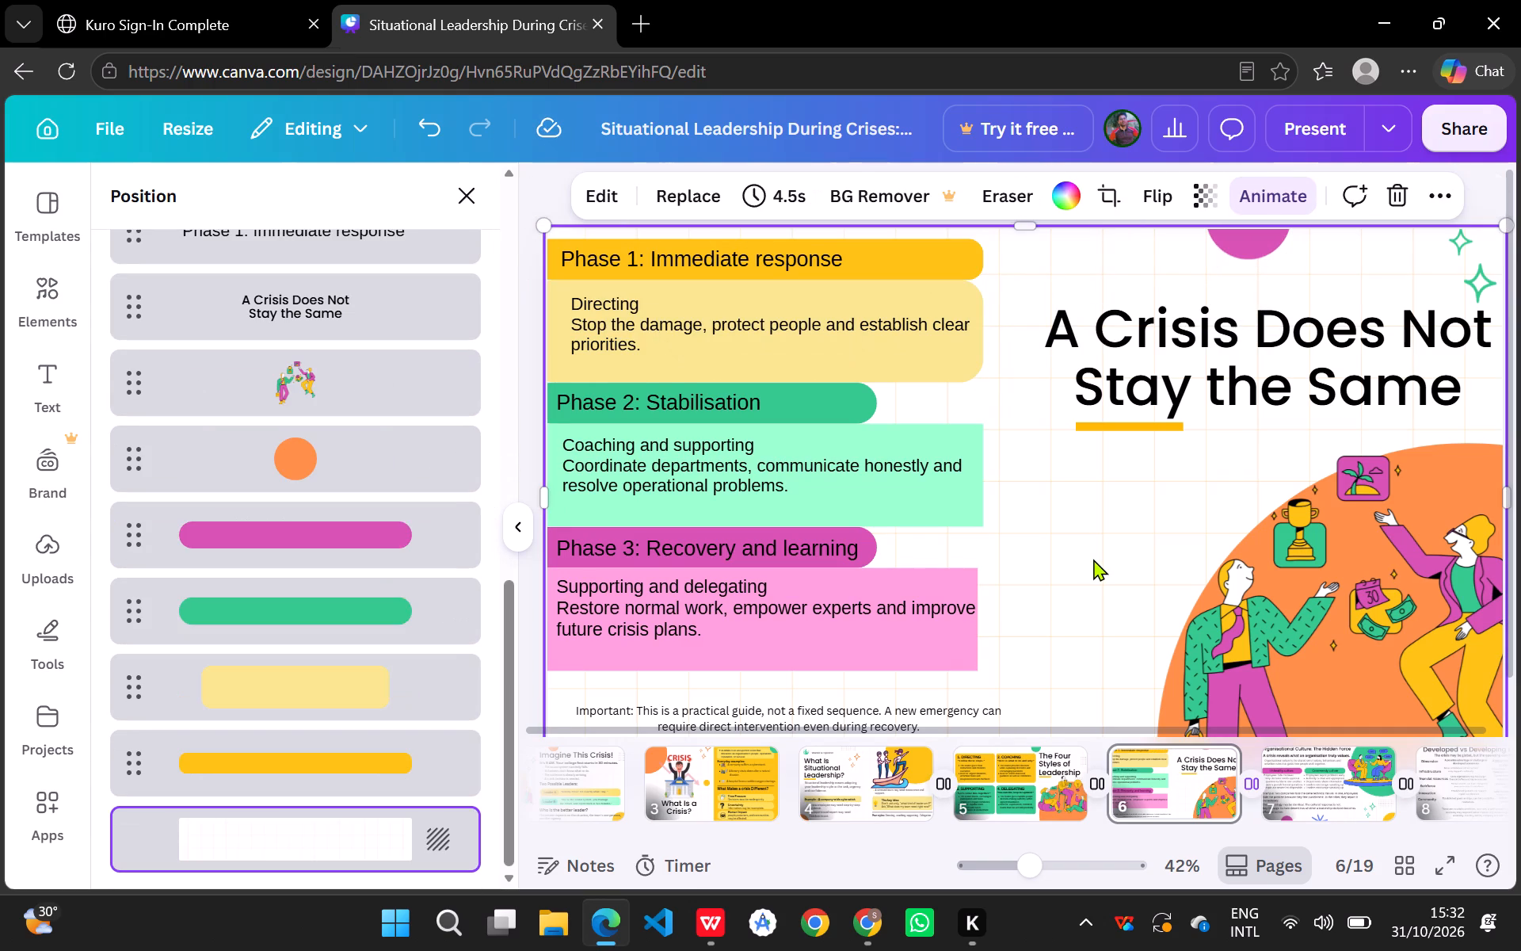
click(978, 262)
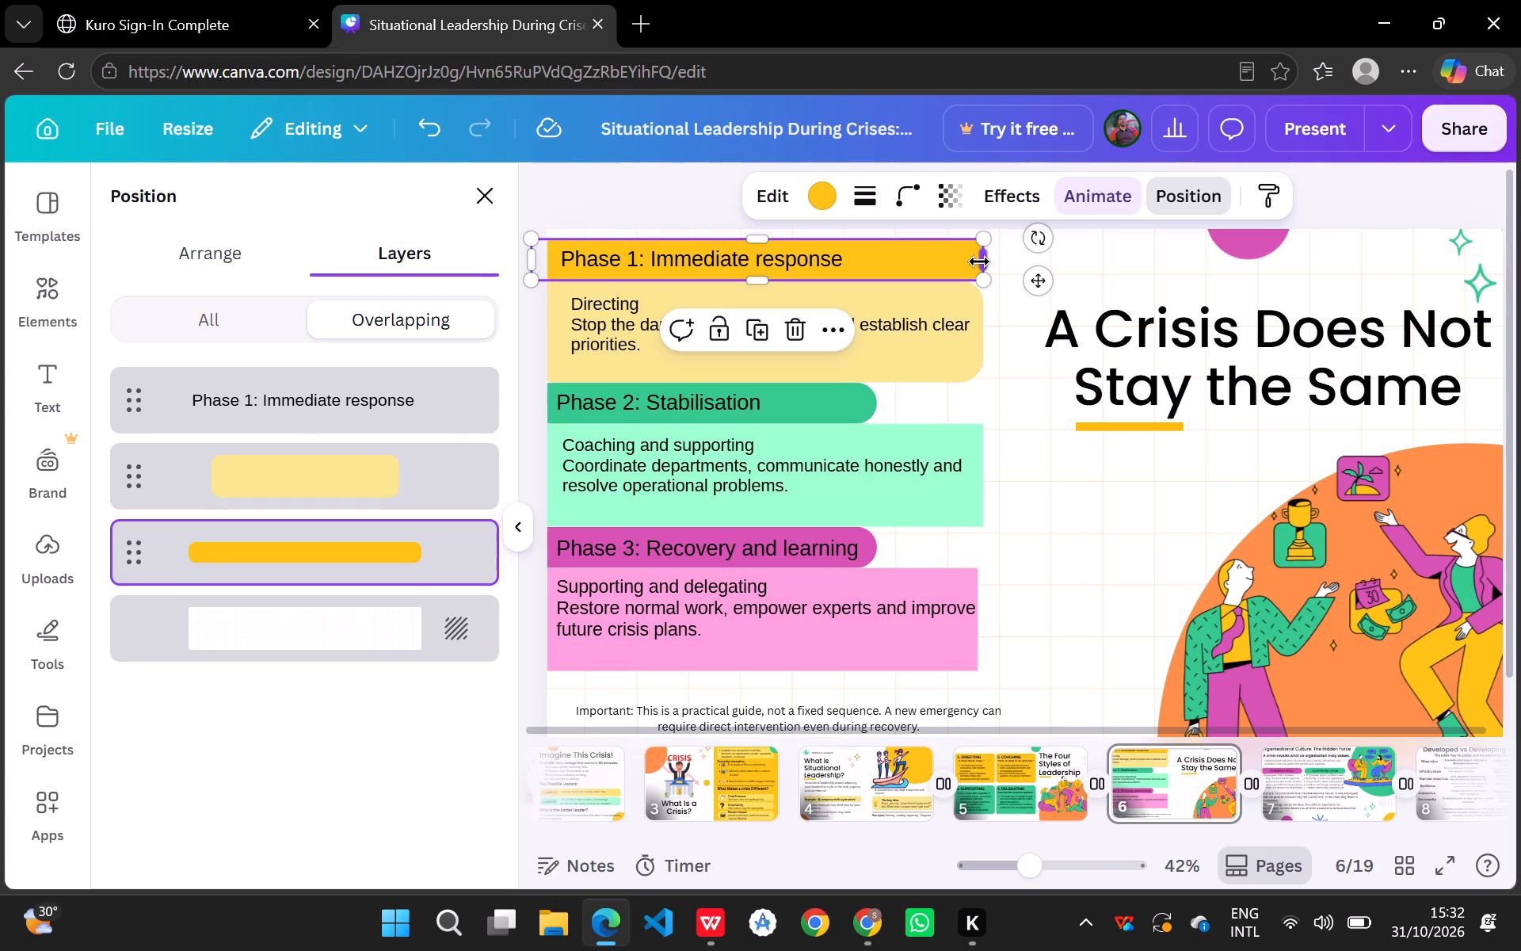
drag(982, 261, 974, 265)
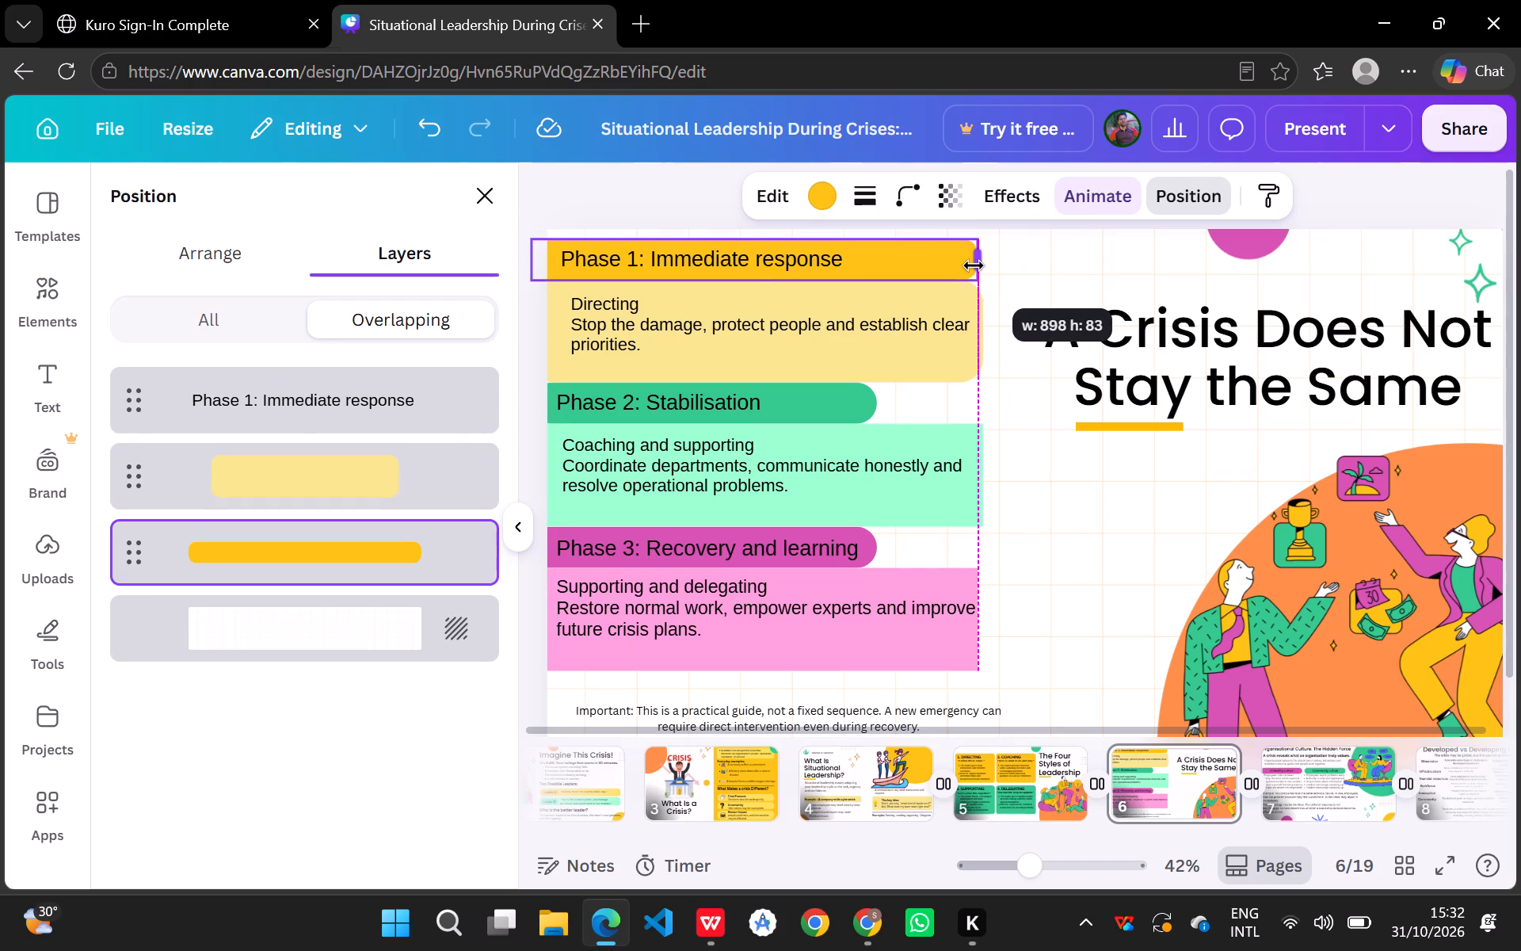
drag(974, 265, 973, 267)
click(1110, 627)
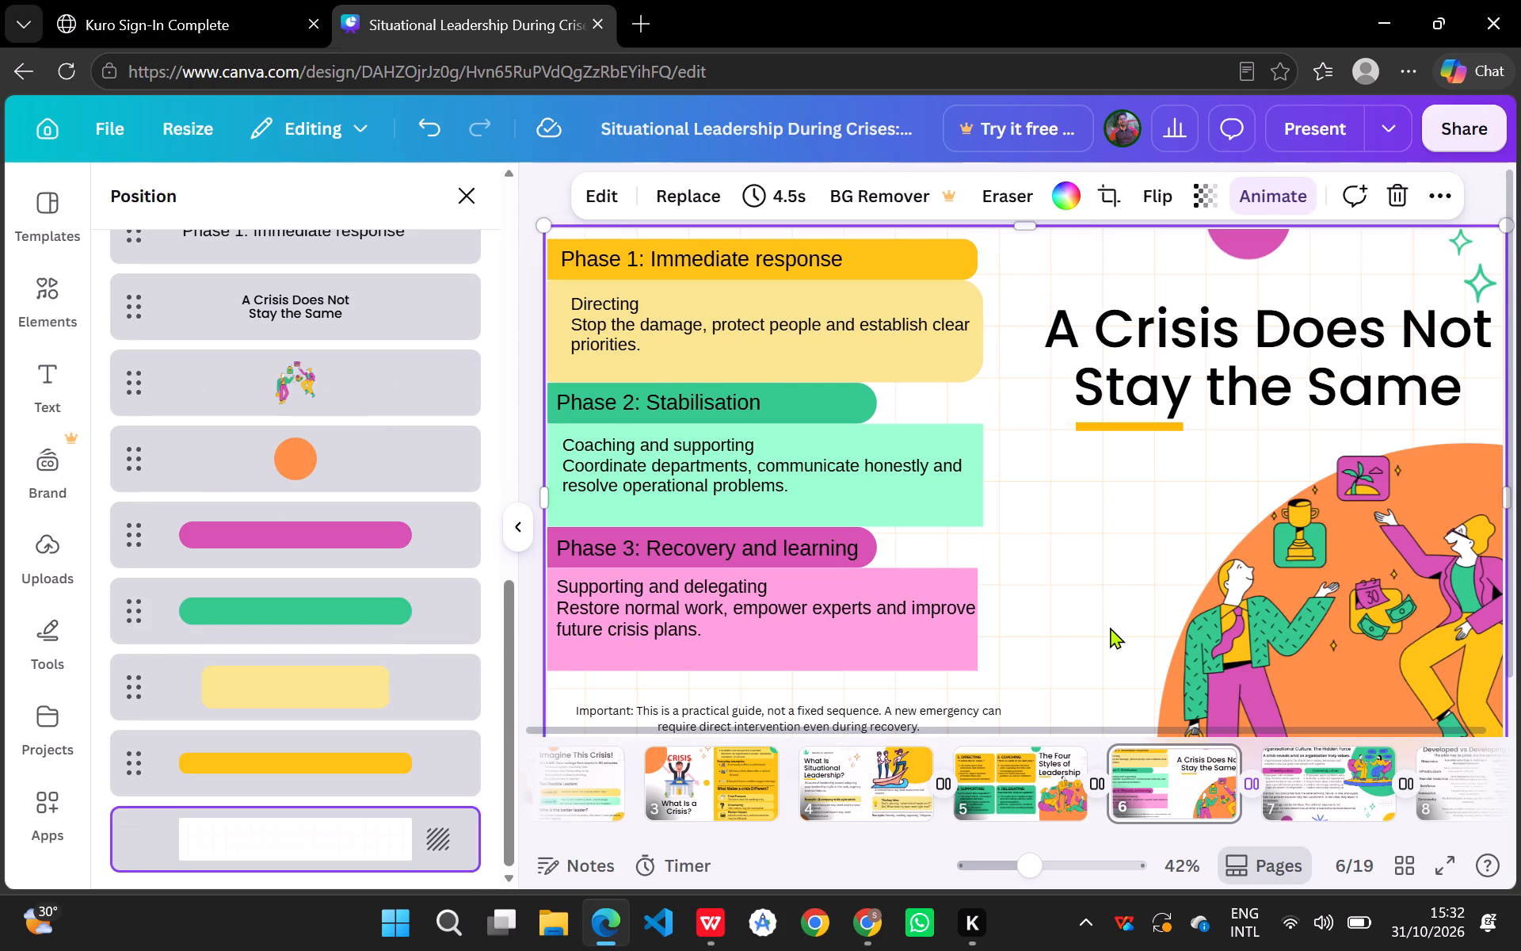
Widen the green Phase 2 heading bar until its right end lines up with the yellow Phase 1 bar.
click(867, 395)
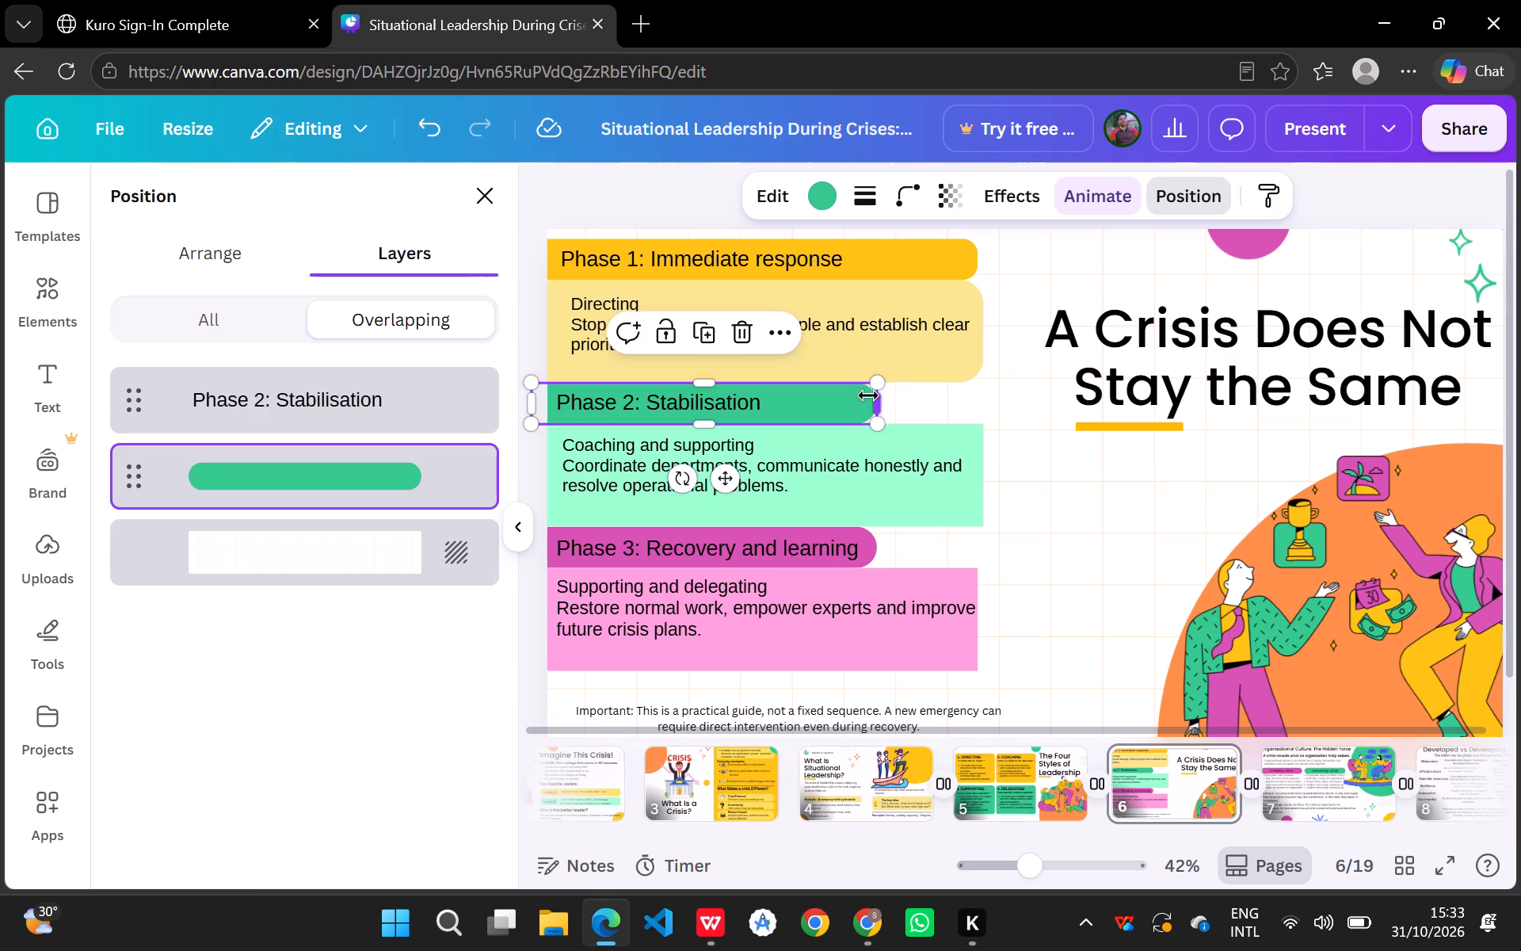
drag(878, 402, 982, 421)
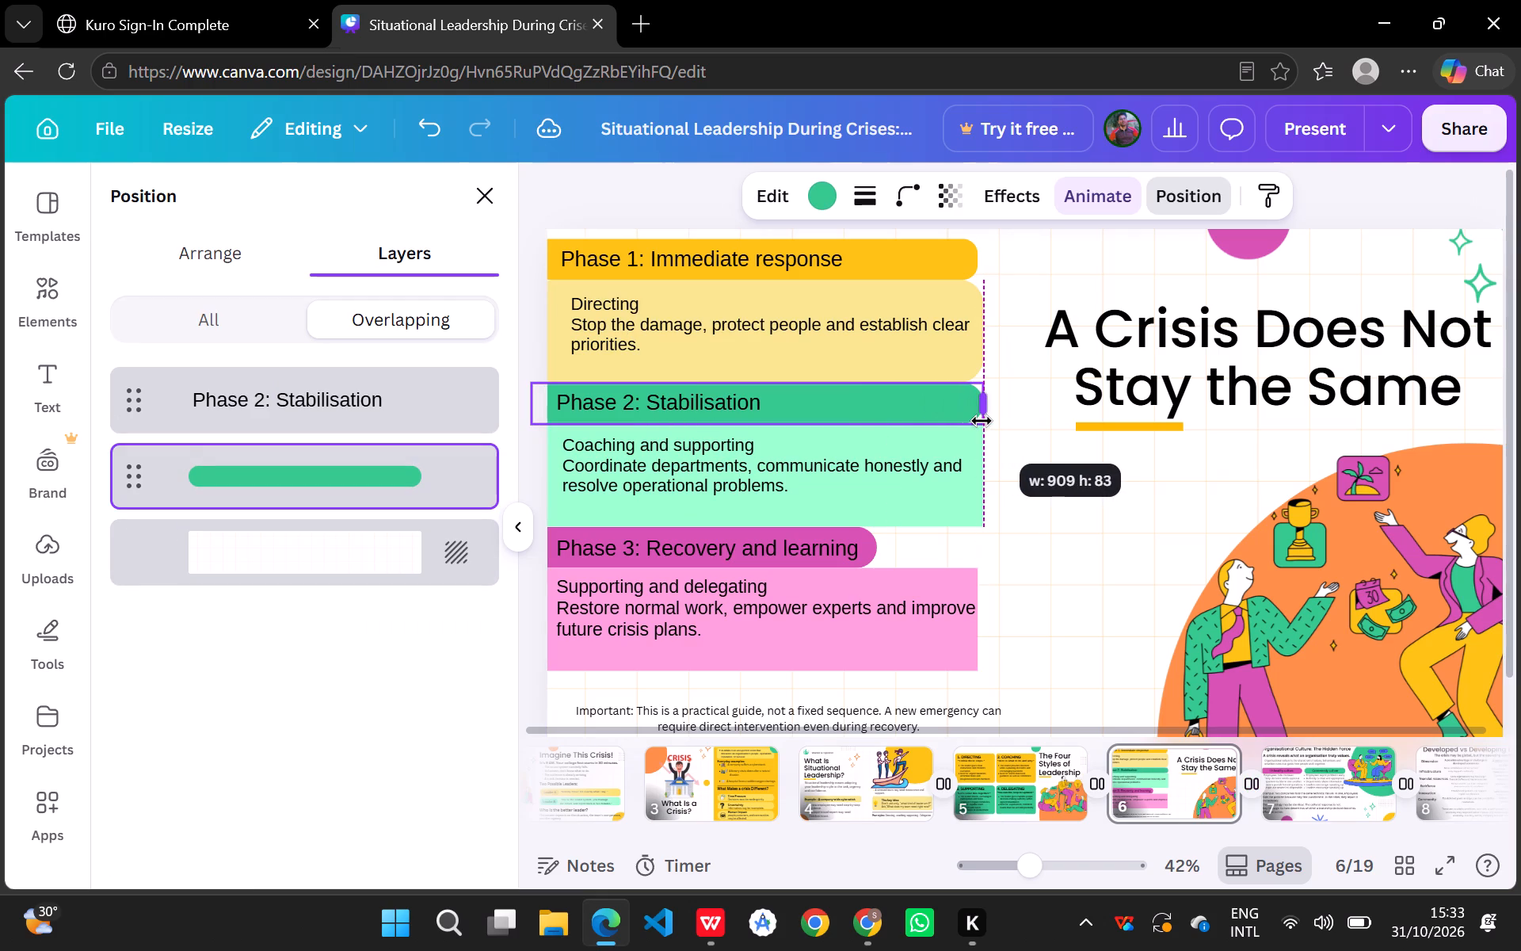
drag(982, 421, 978, 421)
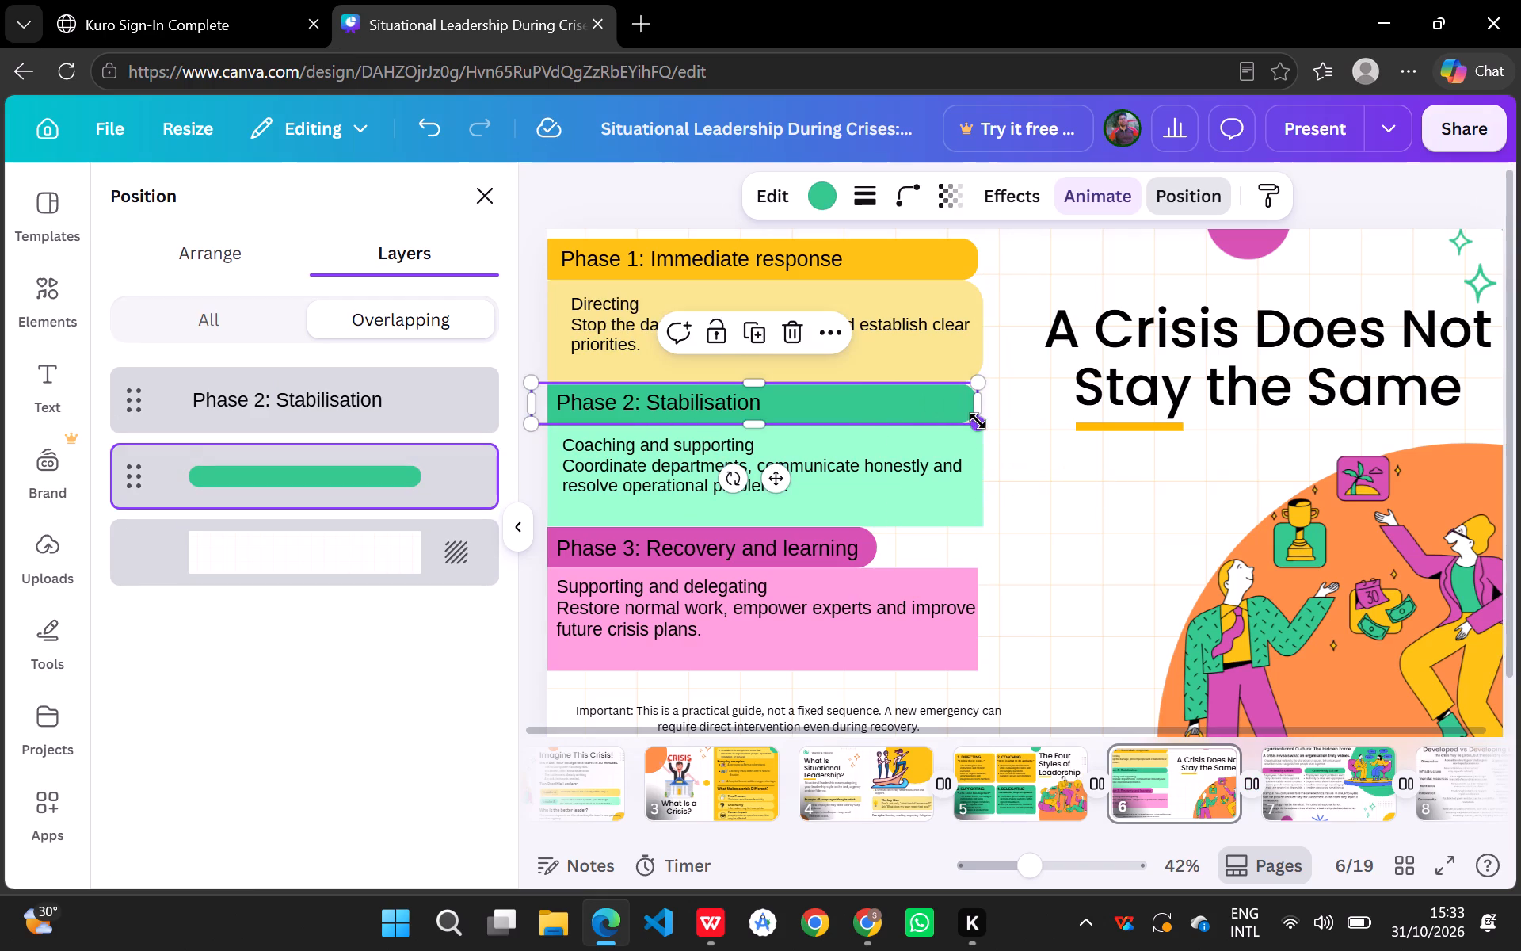
click(1056, 522)
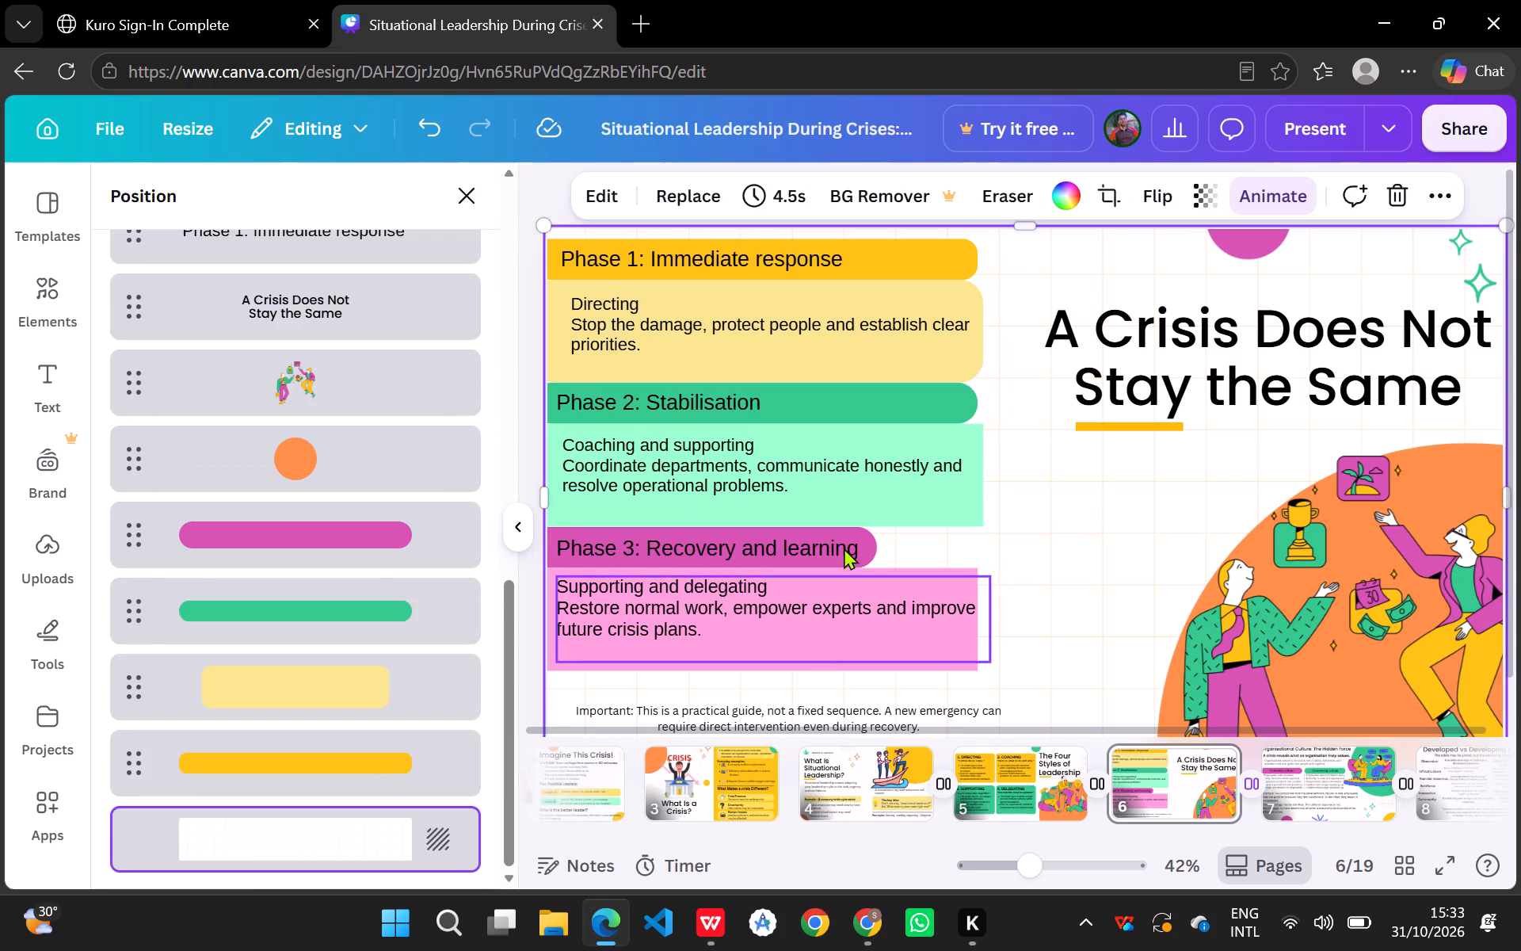
Check the yellow Phase 1 bar's corner rounding and set the green Phase 2 bar's corner rounding to 31 to match.
click(906, 251)
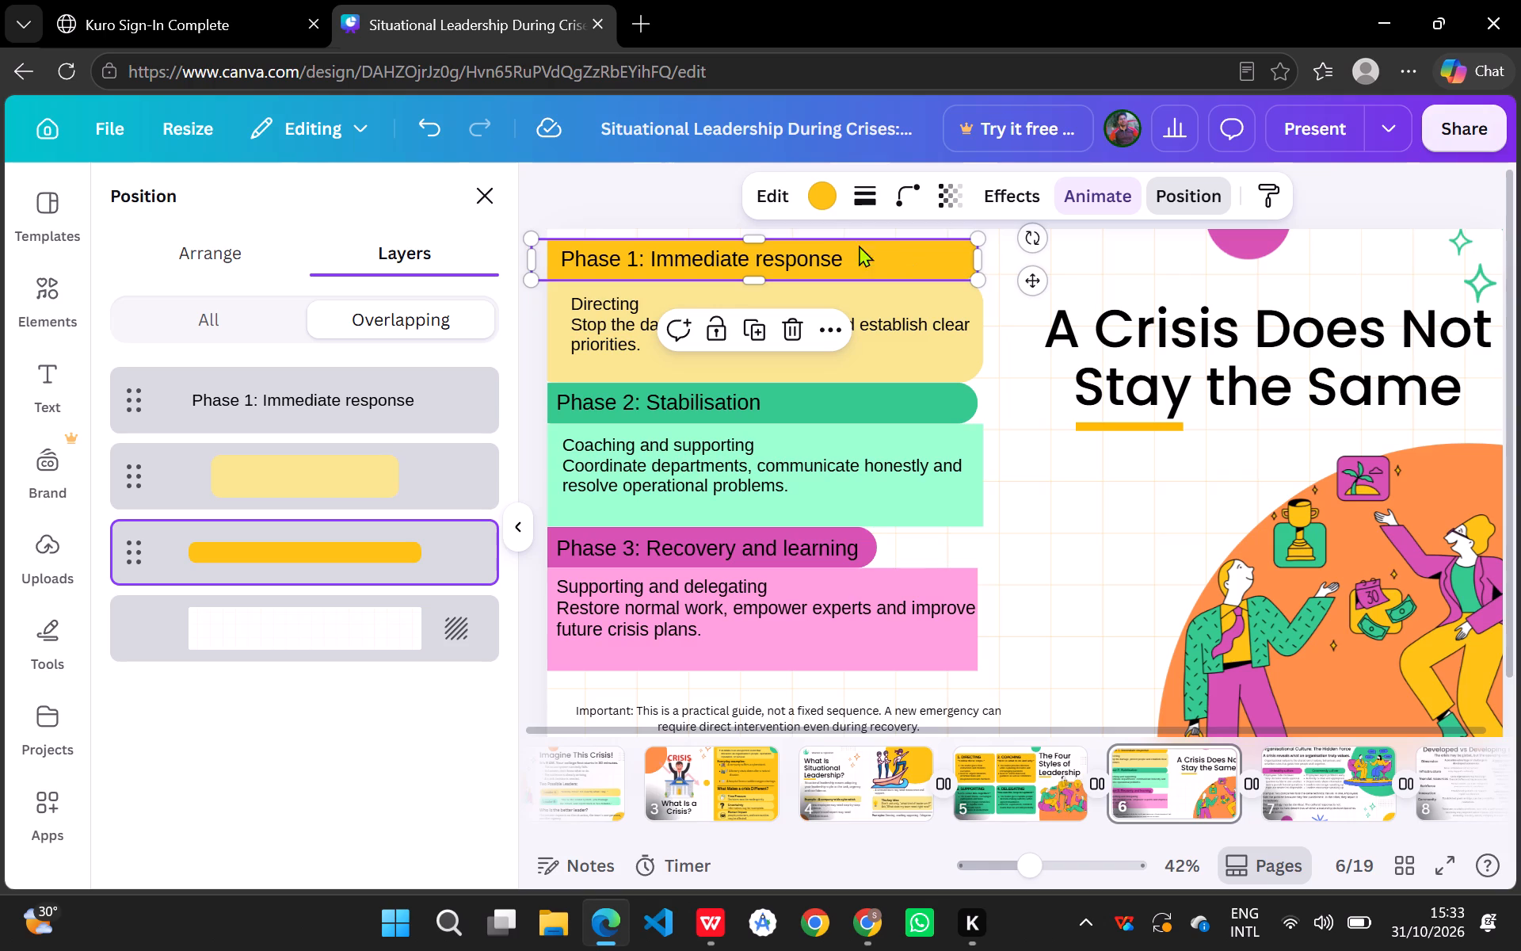
click(898, 201)
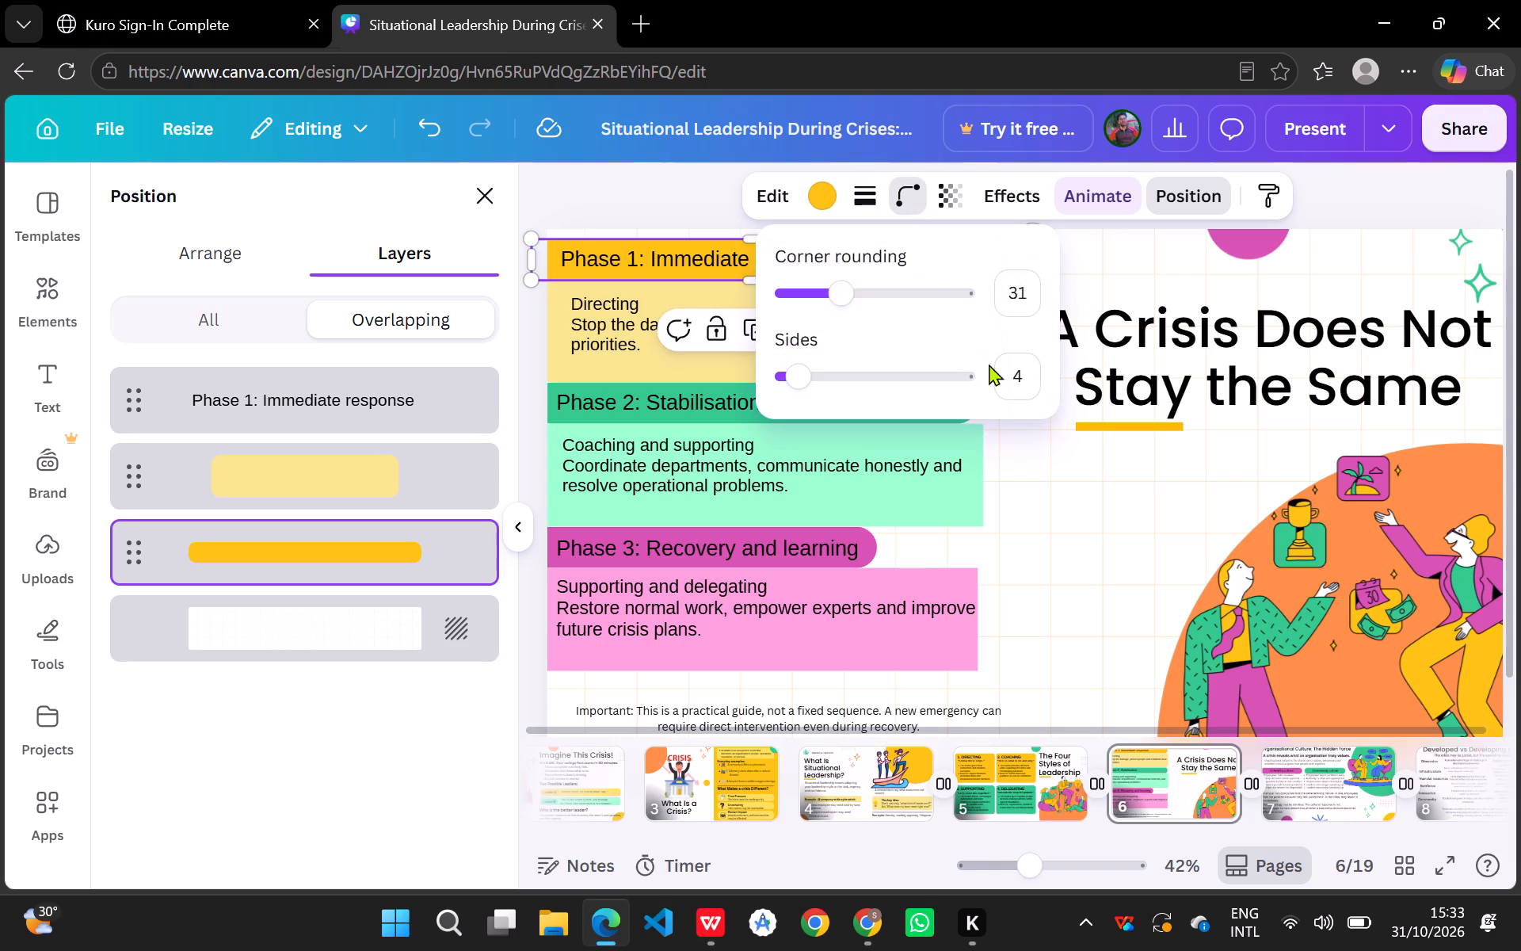
click(1060, 520)
click(955, 401)
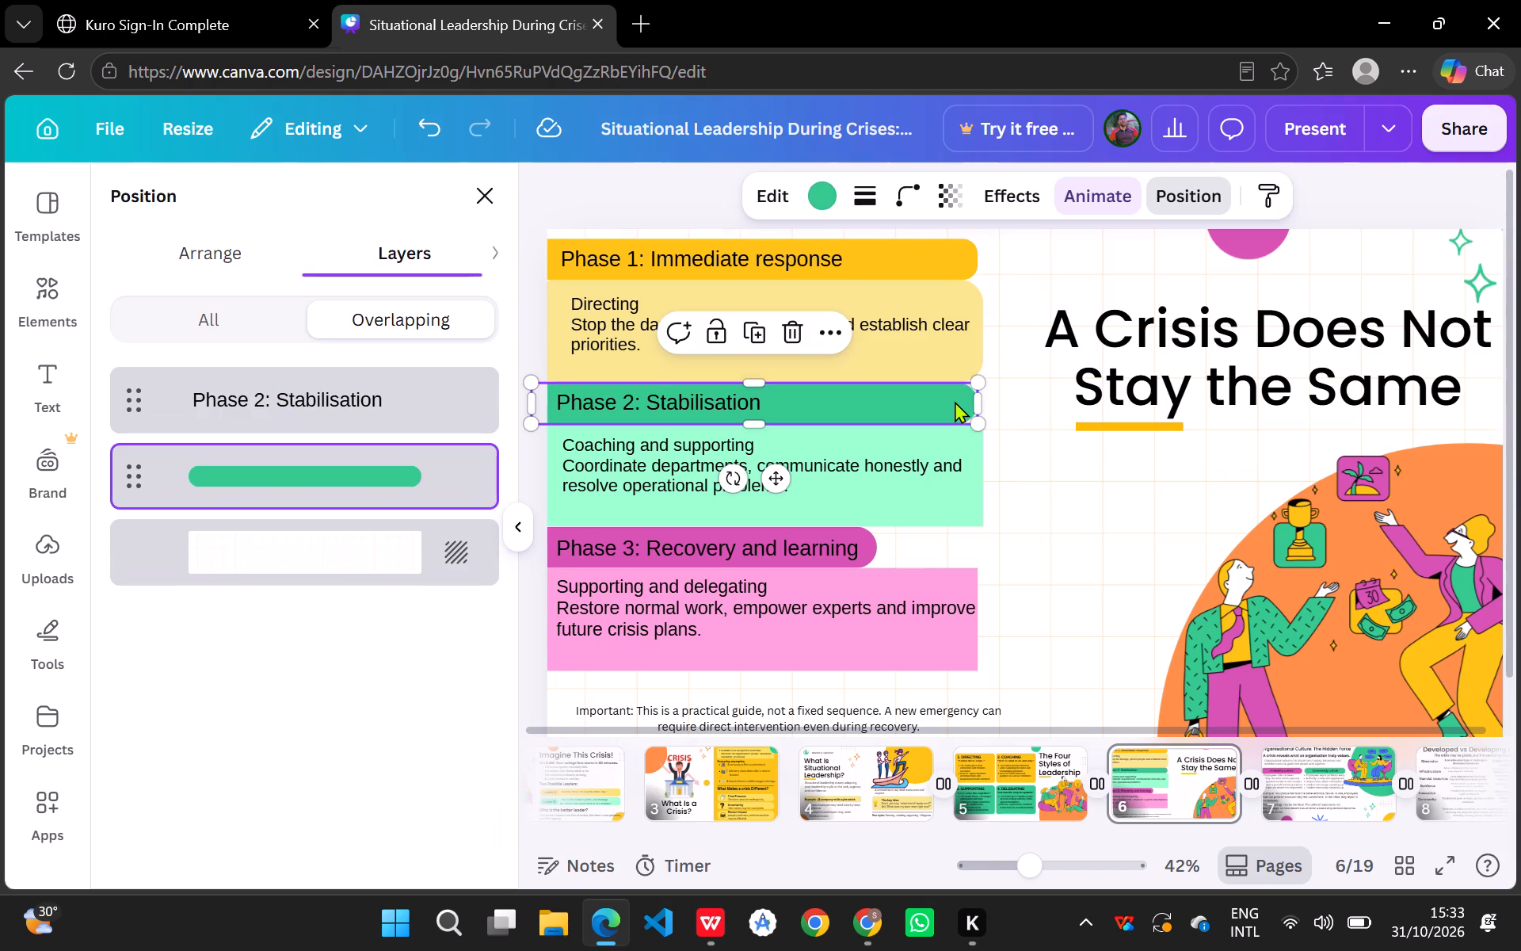
click(895, 199)
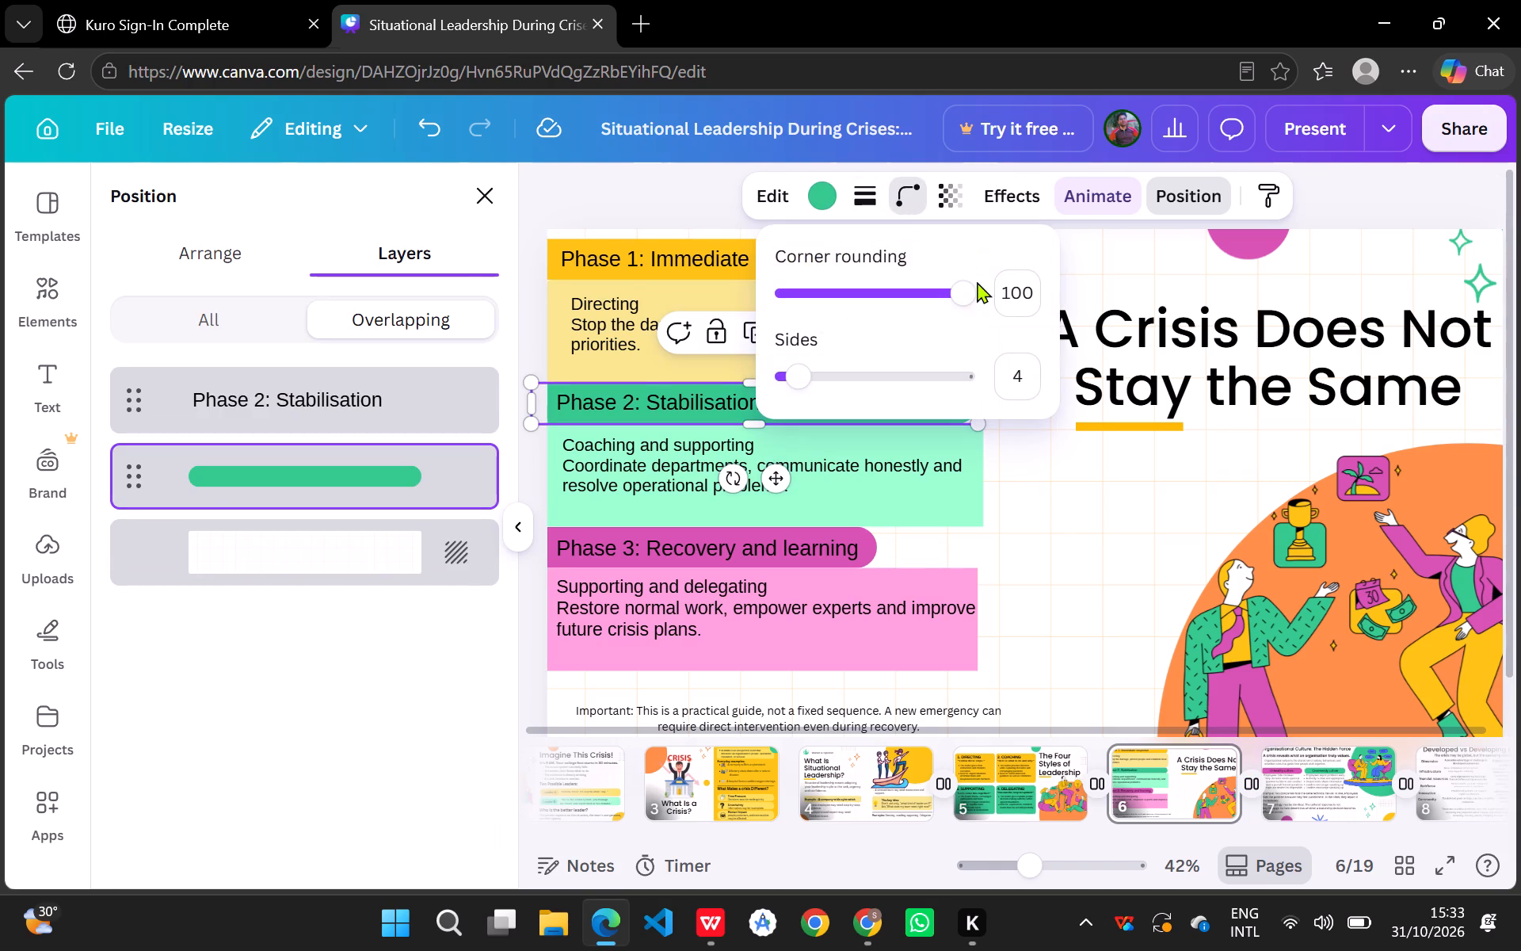
drag(952, 294, 861, 304)
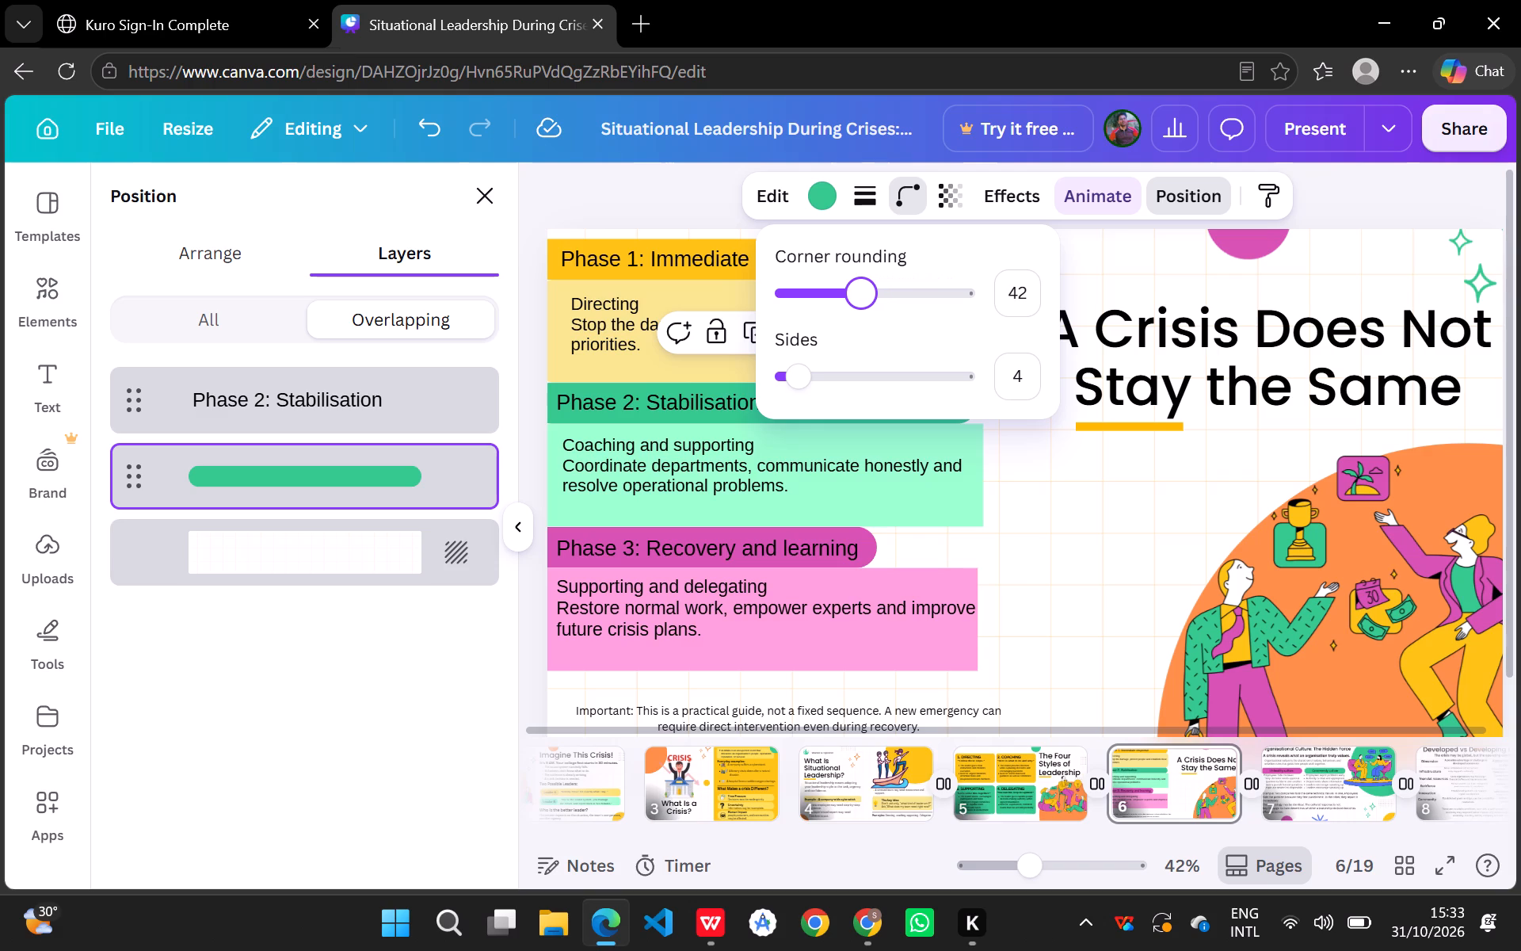
drag(861, 304, 845, 308)
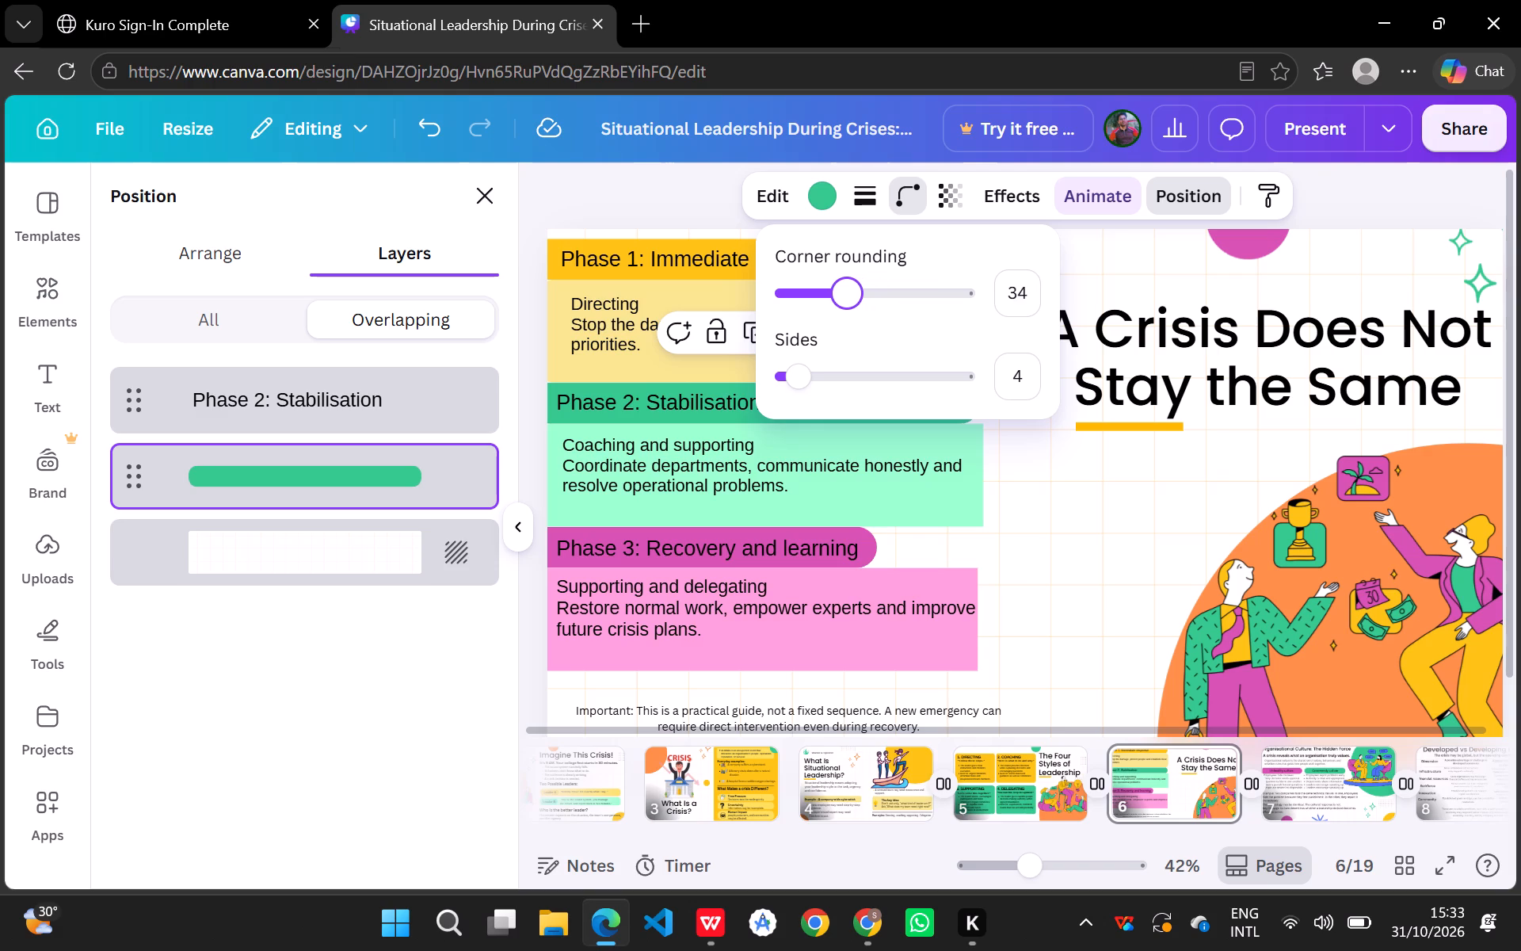
drag(845, 308, 841, 310)
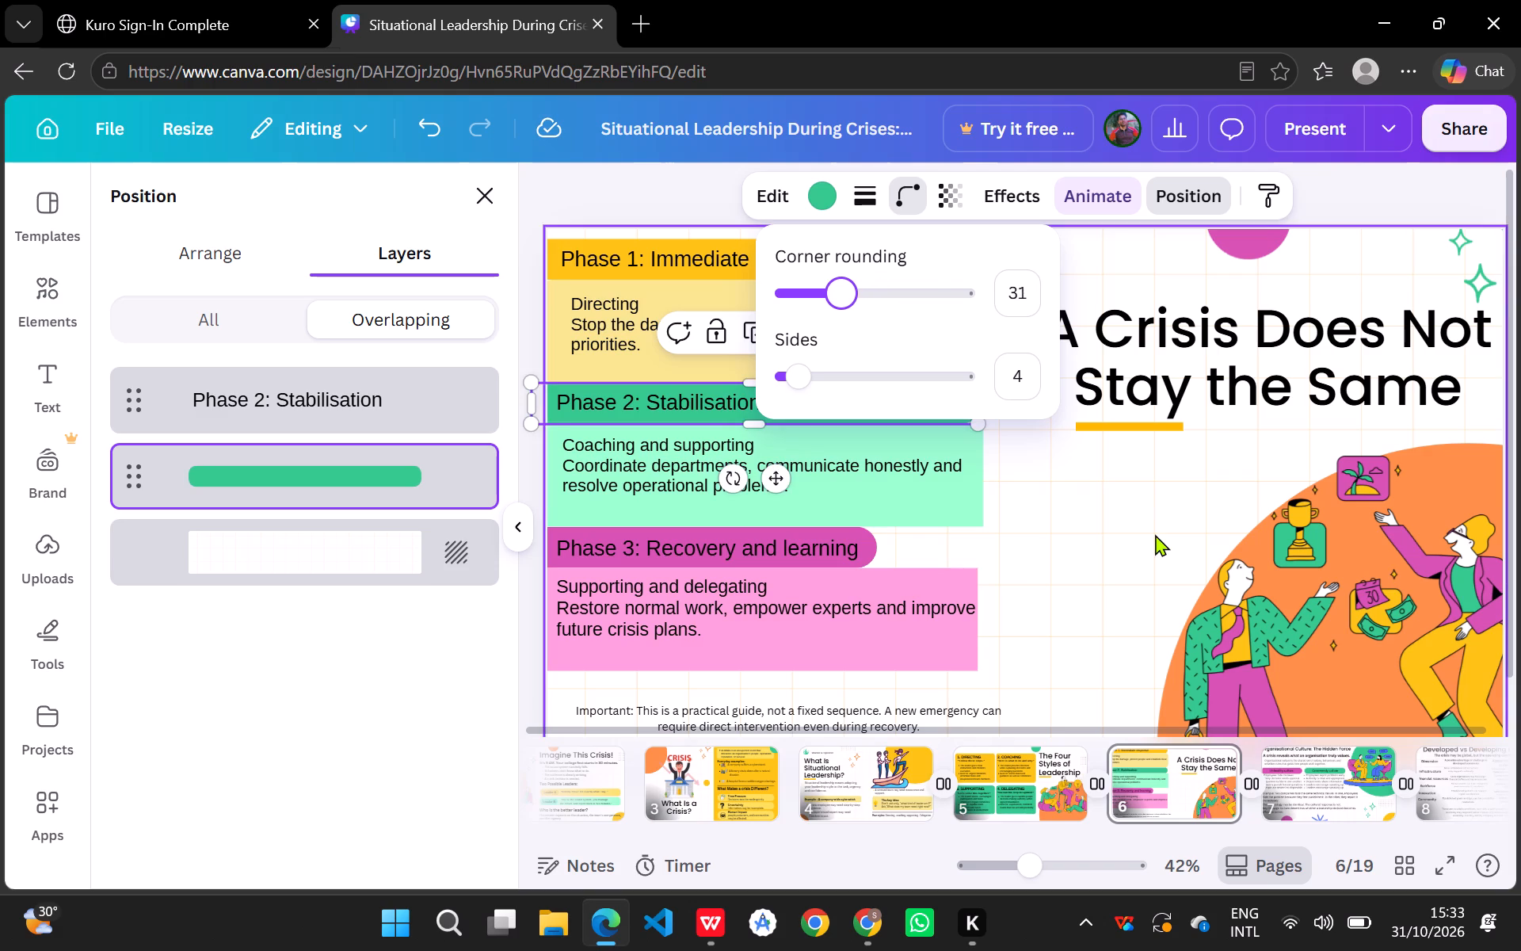
click(1155, 534)
Delete the description text boxes from the Phase 2, Phase 1 and Phase 3 blocks, keeping the phase headings.
click(867, 547)
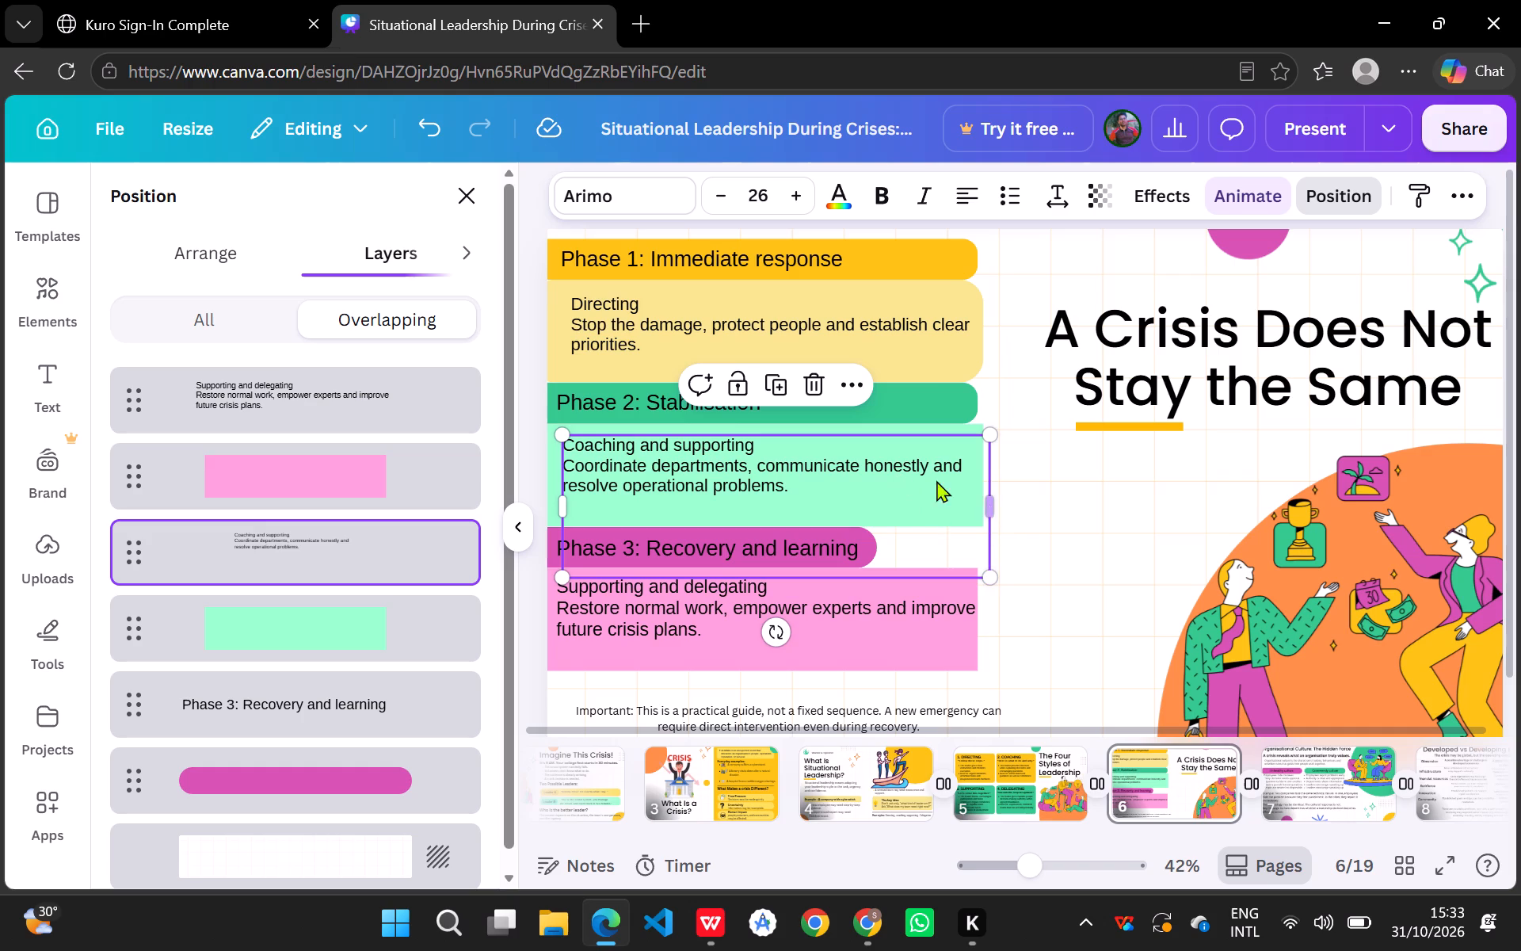
click(810, 384)
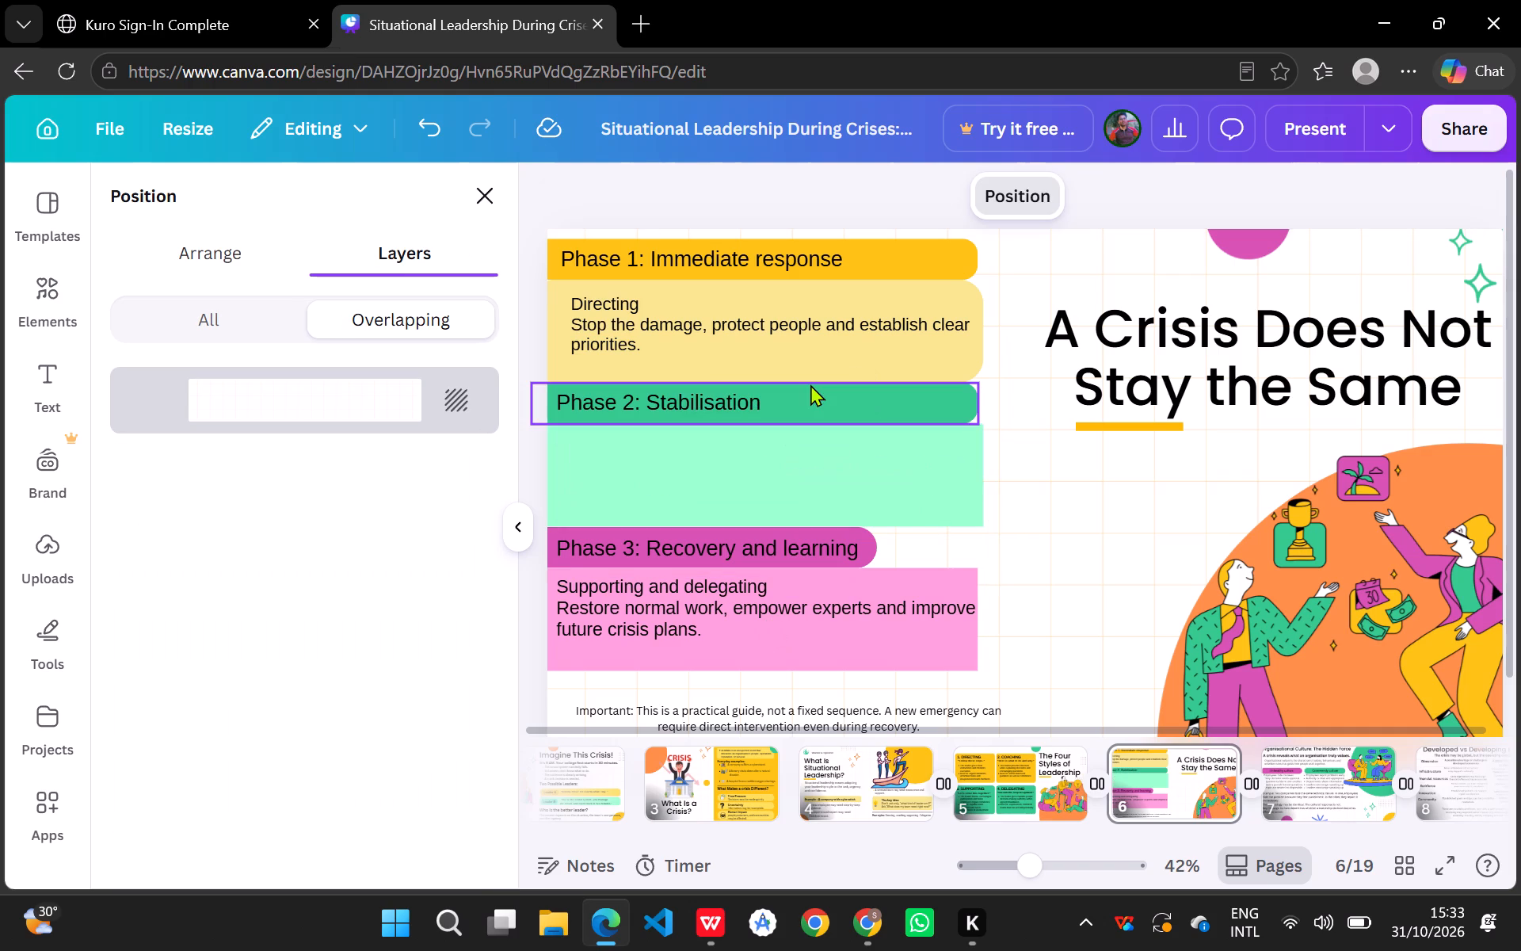
click(751, 363)
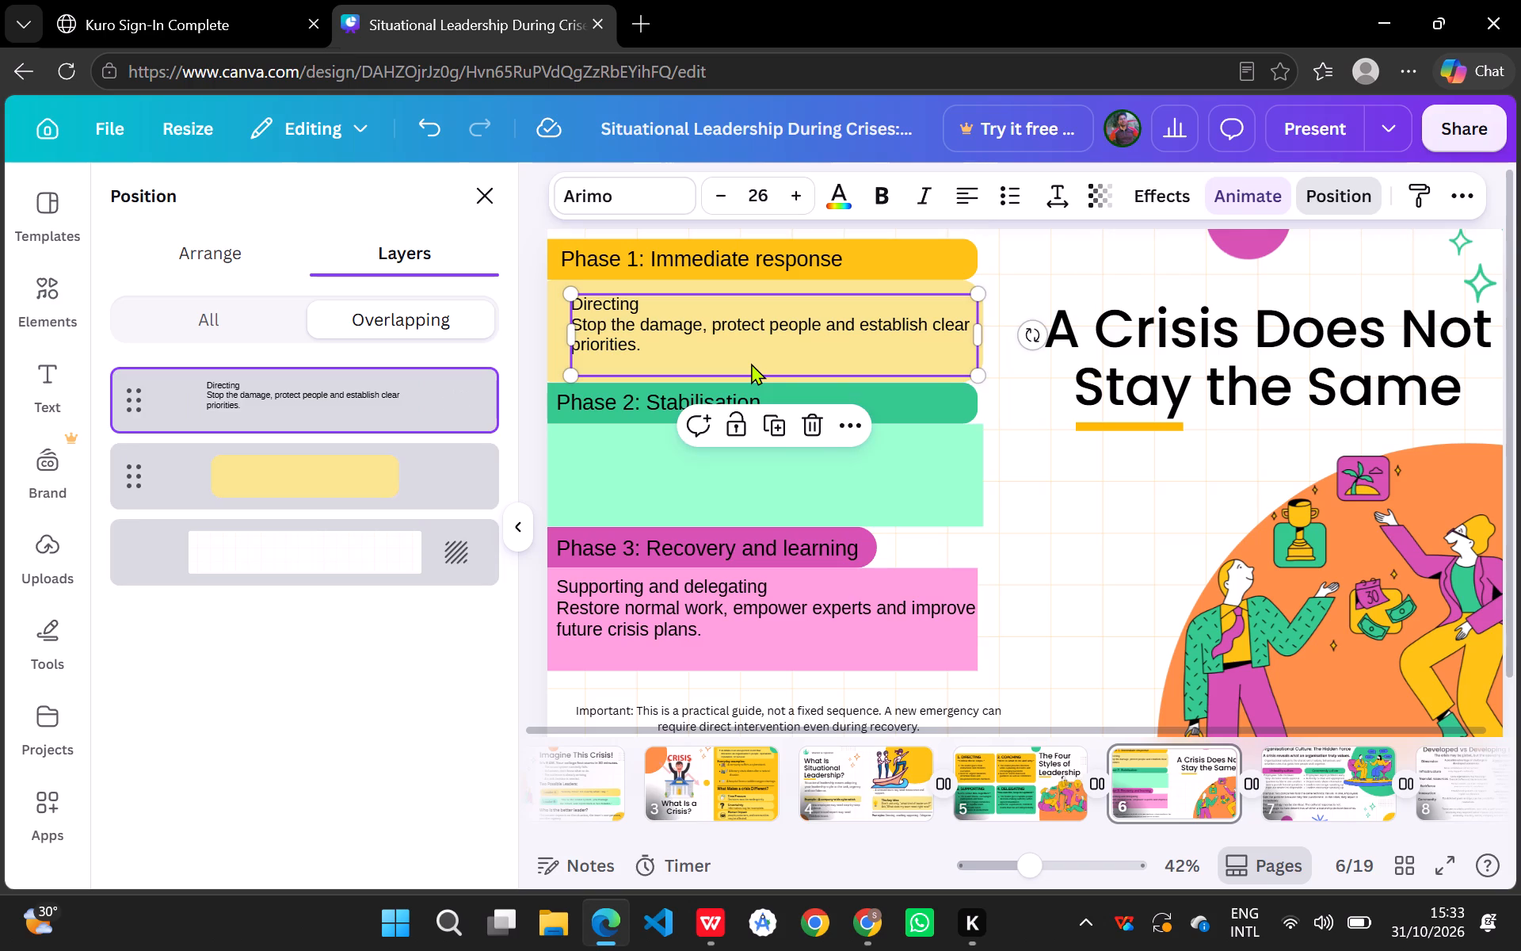
click(816, 422)
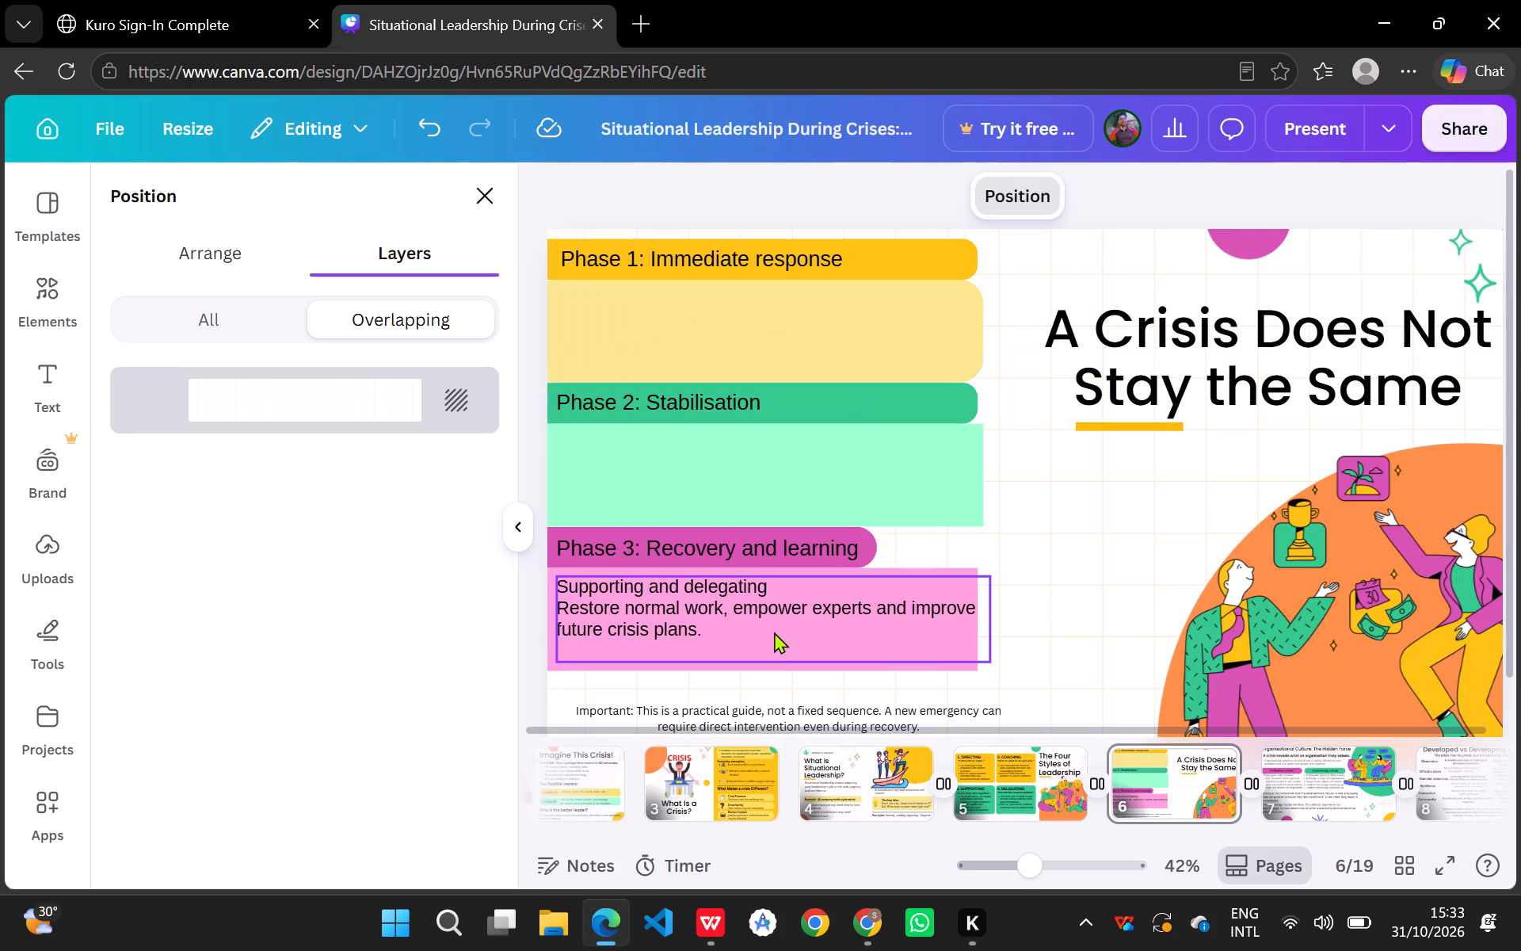
click(774, 632)
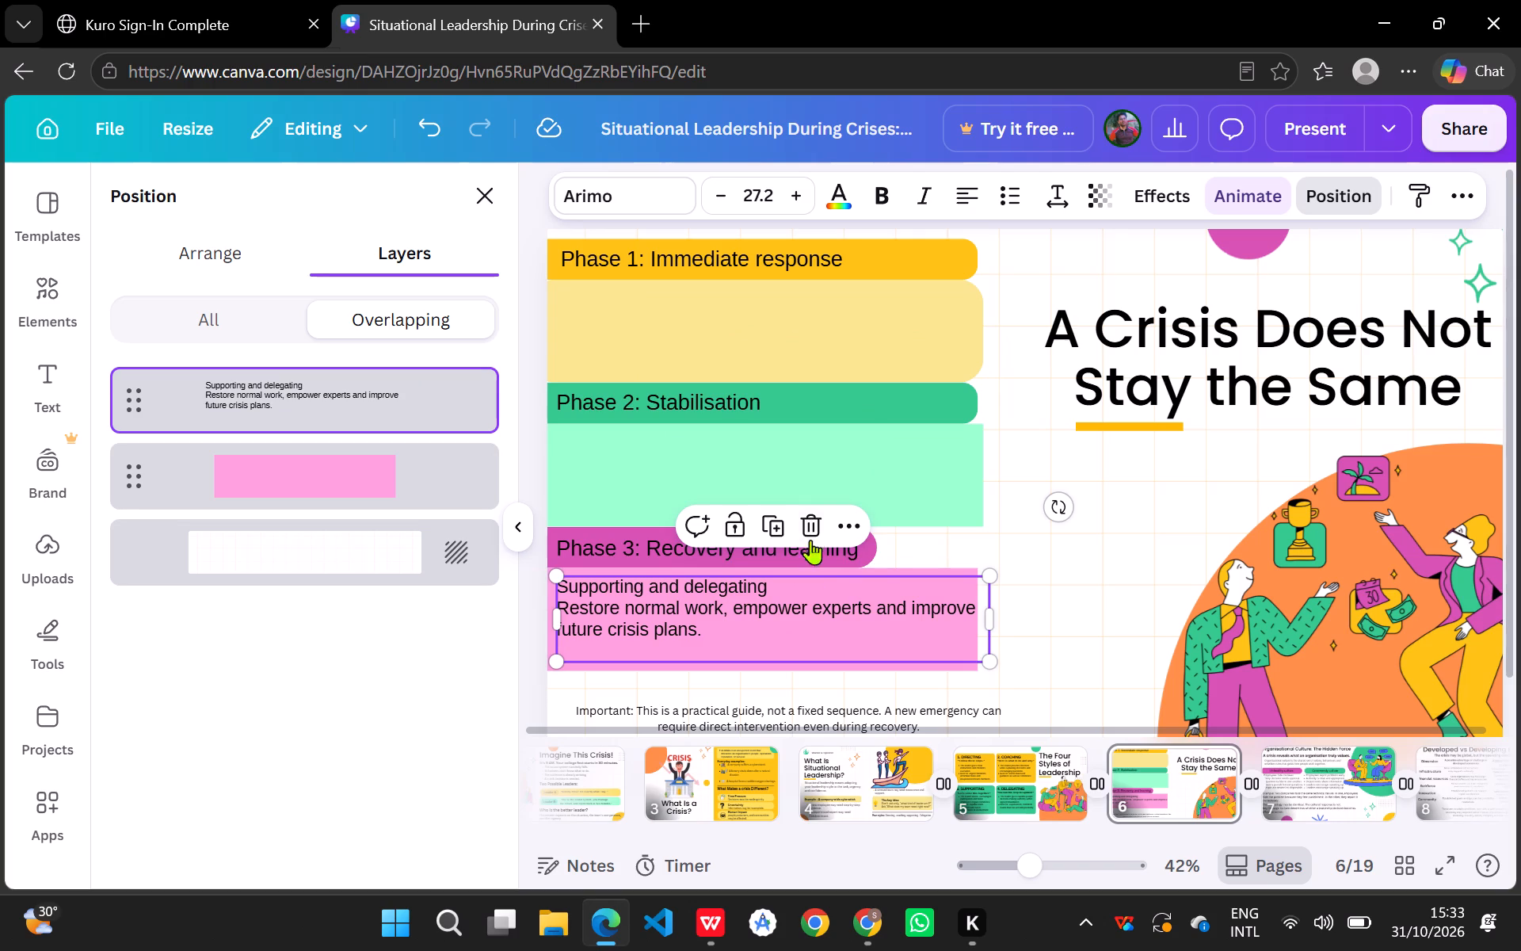
click(812, 529)
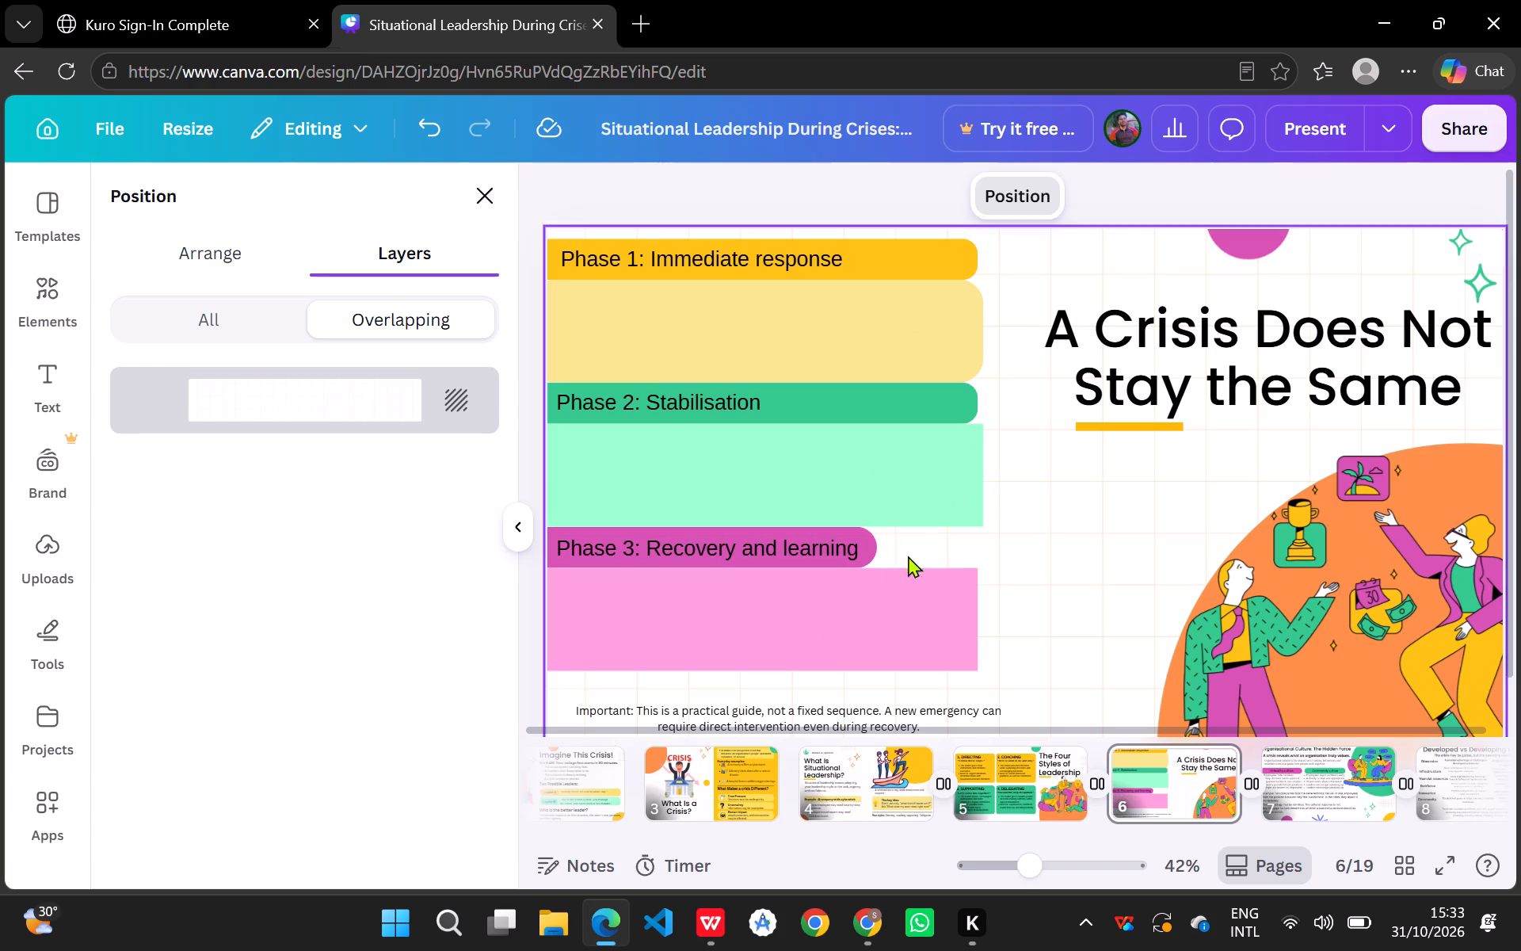
Widen the magenta Phase 3 heading bar until its right end lines up with the Phase 1 and Phase 2 bars.
click(856, 528)
drag(878, 547, 959, 549)
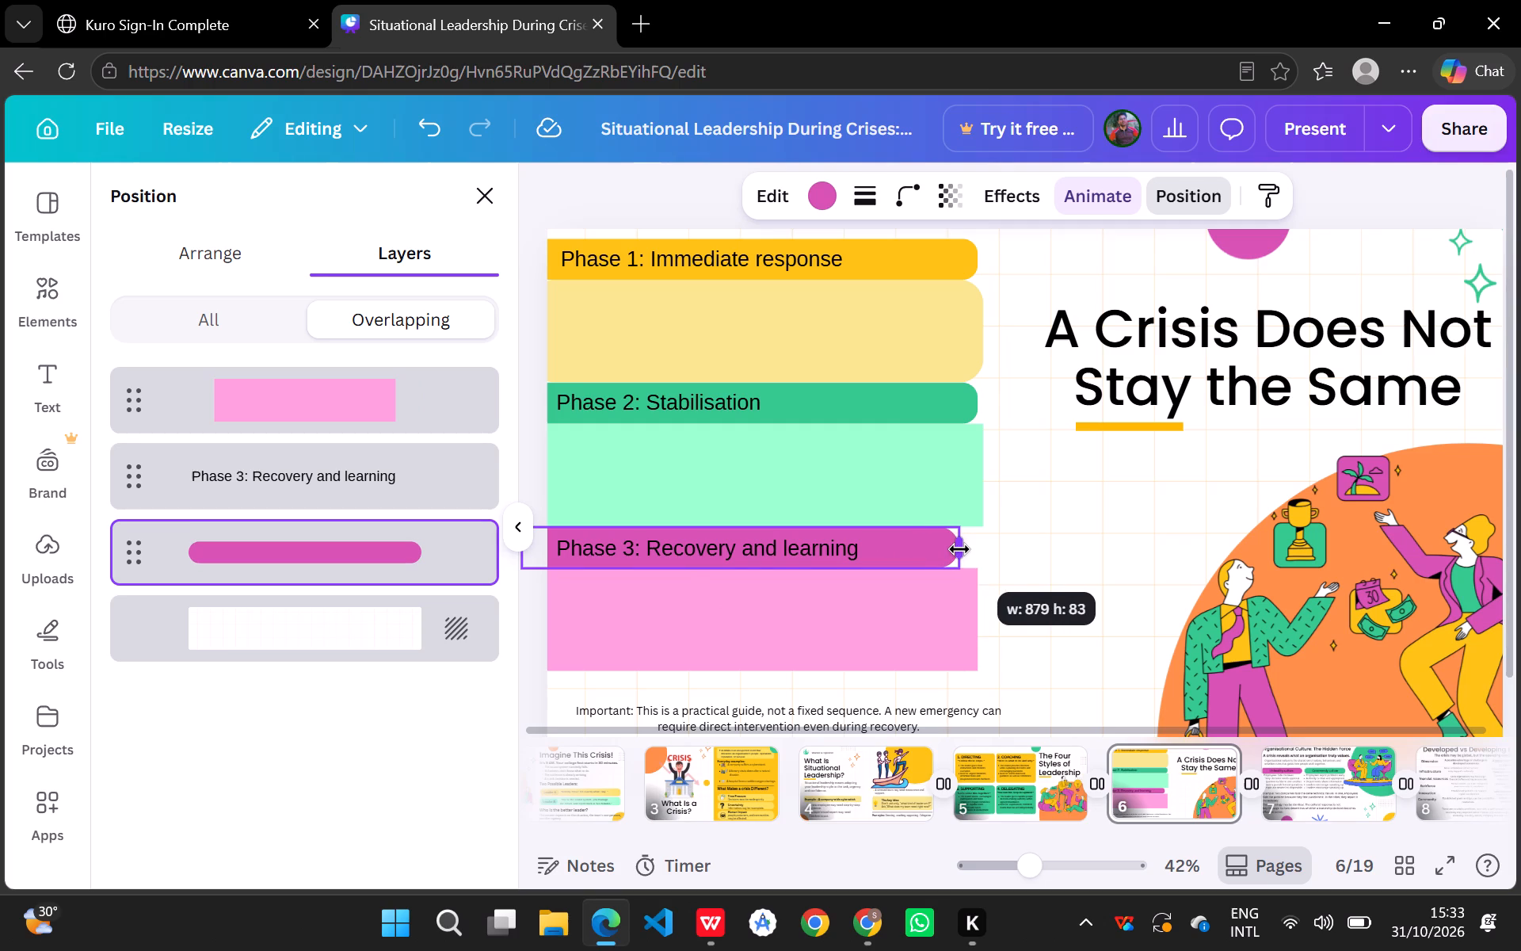
drag(959, 549, 974, 549)
Set the corner rounding of the pale green Phase 2 block to about 49.
click(953, 475)
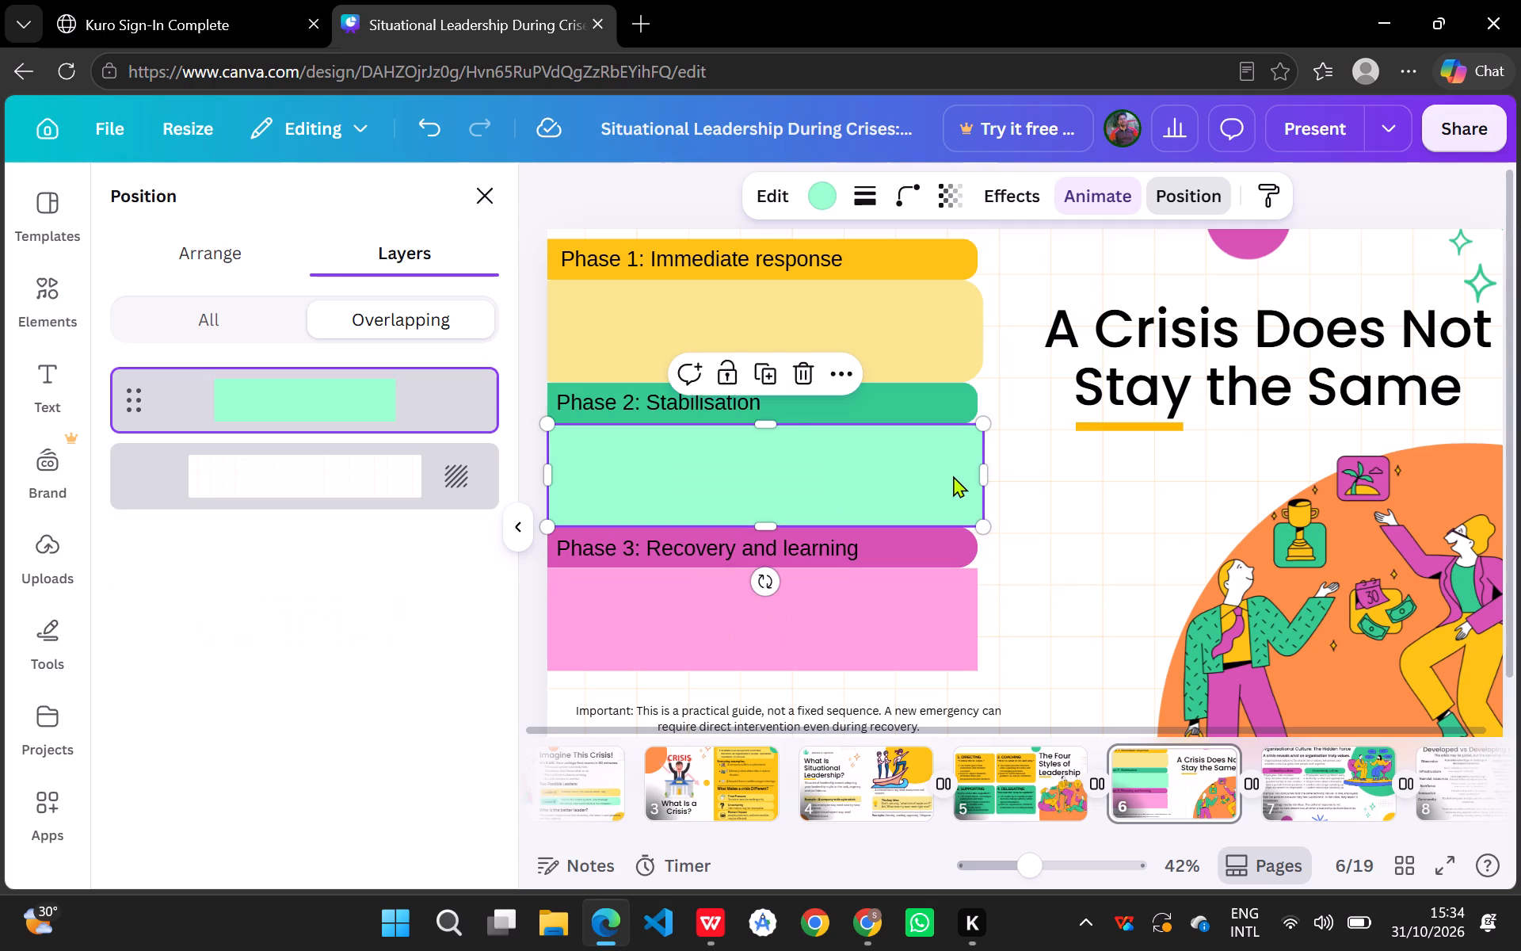
click(900, 206)
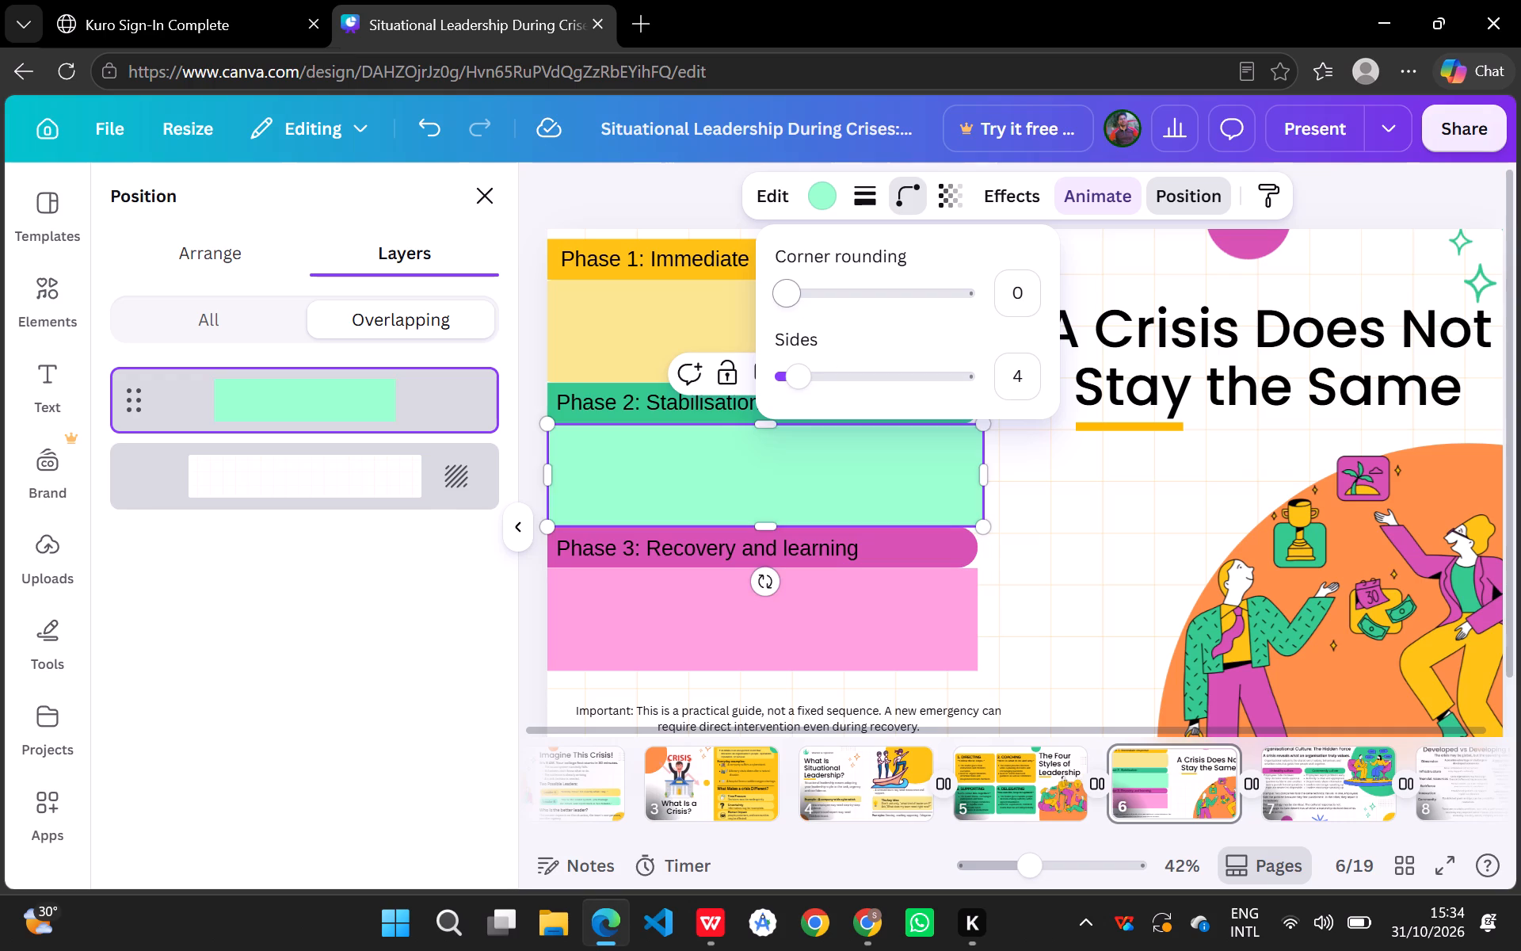
drag(792, 300, 876, 315)
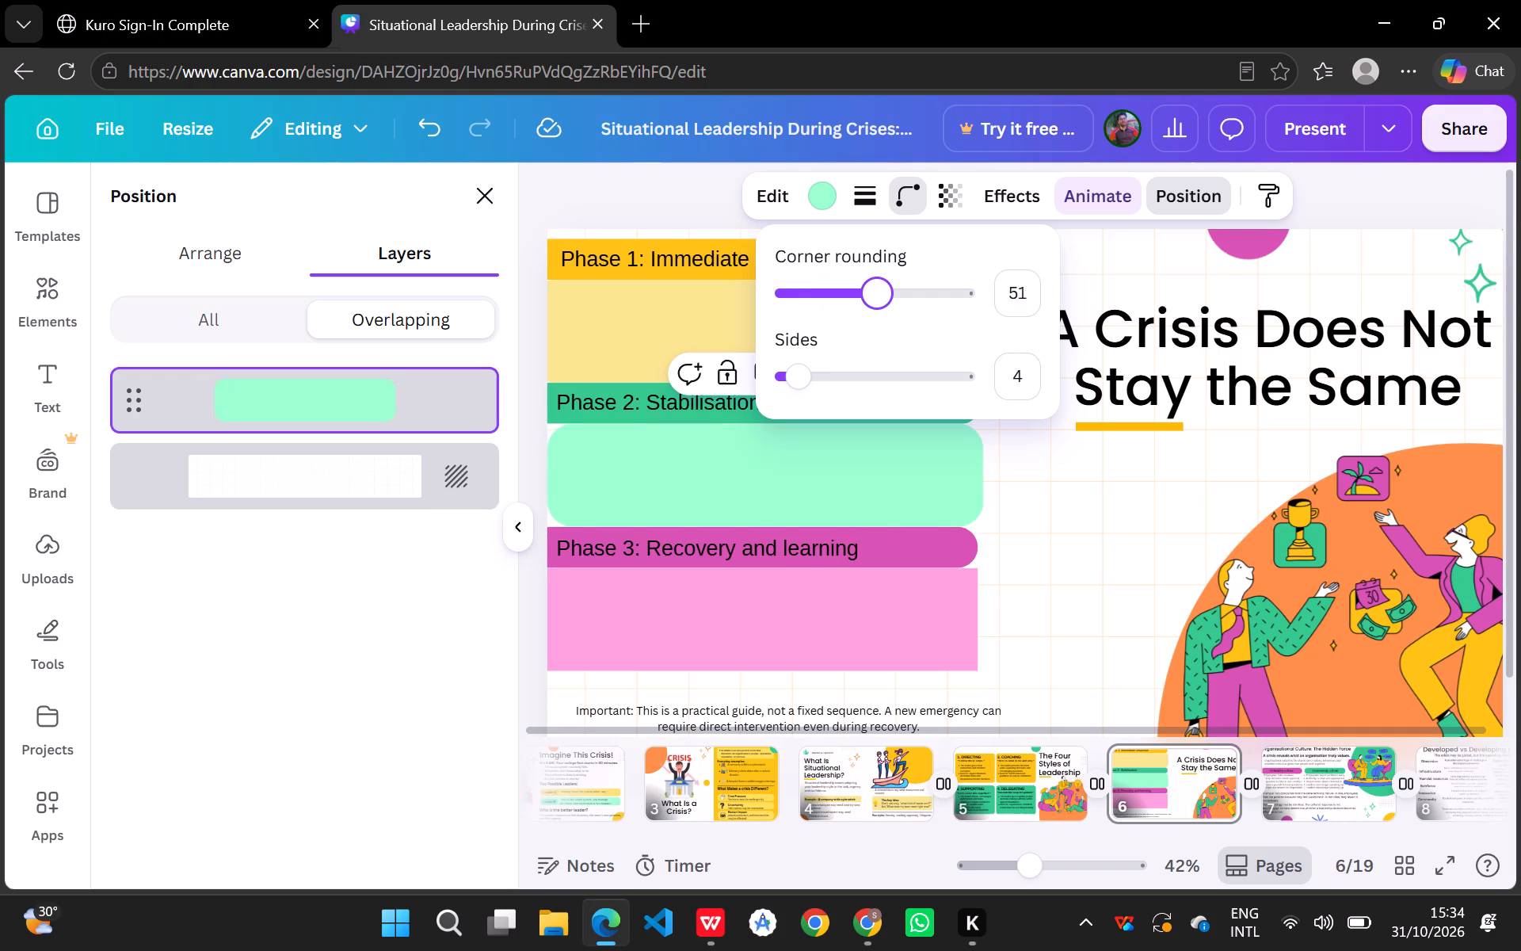
drag(876, 315, 871, 315)
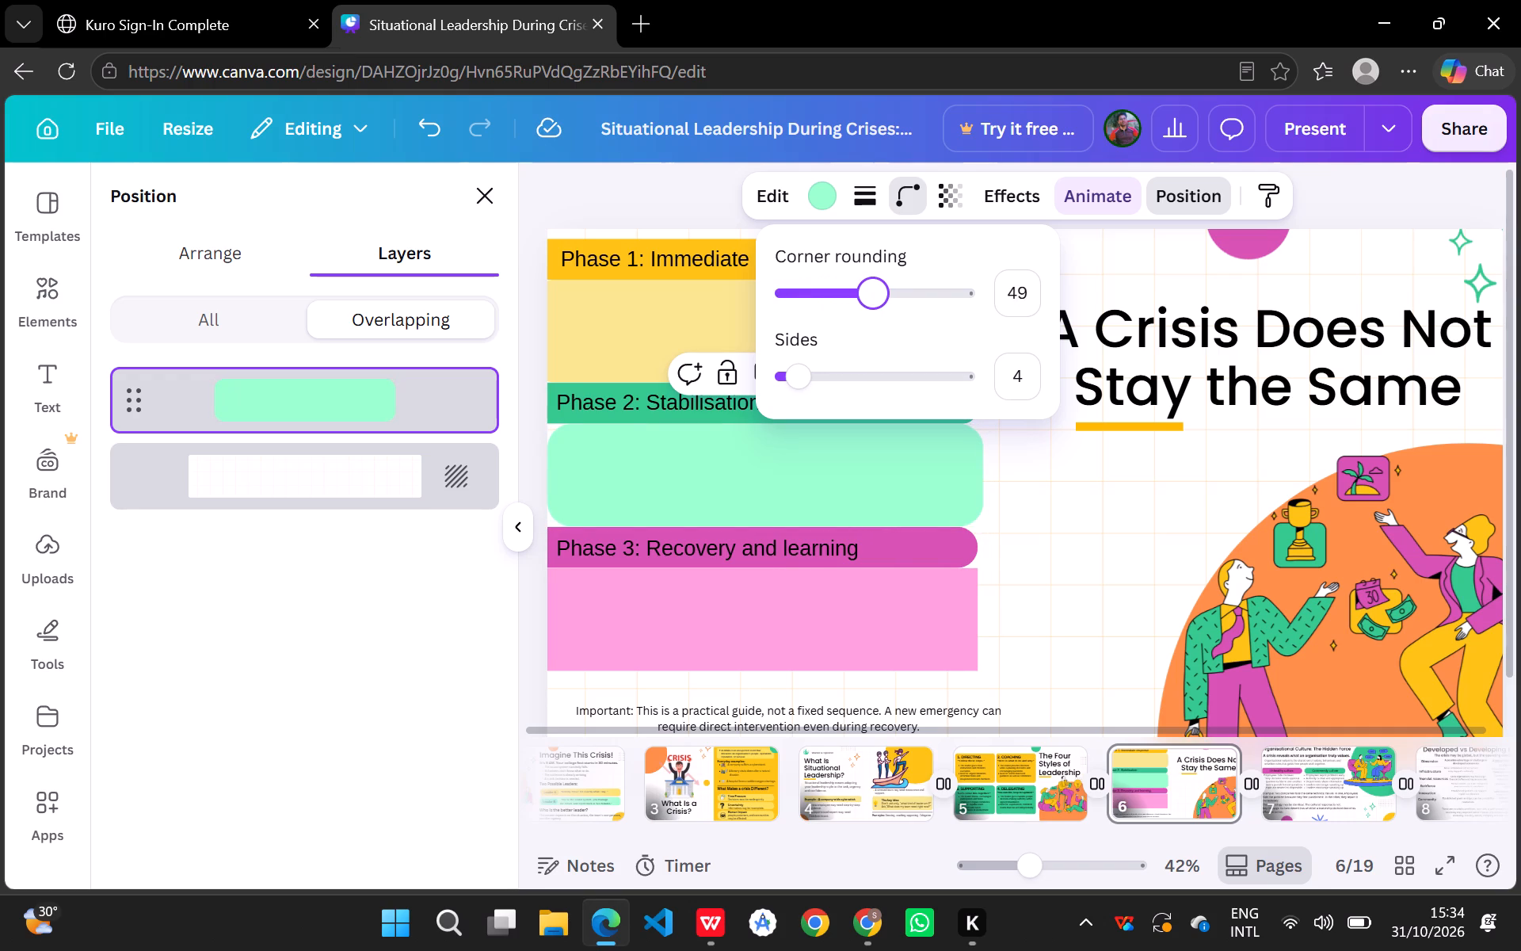
drag(871, 315, 874, 315)
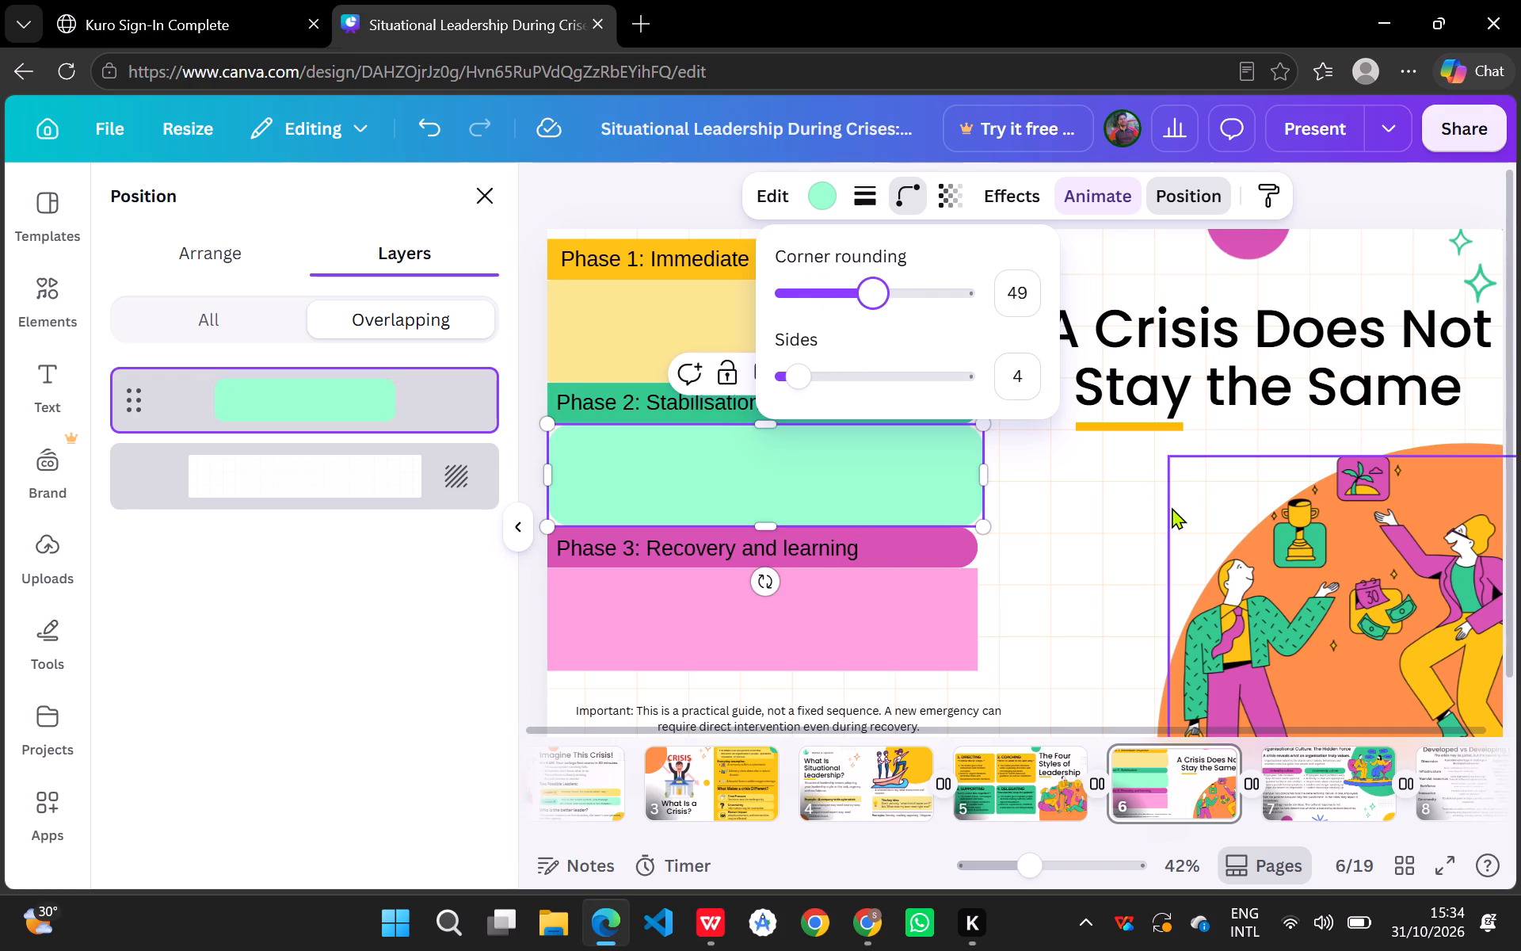
click(1092, 533)
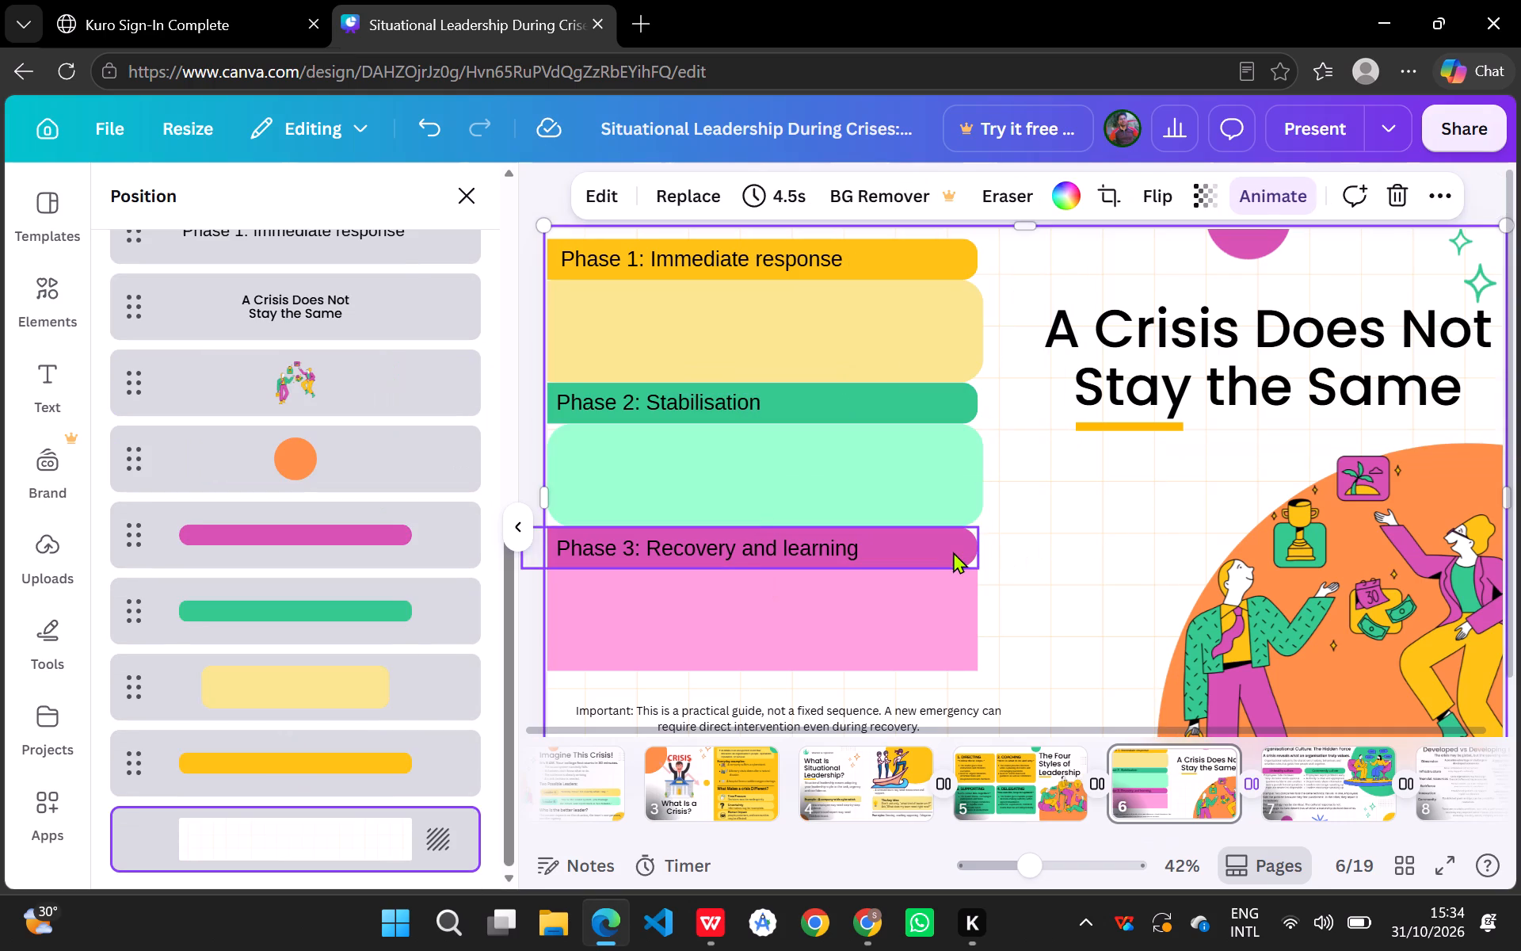
Reduce the magenta Phase 3 bar's corner rounding to match the less pill-shaped Phase 1 and Phase 2 bars.
click(953, 552)
click(897, 200)
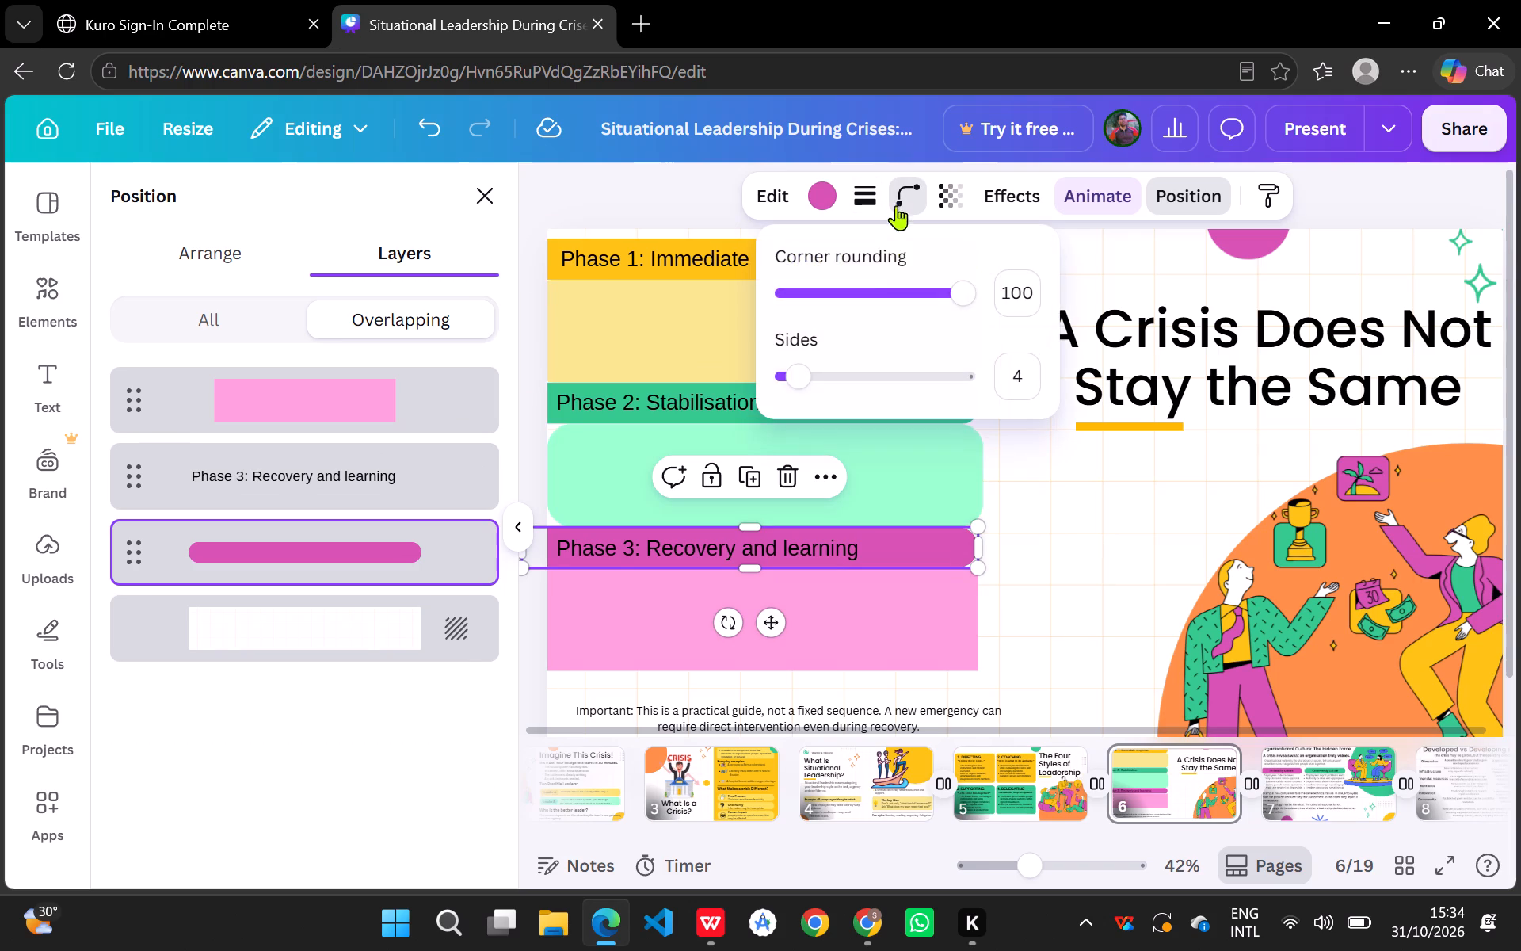
drag(965, 298, 927, 304)
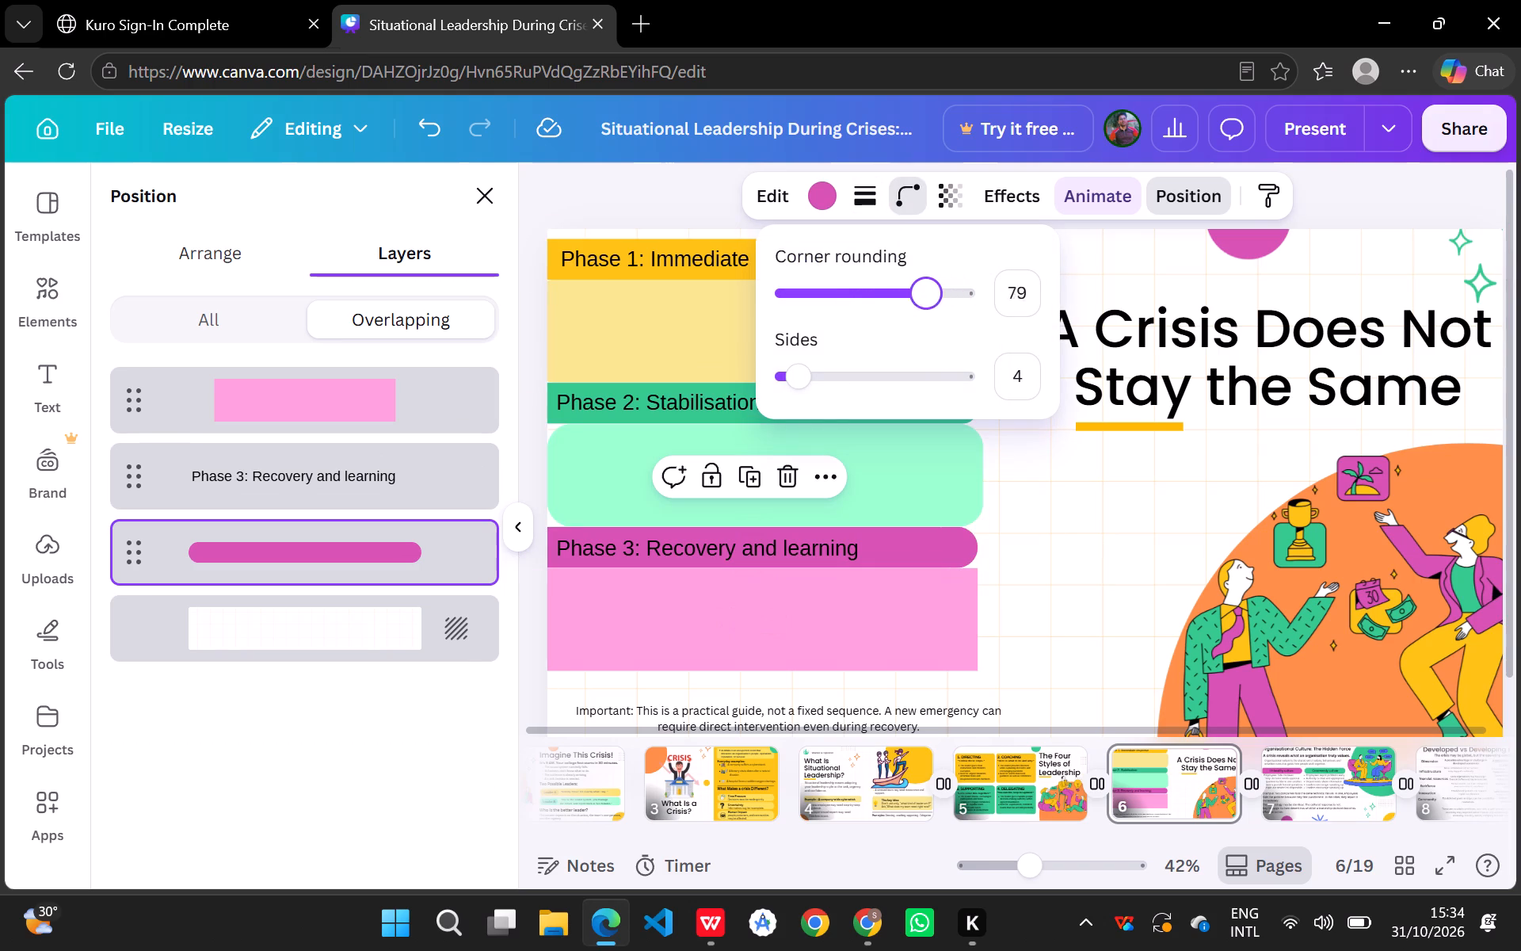
drag(927, 304, 854, 316)
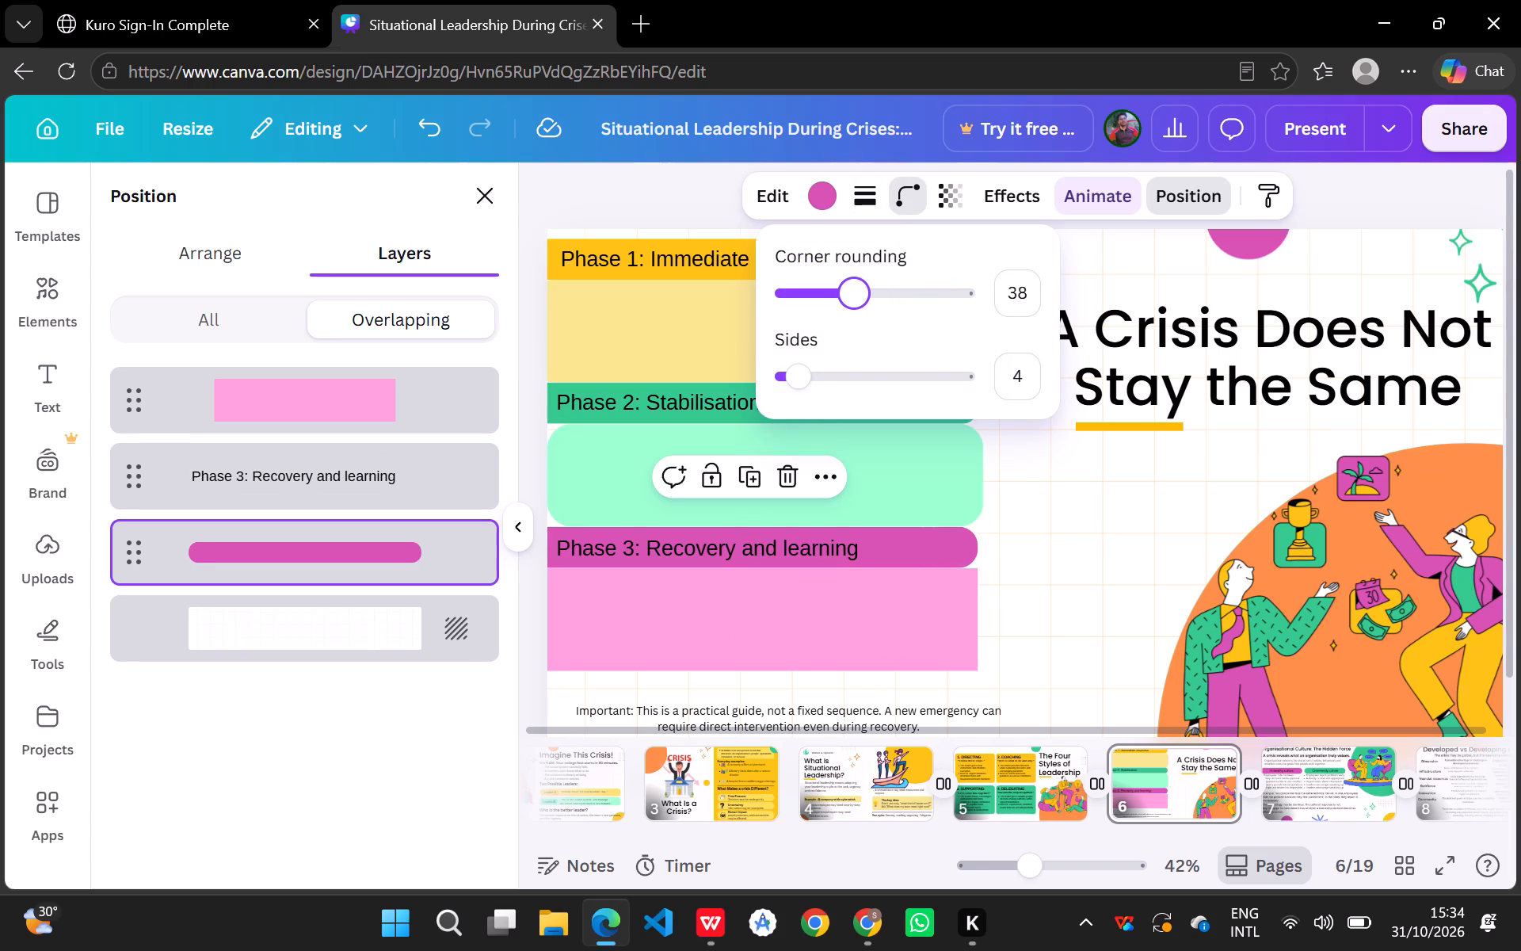
drag(854, 316, 840, 320)
click(1107, 494)
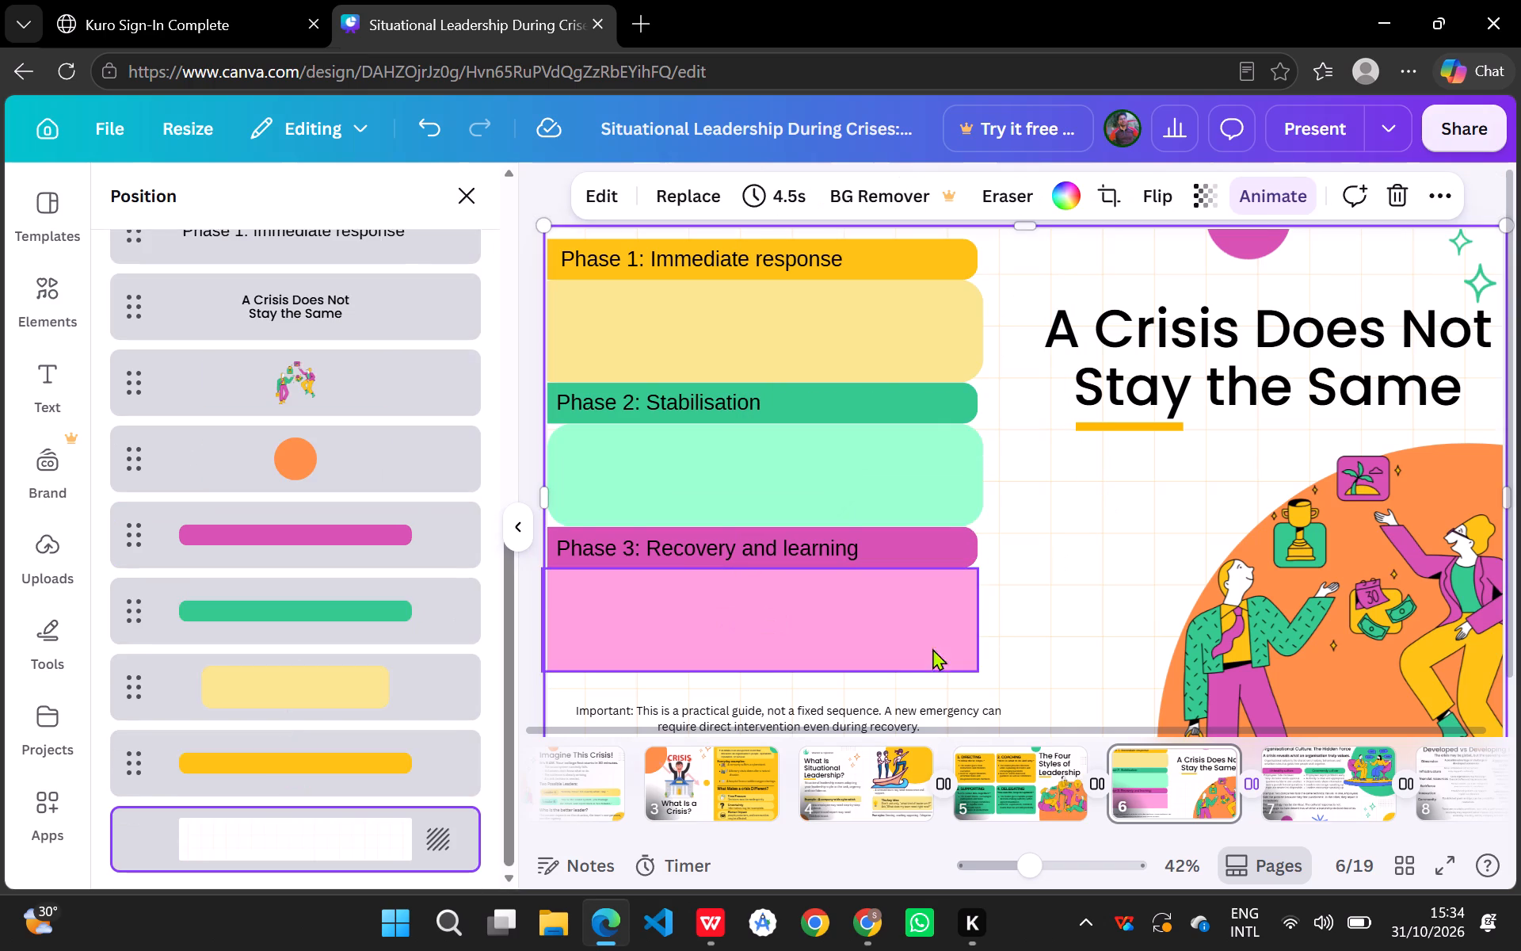
Set the corner rounding of the pink Phase 3 block to 49.
click(915, 653)
click(903, 200)
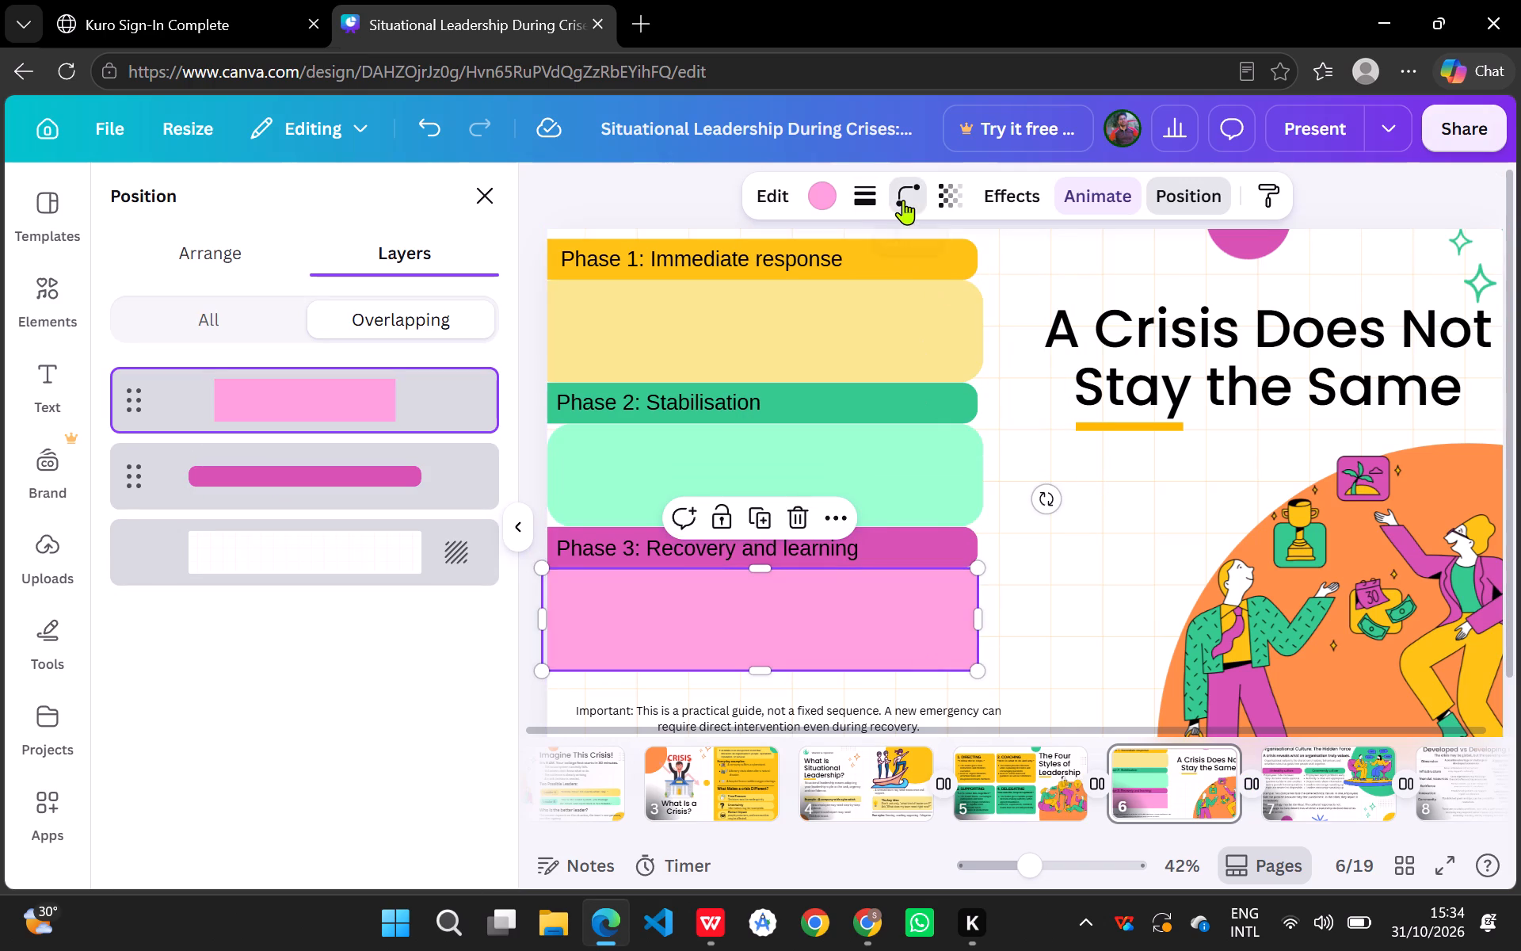
drag(795, 295, 826, 296)
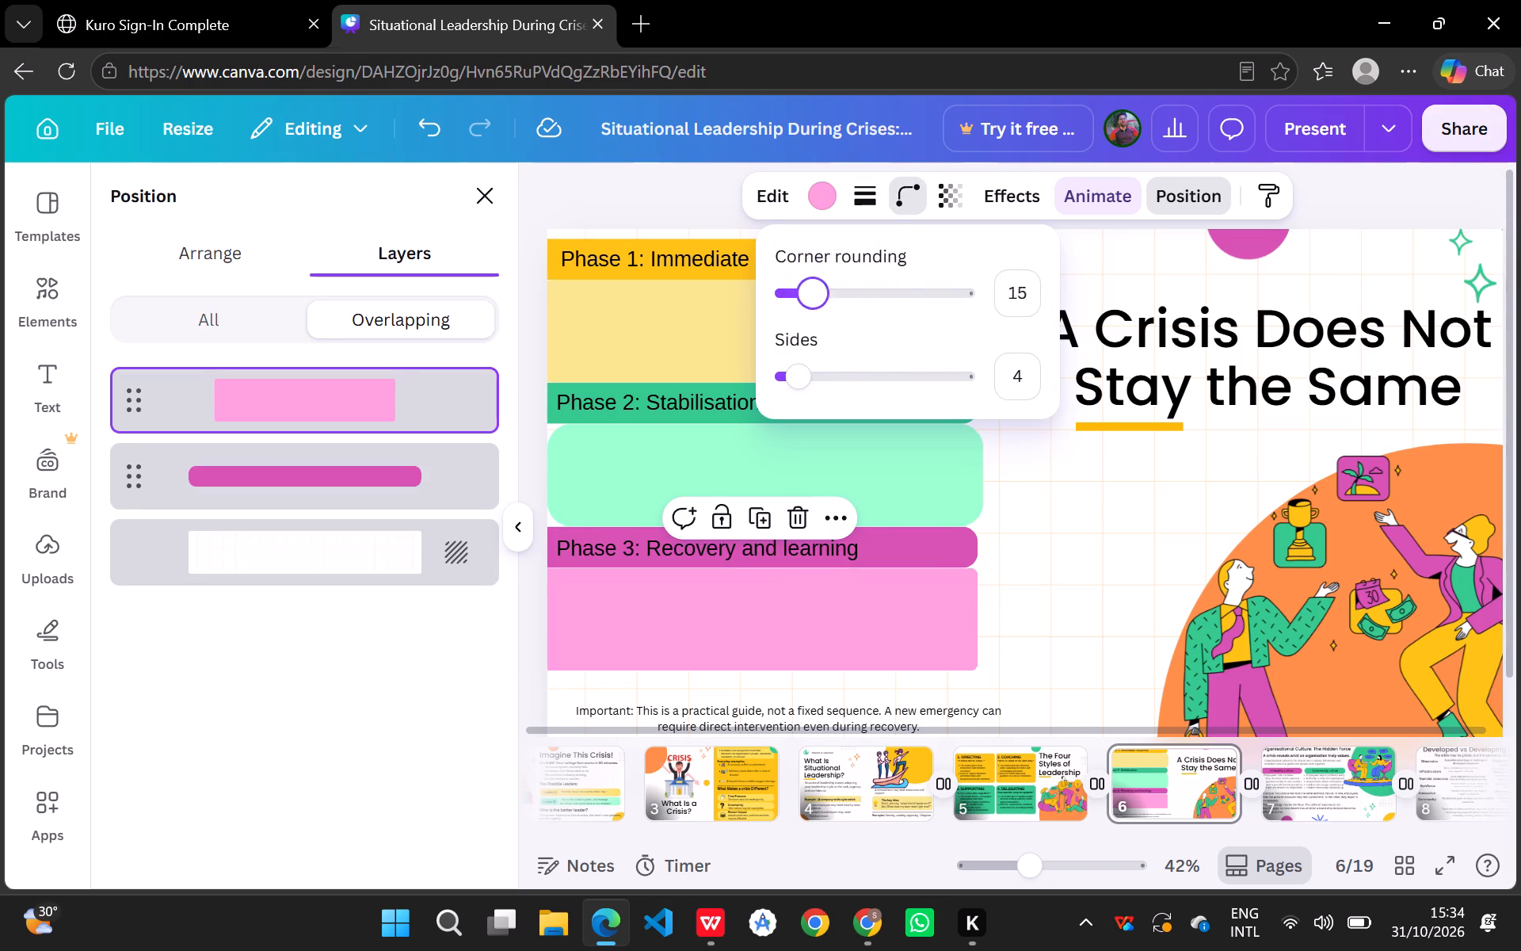
drag(826, 296, 882, 309)
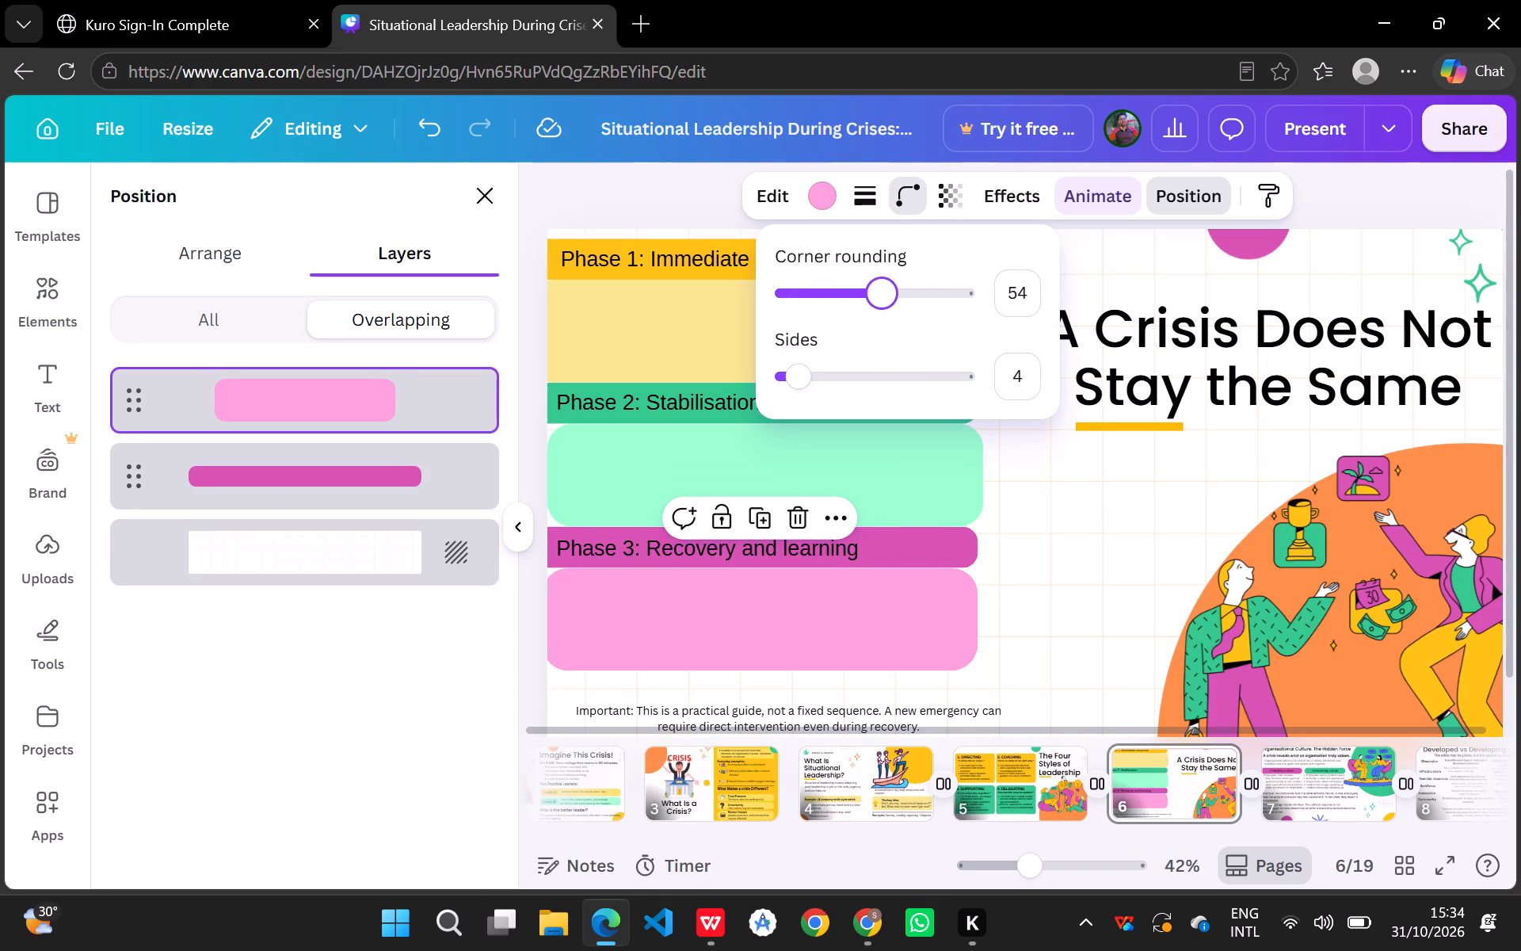
drag(882, 309, 876, 312)
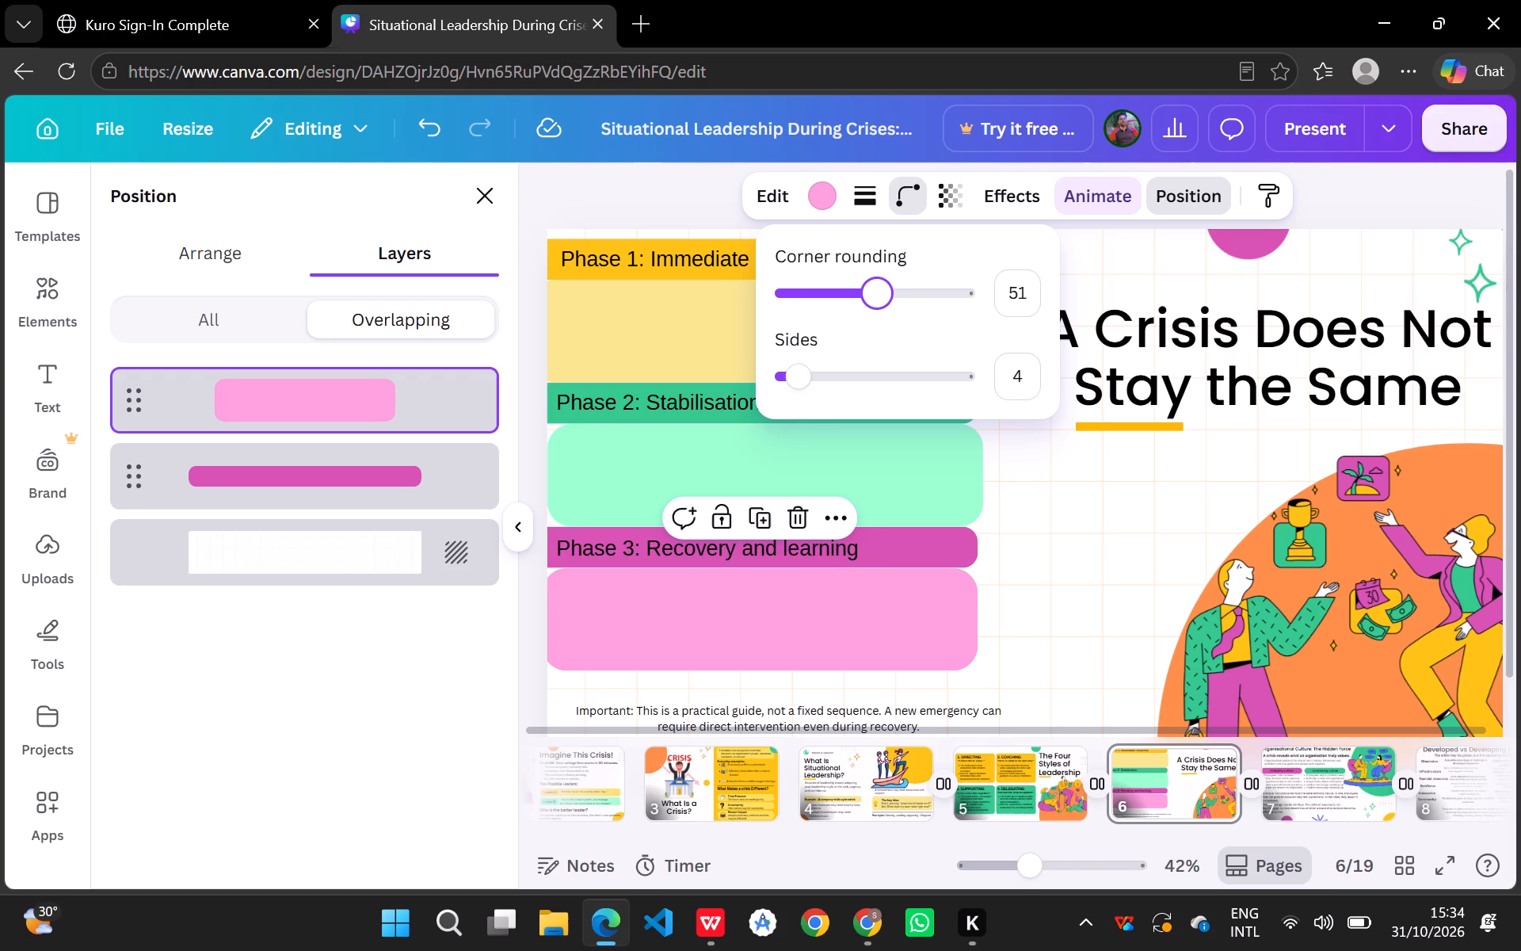
drag(876, 312, 871, 312)
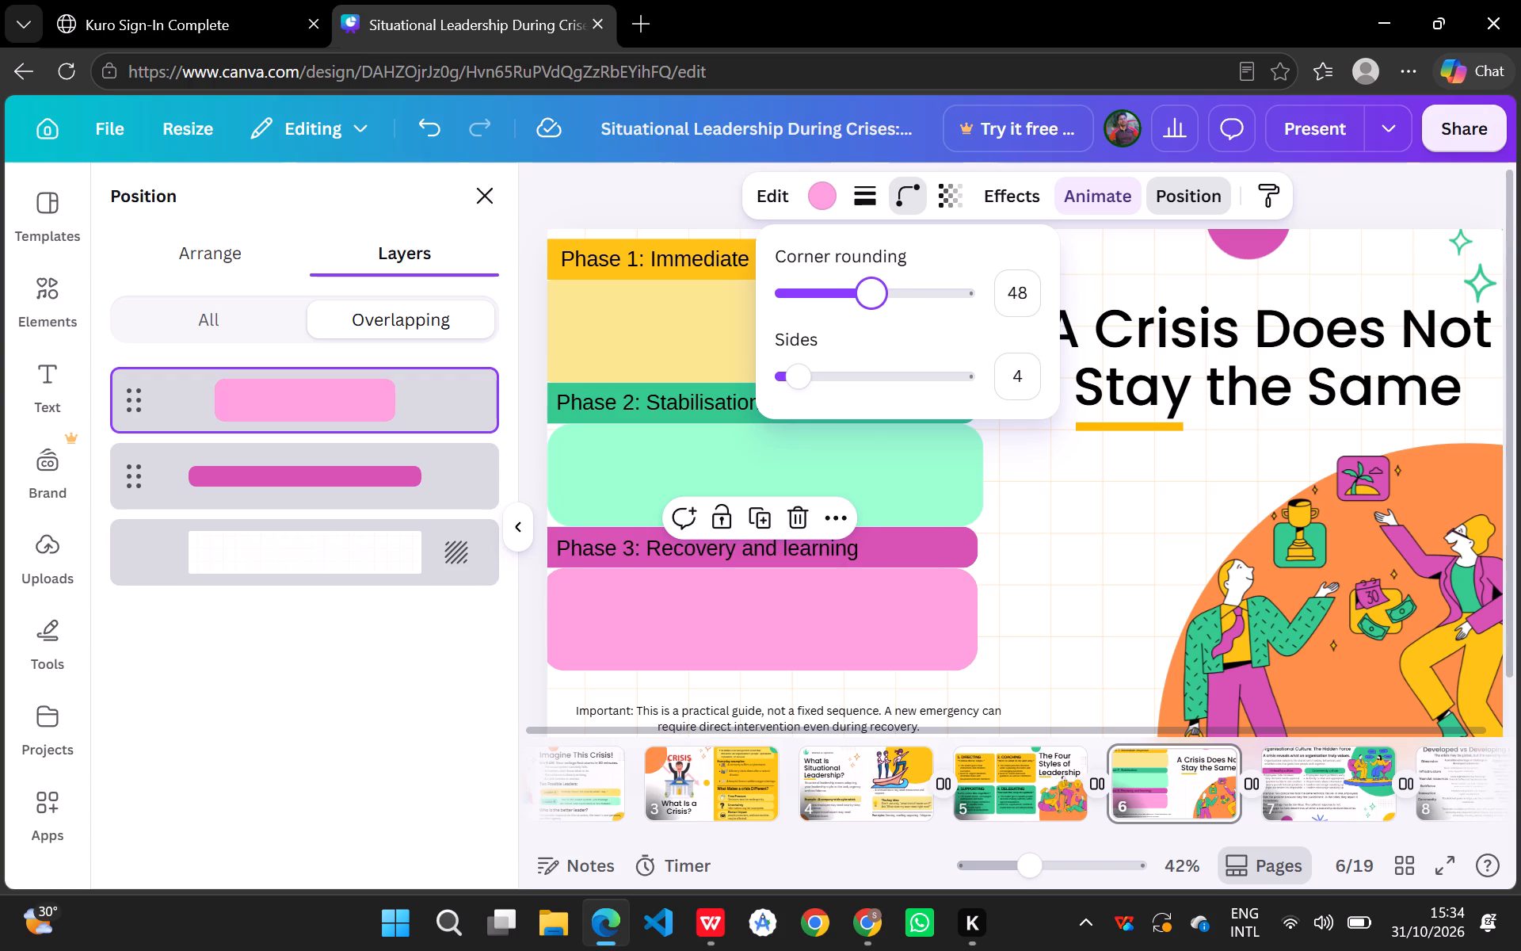
drag(871, 312, 872, 315)
drag(872, 315, 873, 315)
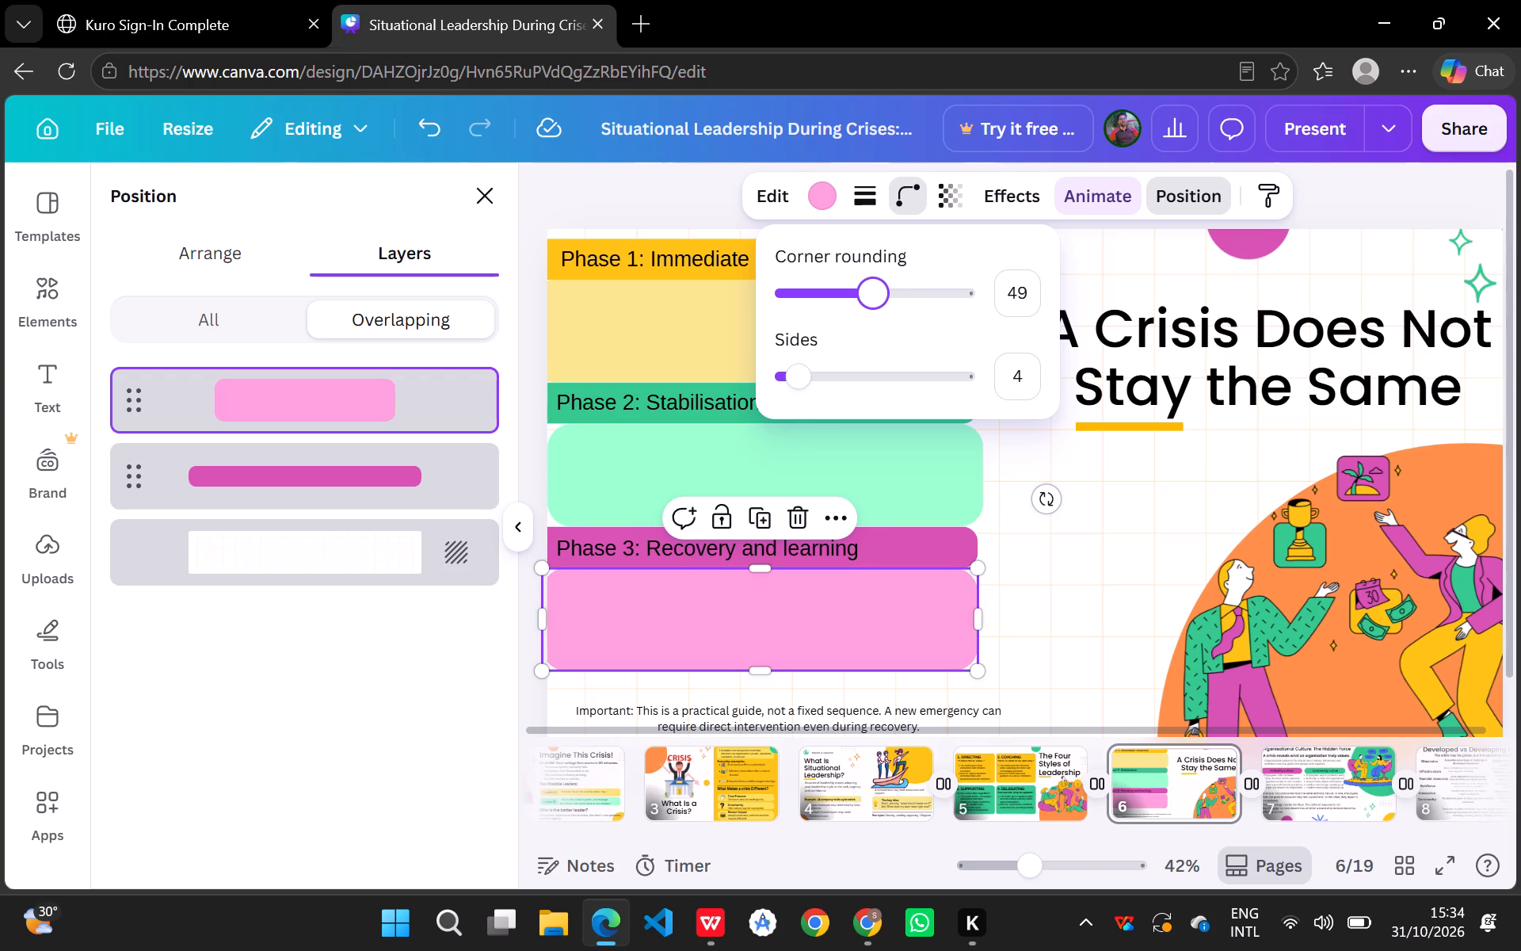
click(1097, 557)
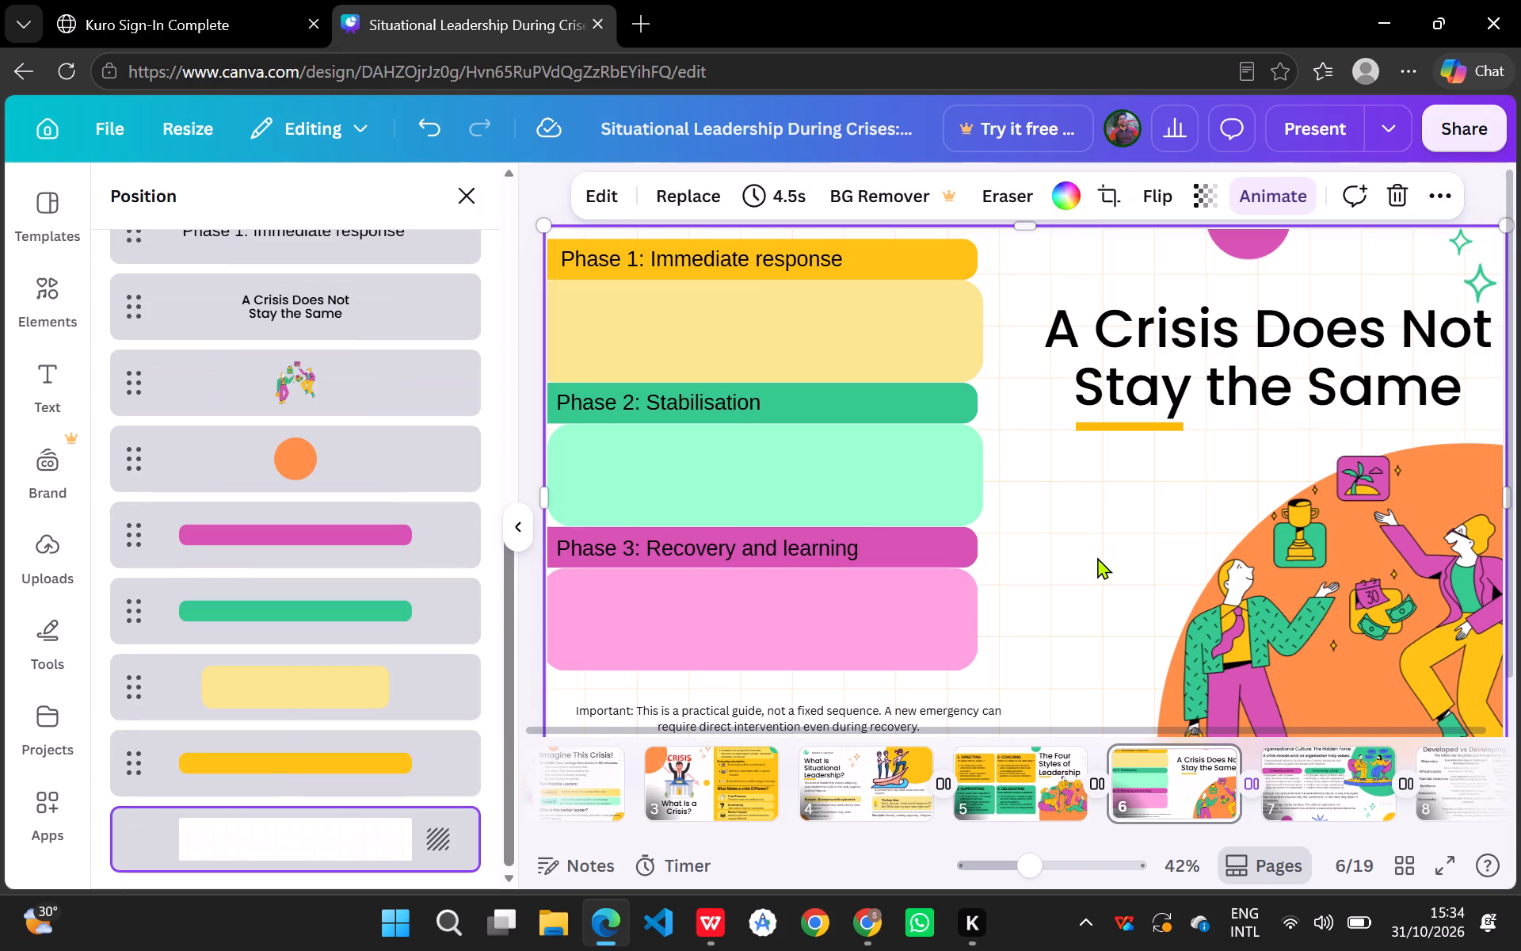
Shift the pink Phase 3 block left past the slide edge so its rounded left corners are hidden, keeping it directly under the magenta bar.
click(926, 619)
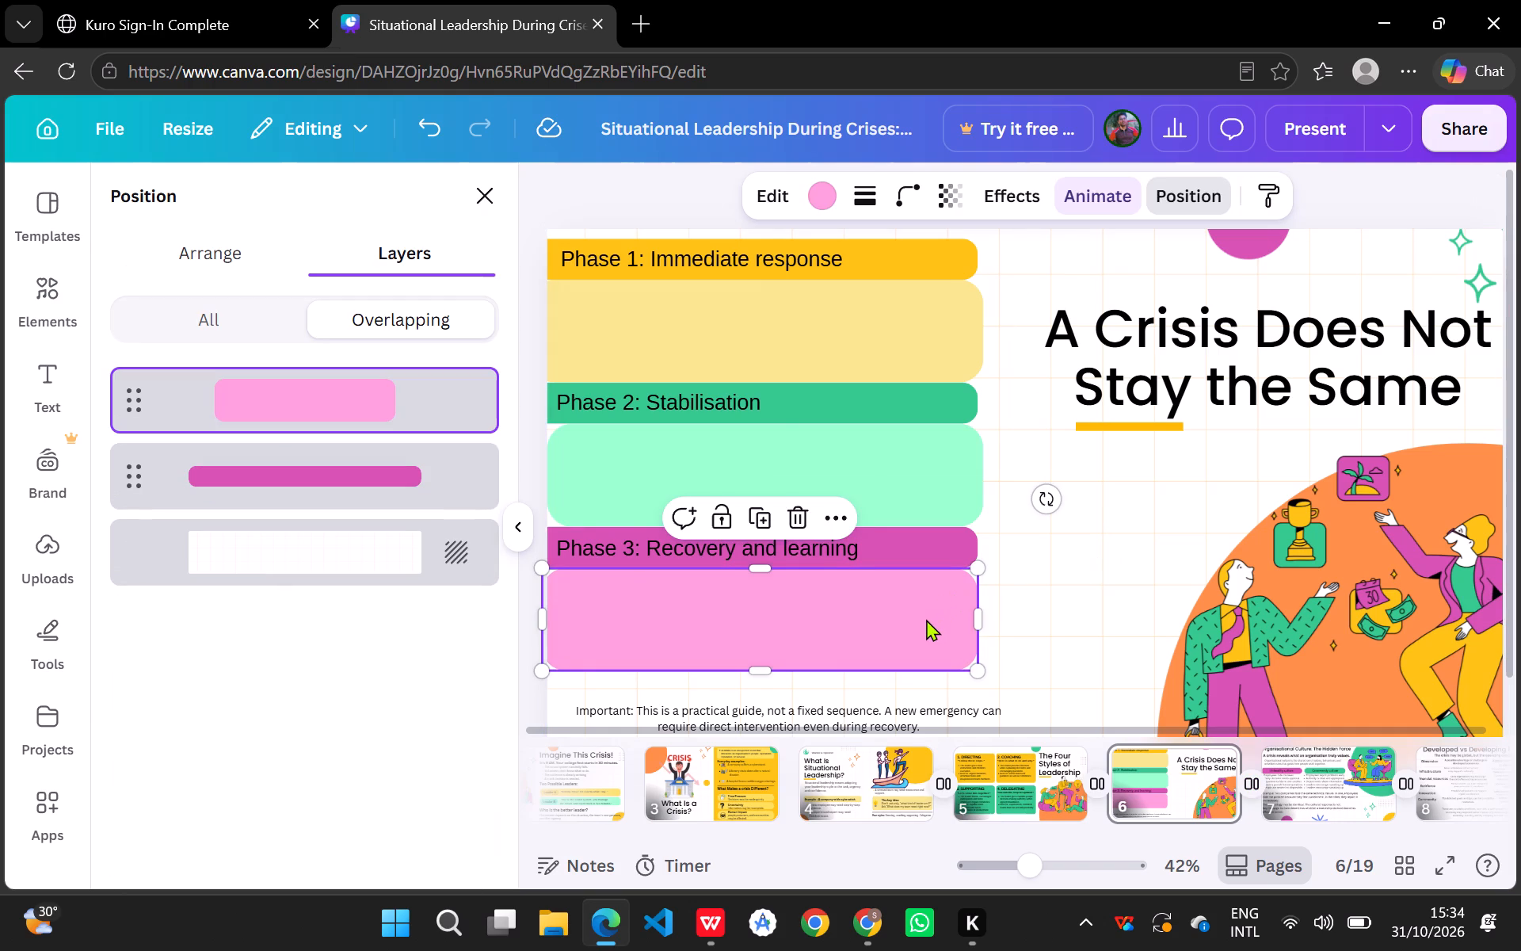
drag(926, 619, 912, 618)
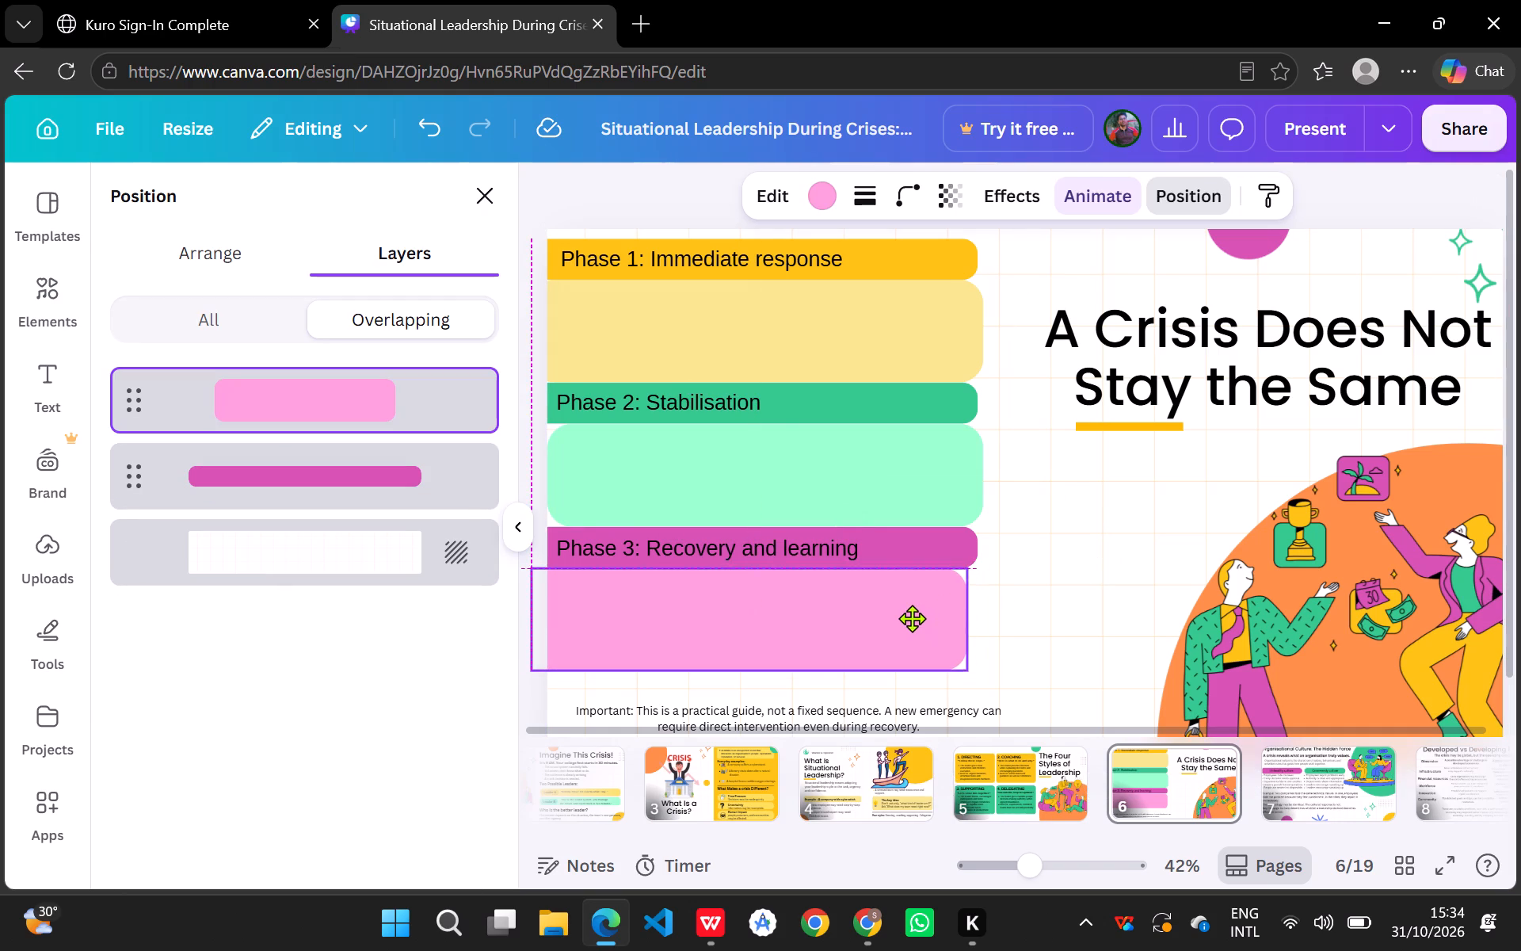
drag(912, 618, 917, 620)
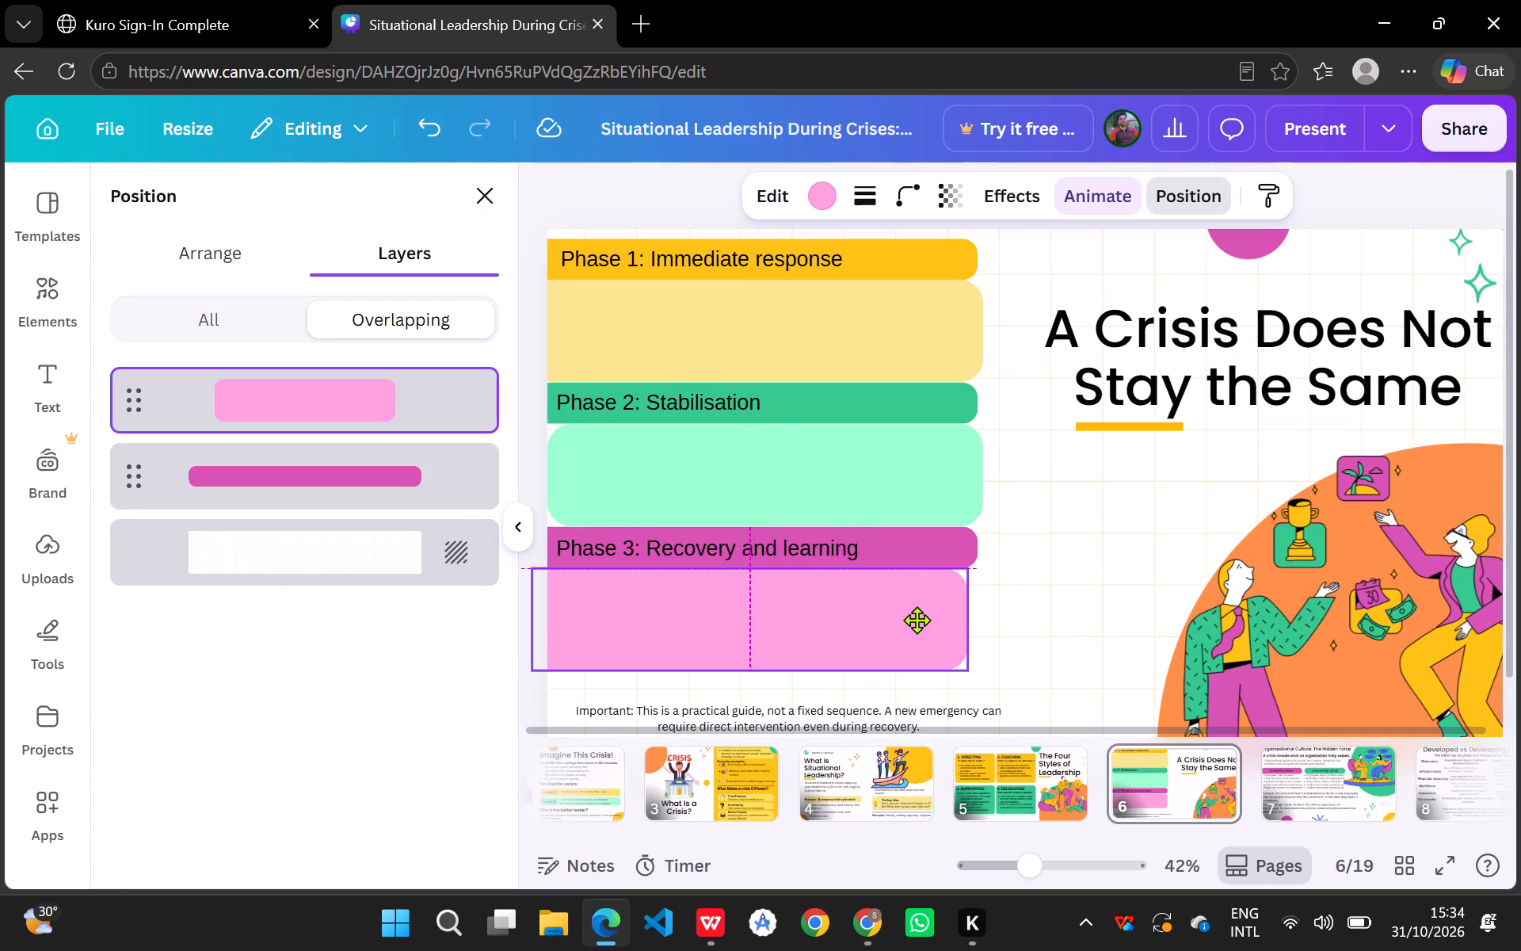
drag(917, 620, 919, 620)
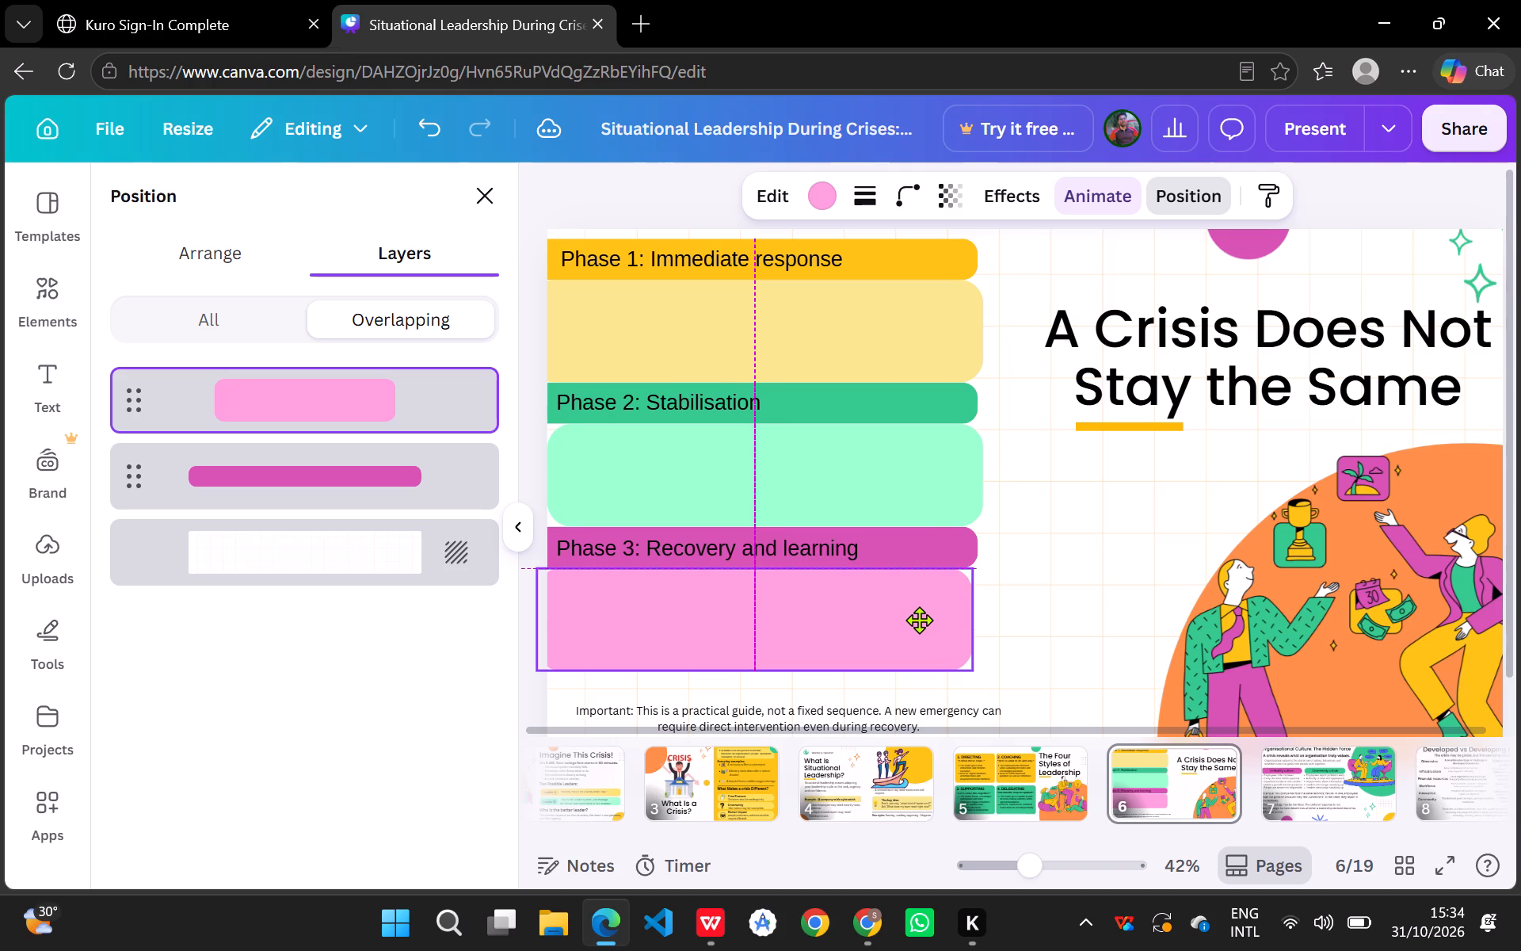
drag(919, 620, 917, 617)
click(1055, 624)
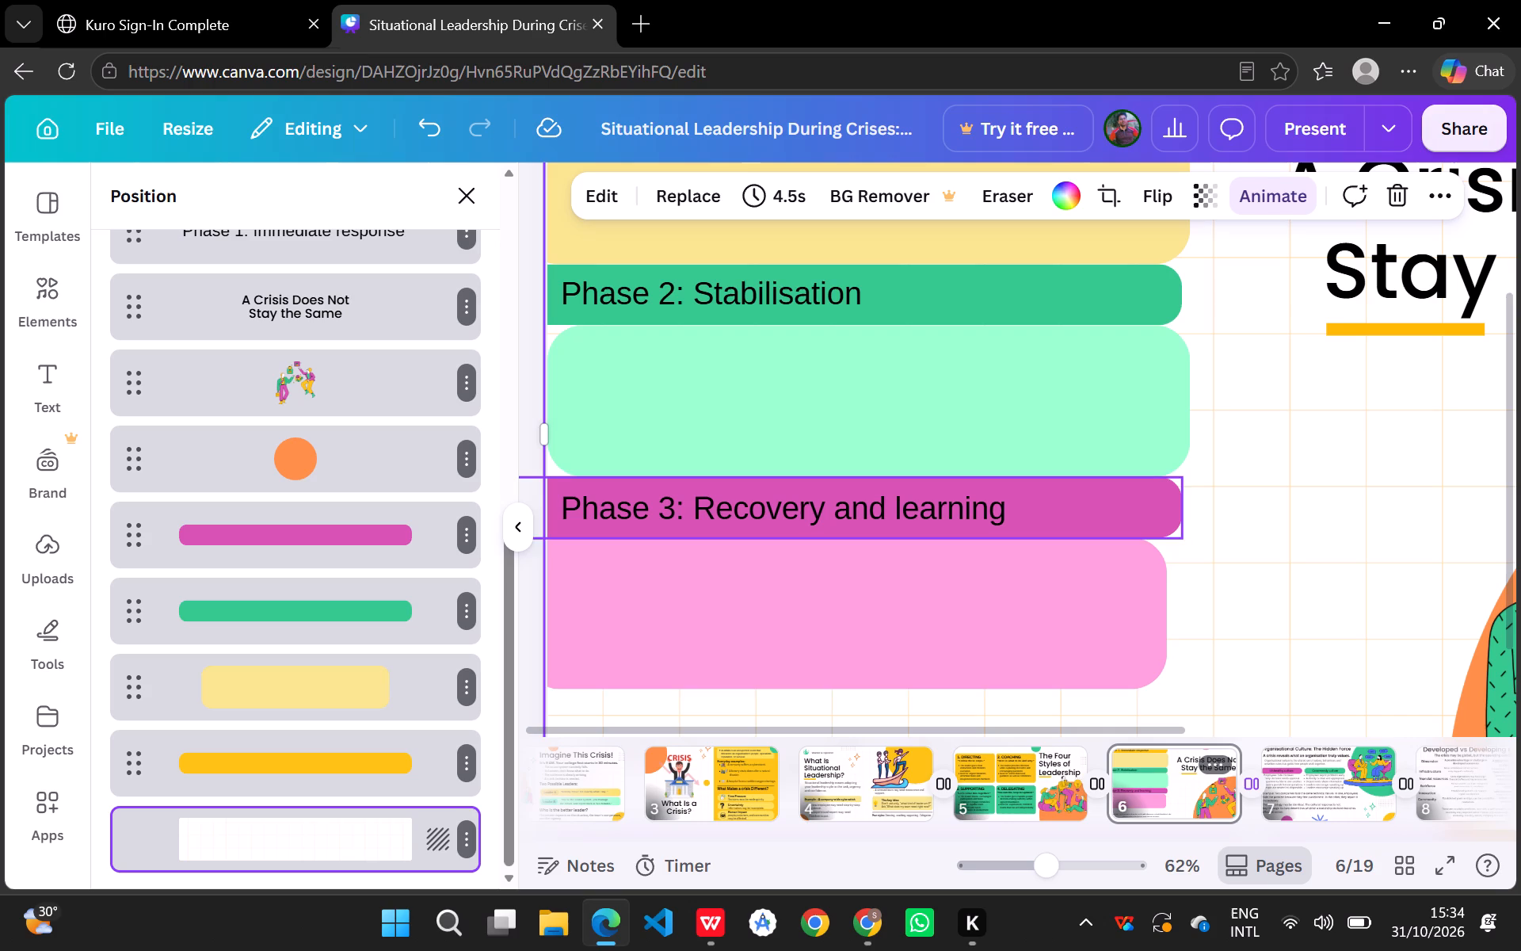
click(770, 643)
drag(770, 643, 766, 643)
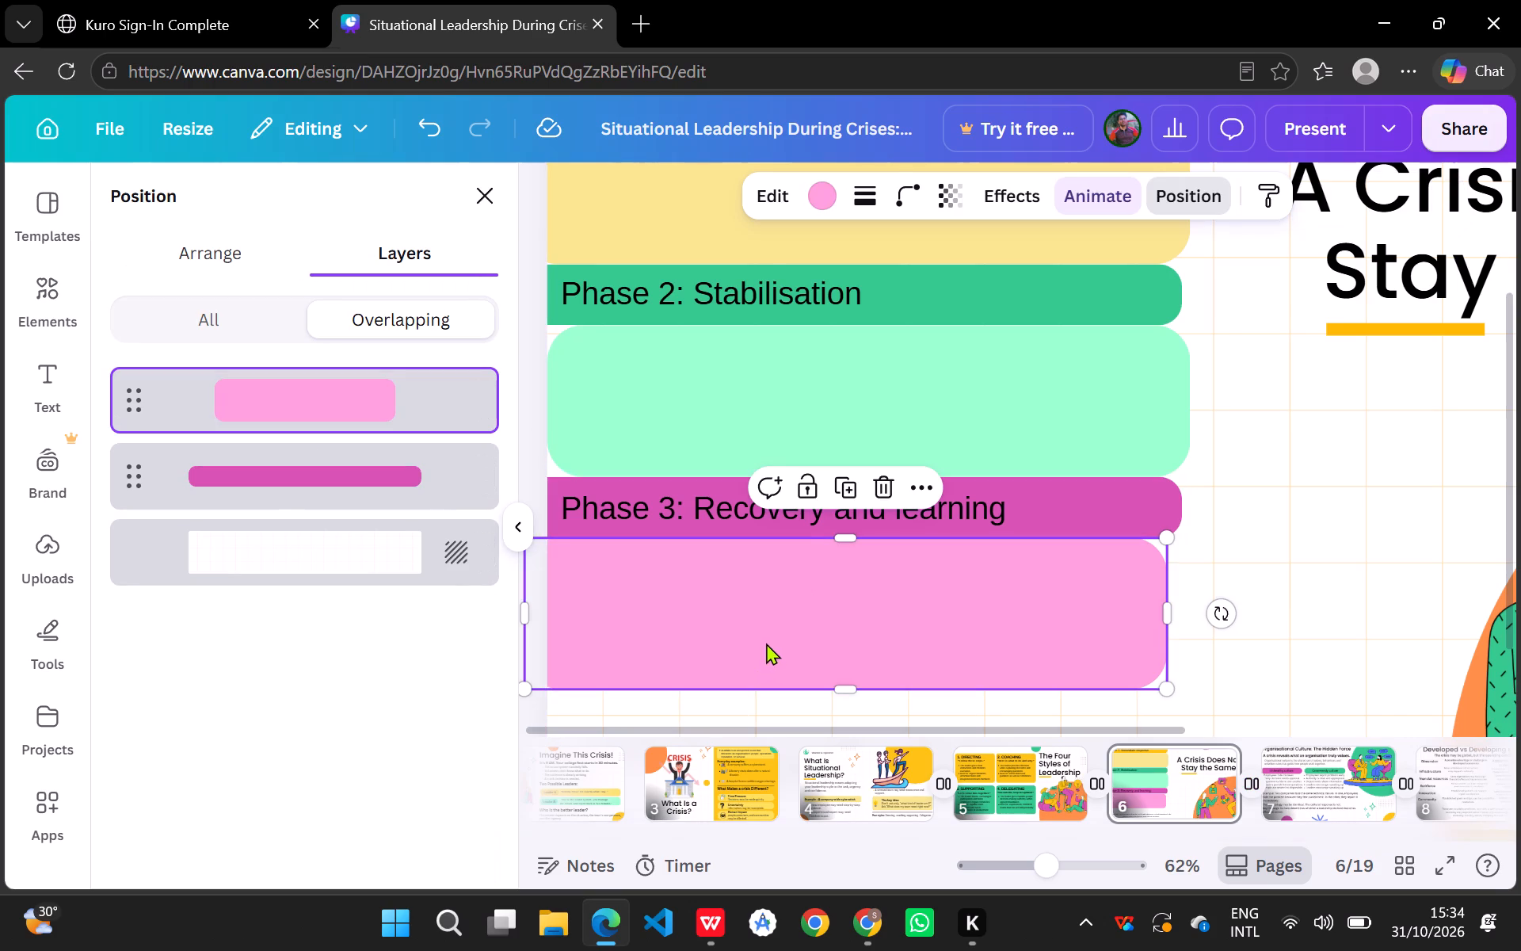
drag(766, 643, 762, 644)
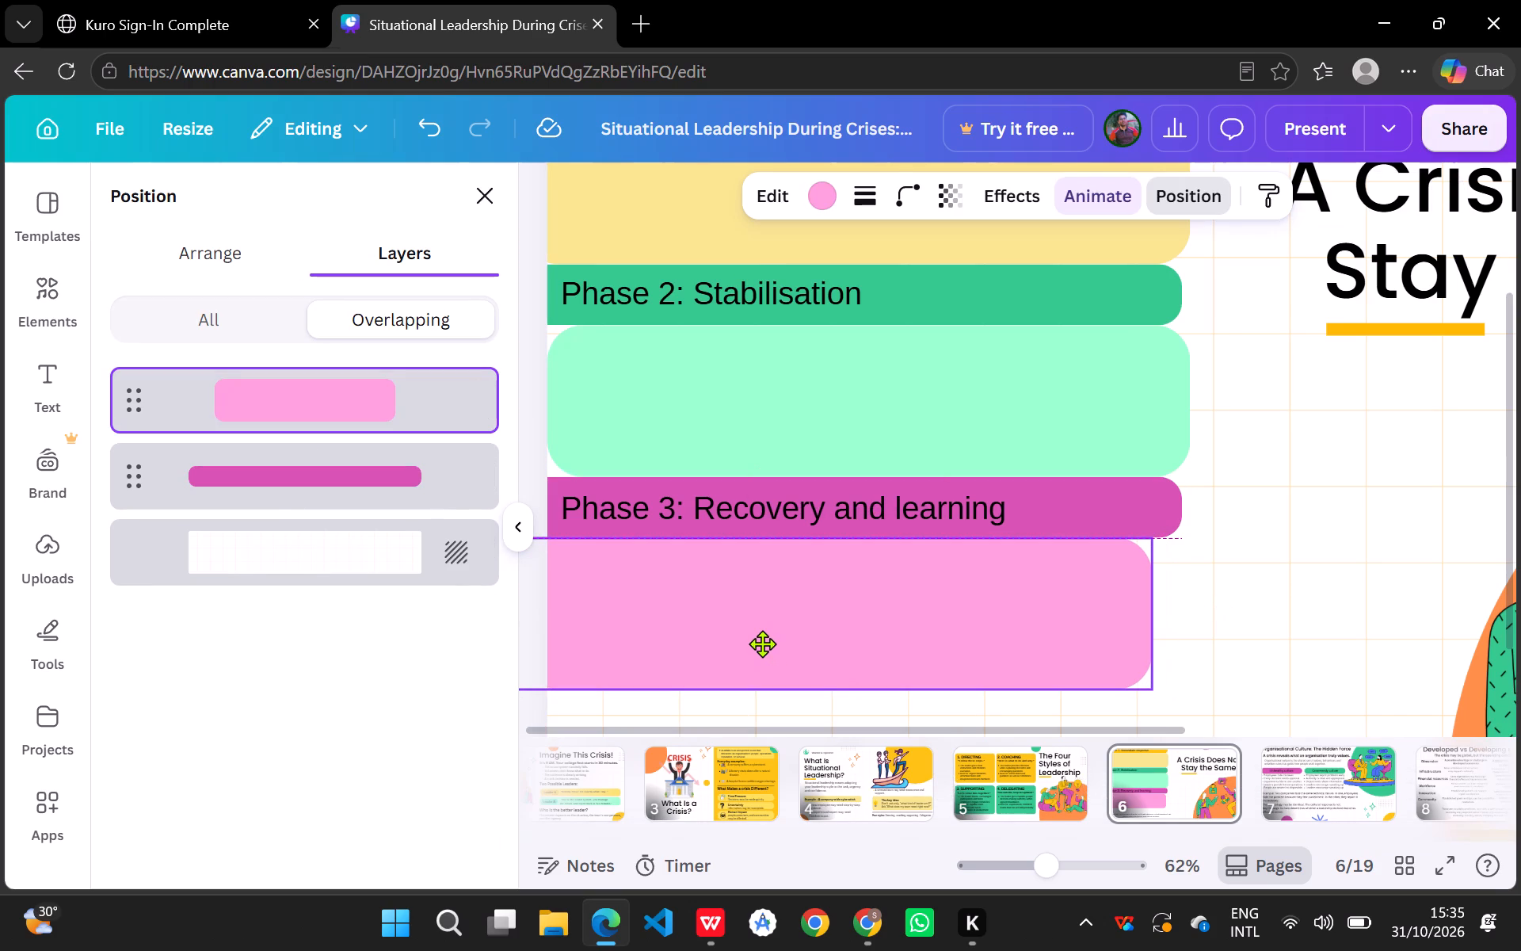
drag(762, 644, 763, 645)
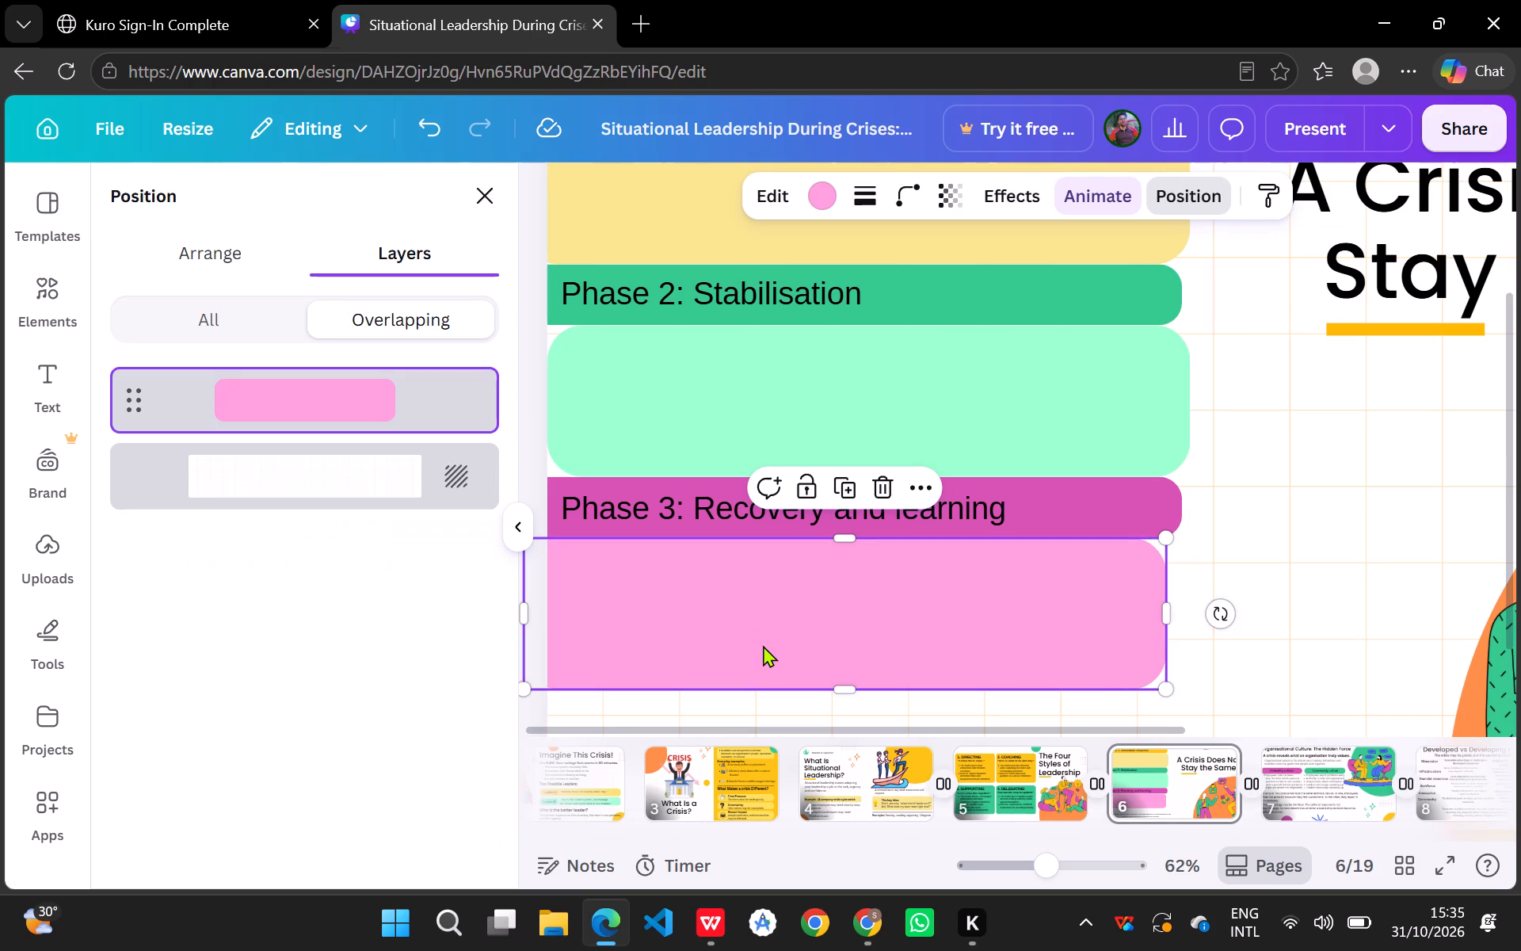
click(965, 395)
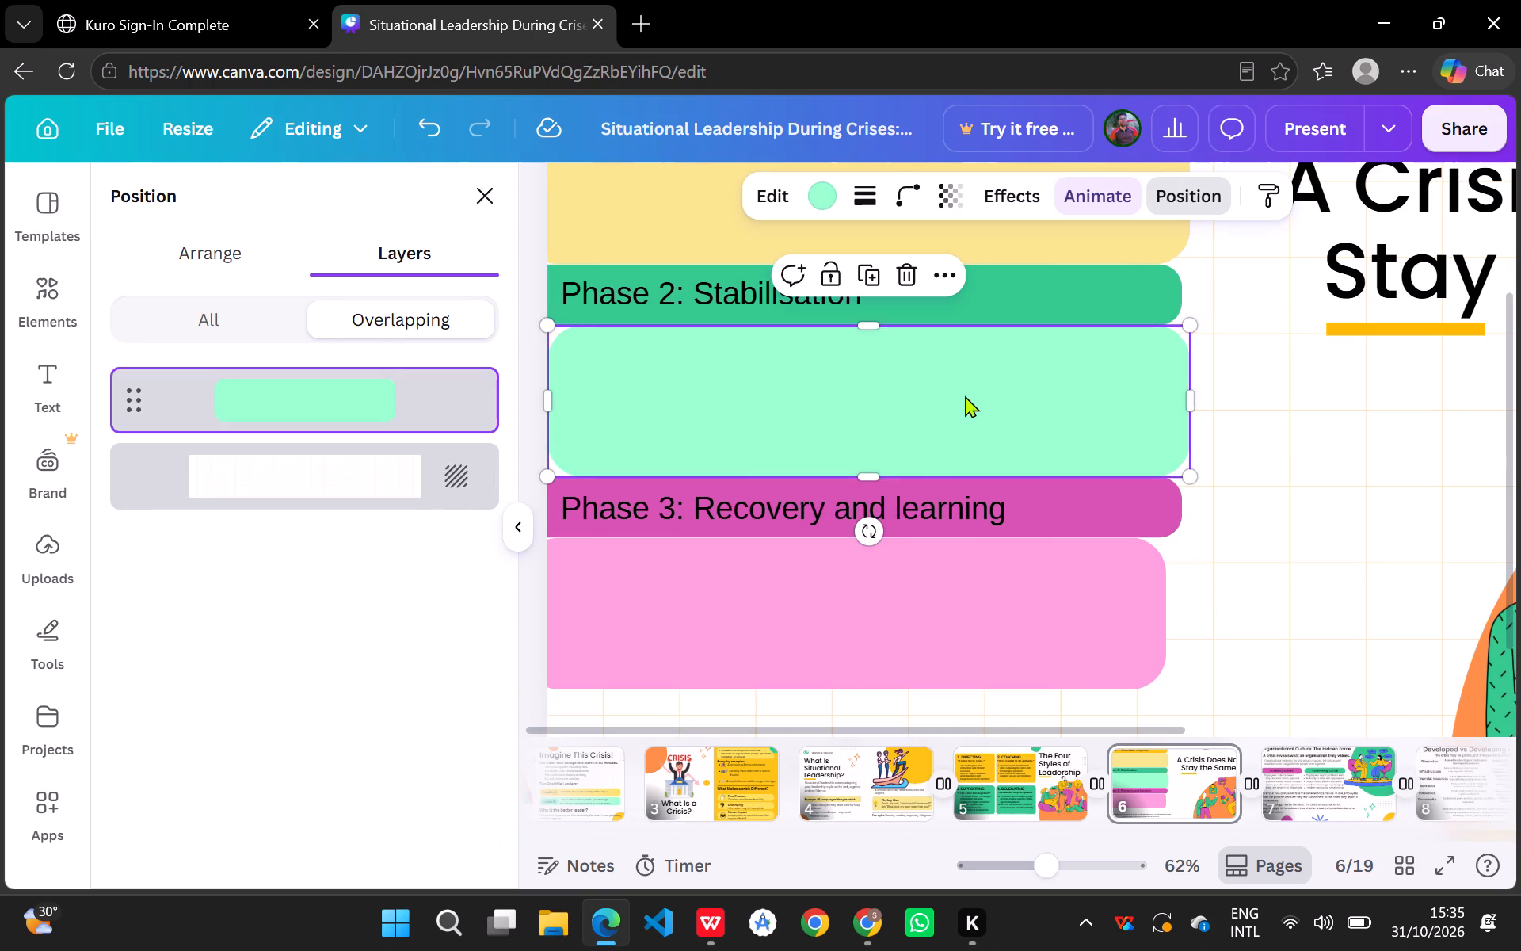
drag(988, 605, 985, 602)
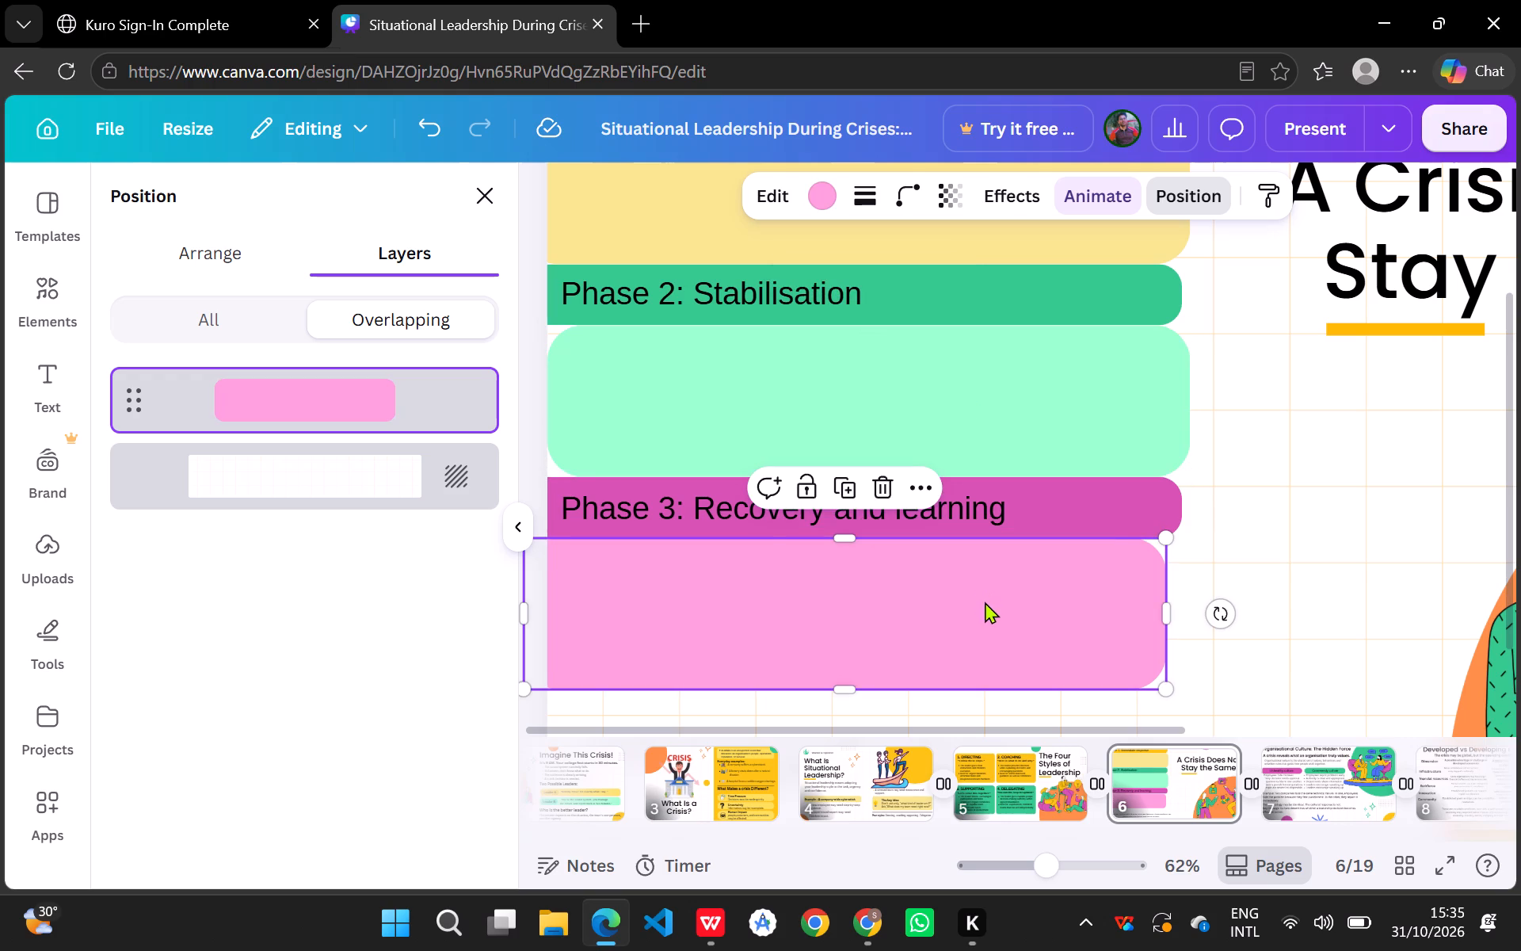
drag(985, 602, 974, 606)
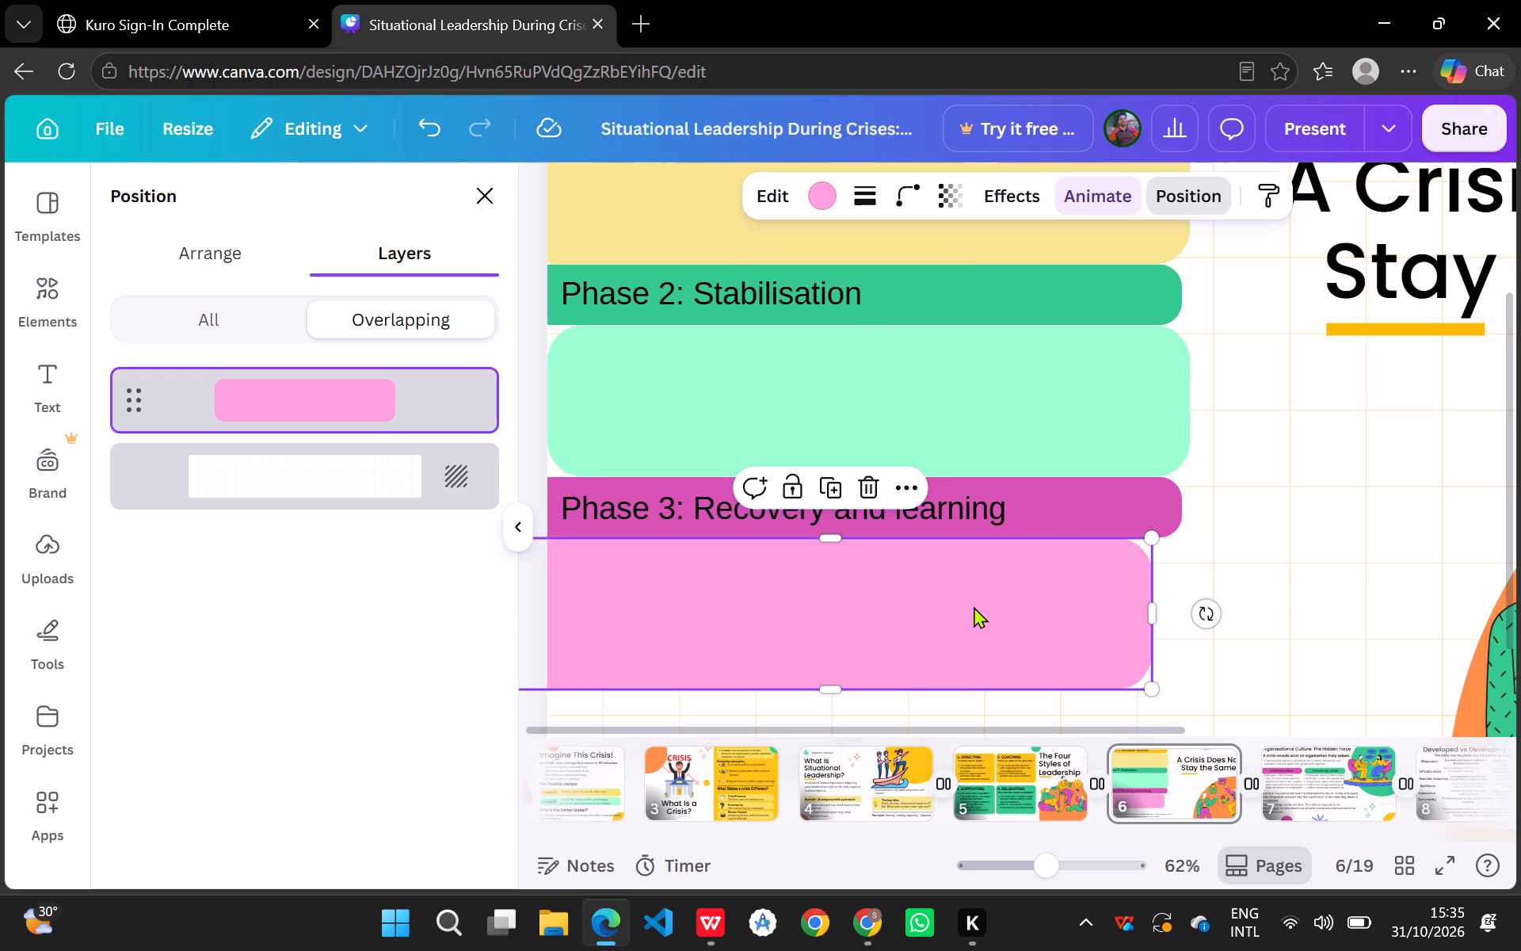
click(1320, 499)
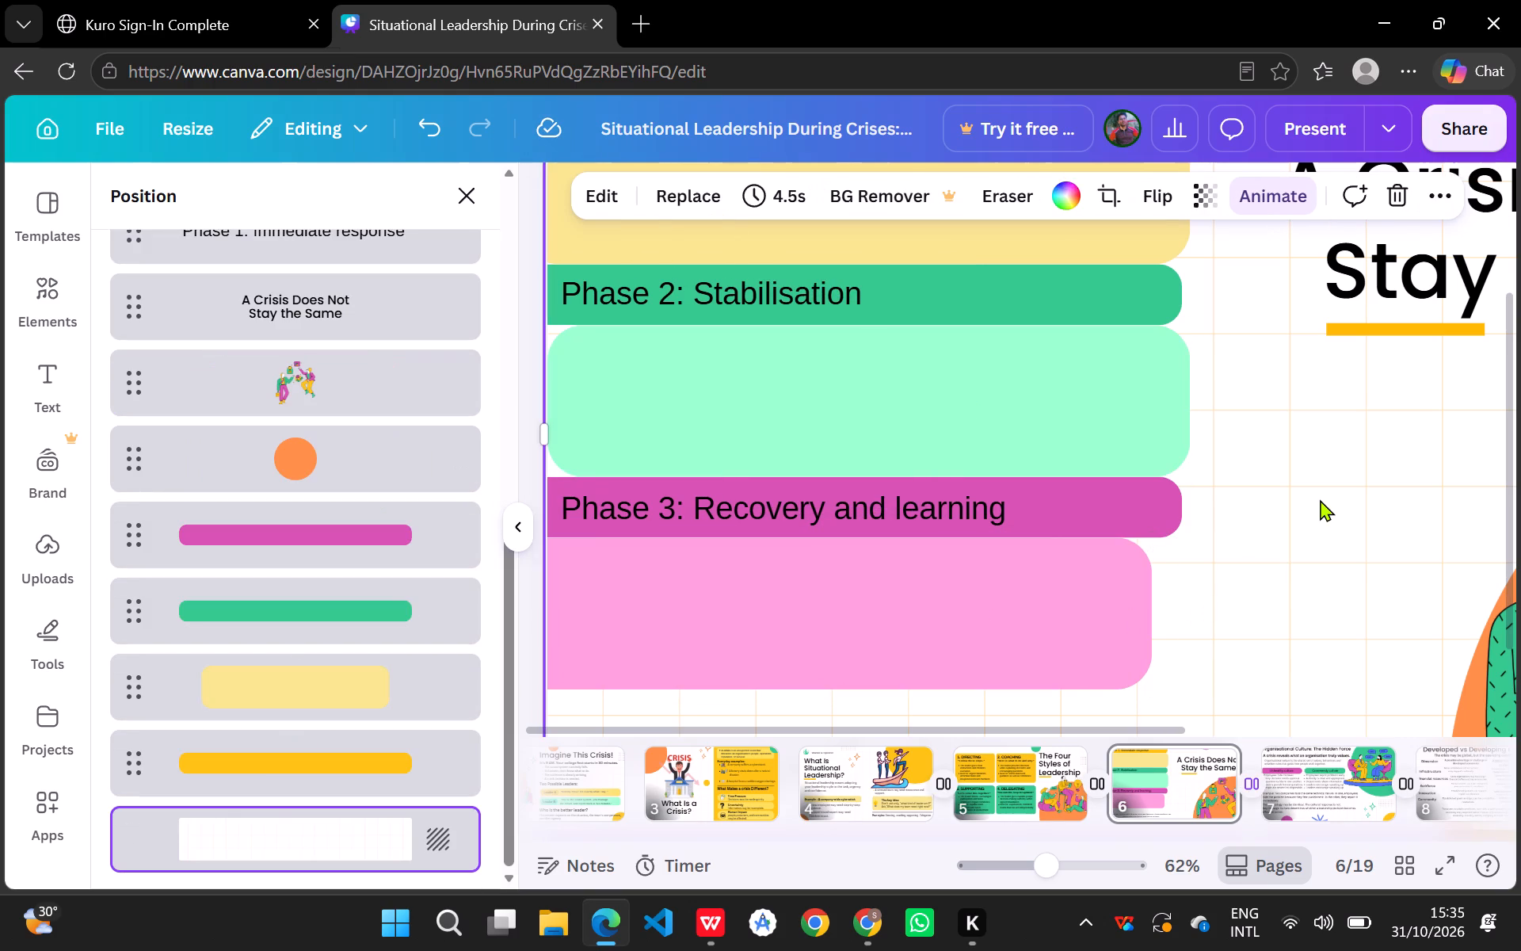
Widen the pink Phase 3 block until its right end lines up with the pale green Phase 2 block.
click(1145, 611)
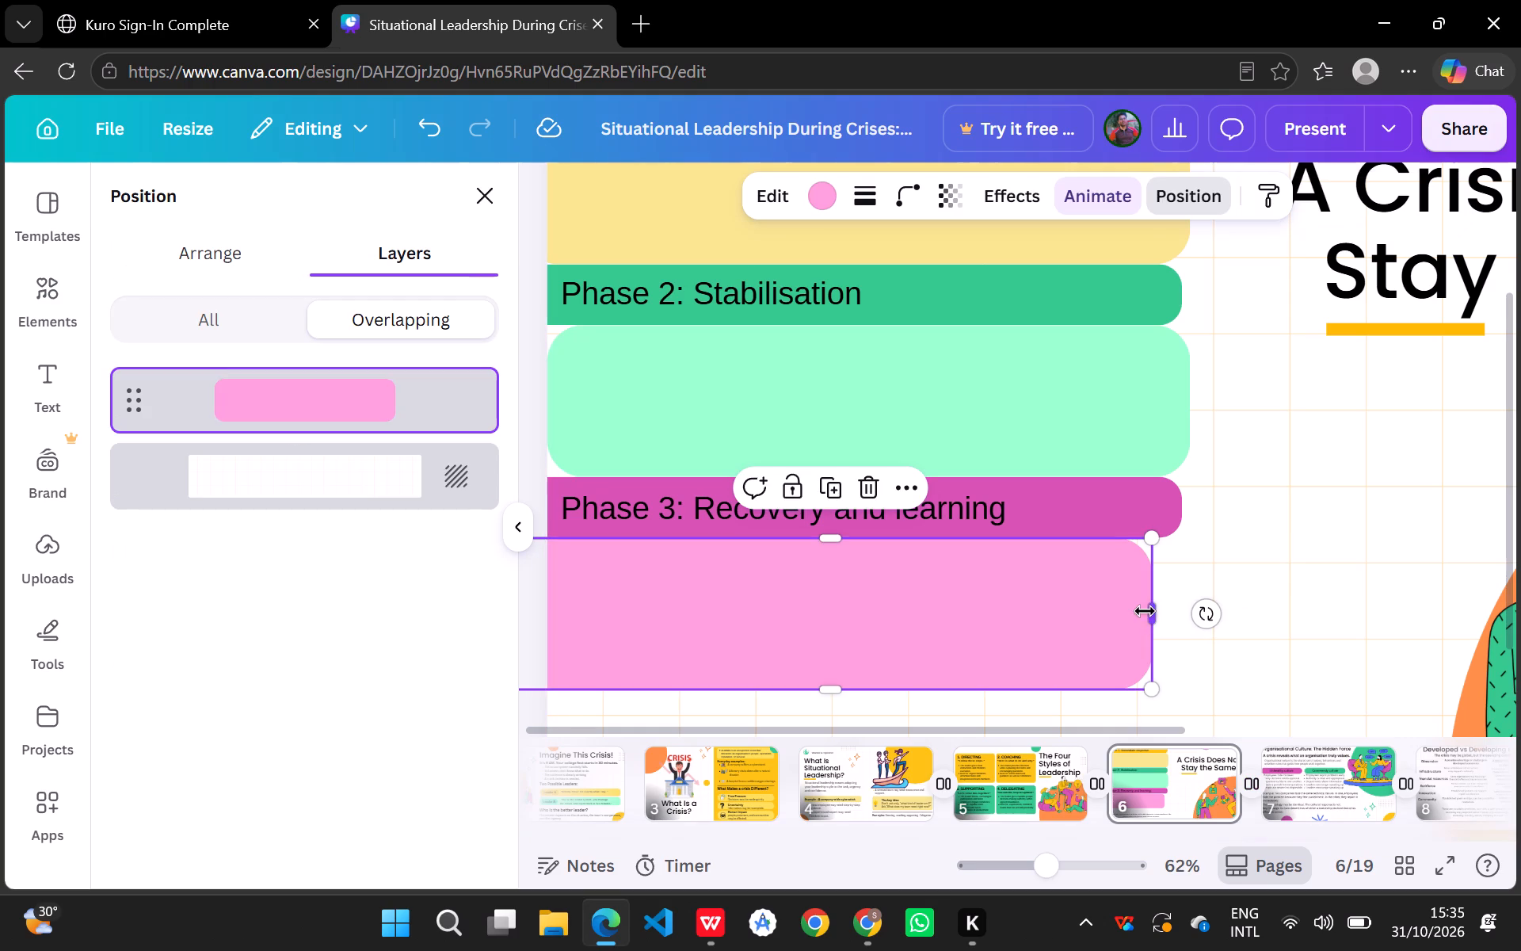
drag(1153, 615, 1181, 619)
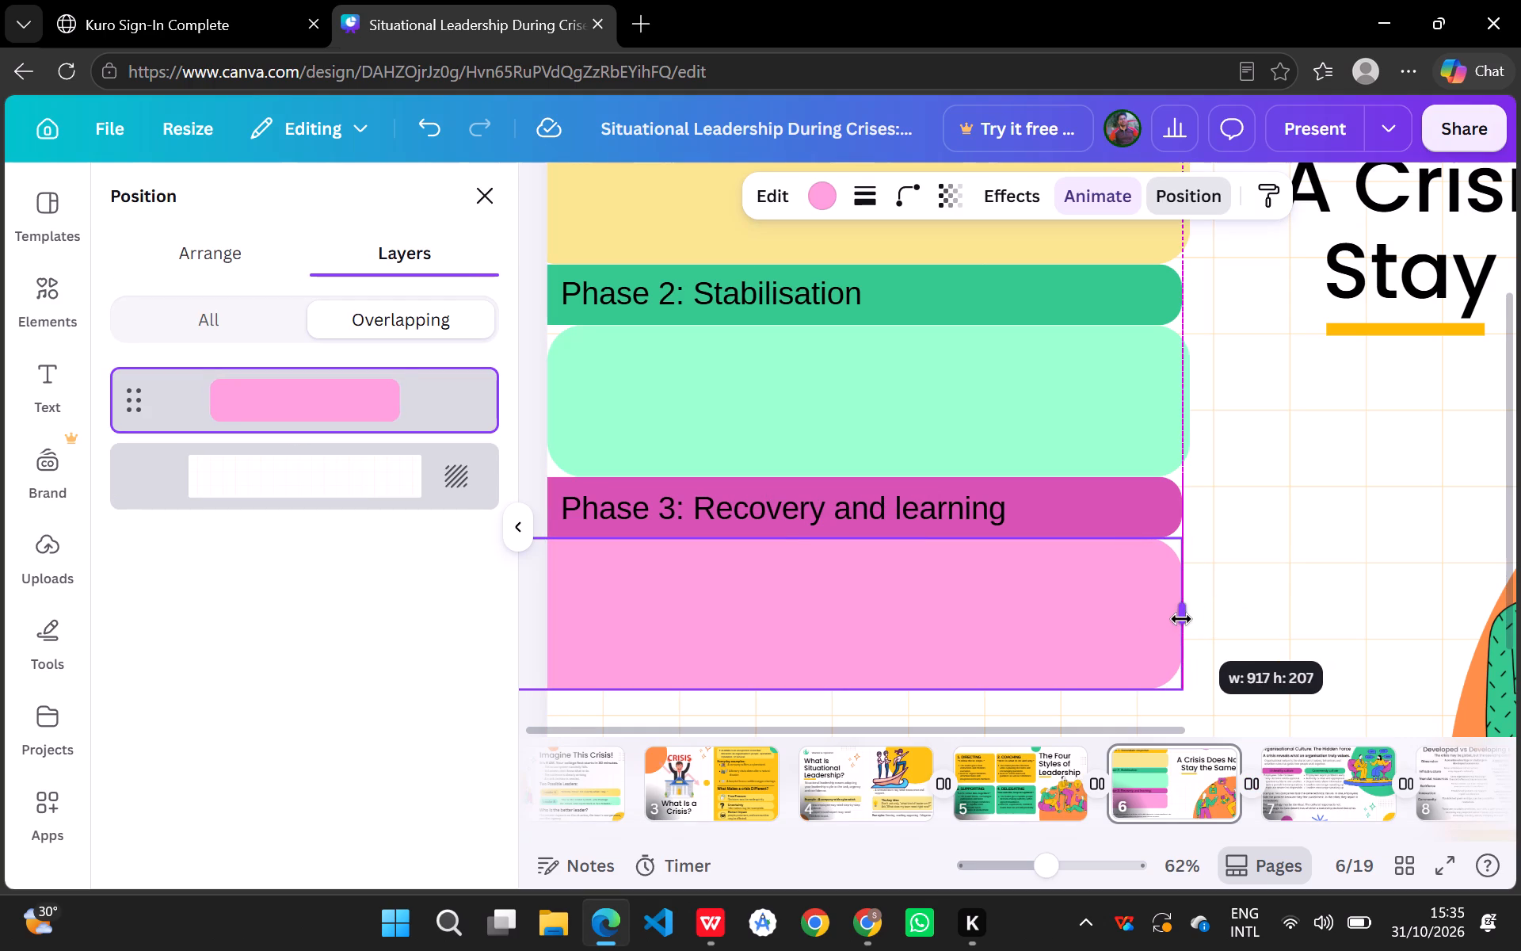
drag(1181, 619, 1190, 619)
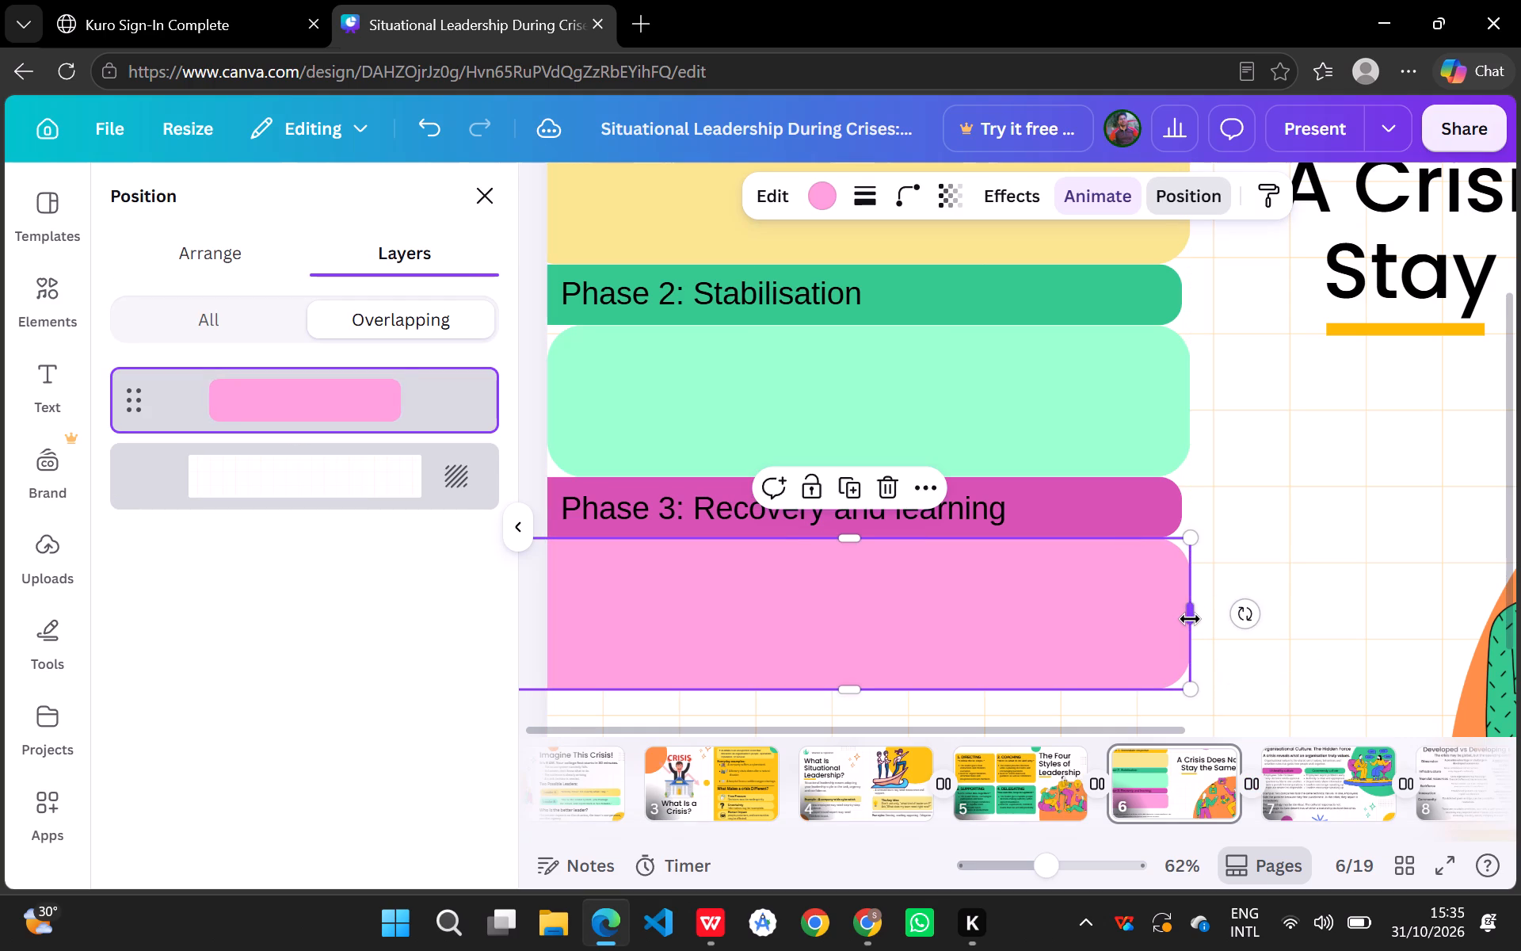
click(1292, 495)
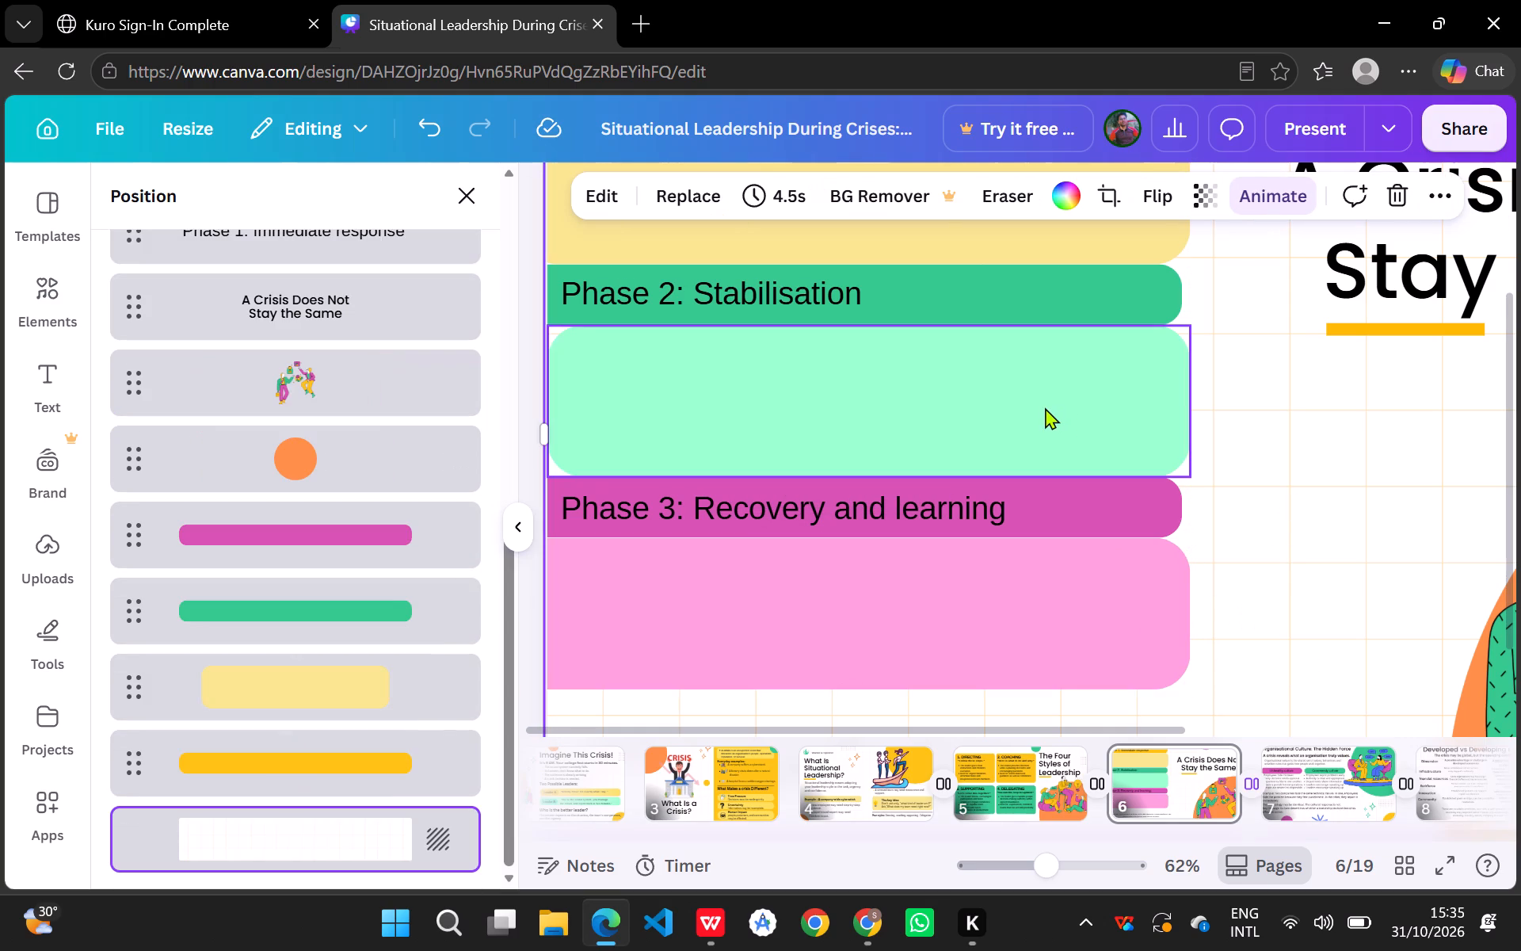
Shift the pale green Phase 2 block left past the slide edge and widen it so its right end meets the Phase 2 bar's.
drag(1008, 395, 987, 397)
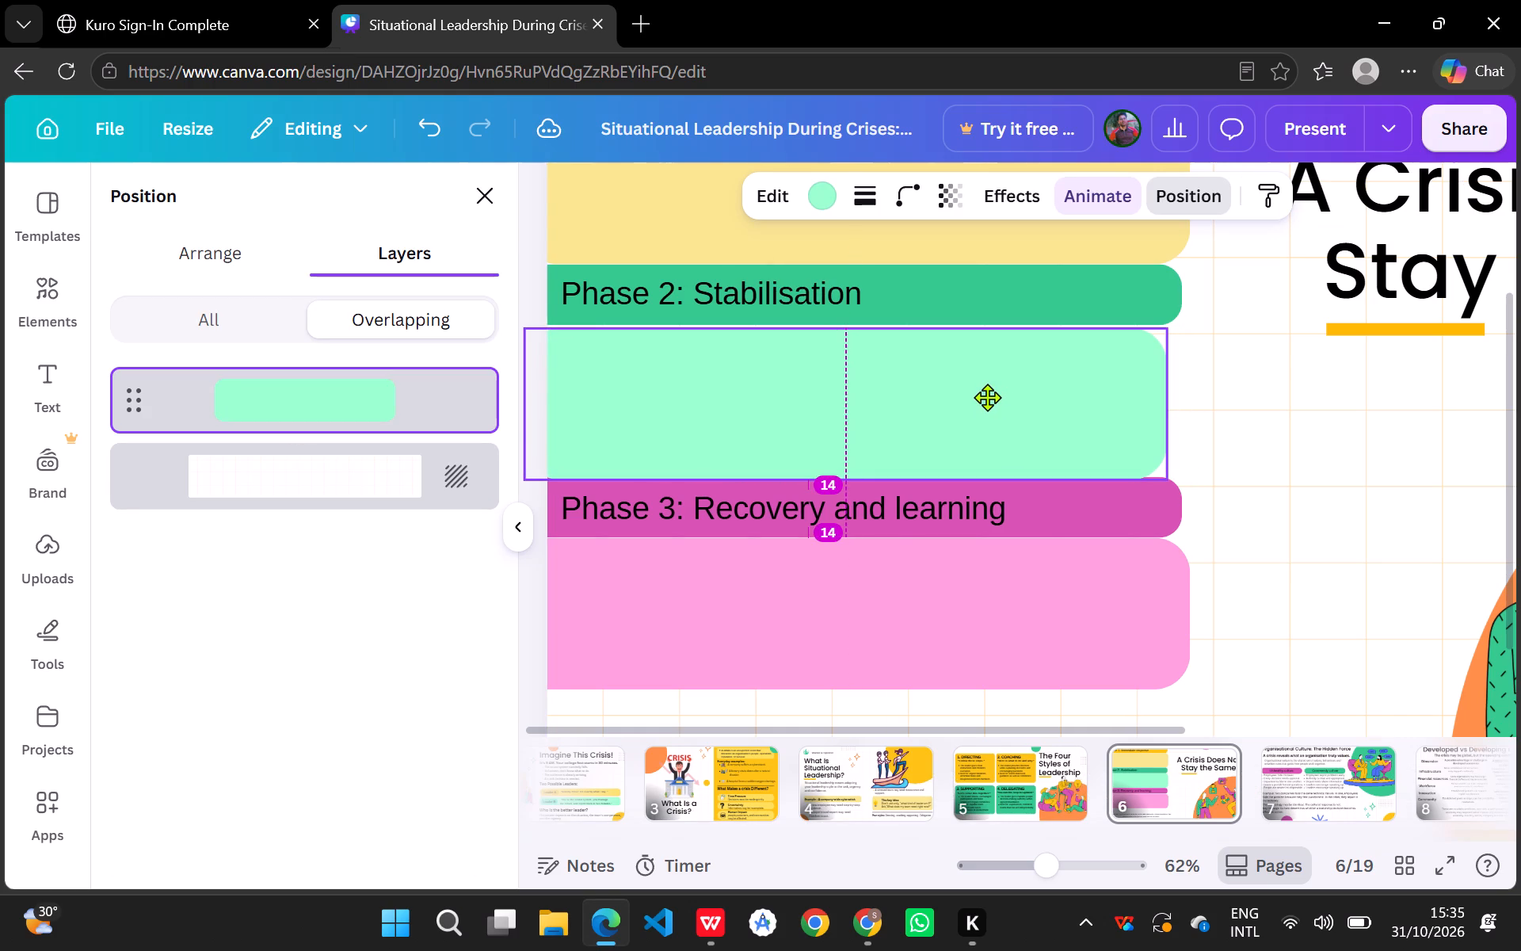
drag(987, 397, 987, 396)
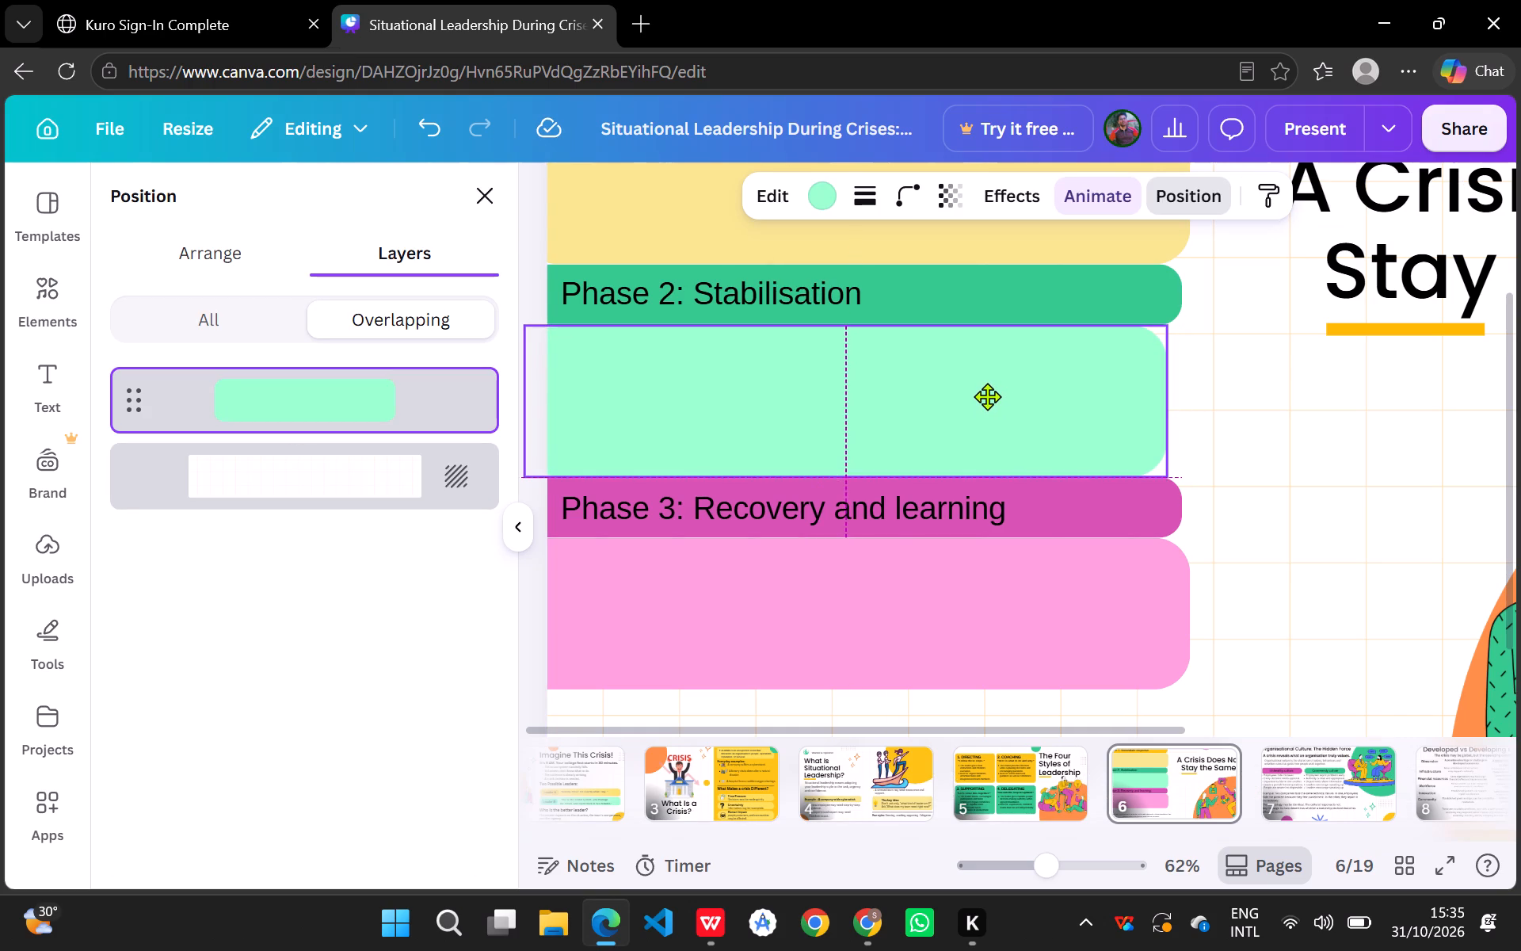
drag(987, 396, 982, 396)
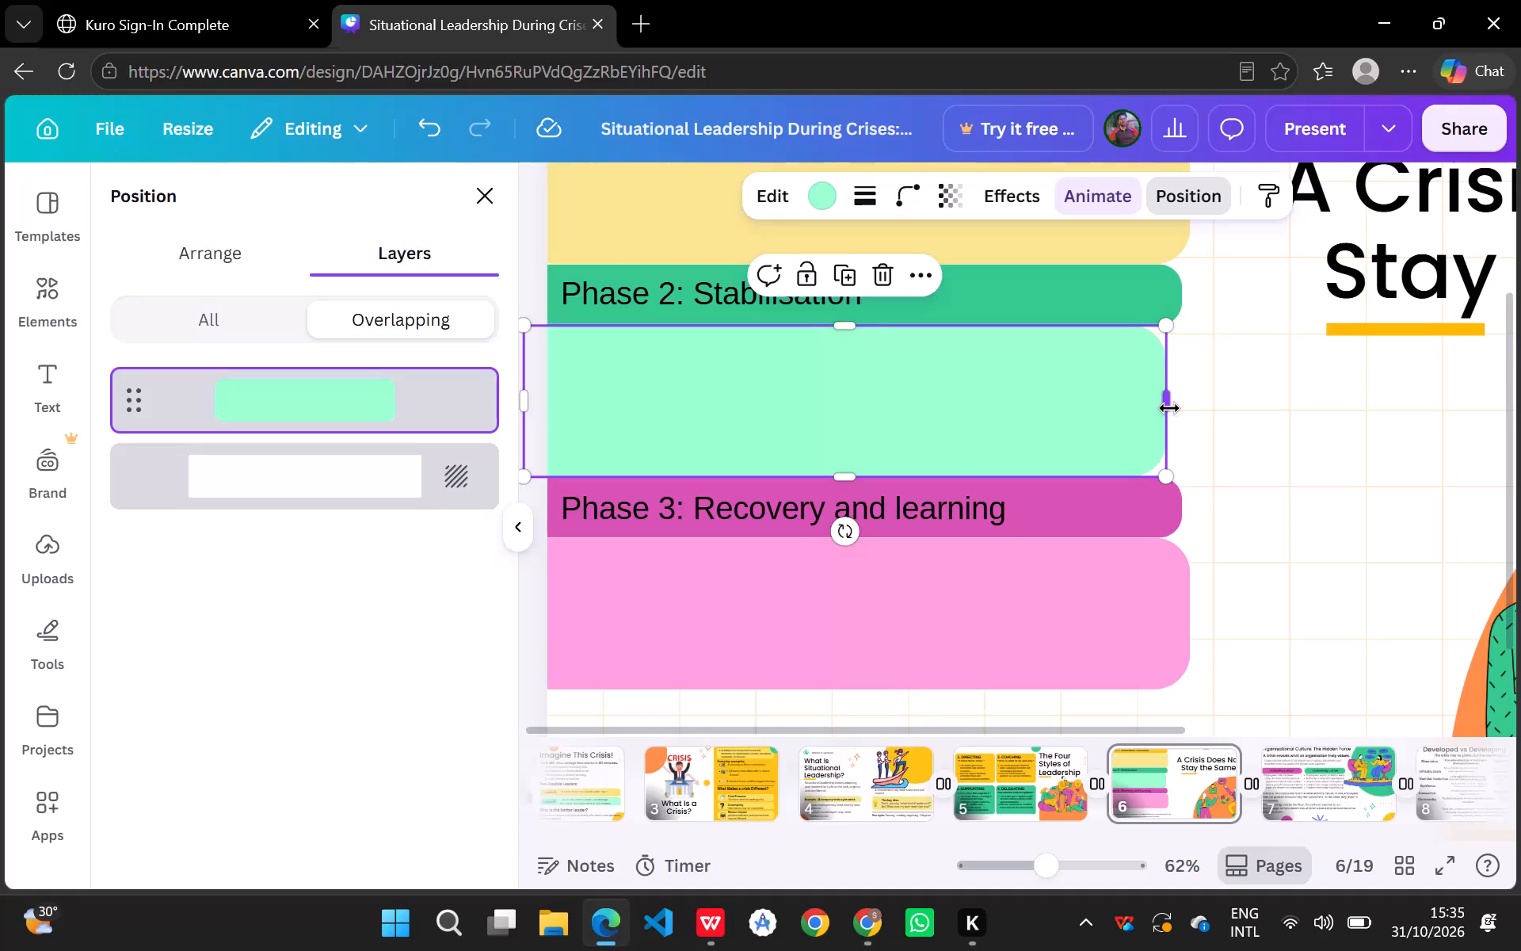
drag(1168, 402, 1183, 402)
click(1367, 458)
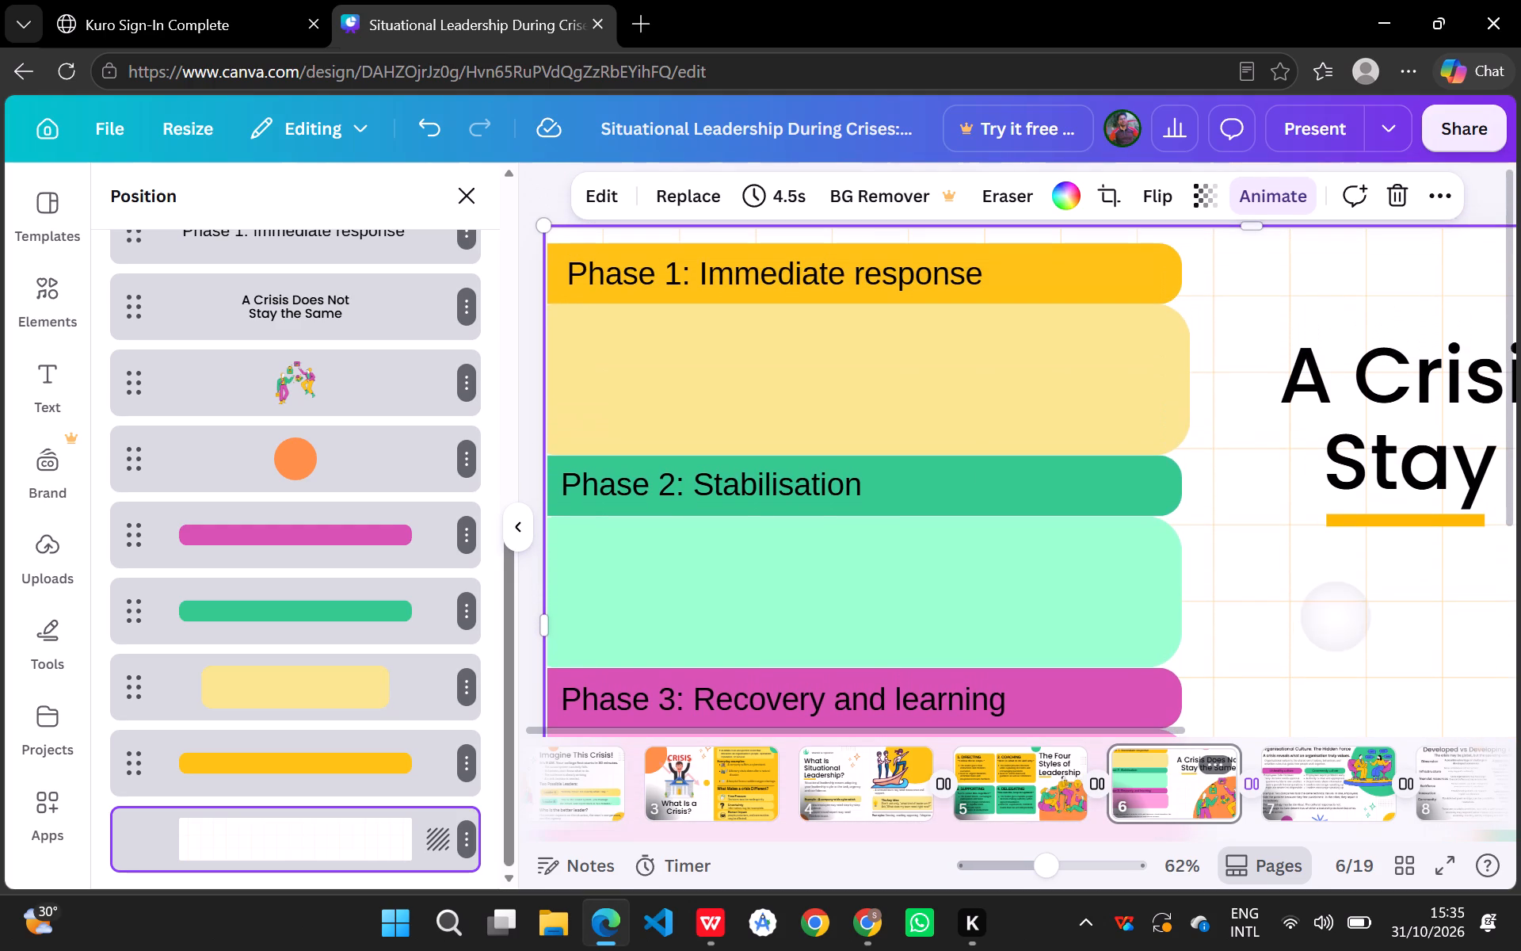
Shift the pale yellow Phase 1 block slightly left until its right end lines up with the Phase 1 heading bar.
click(1098, 491)
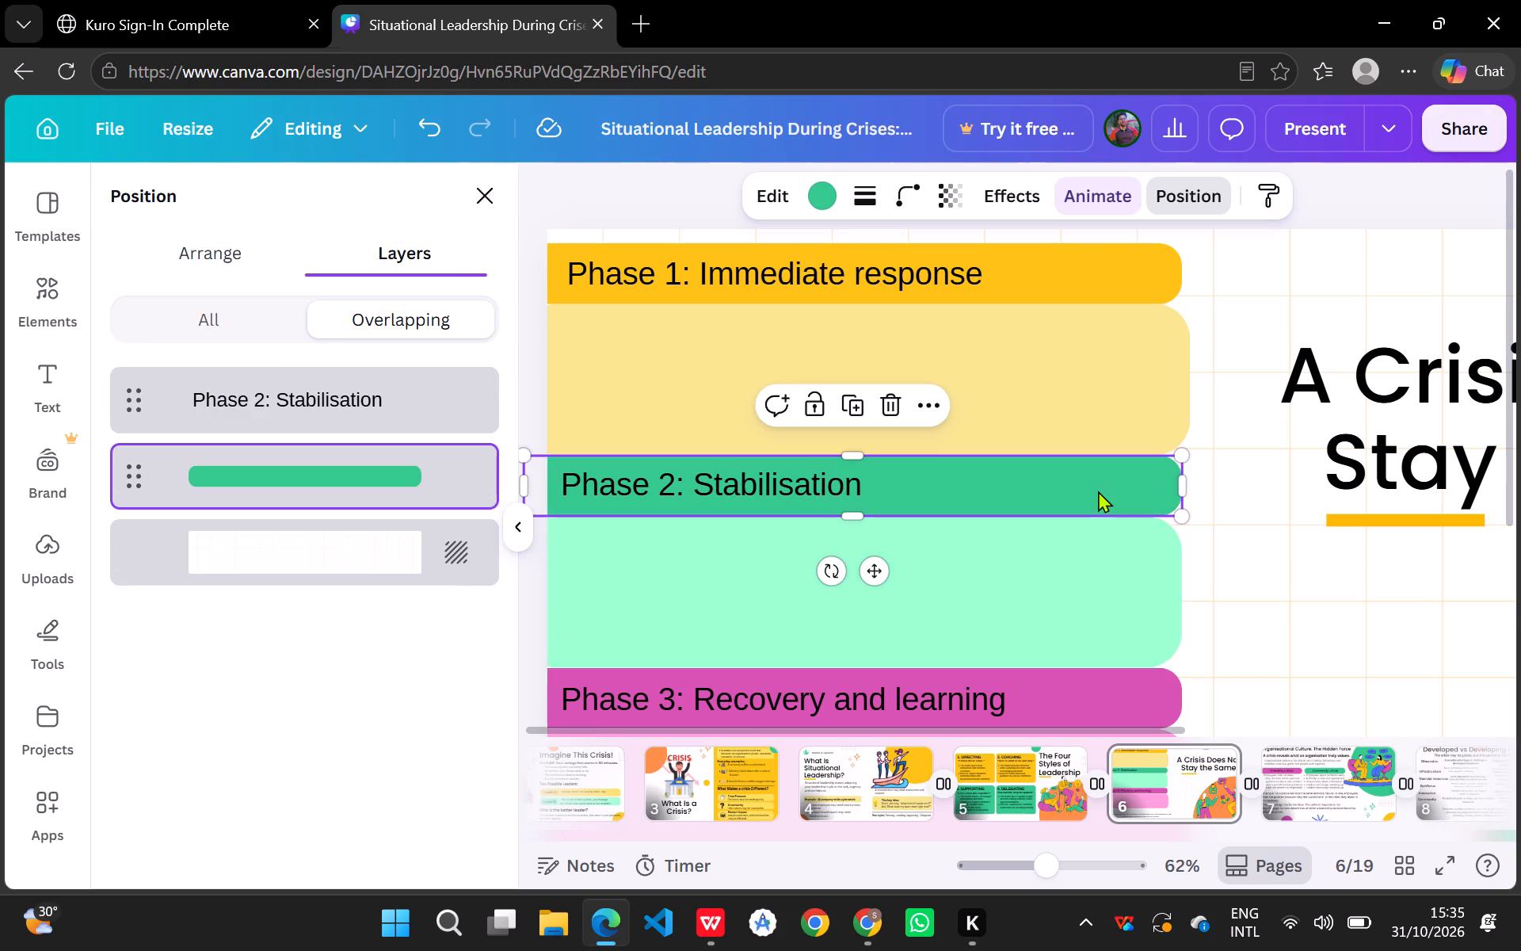
click(1062, 357)
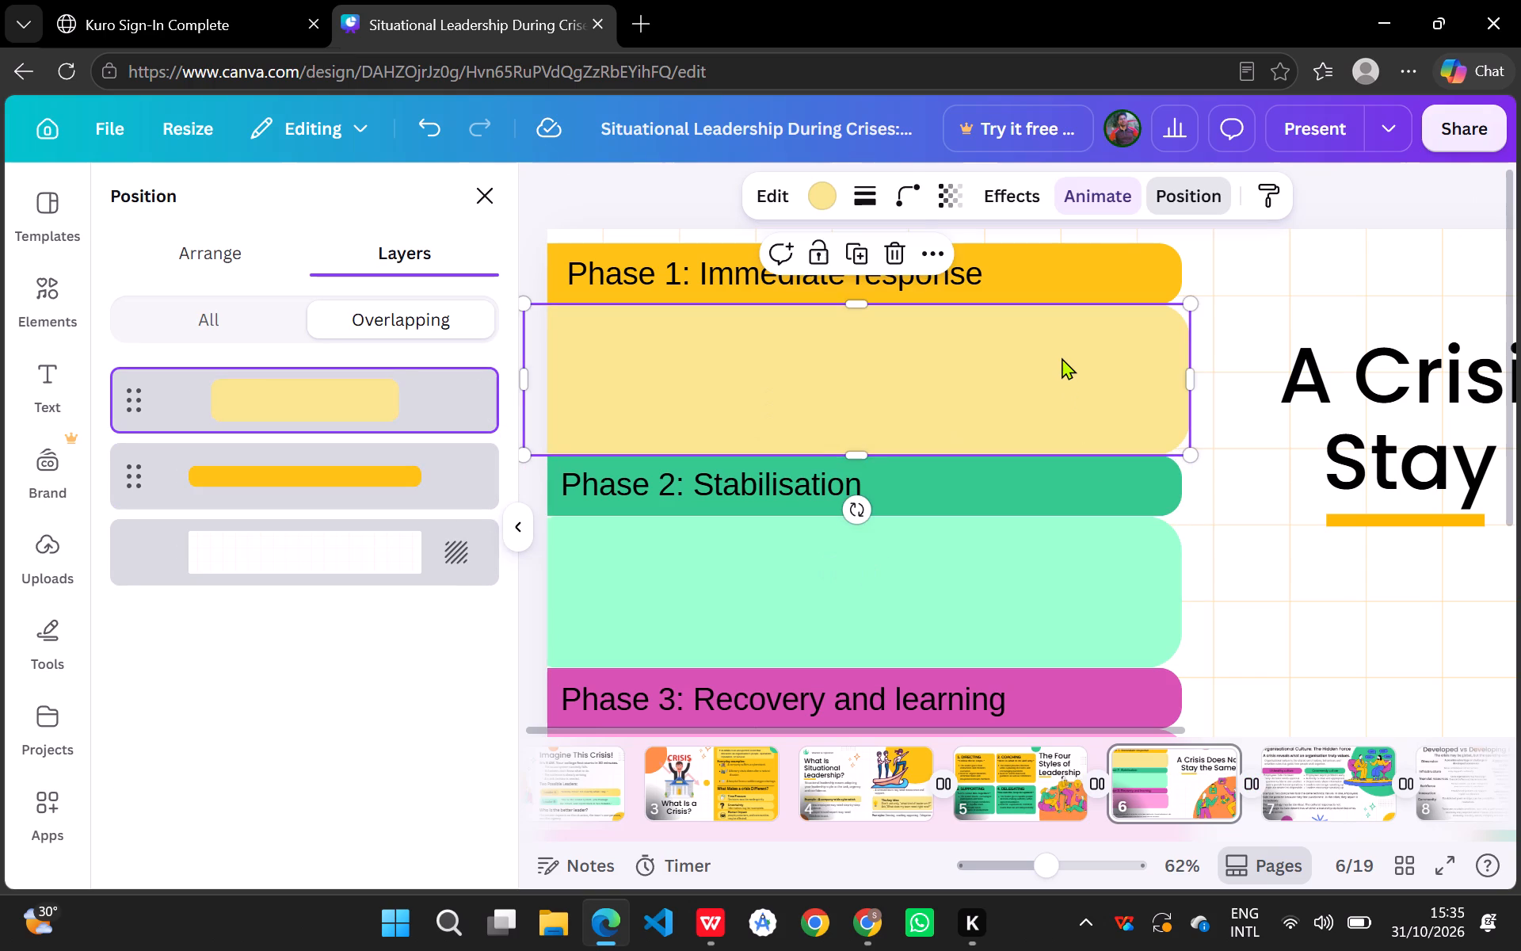
click(1271, 269)
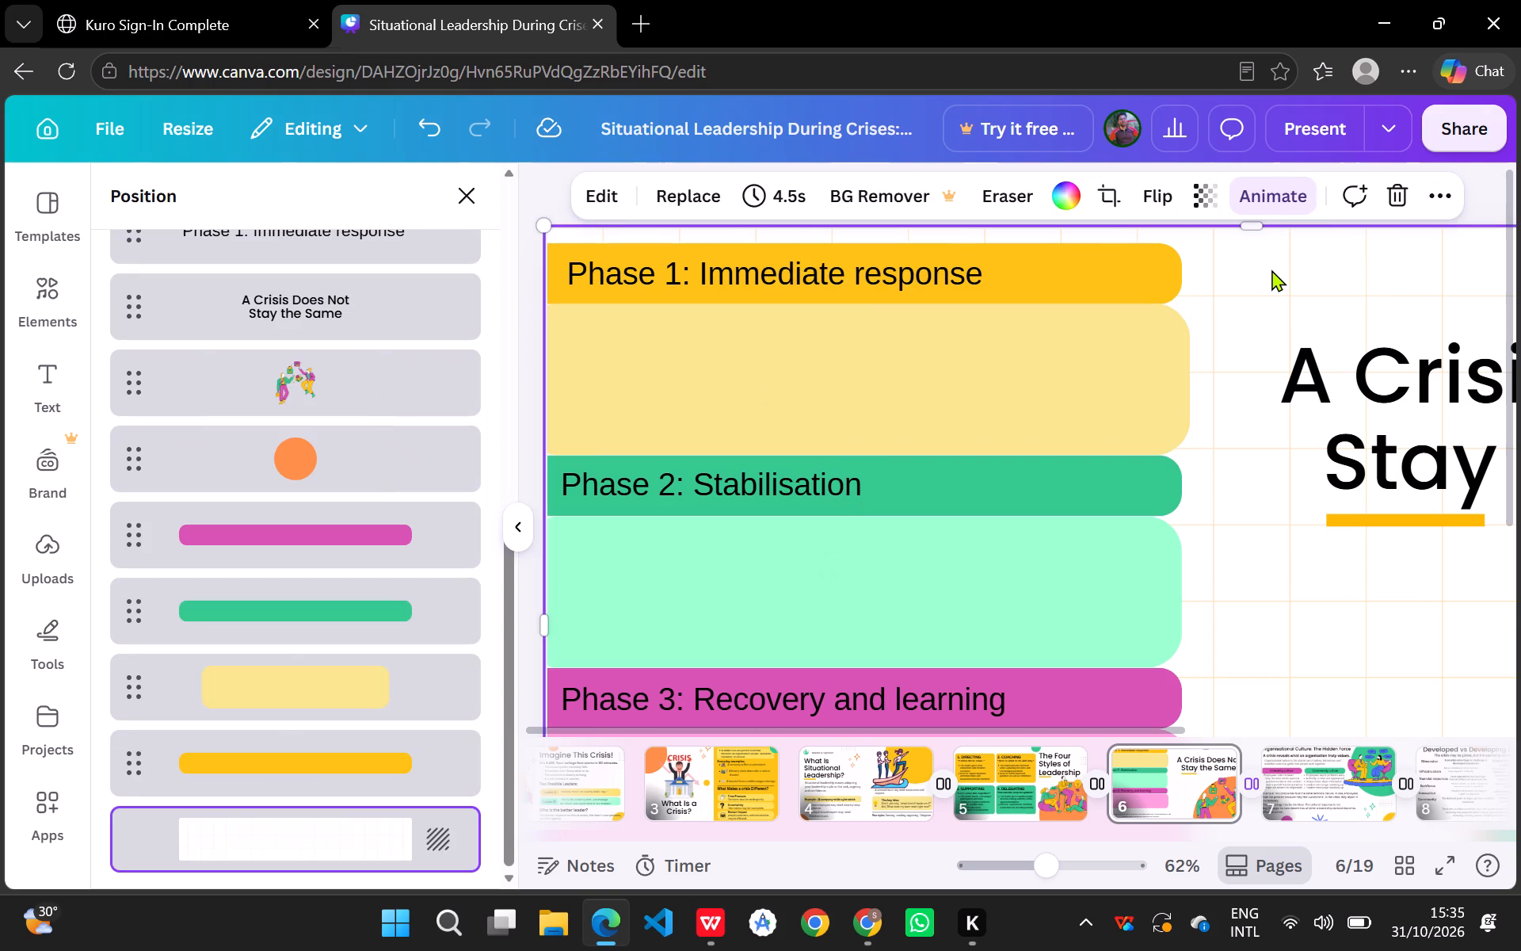
drag(1111, 372, 1104, 372)
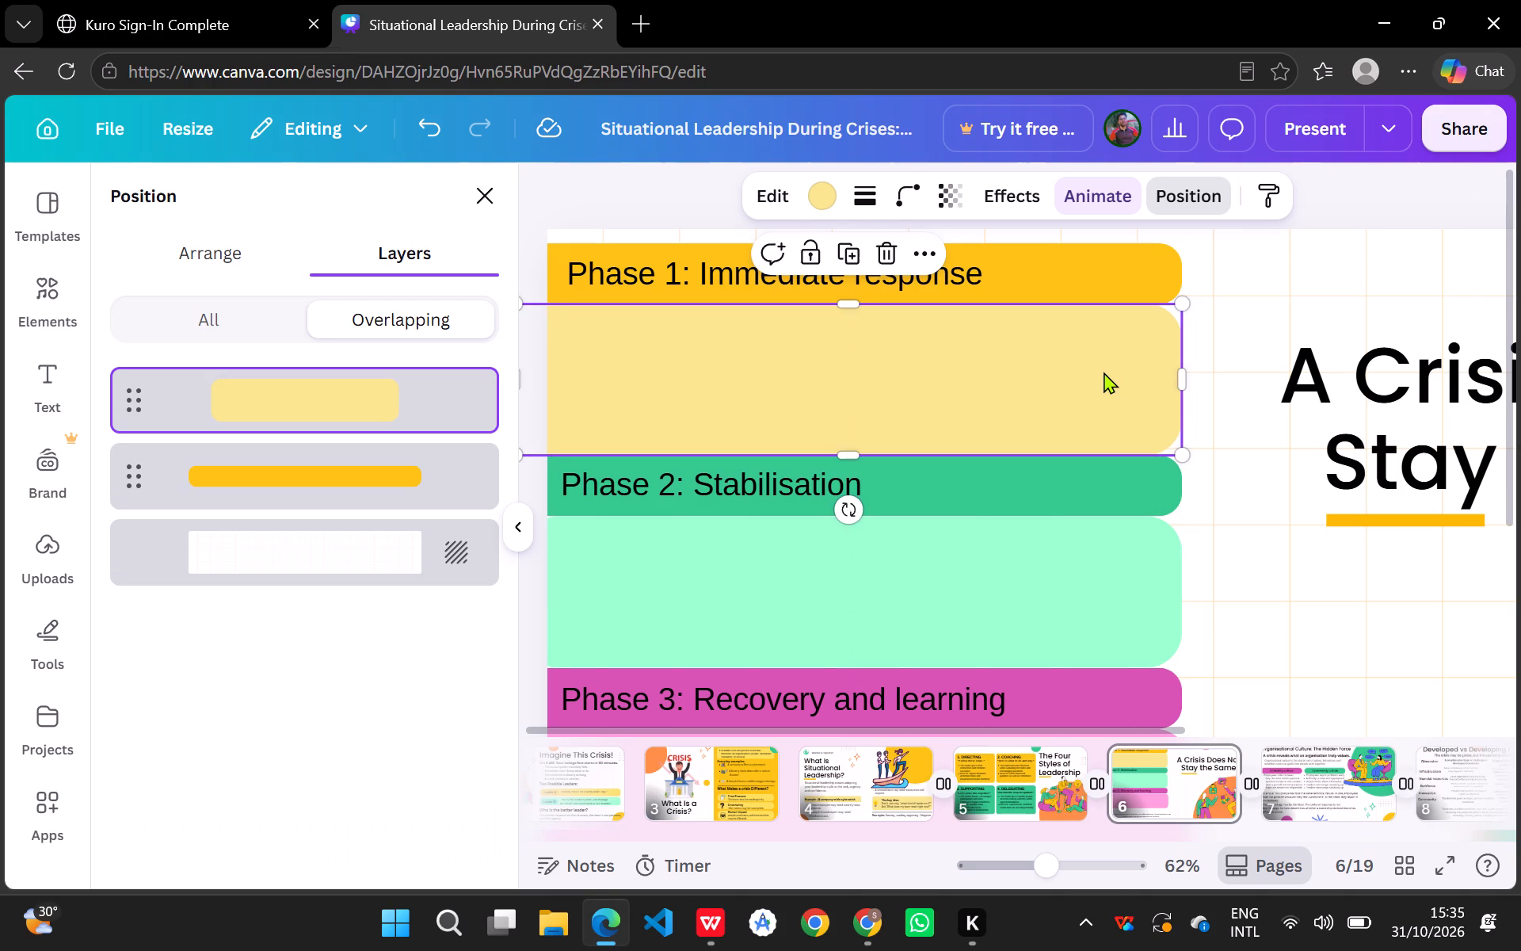
click(1302, 315)
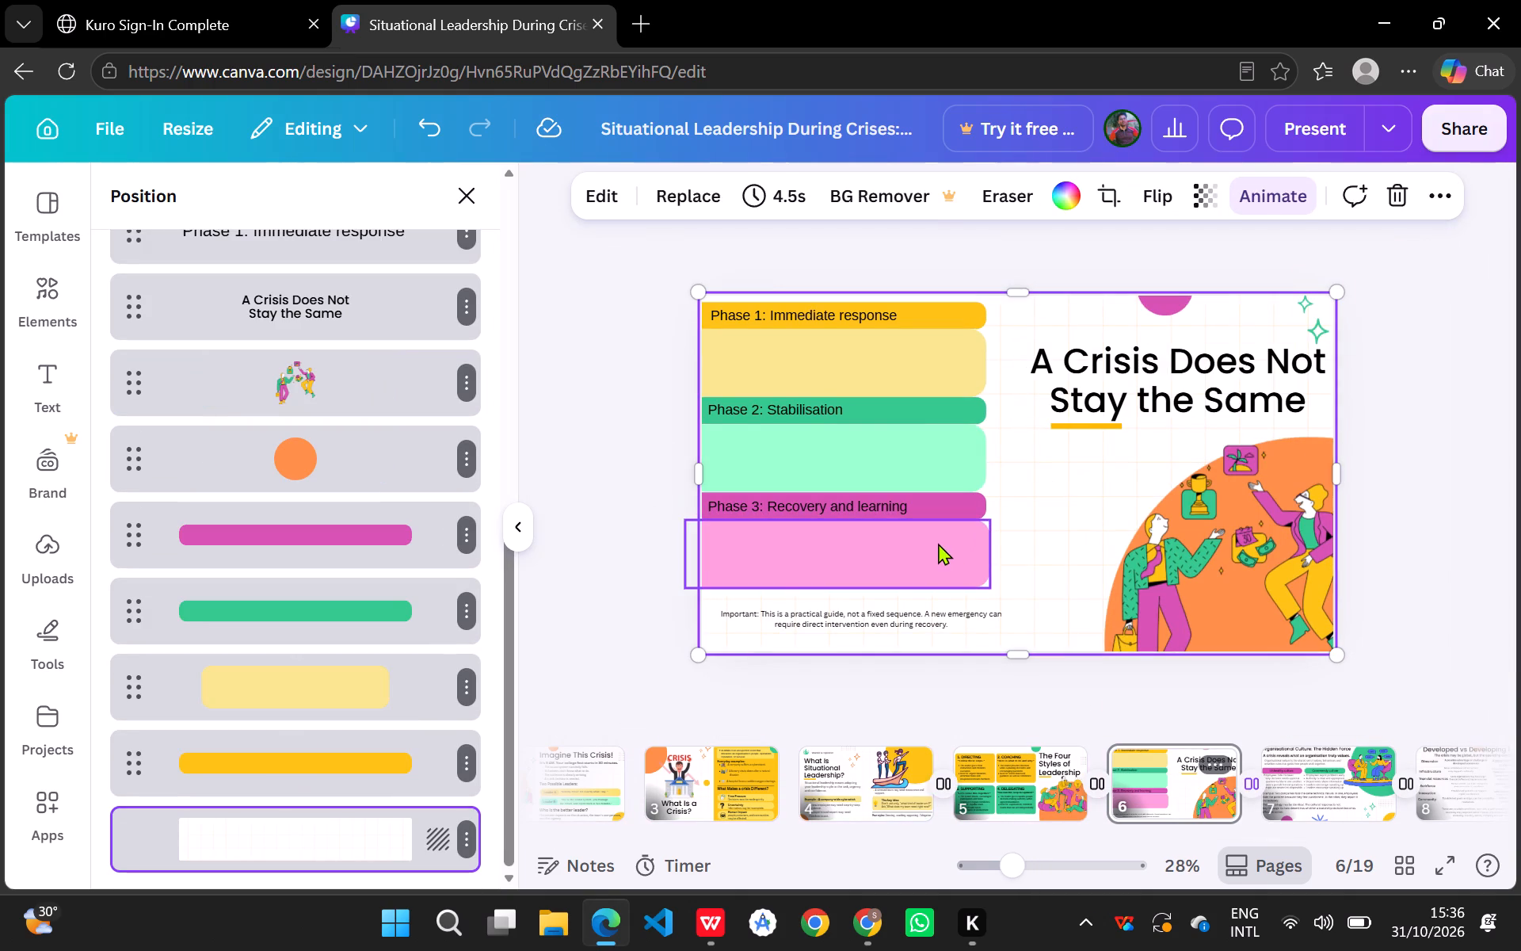
Duplicate the magenta Phase 3 heading bar and place the copy over the Important note below the pink block.
click(882, 565)
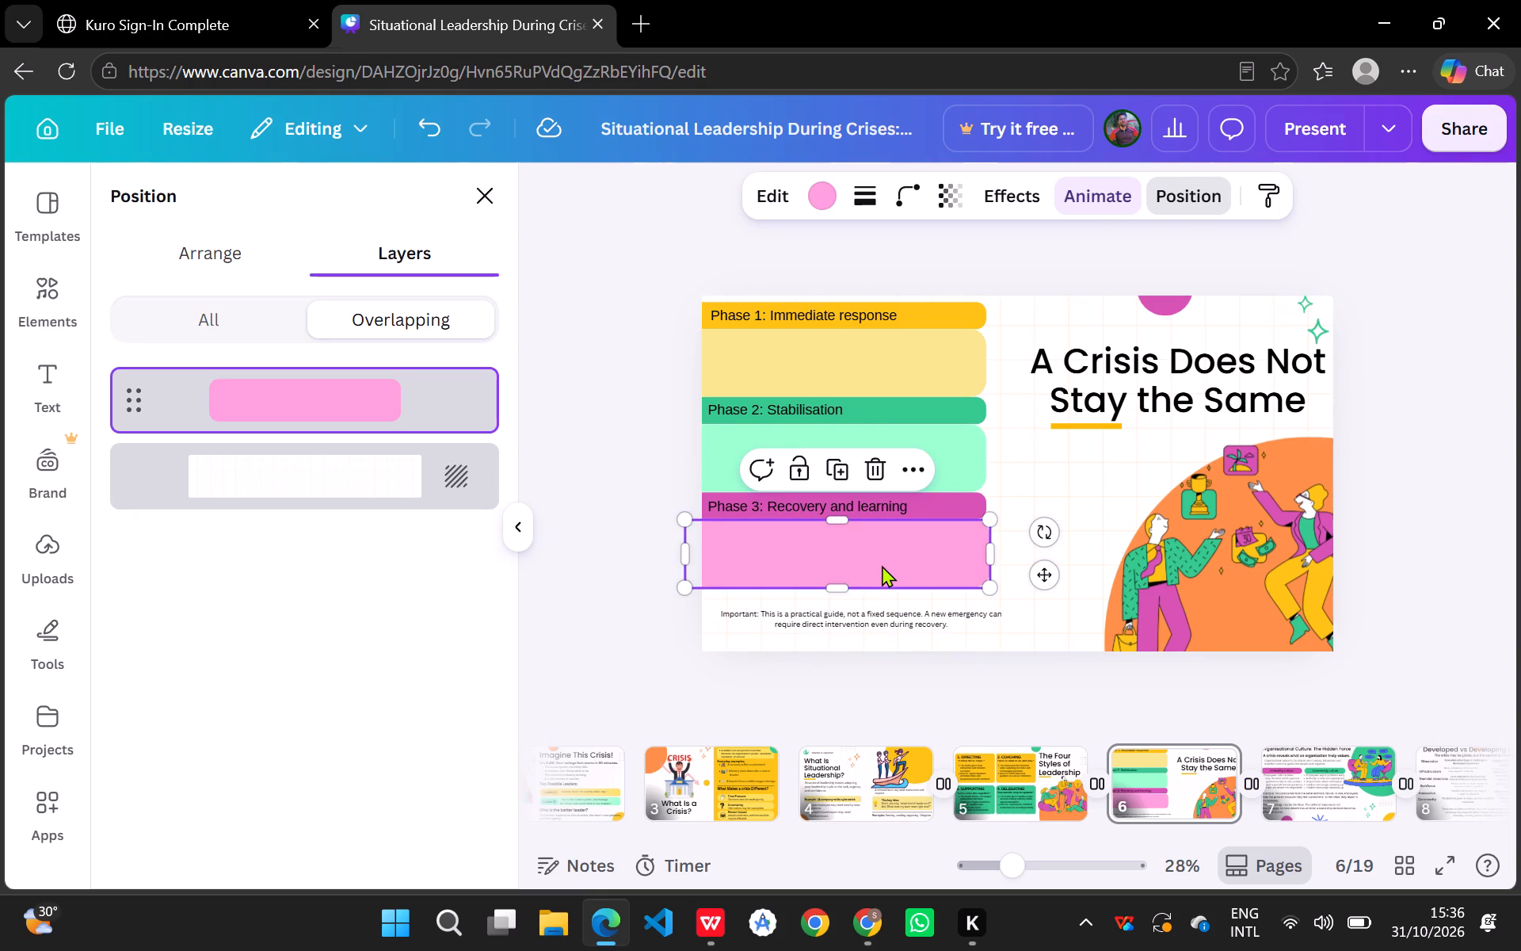
click(948, 504)
key(ctrl+c)
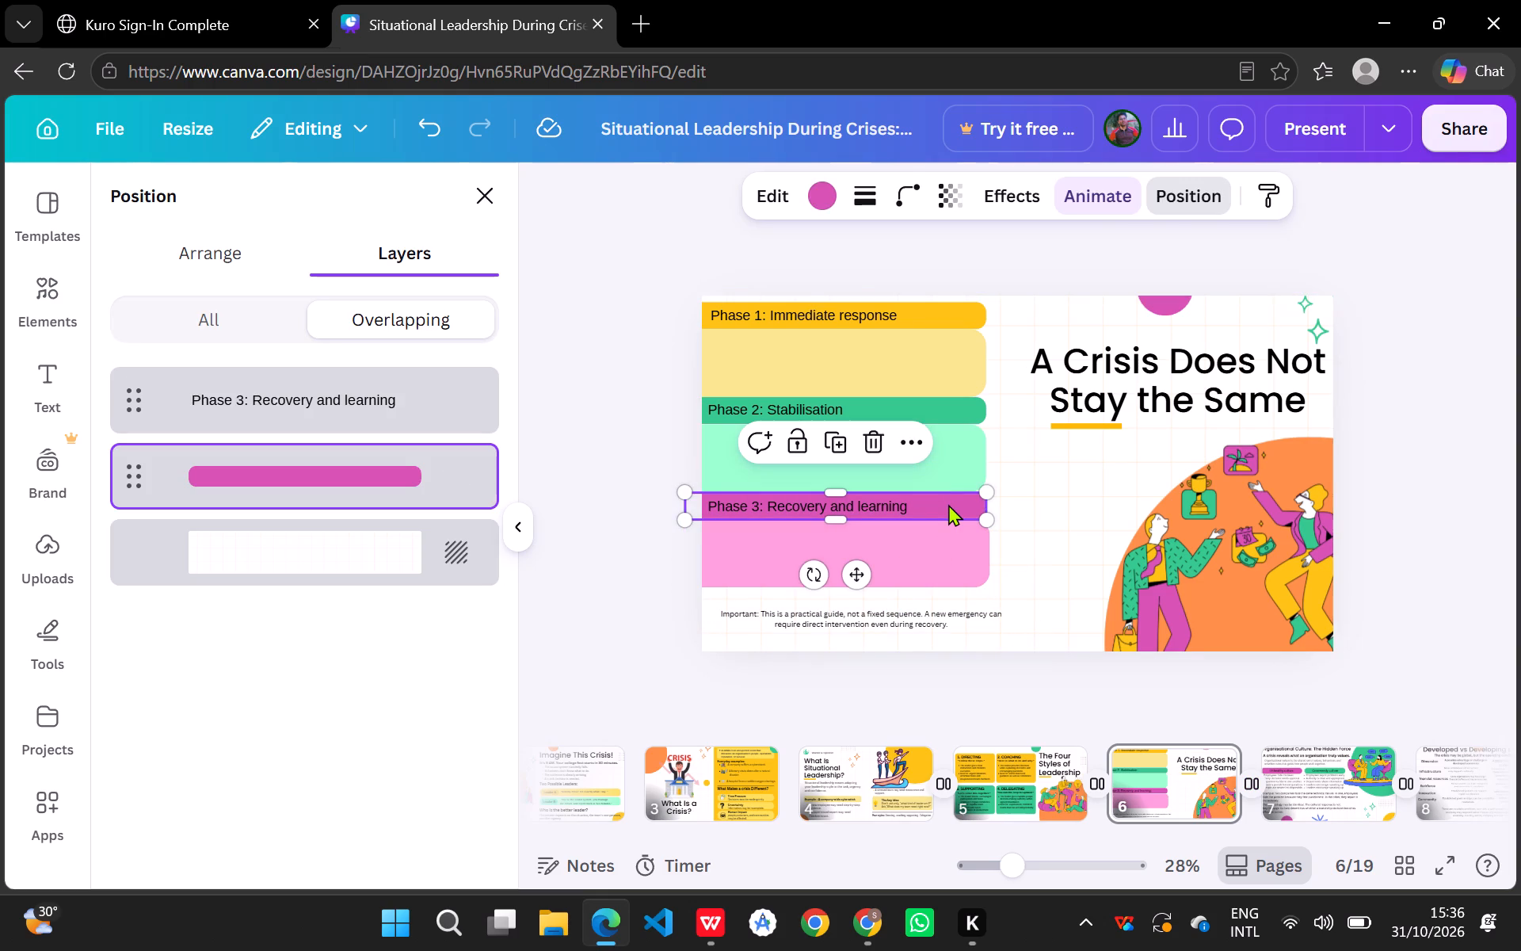
click(863, 614)
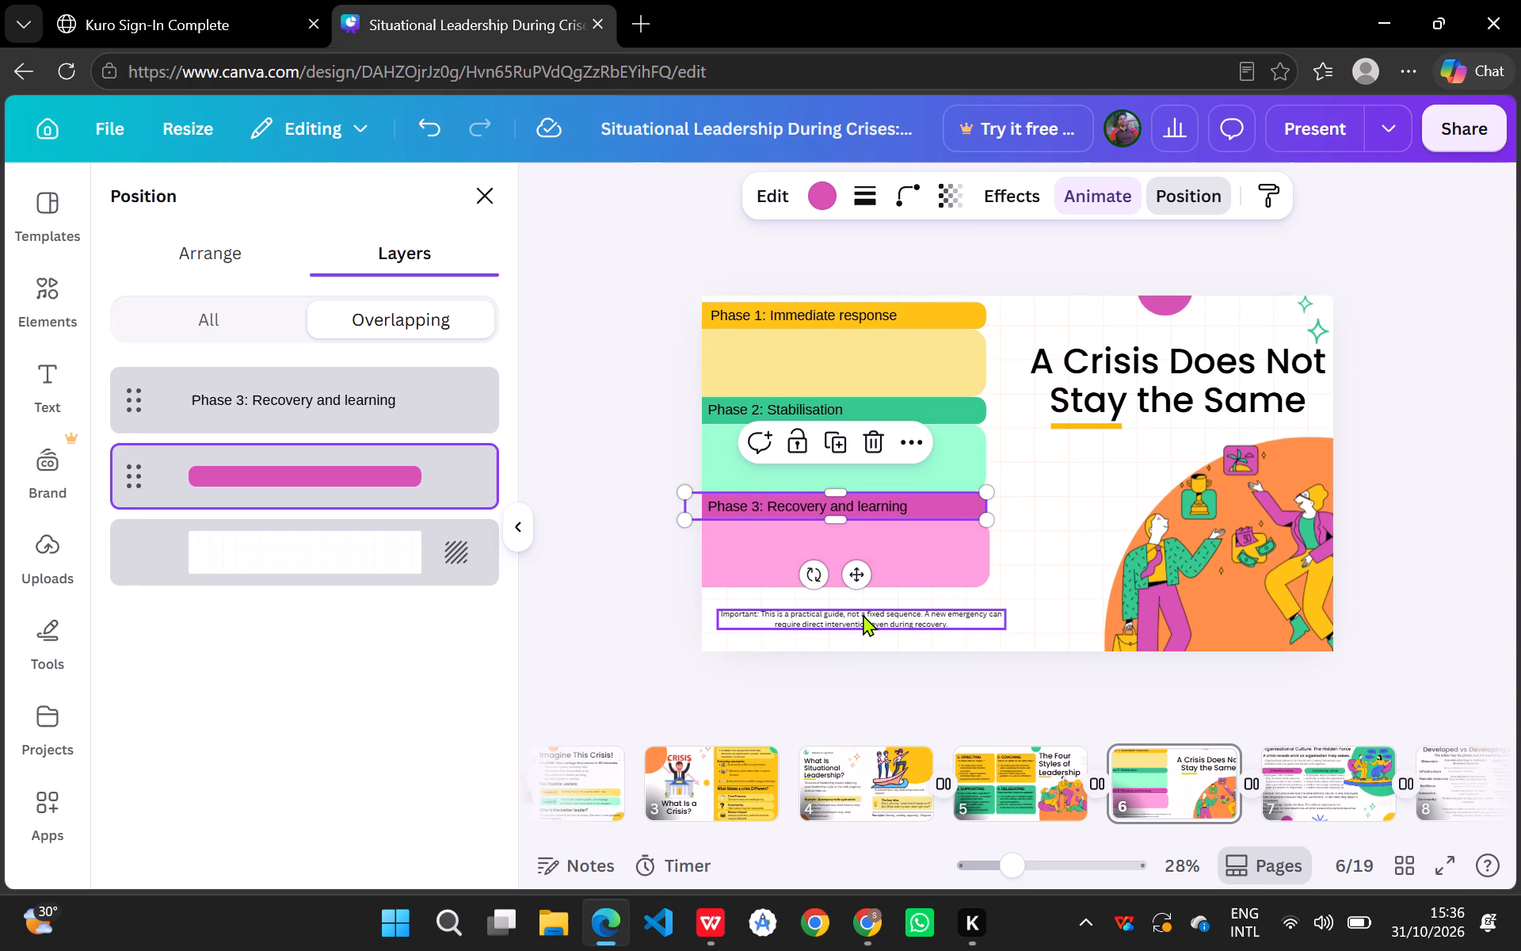
key(ctrl+v)
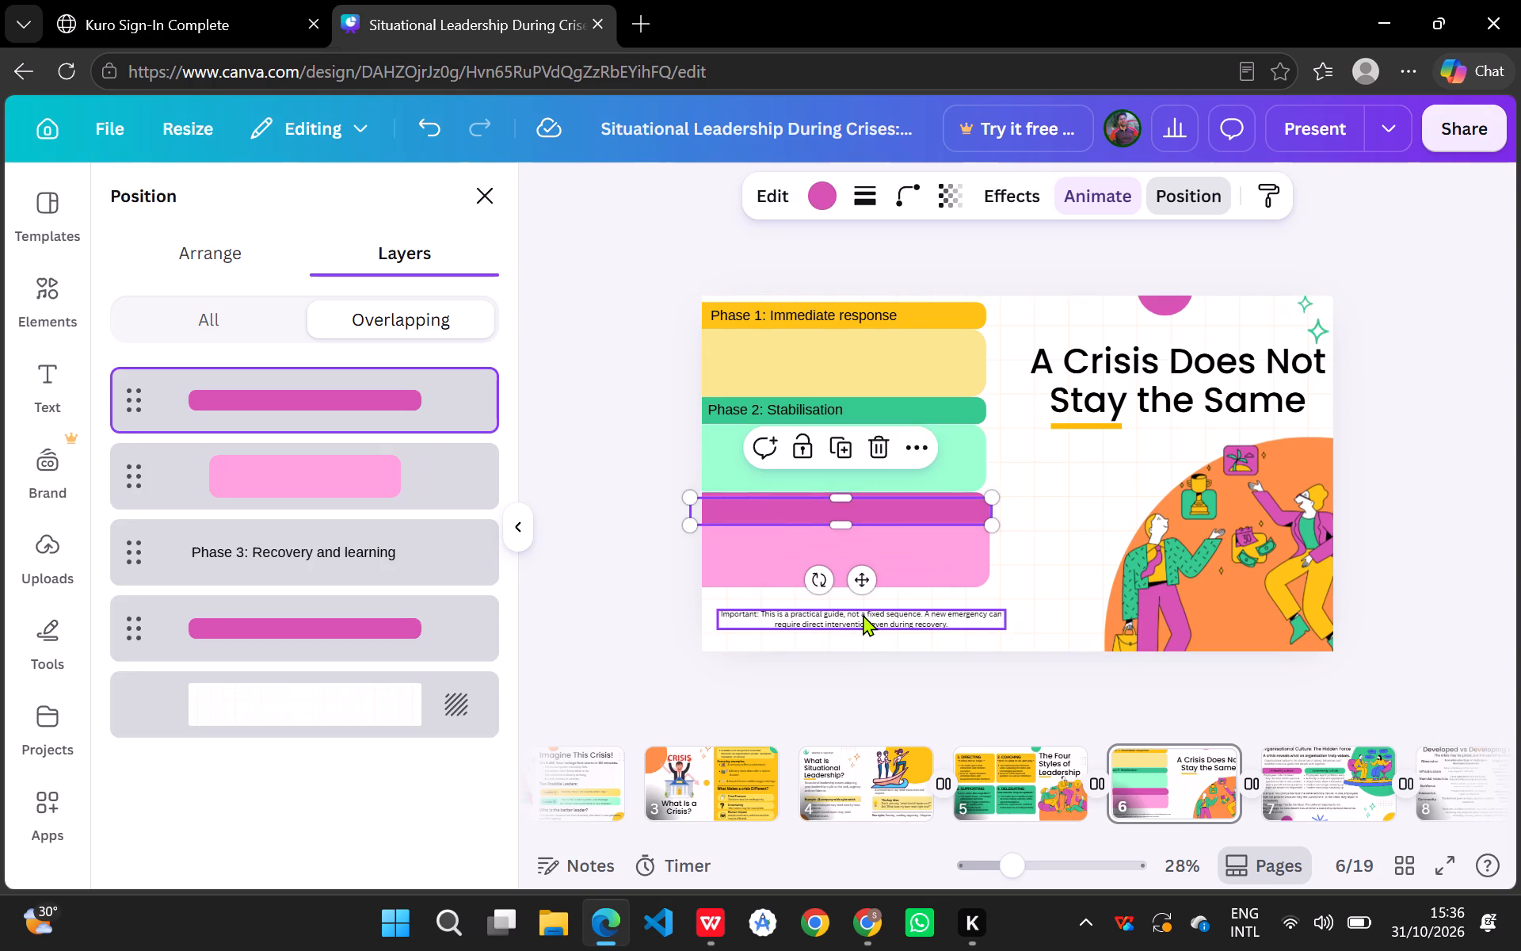
drag(902, 513, 913, 609)
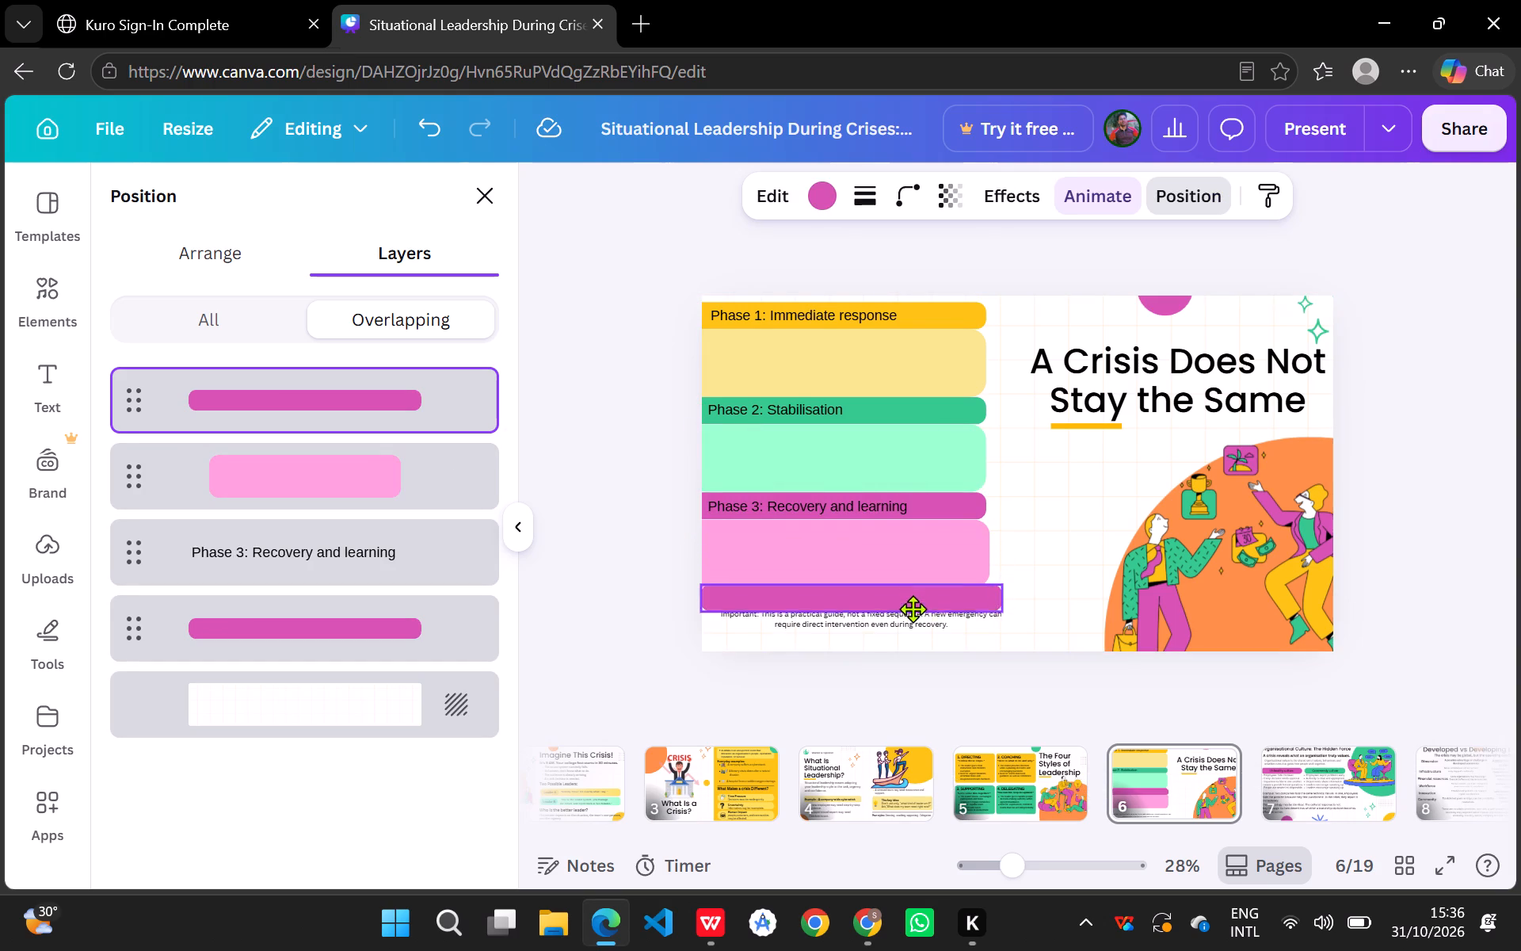
drag(913, 609, 919, 618)
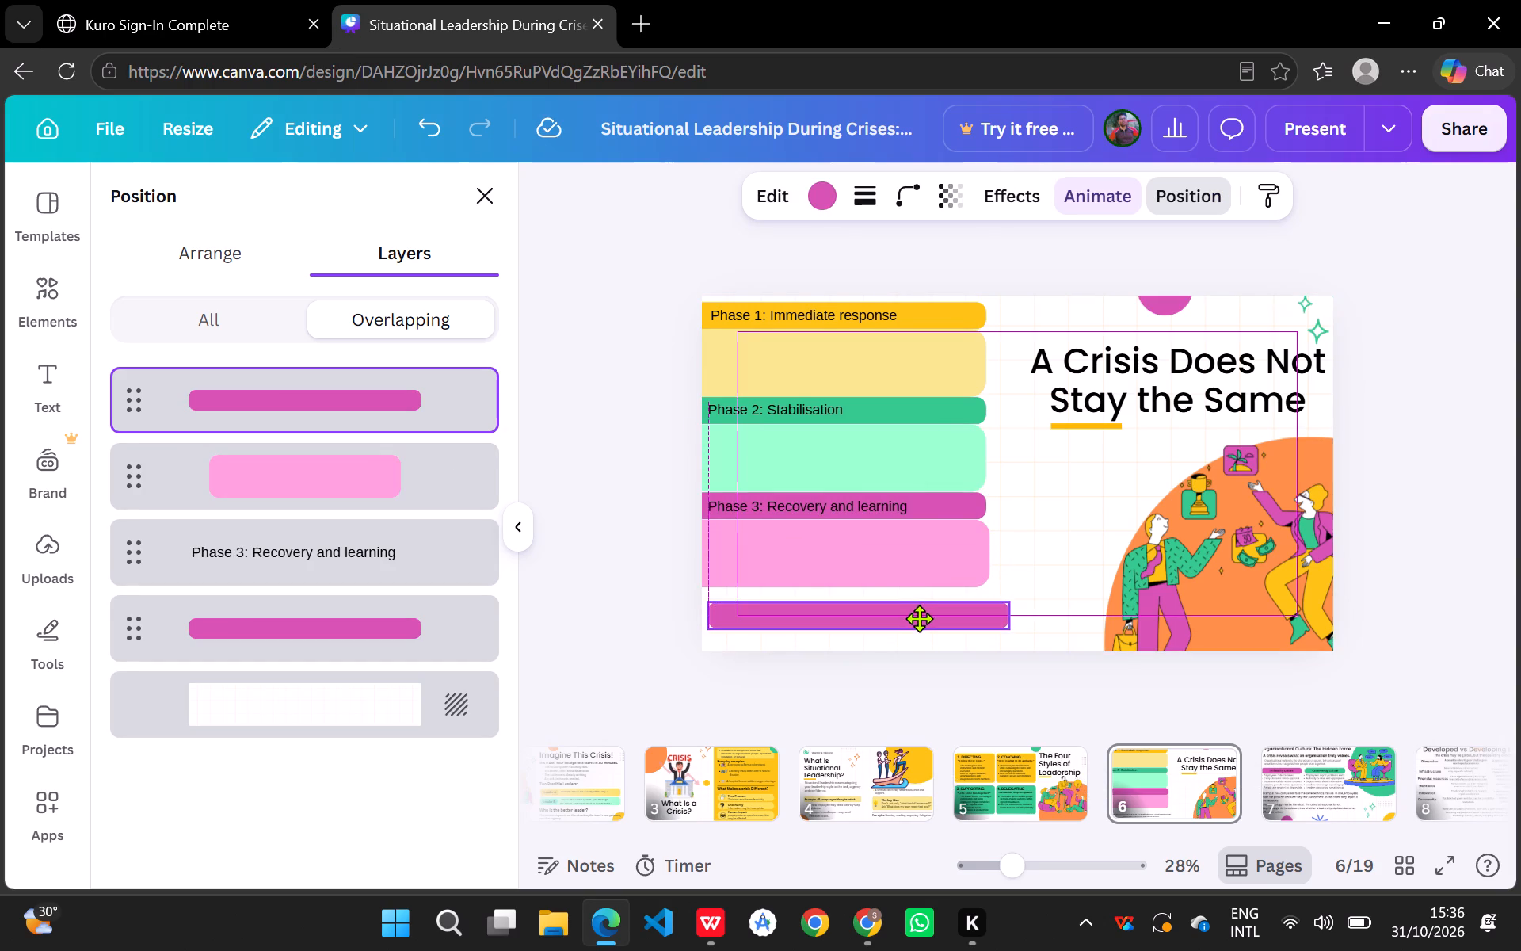
drag(919, 618, 922, 625)
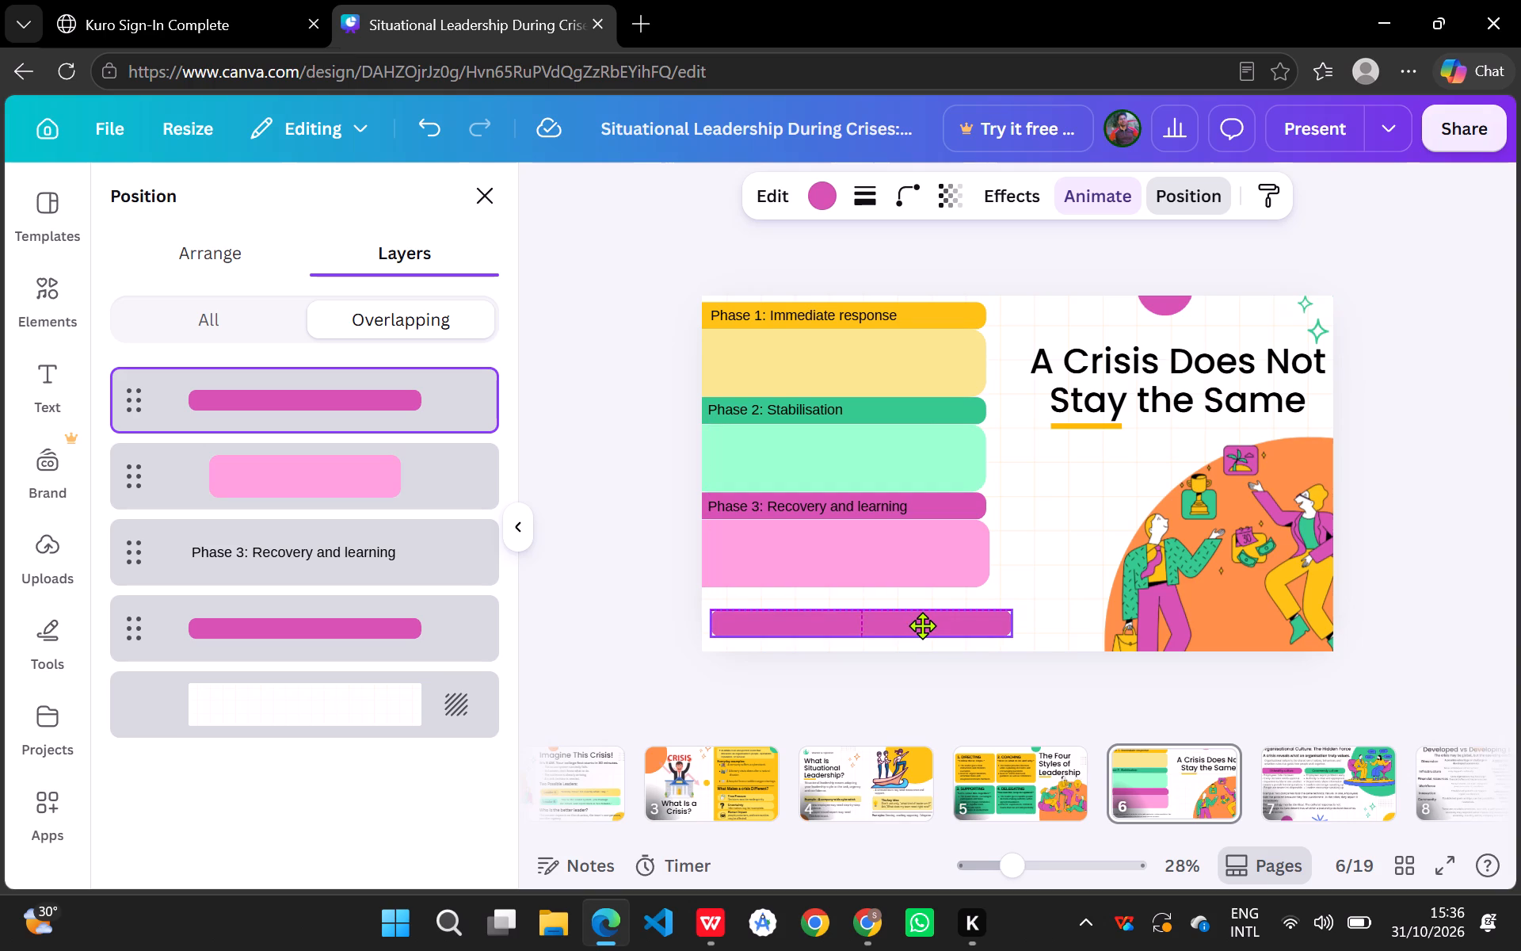
drag(922, 625, 924, 621)
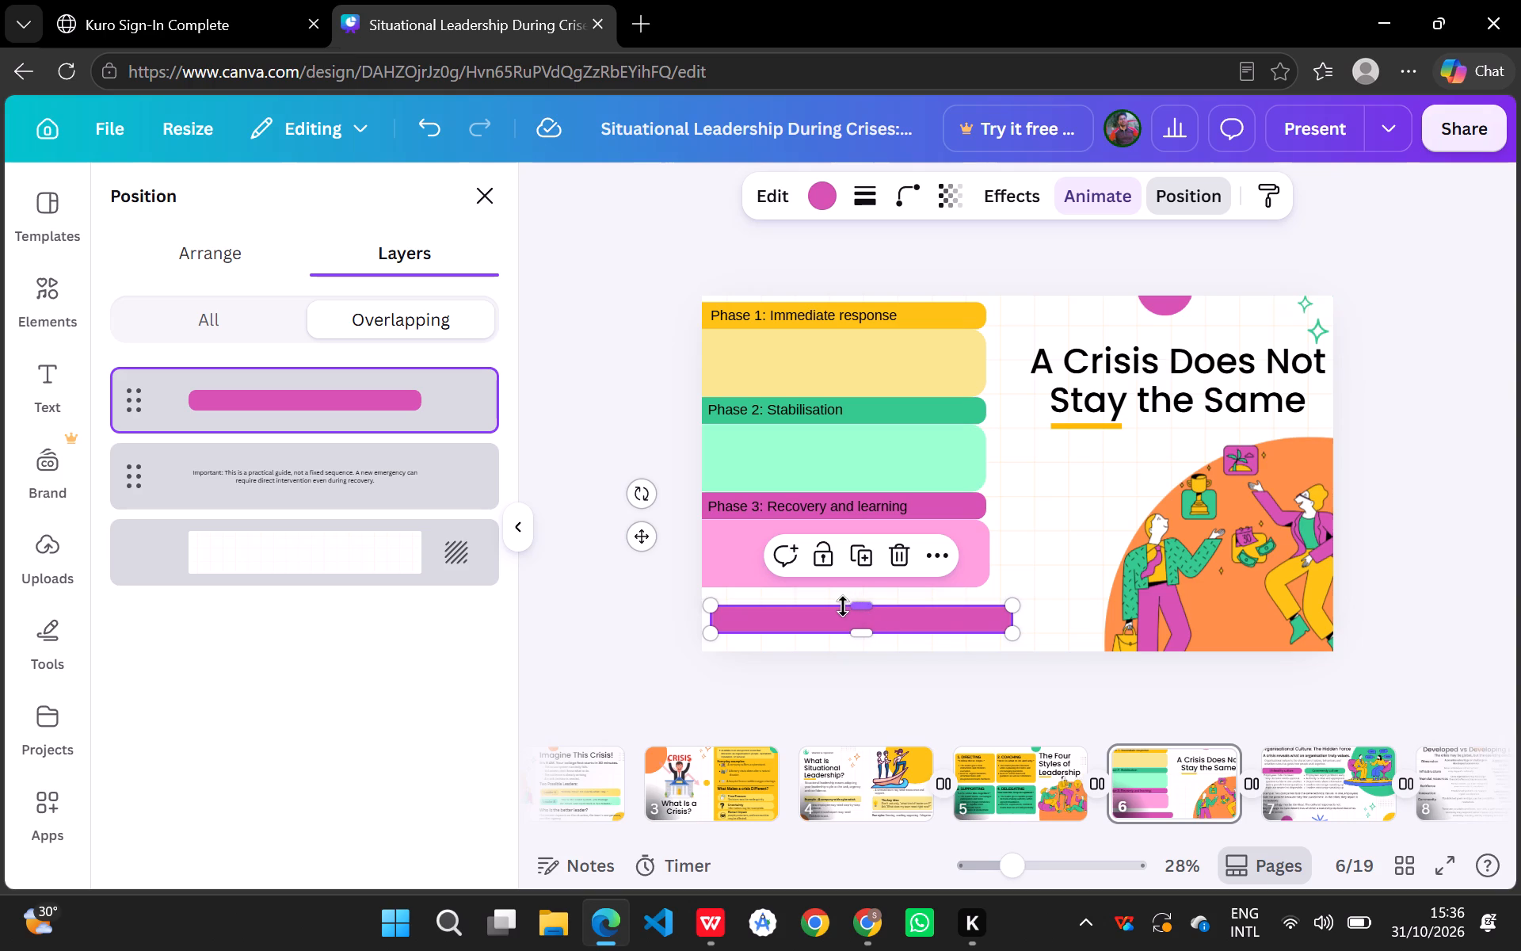
Reposition the copied magenta bar slightly right, clear of the slide's left edge and vertically centred on the Important note.
drag(910, 617, 931, 618)
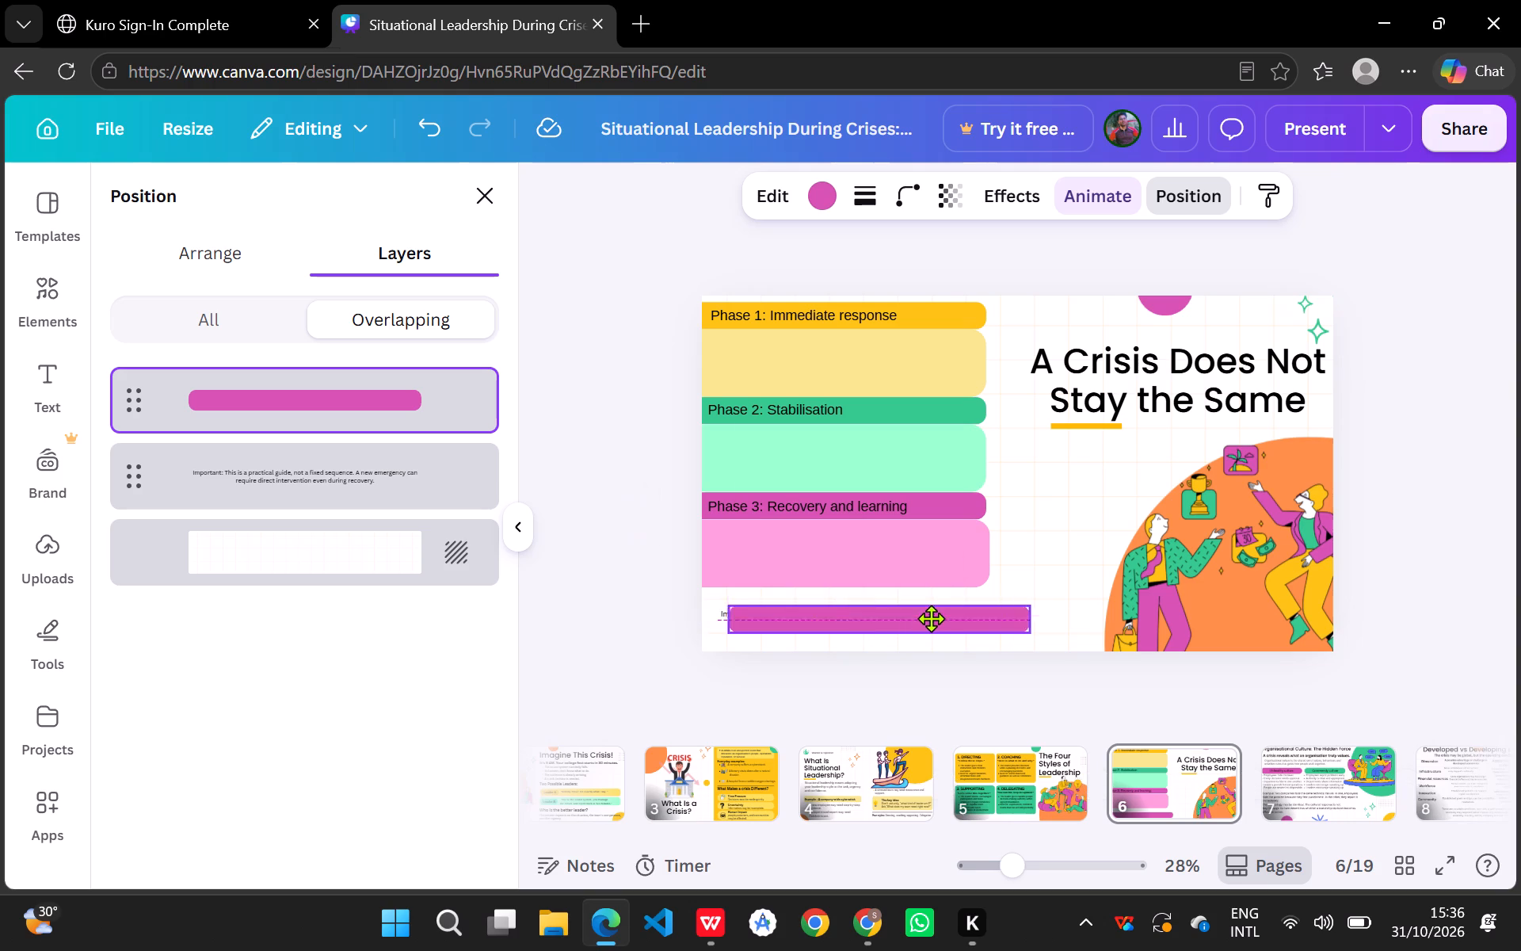
drag(931, 618, 942, 619)
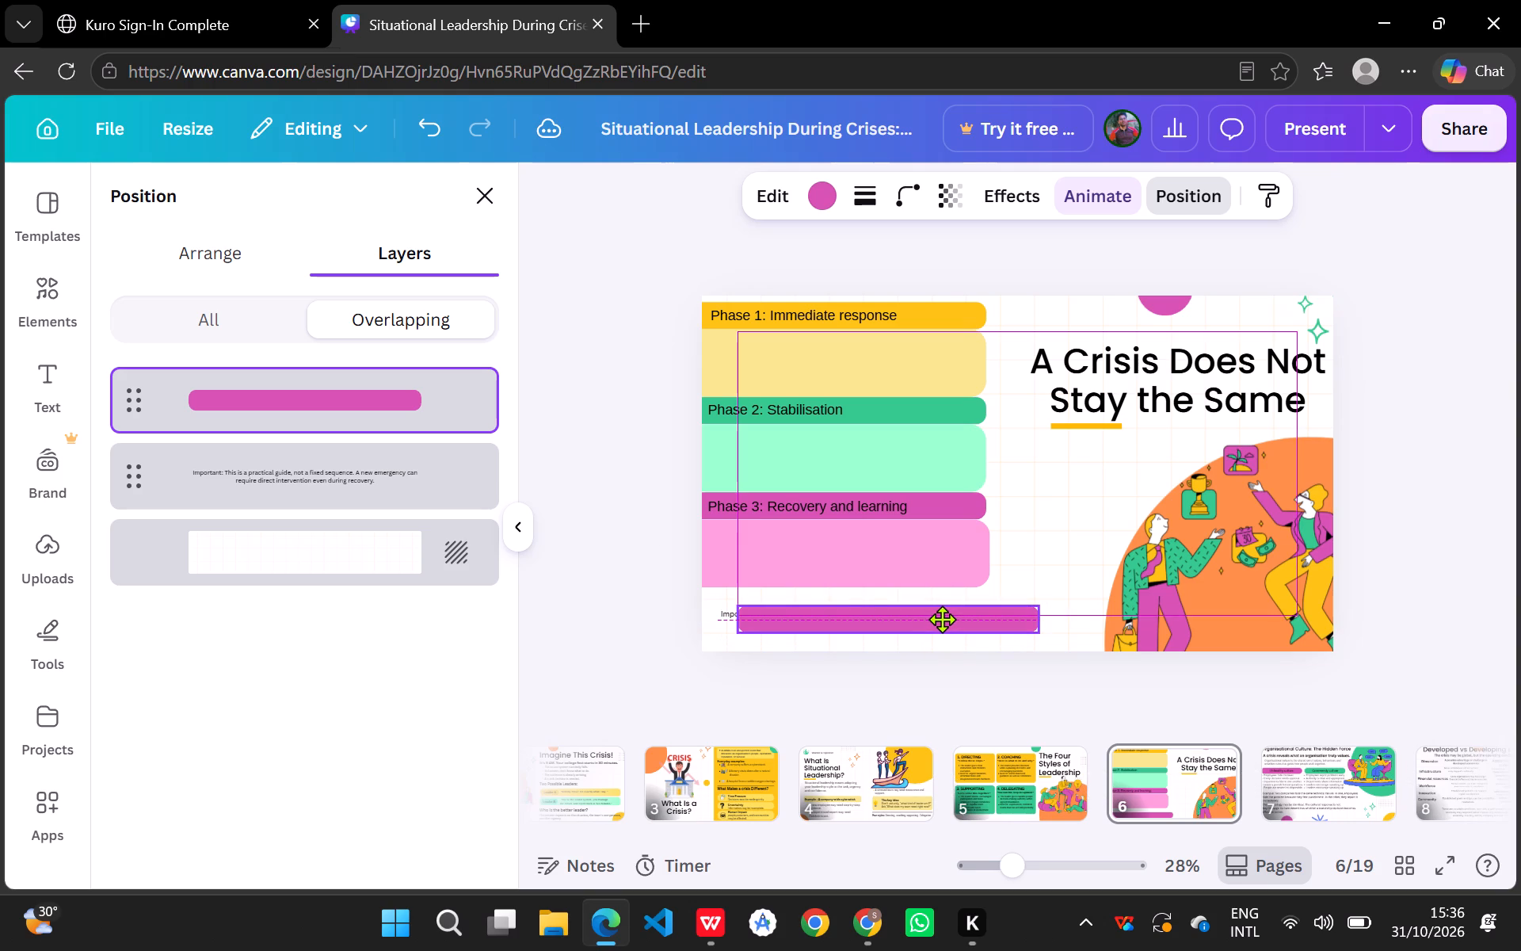
drag(942, 619, 936, 615)
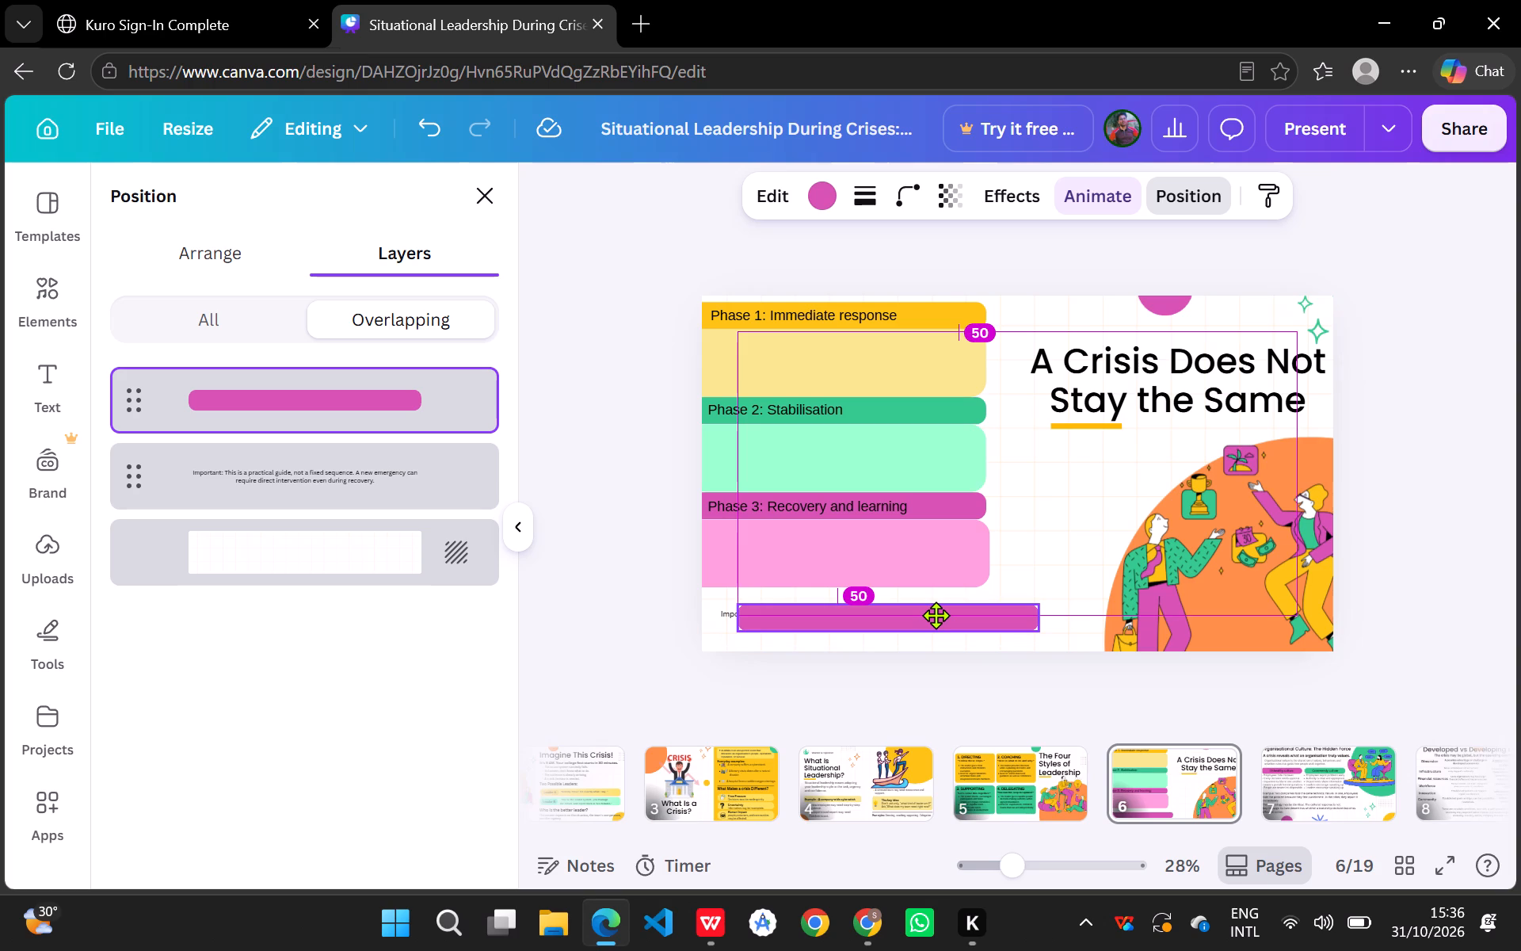
drag(936, 615, 906, 617)
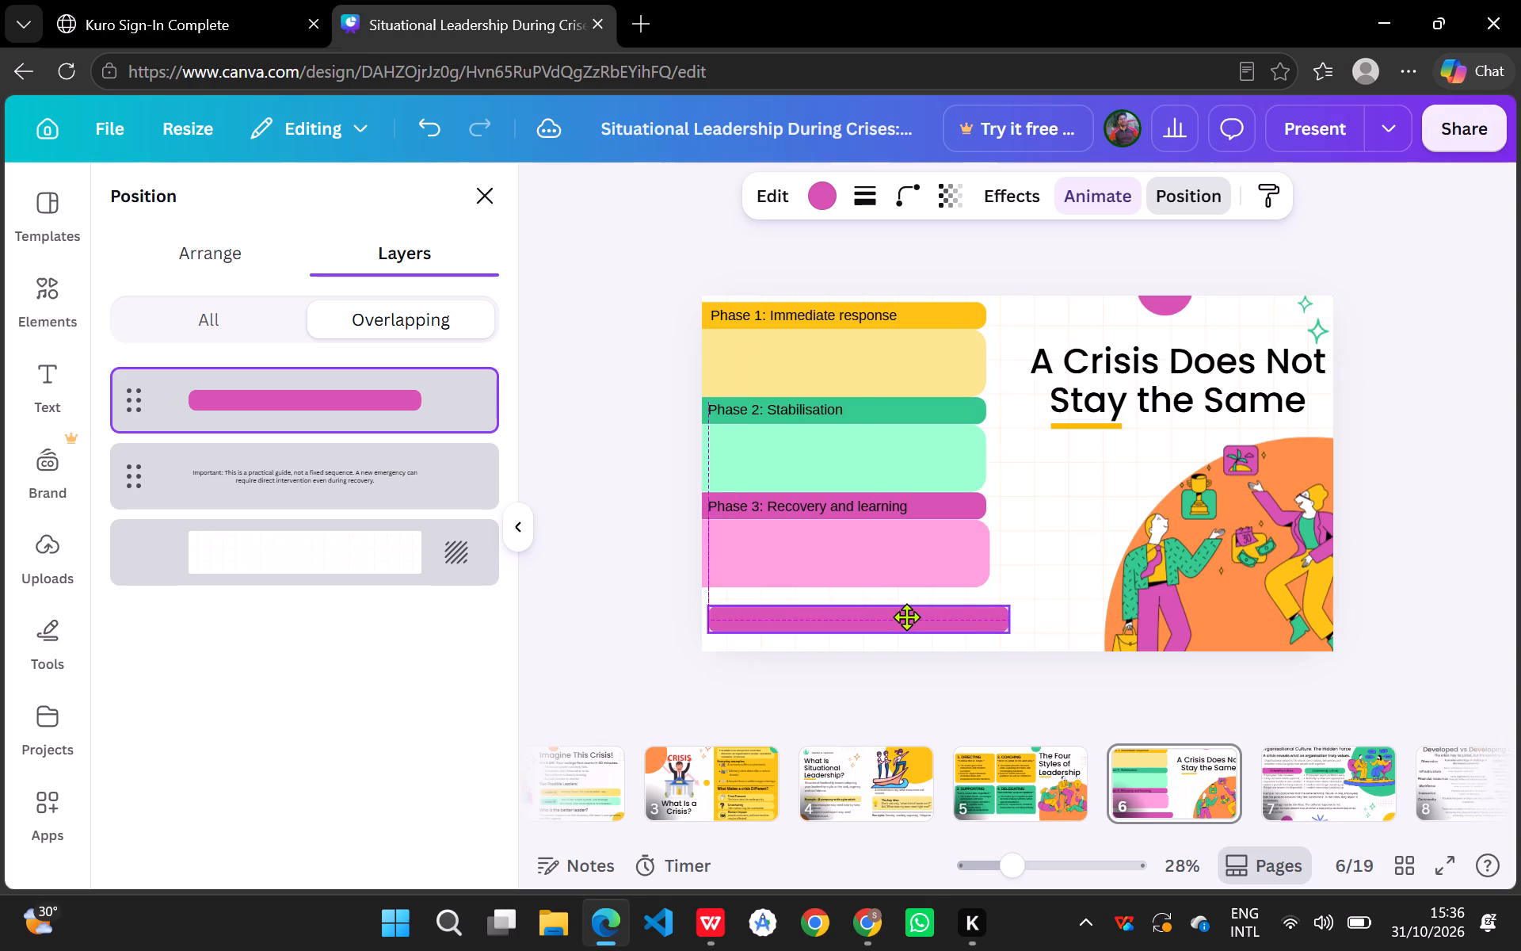
drag(906, 617, 903, 613)
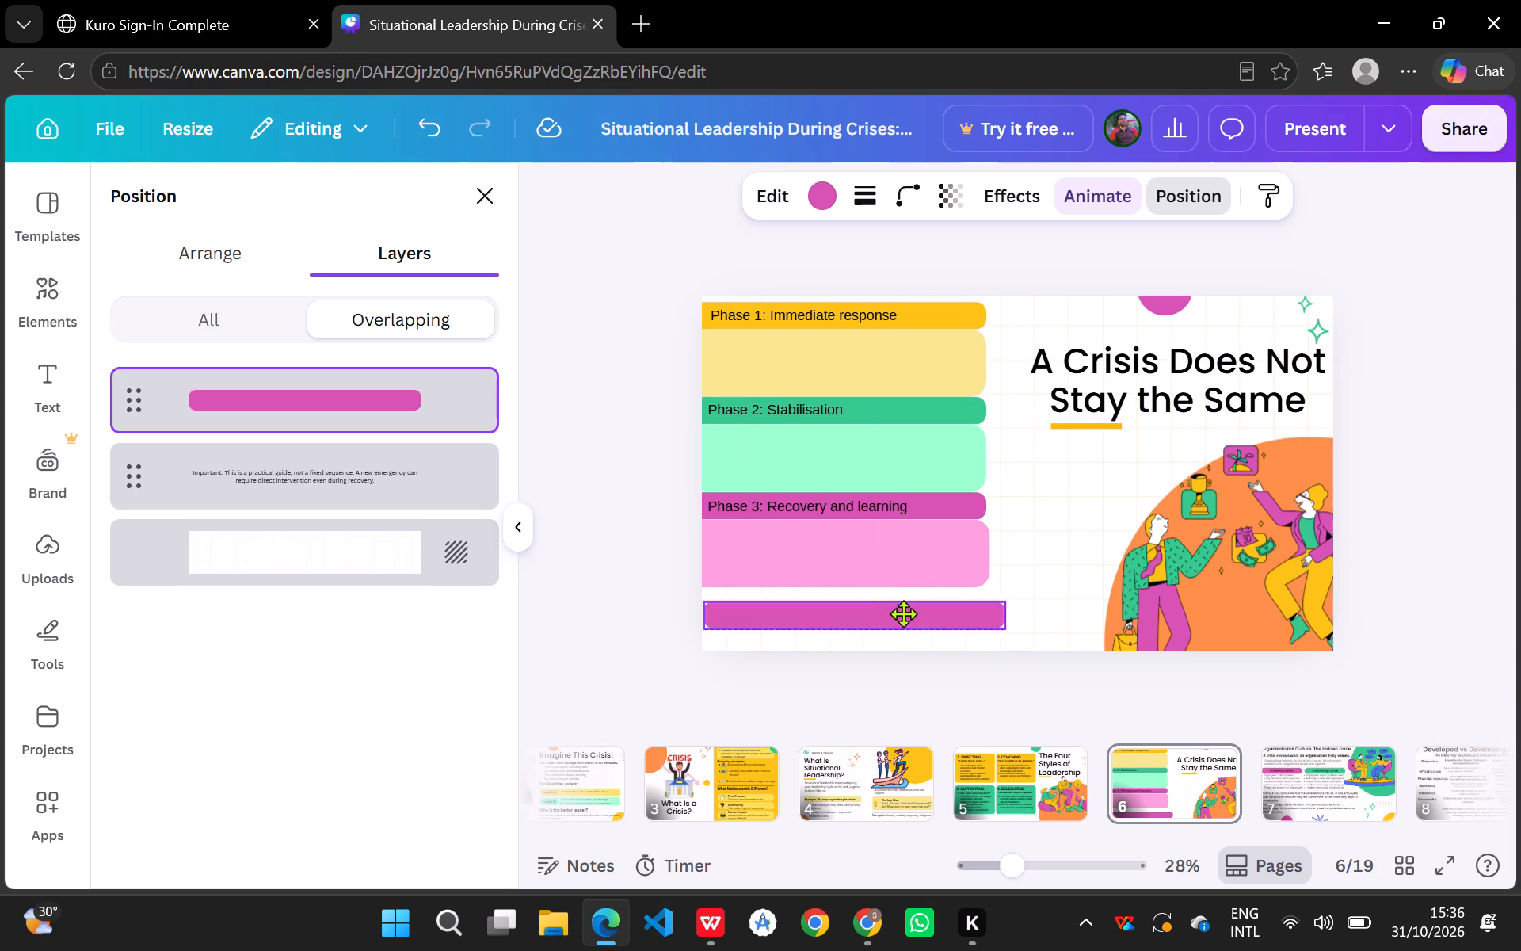
drag(903, 613, 902, 616)
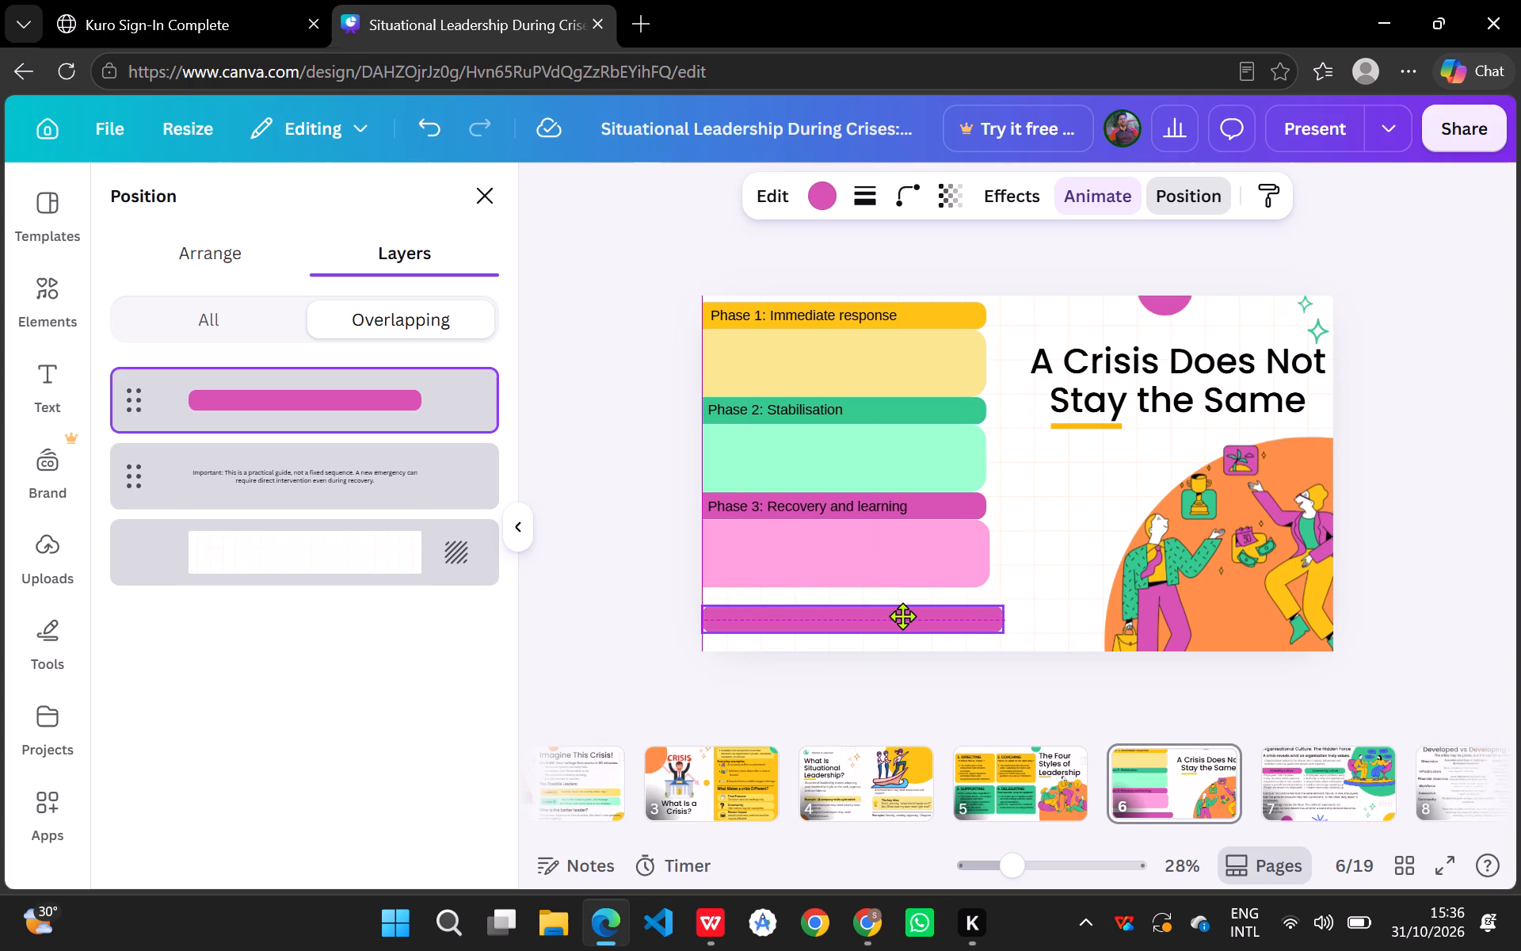
drag(902, 616, 902, 615)
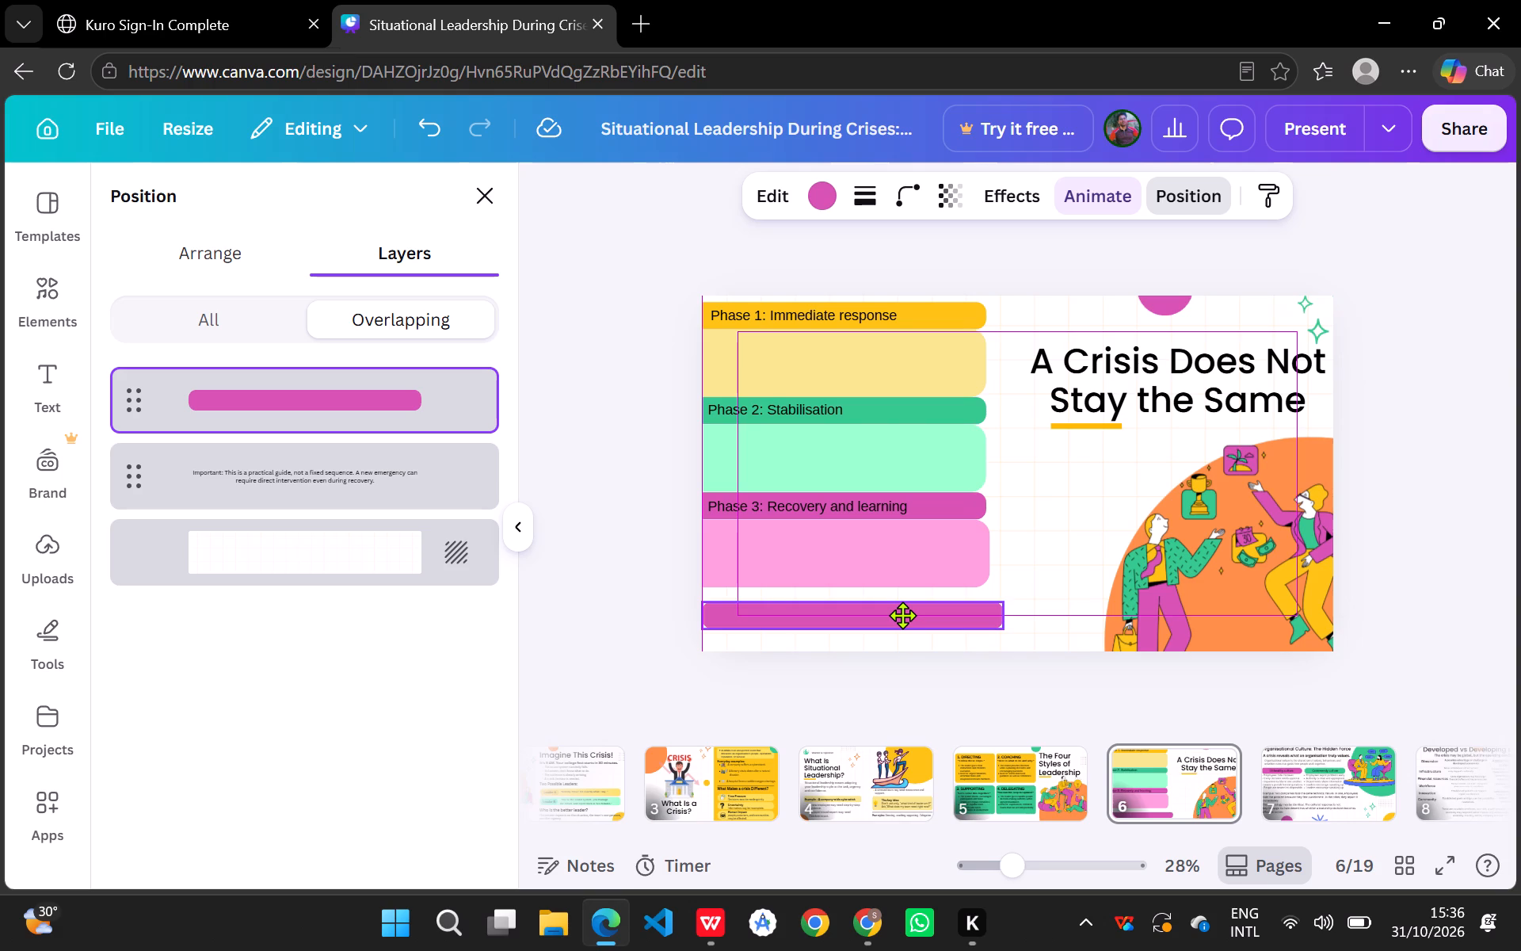
drag(902, 615, 902, 614)
drag(902, 614, 902, 613)
drag(902, 613, 903, 613)
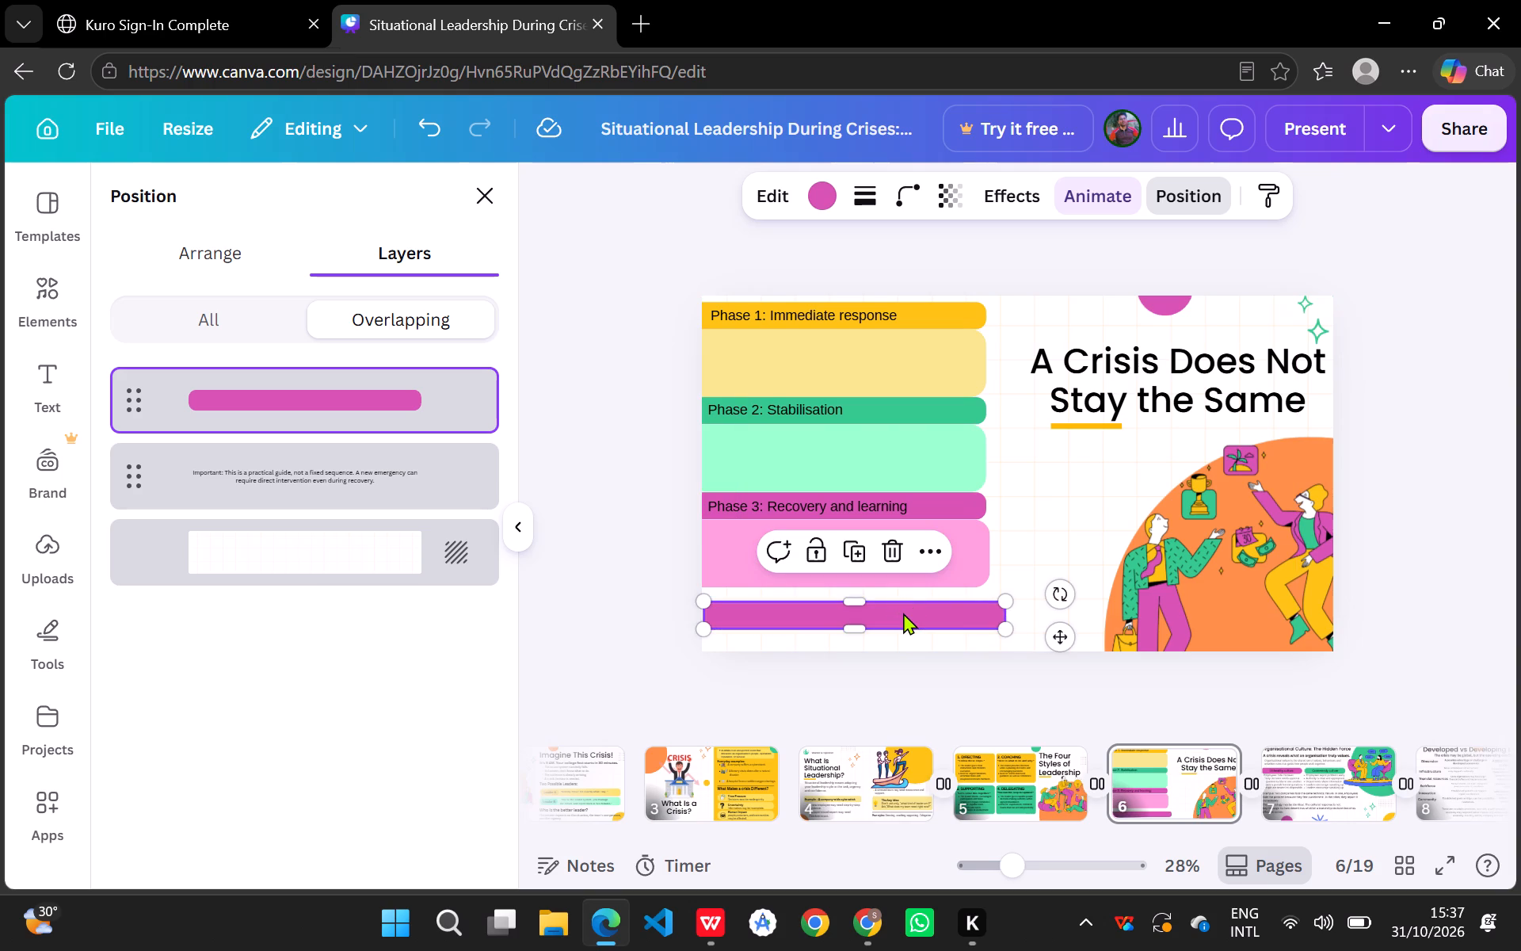
drag(903, 613, 911, 617)
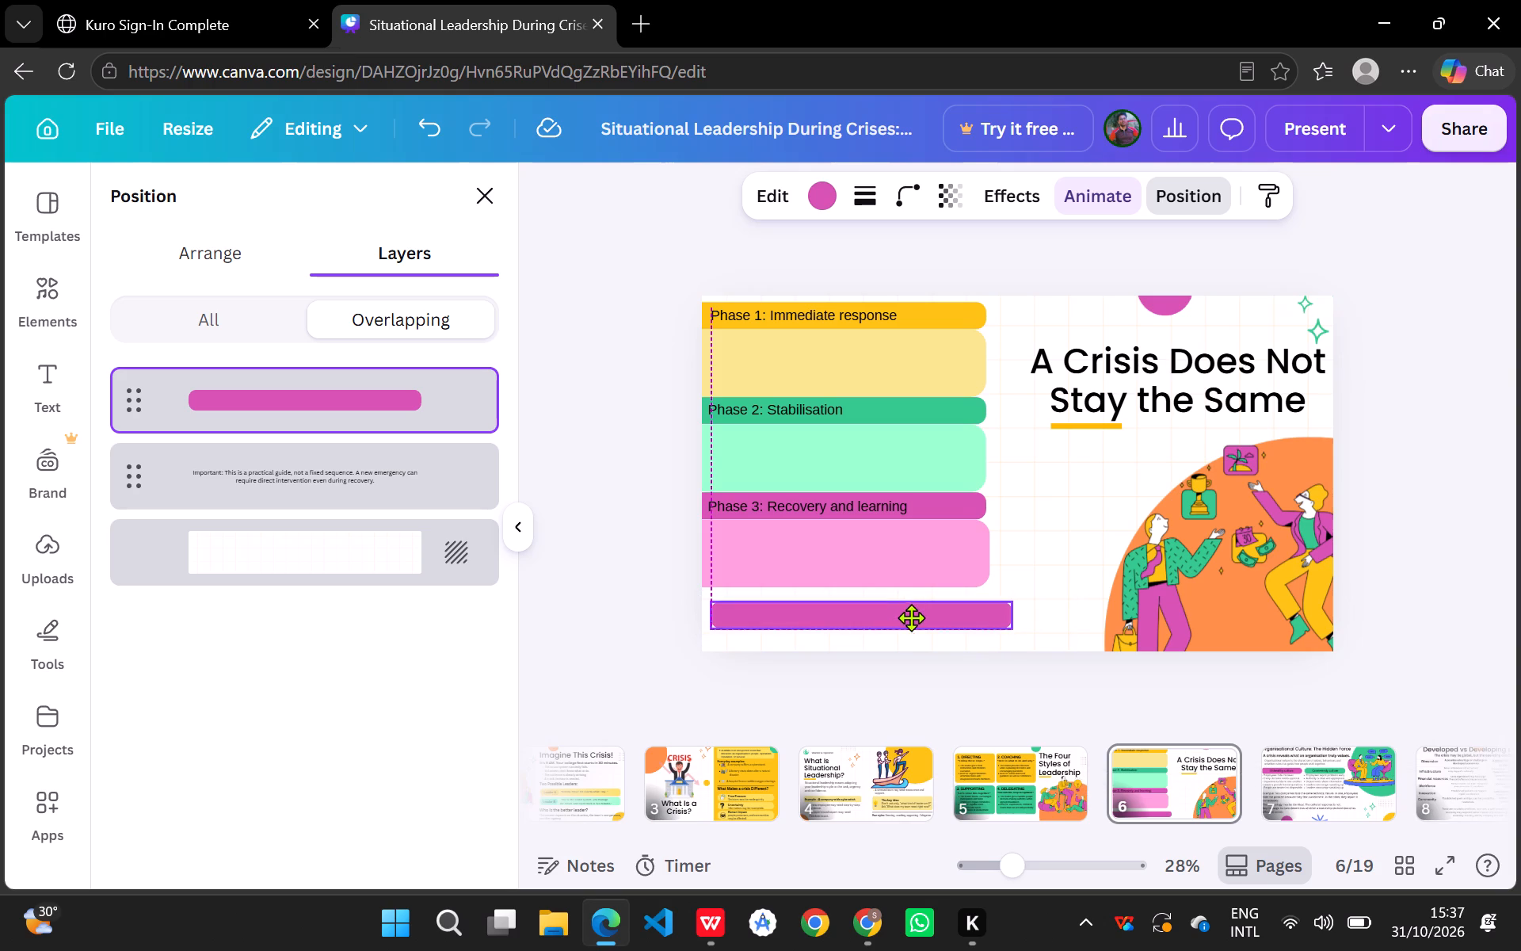
drag(911, 617, 928, 616)
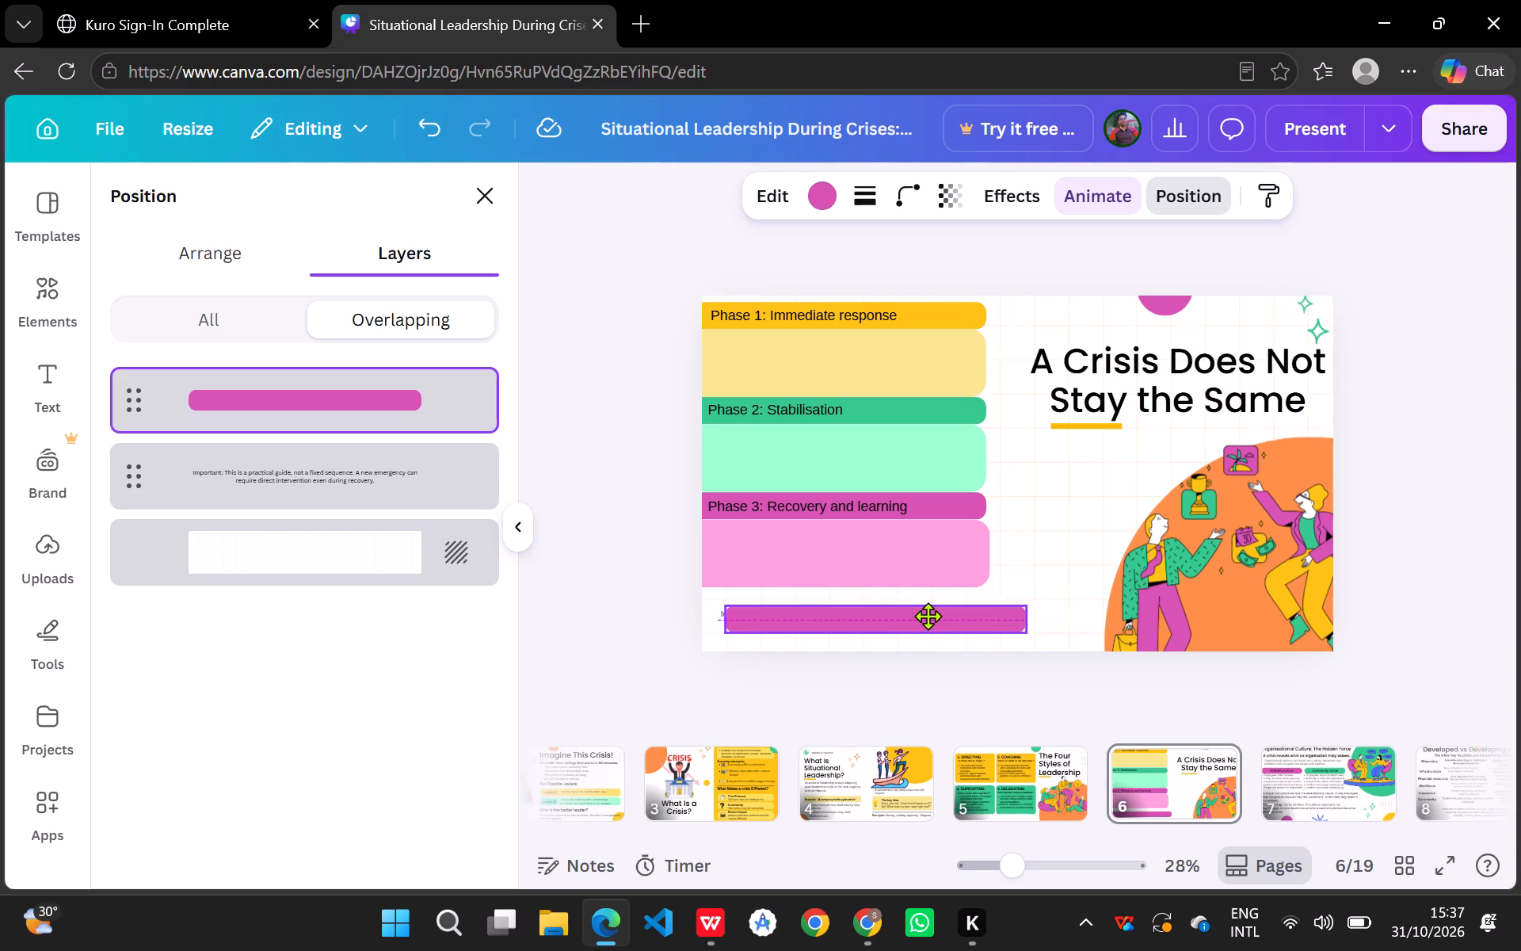
drag(928, 616, 928, 616)
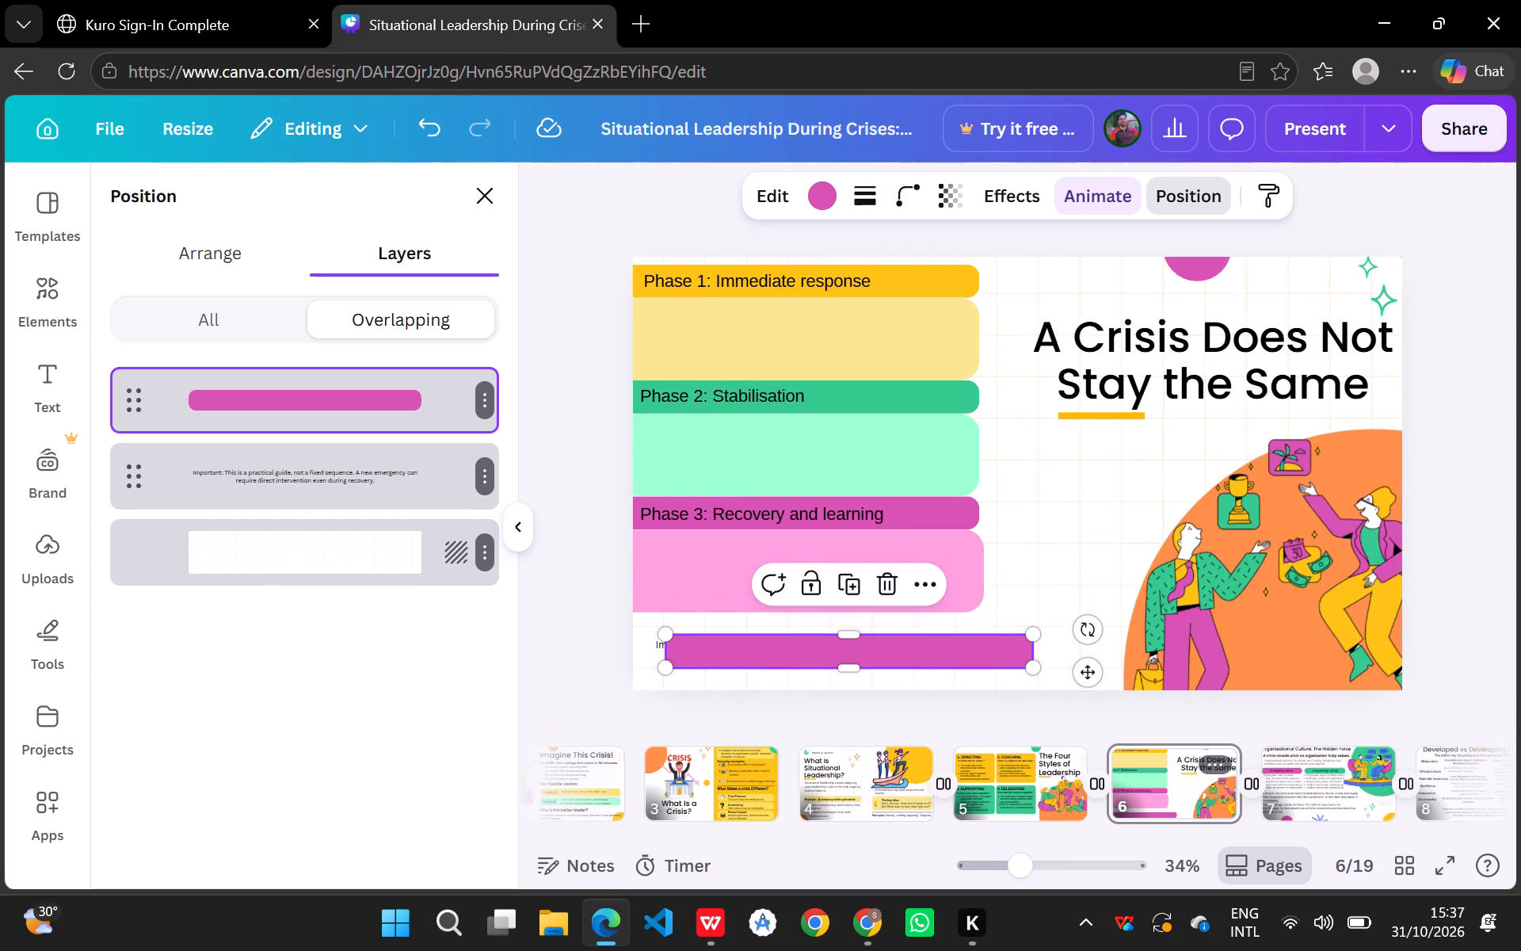
Make the copied magenta bar taller at its top and bottom edges, giving it a height of 133.
drag(847, 632, 847, 630)
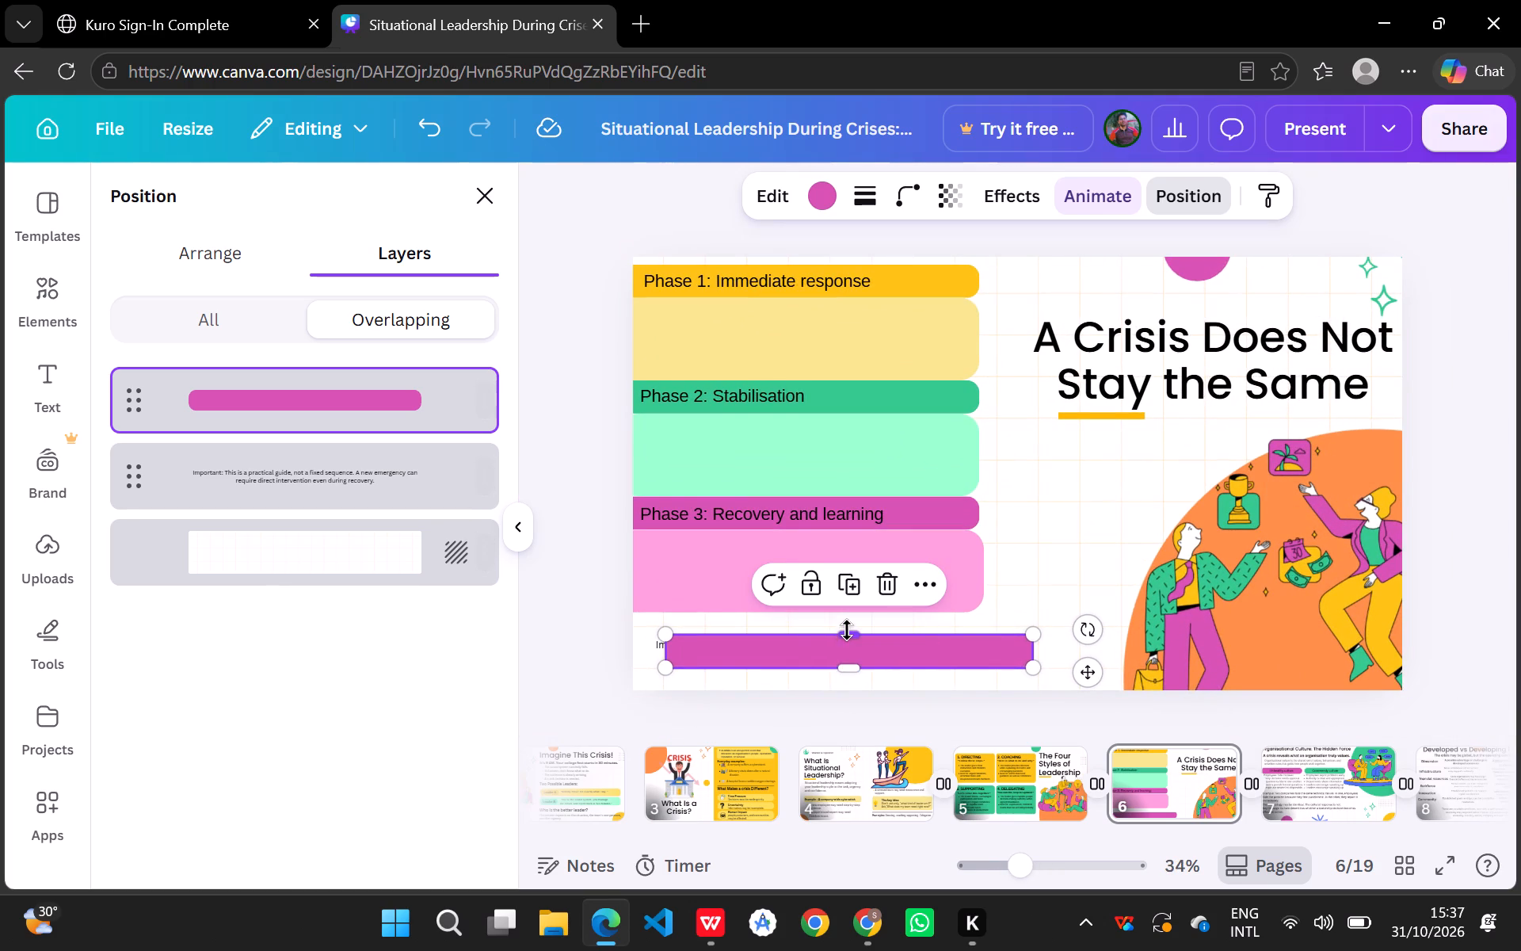
drag(847, 630, 847, 624)
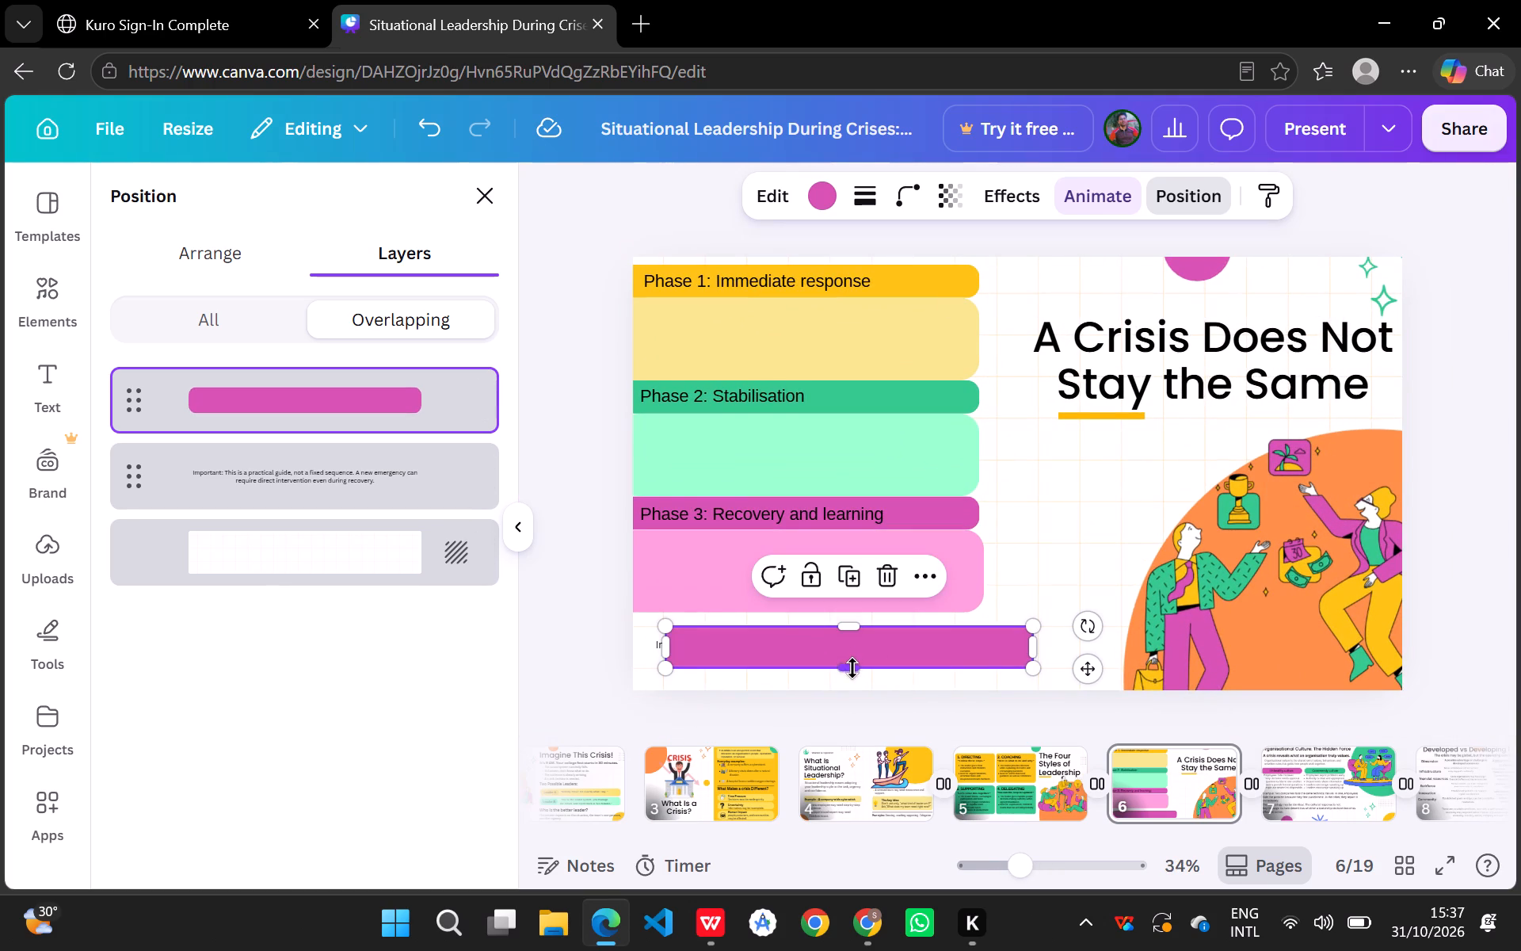
drag(852, 667, 853, 678)
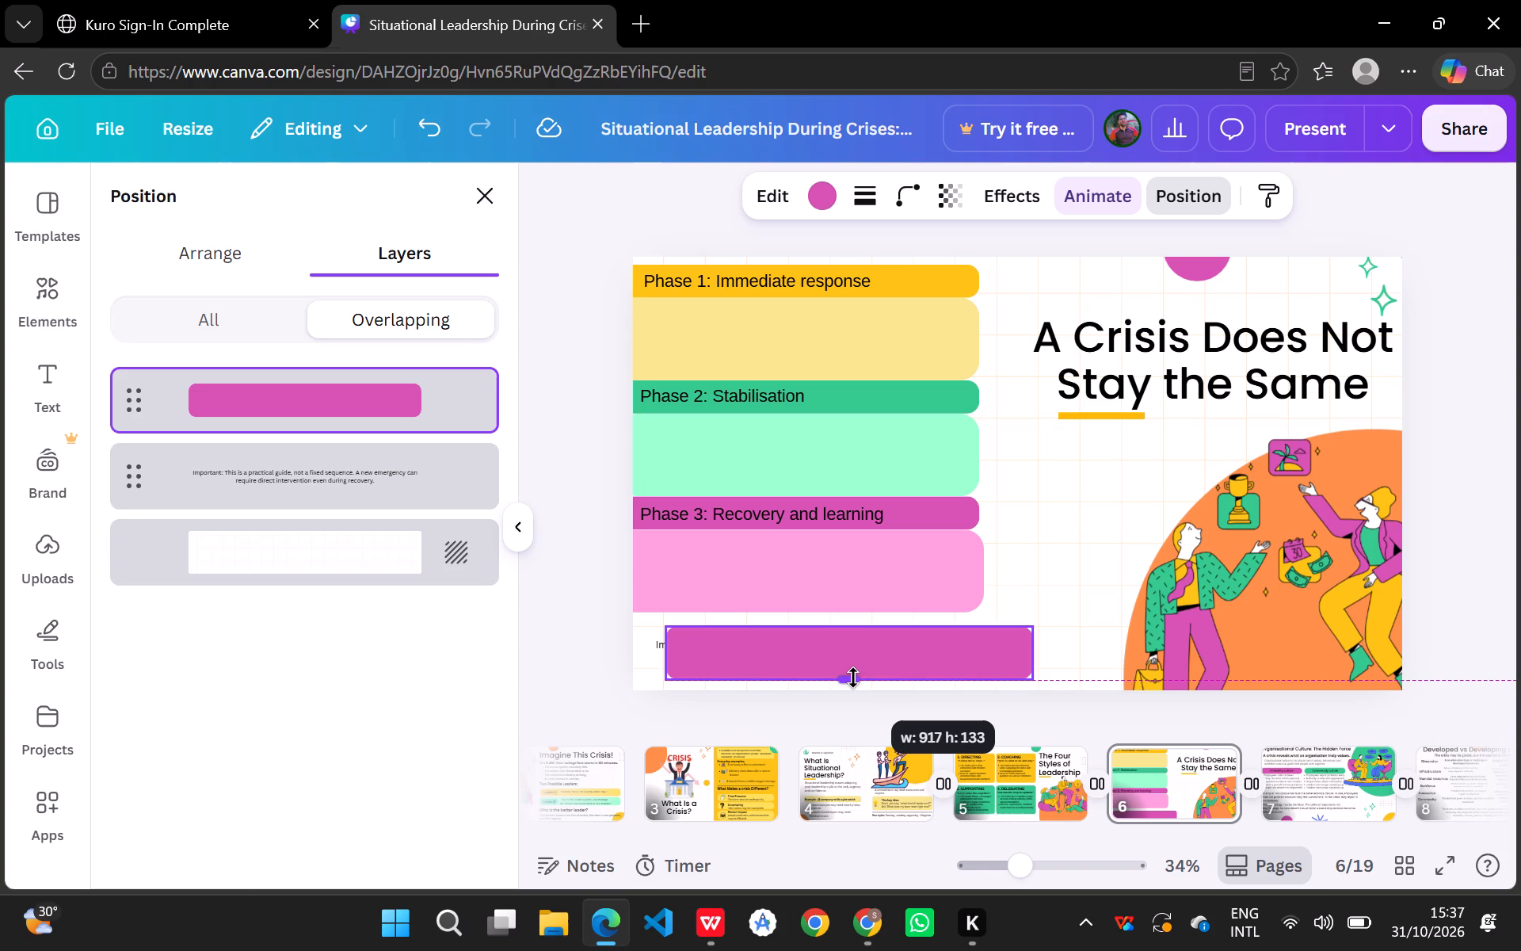
drag(853, 678, 853, 676)
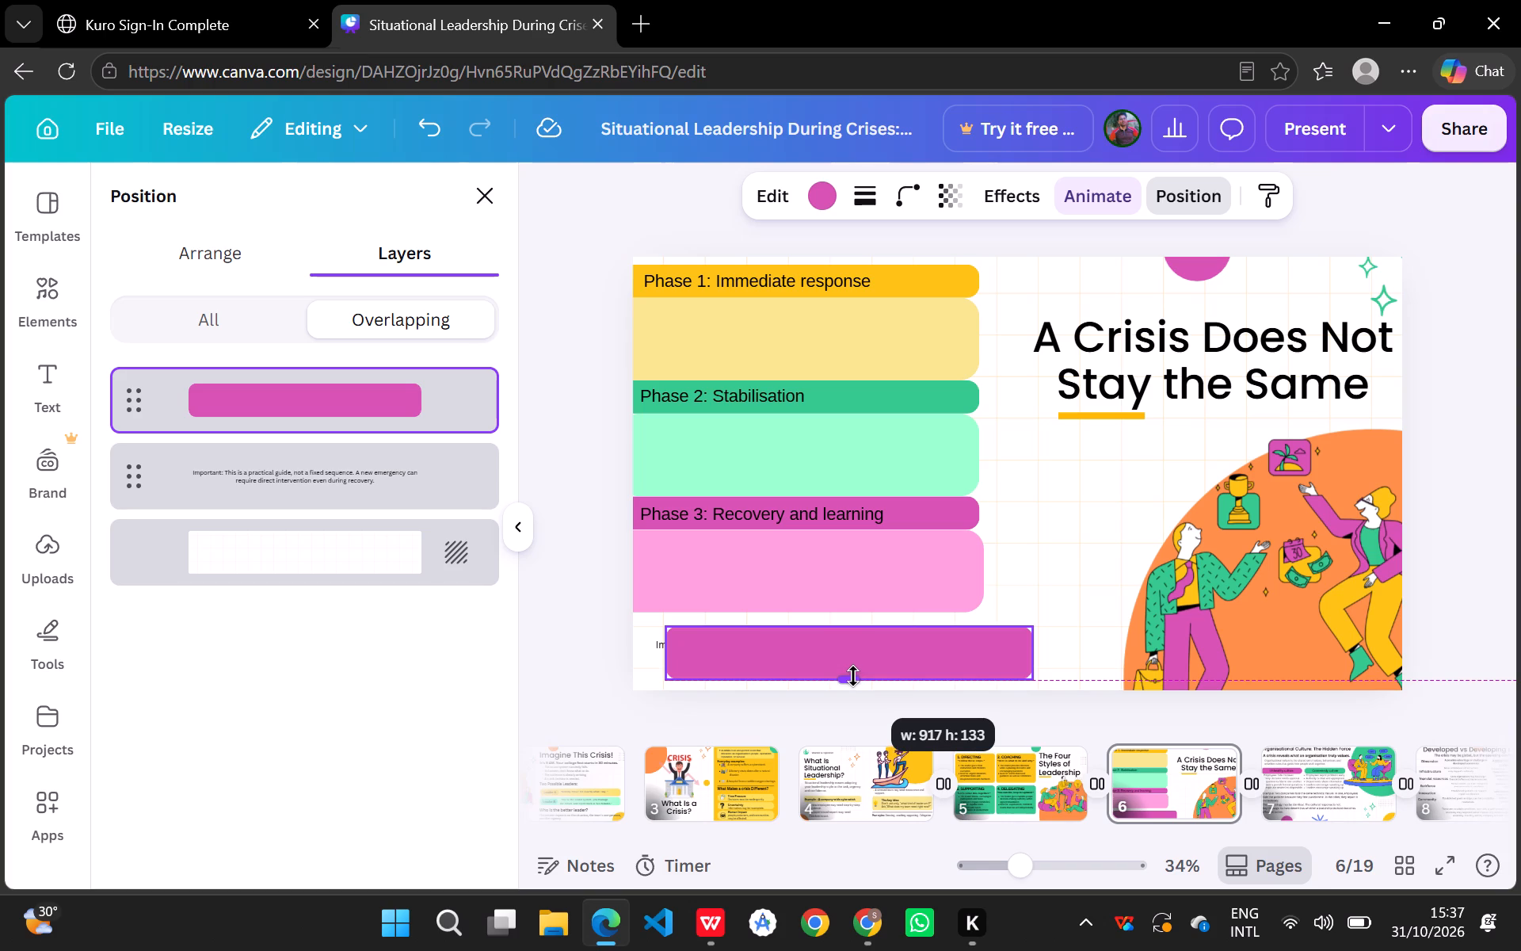
drag(853, 676, 855, 676)
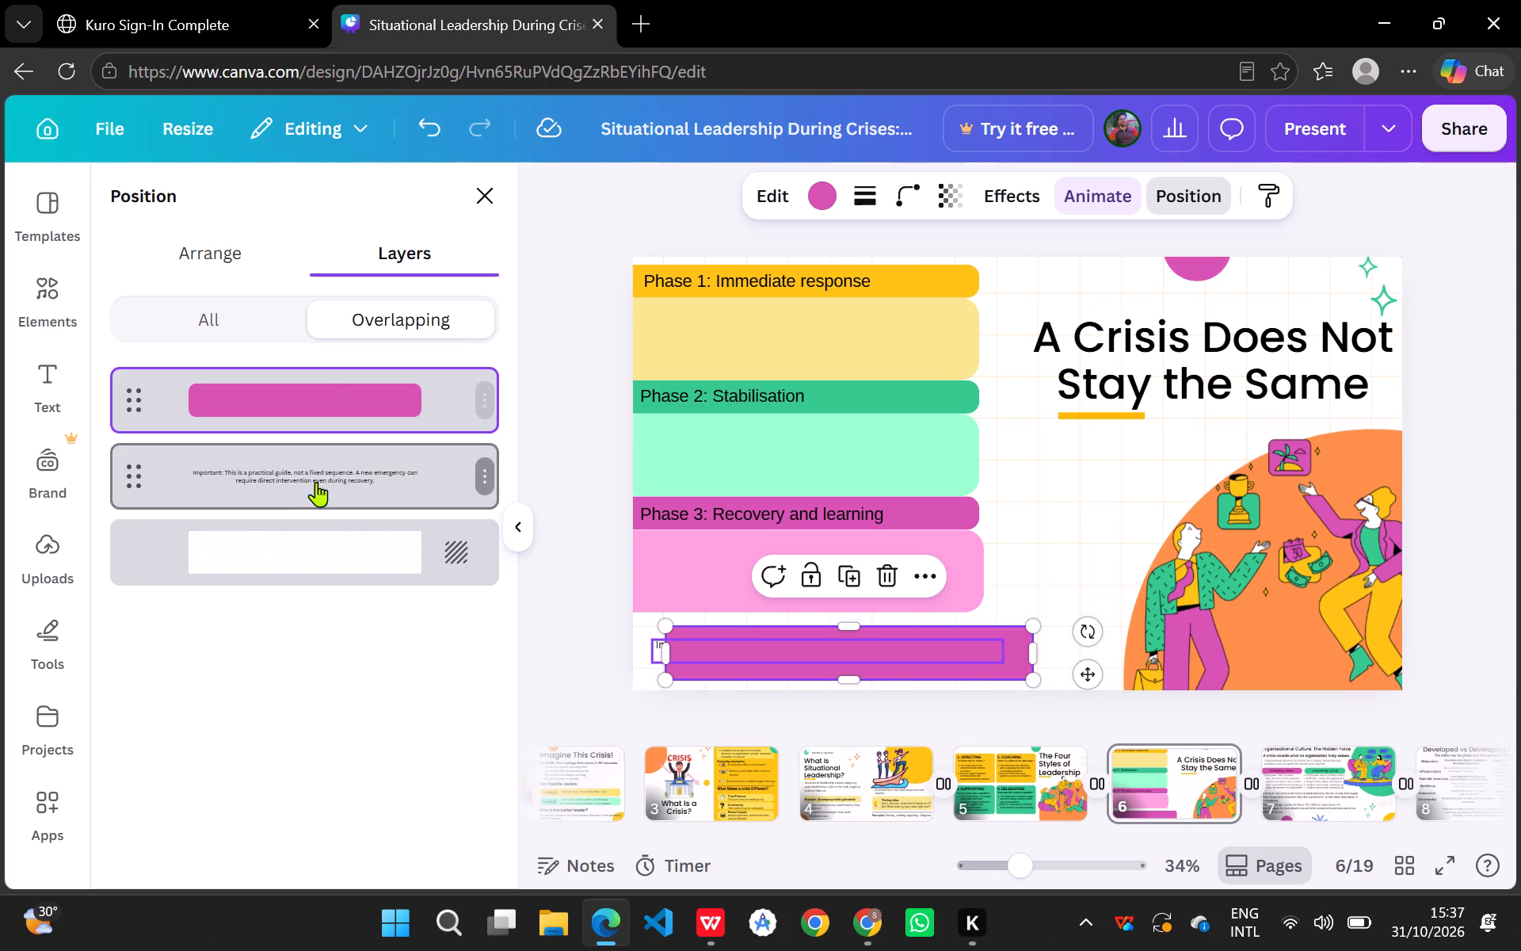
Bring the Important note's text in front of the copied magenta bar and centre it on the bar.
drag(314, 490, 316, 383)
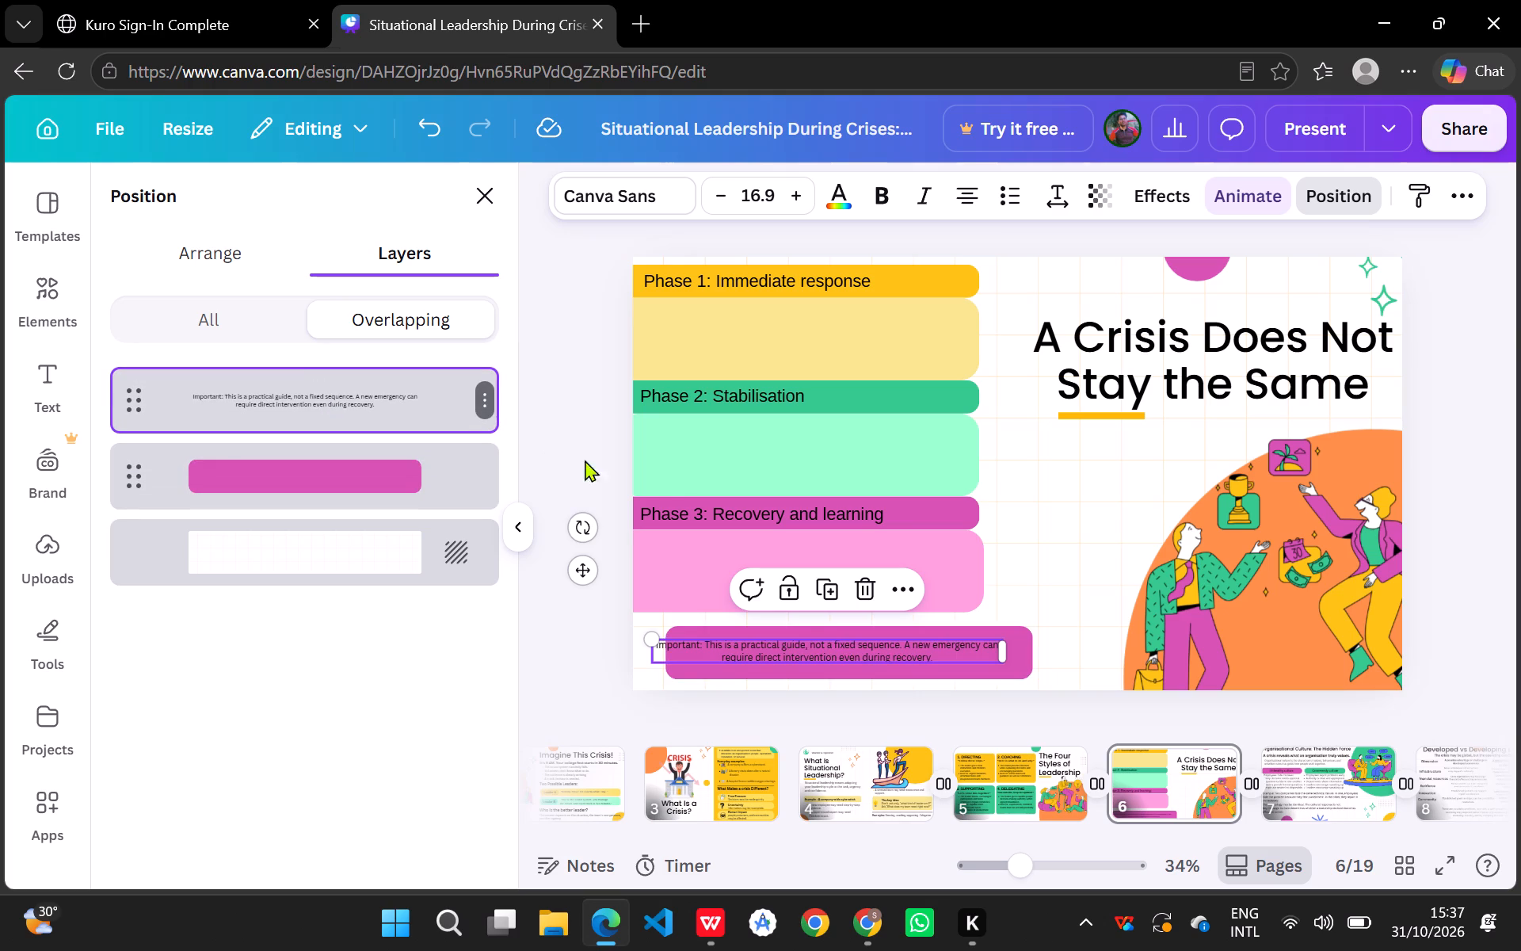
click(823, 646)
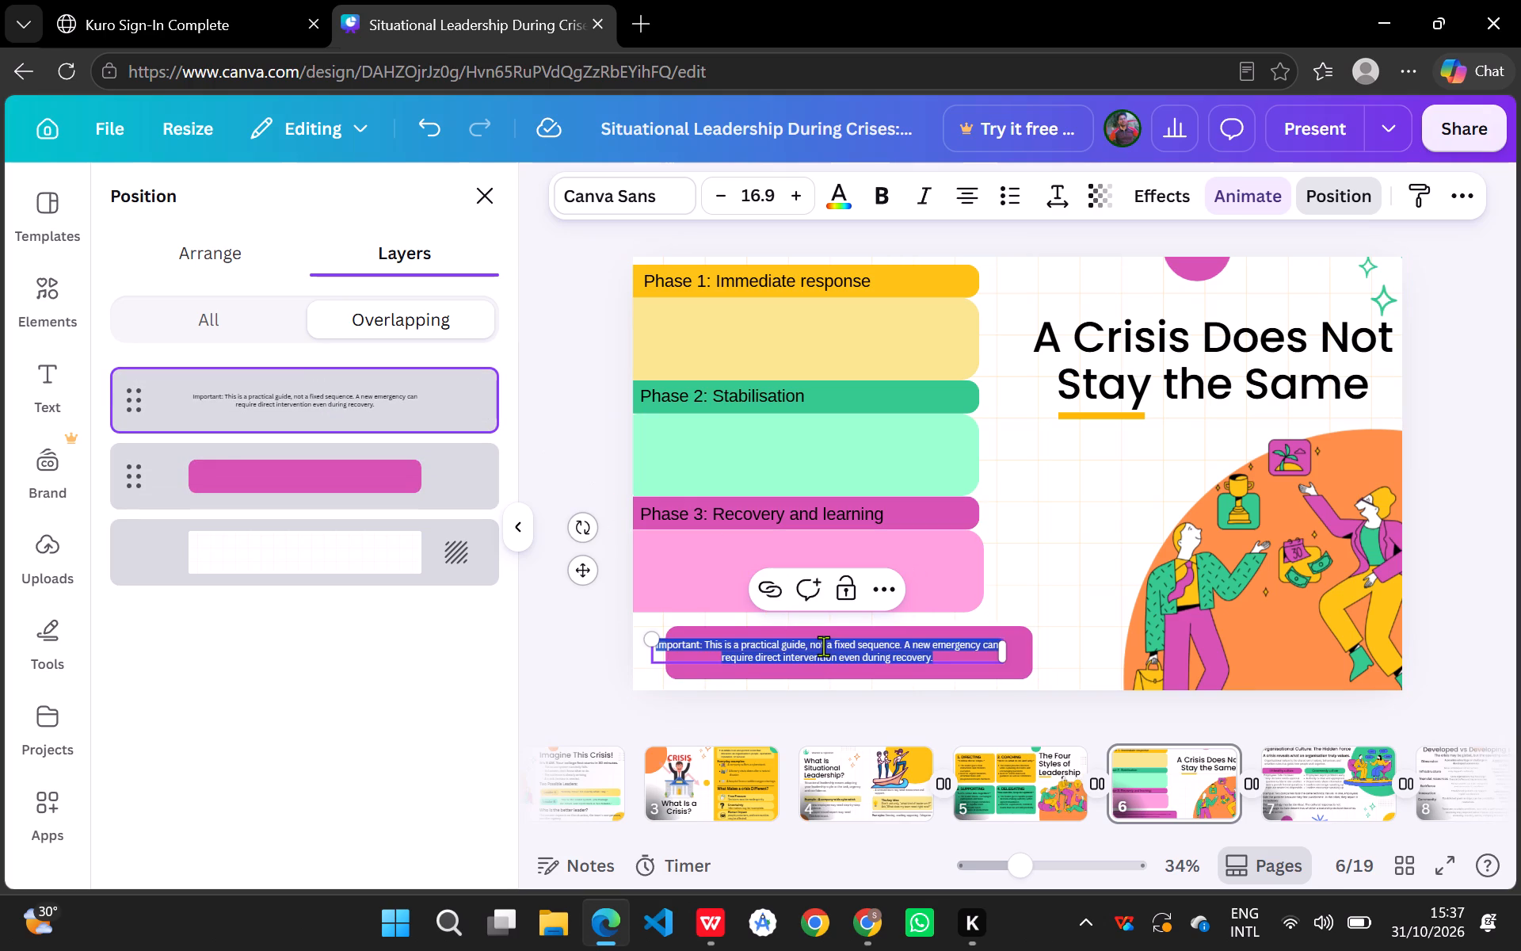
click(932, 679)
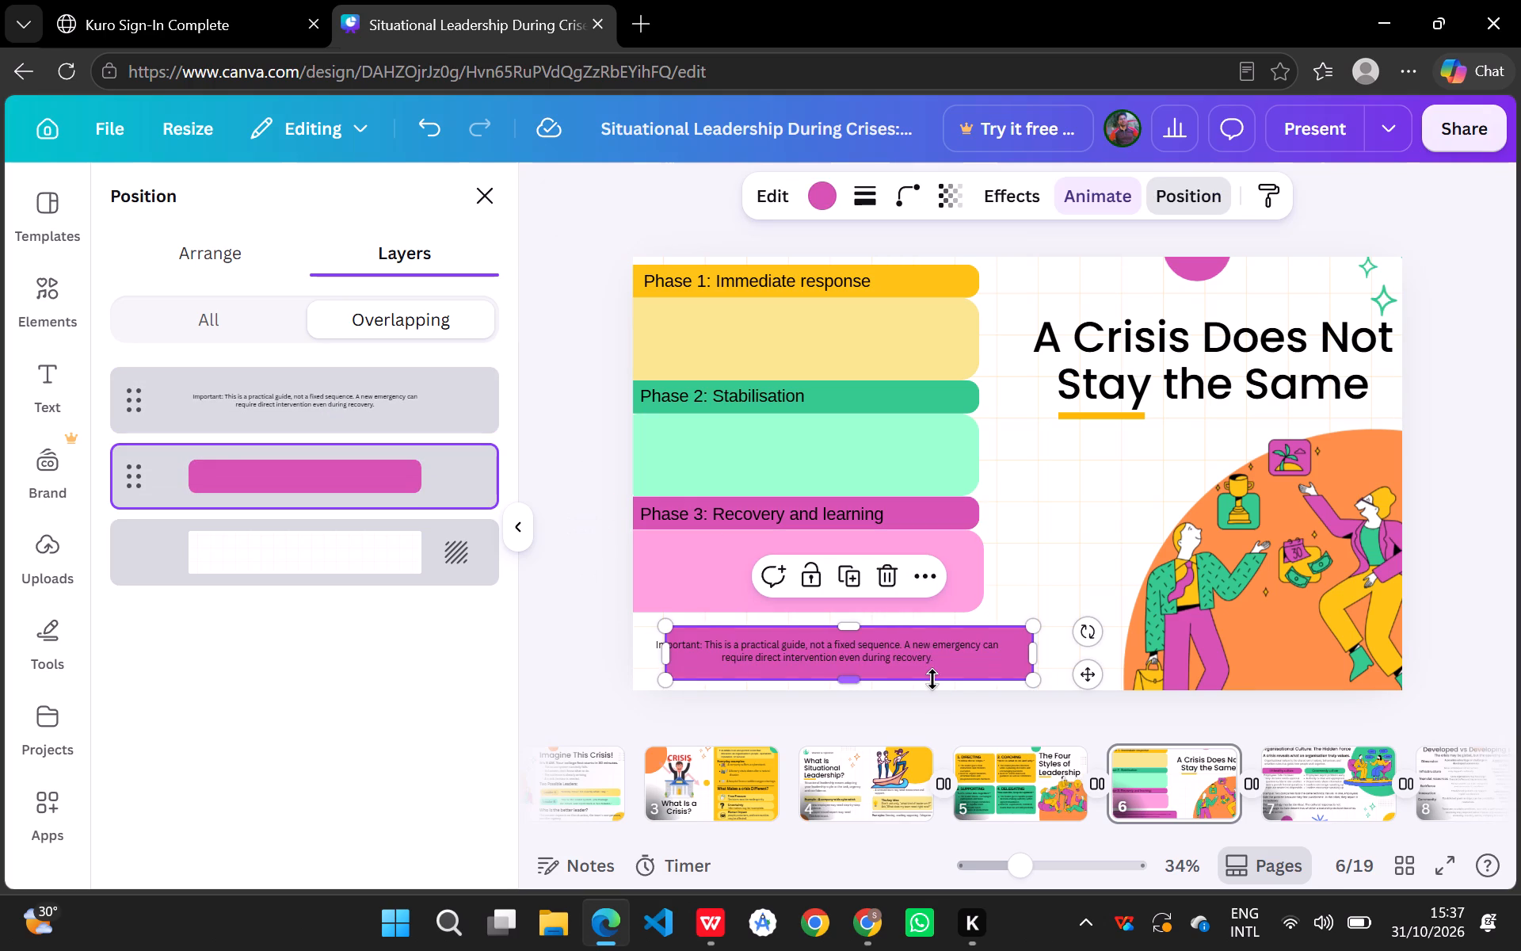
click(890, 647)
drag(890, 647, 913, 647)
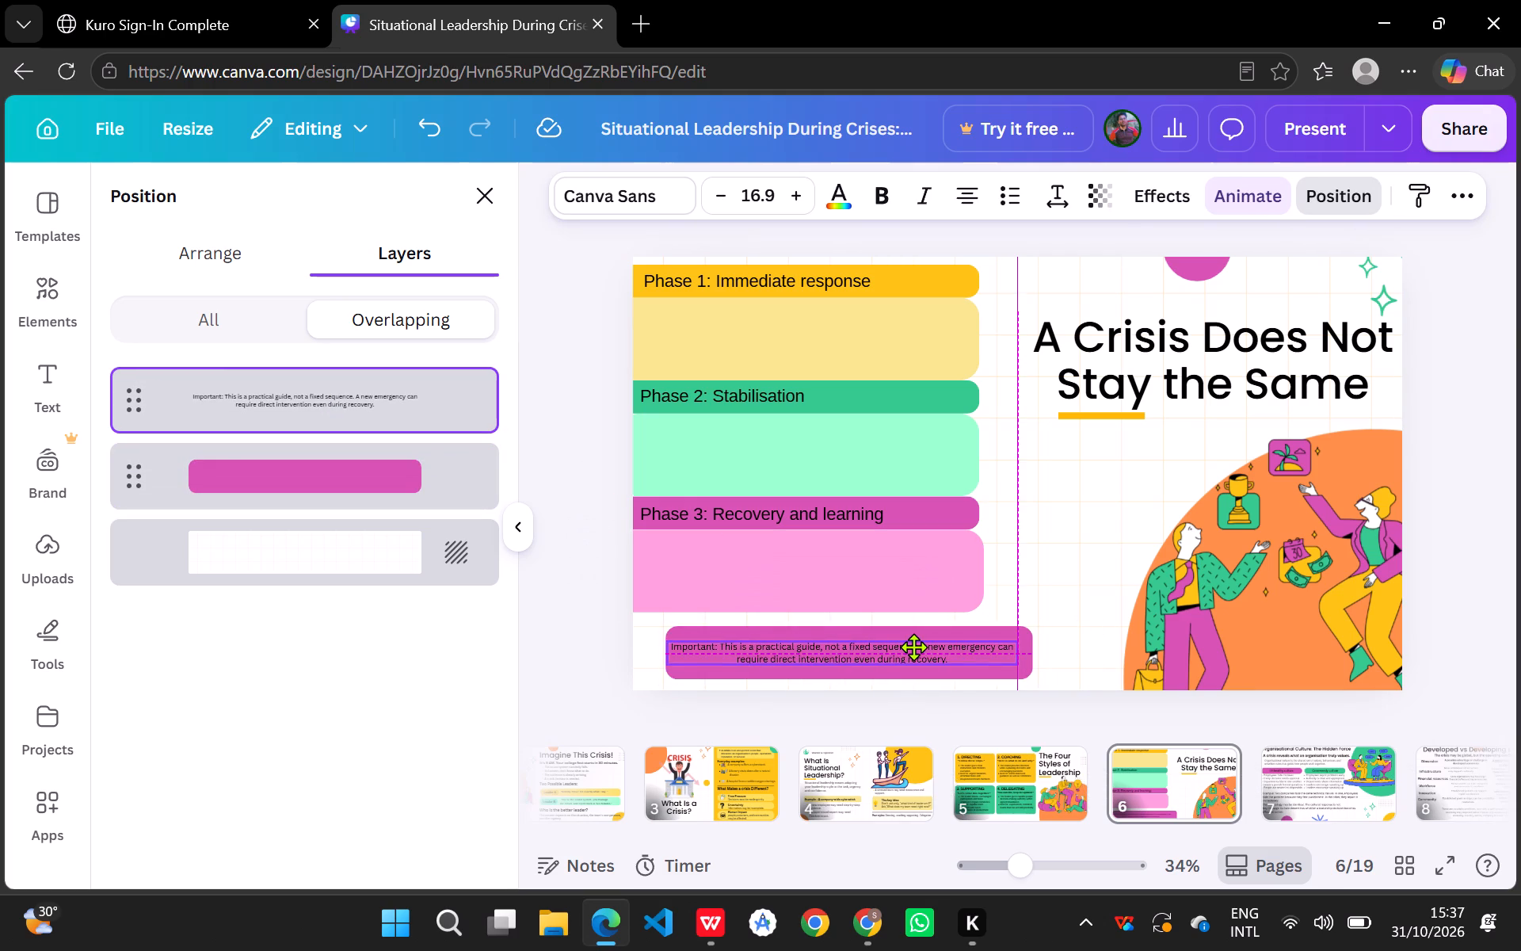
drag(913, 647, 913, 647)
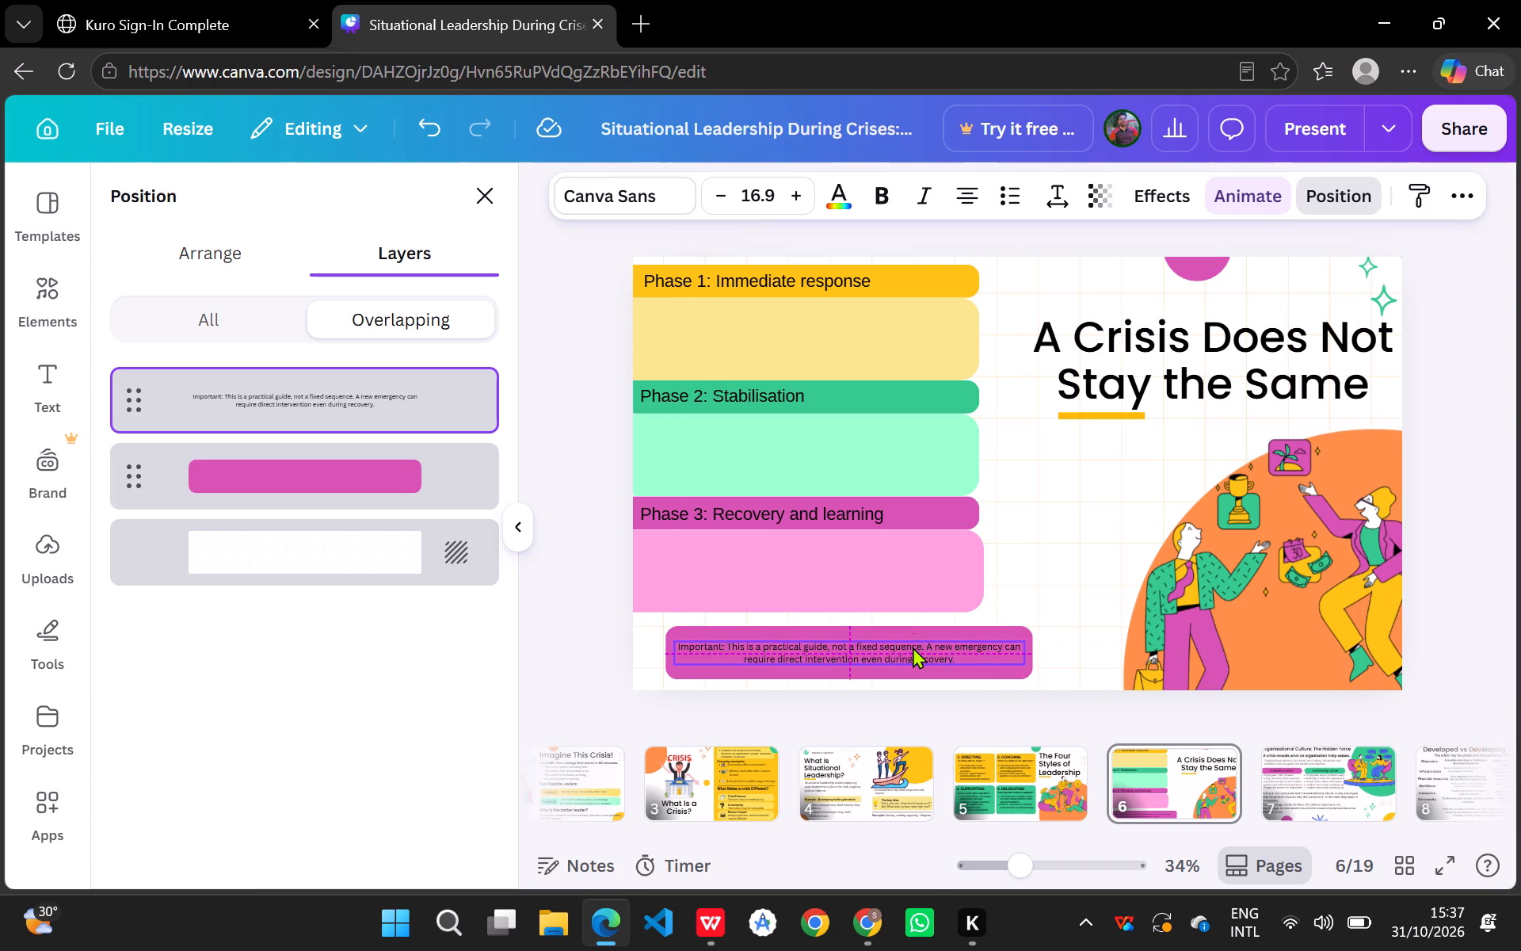
Delete the Important note's text box from the copied magenta bar.
click(856, 640)
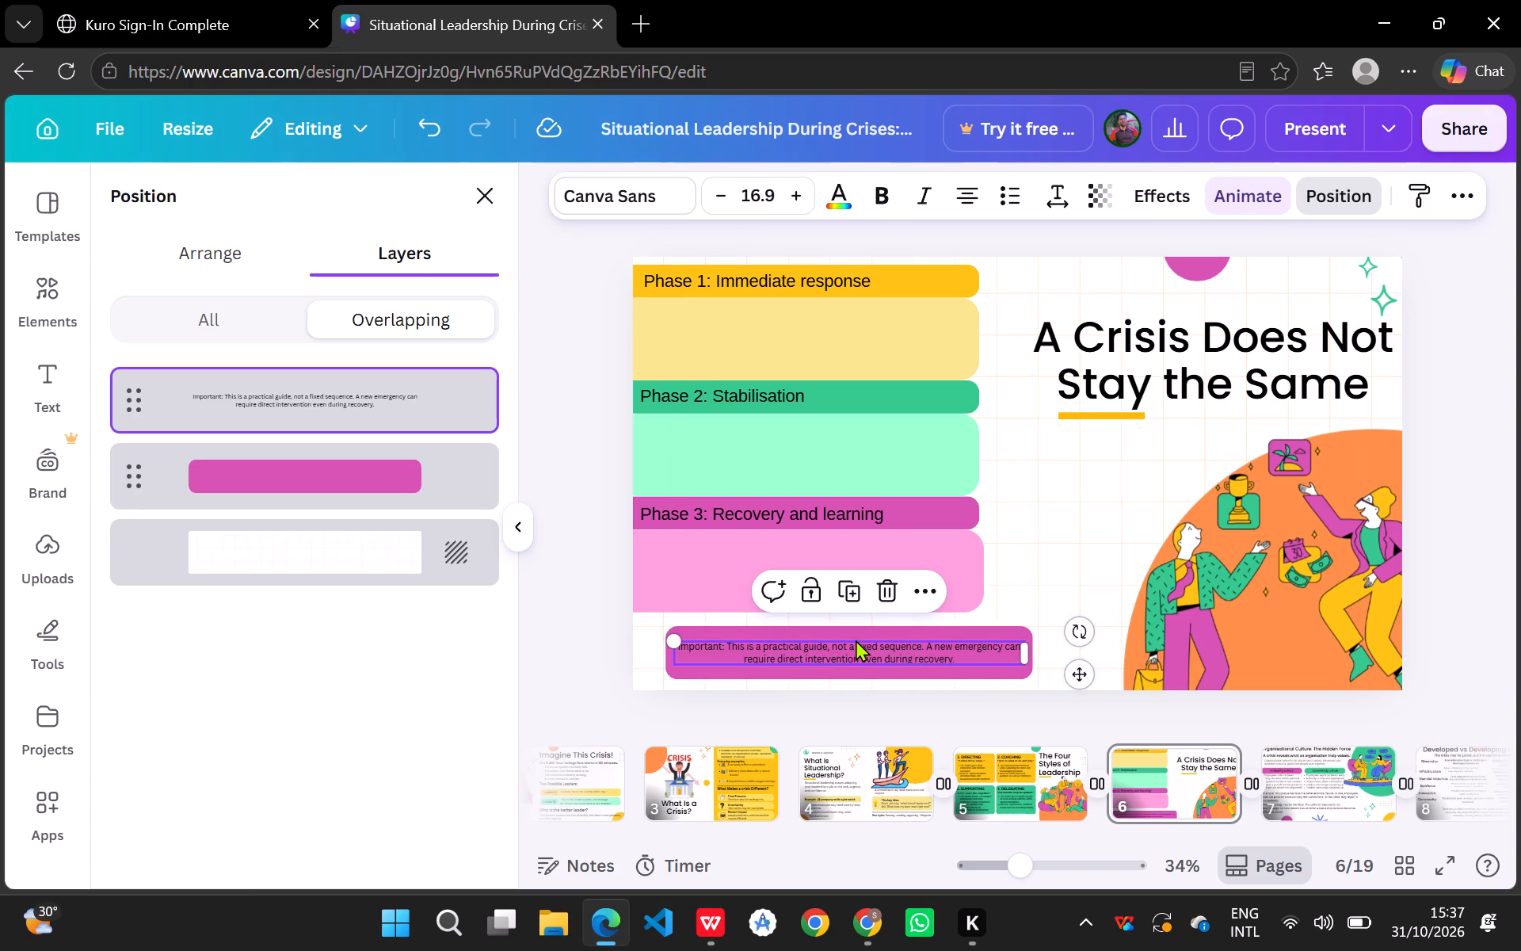
click(856, 640)
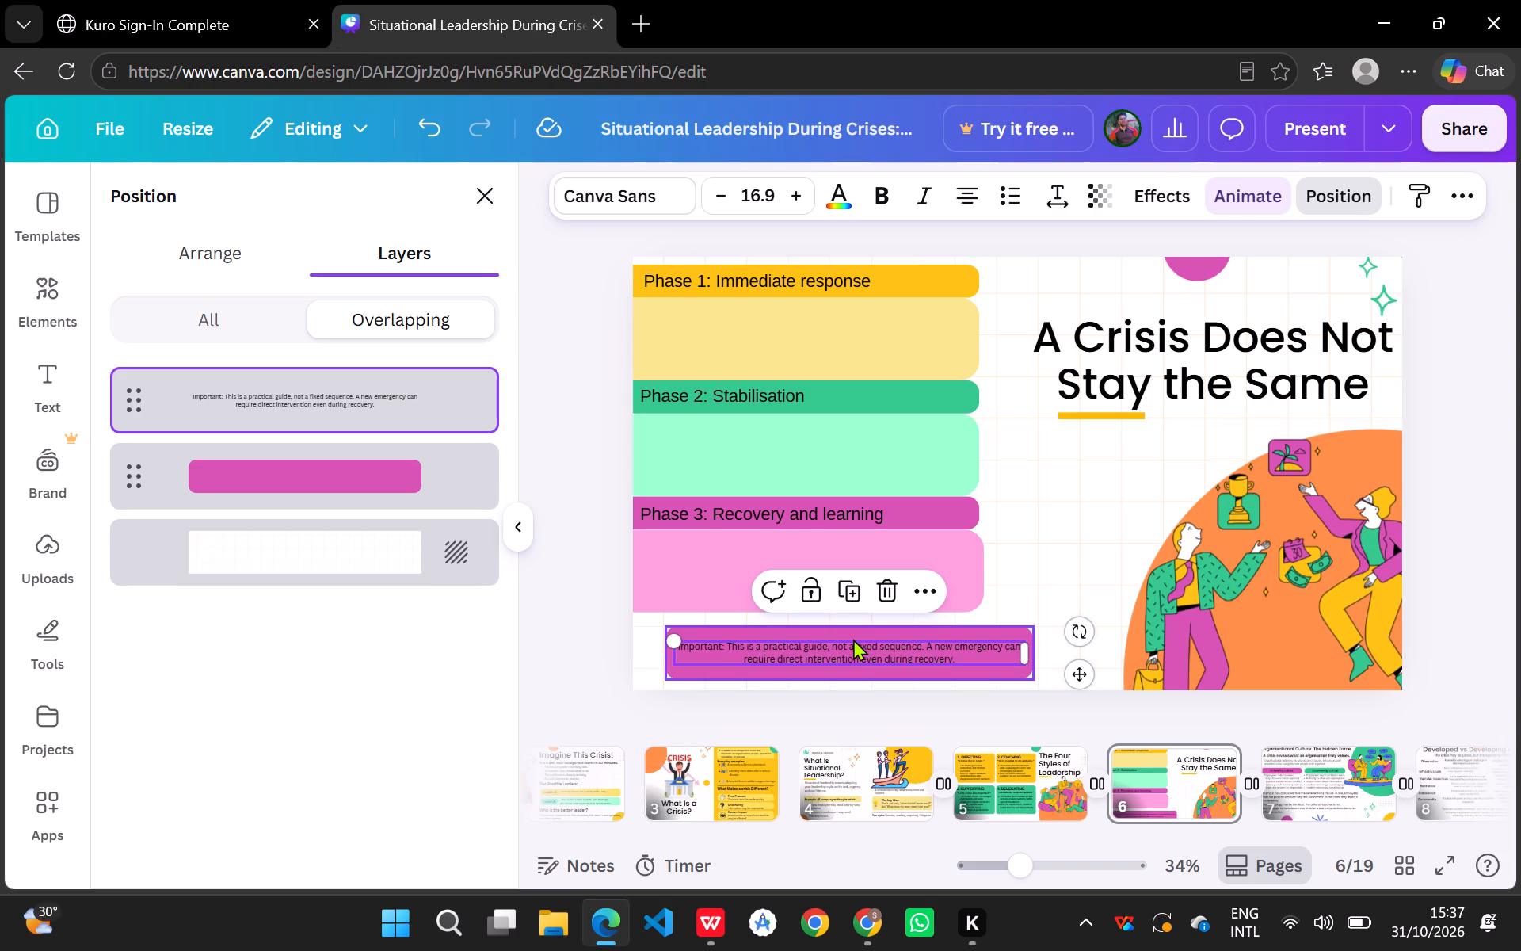
key(BackSpace)
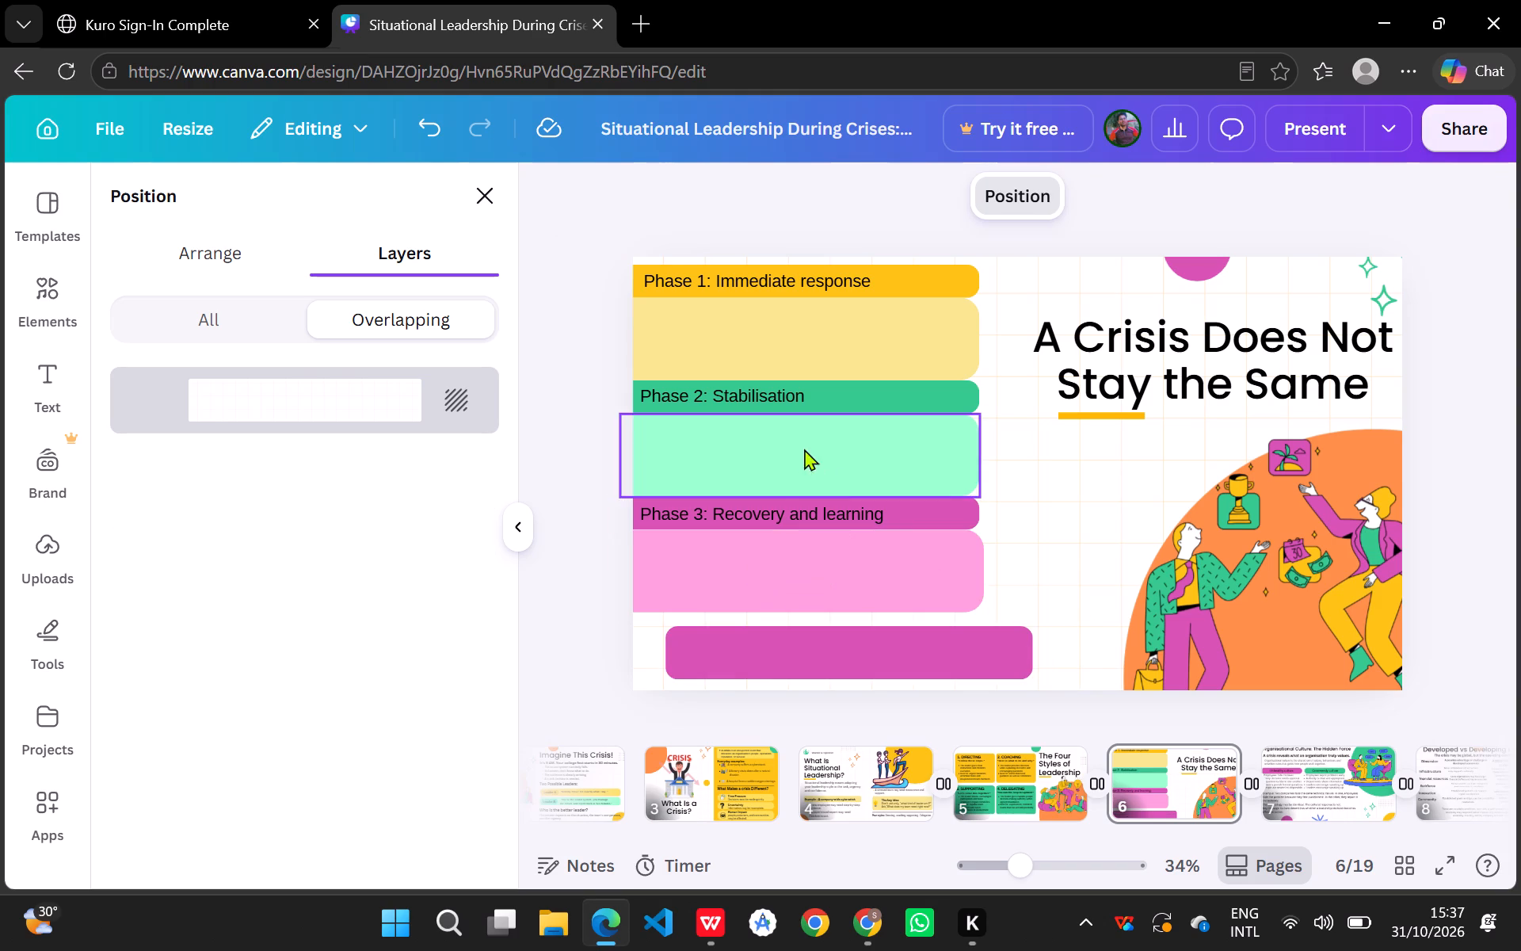
Recolour the magenta bar at the bottom of slide 6 light grey, using the palest of the photo colours.
click(753, 647)
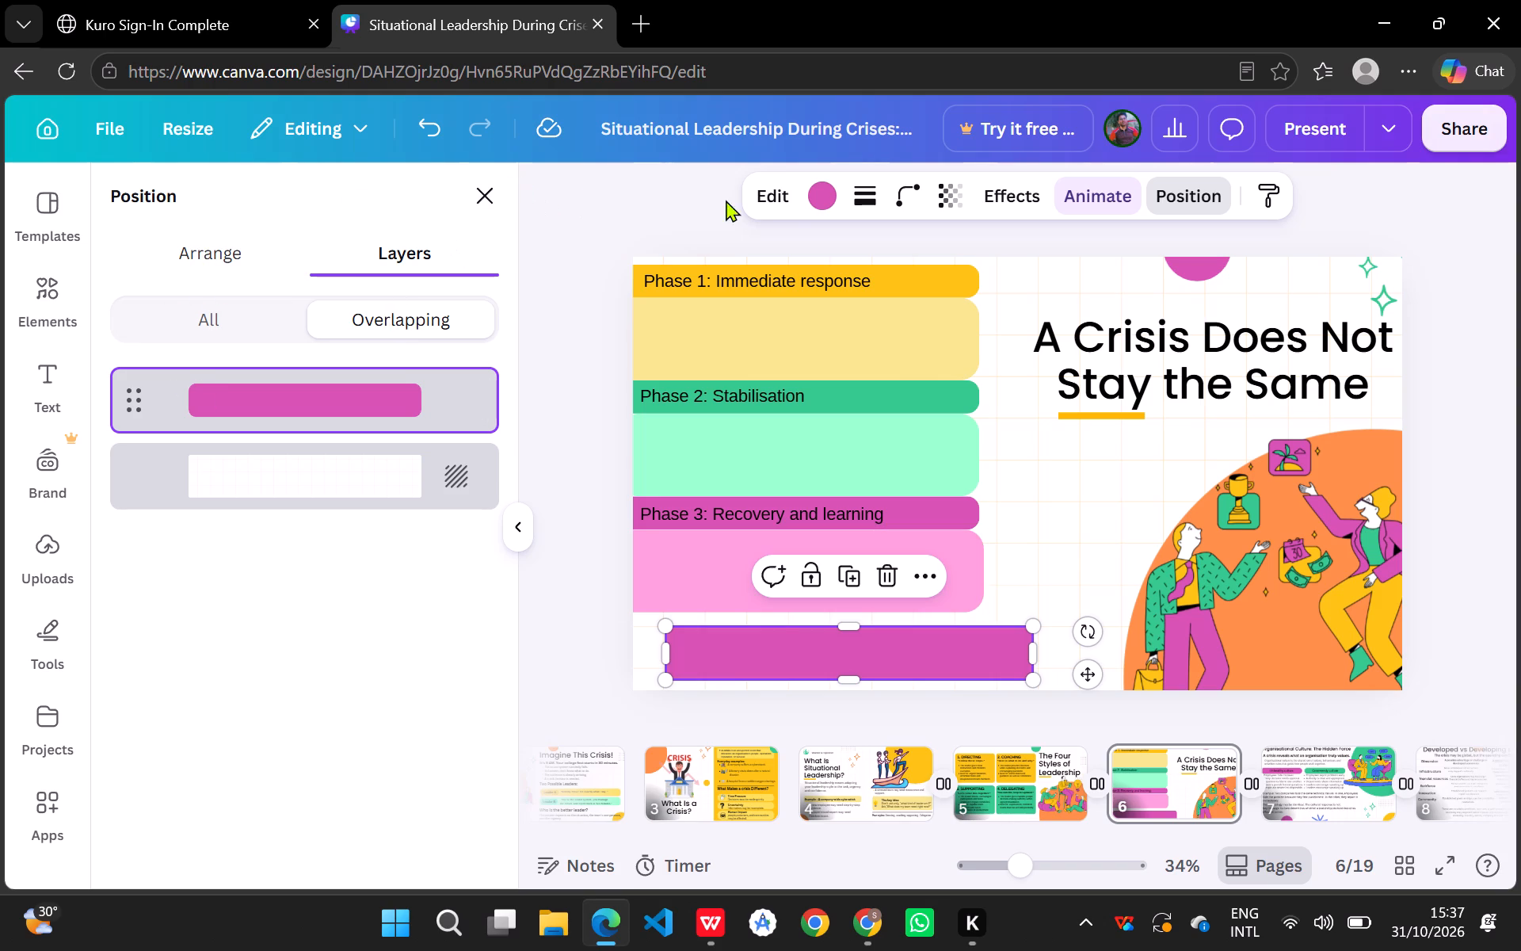
click(823, 199)
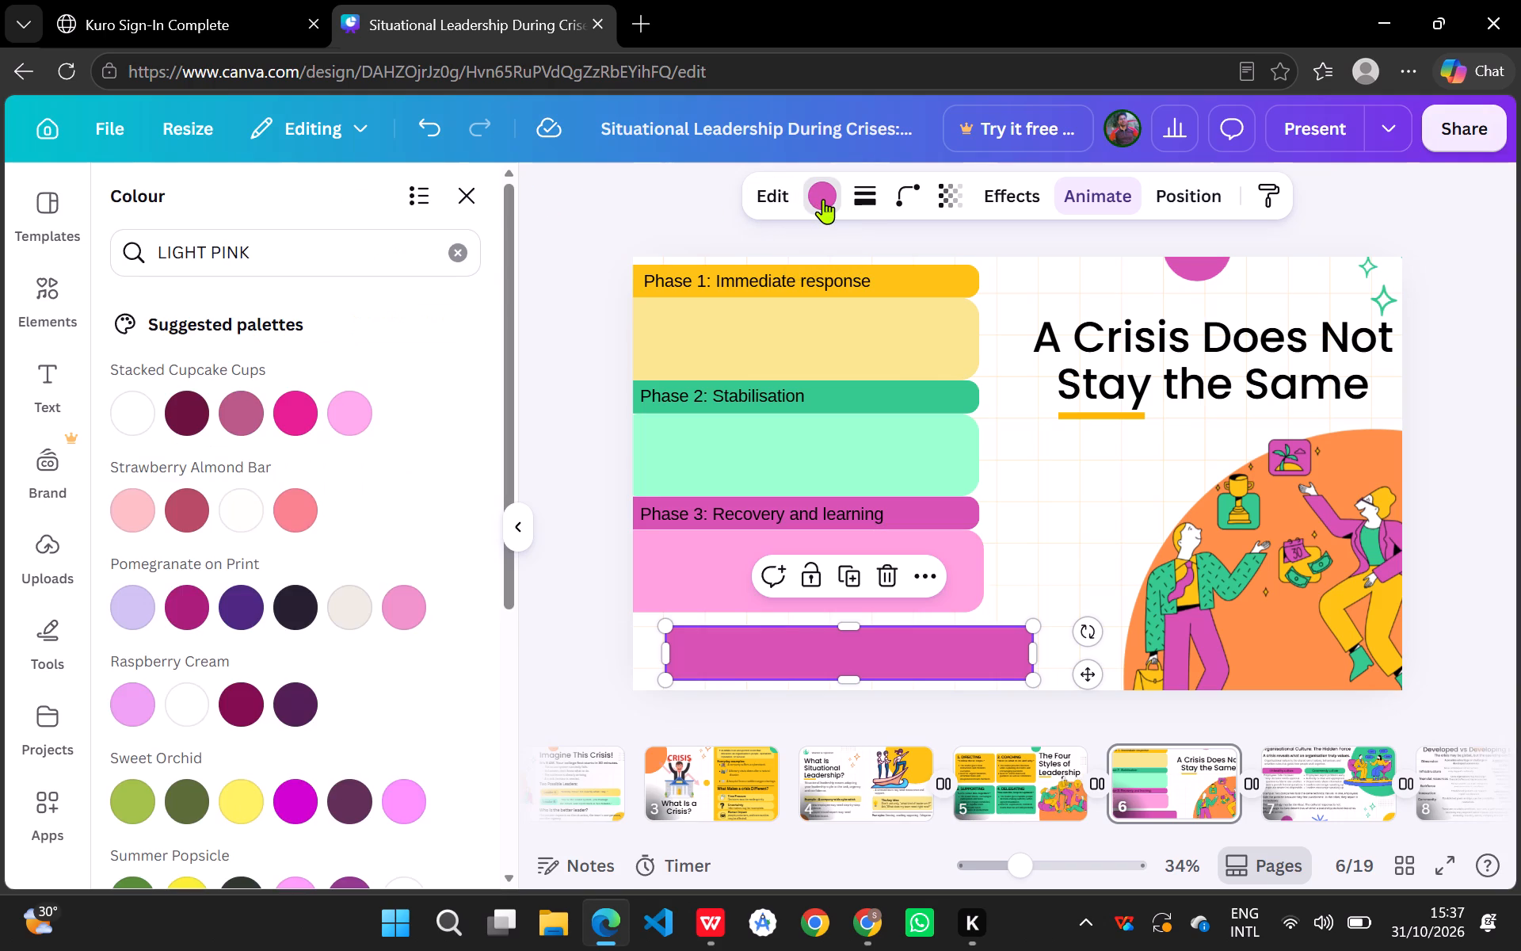
scroll(276, 423, up, 1)
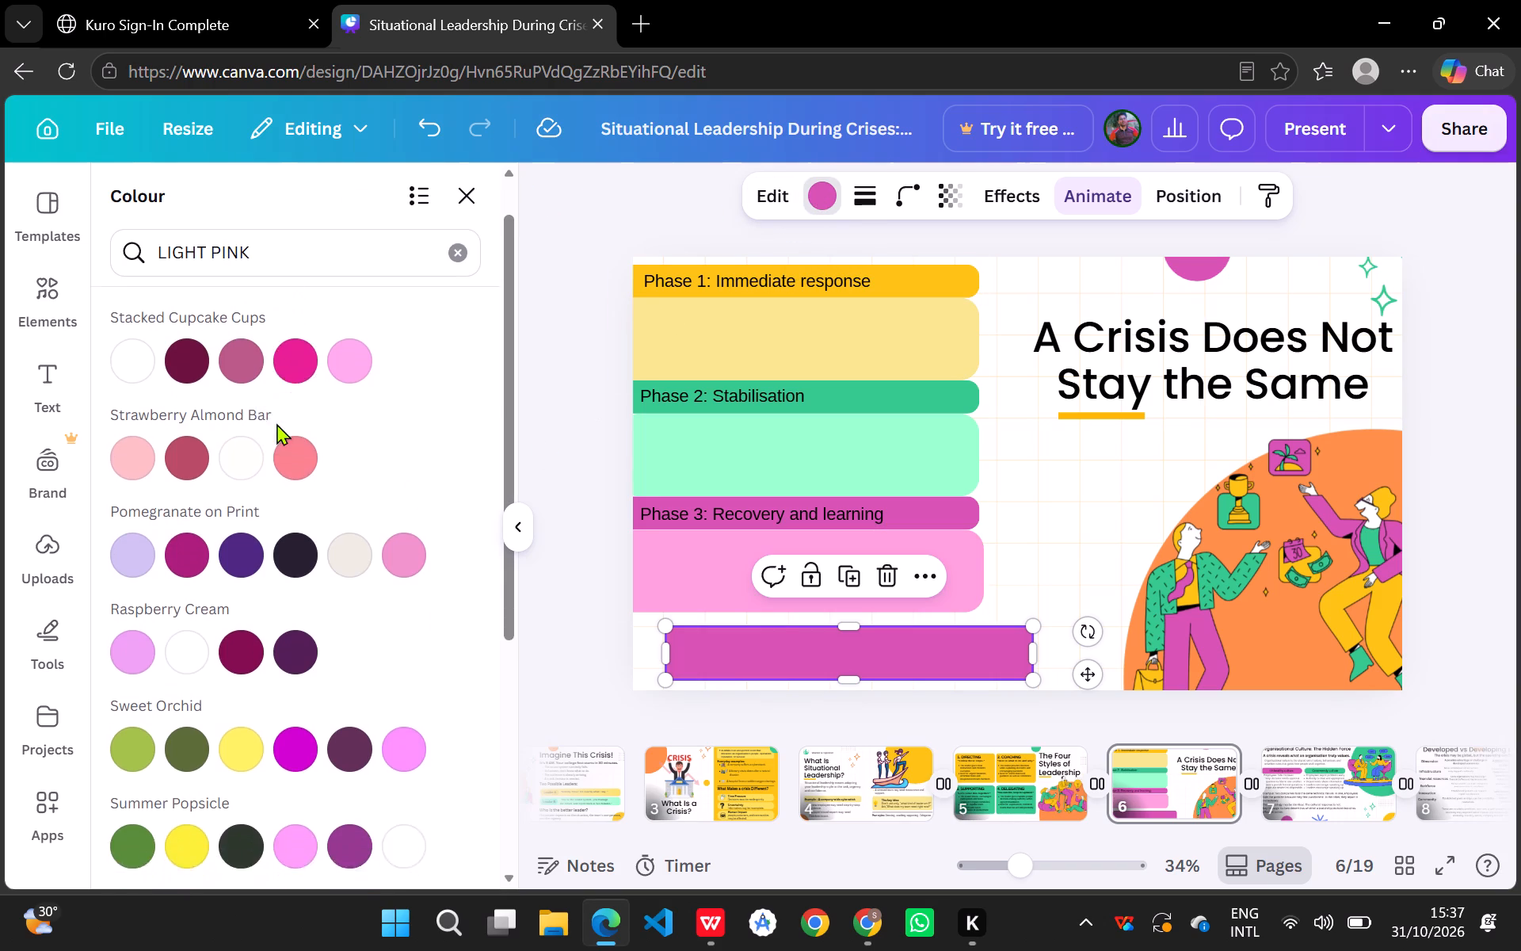
scroll(276, 423, up, 1)
click(459, 256)
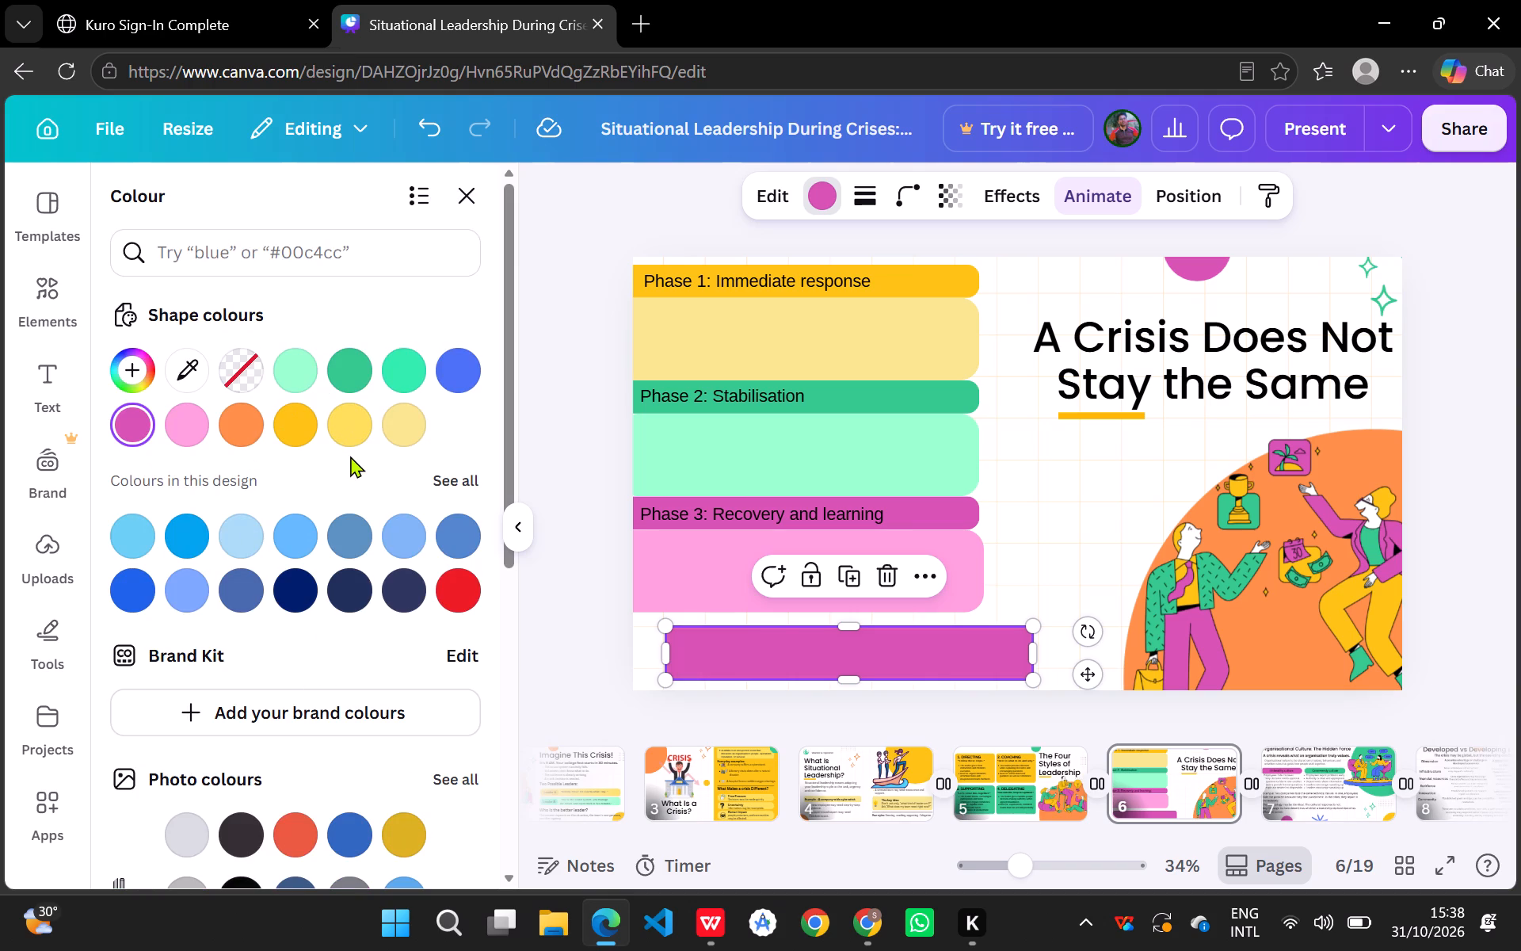
scroll(350, 456, down, 4)
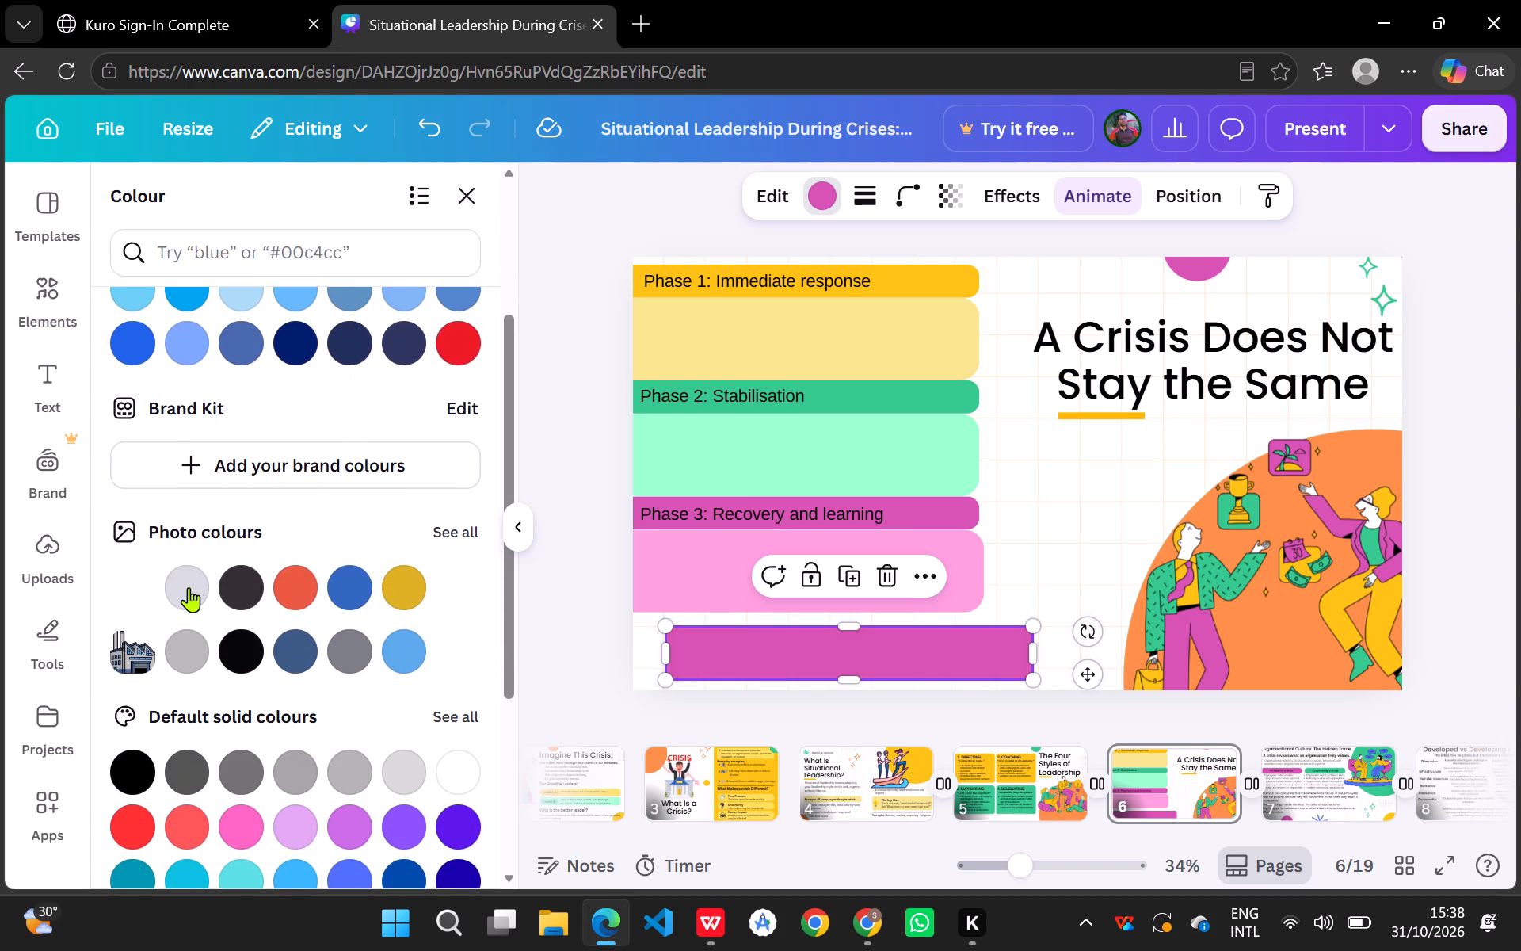
click(185, 587)
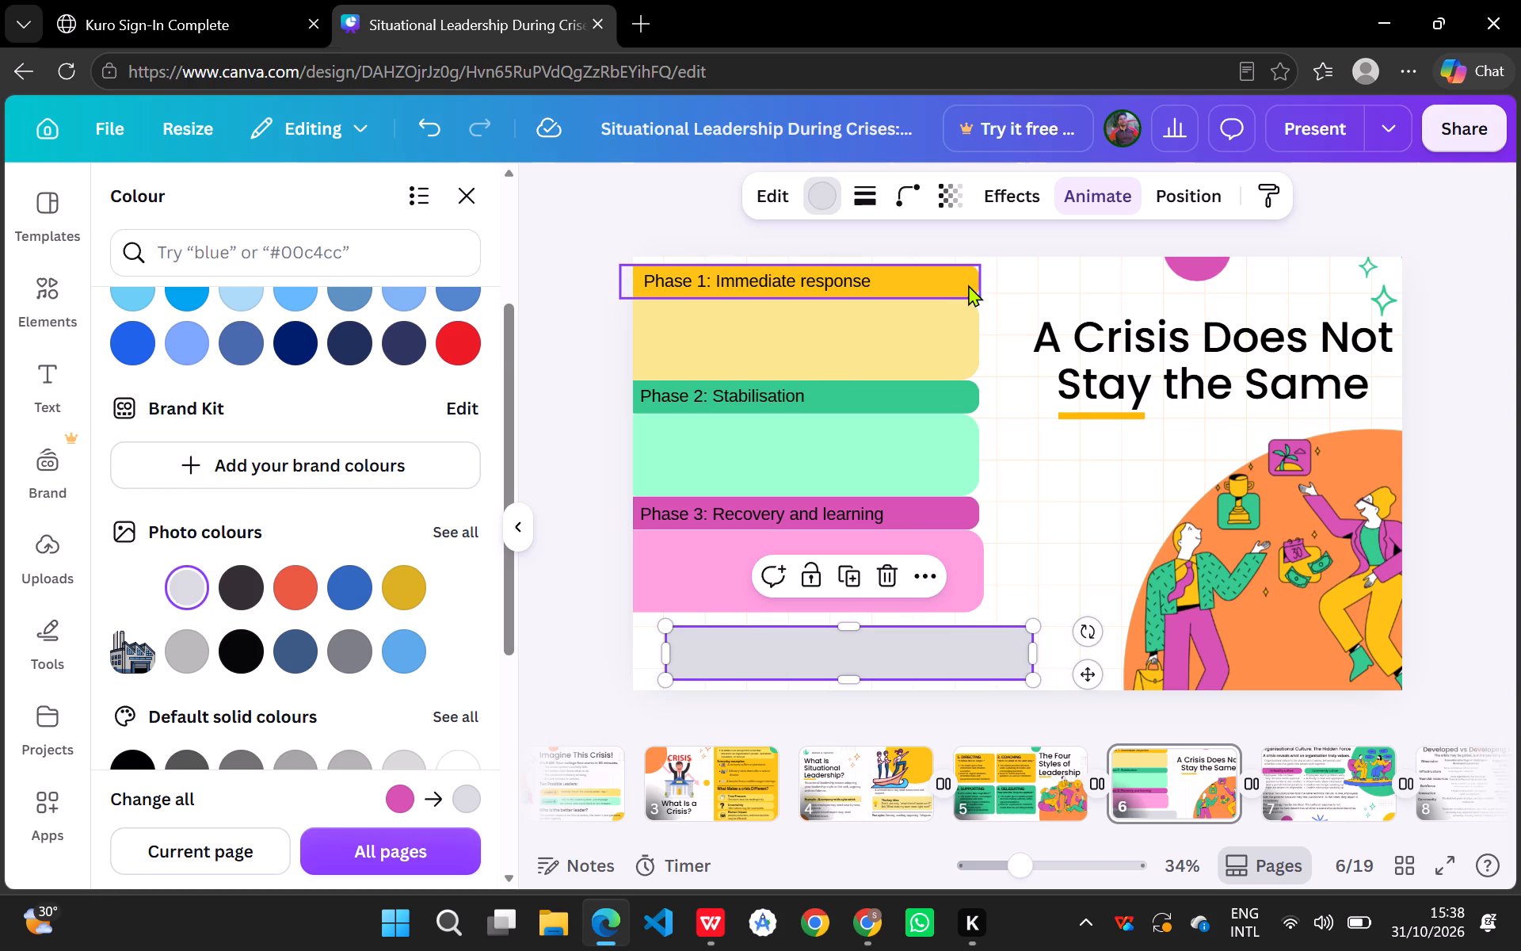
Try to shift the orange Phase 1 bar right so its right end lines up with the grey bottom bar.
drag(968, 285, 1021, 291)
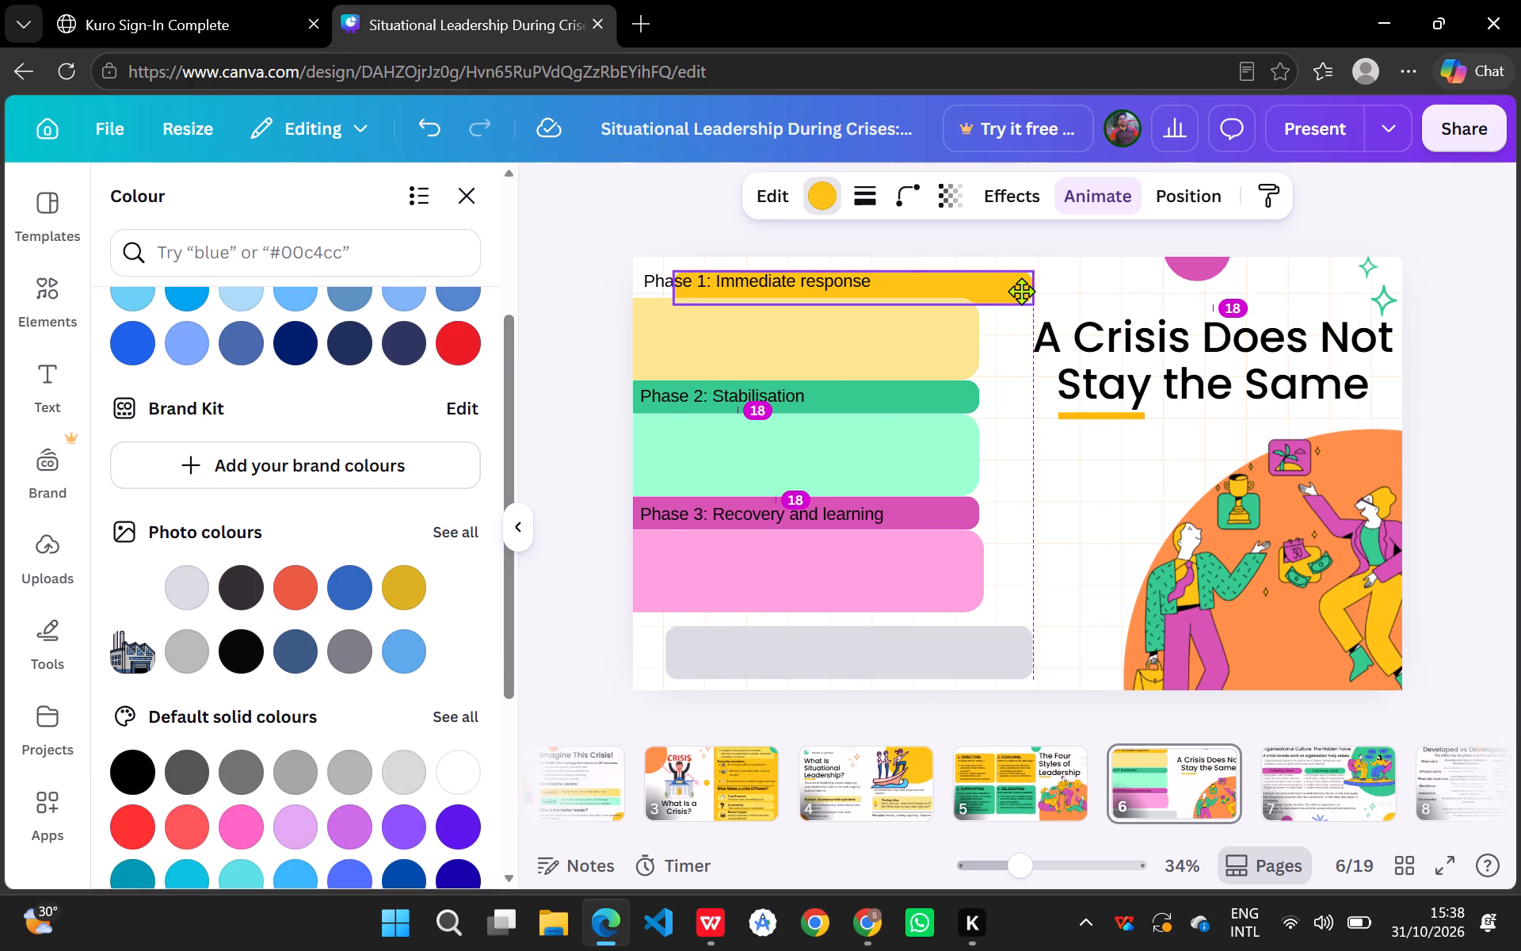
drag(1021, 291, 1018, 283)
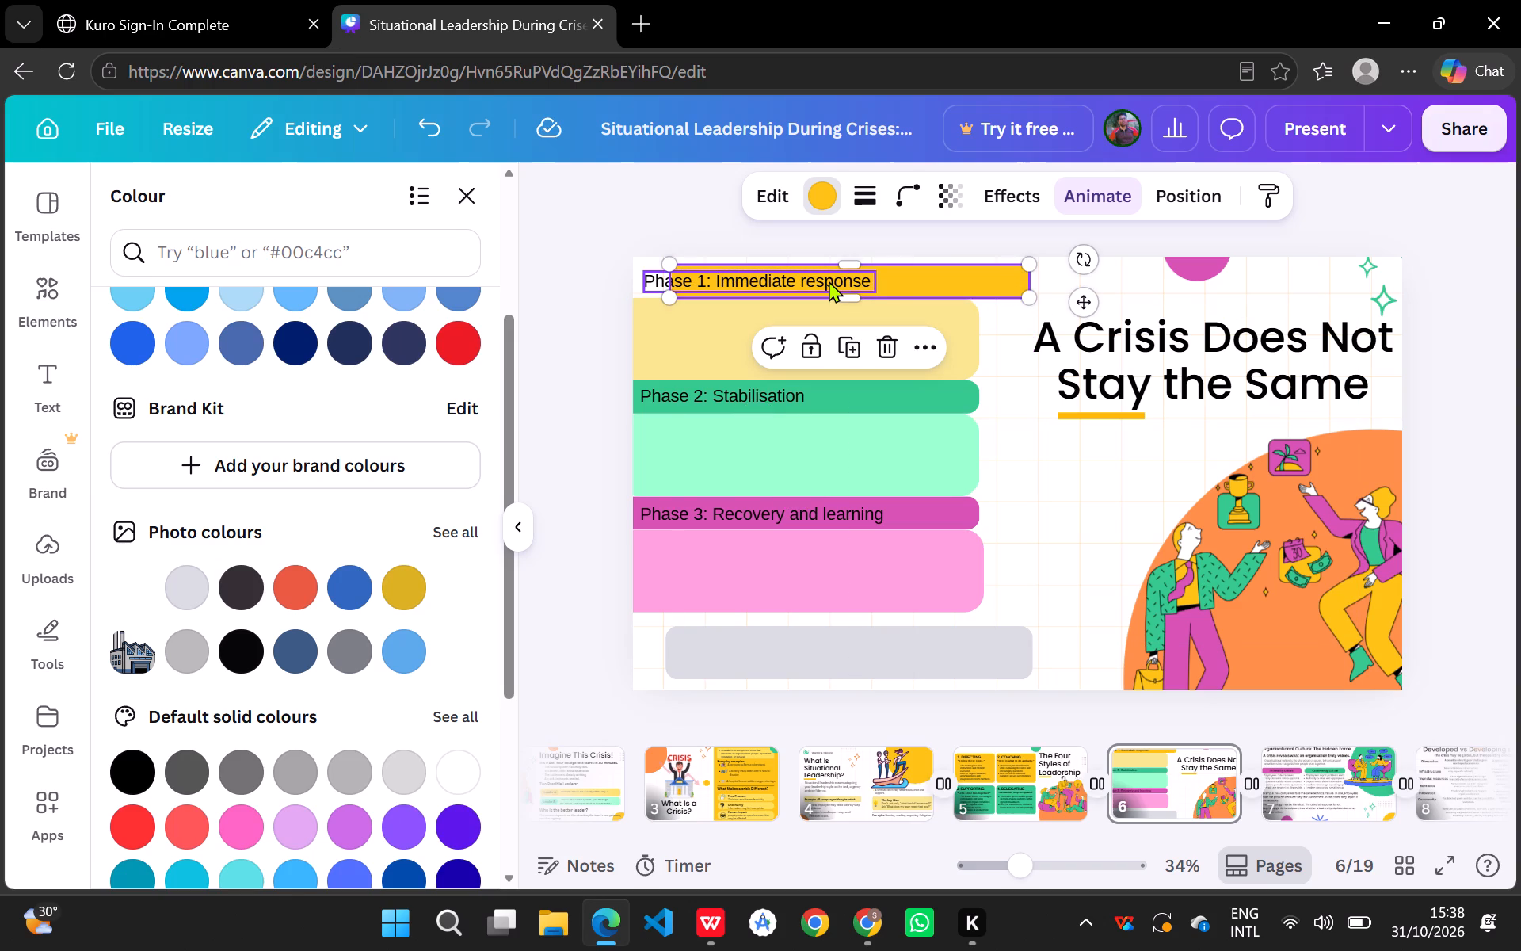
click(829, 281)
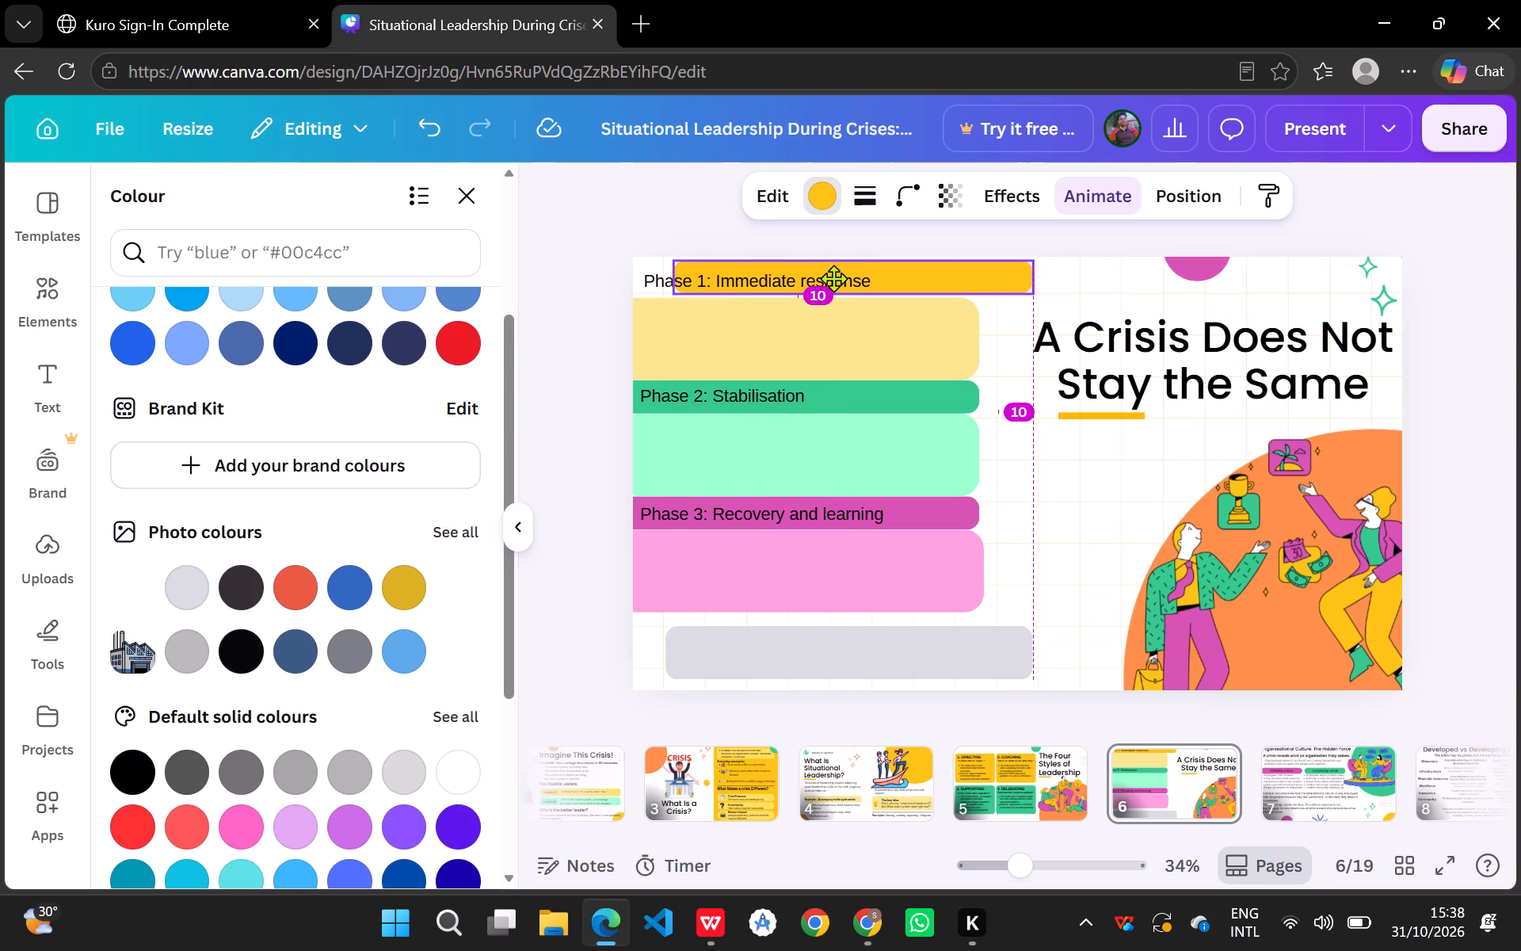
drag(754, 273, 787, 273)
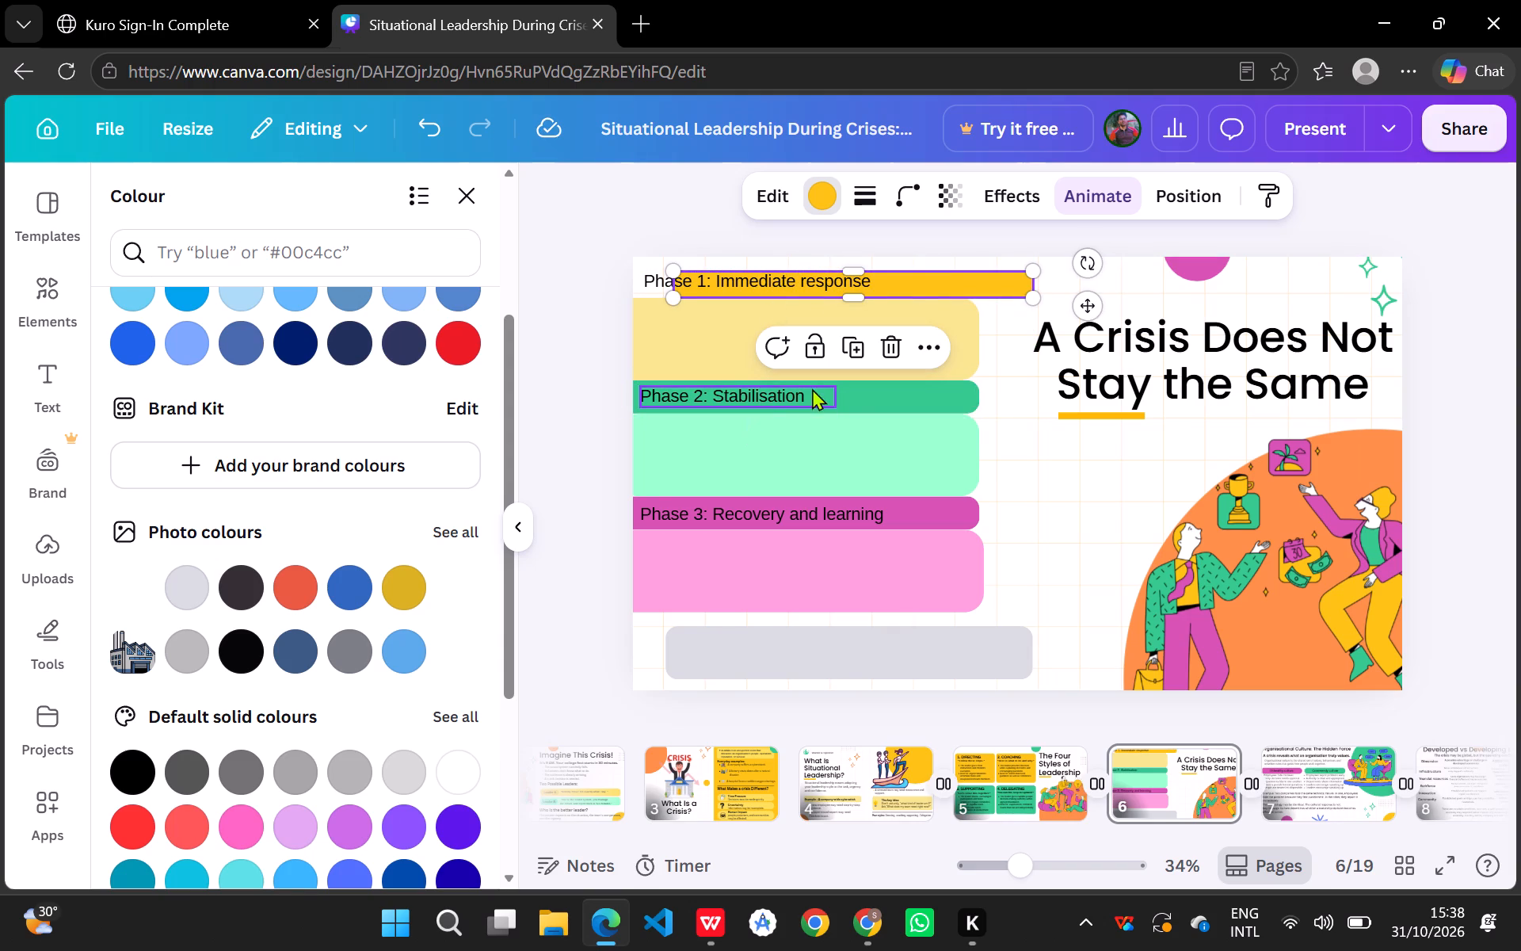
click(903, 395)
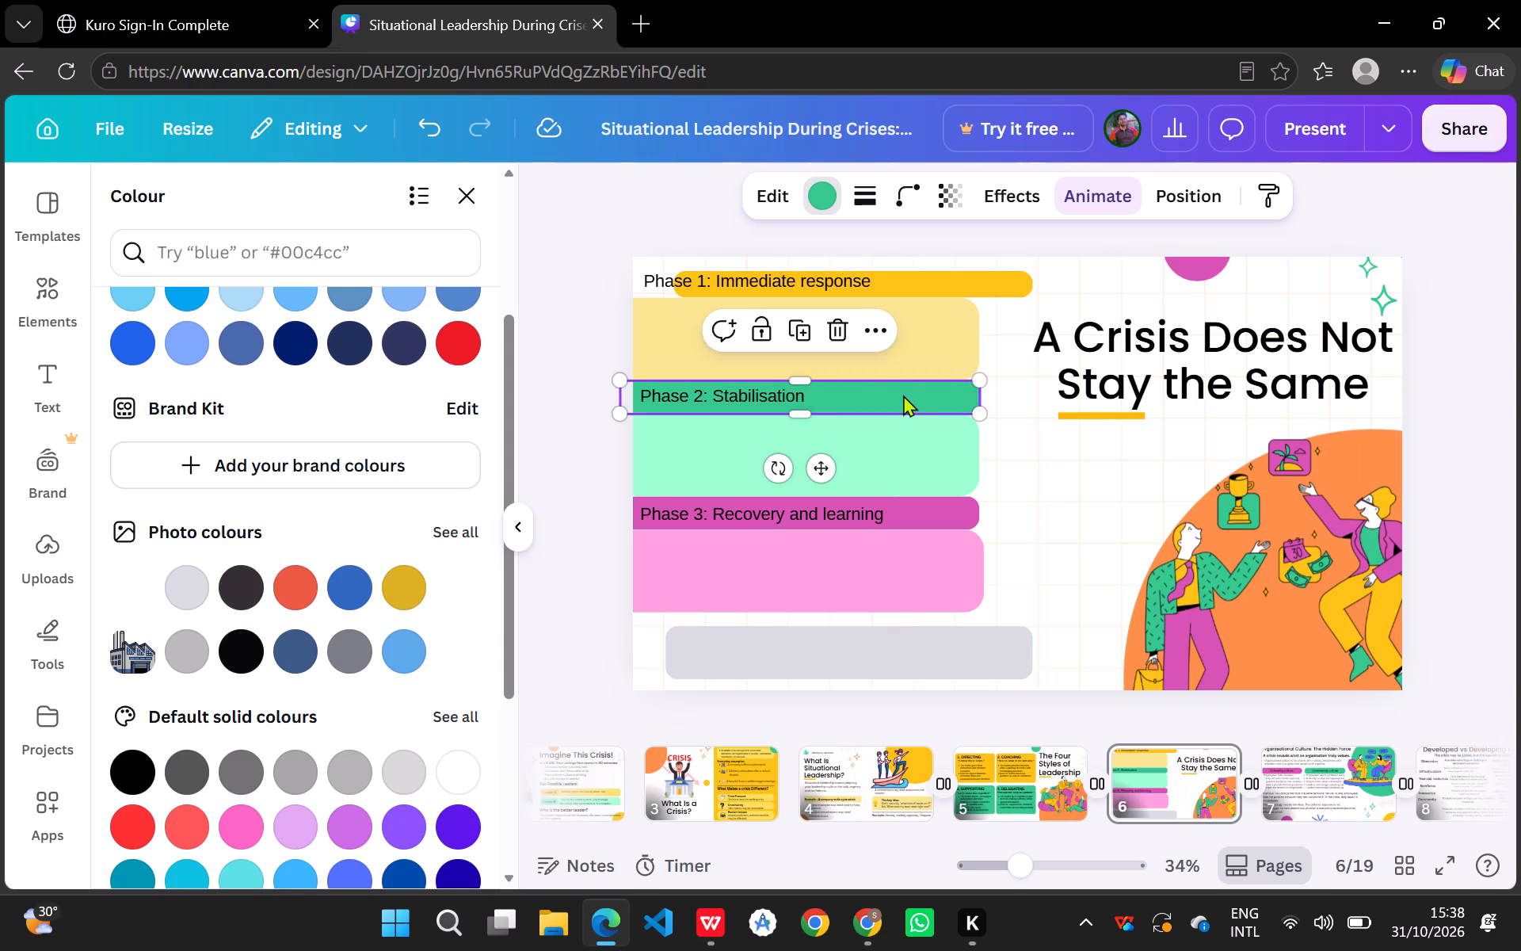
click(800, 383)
Delete the orange bar behind the Phase 1: Immediate response heading.
click(901, 270)
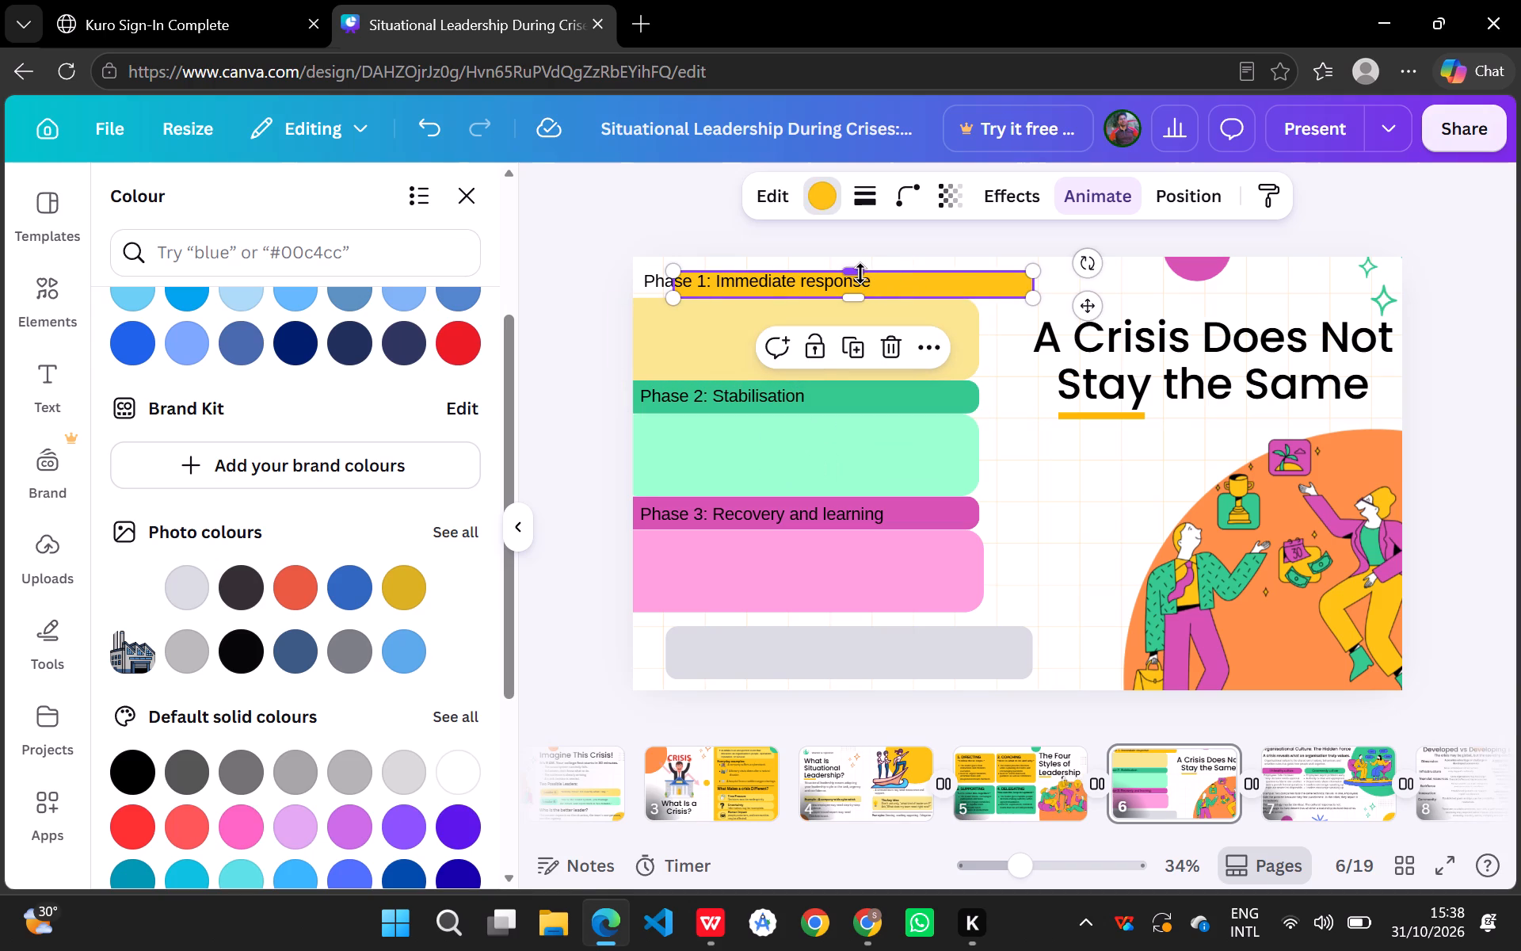
click(858, 273)
click(888, 349)
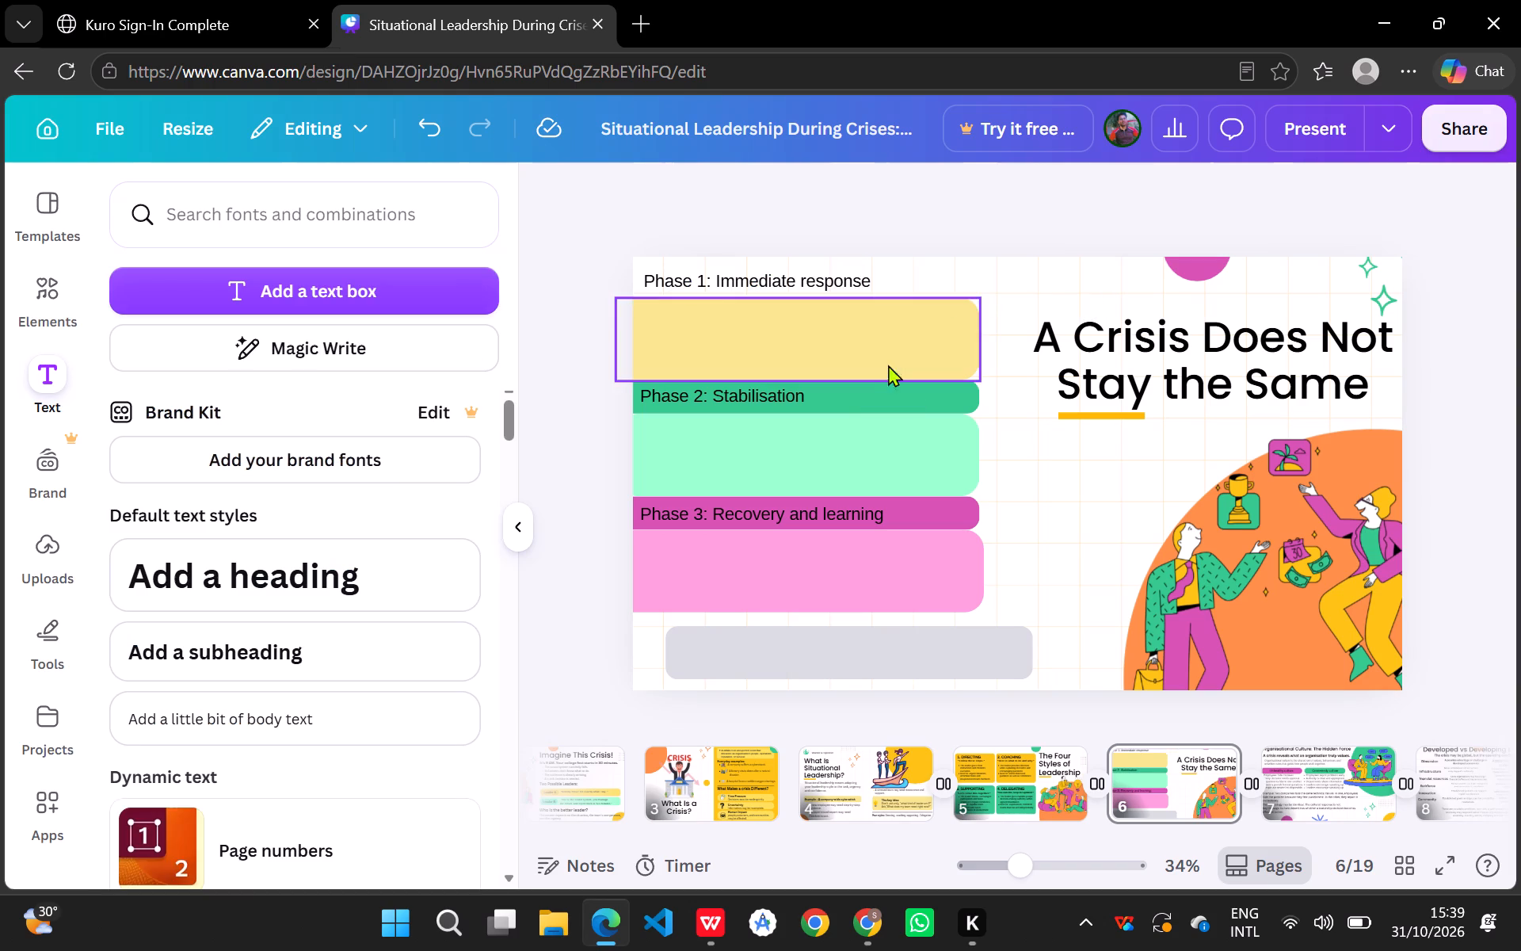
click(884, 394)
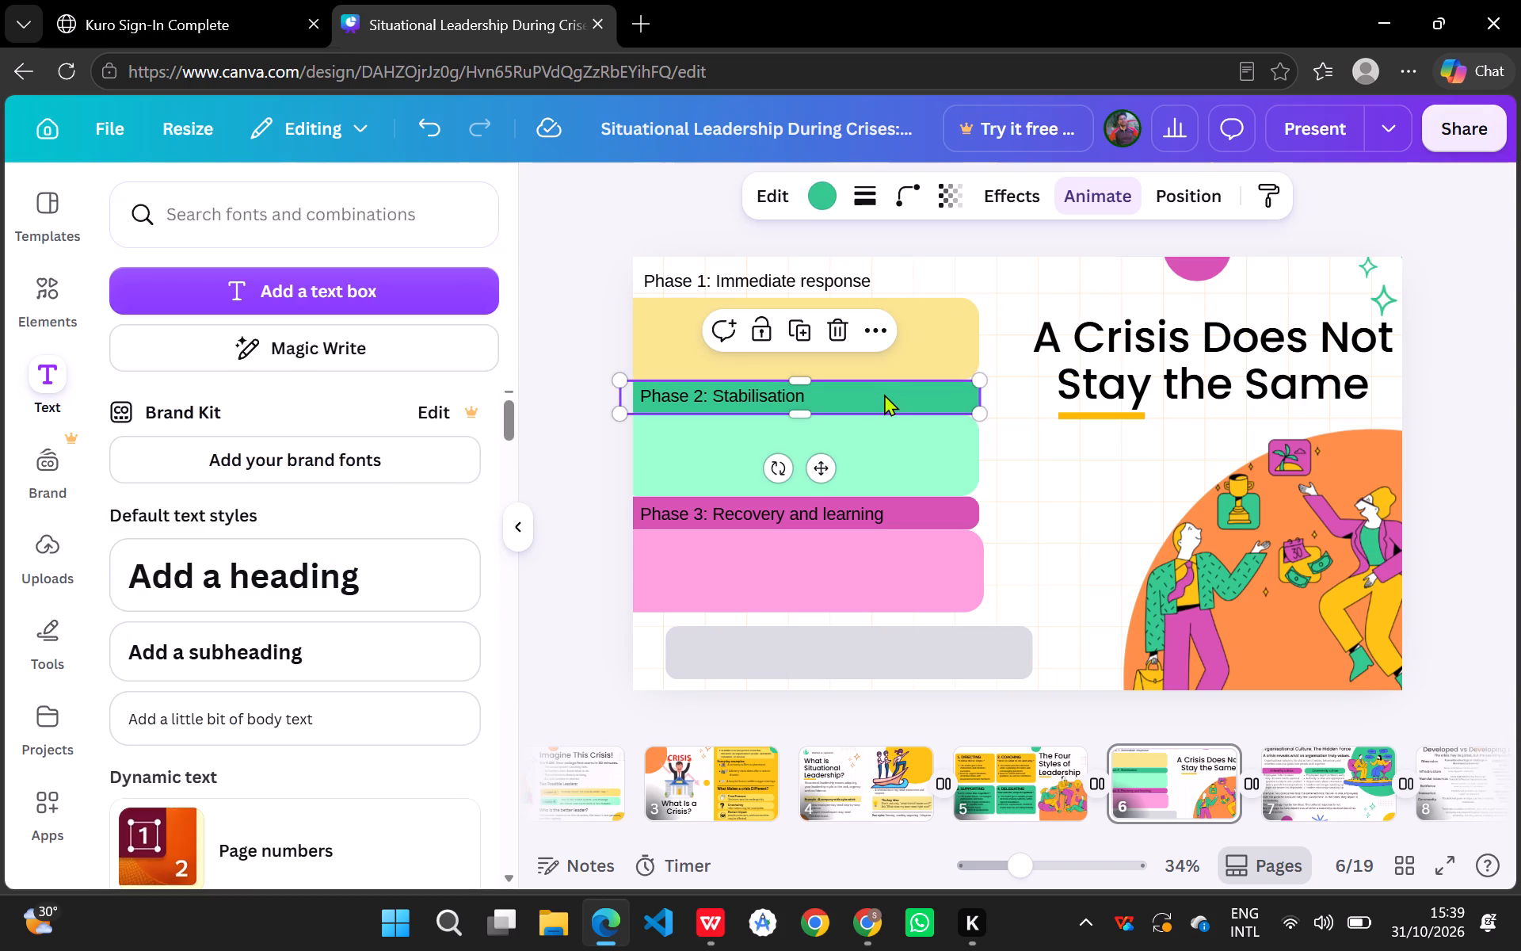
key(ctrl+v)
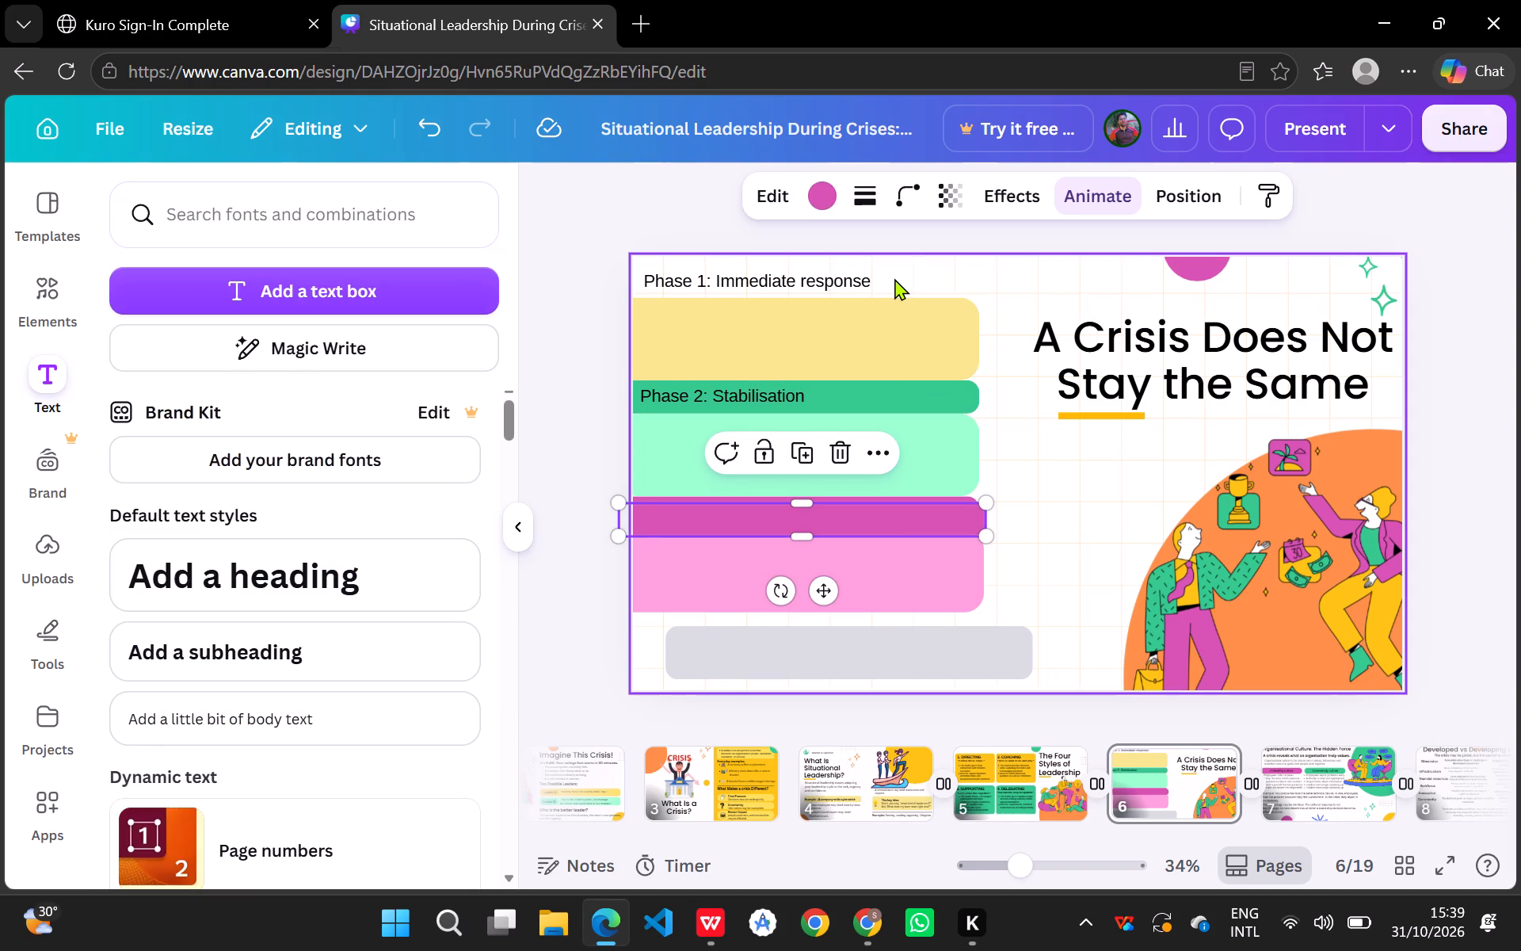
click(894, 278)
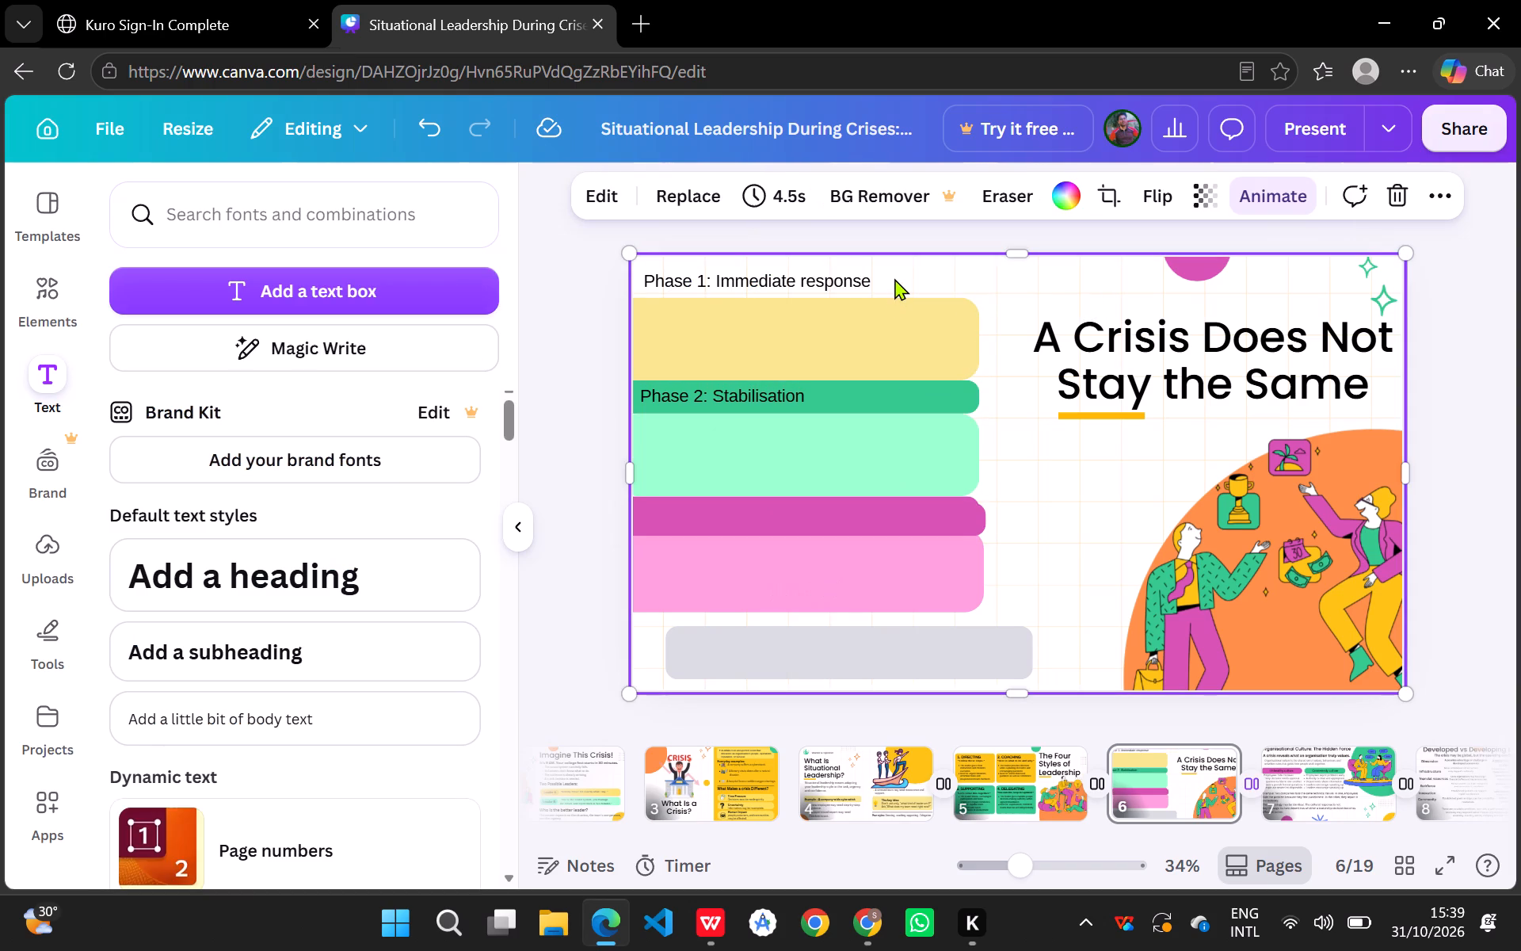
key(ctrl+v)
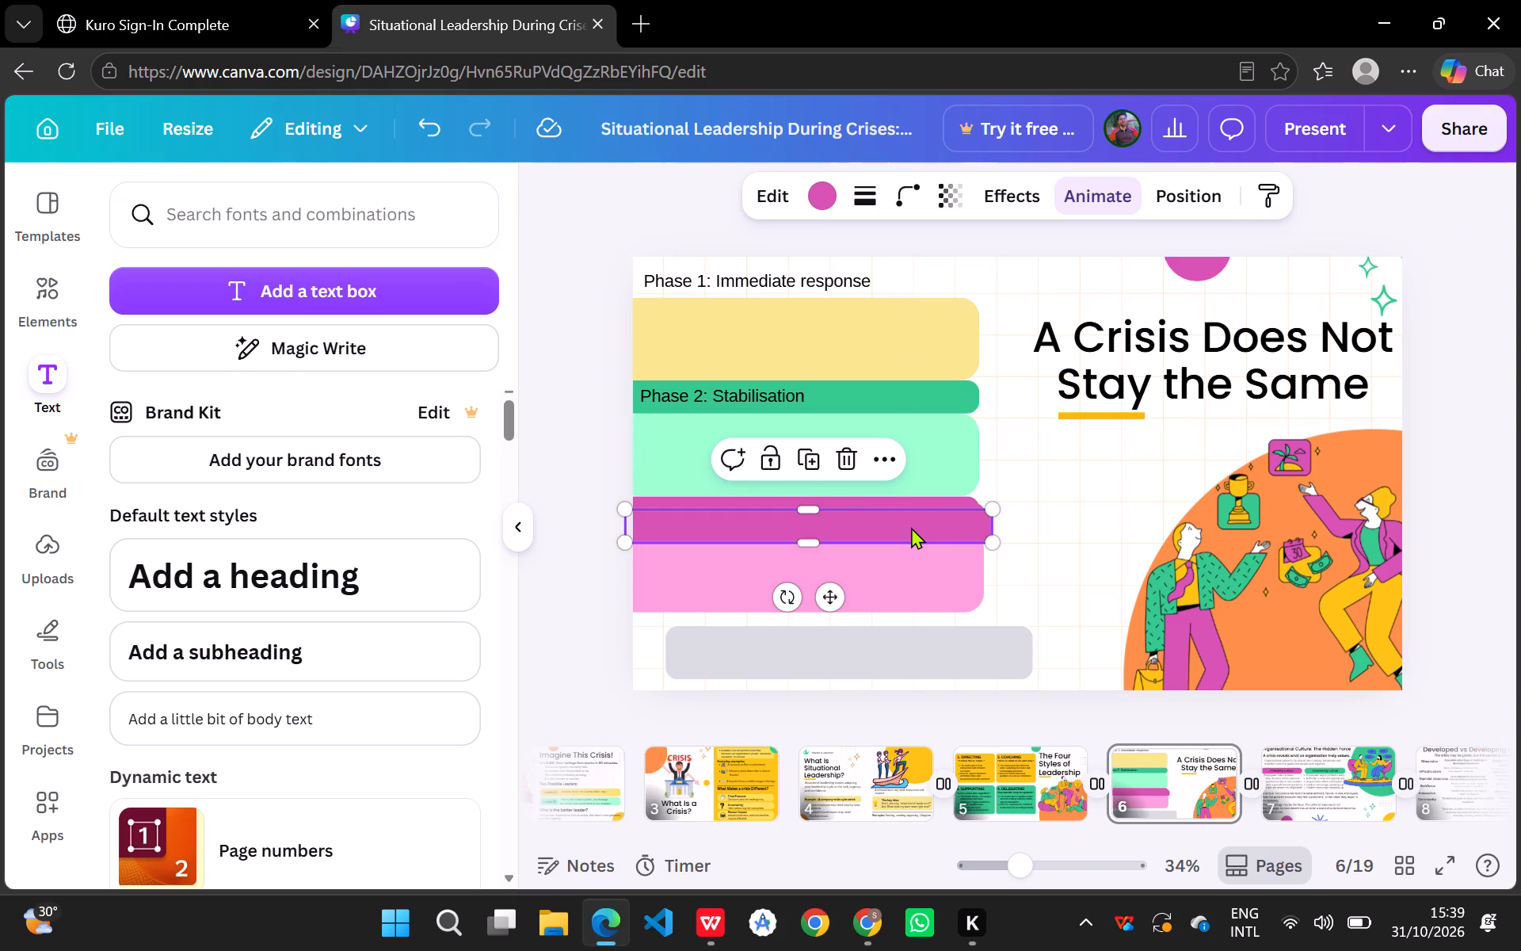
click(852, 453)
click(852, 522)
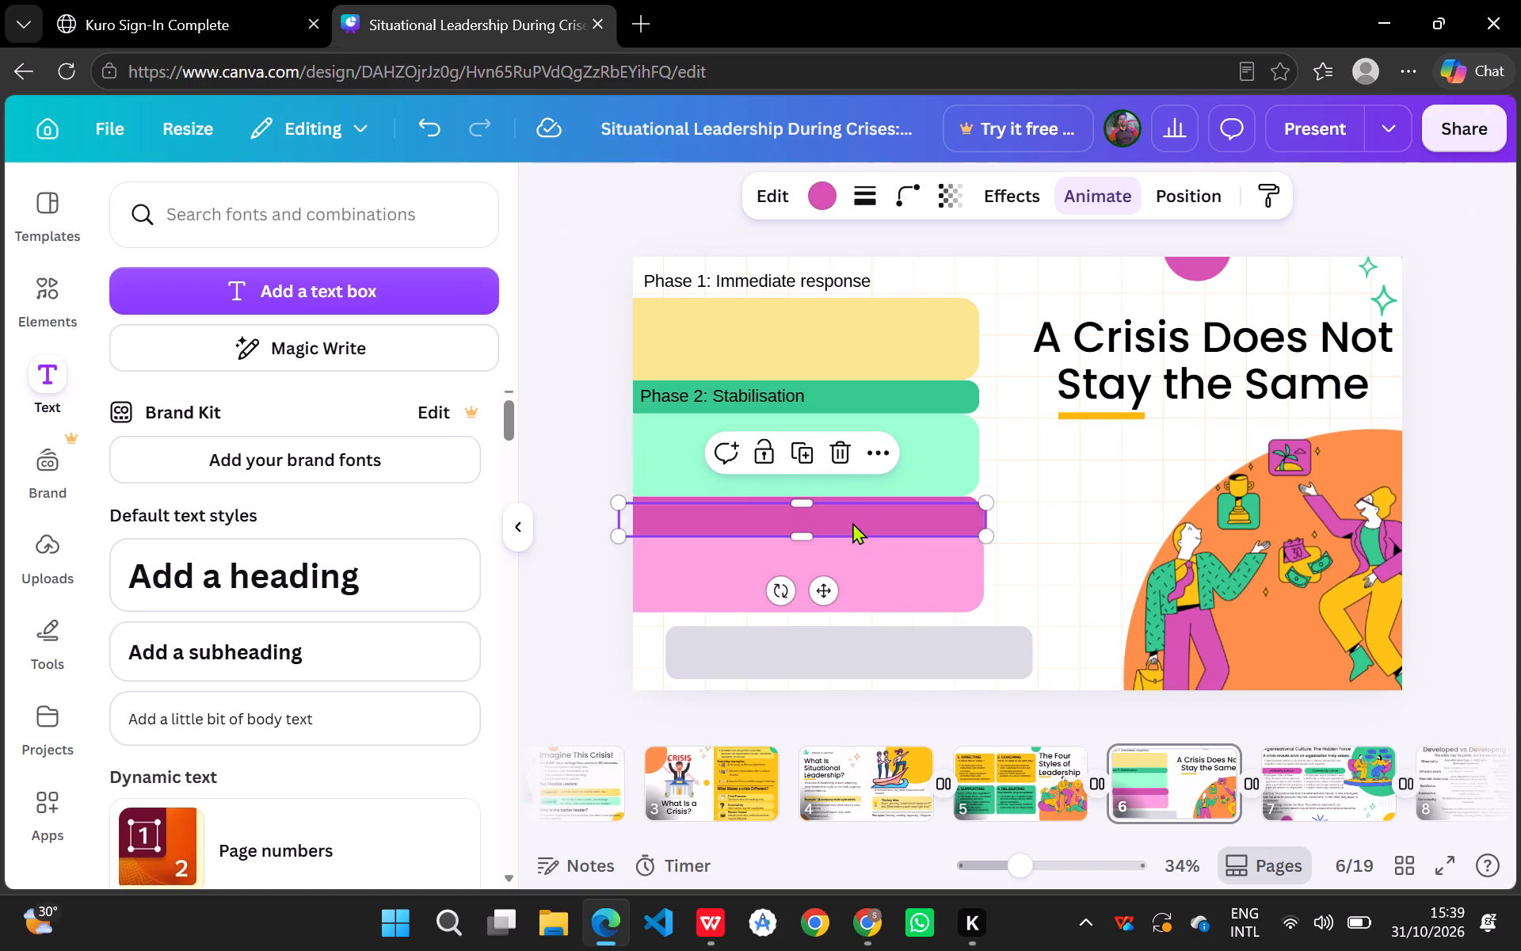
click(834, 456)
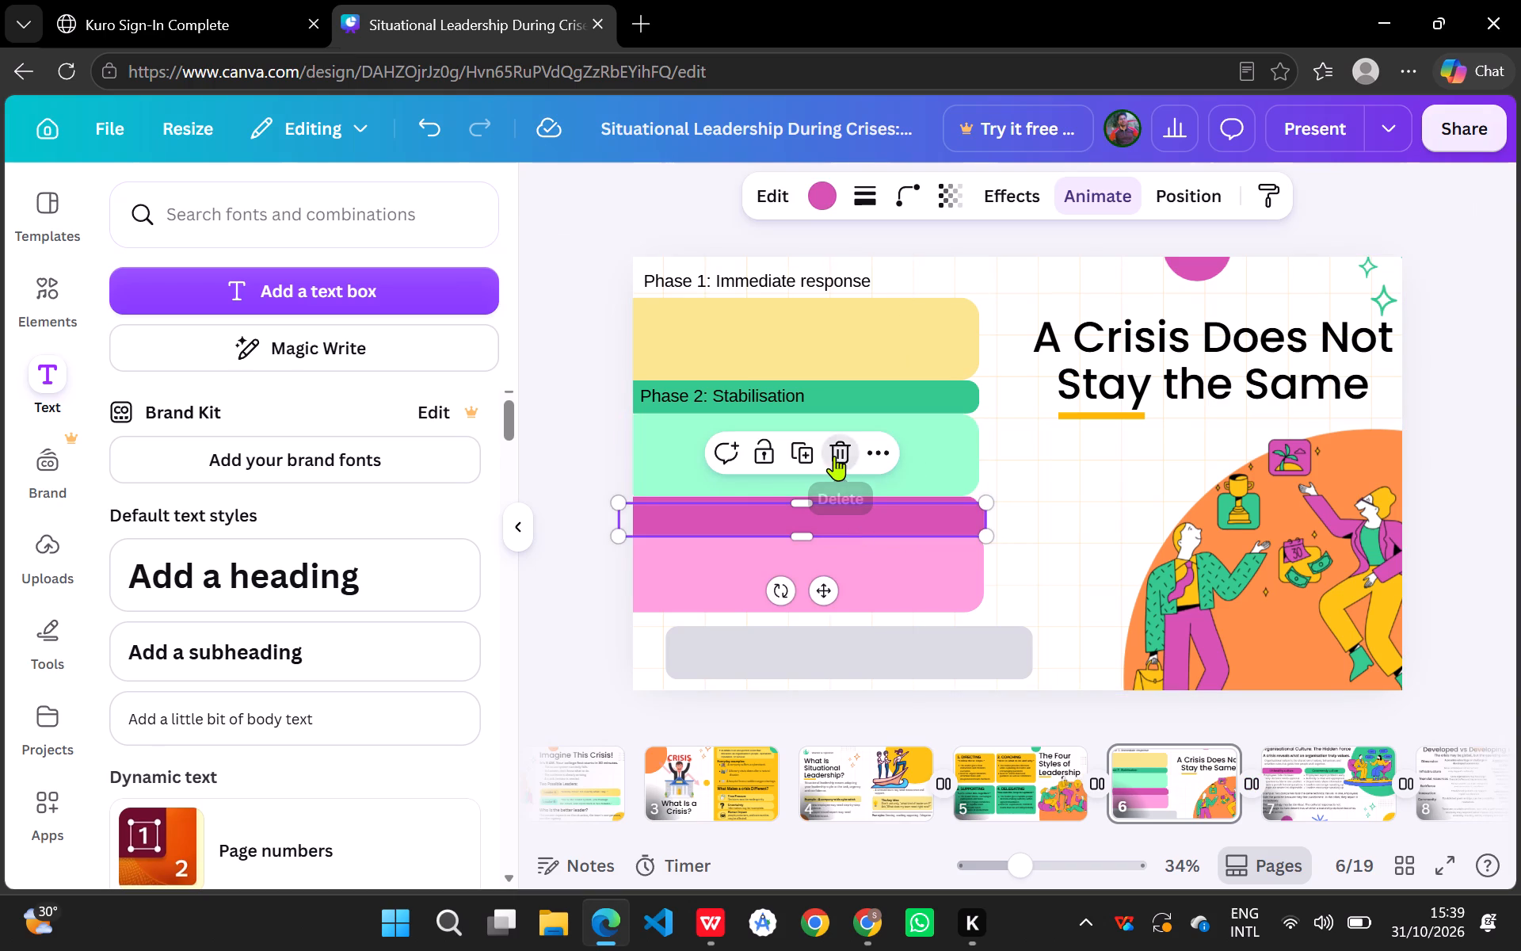
Duplicate the green Phase 2 bar and place the copy over the Phase 1 heading, just clear of the slide's left edge.
click(851, 390)
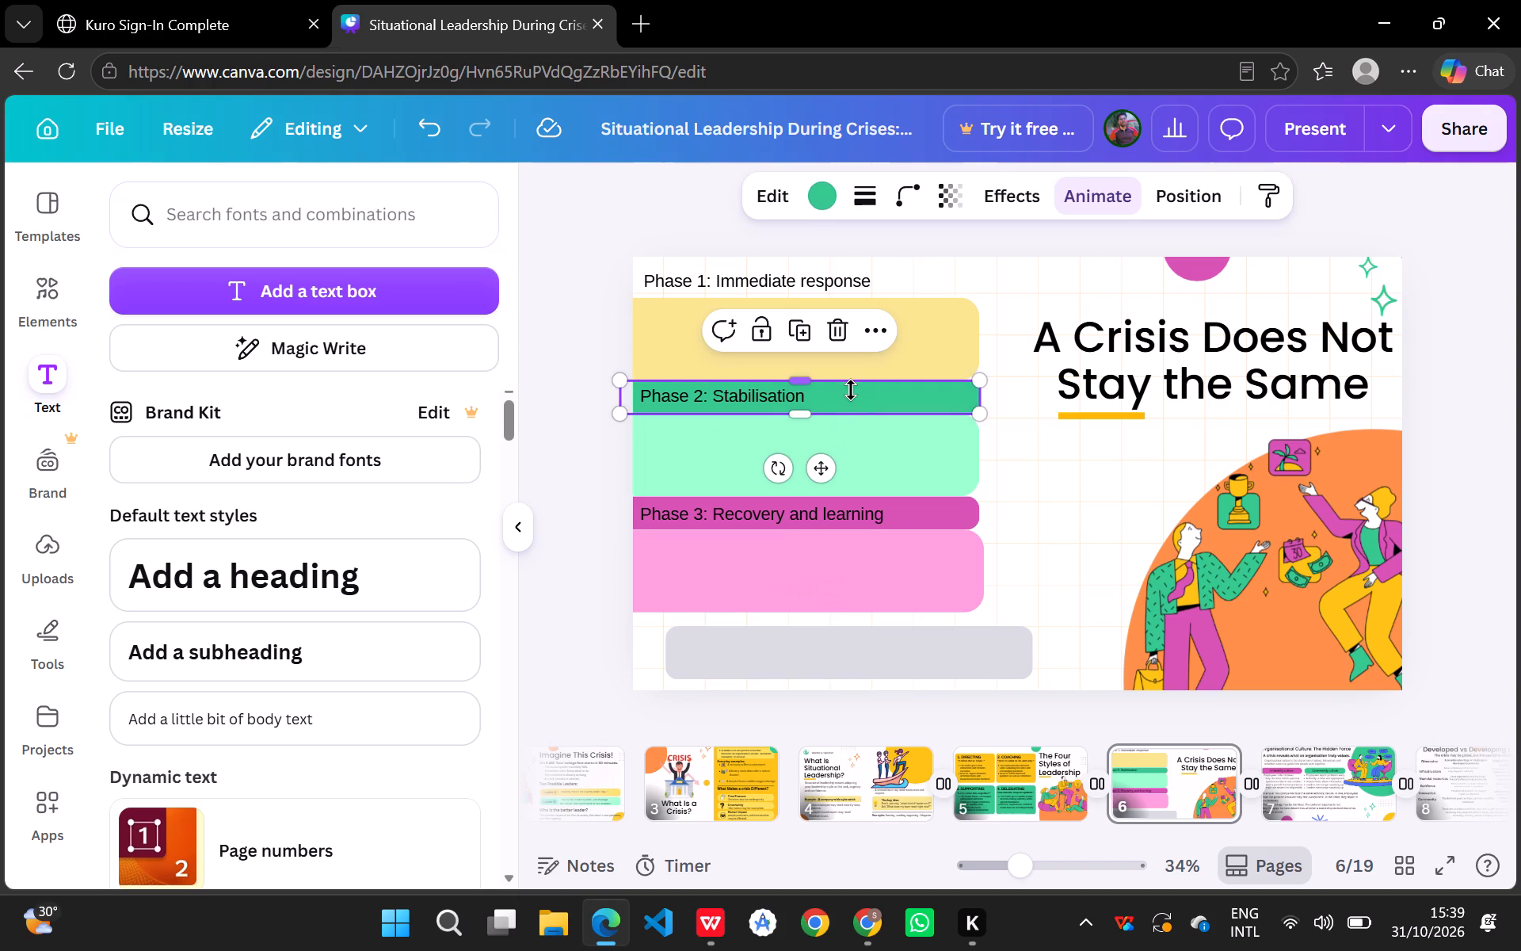
key(ctrl+c)
key(ctrl+v)
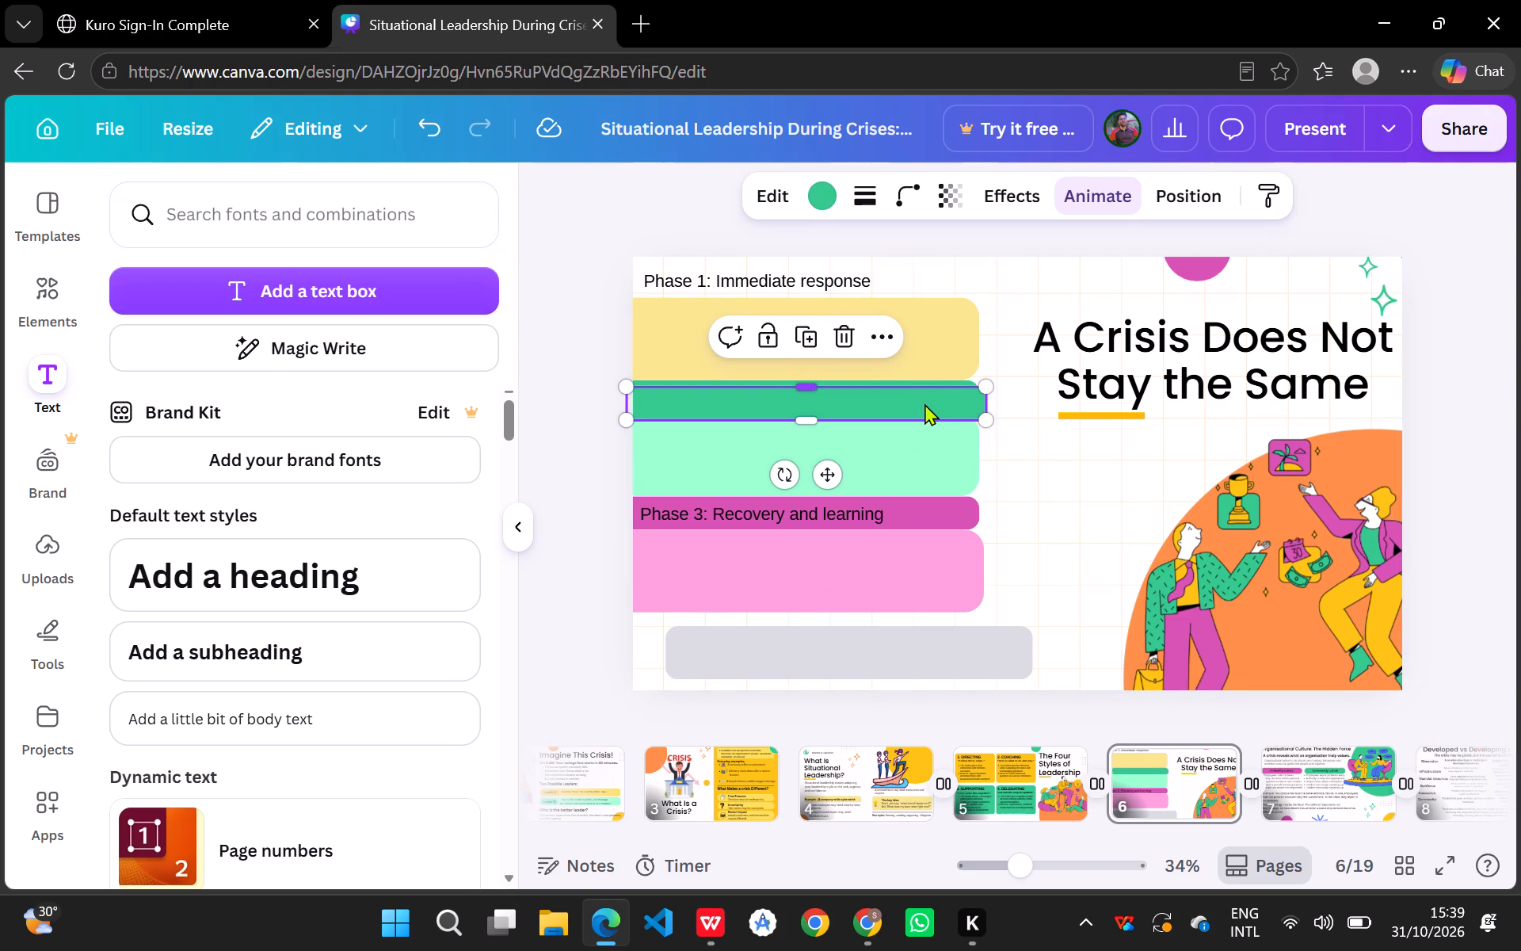
drag(924, 407, 949, 283)
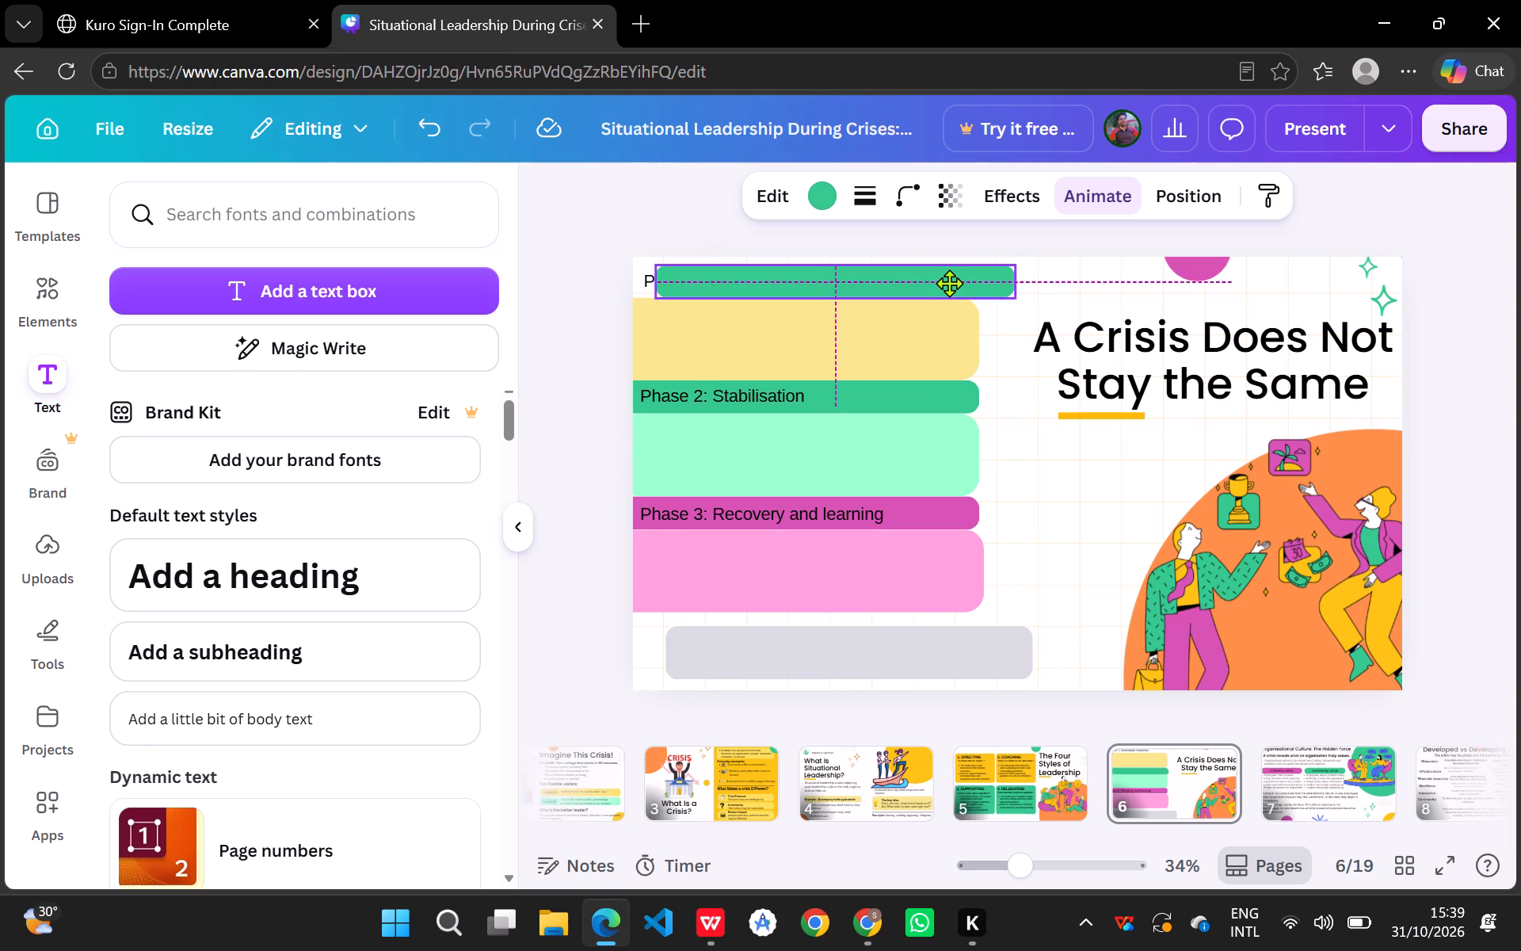
drag(949, 283, 950, 279)
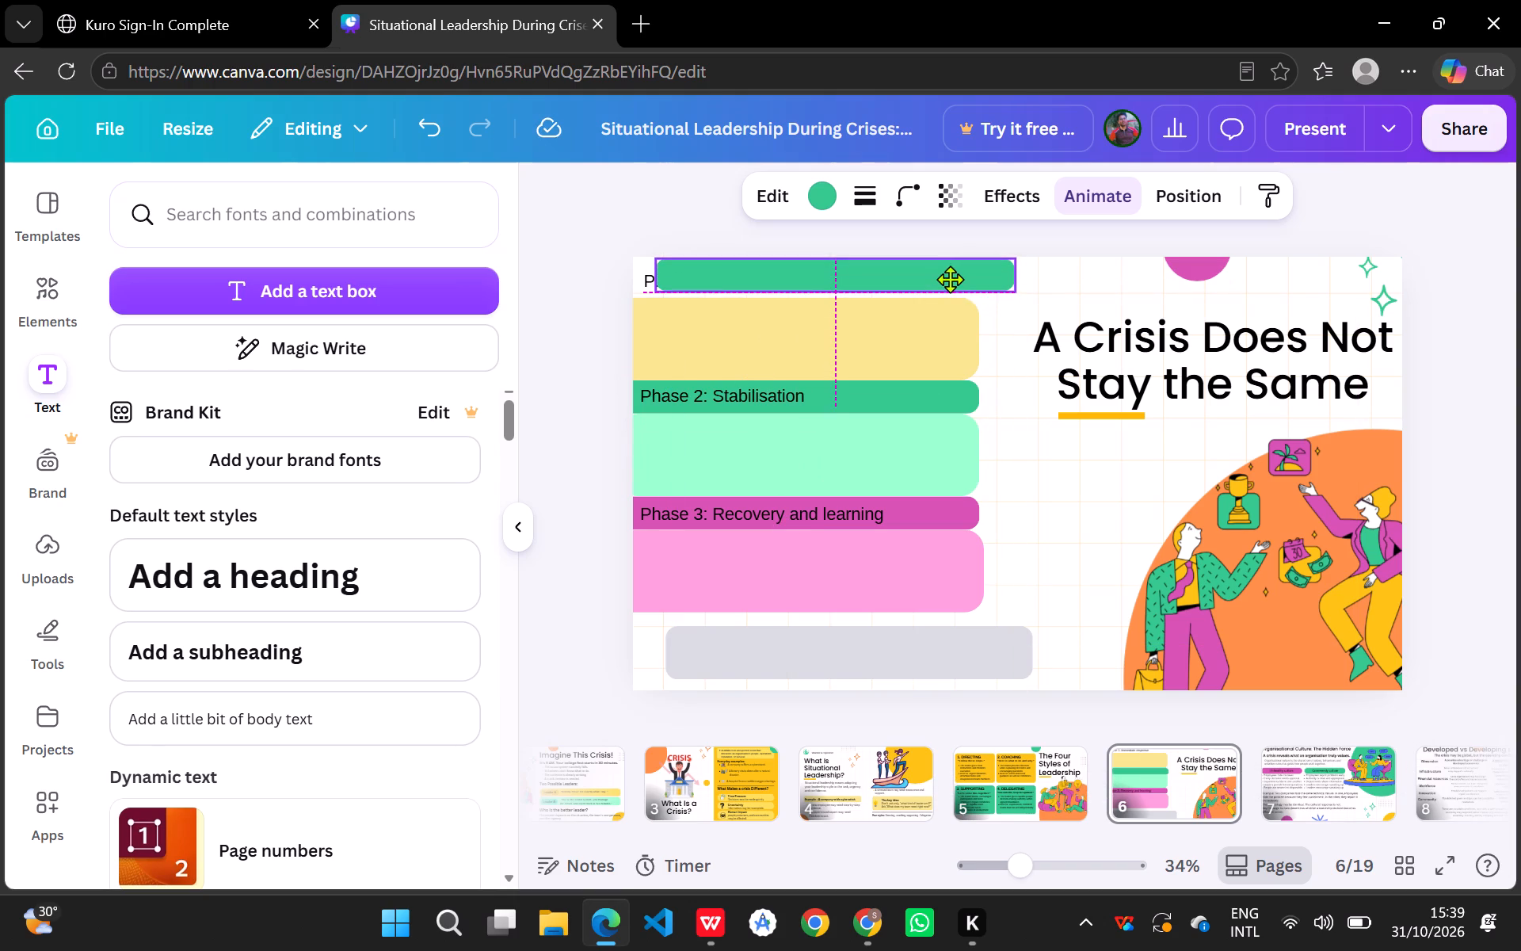
drag(950, 279, 951, 283)
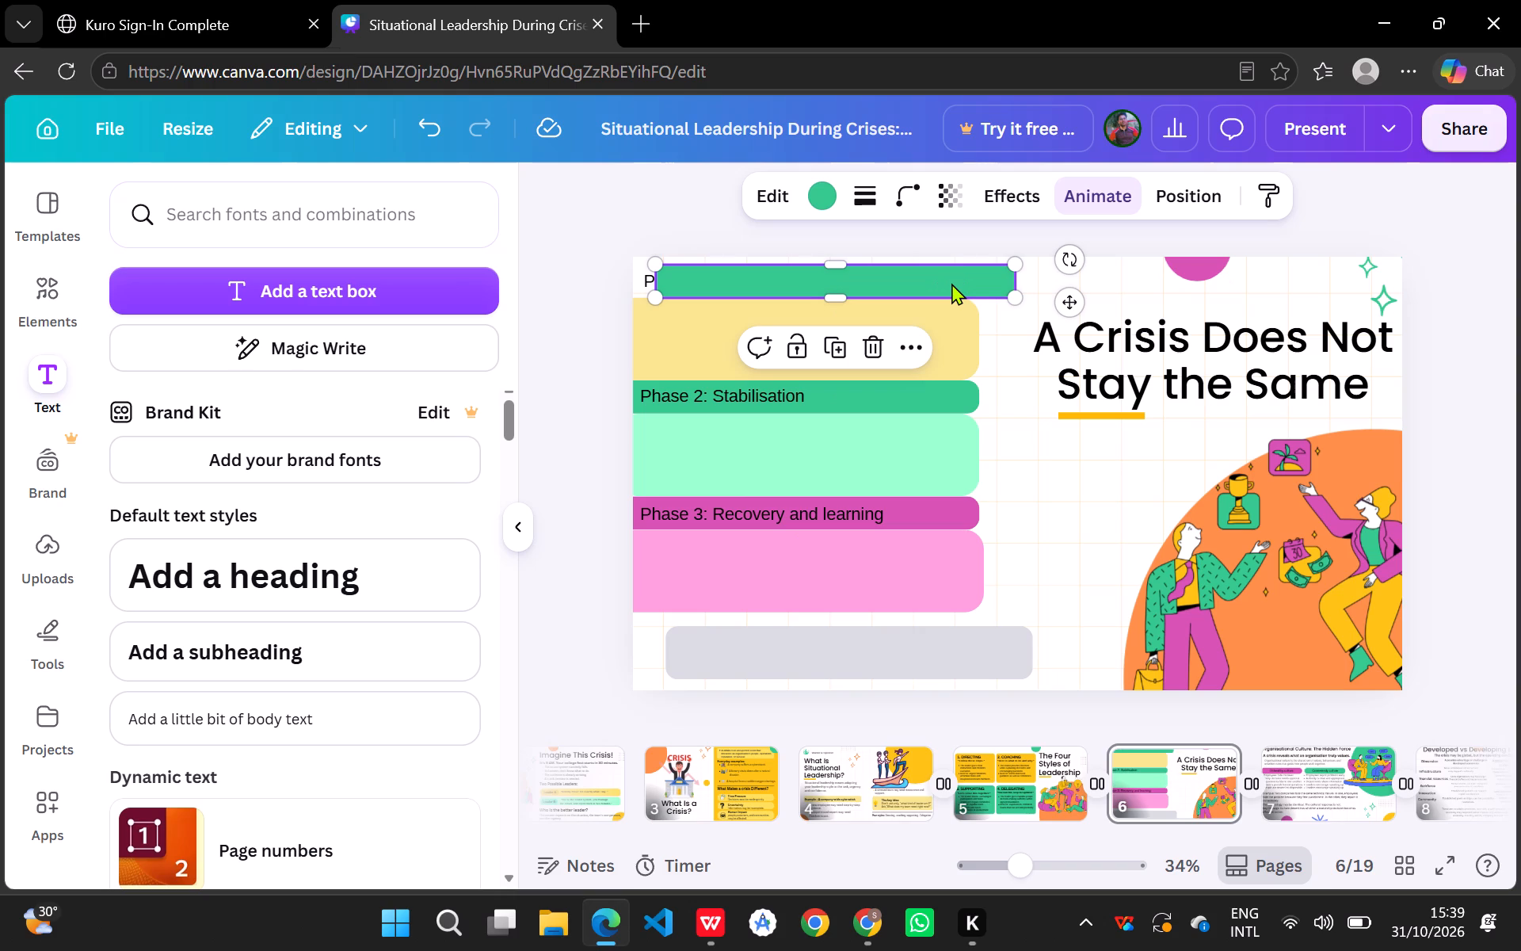
Recolour the copied bar over the Phase 1 heading orange #ffc313.
click(817, 198)
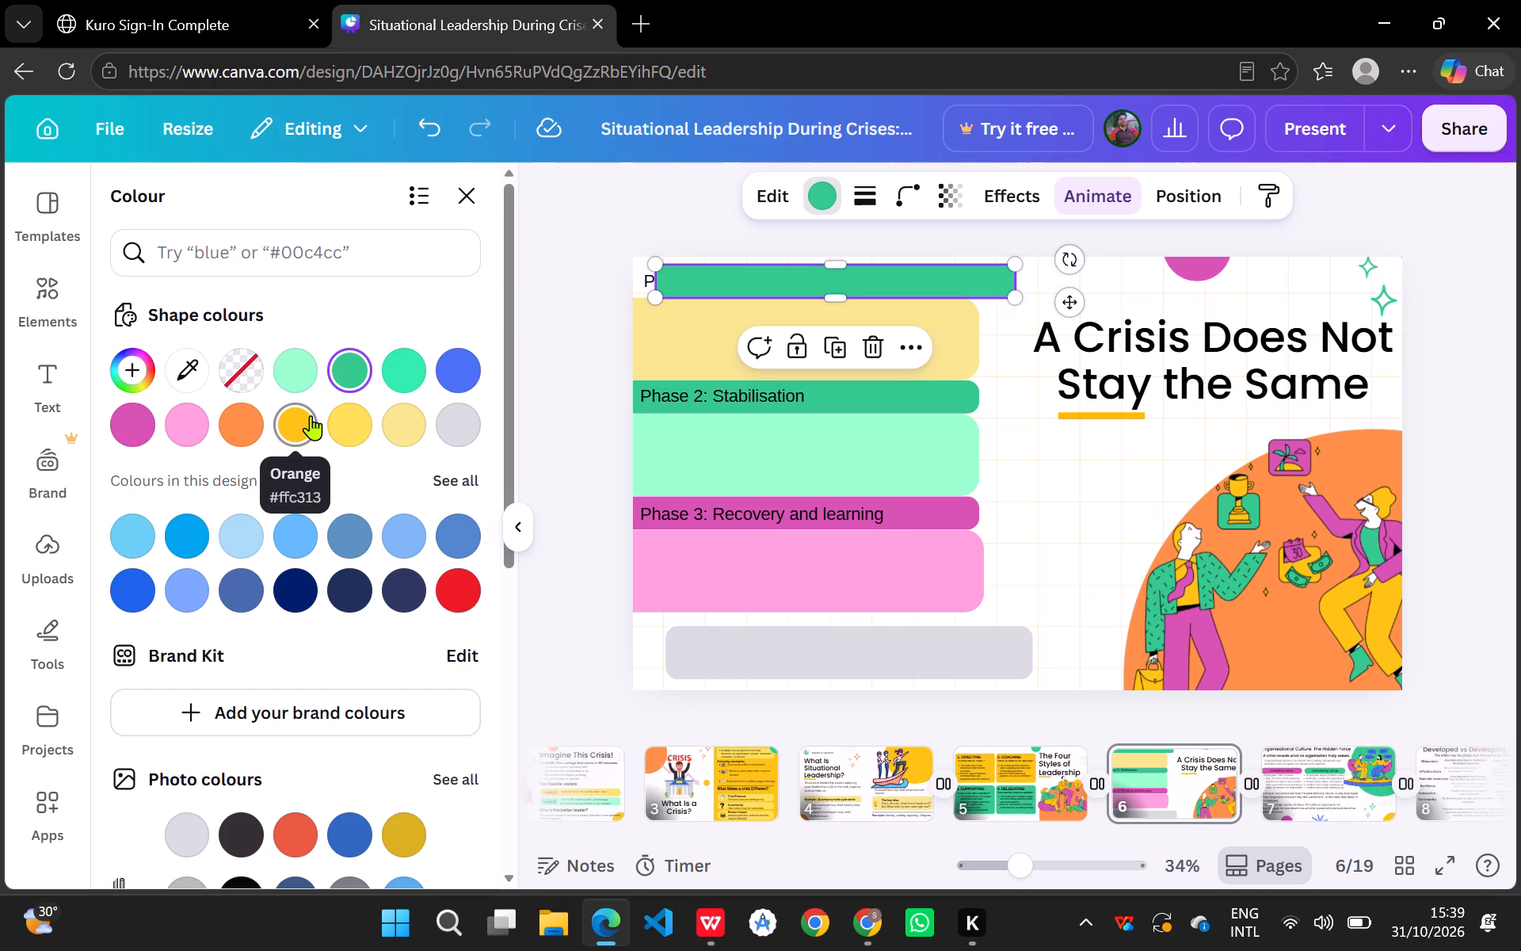
click(311, 415)
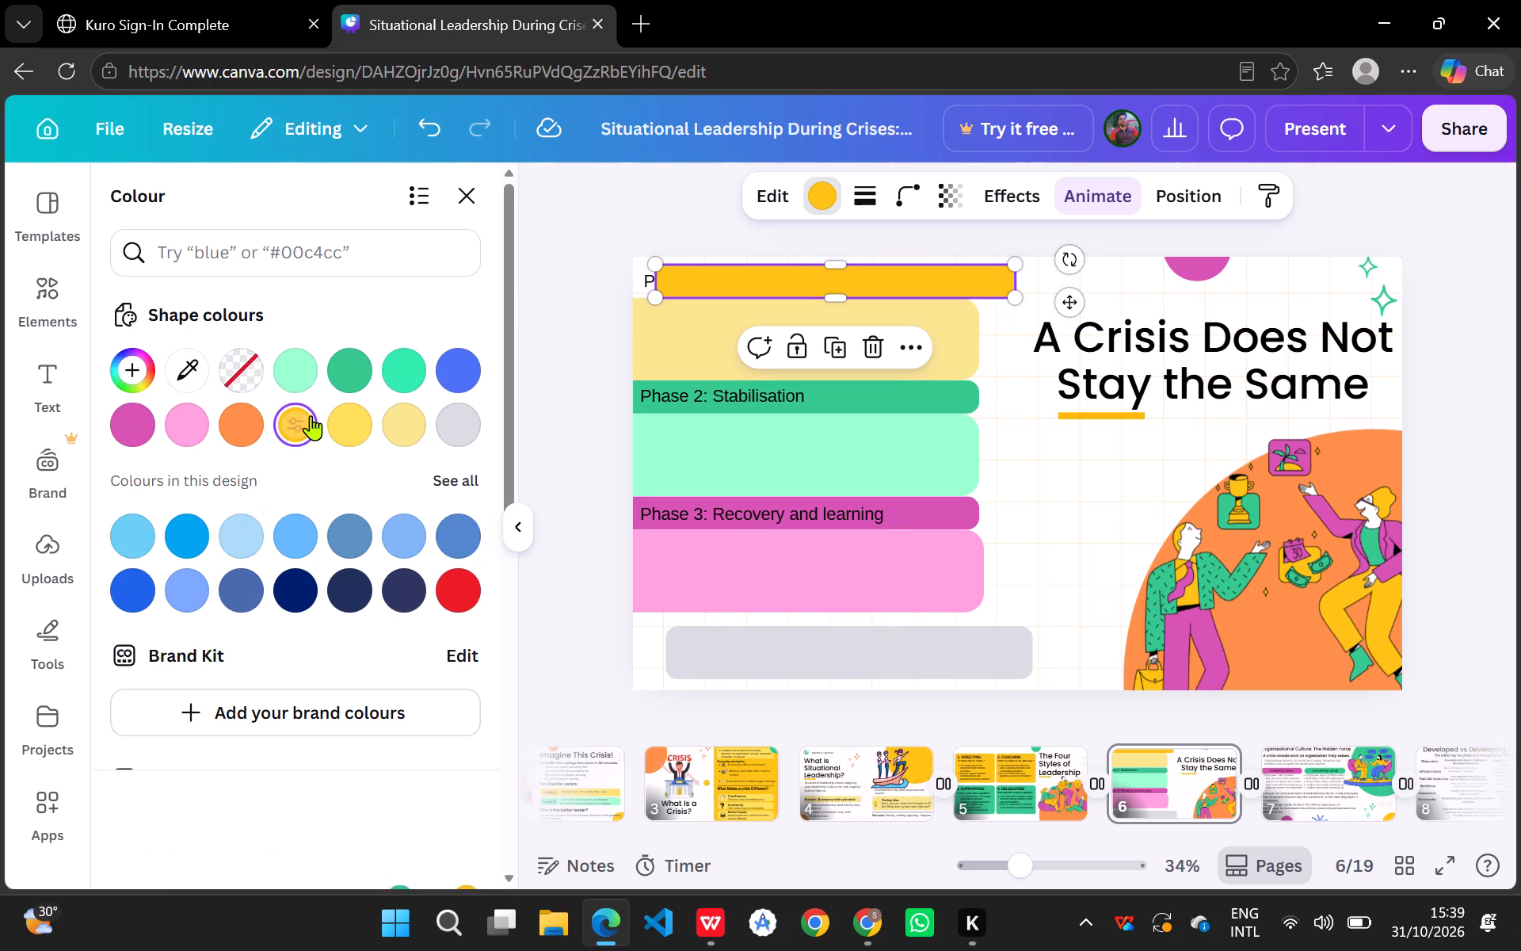
click(231, 421)
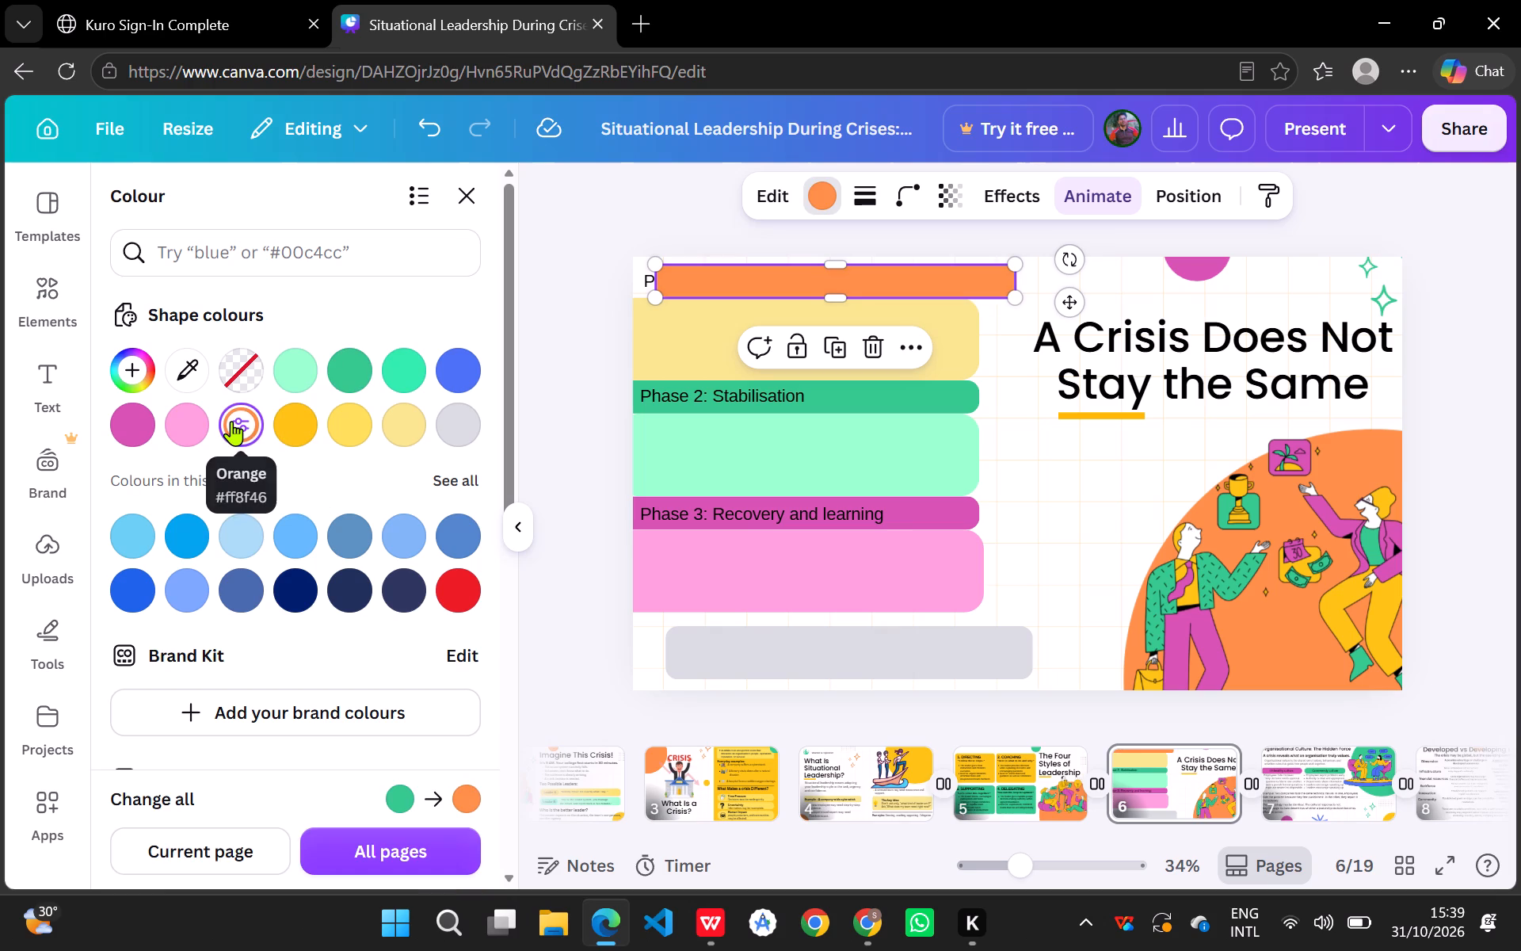
click(315, 419)
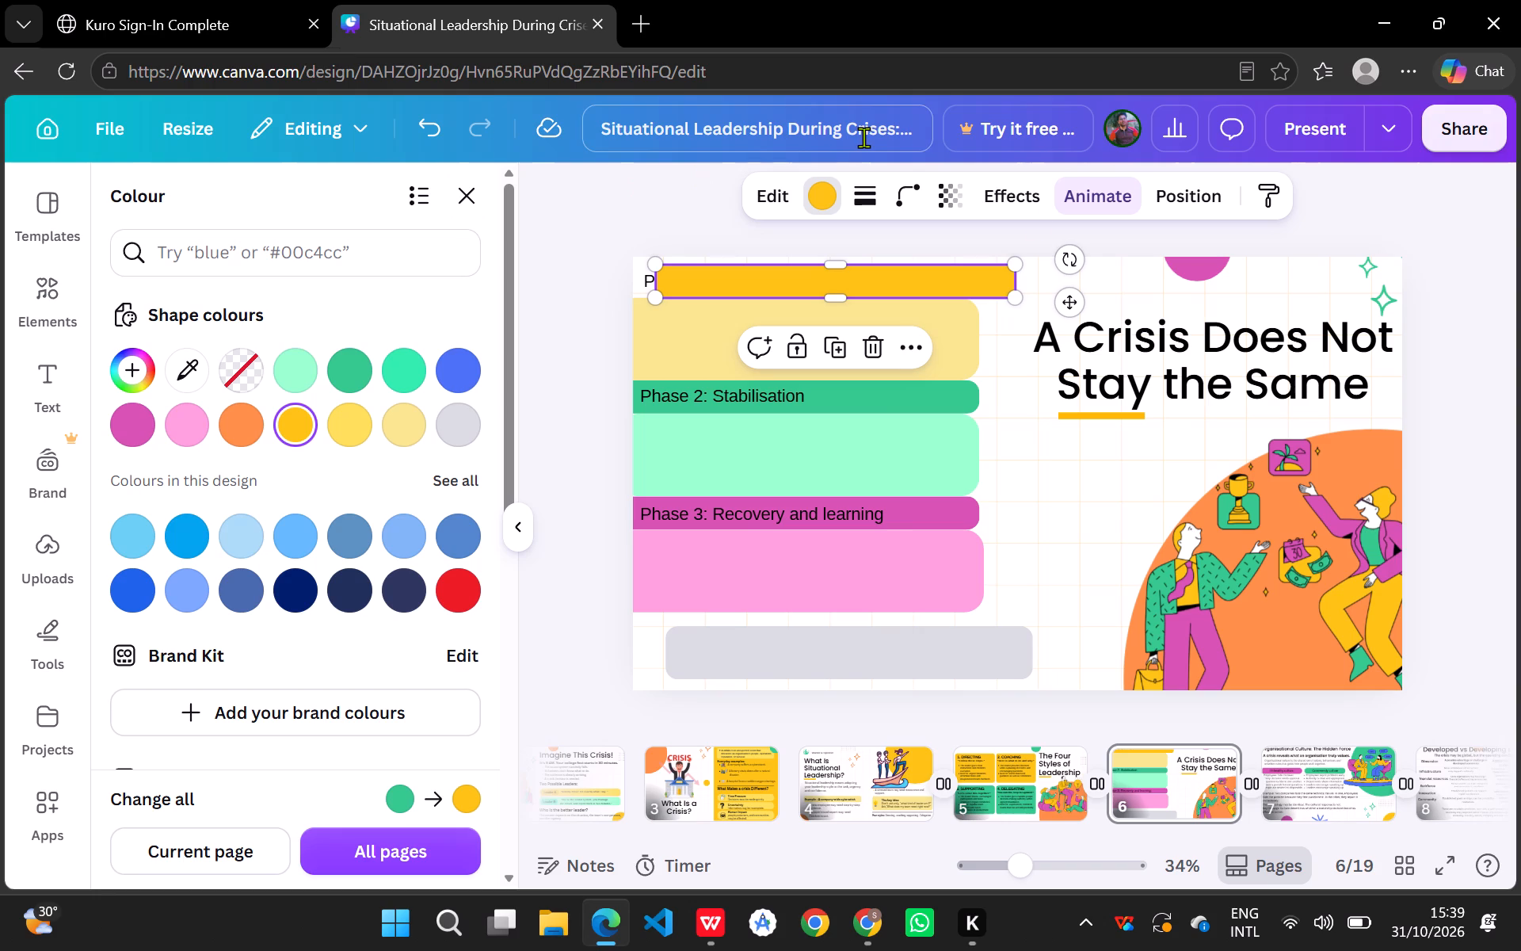
Bring the Phase 1: Immediate response text in front of the new orange bar.
click(1180, 191)
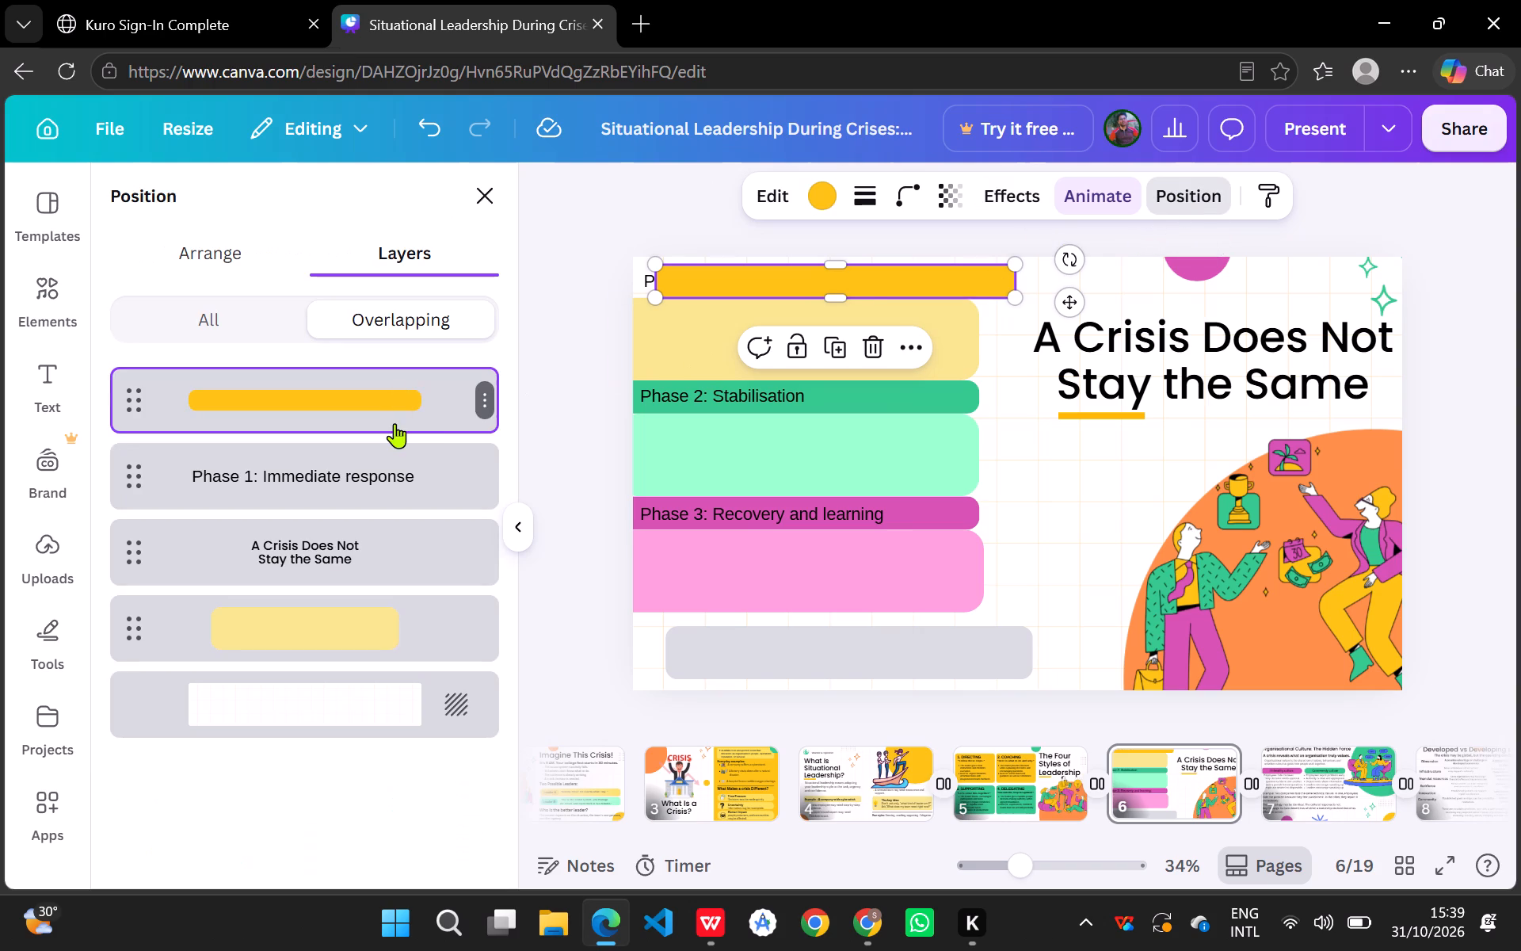
drag(350, 481, 348, 384)
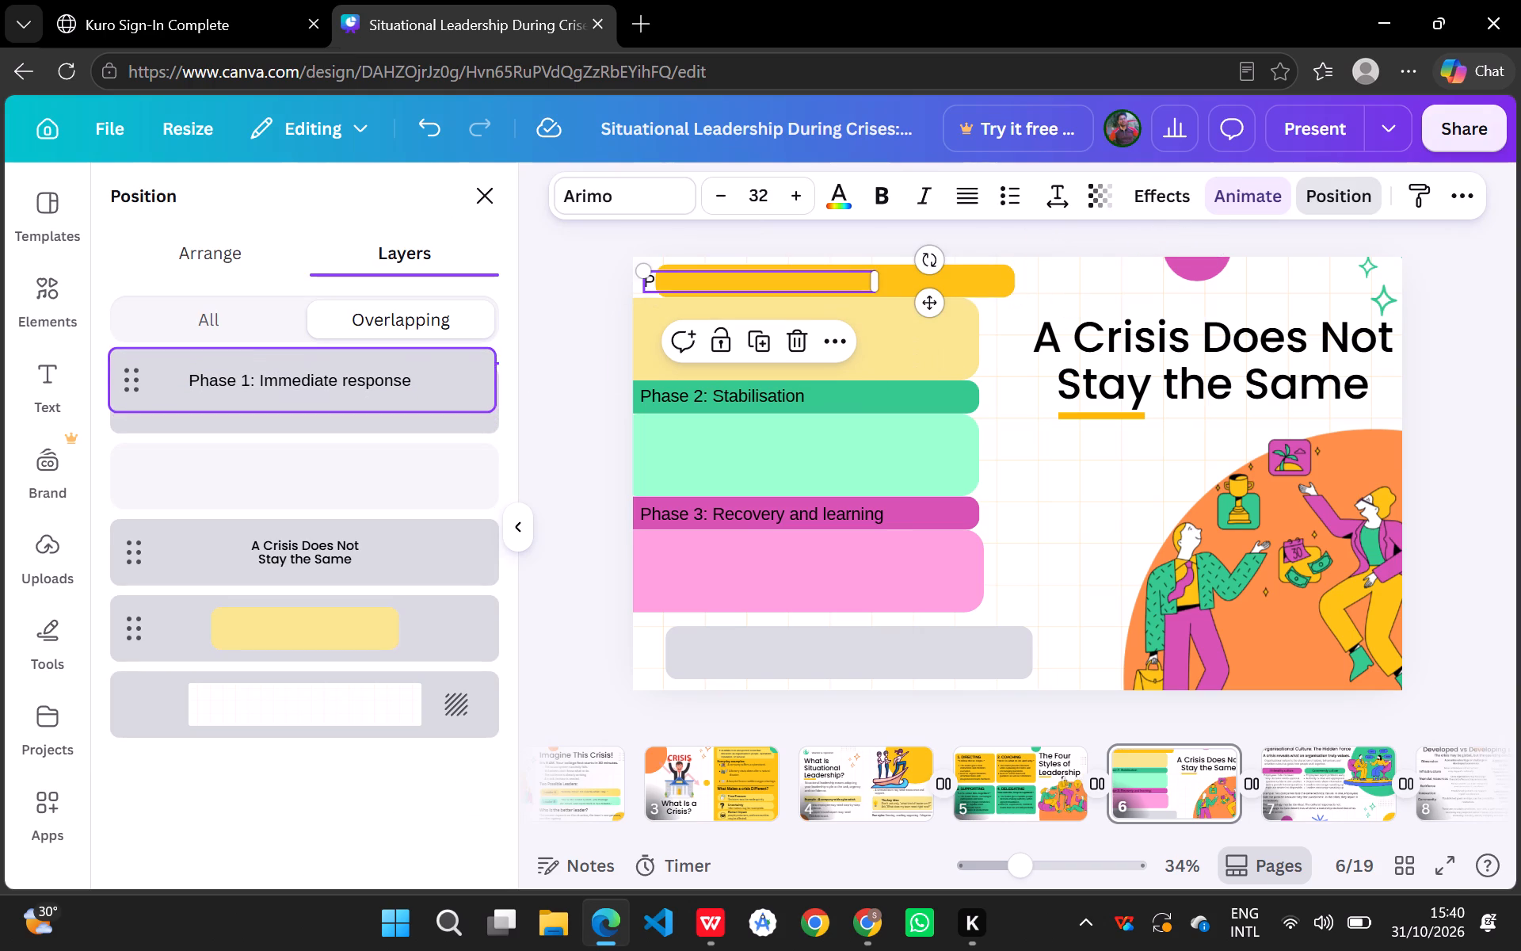
drag(348, 384, 346, 361)
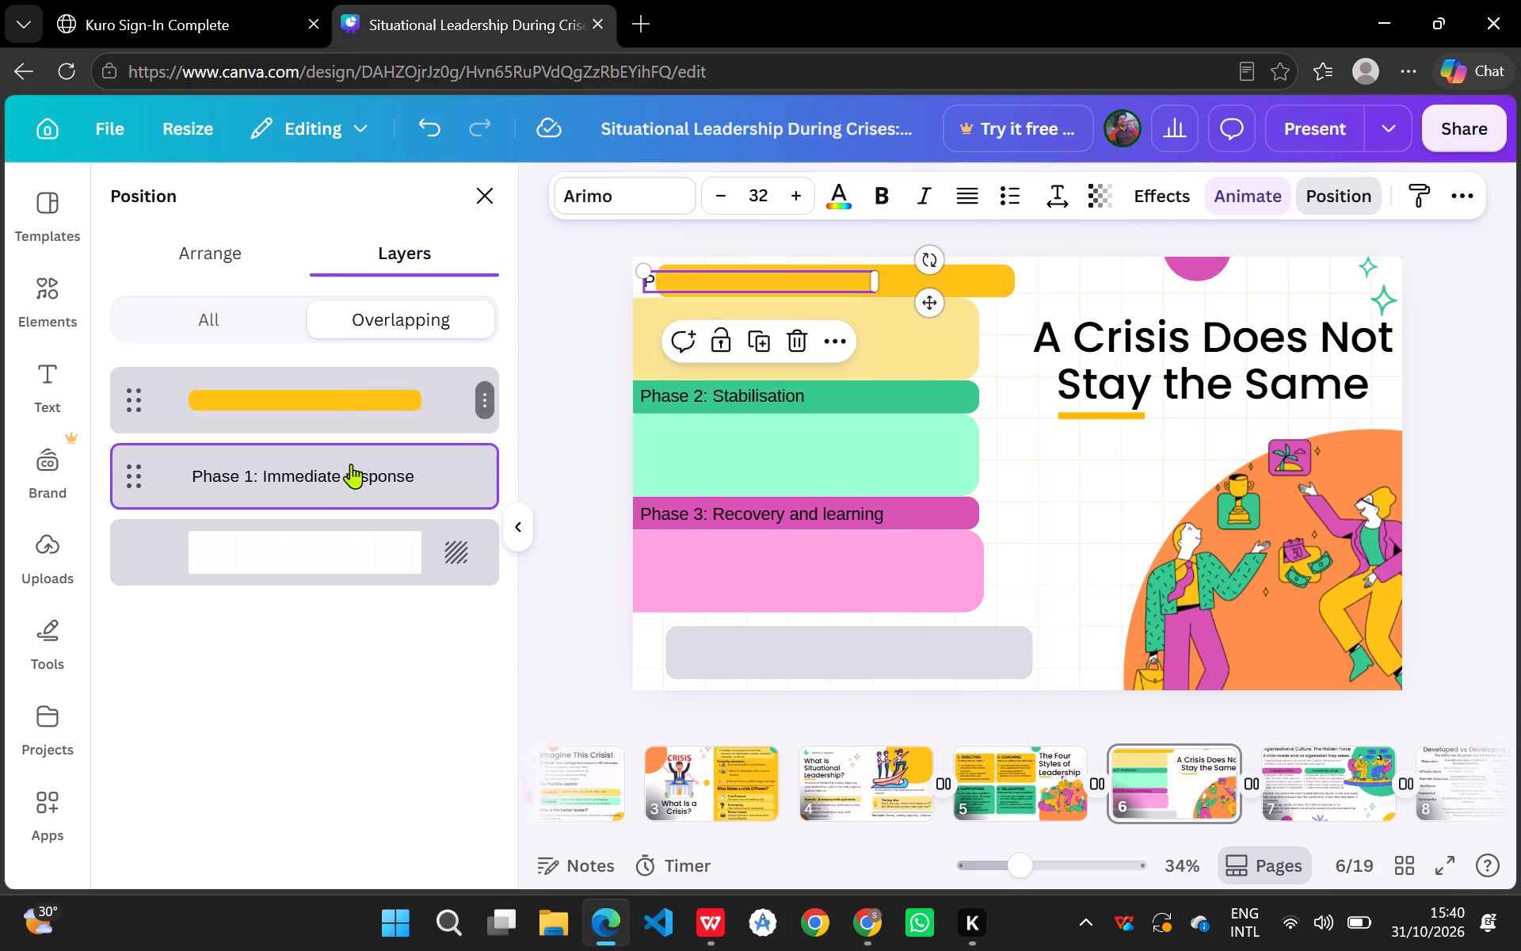
drag(334, 457, 324, 331)
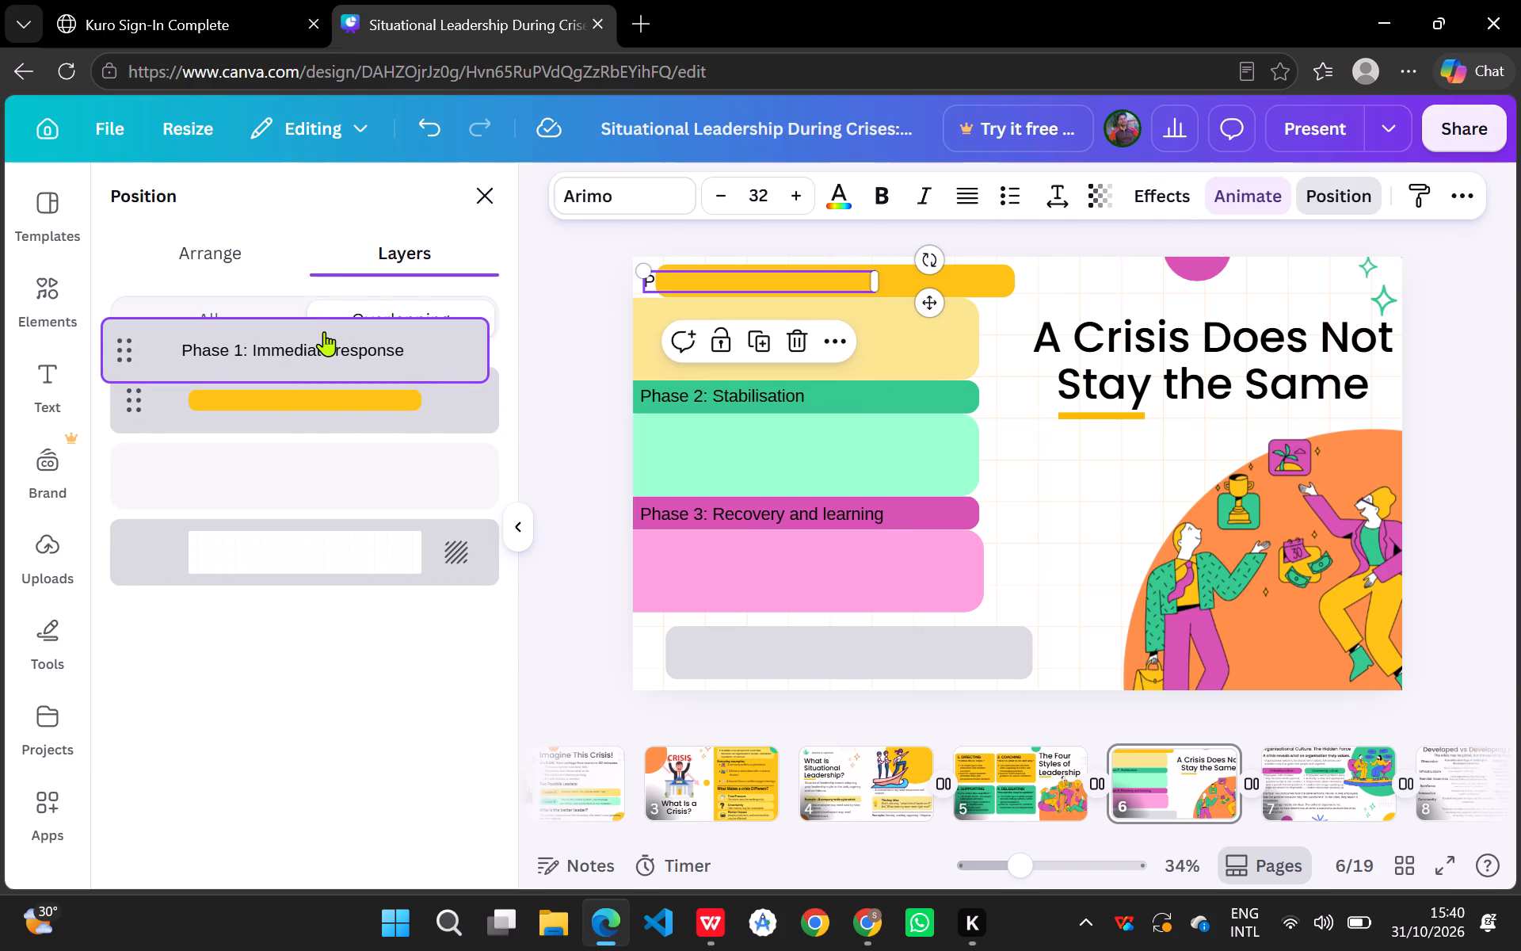
drag(324, 331, 325, 337)
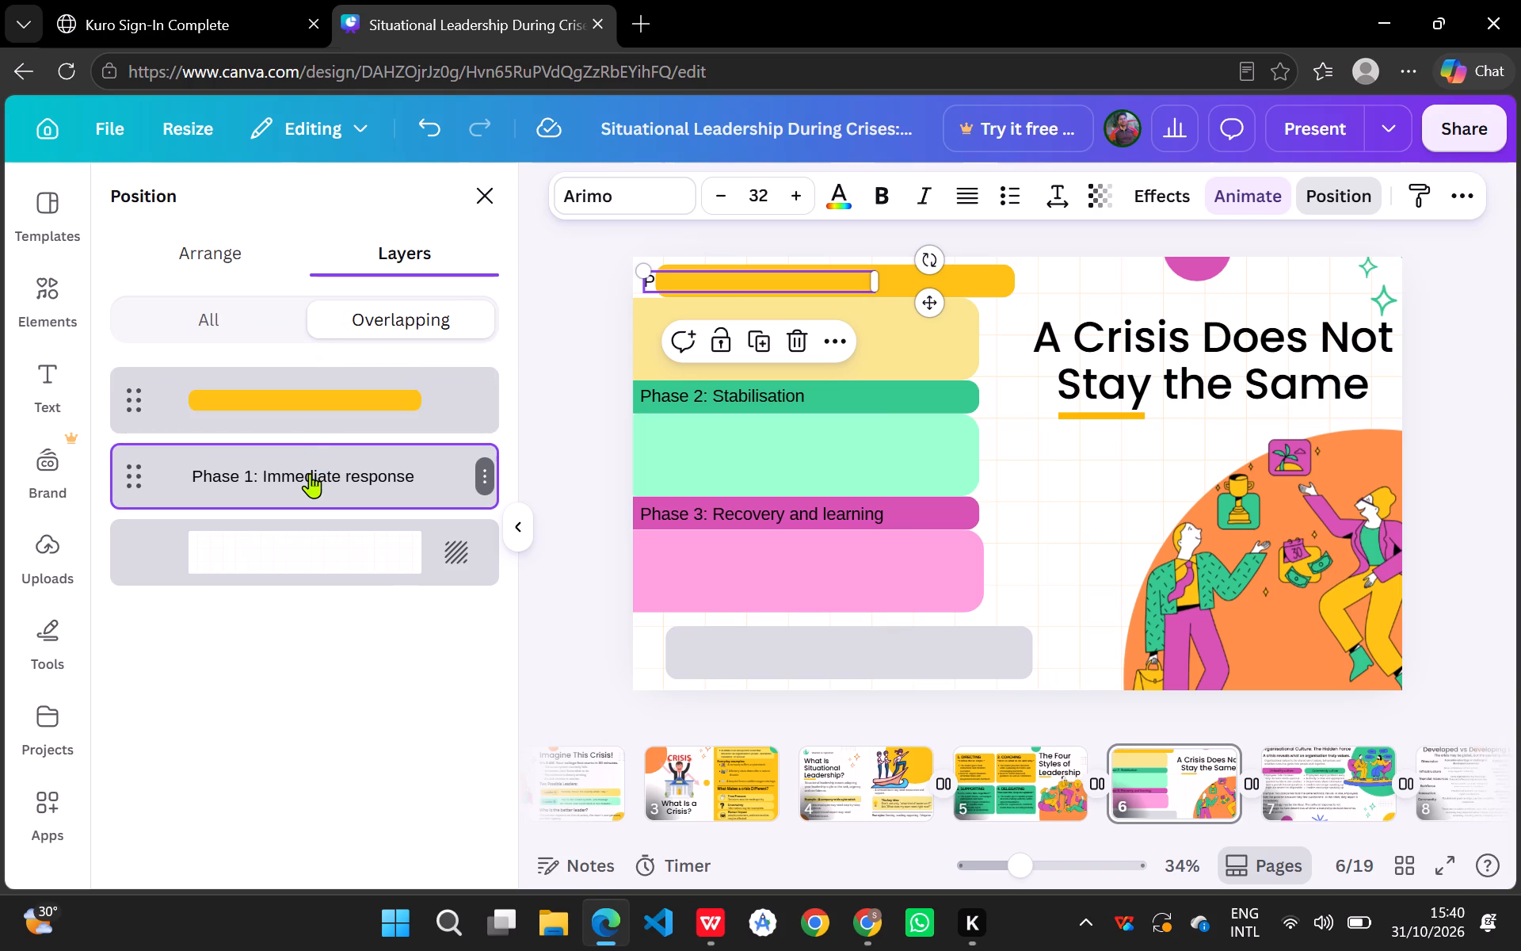
drag(310, 473, 318, 369)
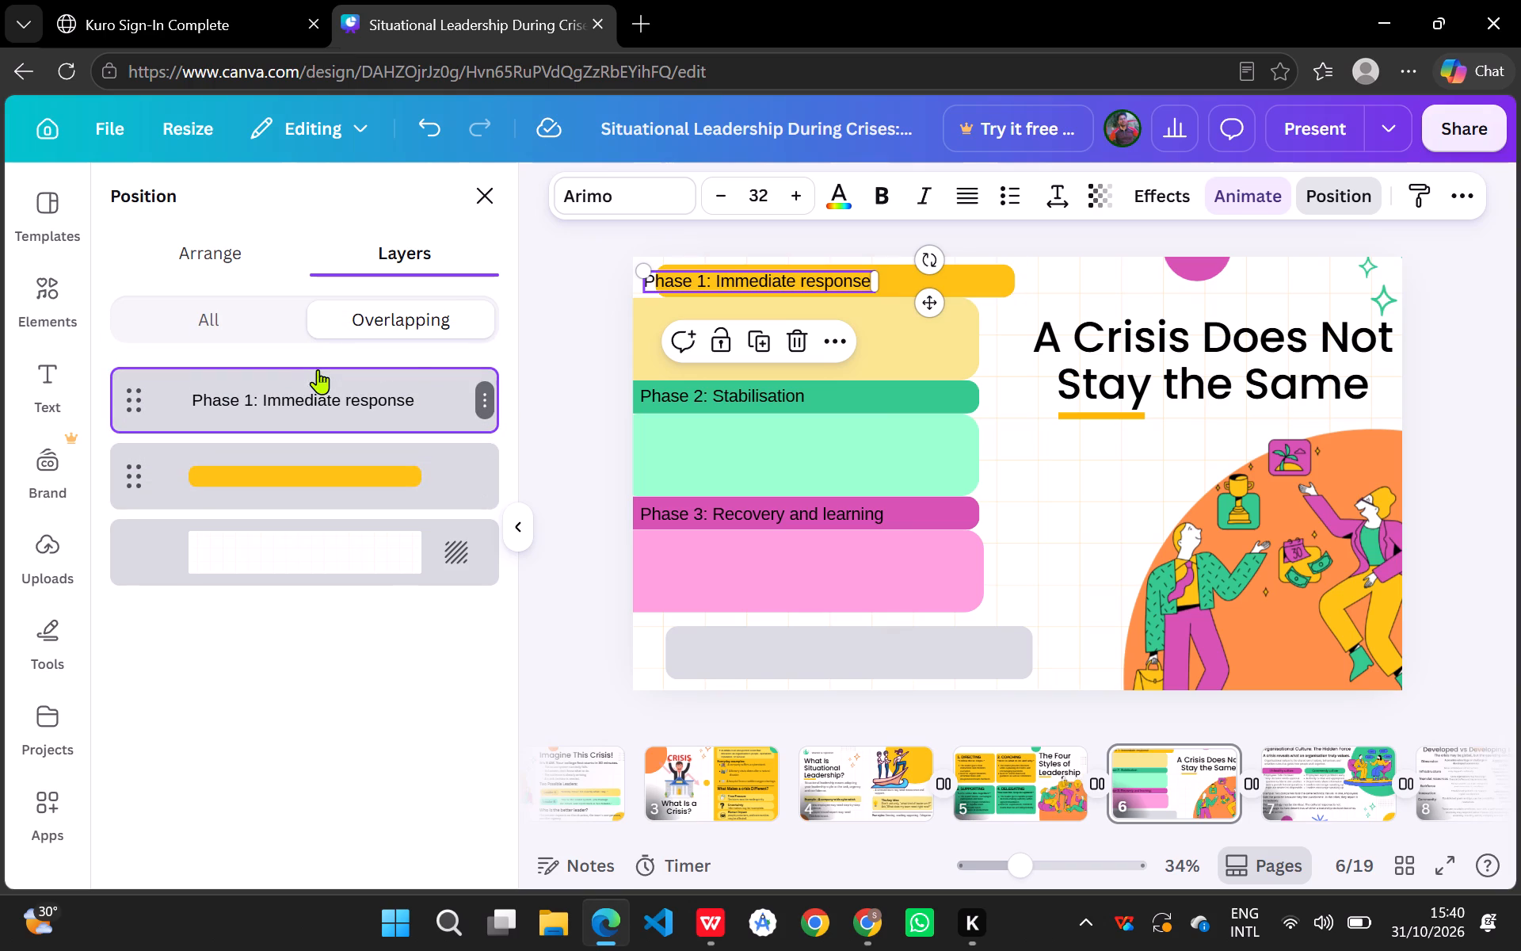
Move the Phase 1: Immediate response text right so it sits fully inside the orange bar near its left end.
drag(793, 275, 802, 272)
drag(802, 272, 821, 277)
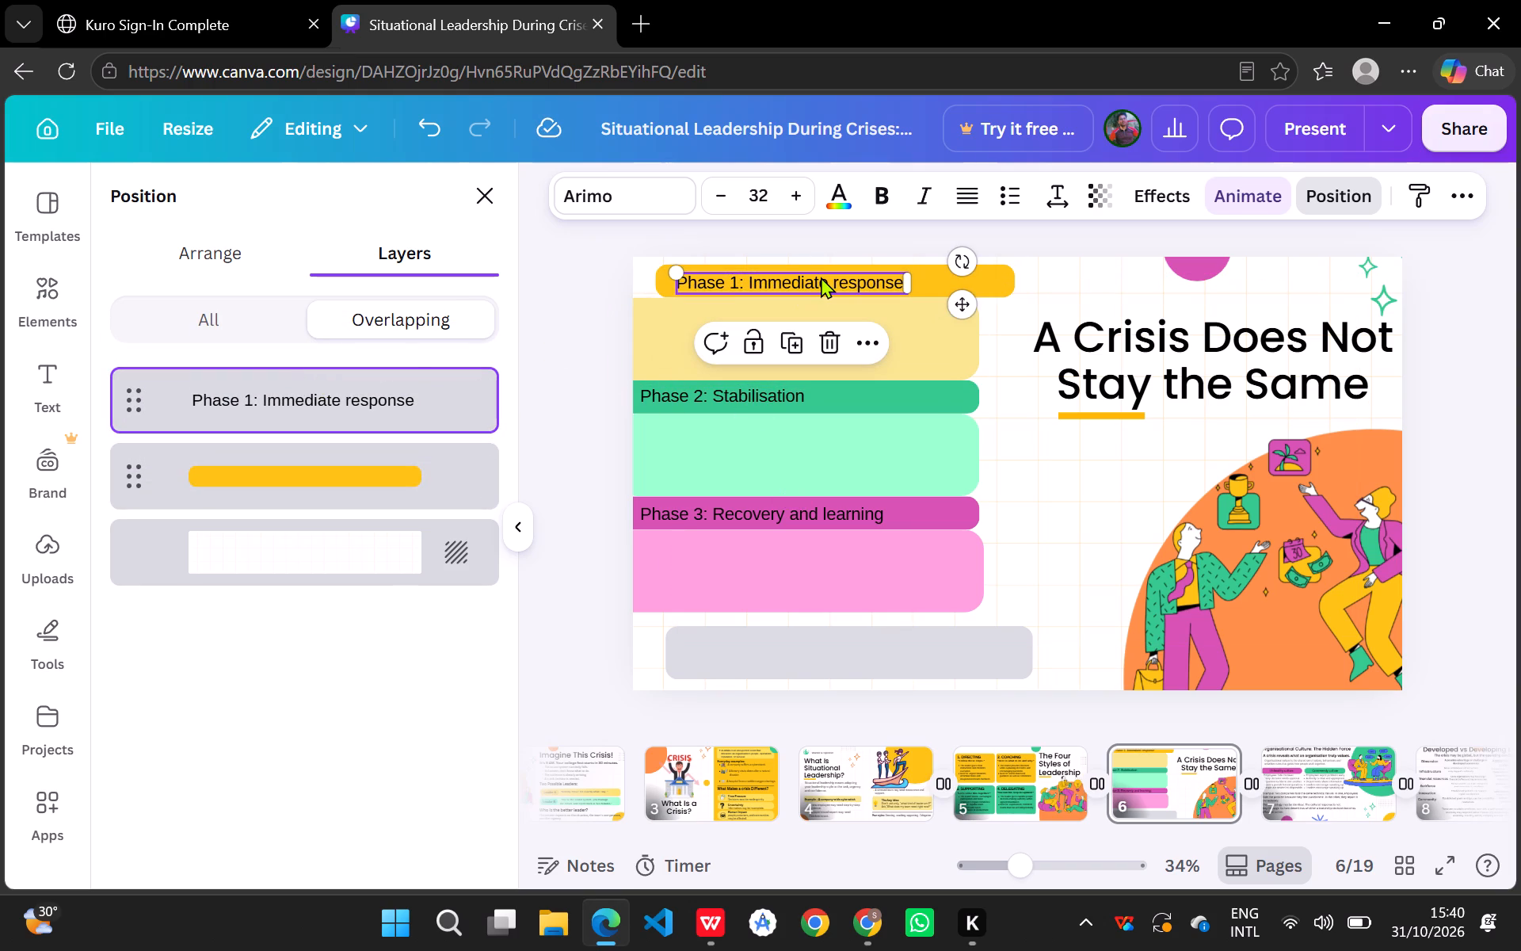
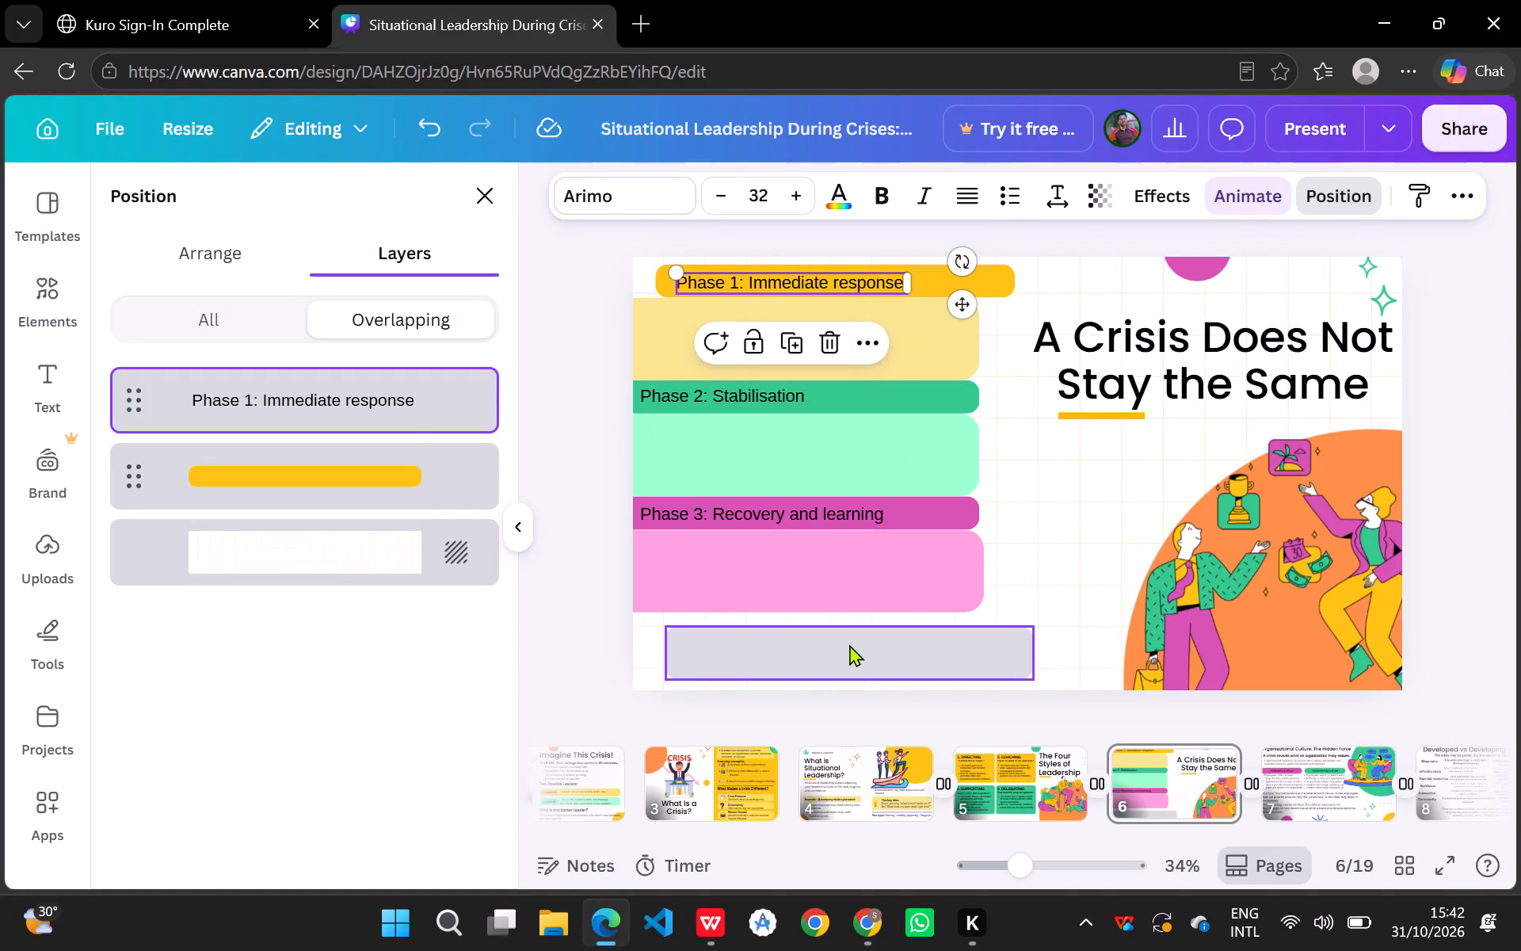
Move the grey bar slightly right and down so it rests on the slide's bottom edge.
drag(849, 644, 879, 656)
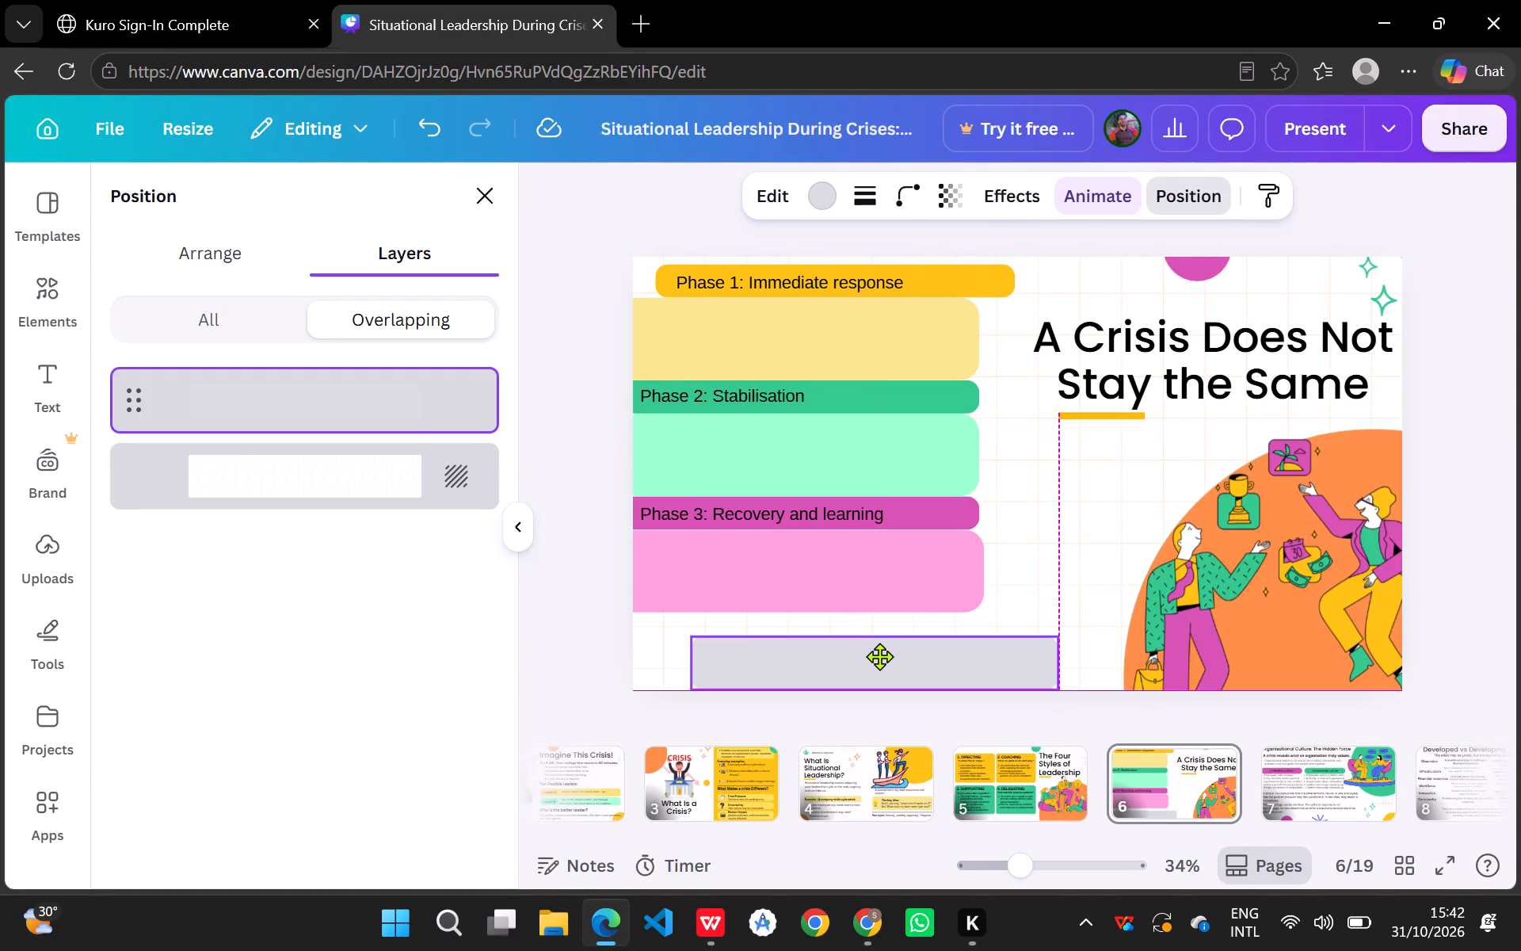
drag(879, 656, 868, 657)
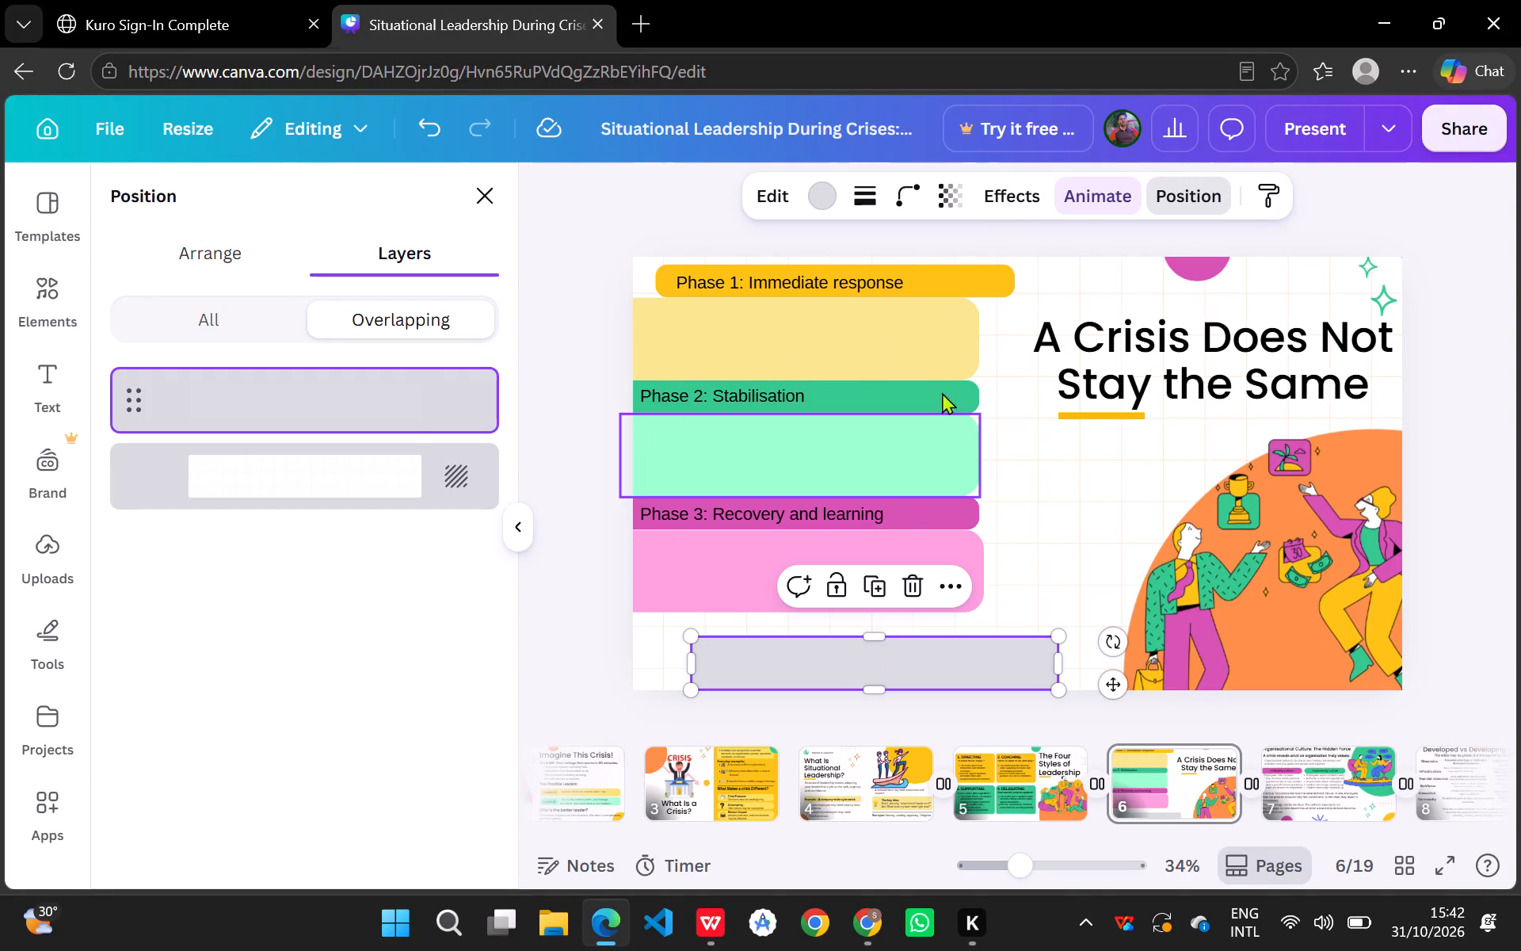
Move the pale yellow Phase 1 block right, clear of the slide's left edge, beneath the orange heading bar.
drag(963, 335, 1033, 327)
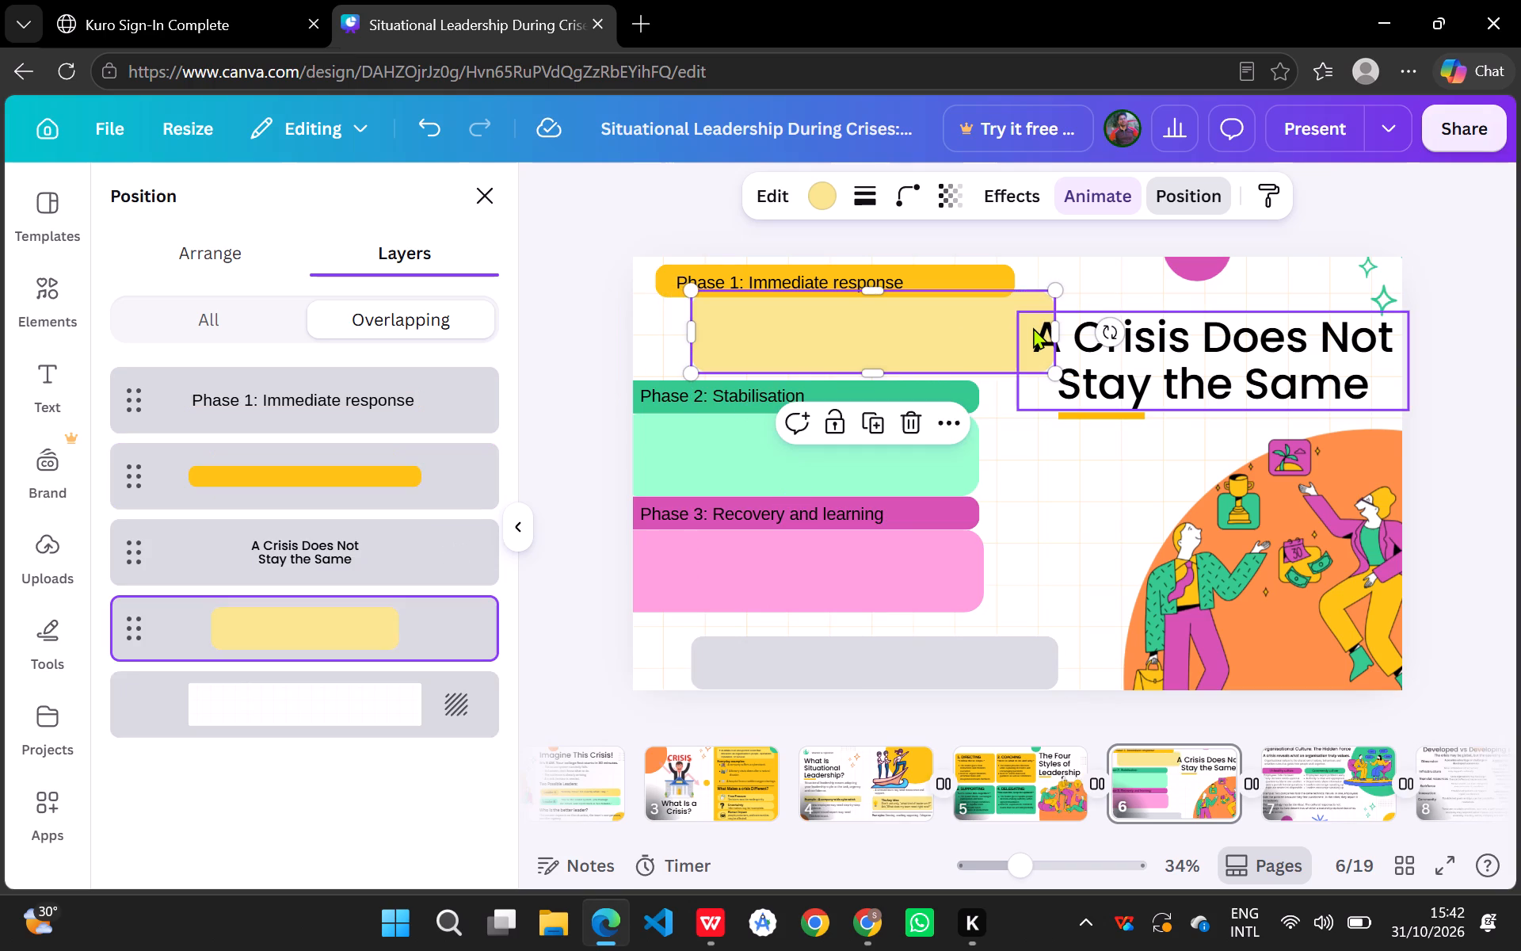
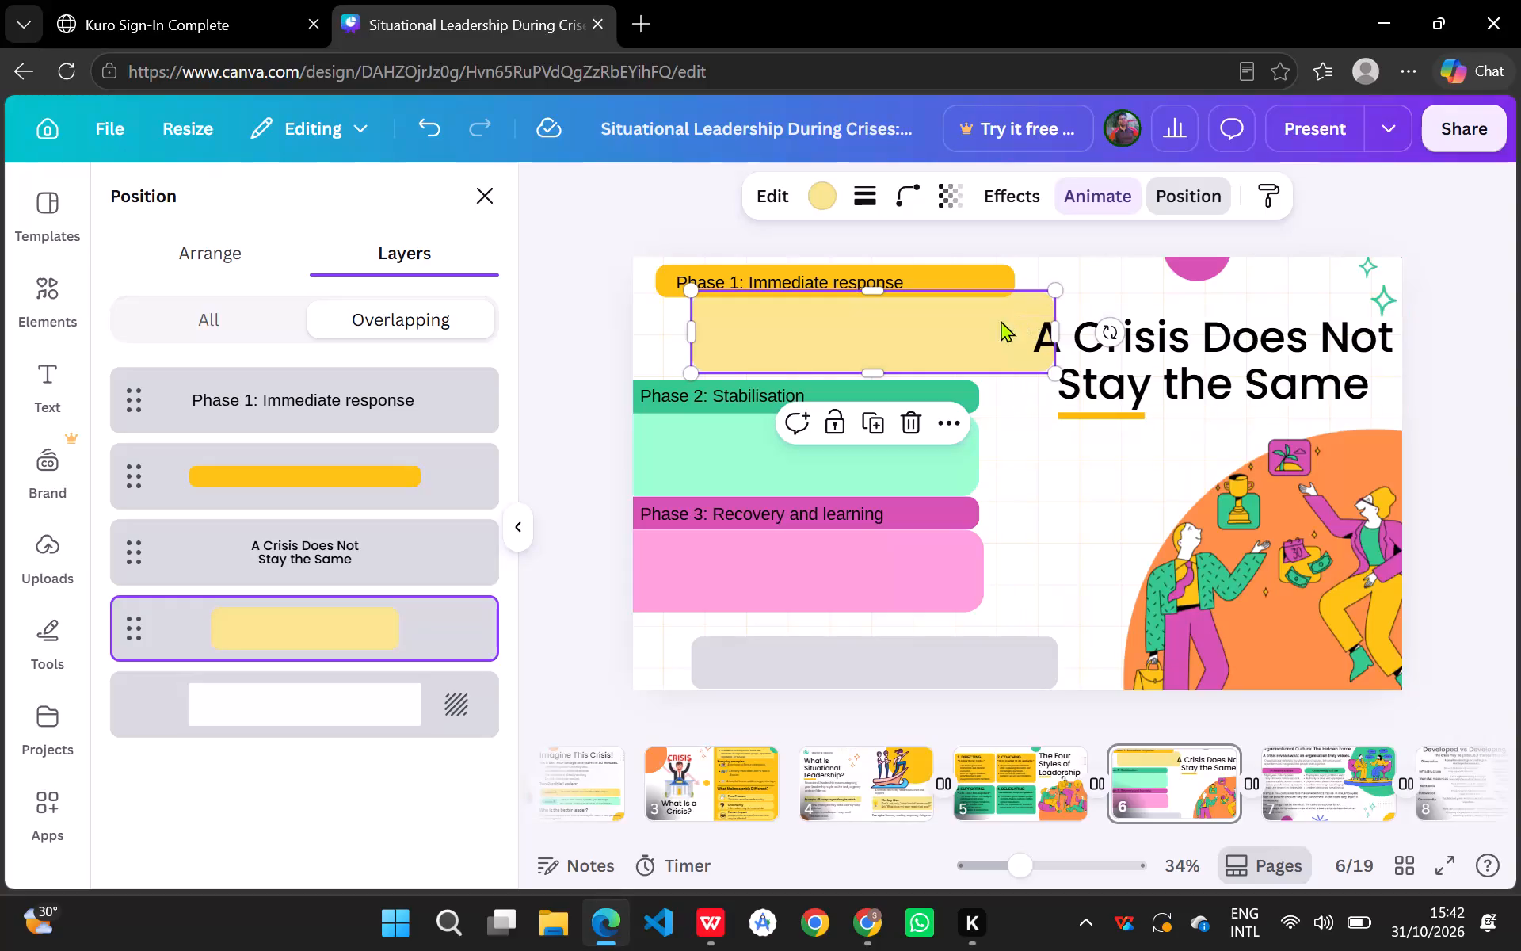
Shift the pale yellow Phase 1 block left and up so it tucks beneath the orange bar, slightly inset from the bar's left end.
drag(974, 327, 955, 315)
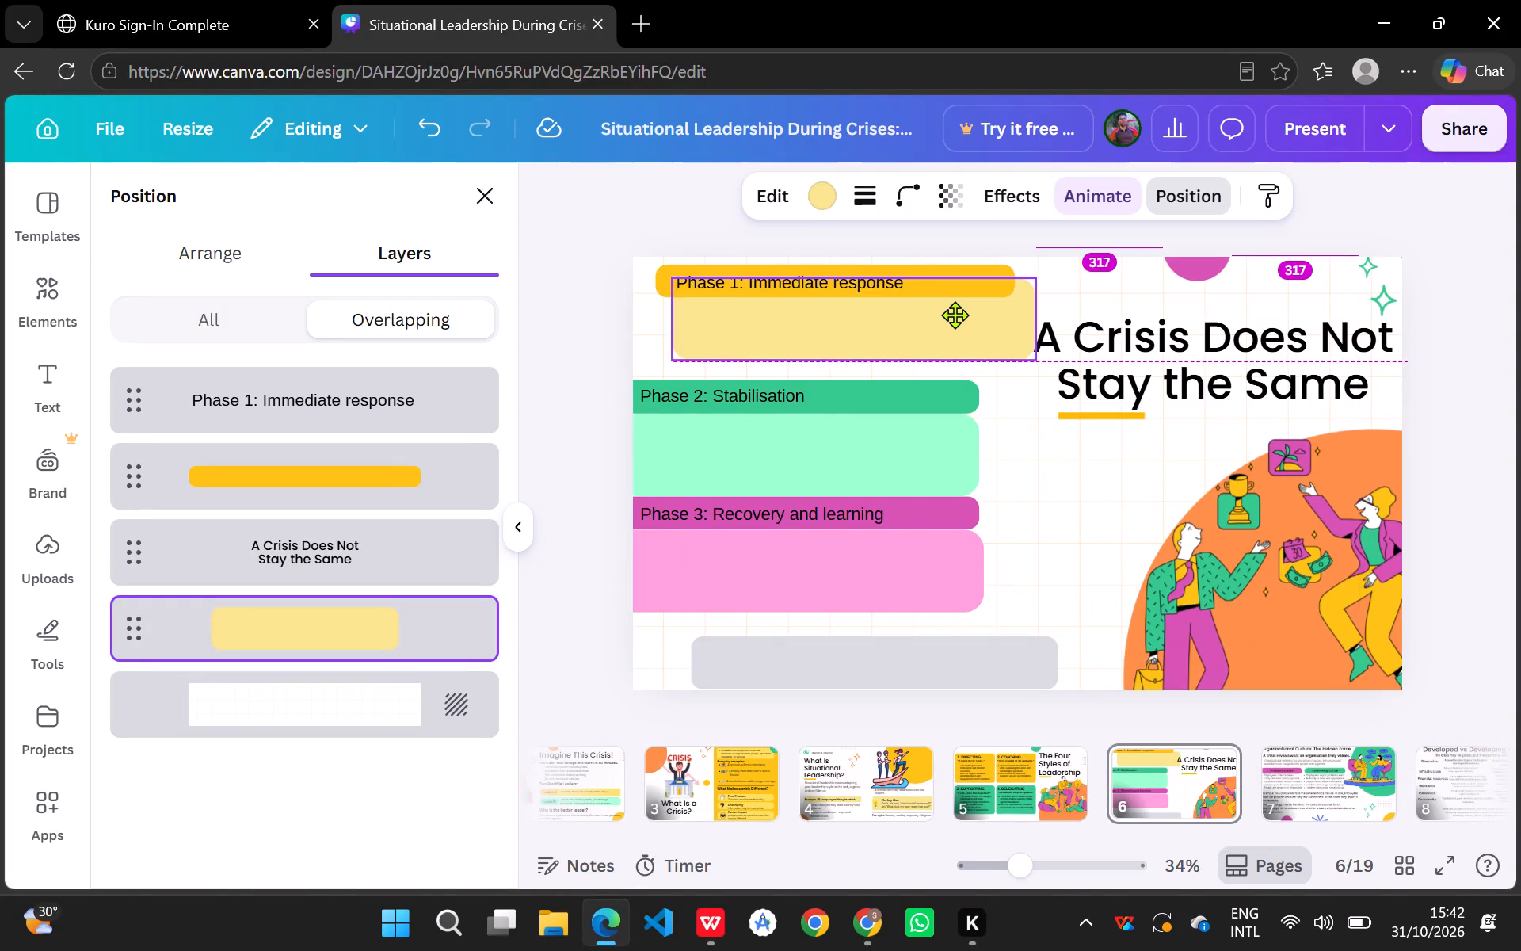
drag(955, 315, 952, 320)
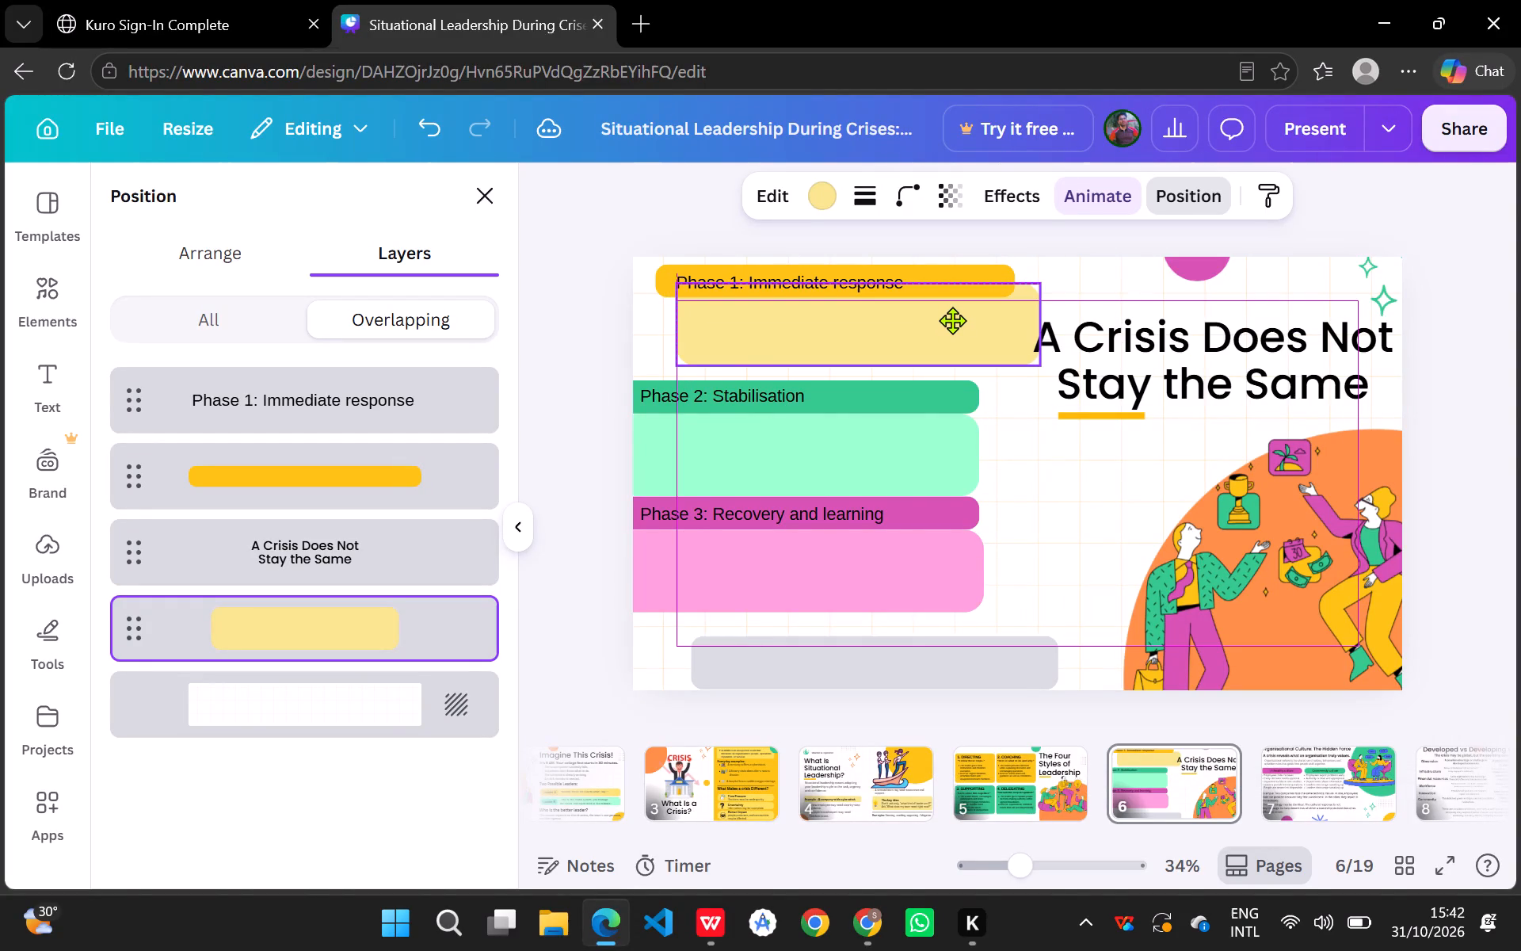
drag(952, 320, 950, 320)
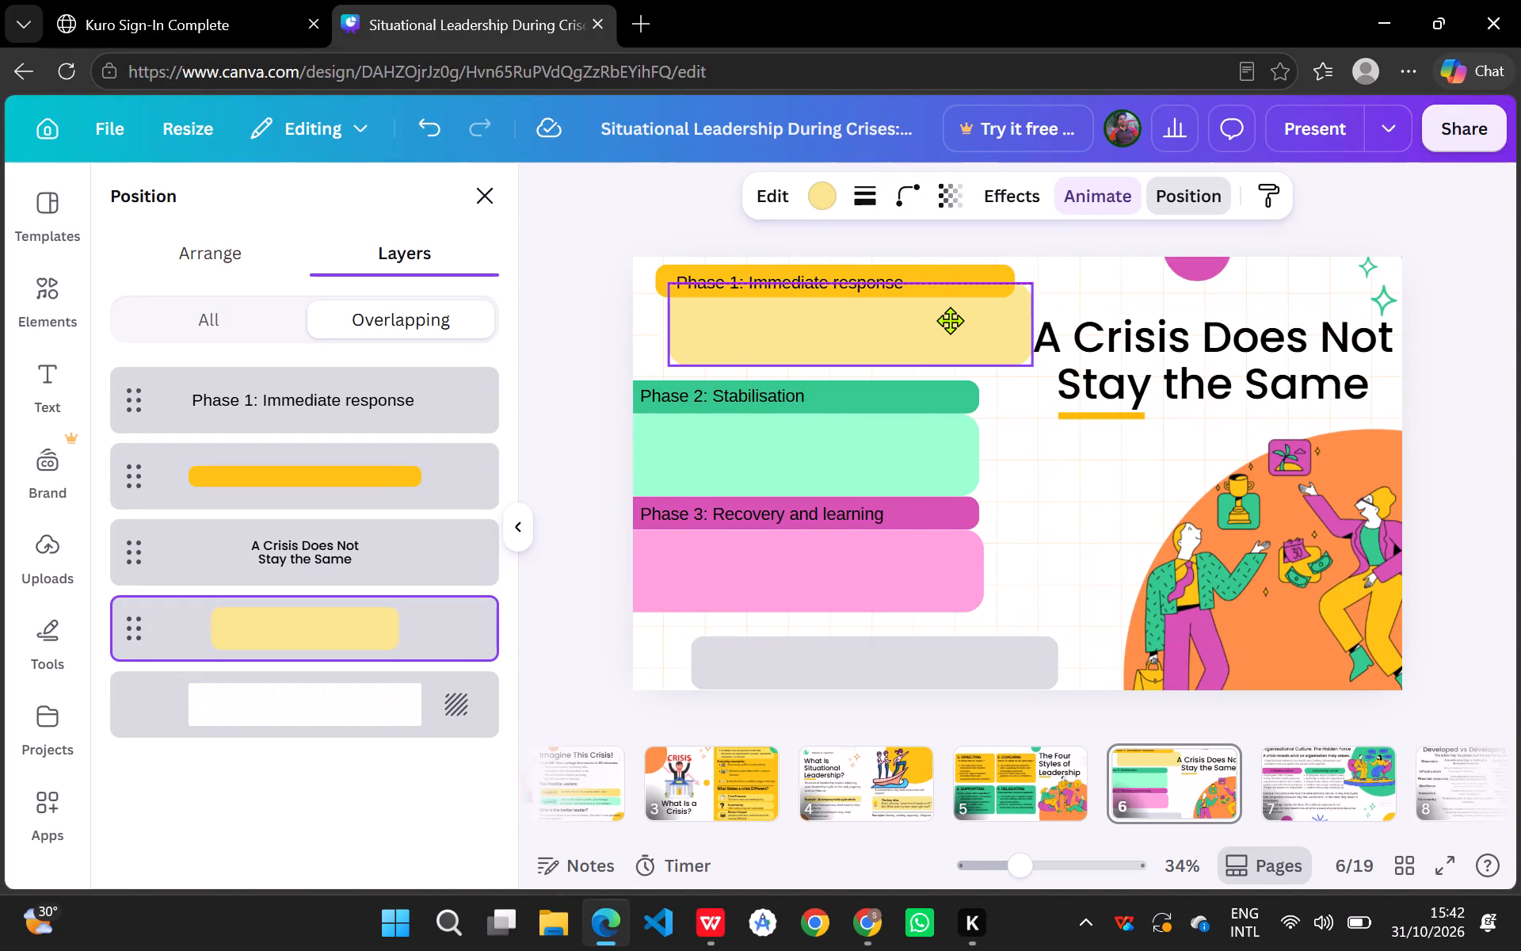
drag(950, 320, 947, 320)
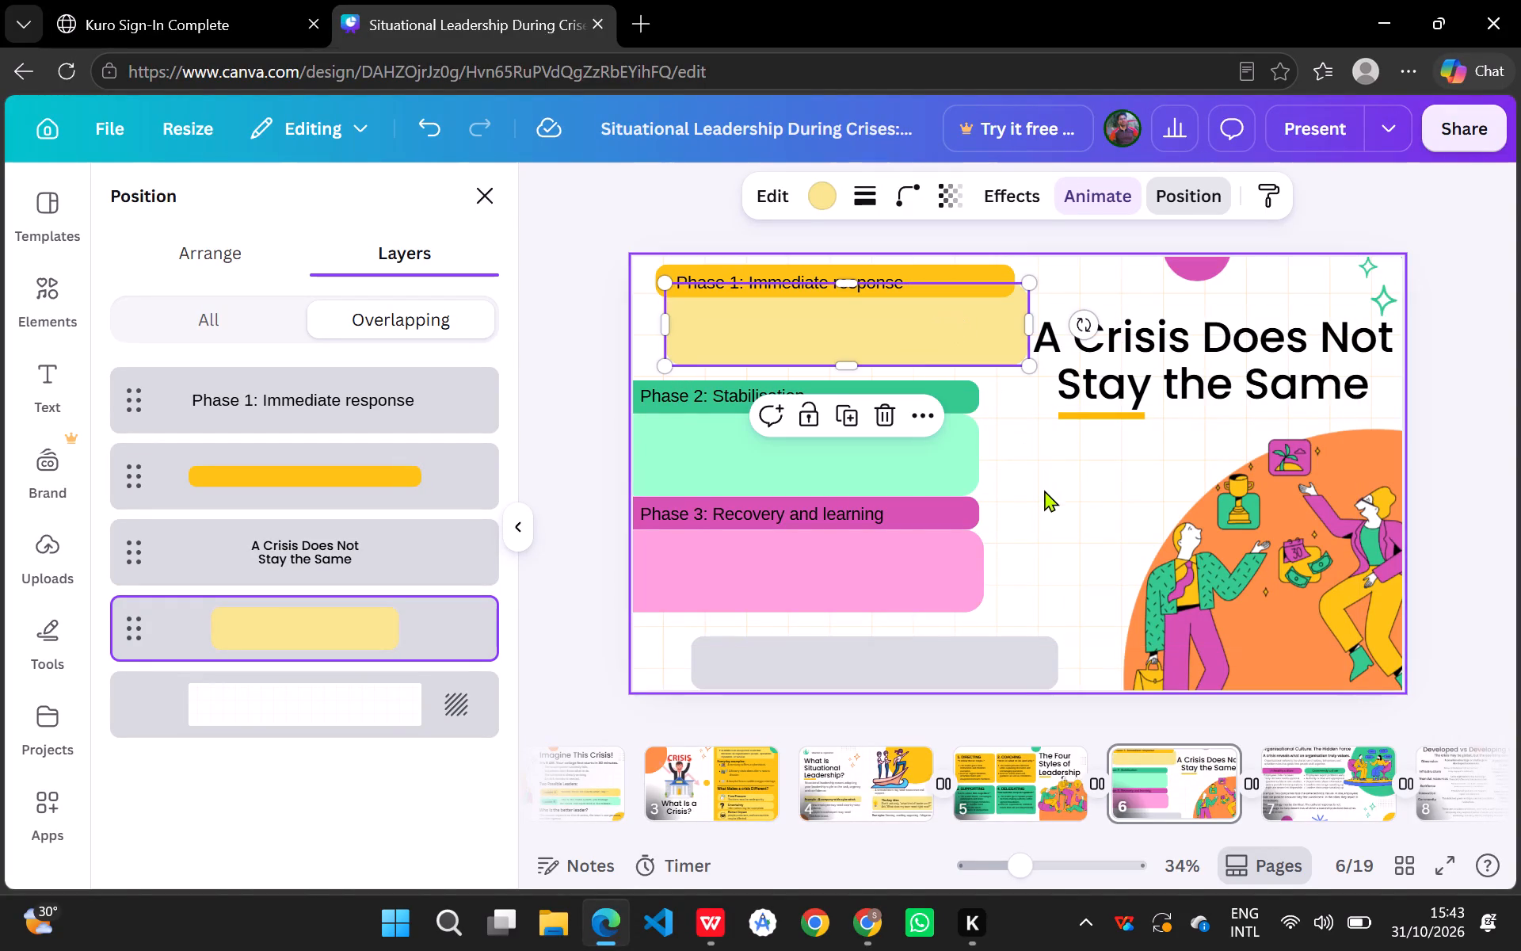
click(1045, 491)
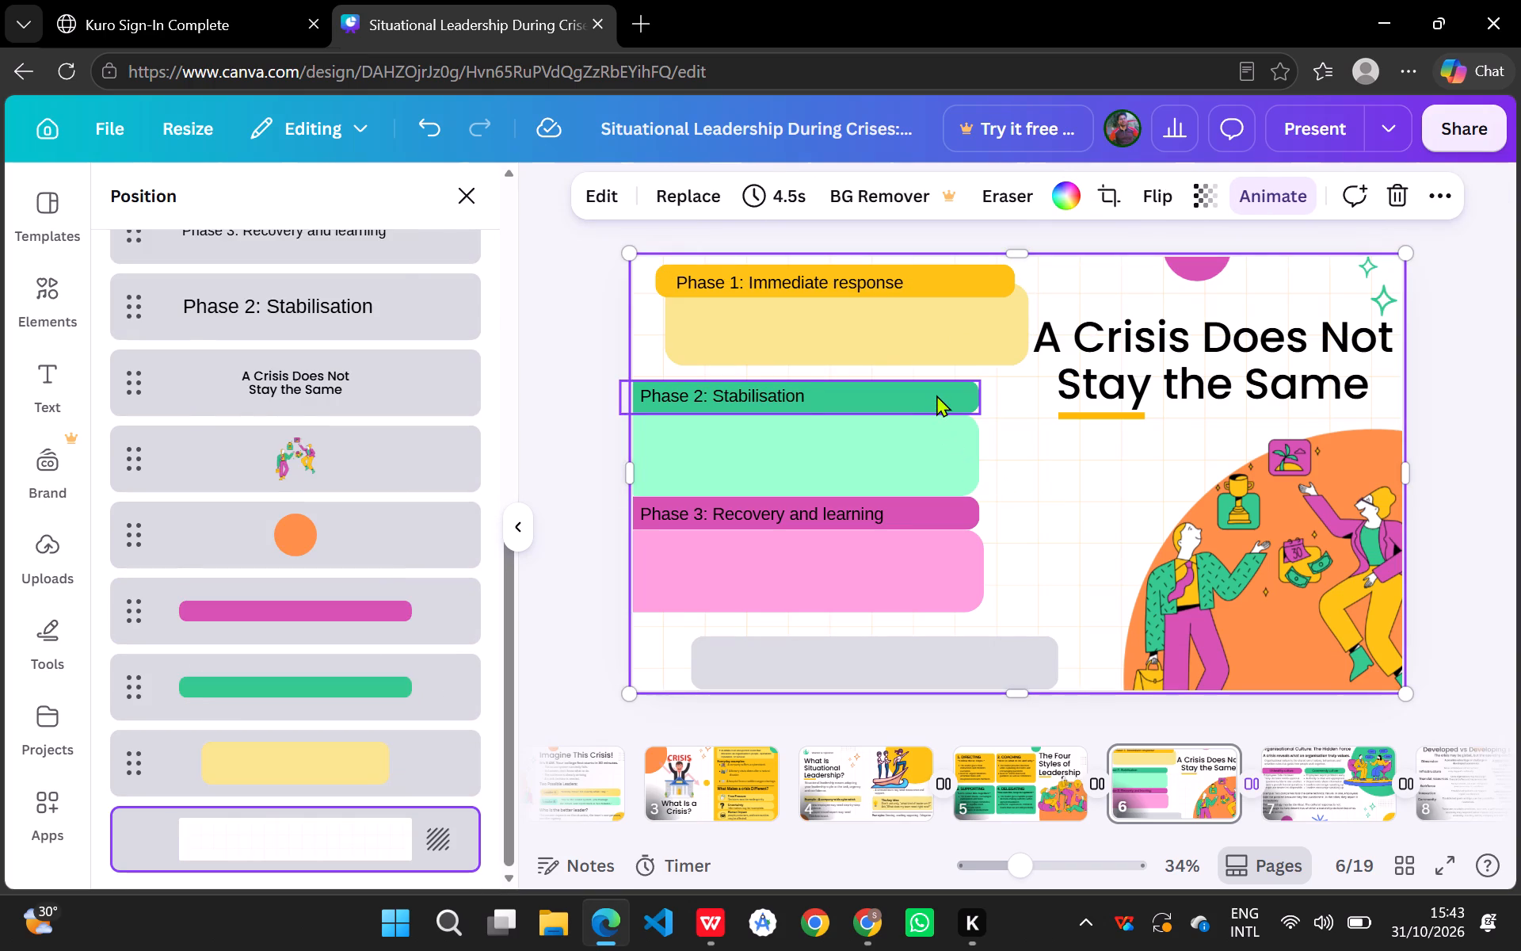
Move the green Phase 2 heading bar right and slightly up, aligning both ends with the orange Phase 1 bar.
drag(936, 395, 978, 390)
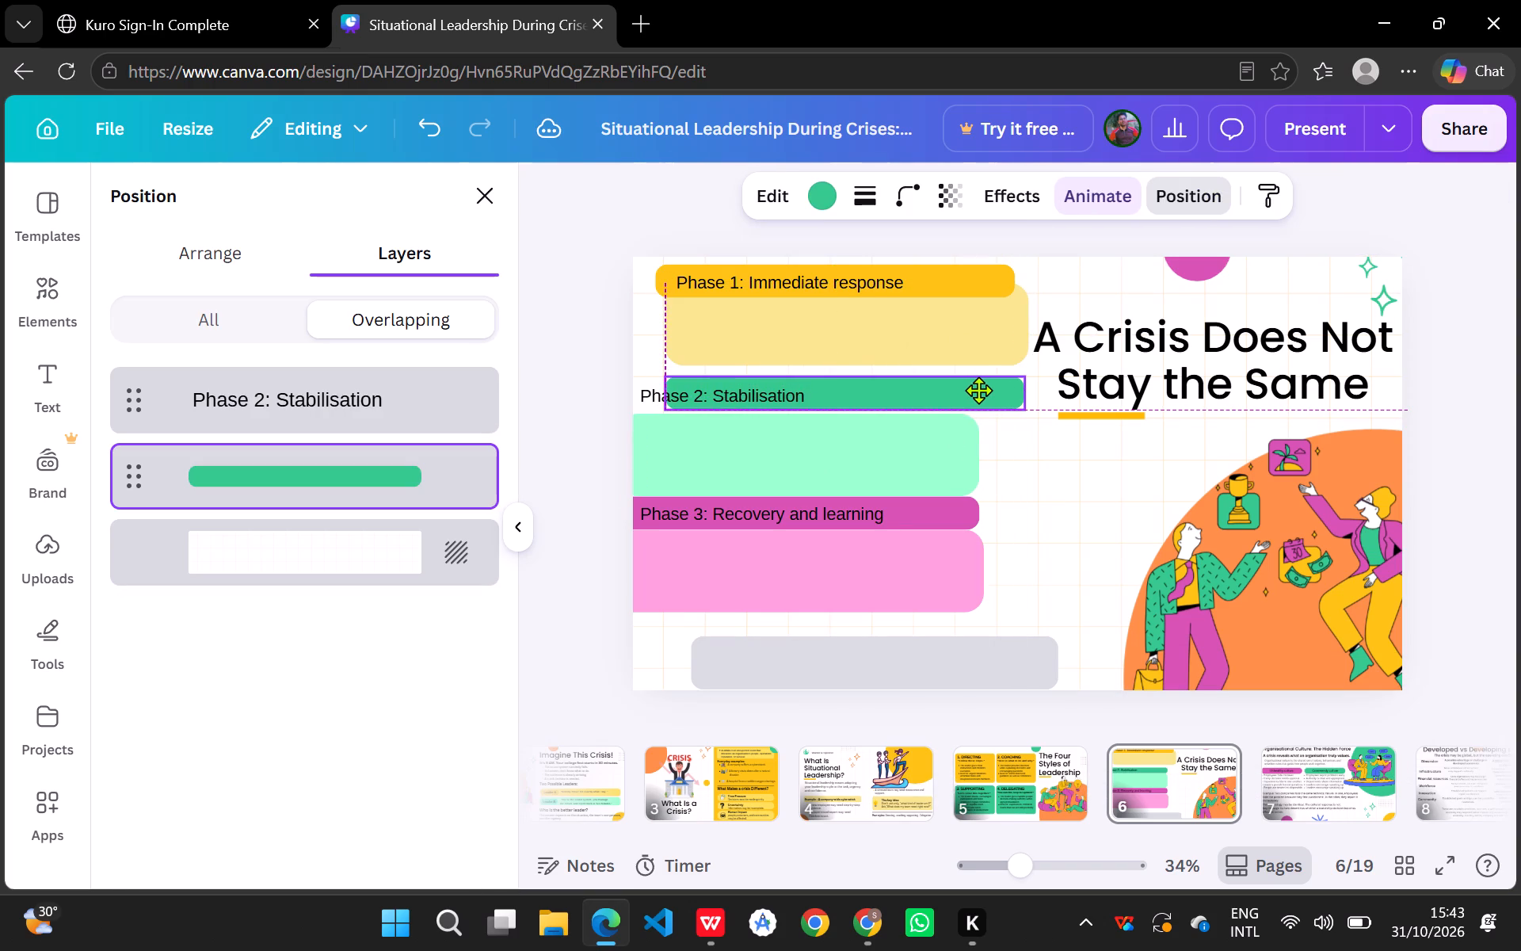
drag(978, 390, 975, 386)
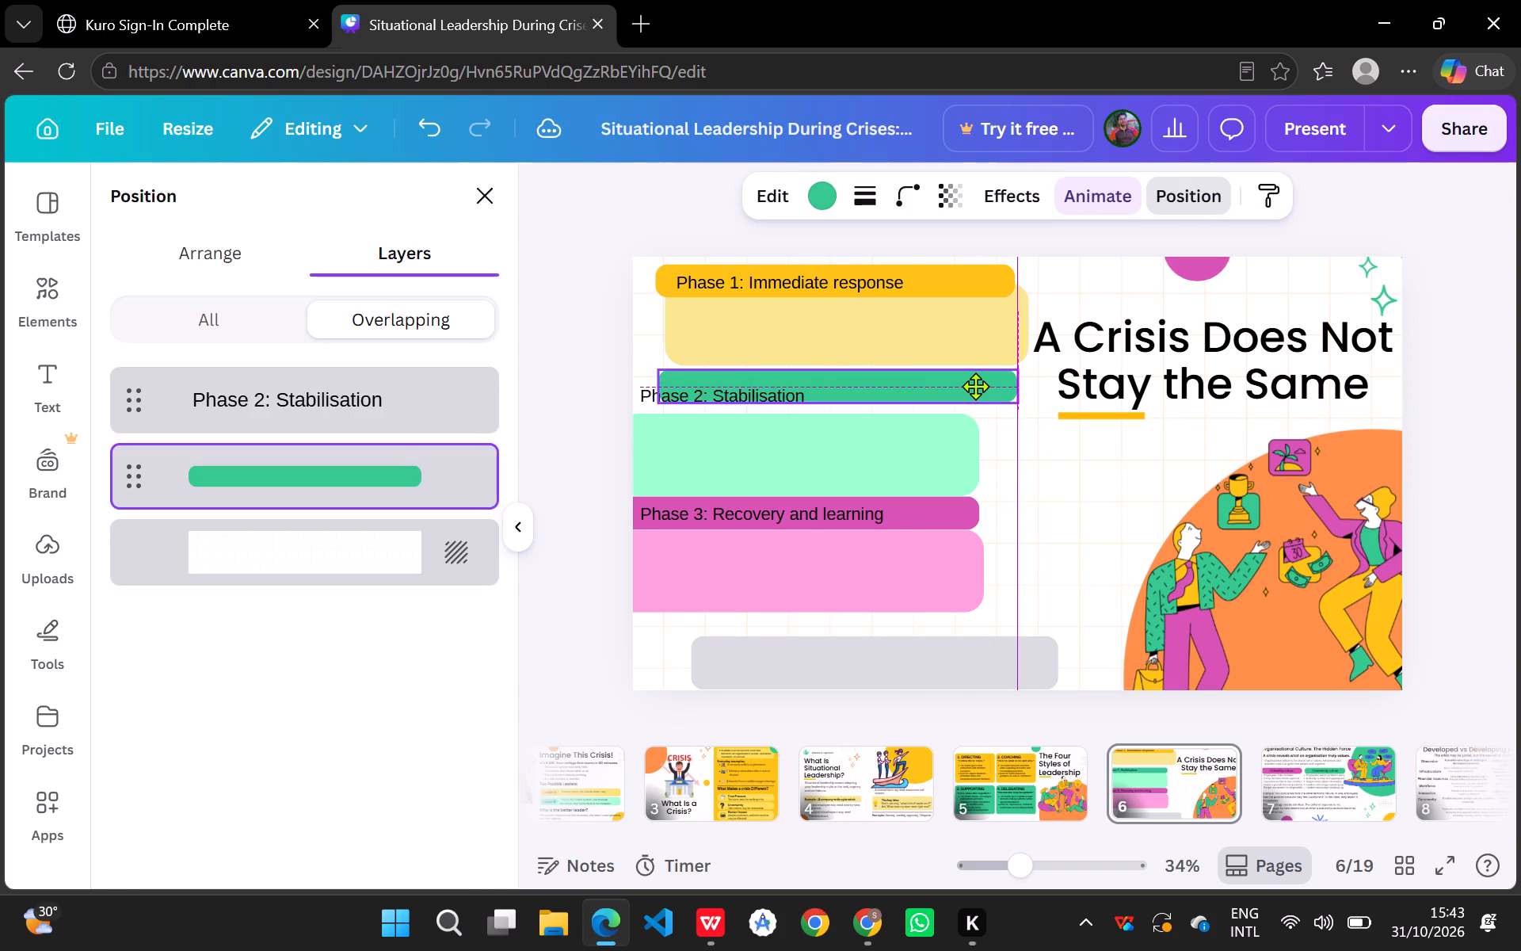
drag(975, 386, 970, 391)
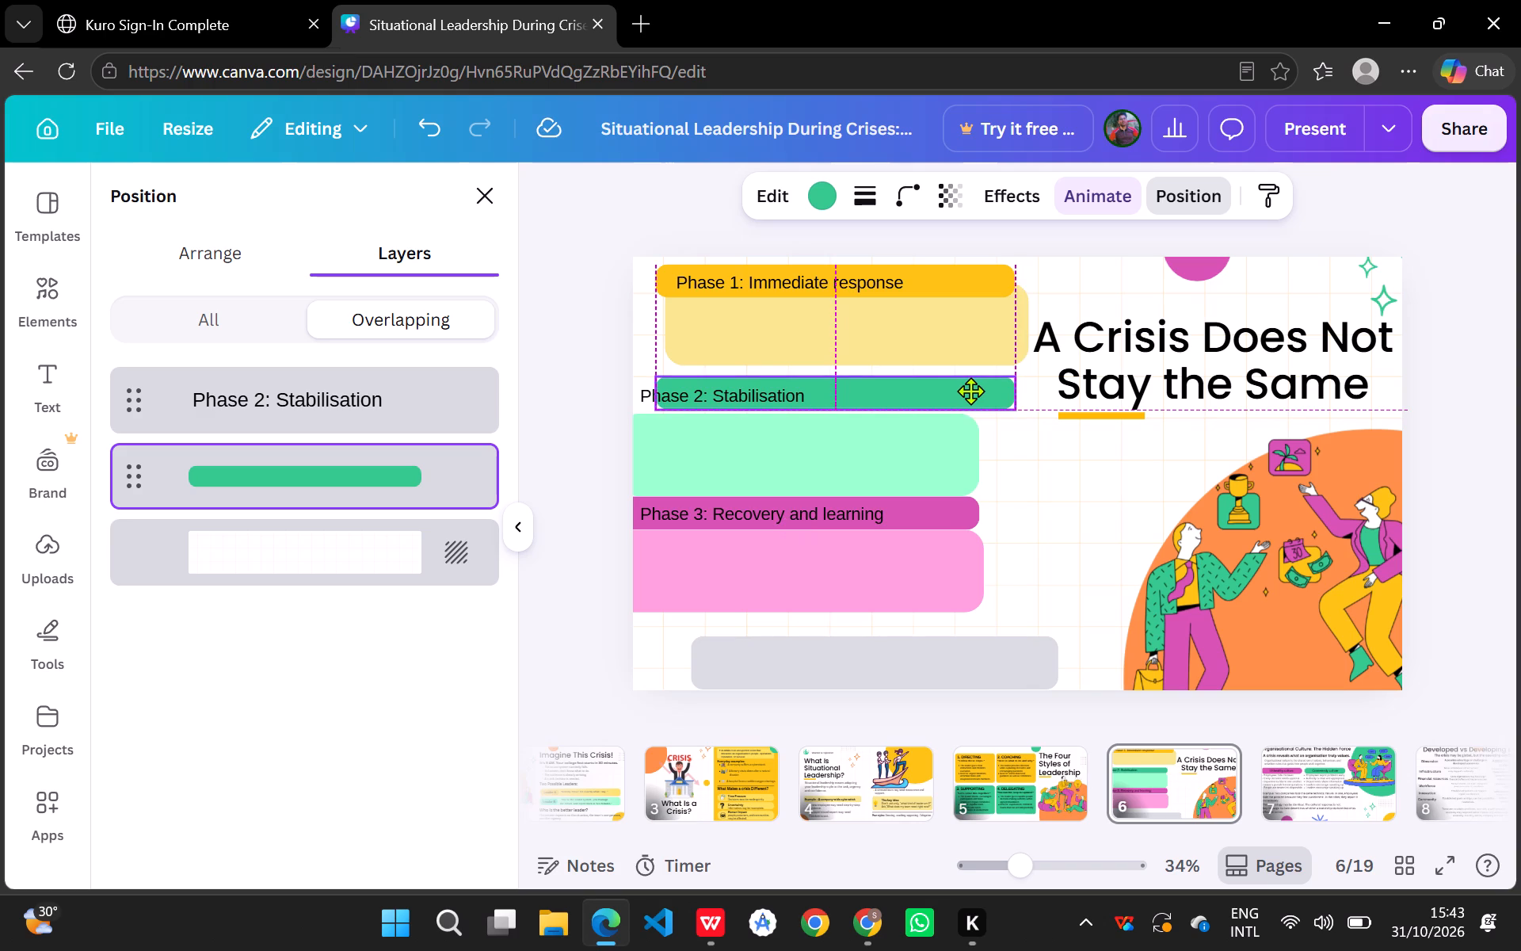
drag(970, 391, 973, 391)
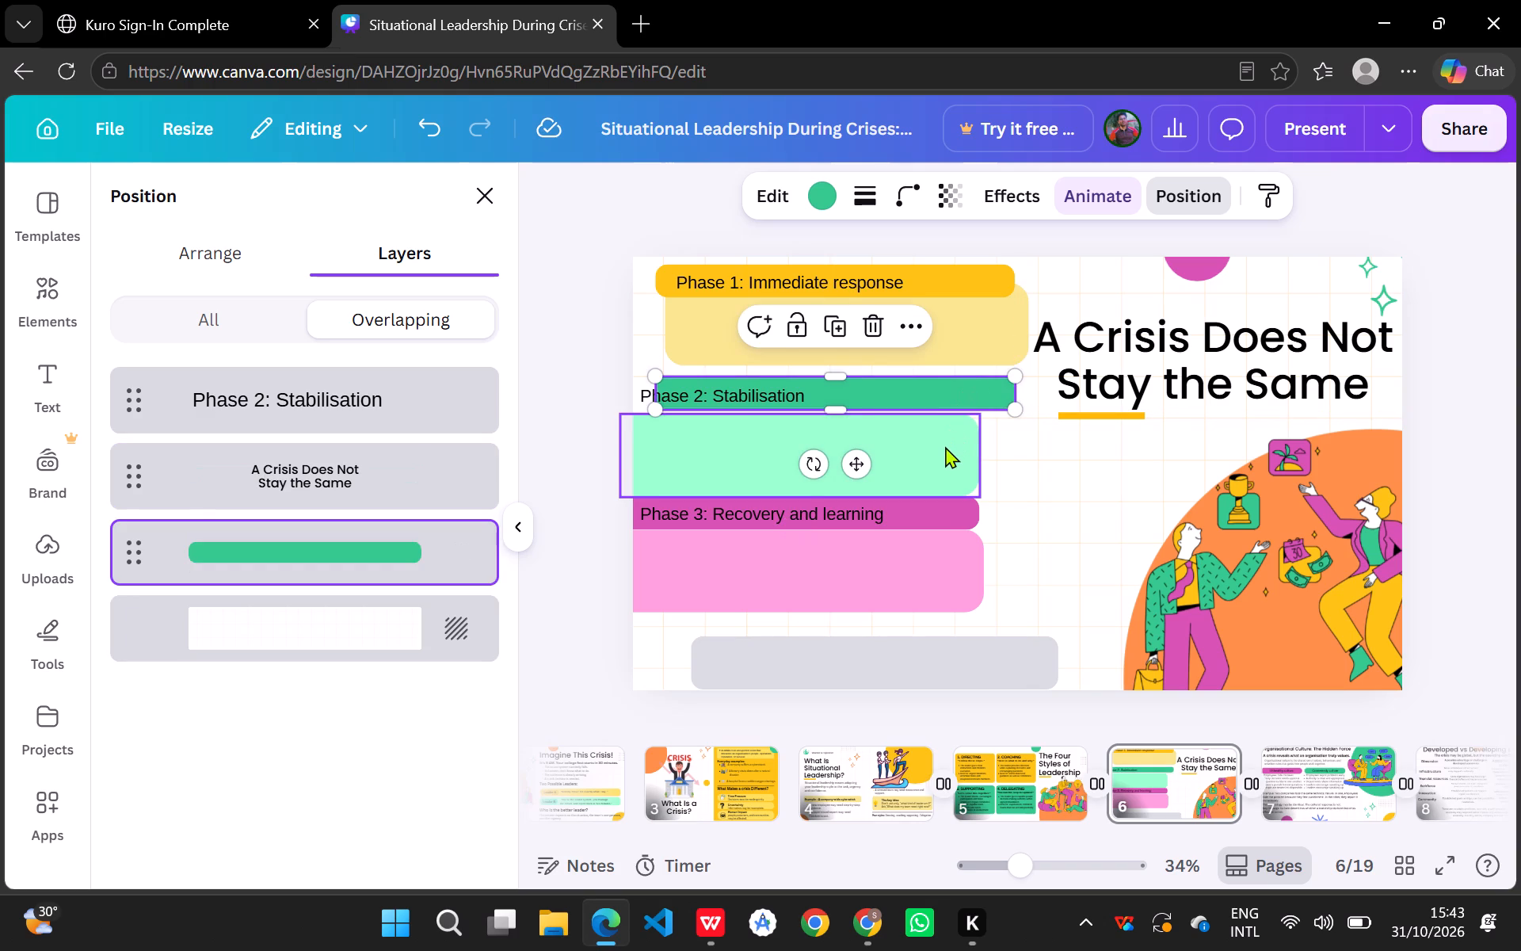
Move the mint Phase 2 block right and up to overlap the green bar, aligning its left edge with the pale yellow block.
drag(945, 446, 992, 422)
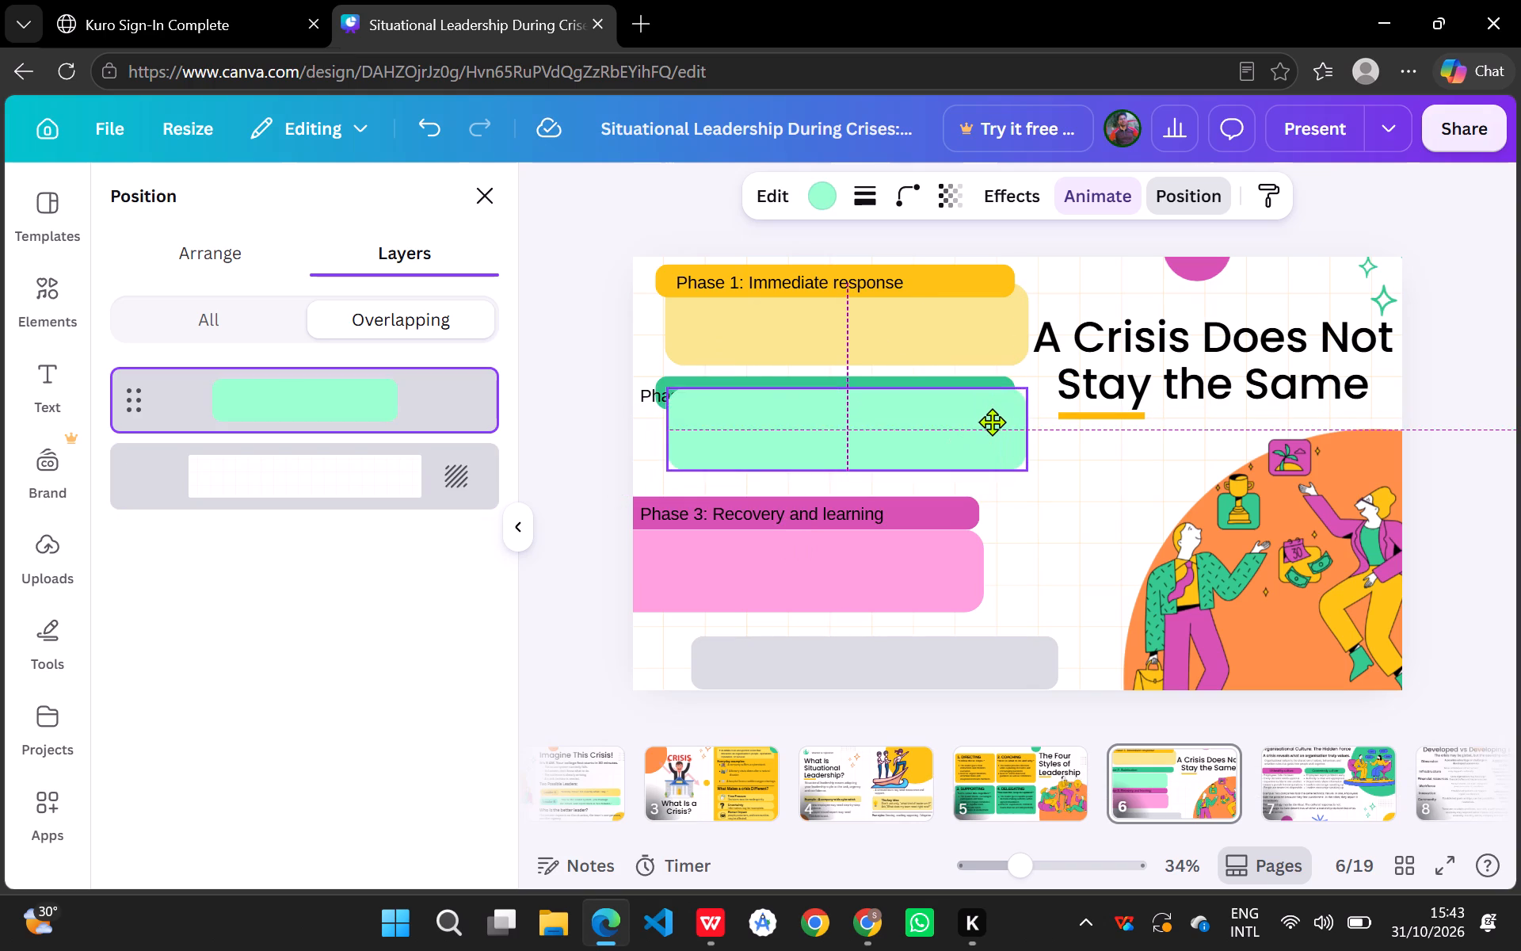
drag(992, 422, 991, 426)
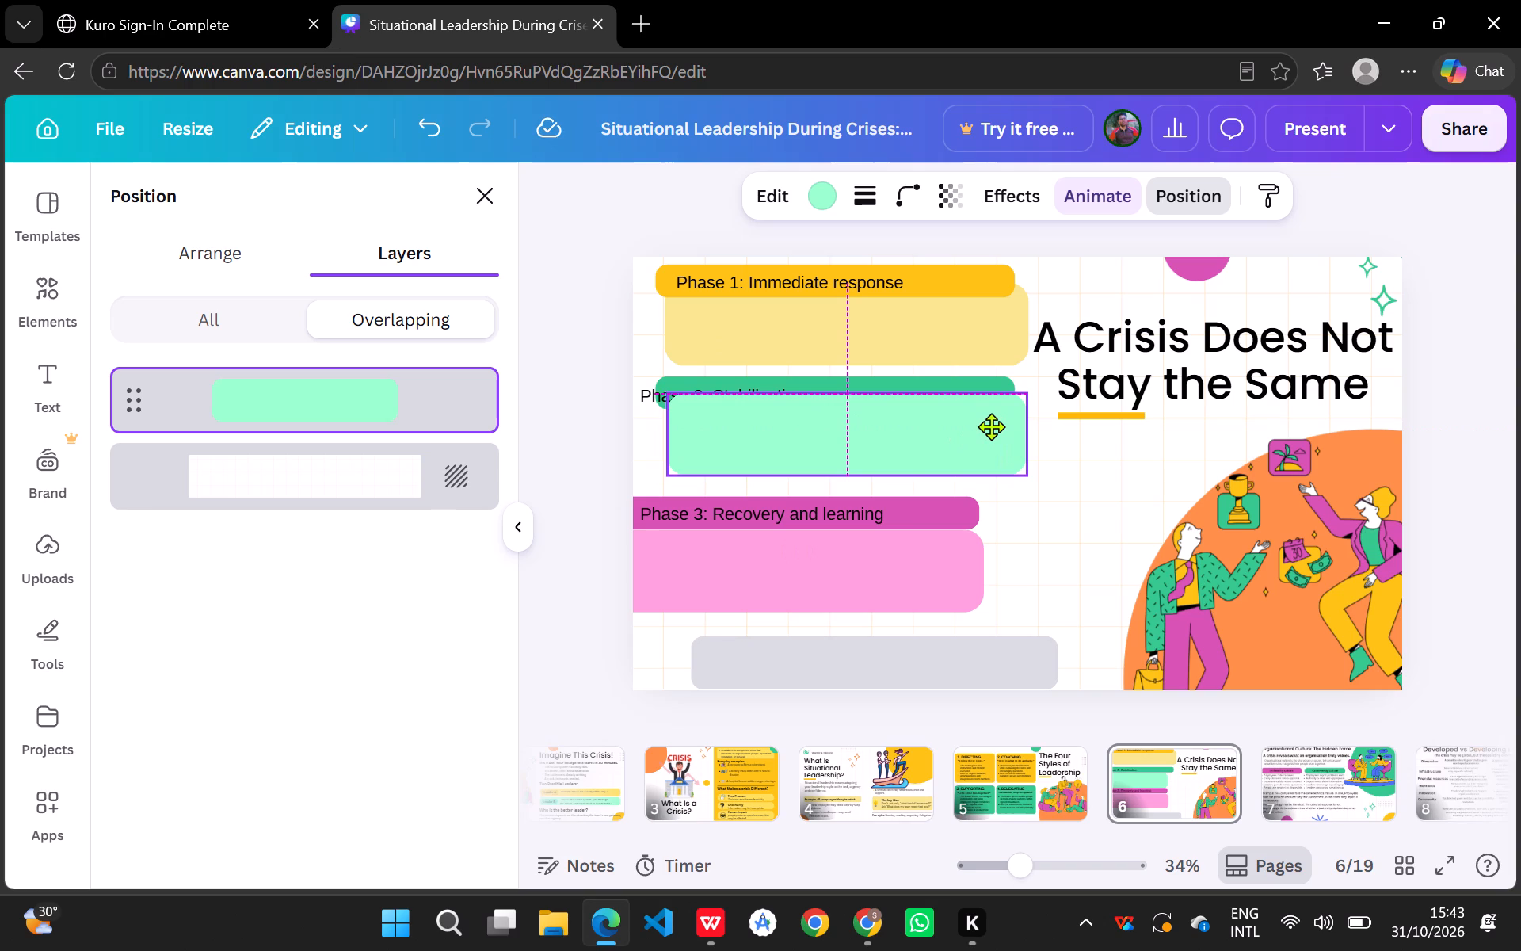
drag(991, 426, 990, 427)
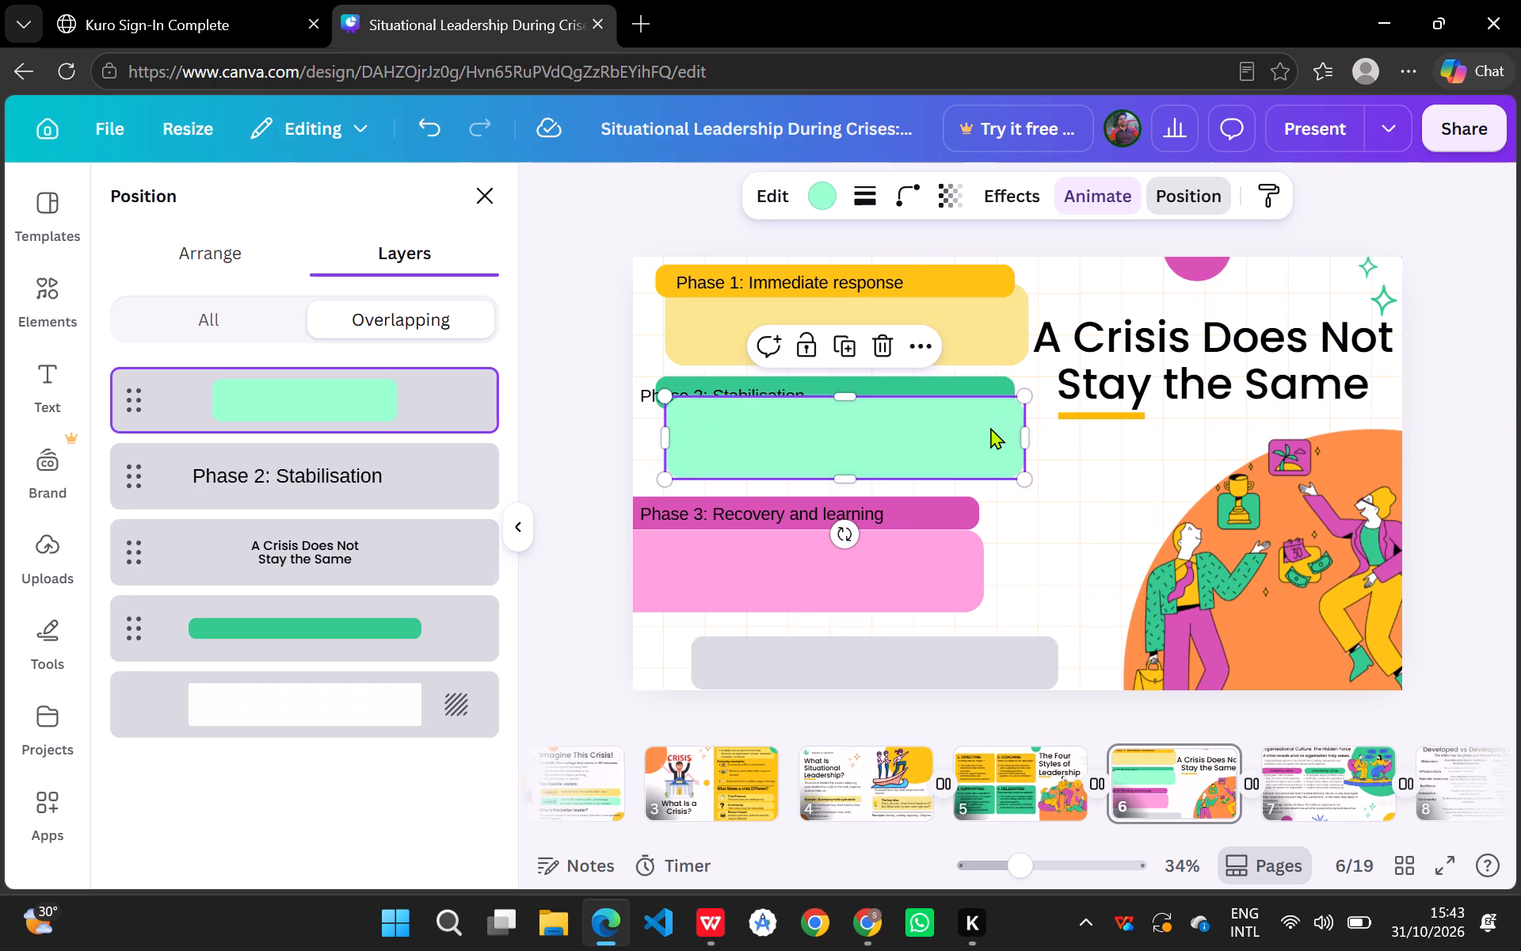
click(1078, 532)
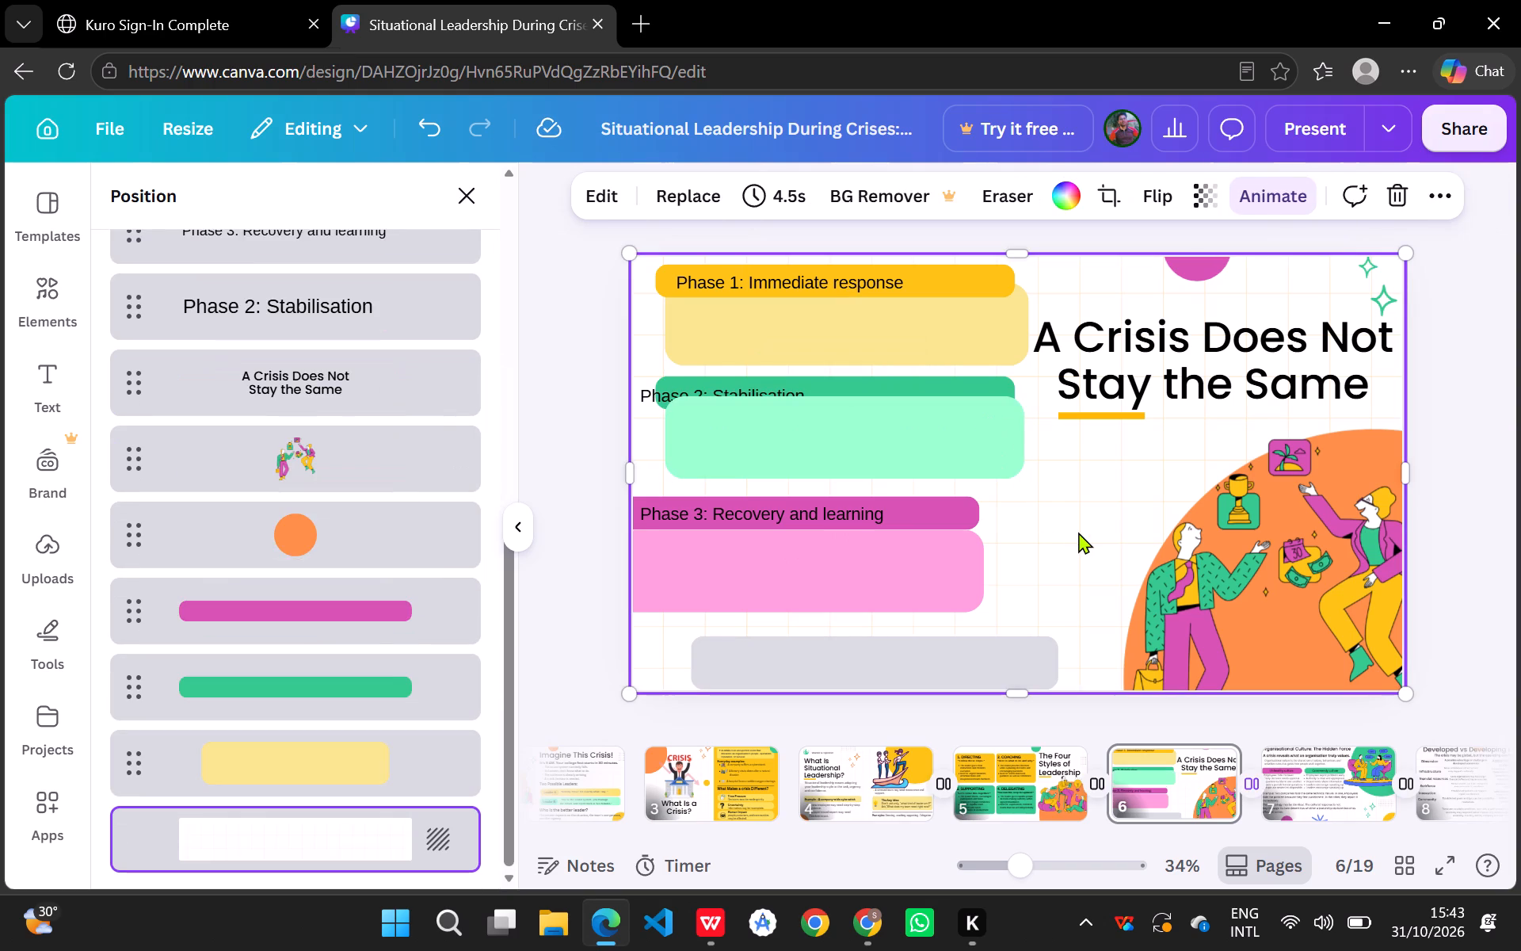
Reorder the Phase 2 layers so the heading text is on top, followed by the green bar, with the mint block behind.
click(653, 397)
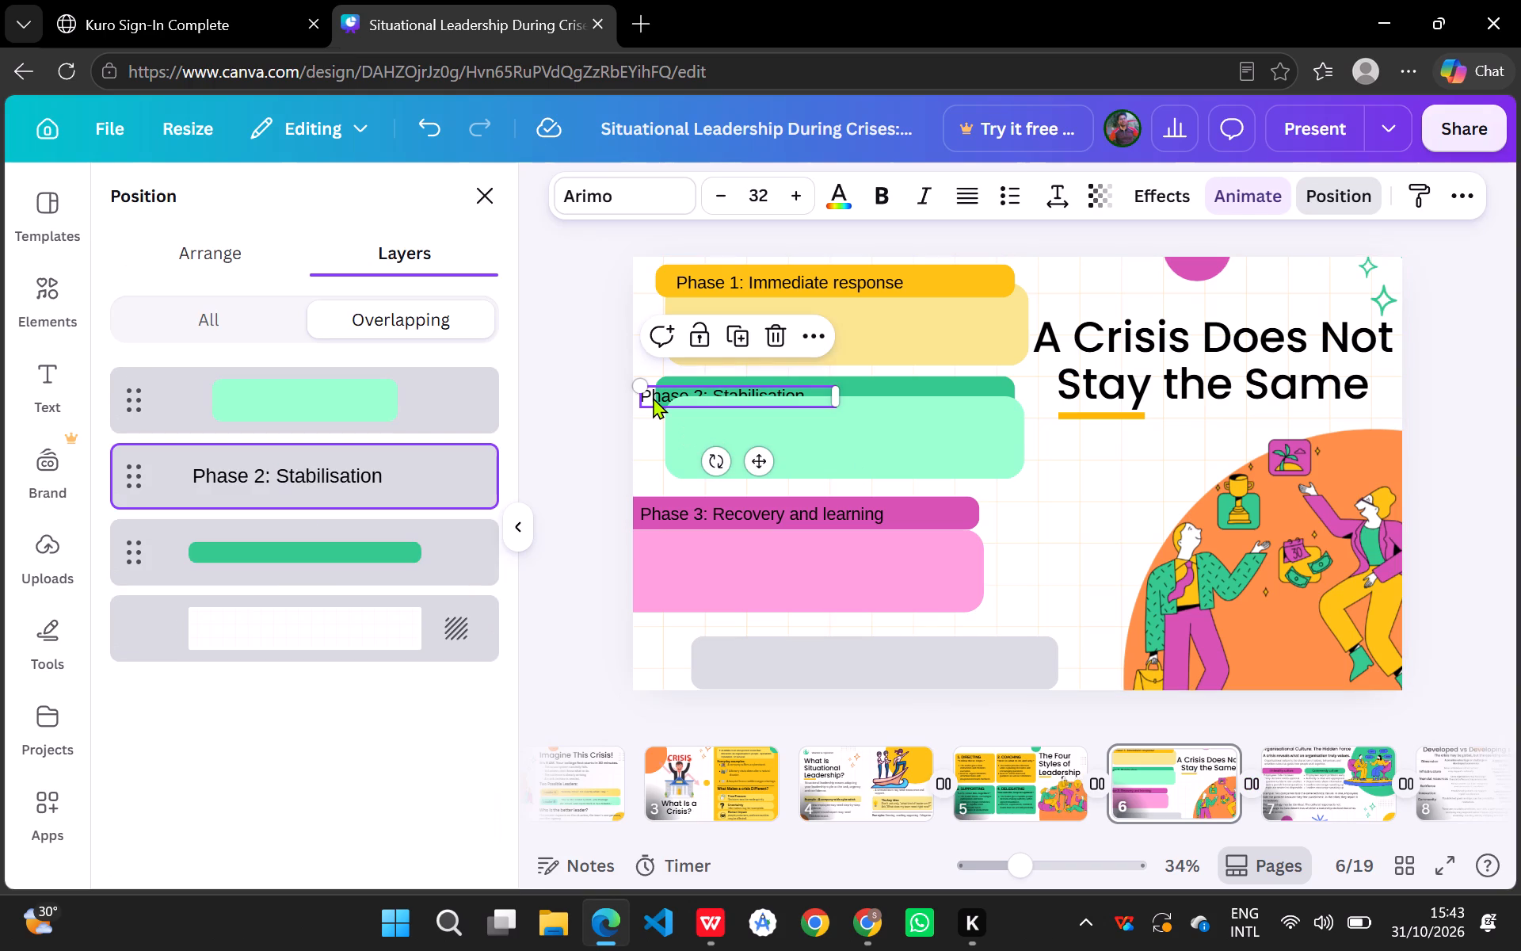
drag(341, 487, 341, 396)
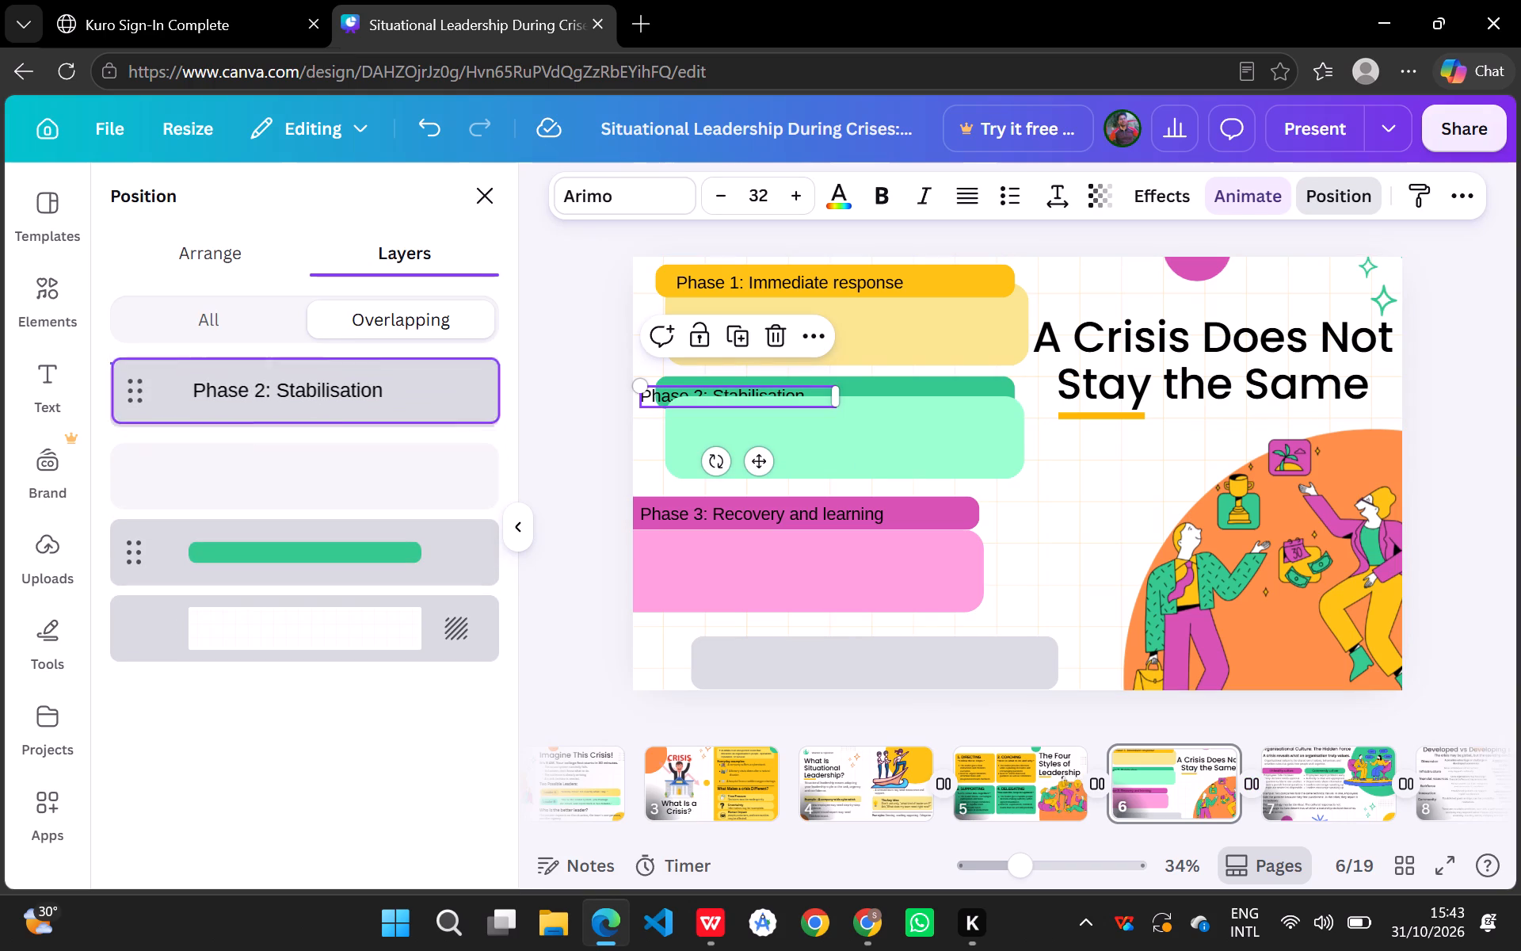
drag(341, 396, 339, 365)
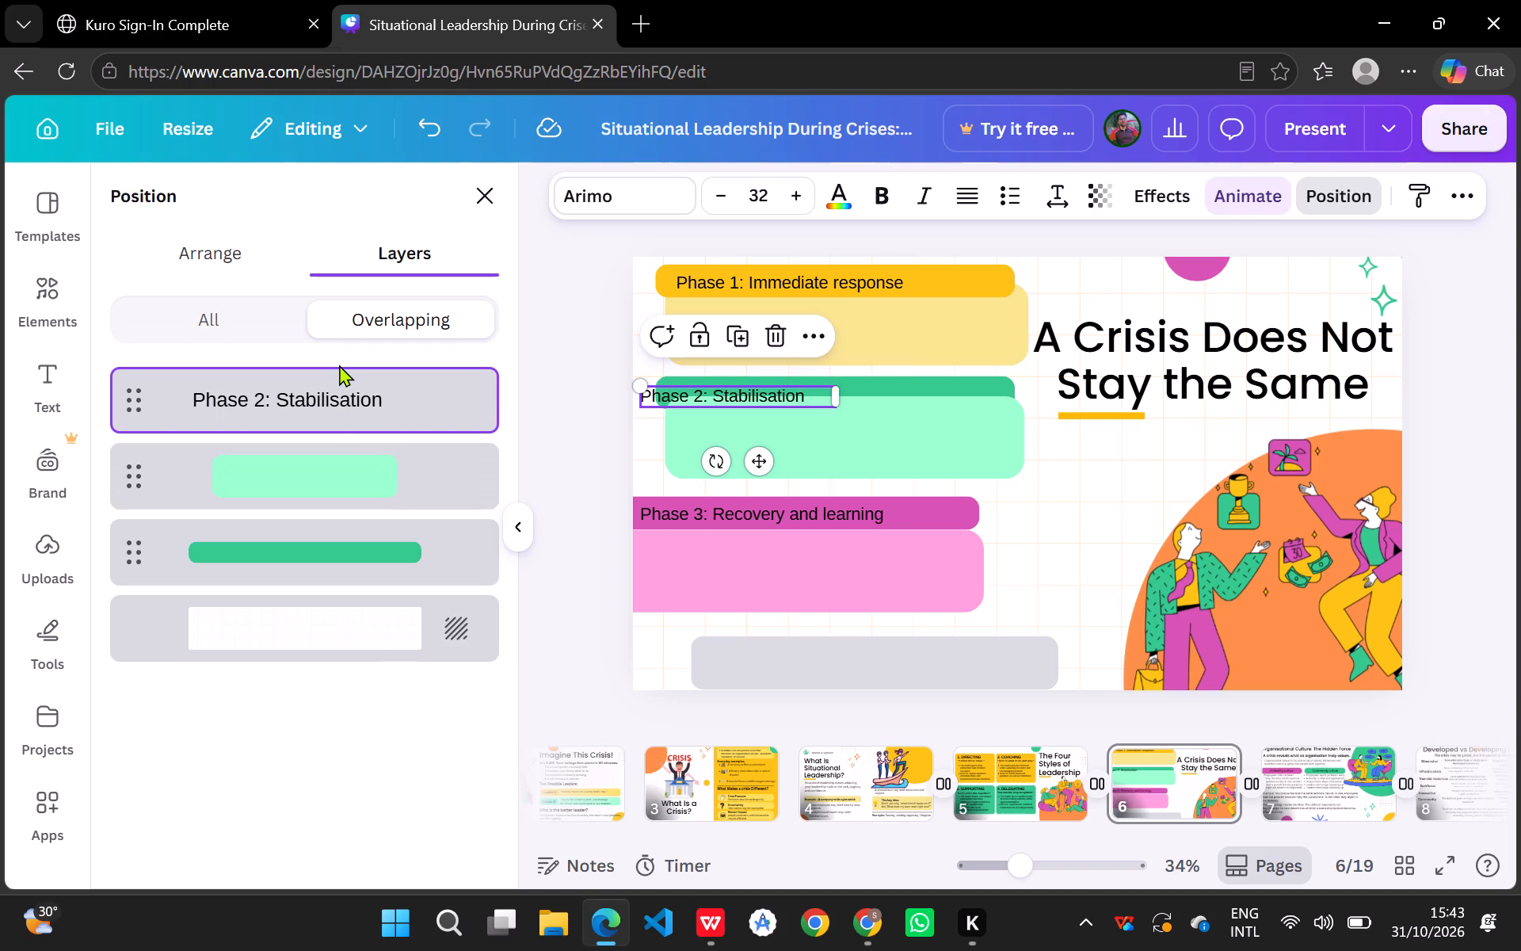
drag(320, 549, 317, 524)
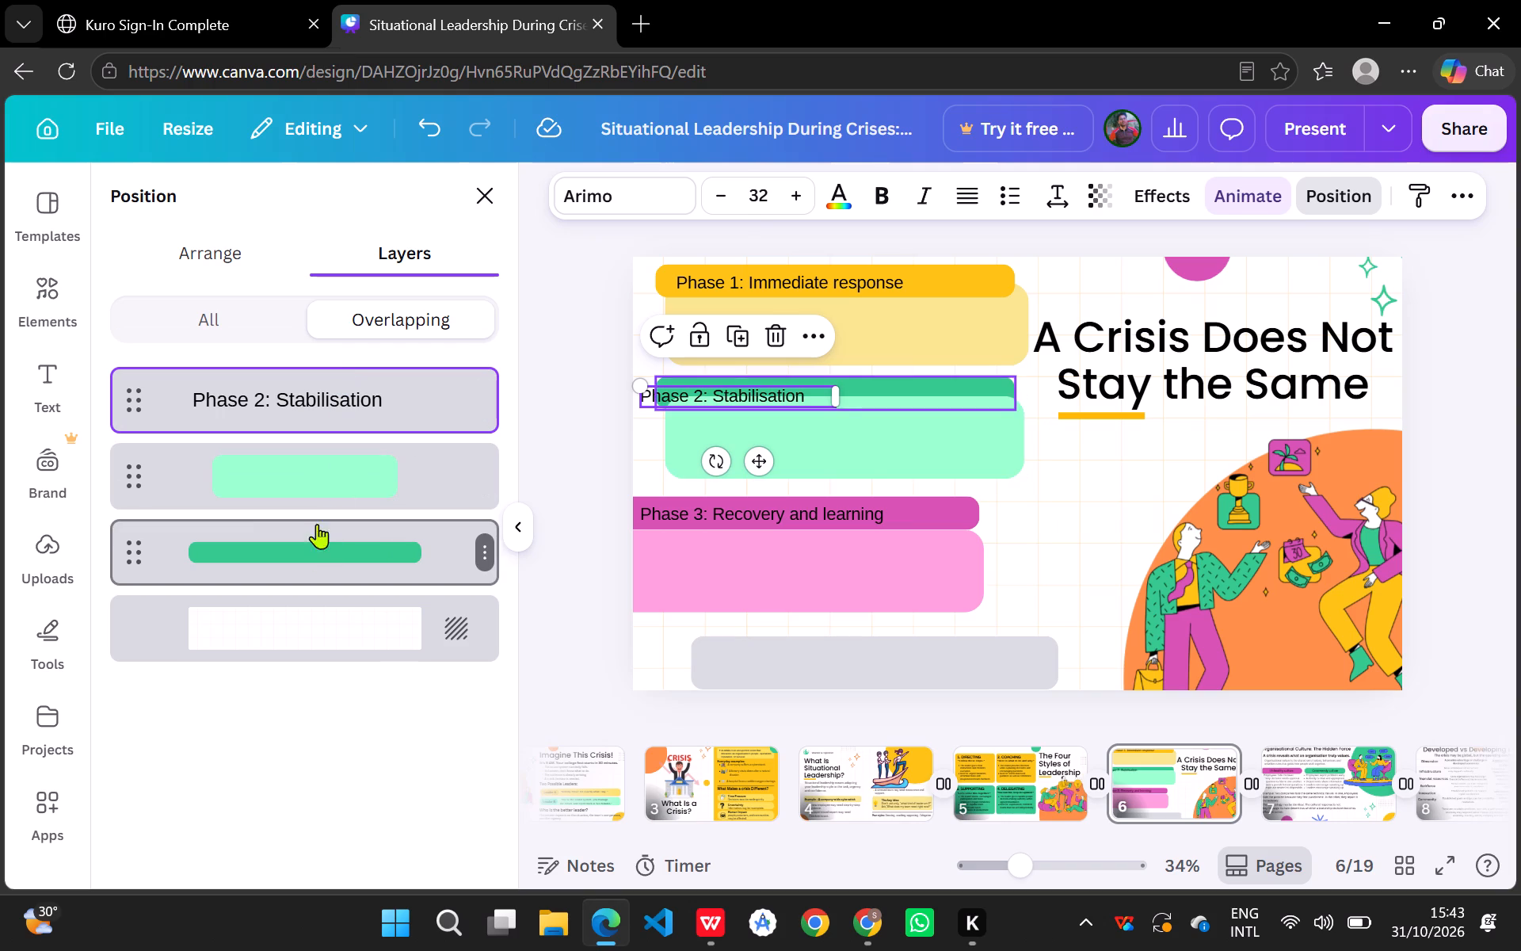
drag(317, 524, 308, 439)
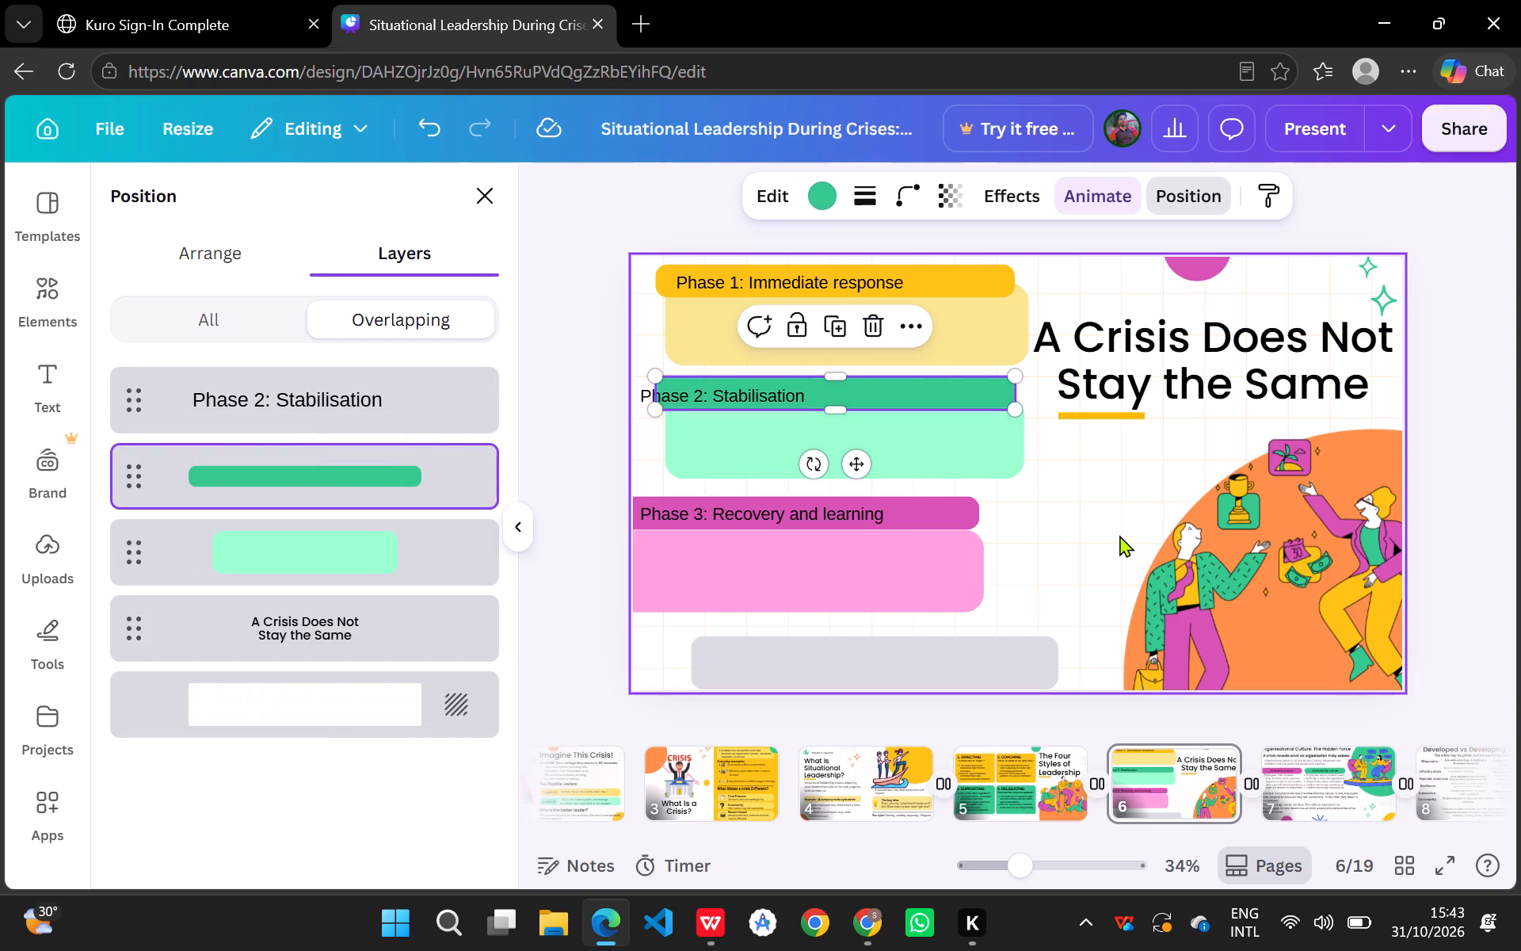
click(1089, 525)
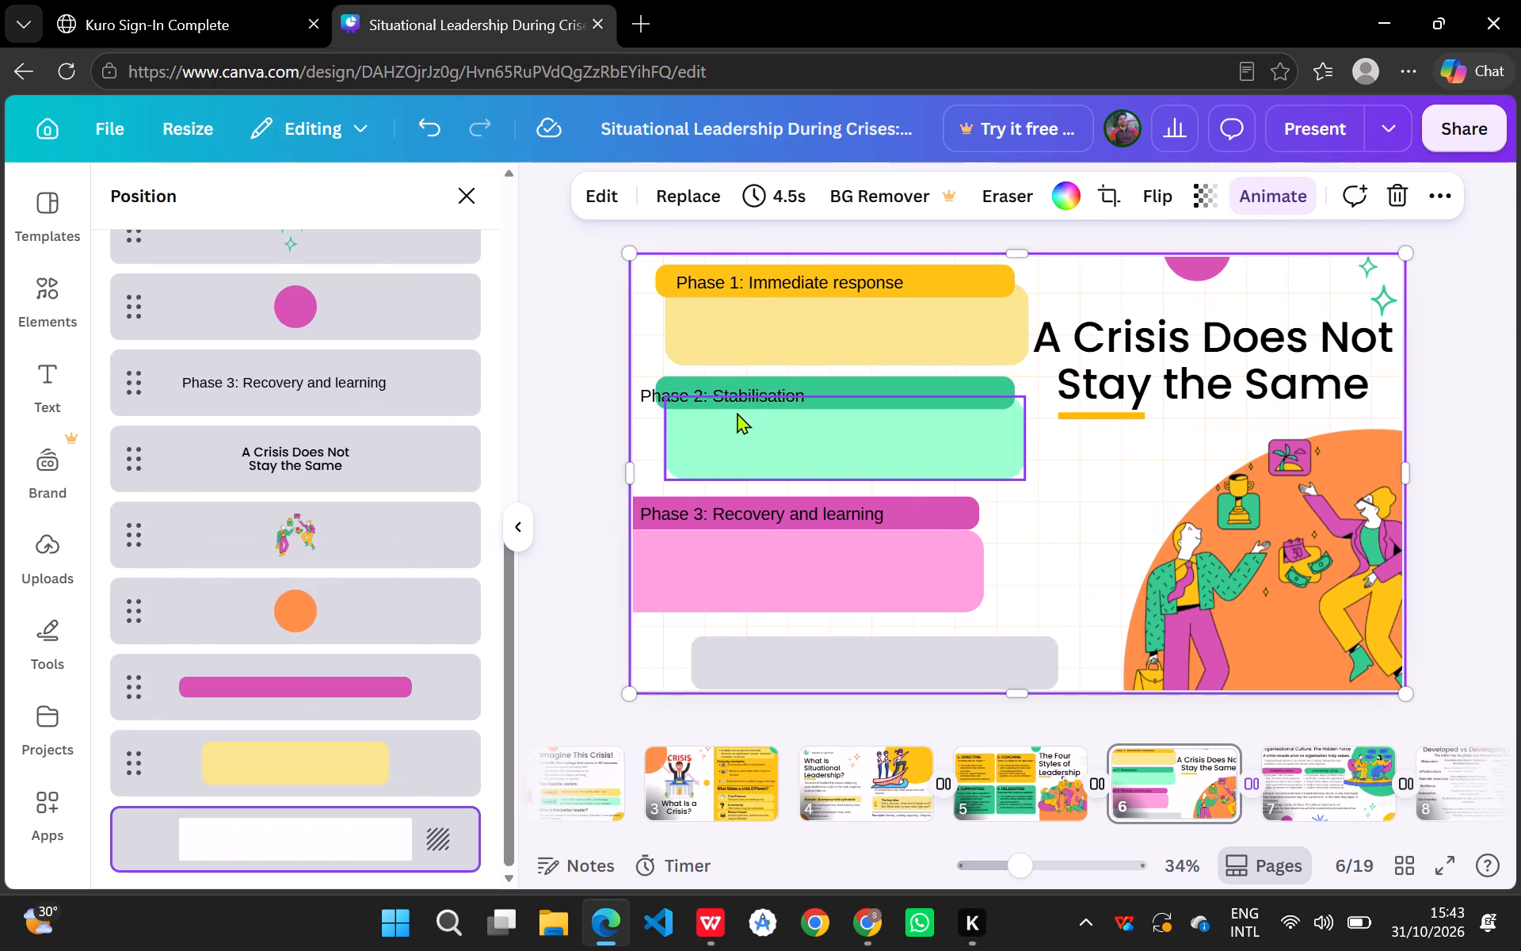
Move the "Phase 2: Stabilisation" text right onto the green bar, in line with the Phase 1 heading text.
drag(733, 396, 764, 391)
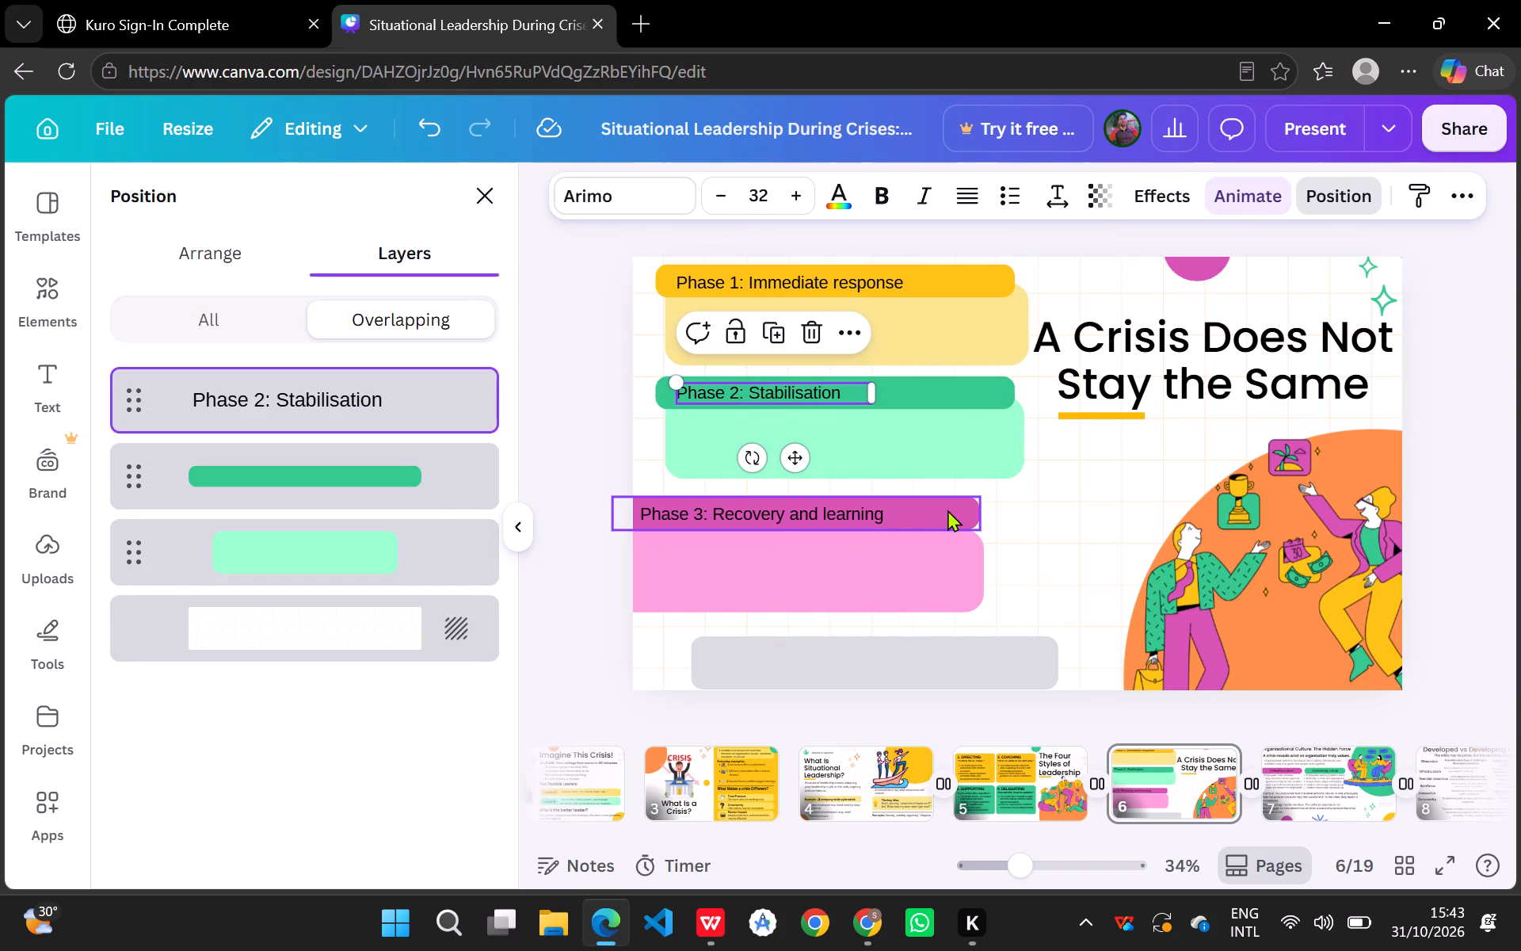
Move the magenta Phase 3 heading bar right and slightly up, aligning its left edge with the orange and green bars.
drag(947, 510, 982, 504)
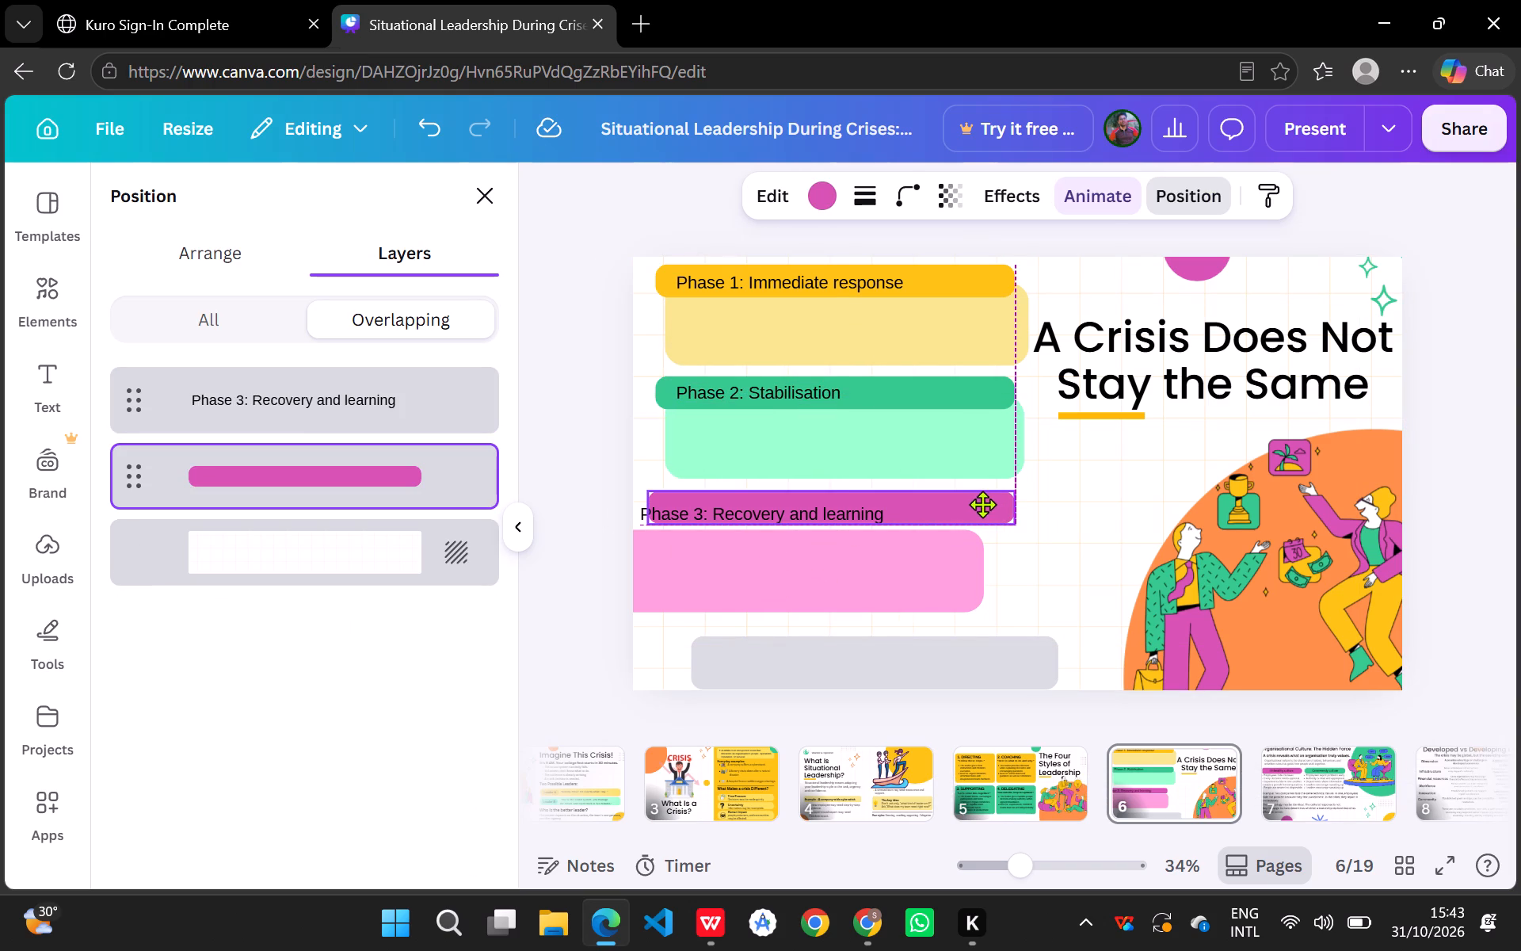
drag(982, 504, 986, 505)
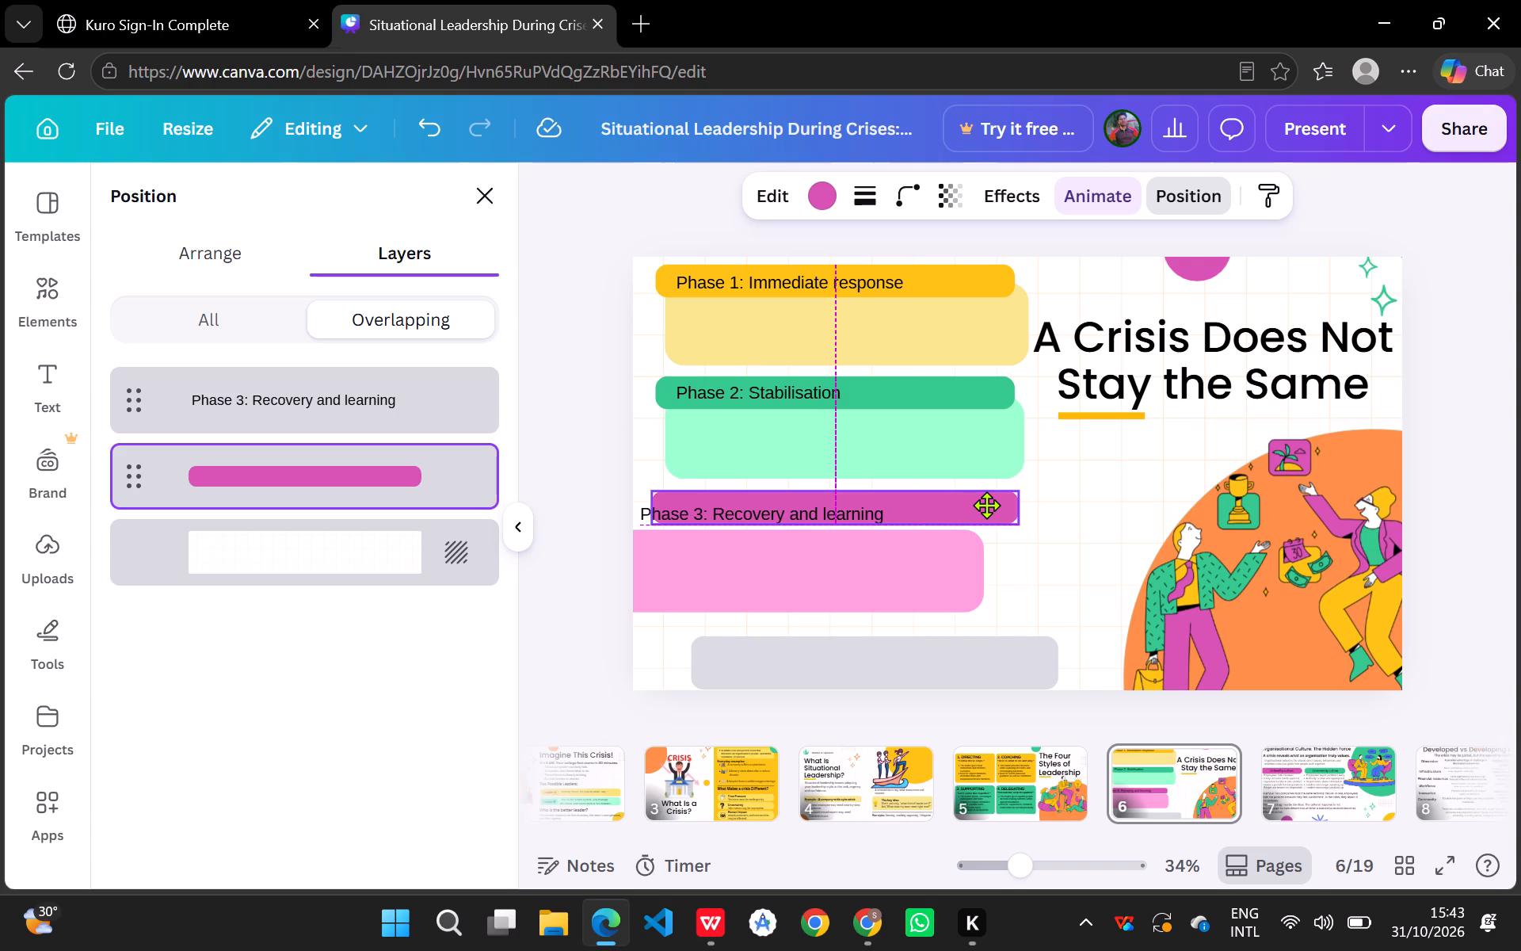
drag(986, 505, 989, 505)
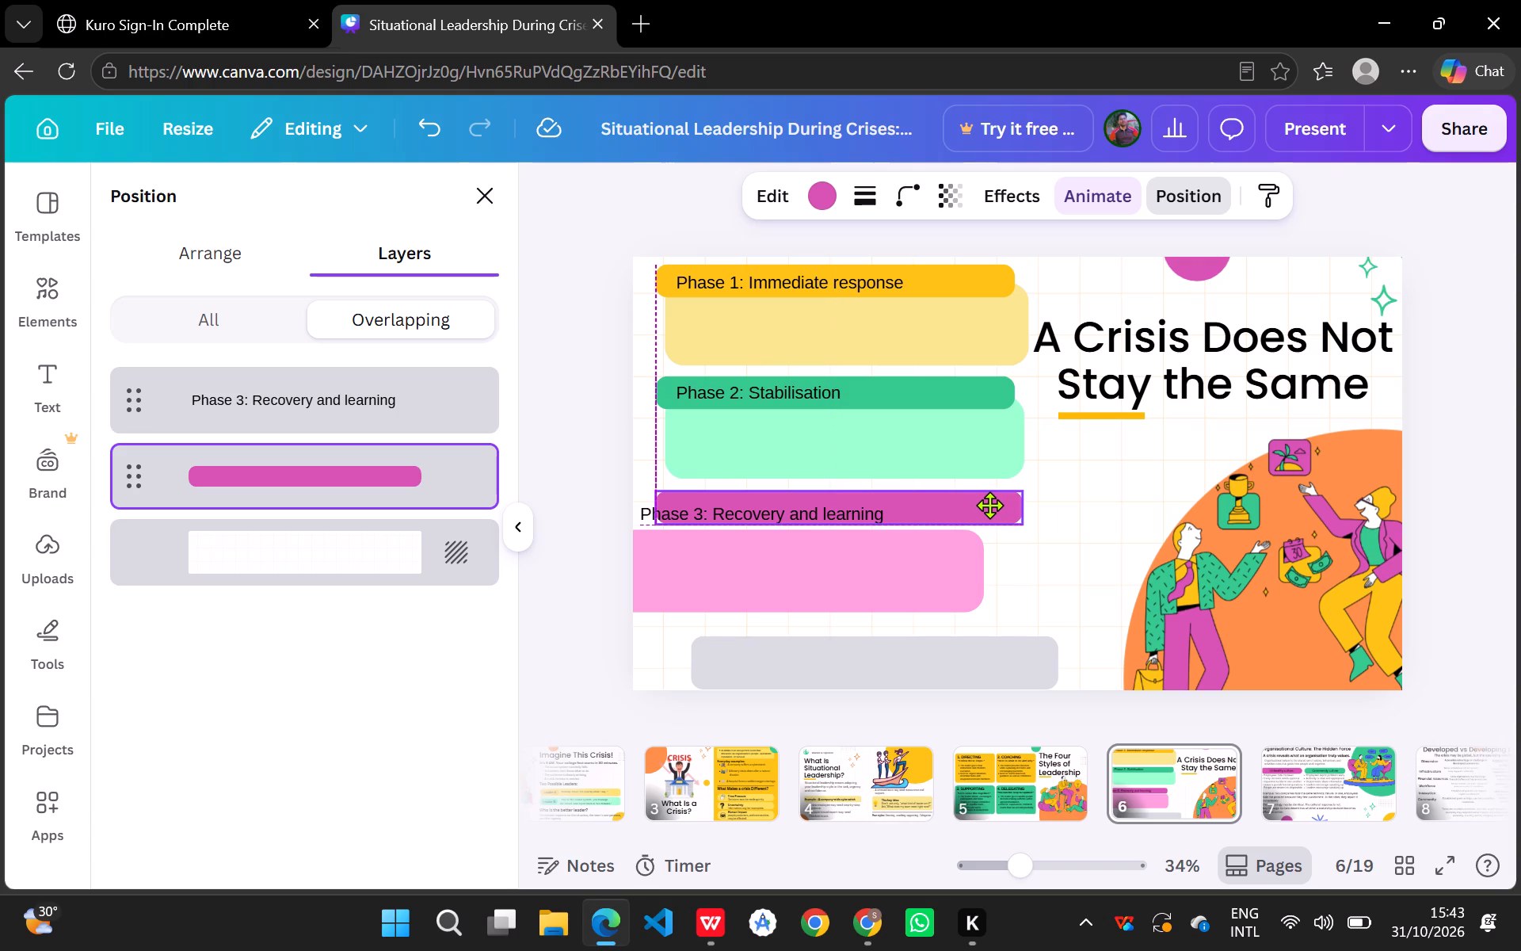
drag(989, 505, 989, 504)
drag(989, 504, 989, 505)
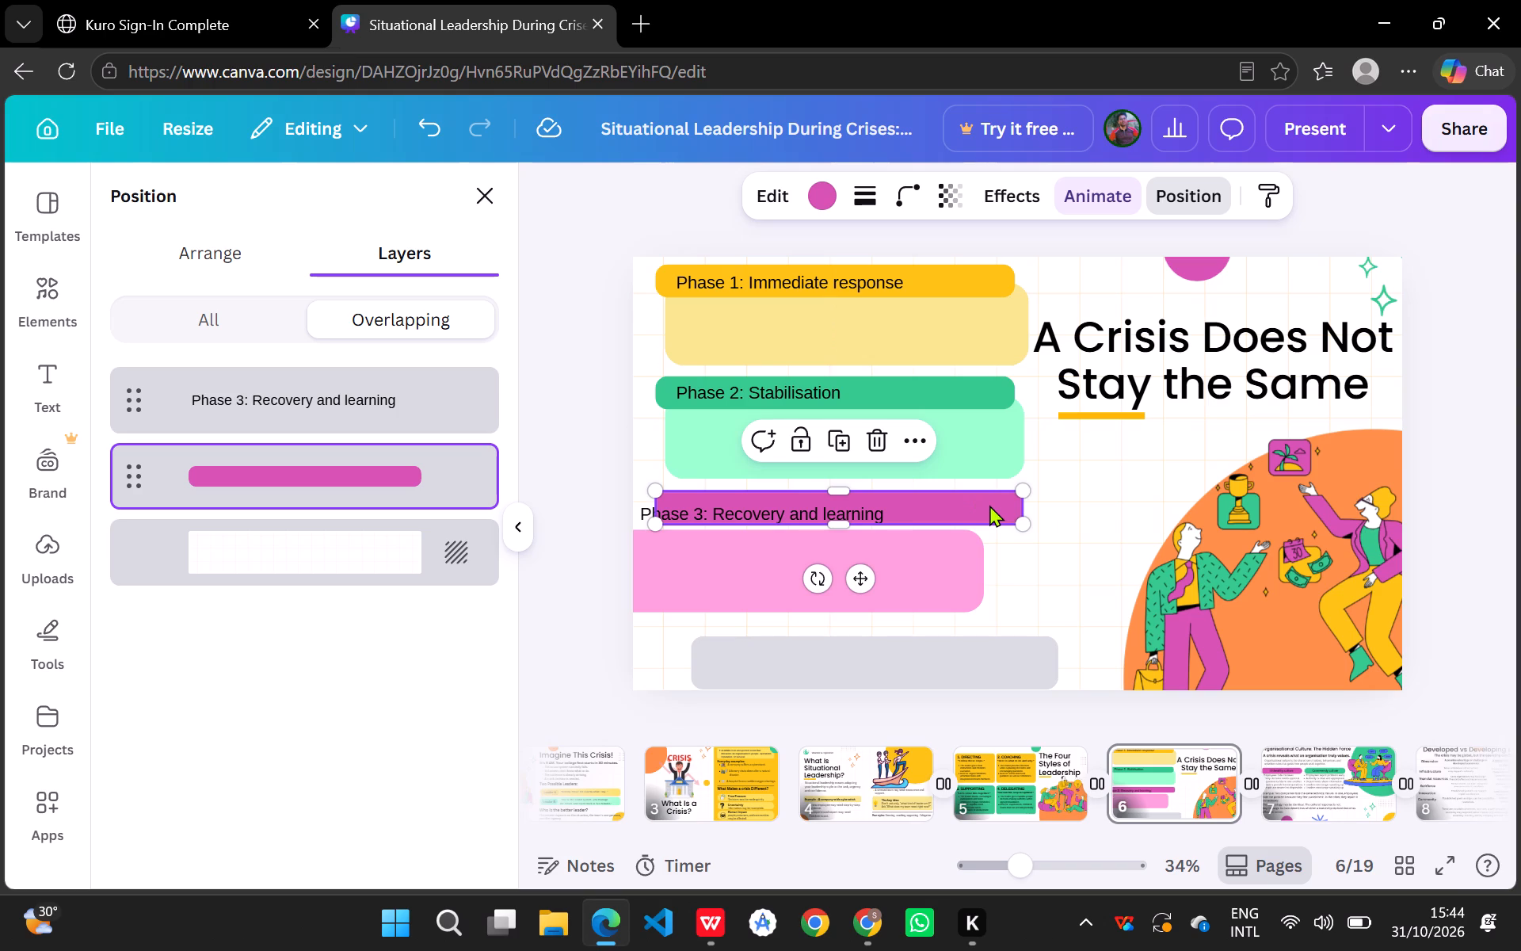
click(989, 505)
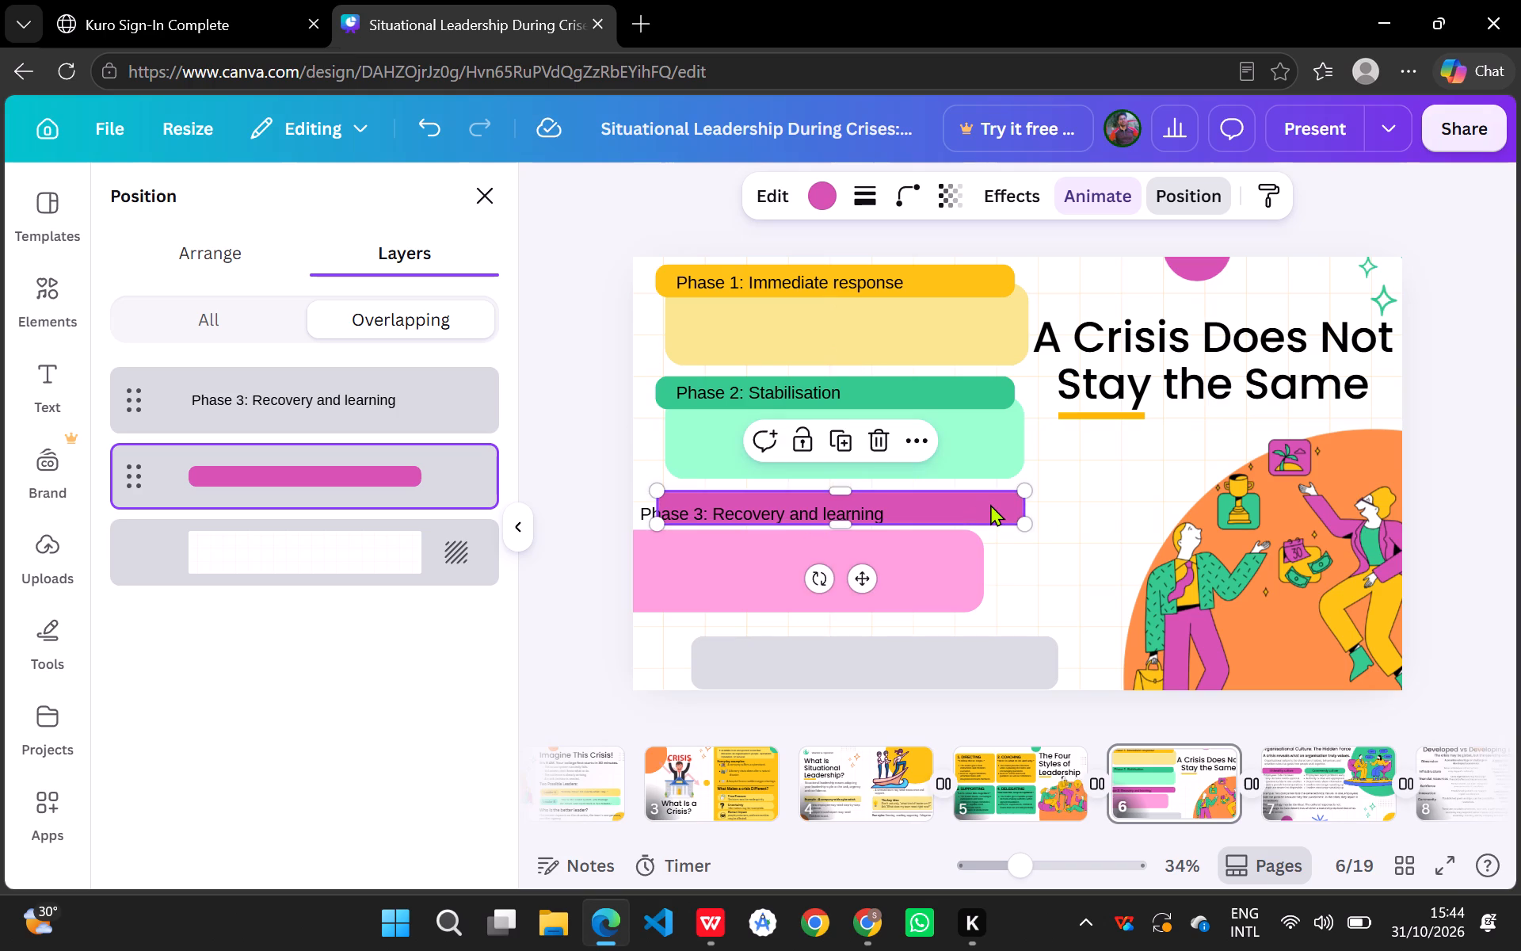
drag(990, 504, 982, 506)
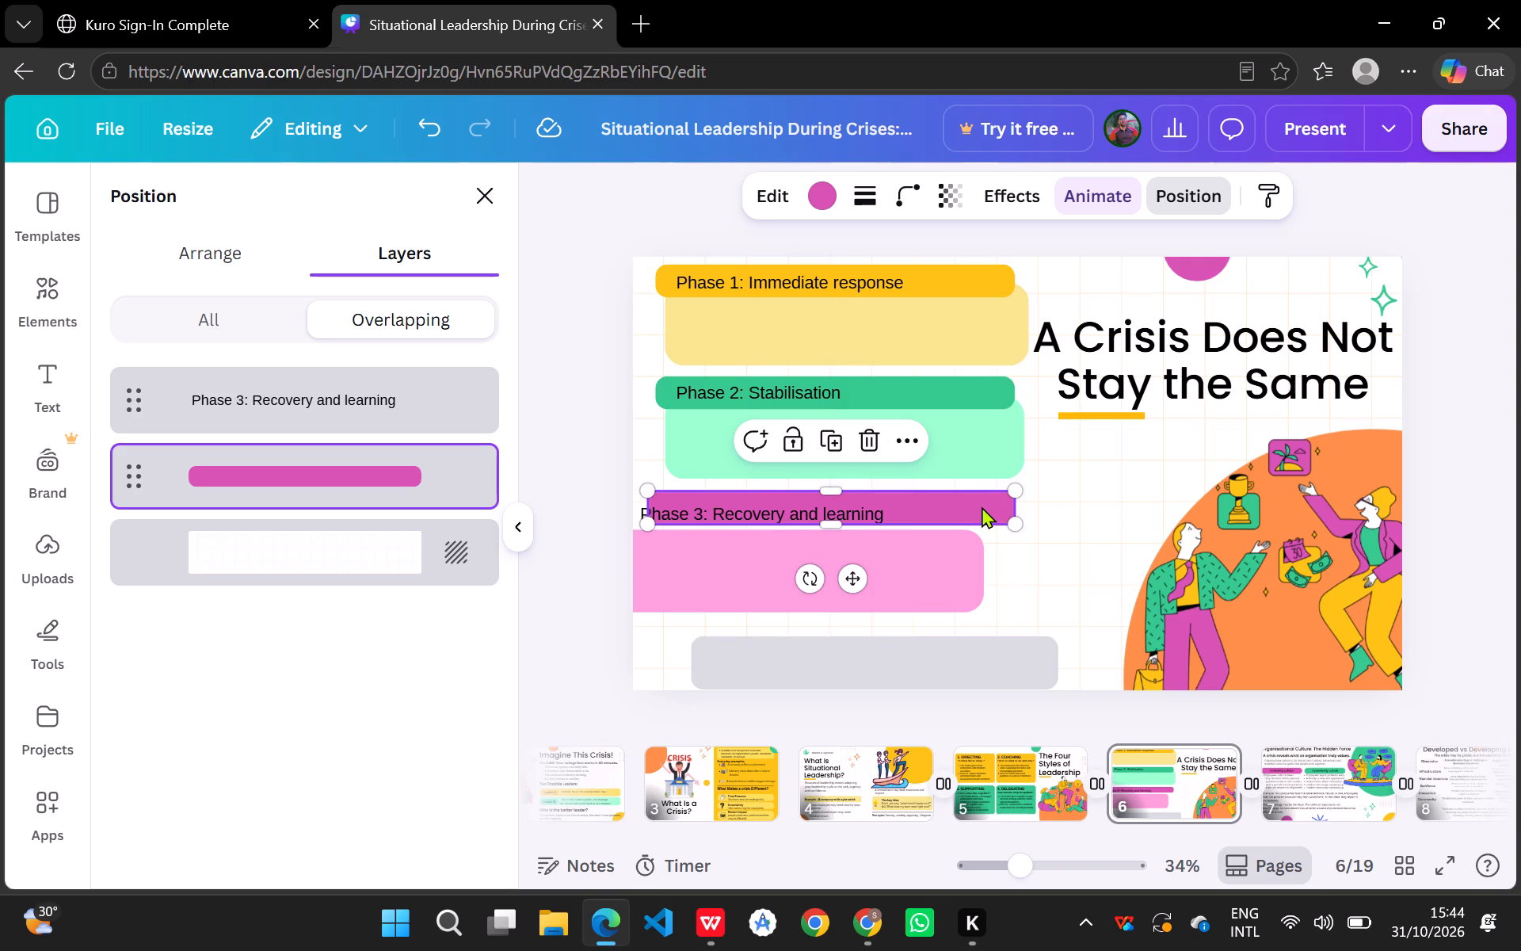
drag(982, 506, 982, 495)
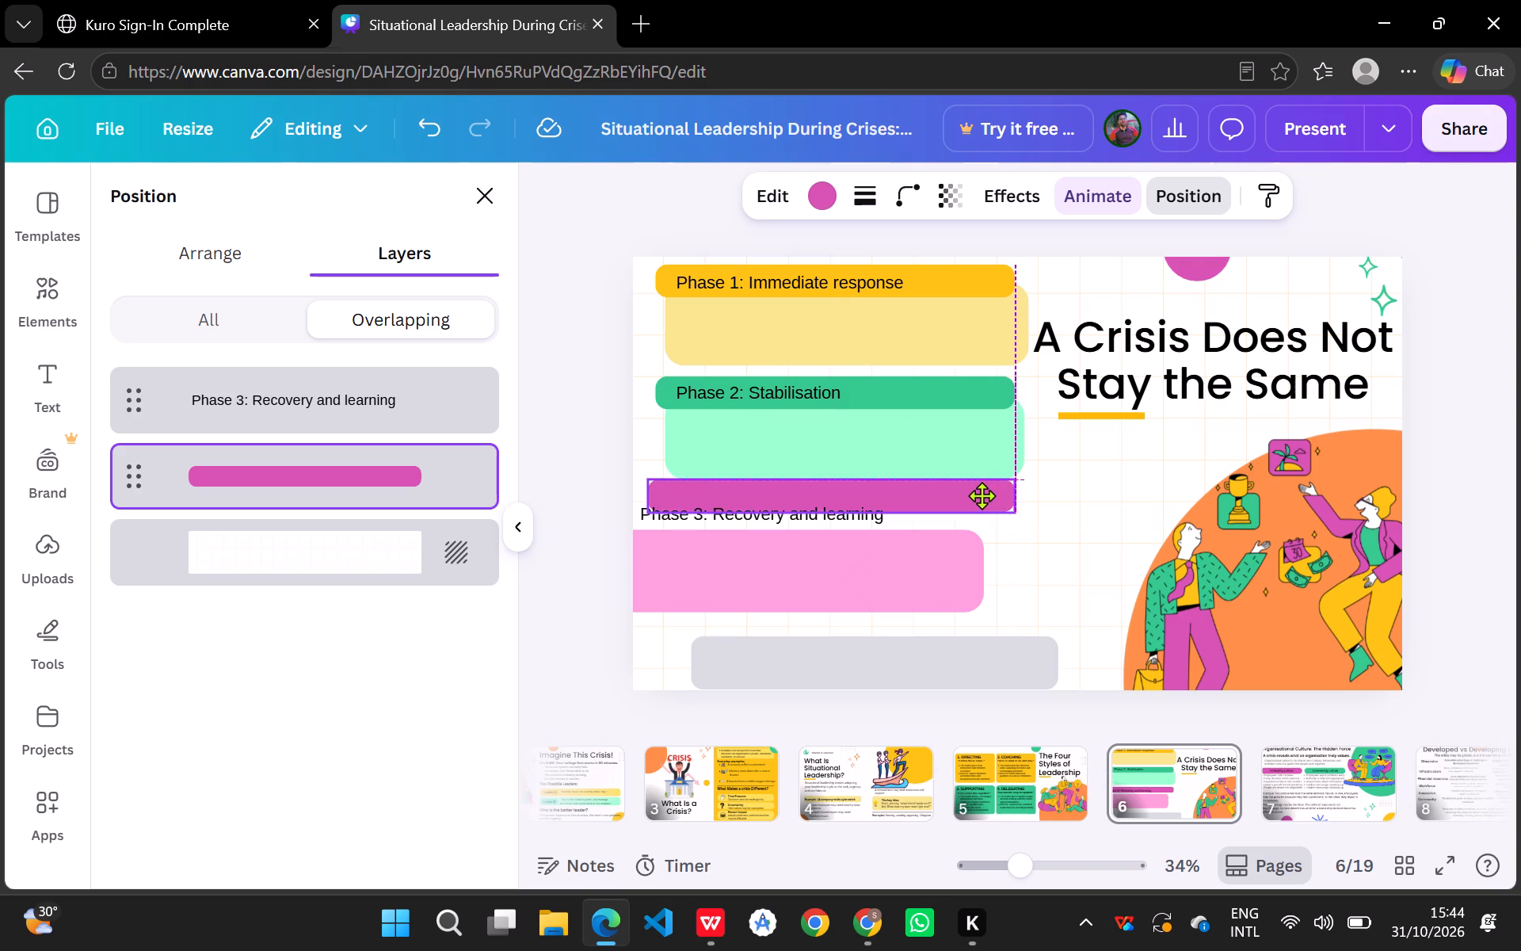
drag(982, 495, 993, 502)
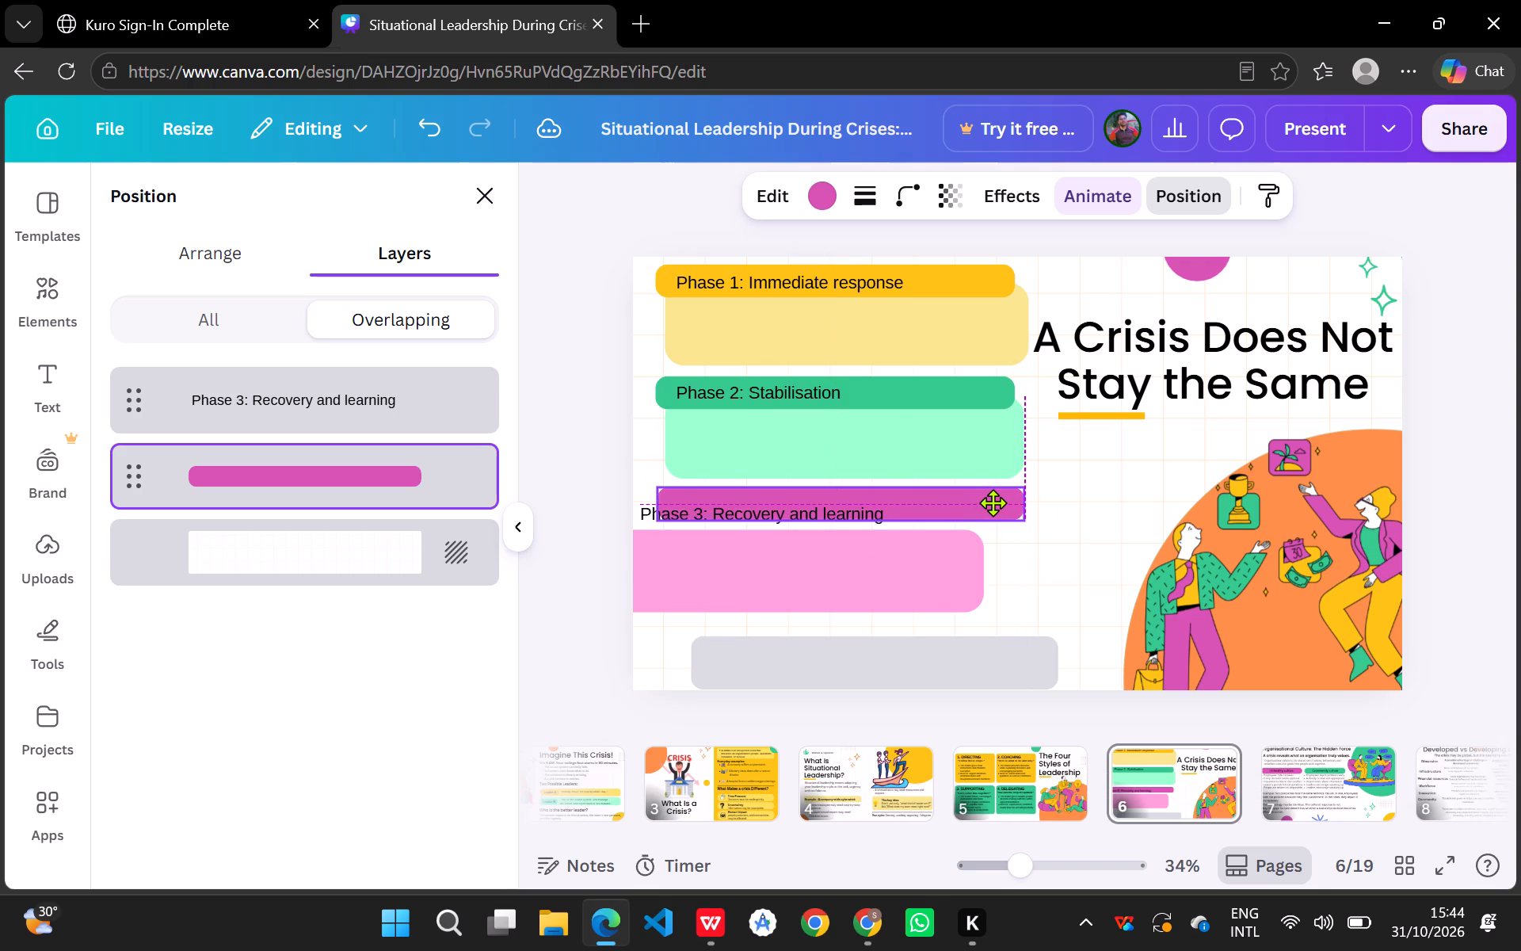
drag(993, 502, 988, 500)
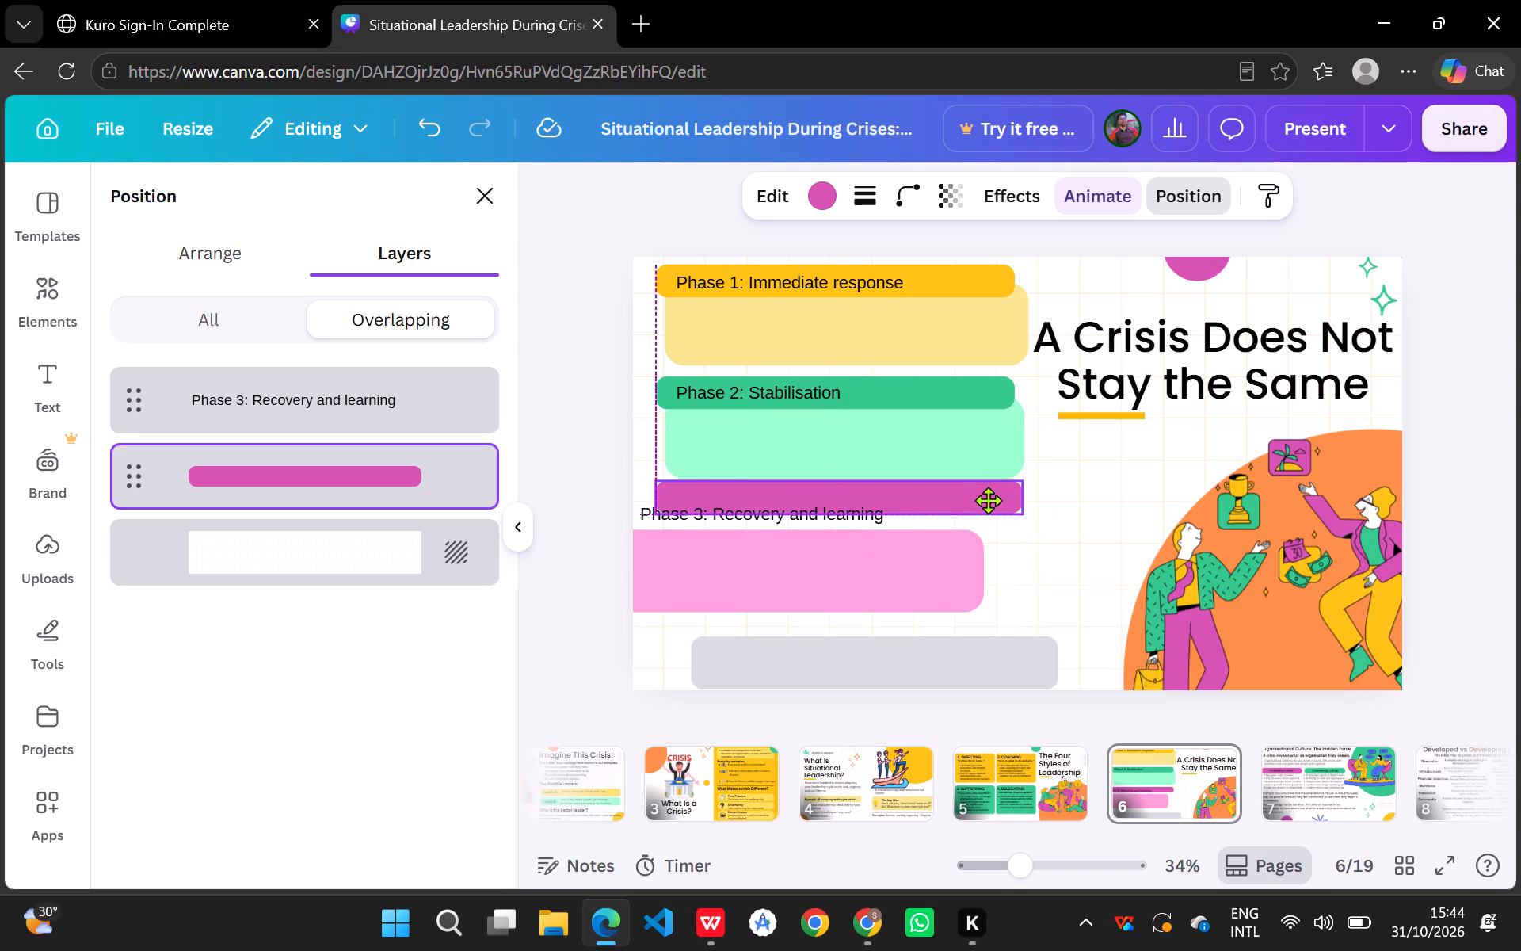
drag(988, 500, 989, 506)
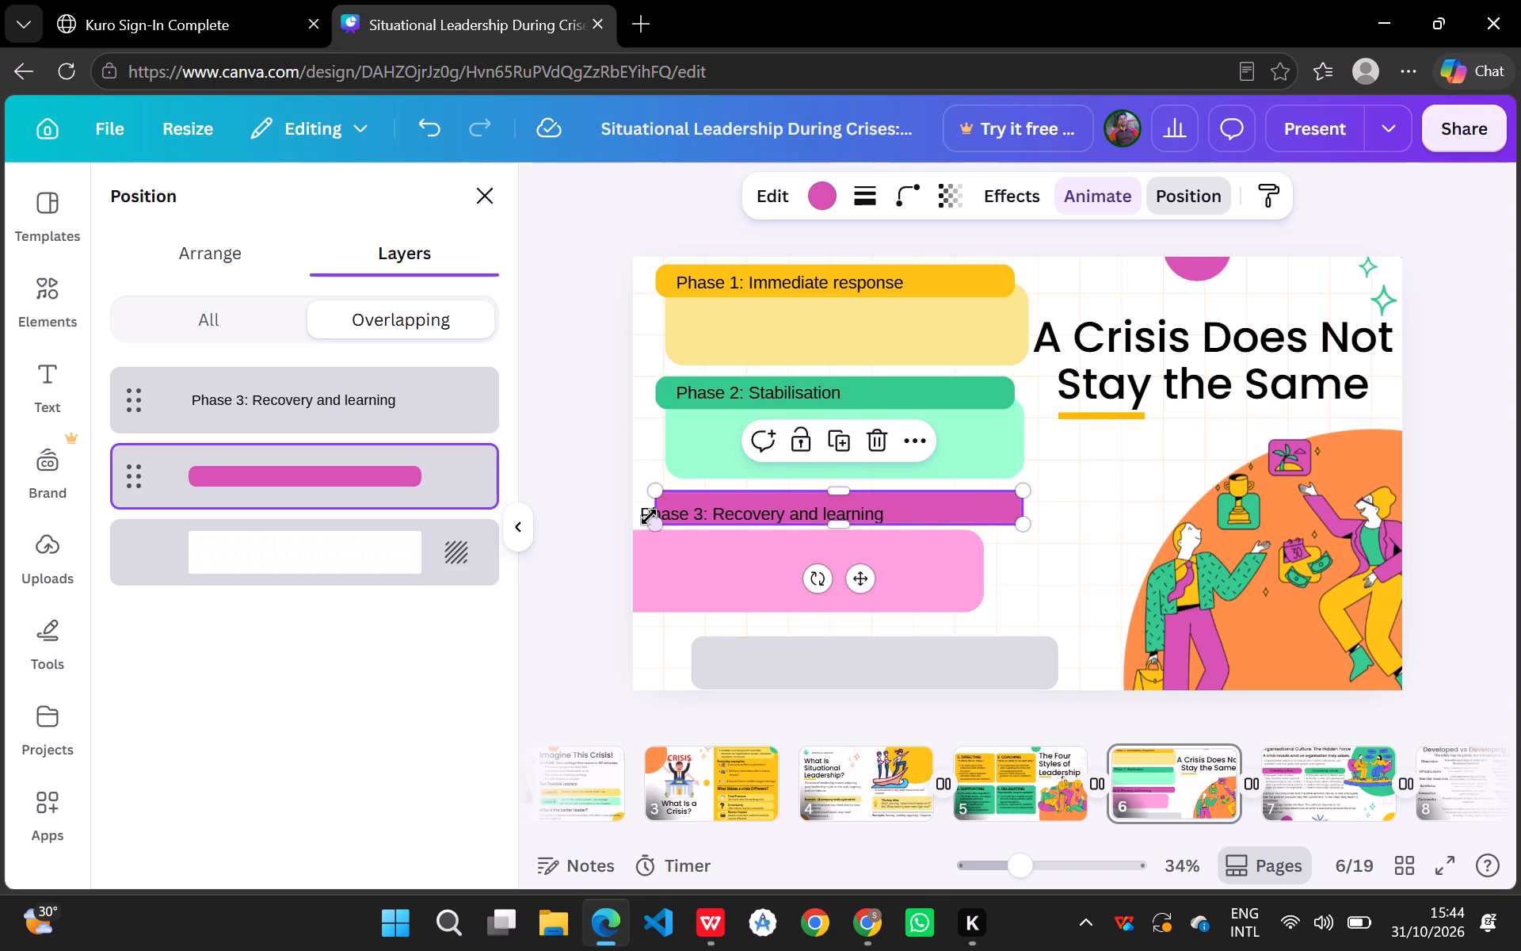
Move the "Phase 3: Recovery and learning" text right and up onto the magenta bar, in line with the other phase headings.
click(735, 508)
drag(735, 508, 773, 502)
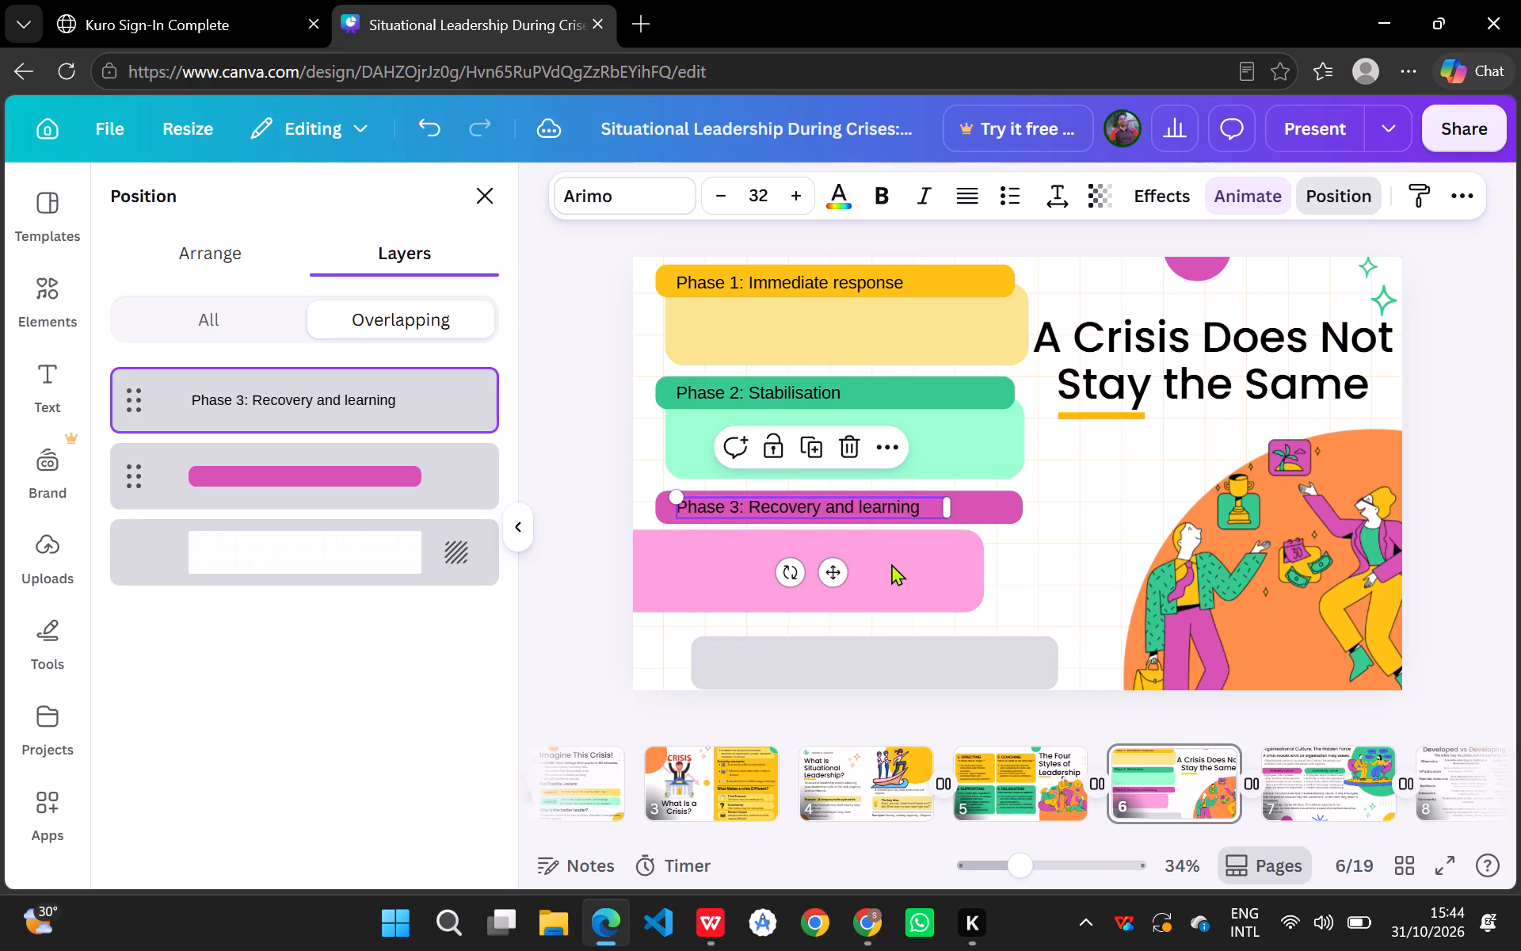
Move the pink Phase 3 block right and up beneath the magenta bar, aligning its left edge with the yellow and mint blocks.
click(896, 569)
drag(896, 569, 941, 549)
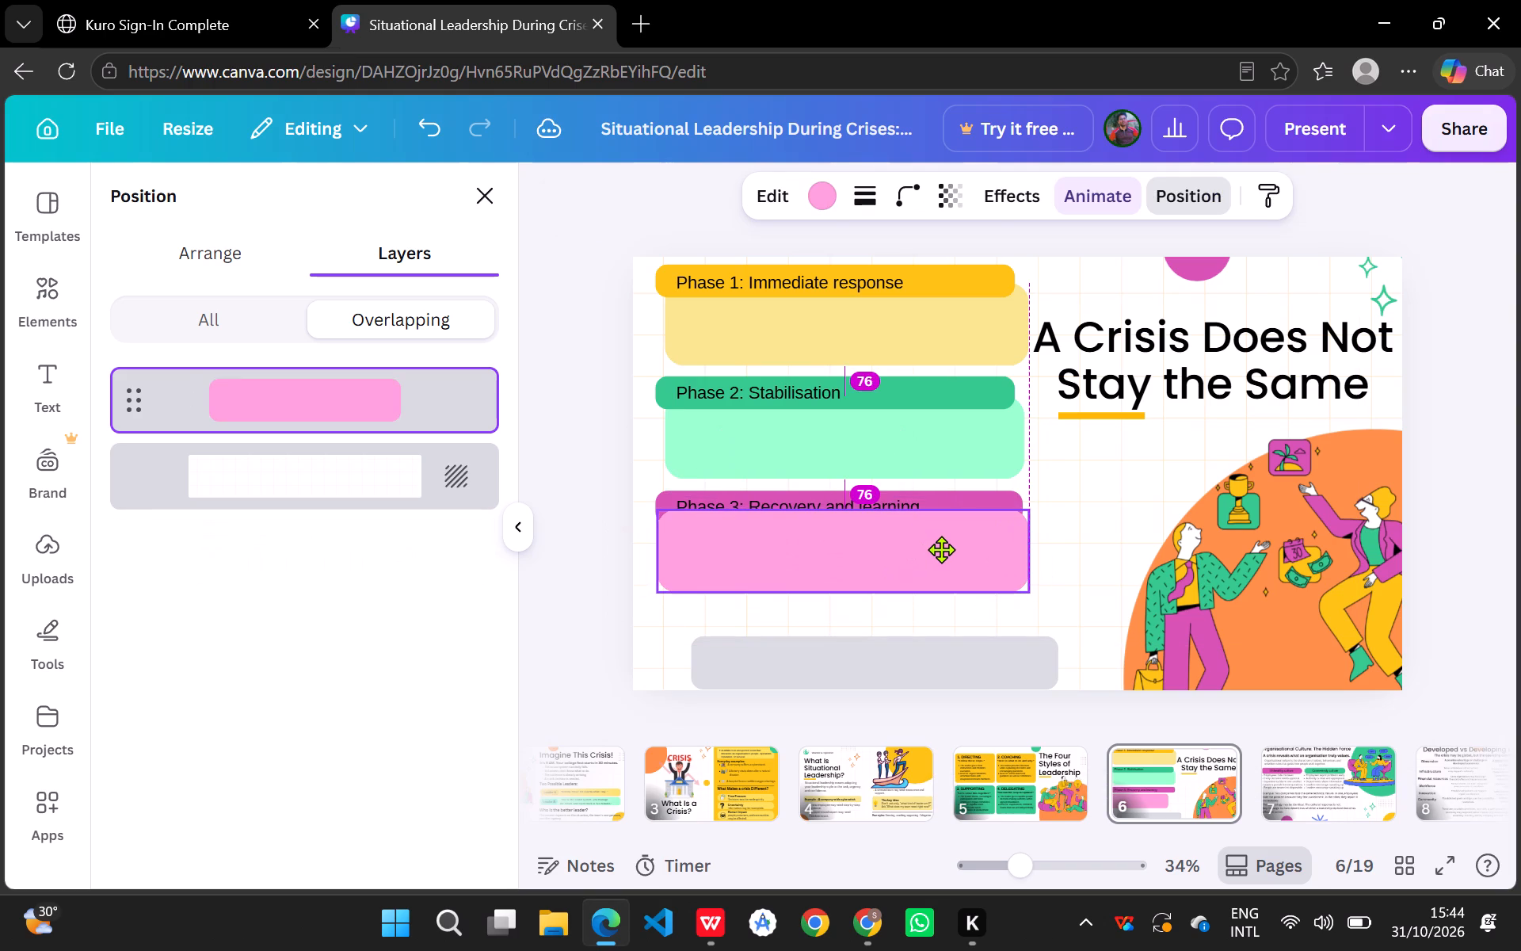
drag(941, 549, 951, 547)
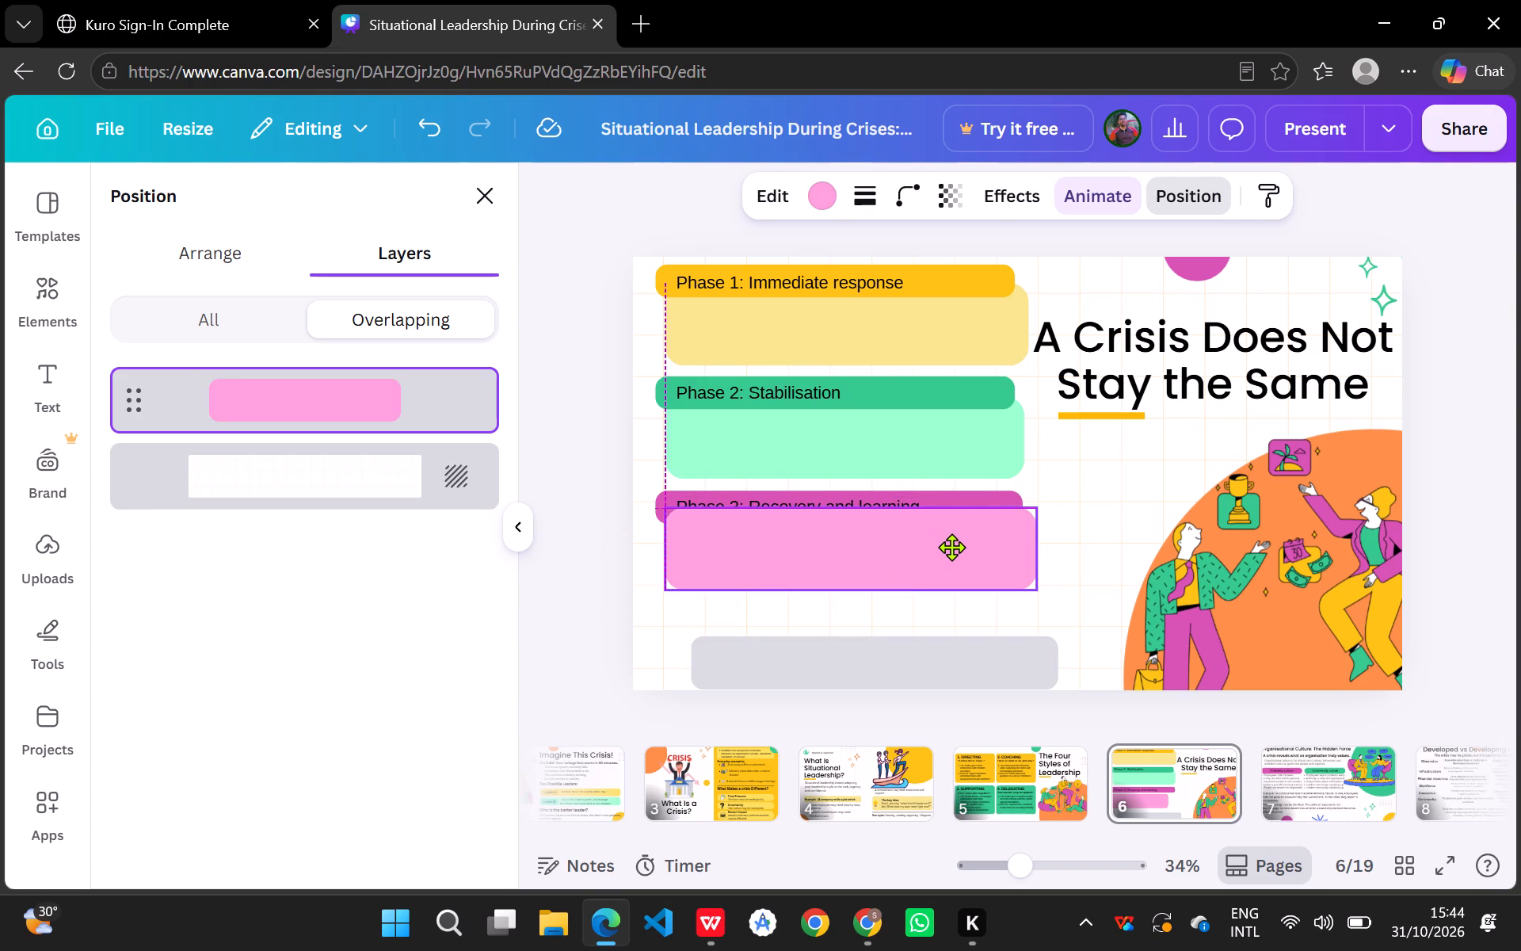
drag(951, 547, 951, 548)
drag(951, 548, 950, 548)
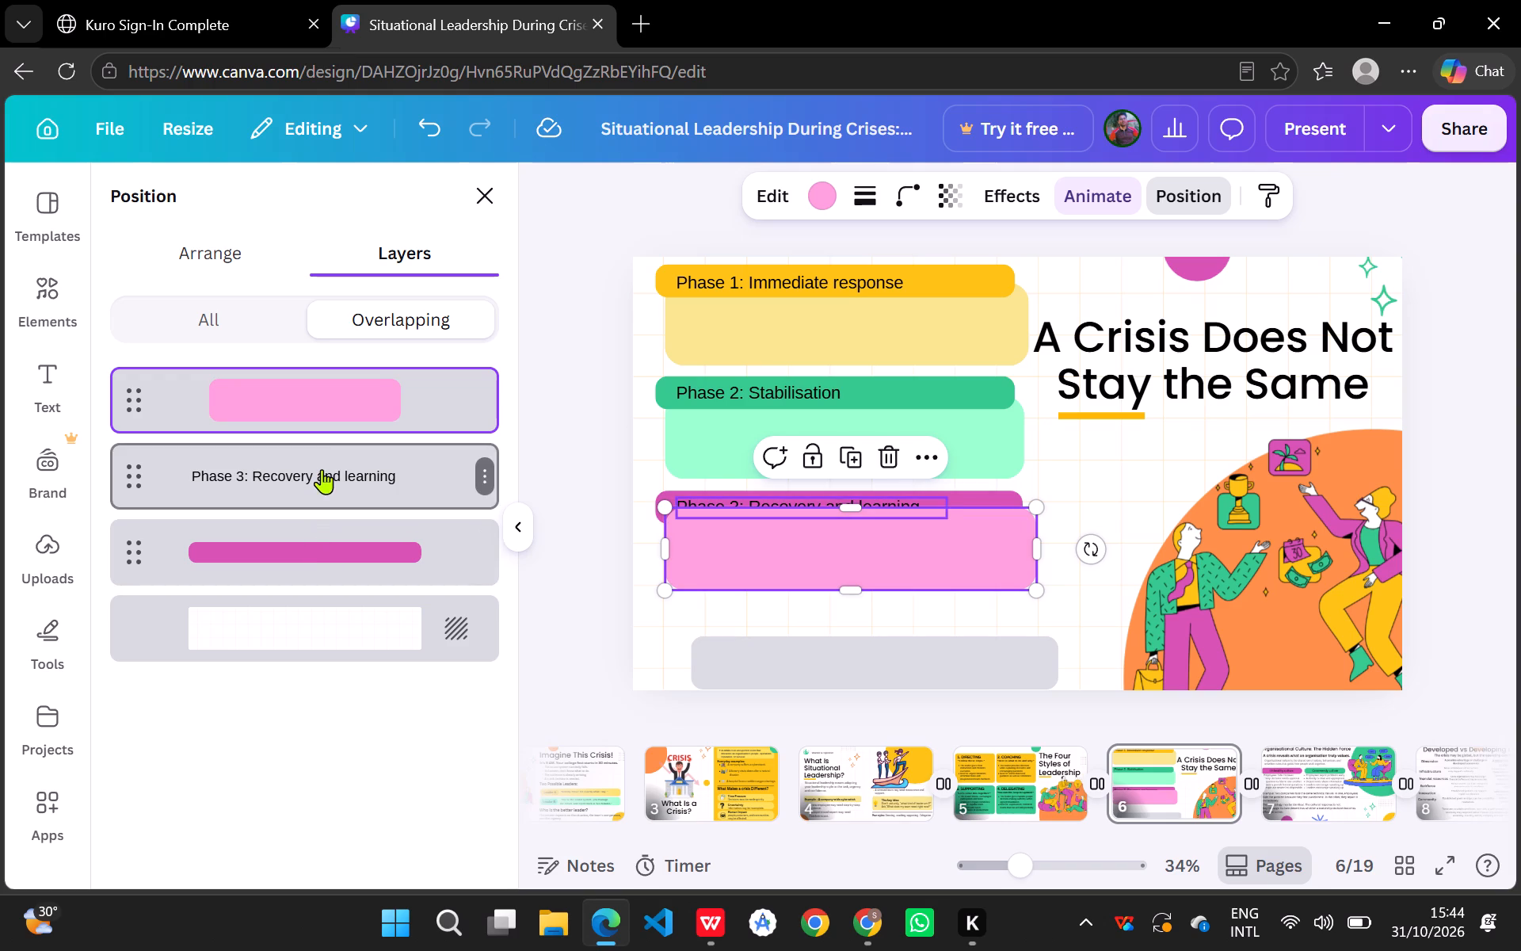
Reorder the Phase 3 layers so the heading text is on top, followed by the magenta bar, with the pink block behind.
drag(322, 469, 318, 355)
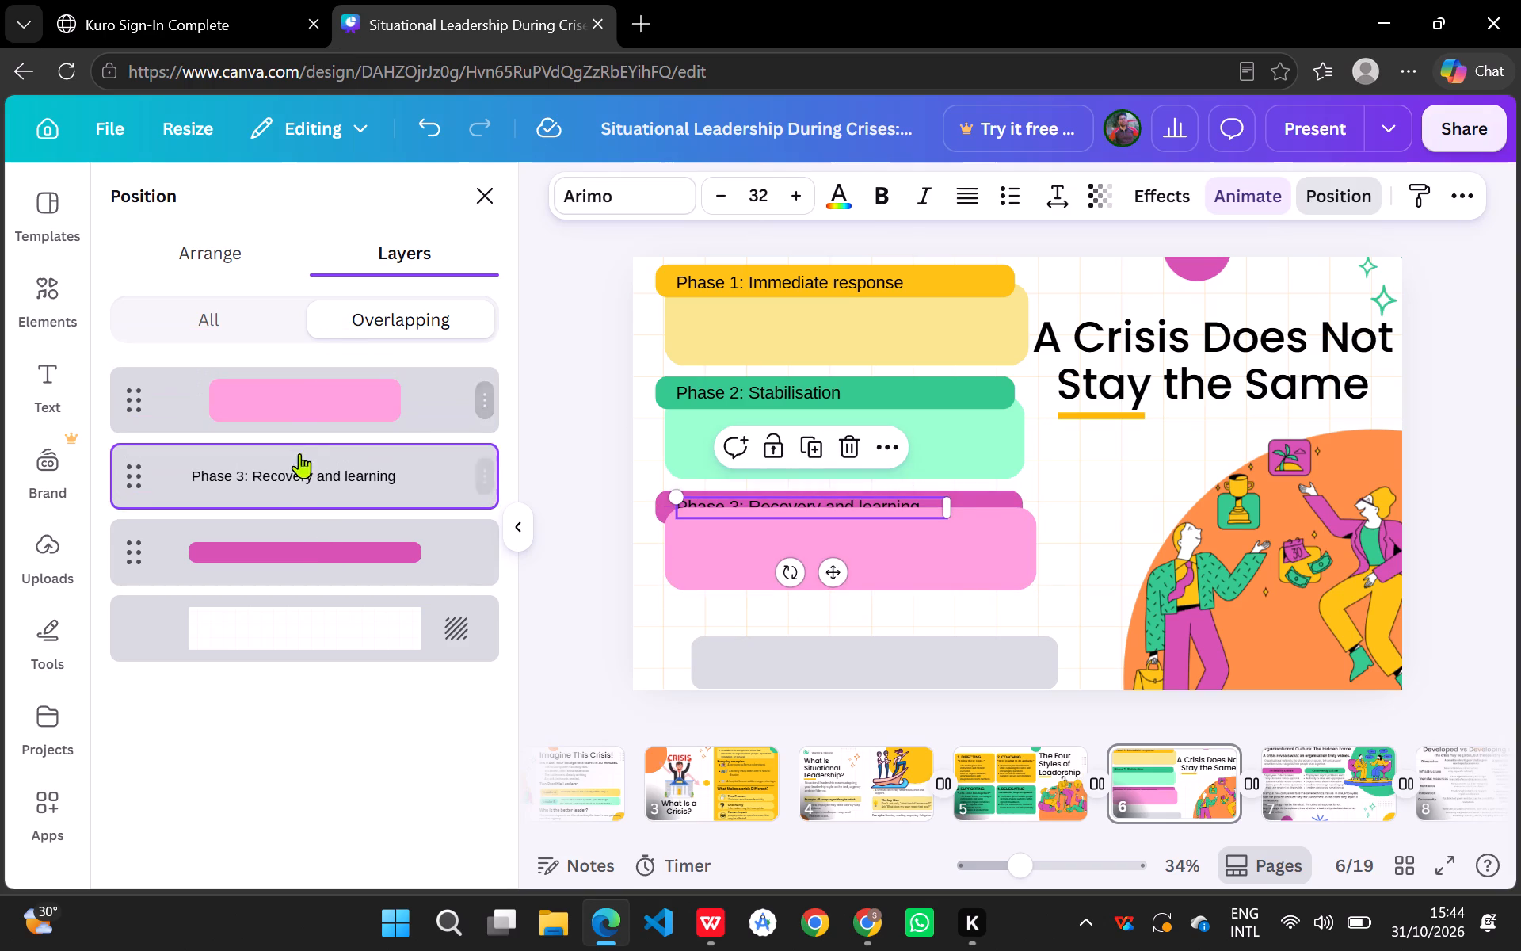
drag(299, 475, 313, 357)
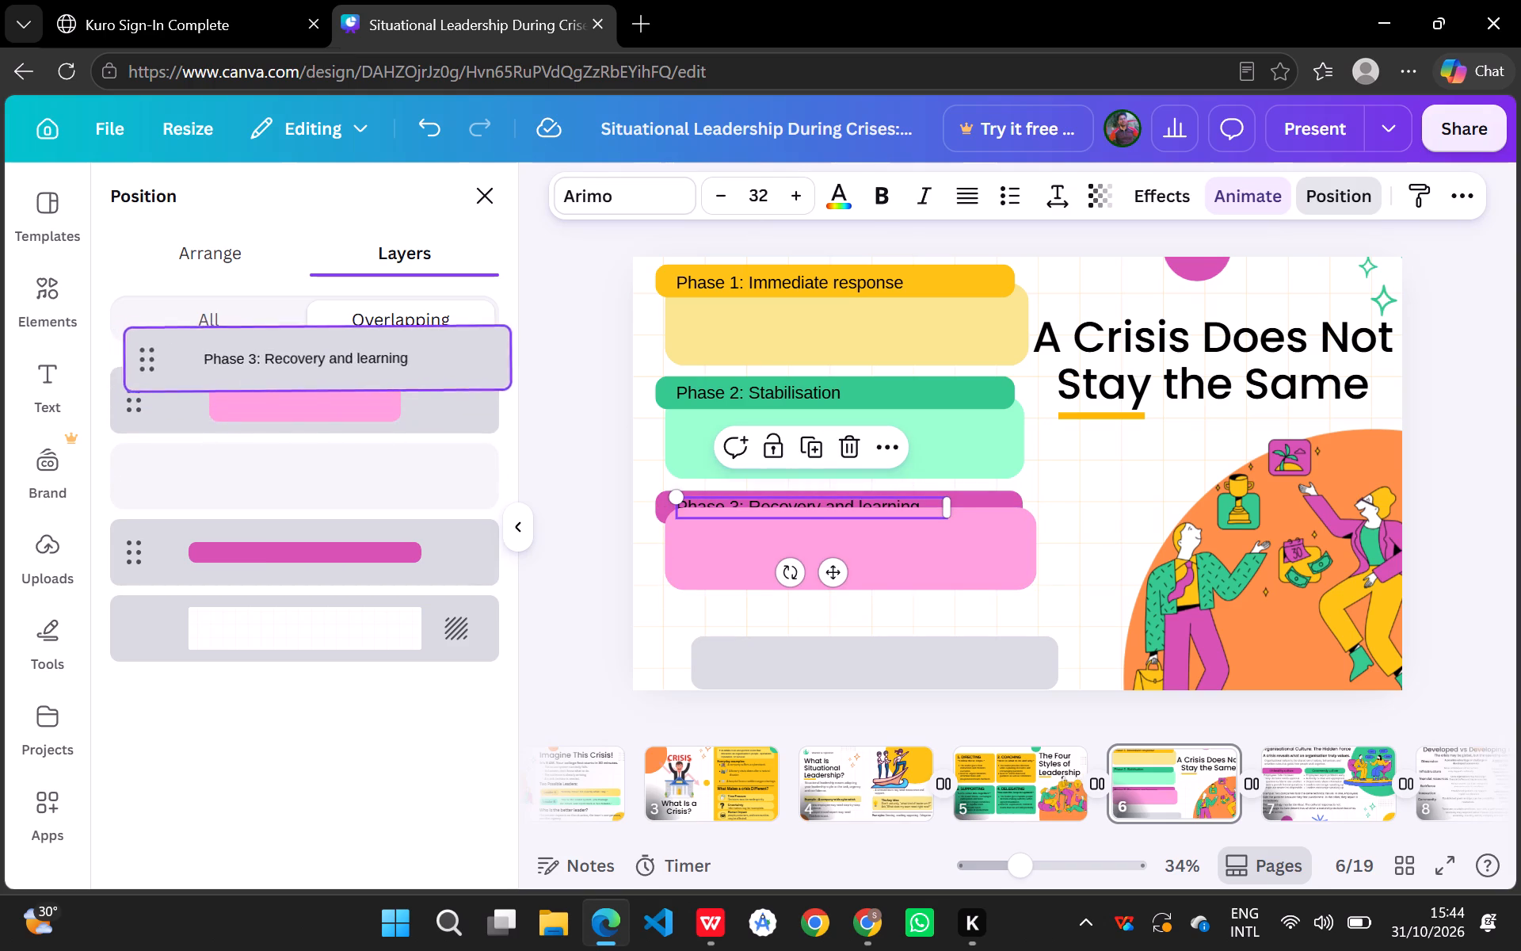
drag(313, 357, 306, 359)
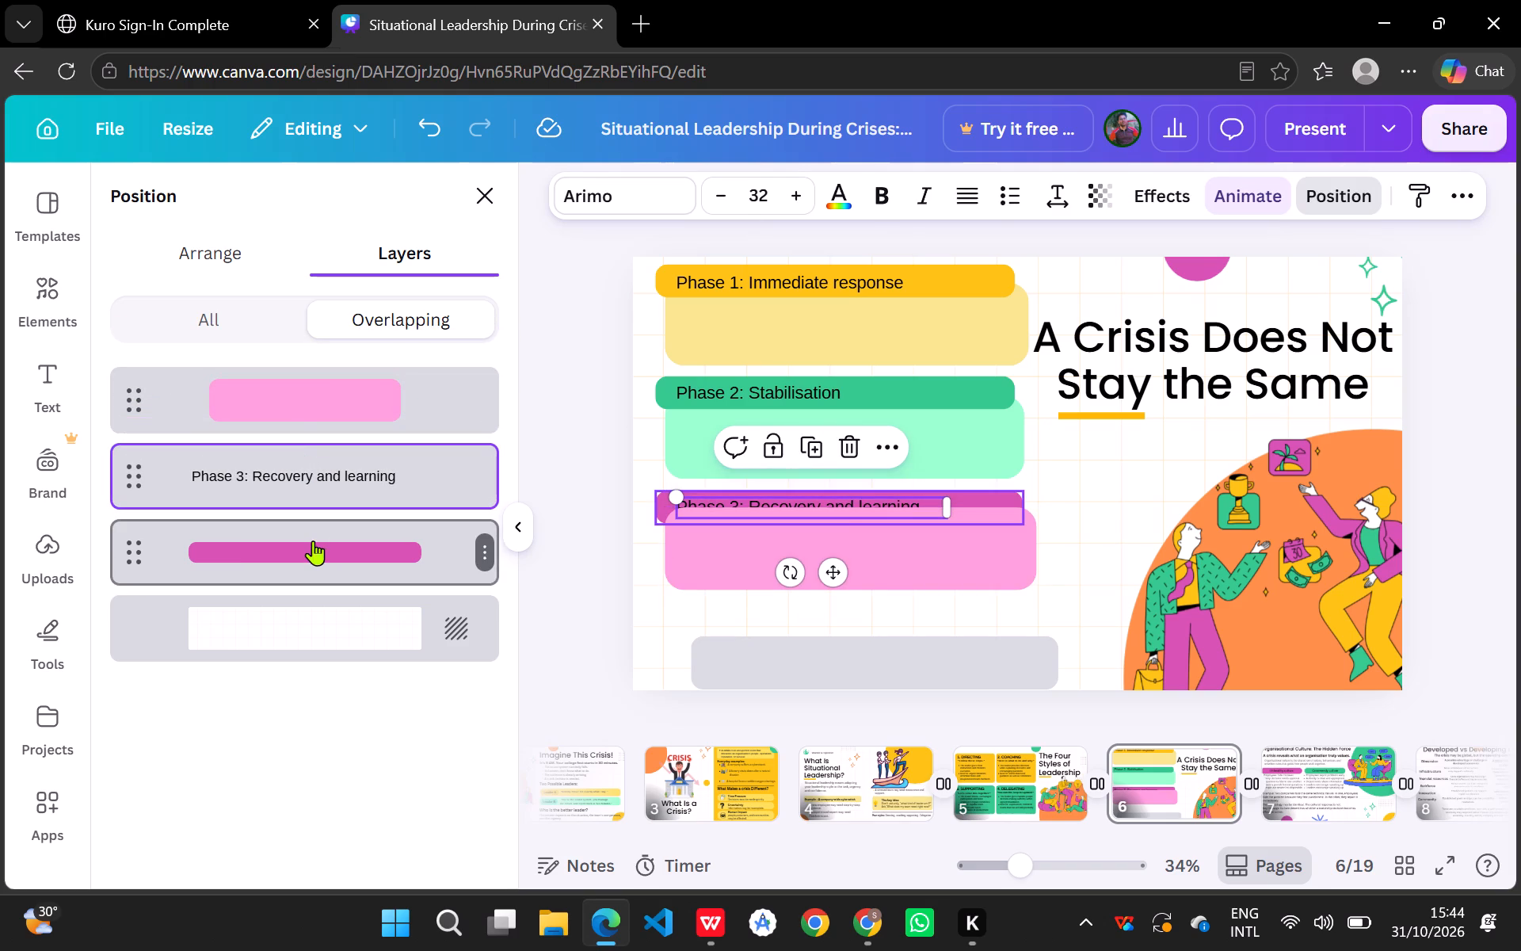
drag(313, 540, 313, 349)
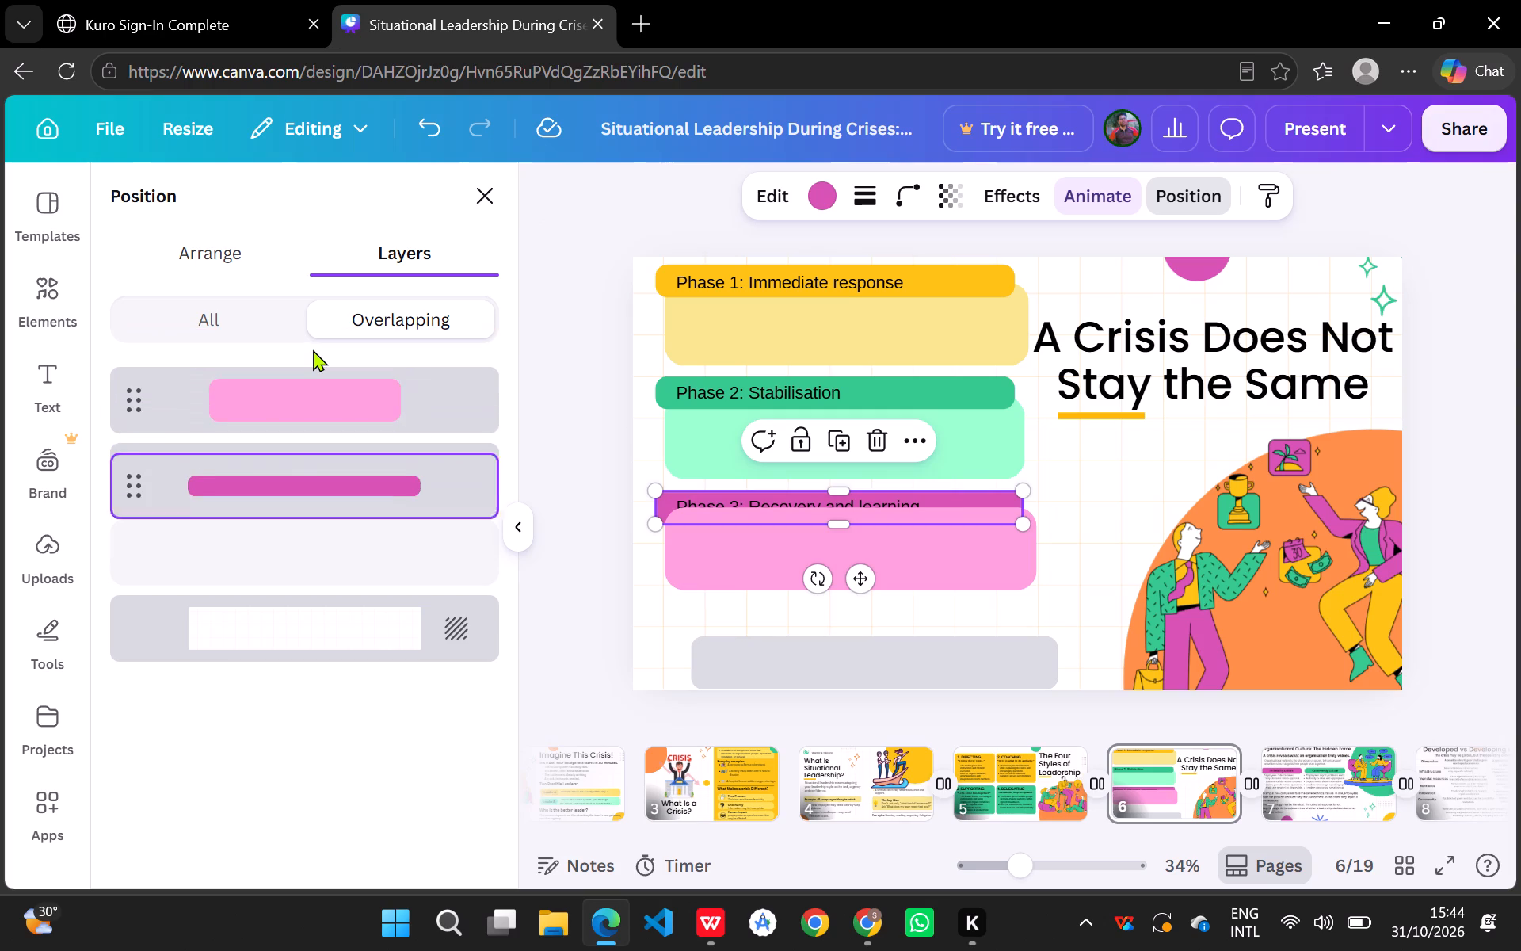
drag(285, 542, 292, 374)
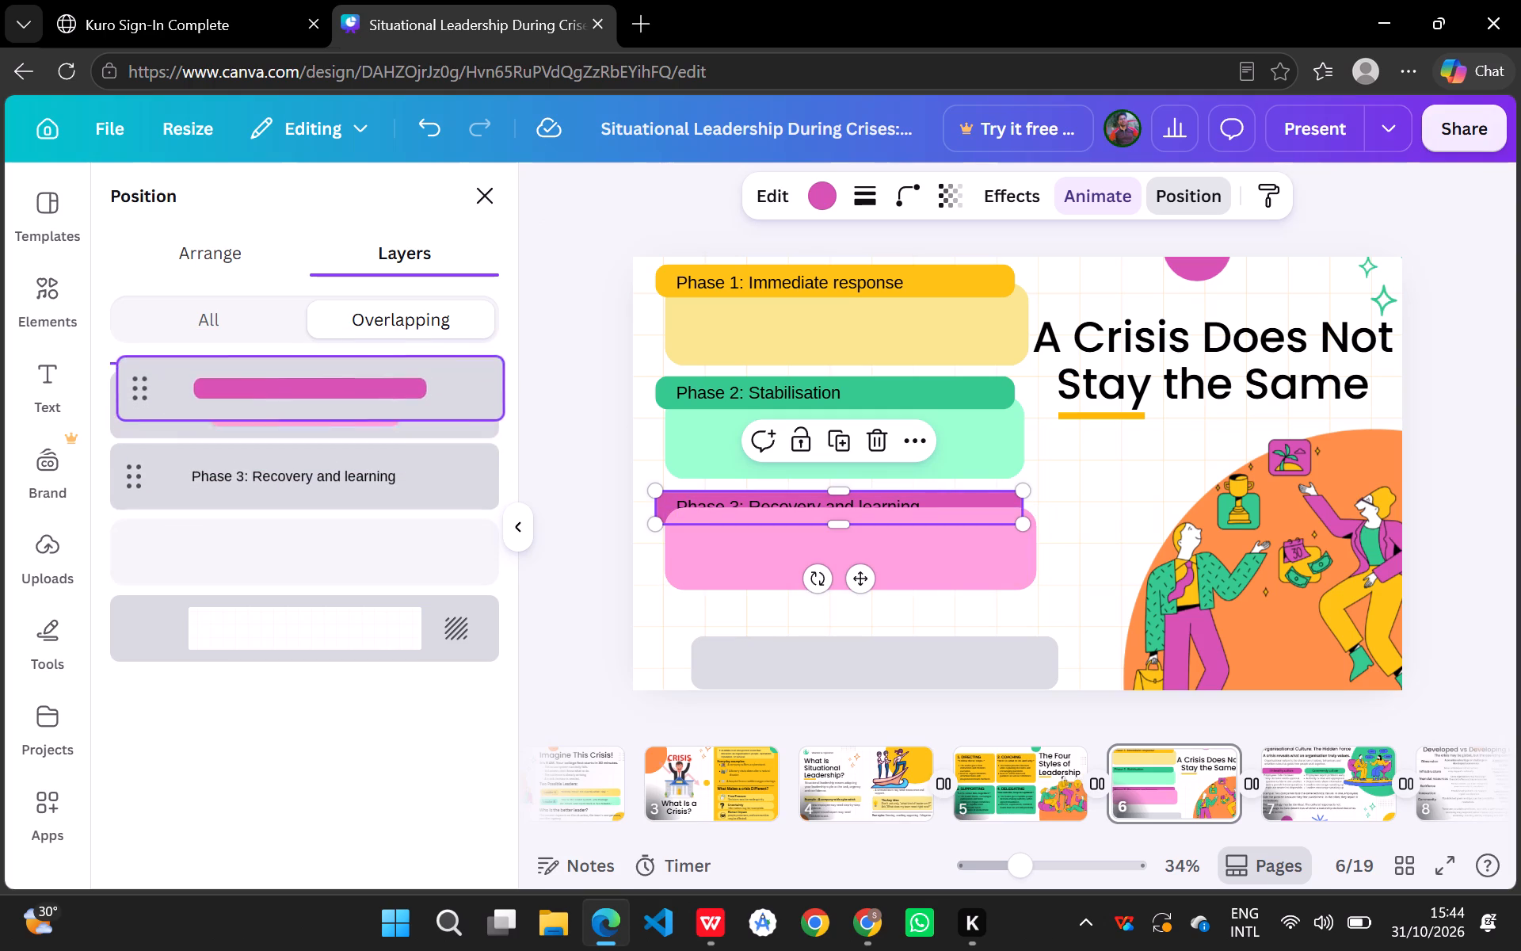
drag(292, 374, 290, 364)
drag(277, 548, 280, 483)
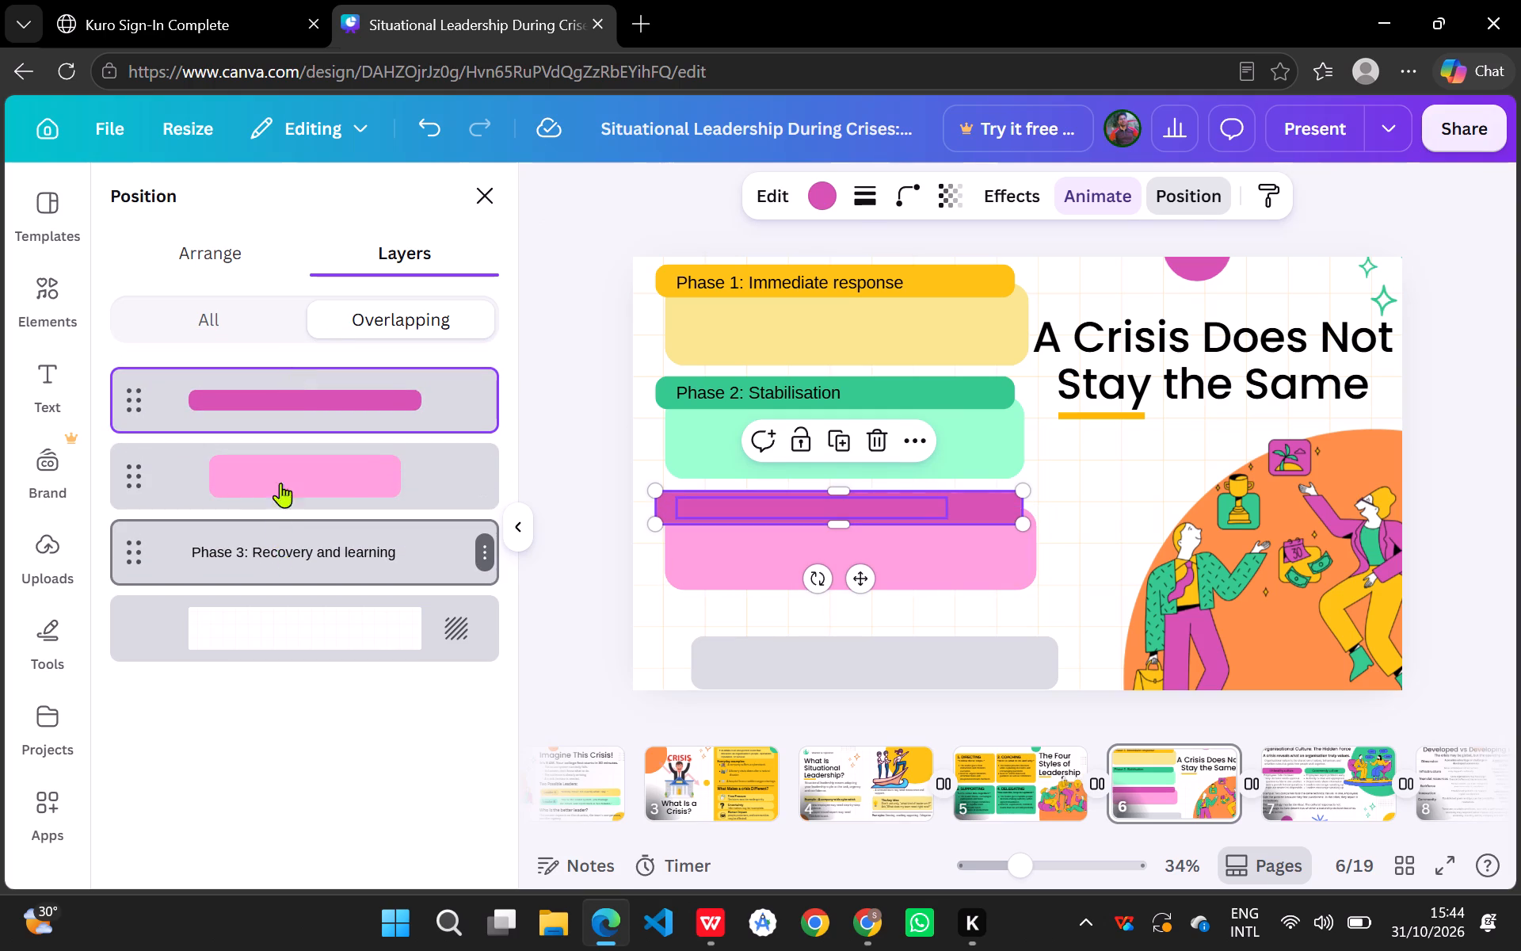
drag(280, 483, 280, 359)
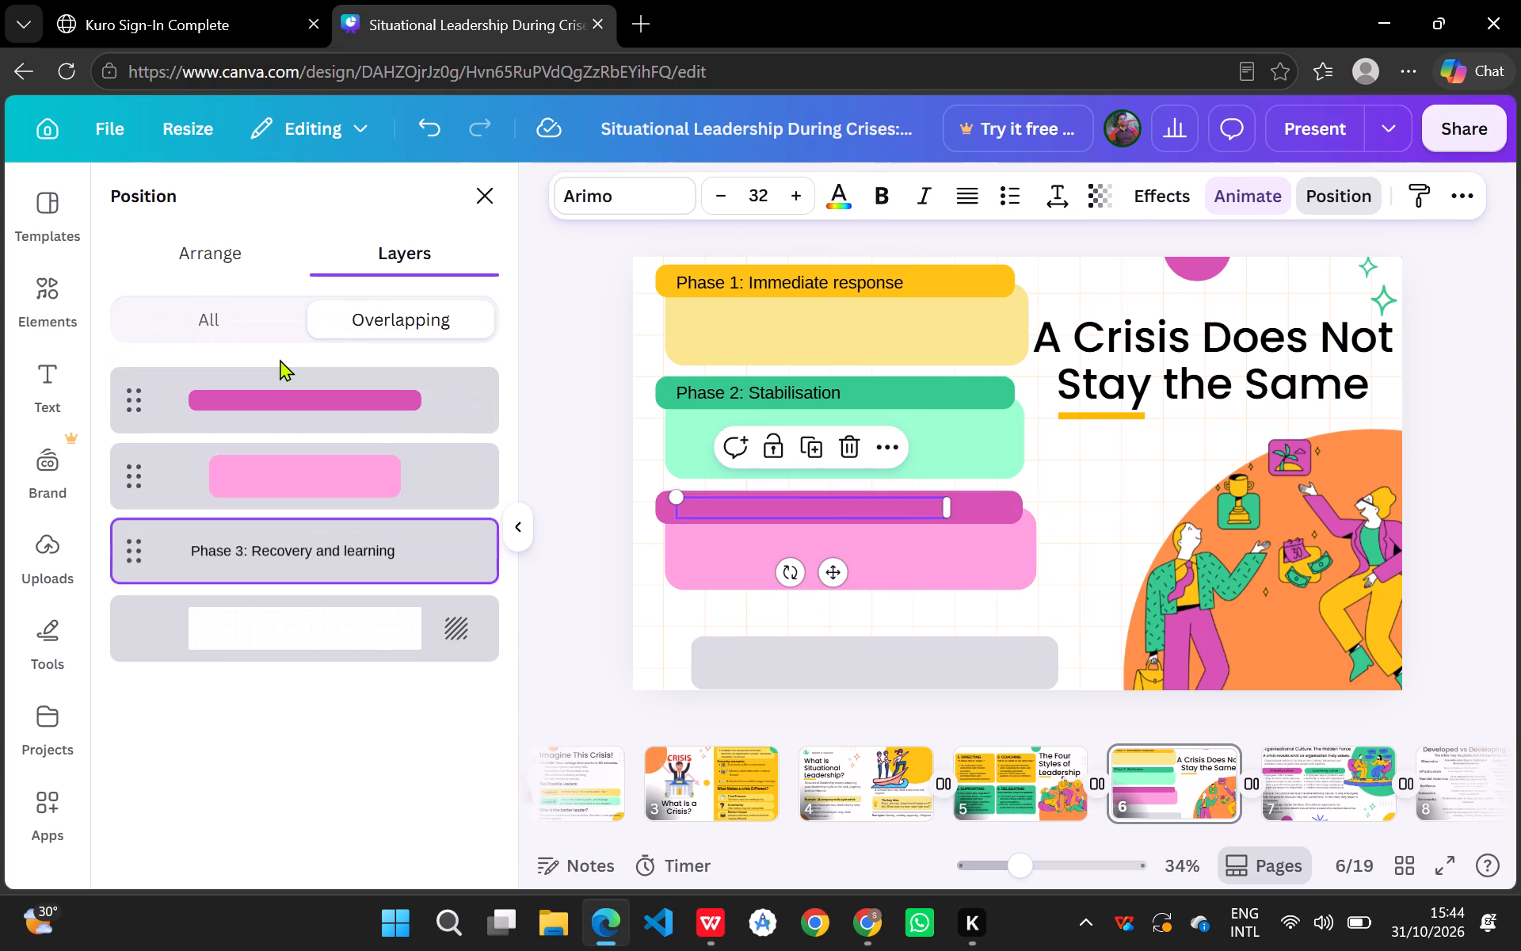
drag(275, 546, 298, 374)
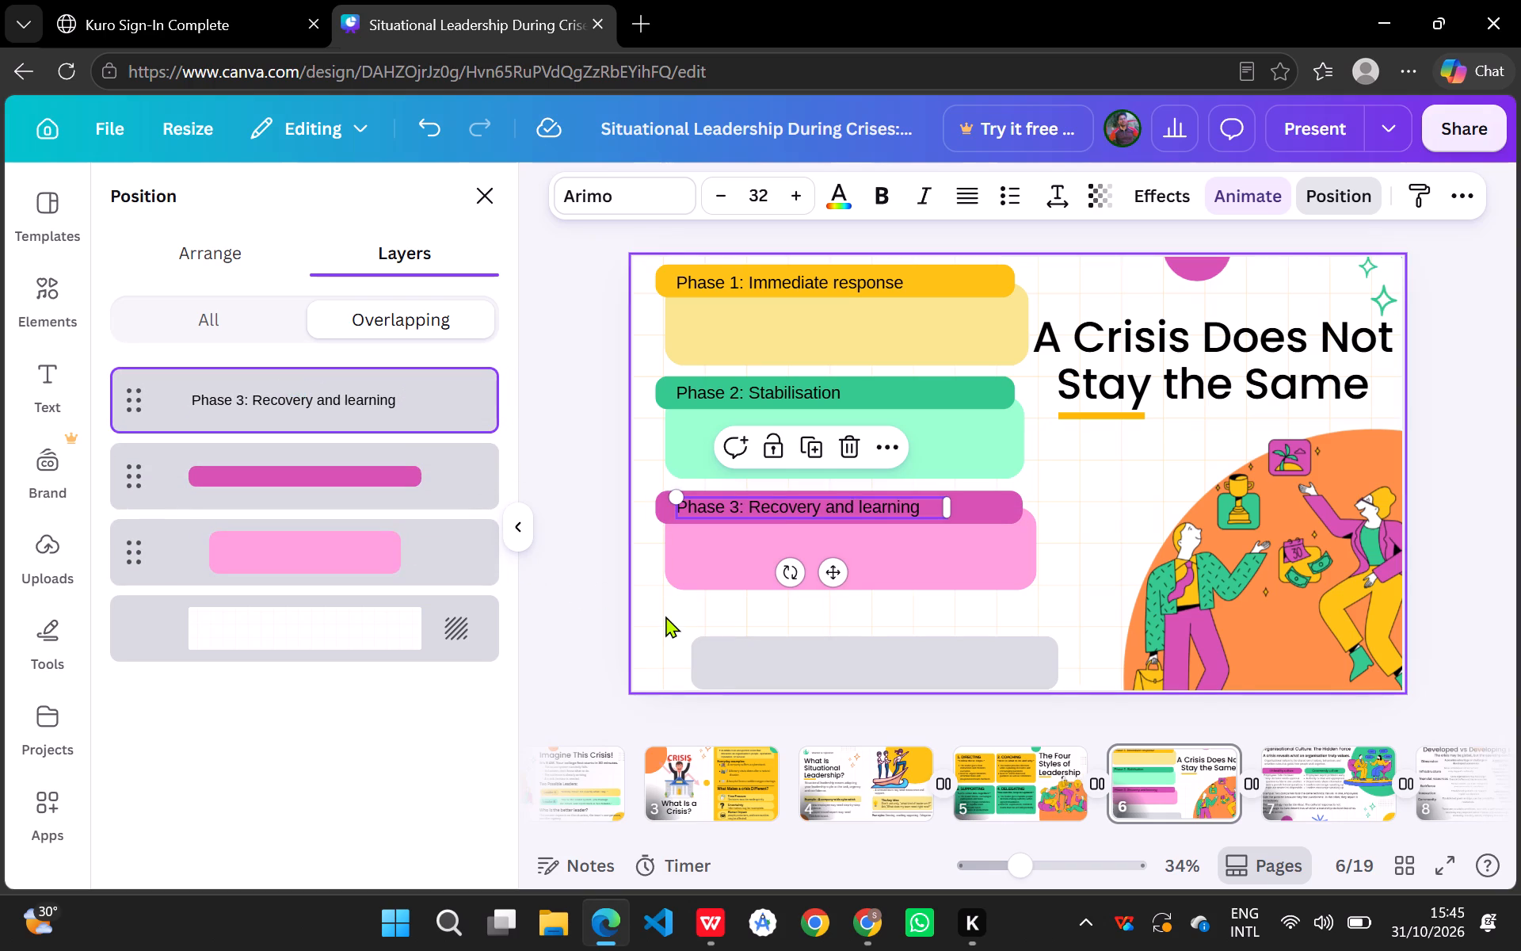
click(665, 616)
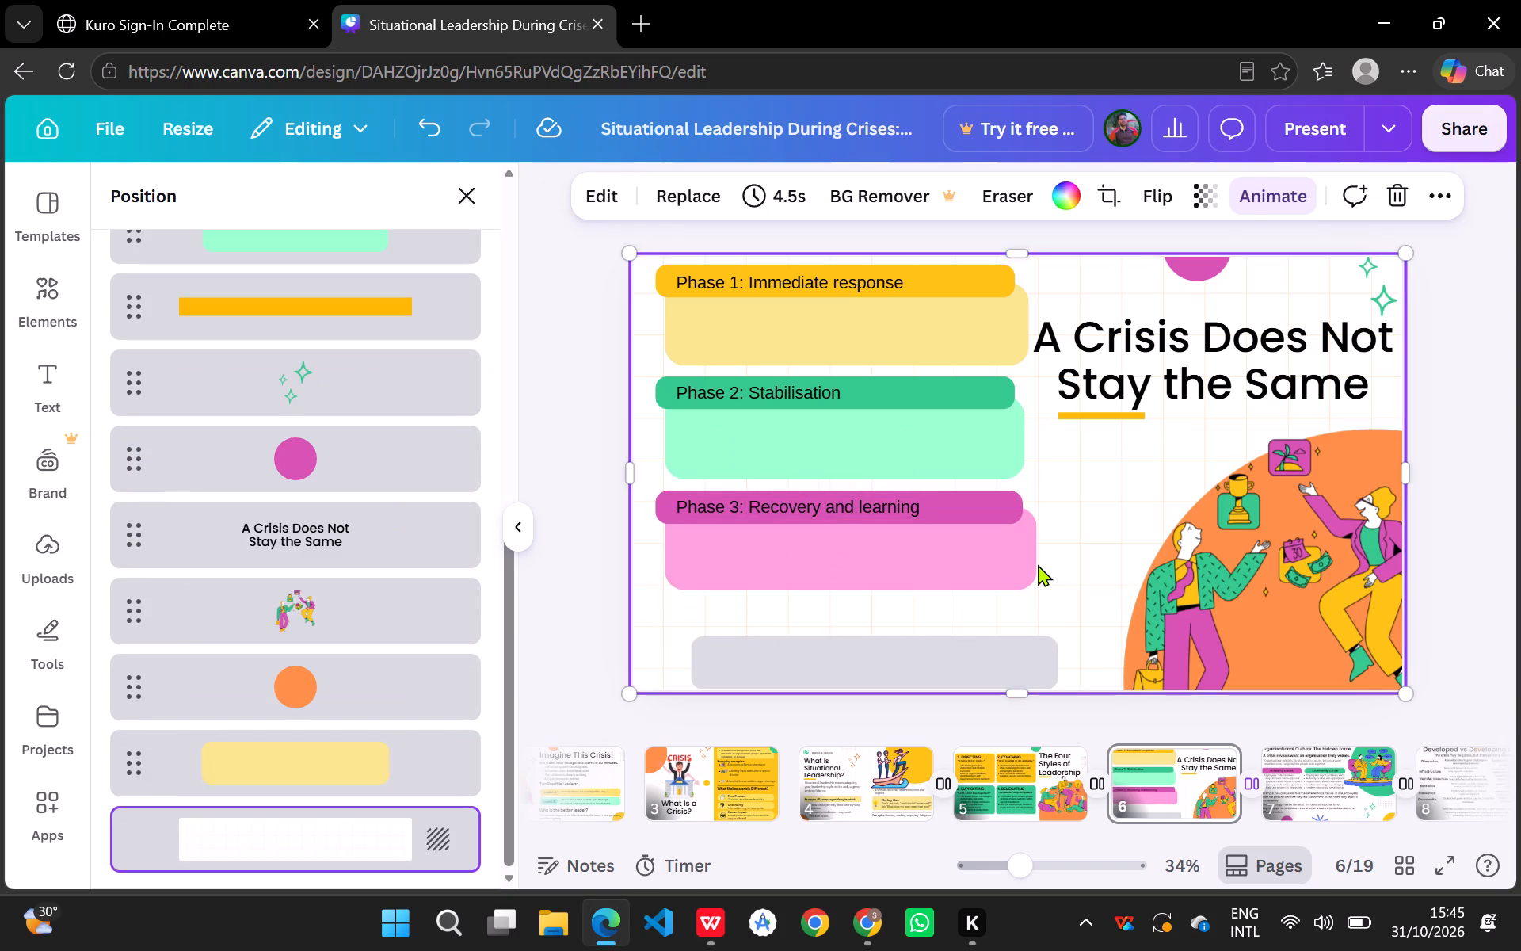
Widen the mint block and narrow the pink block slightly so their right edges align with the yellow block.
click(1016, 436)
drag(1028, 436, 1035, 434)
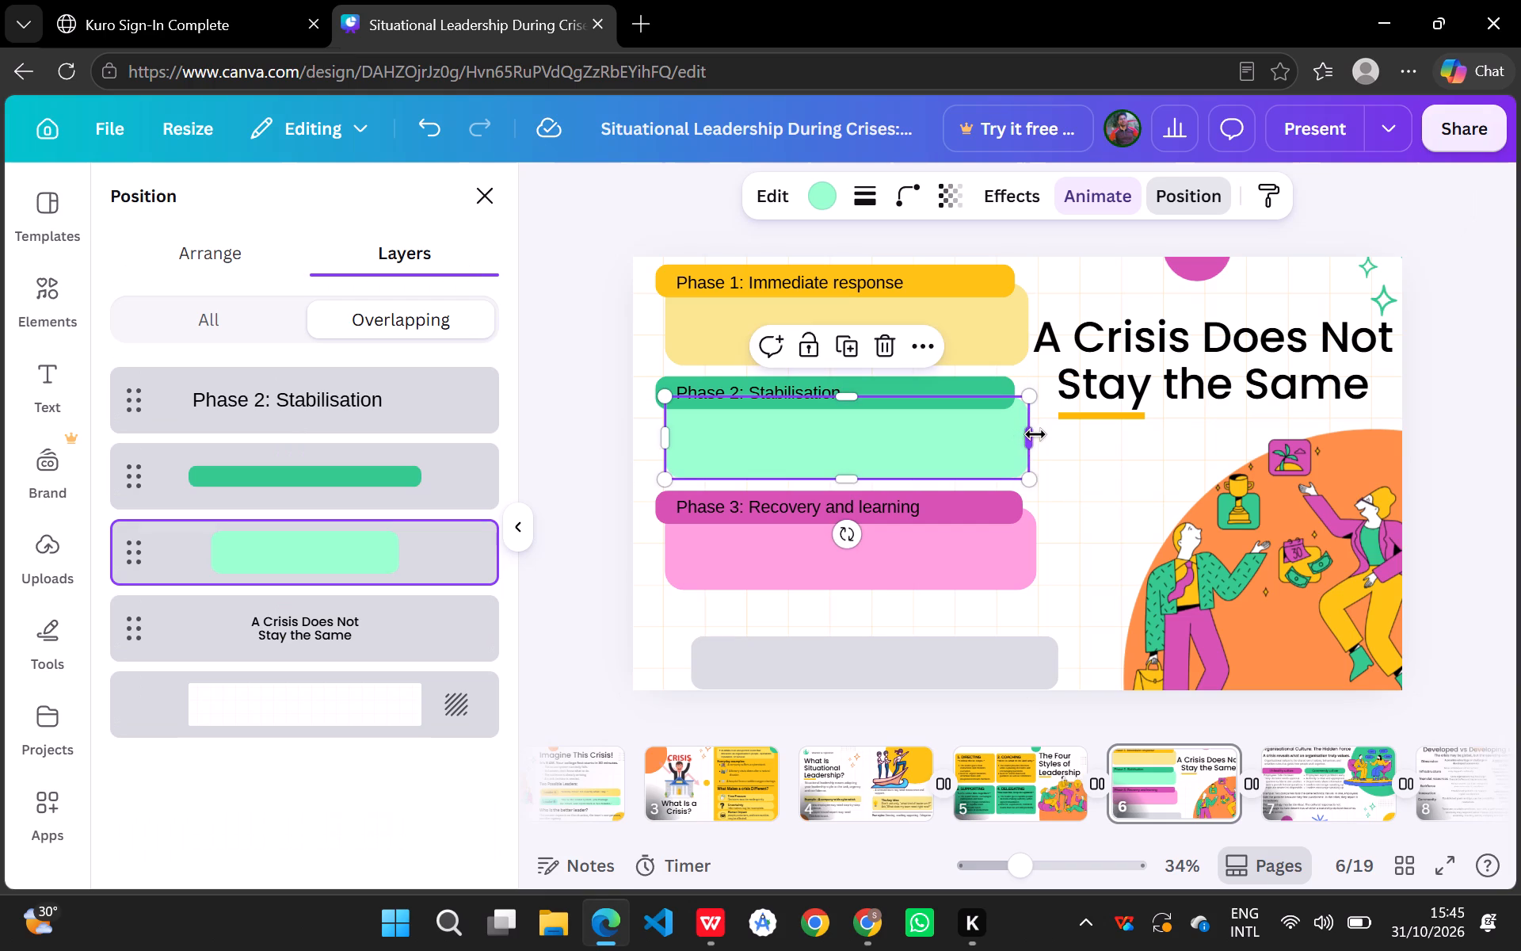
click(1027, 548)
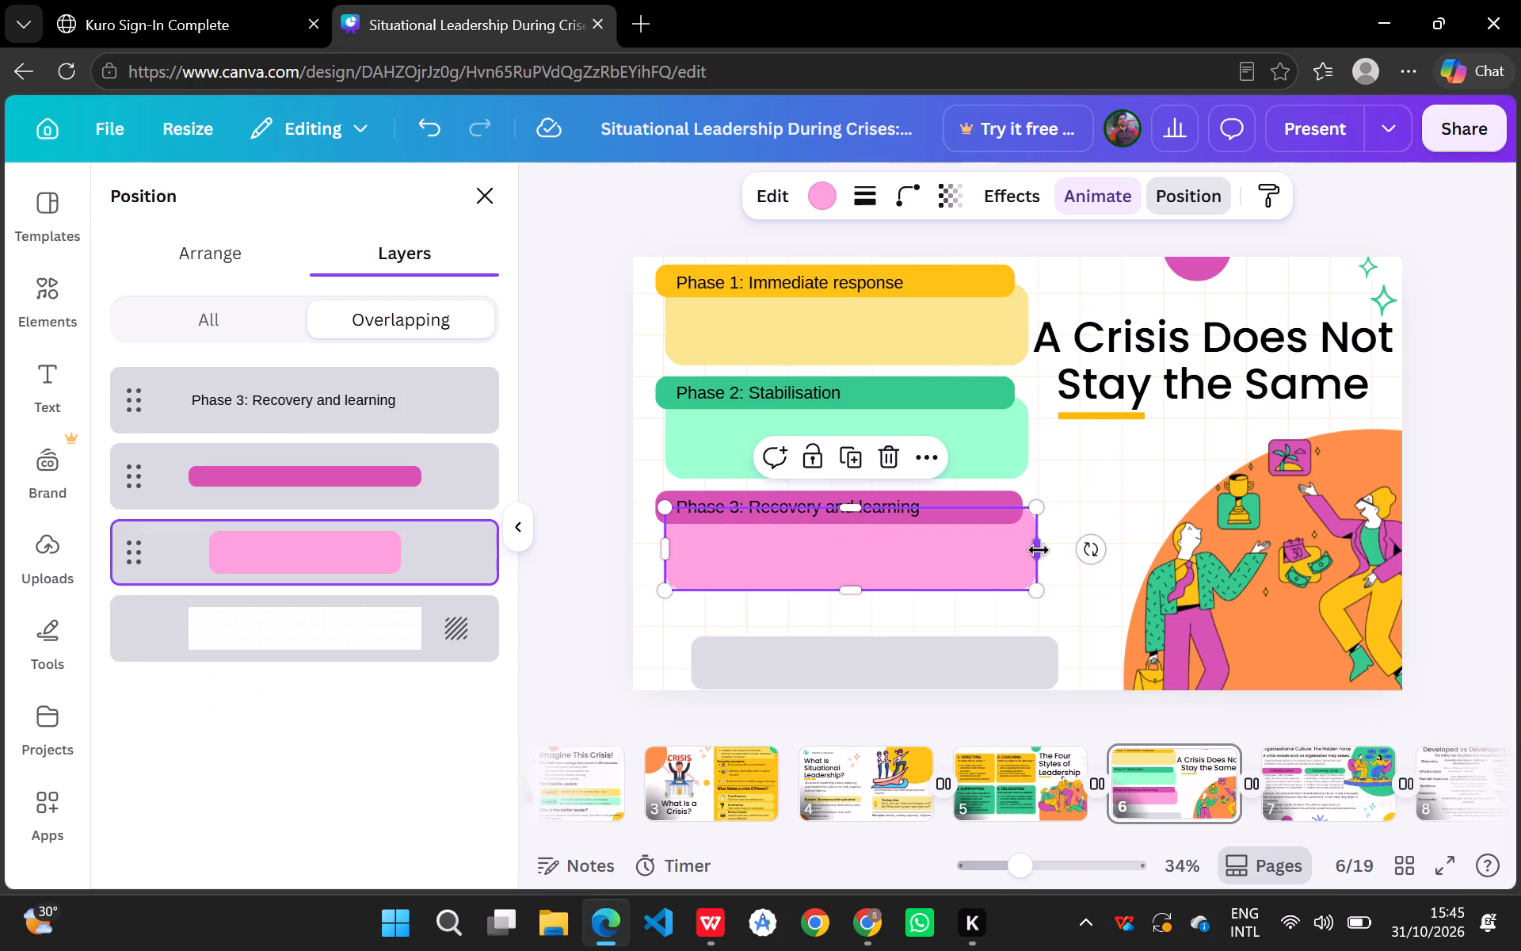
drag(1039, 550, 1031, 554)
click(1114, 493)
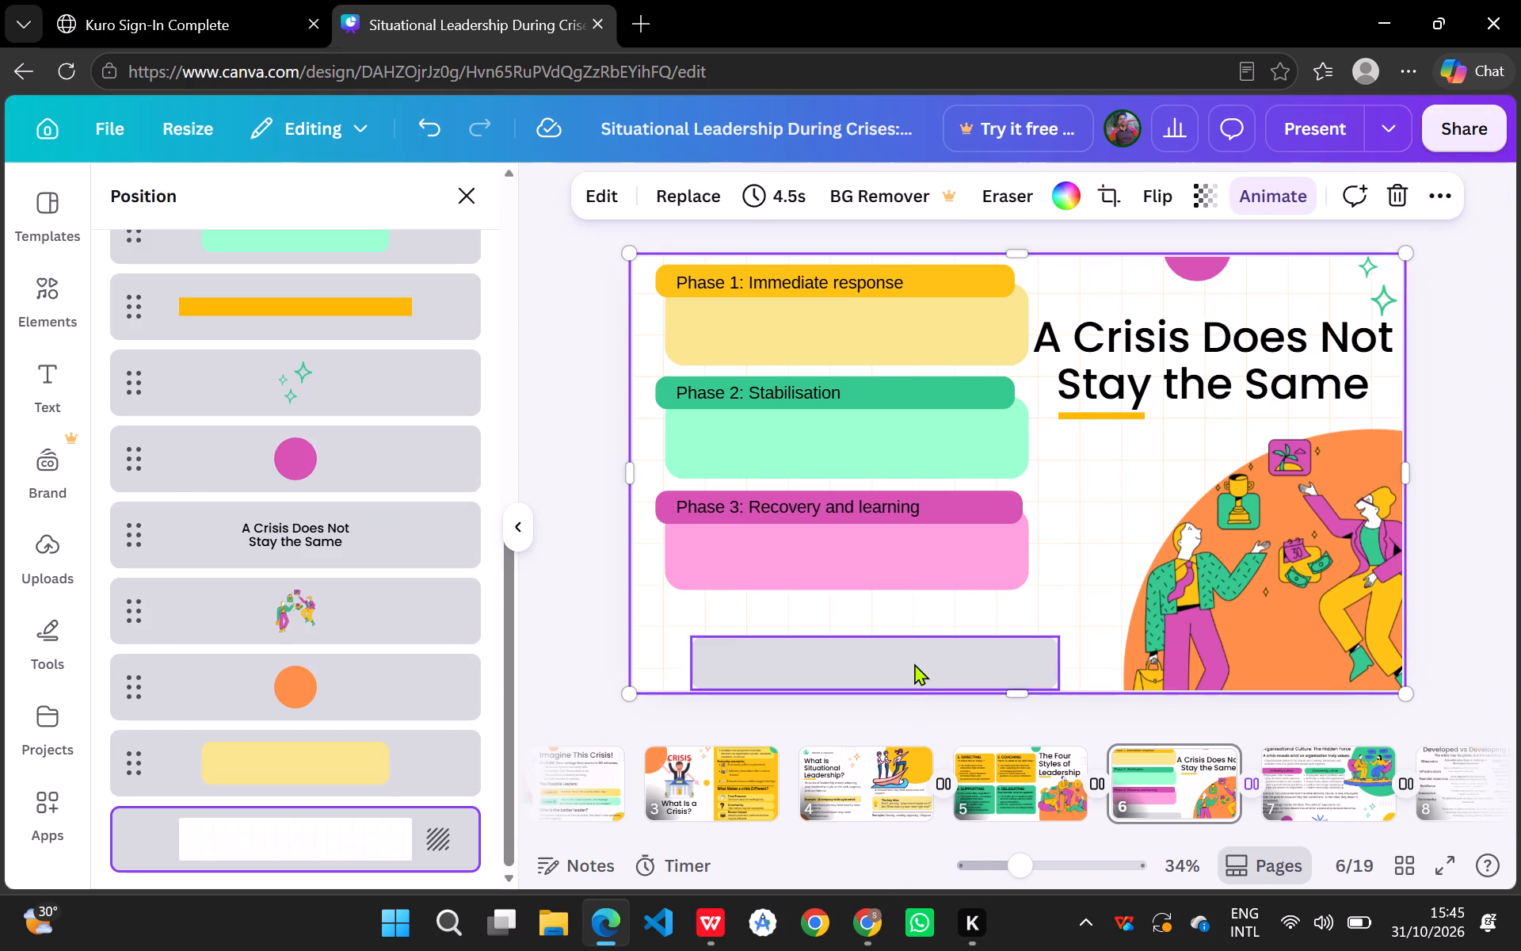
Place the grey bar about 46 px below the pink block with left edges aligned, and widen it rightward to about 1,080 px.
drag(913, 664, 889, 655)
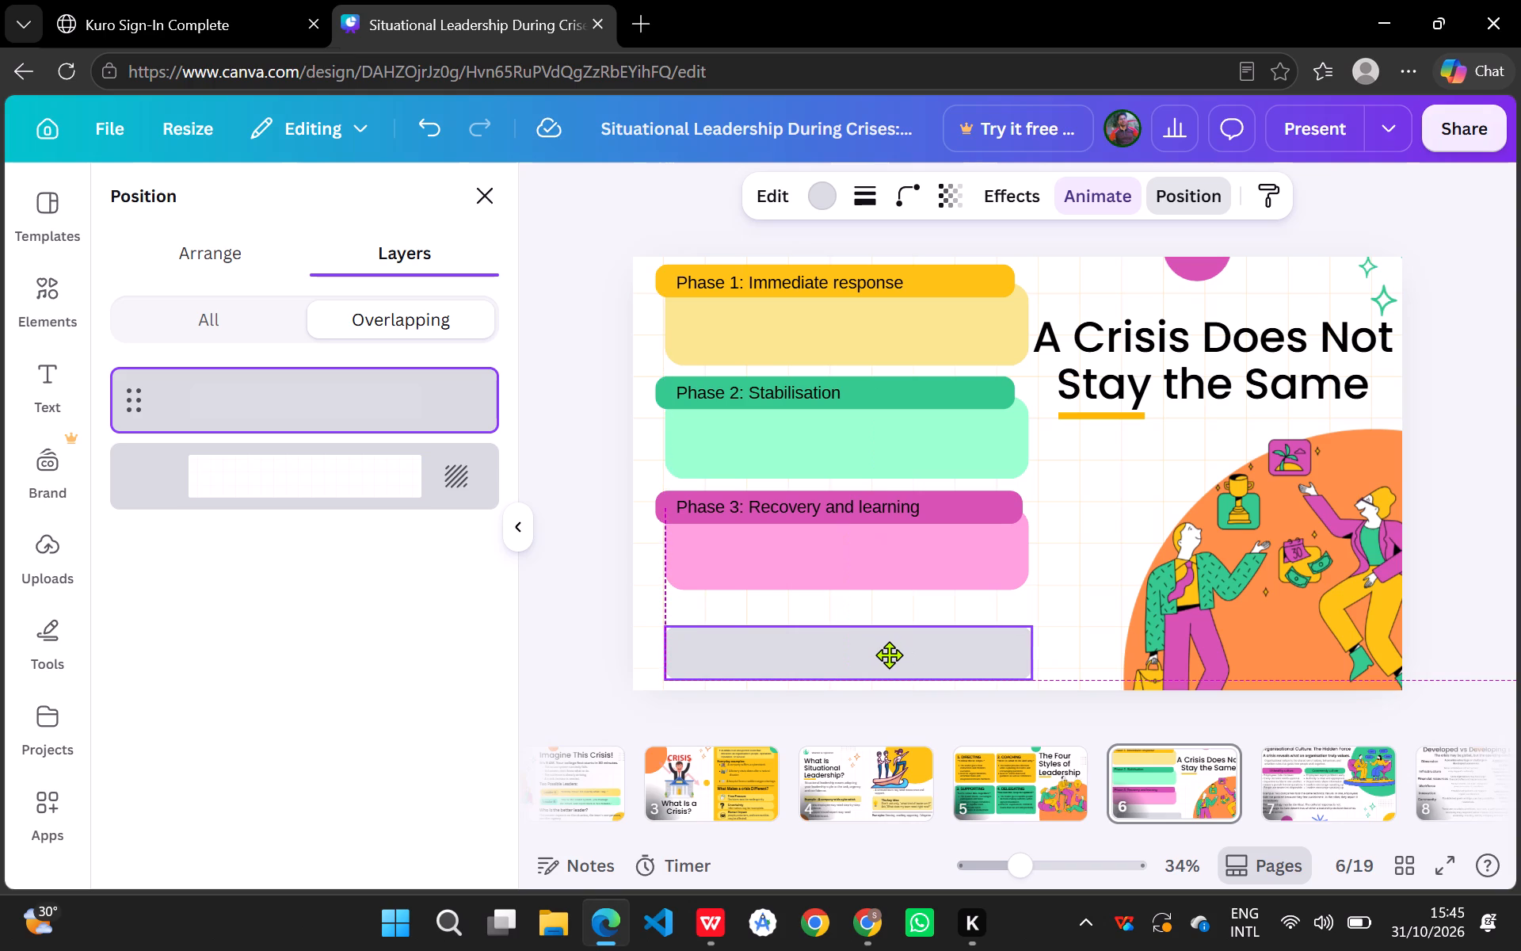
drag(889, 655, 890, 655)
drag(1038, 658, 1103, 654)
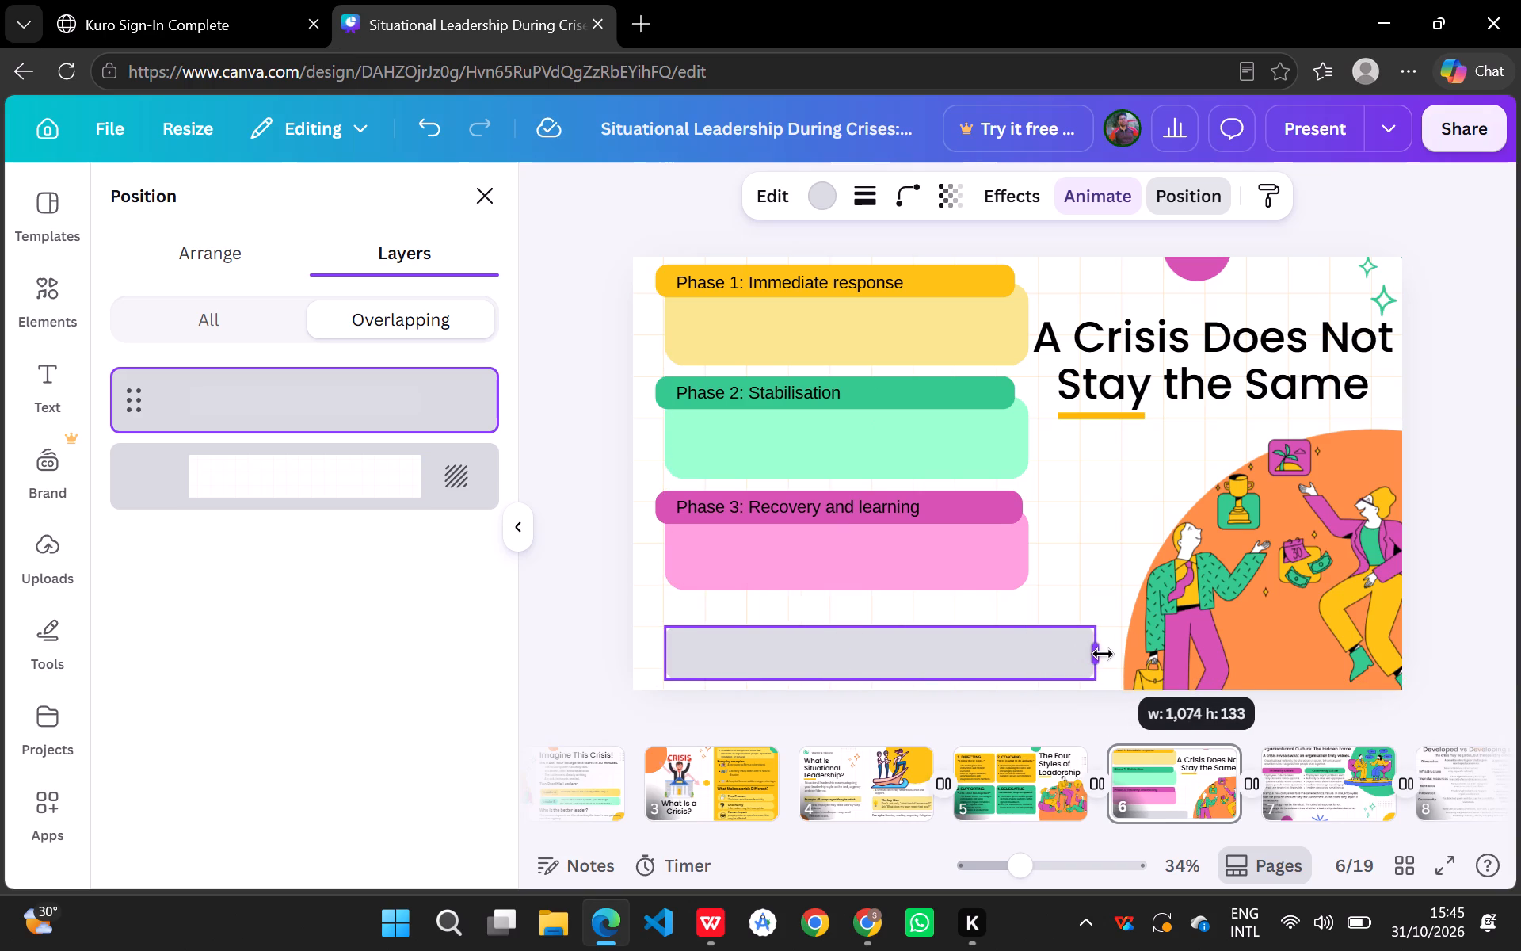
drag(1103, 654, 1106, 652)
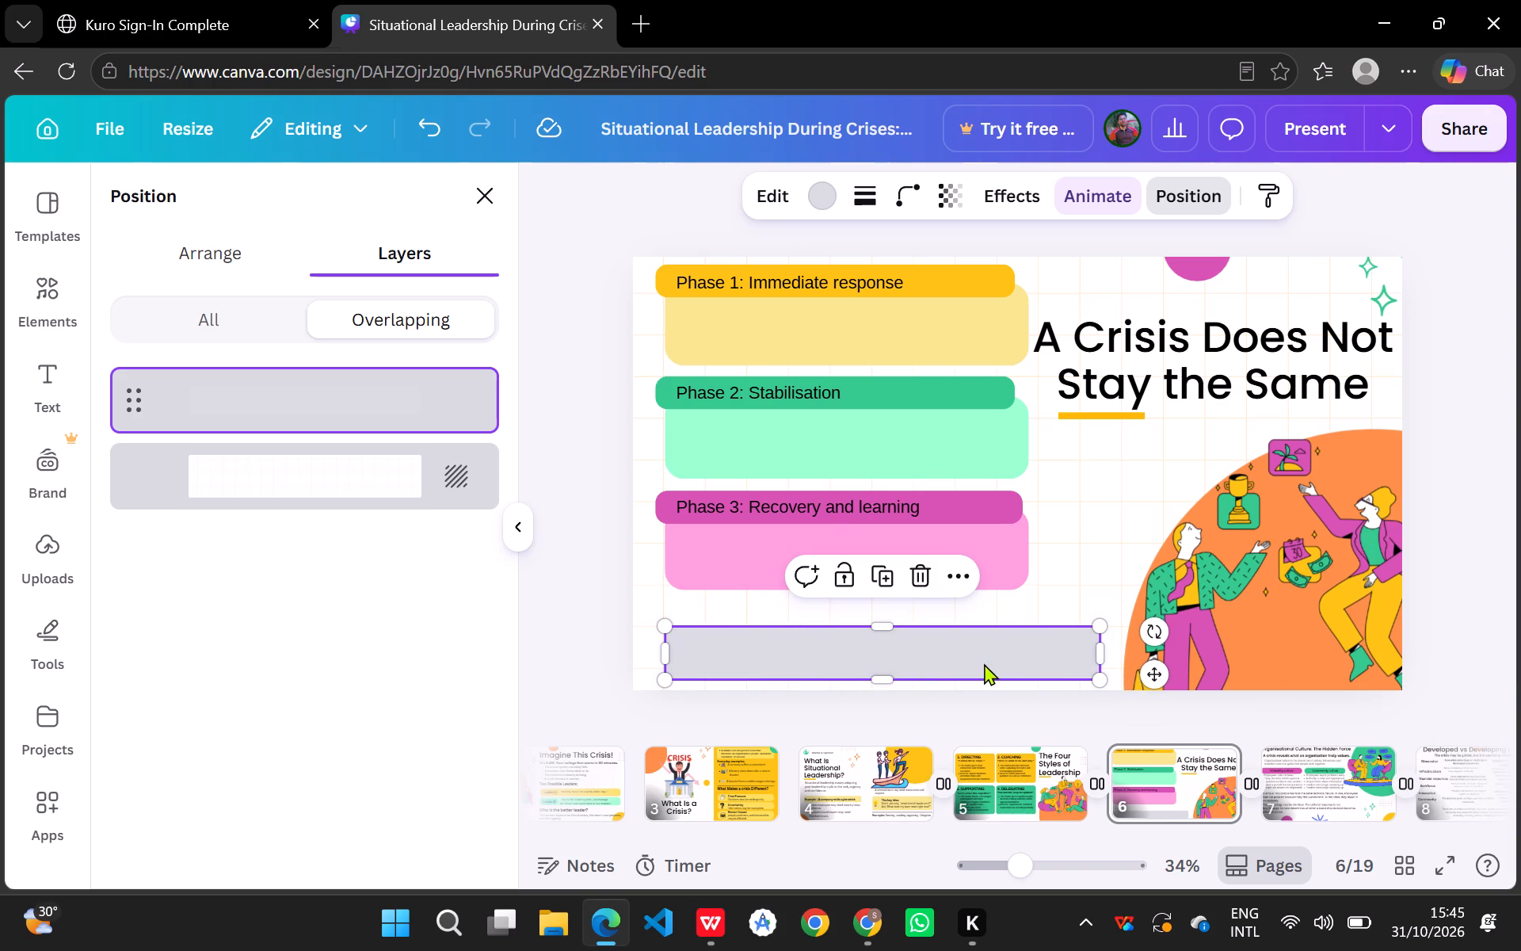
drag(973, 655, 974, 639)
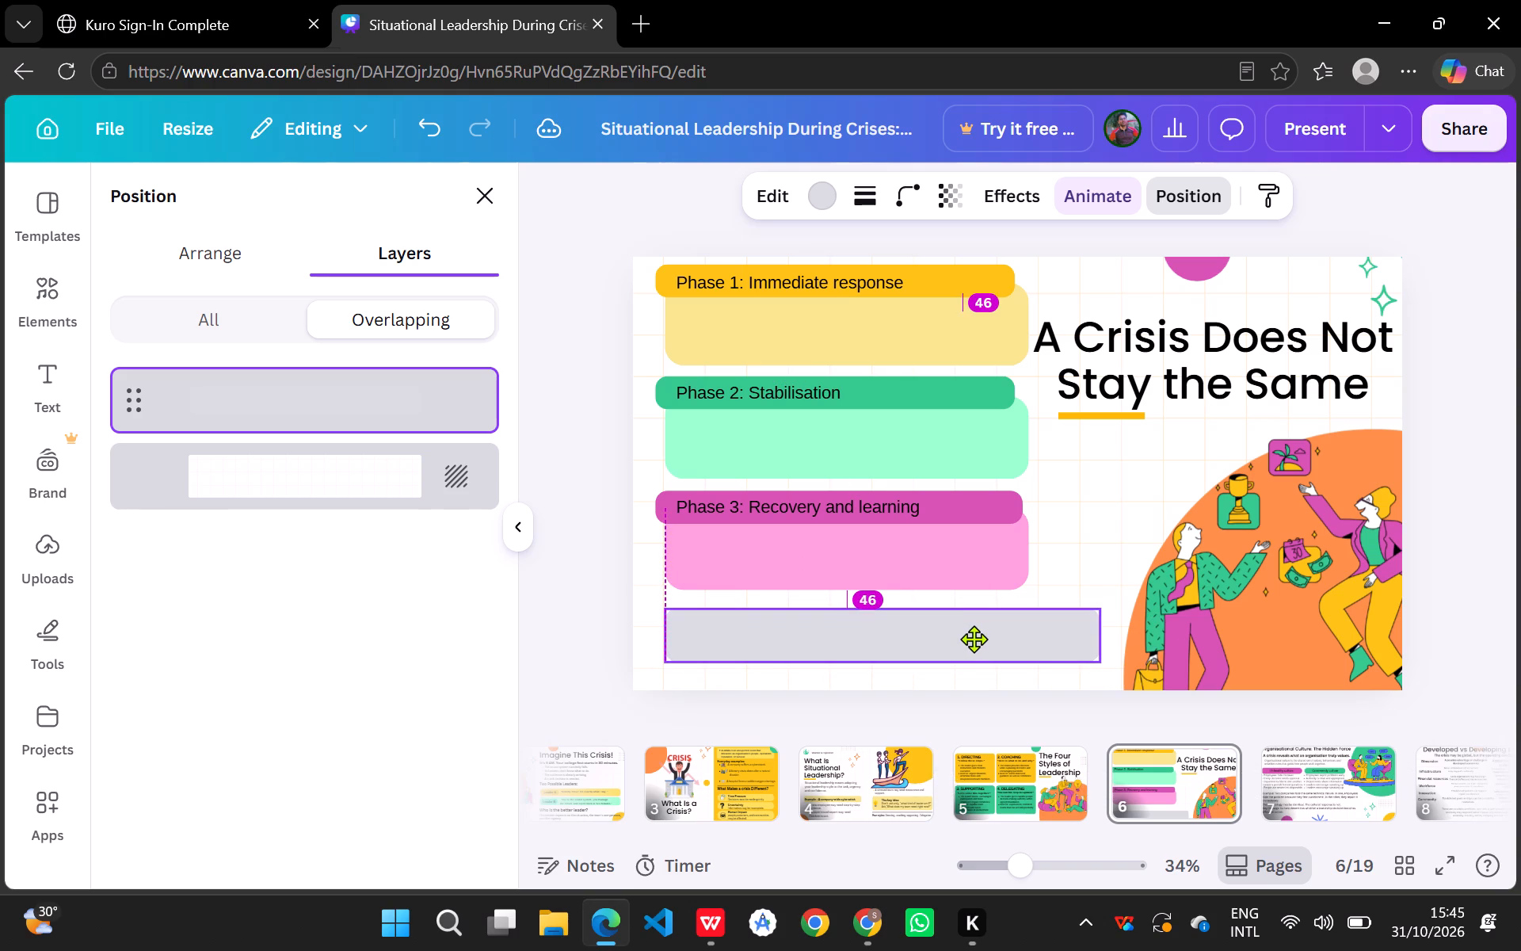
drag(974, 639, 974, 637)
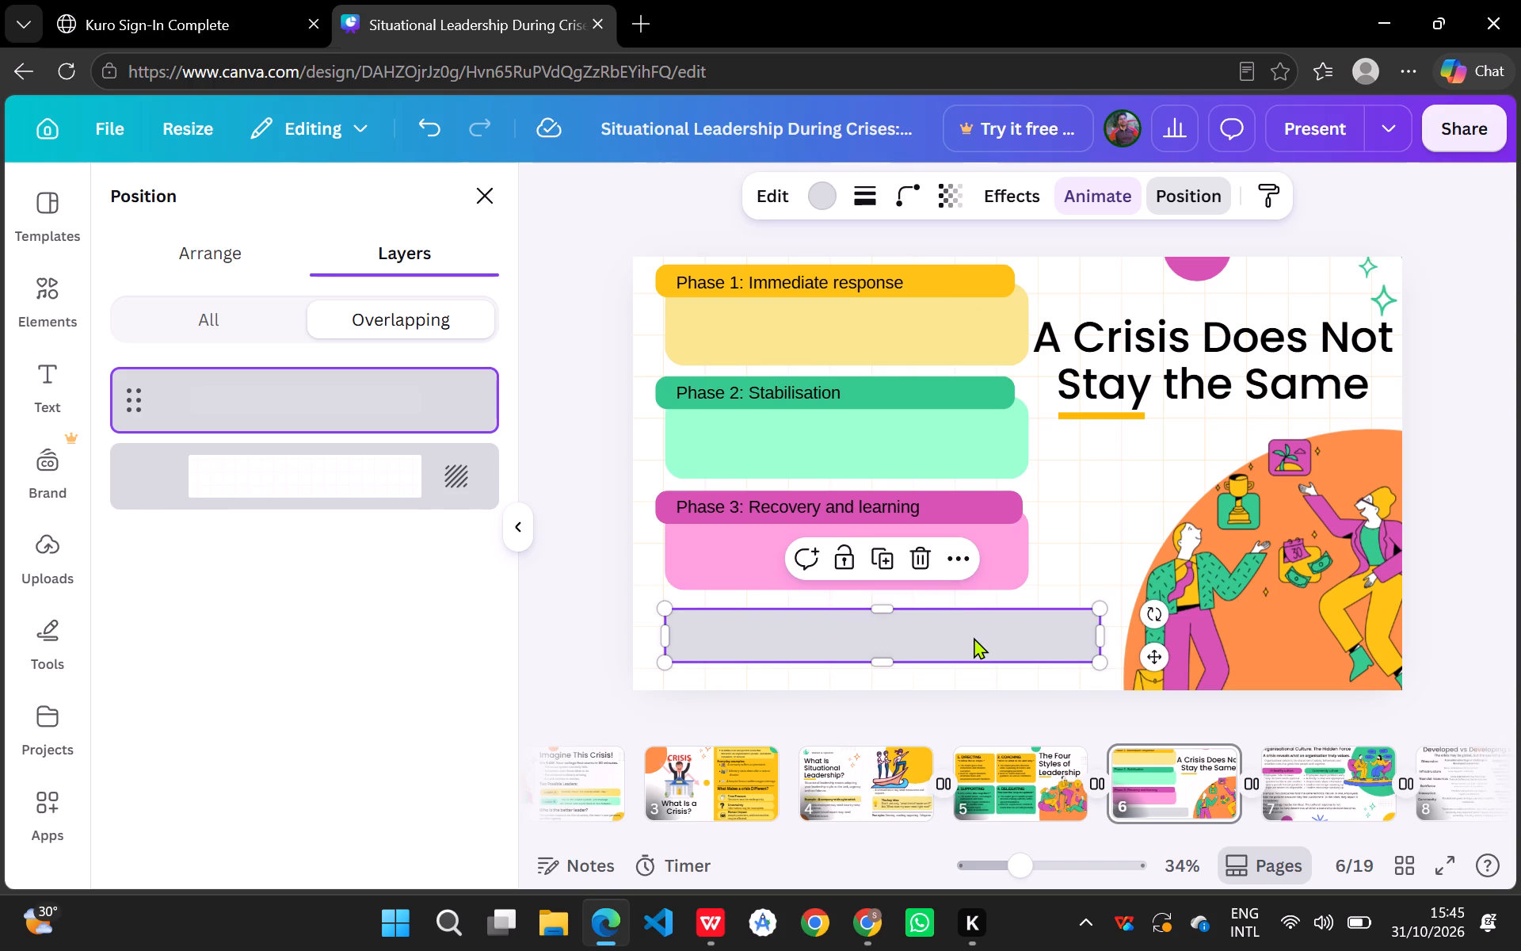
Set the grey bar's corner rounding to 22.
click(905, 197)
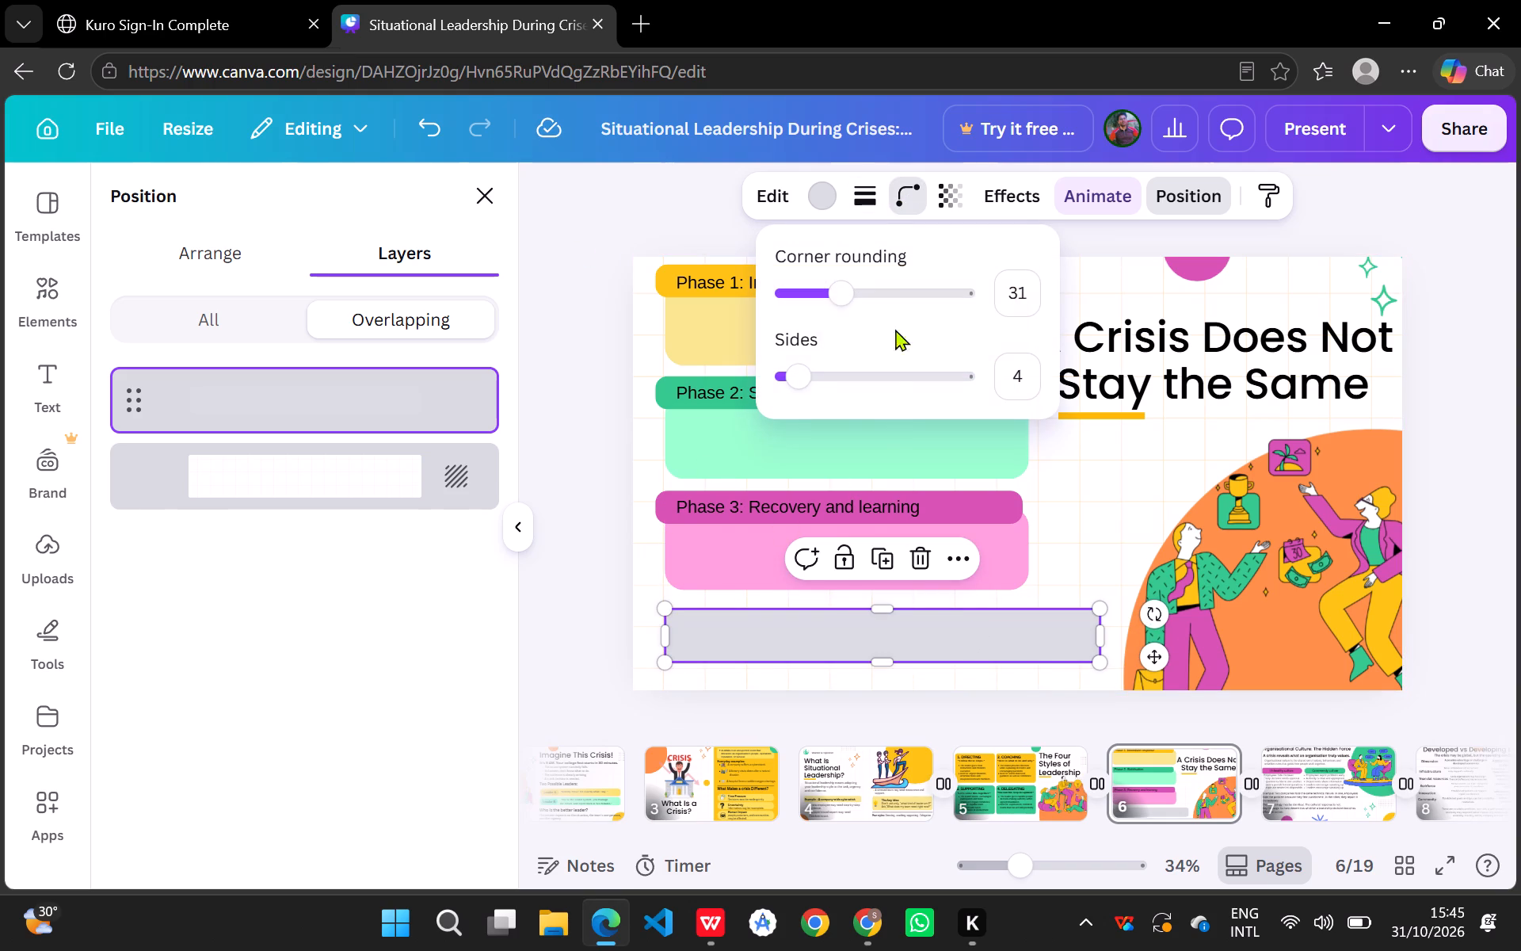
drag(840, 297, 825, 300)
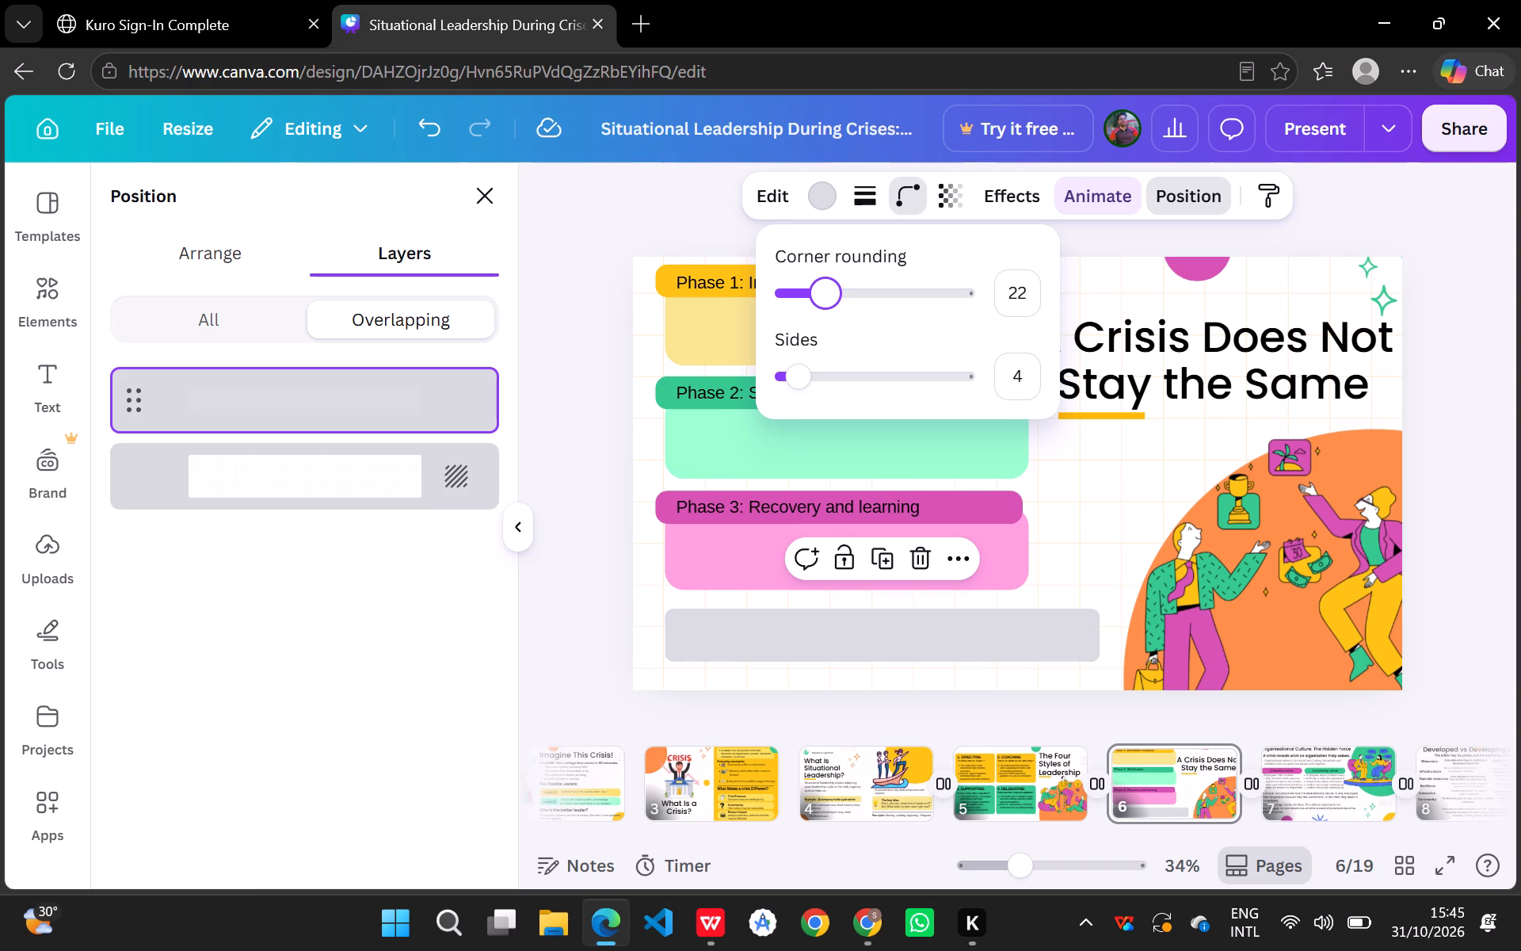
click(1118, 518)
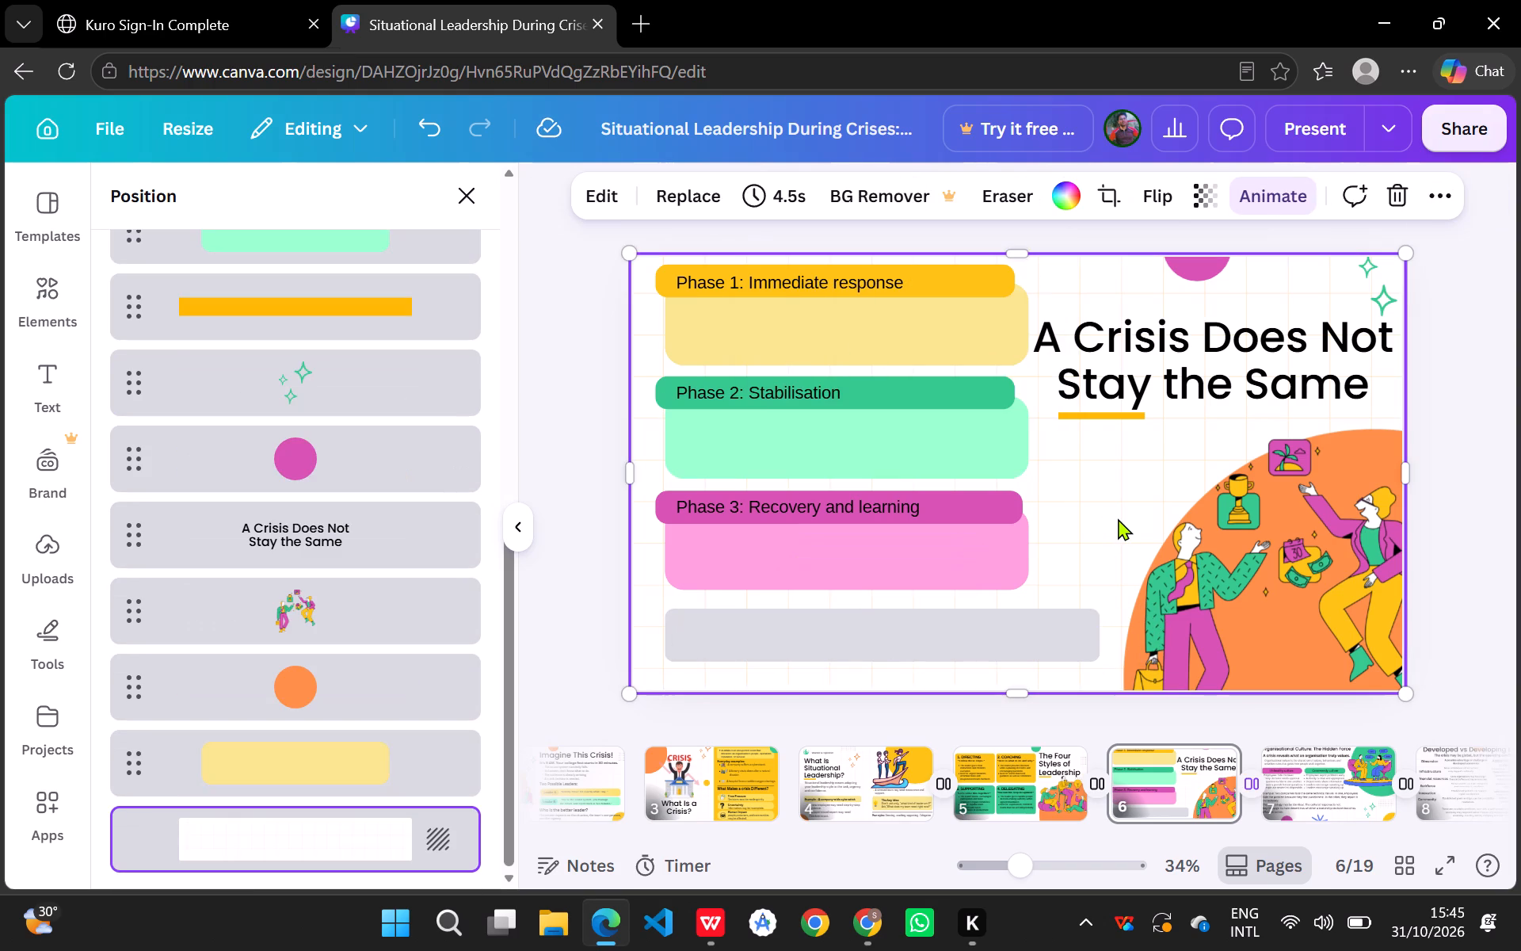
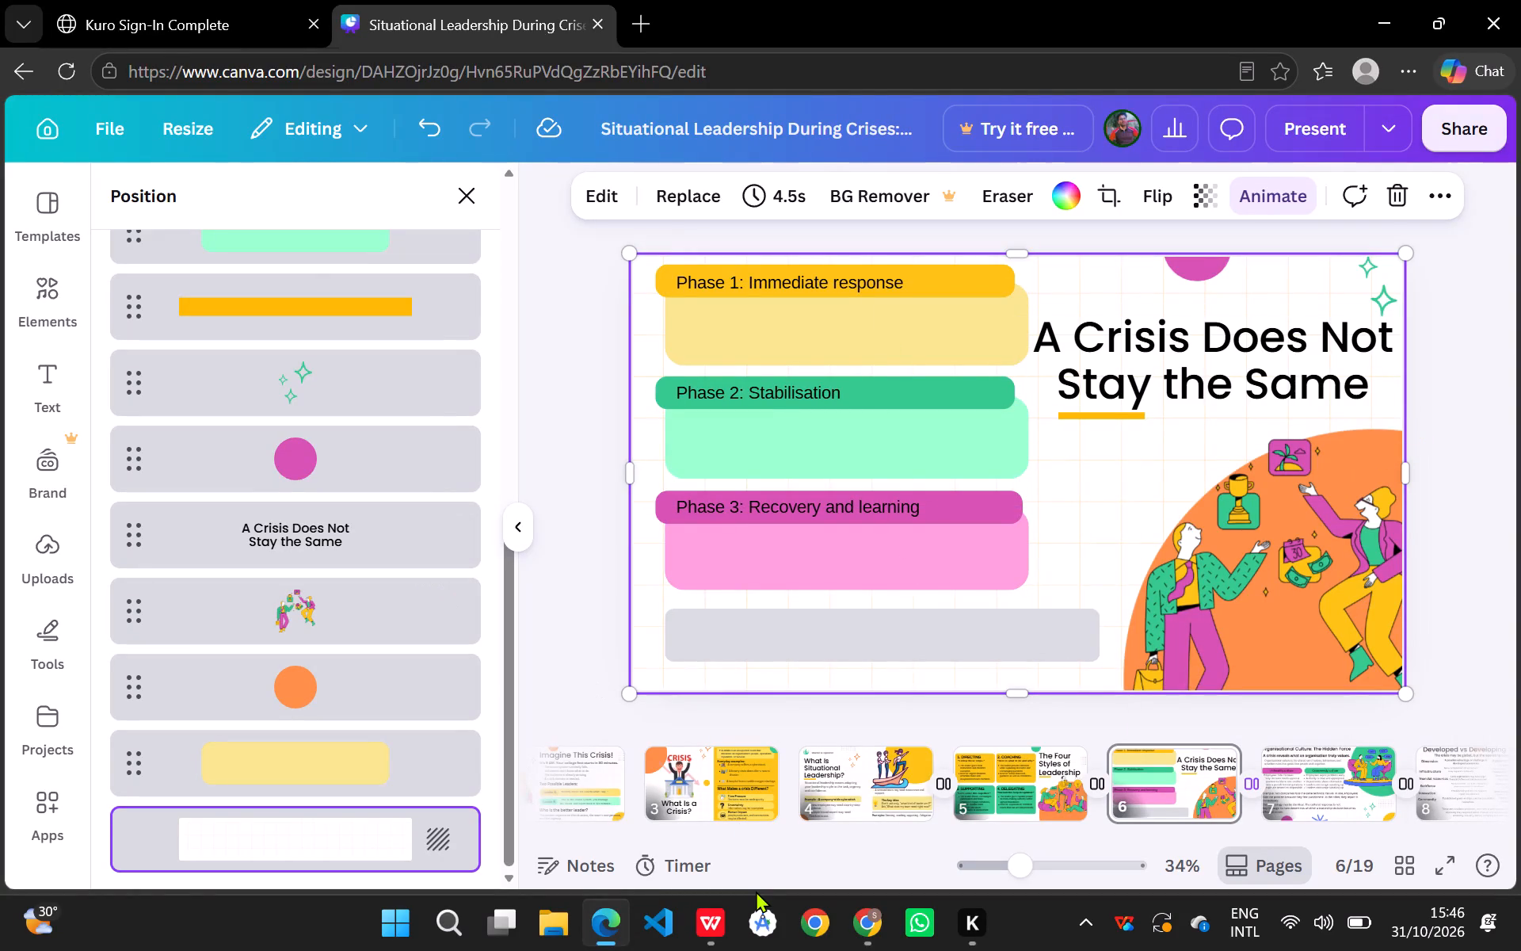
Copy the light bulb icon from slide 4 to slide 6 and place it at the left end of the grey bar.
click(872, 786)
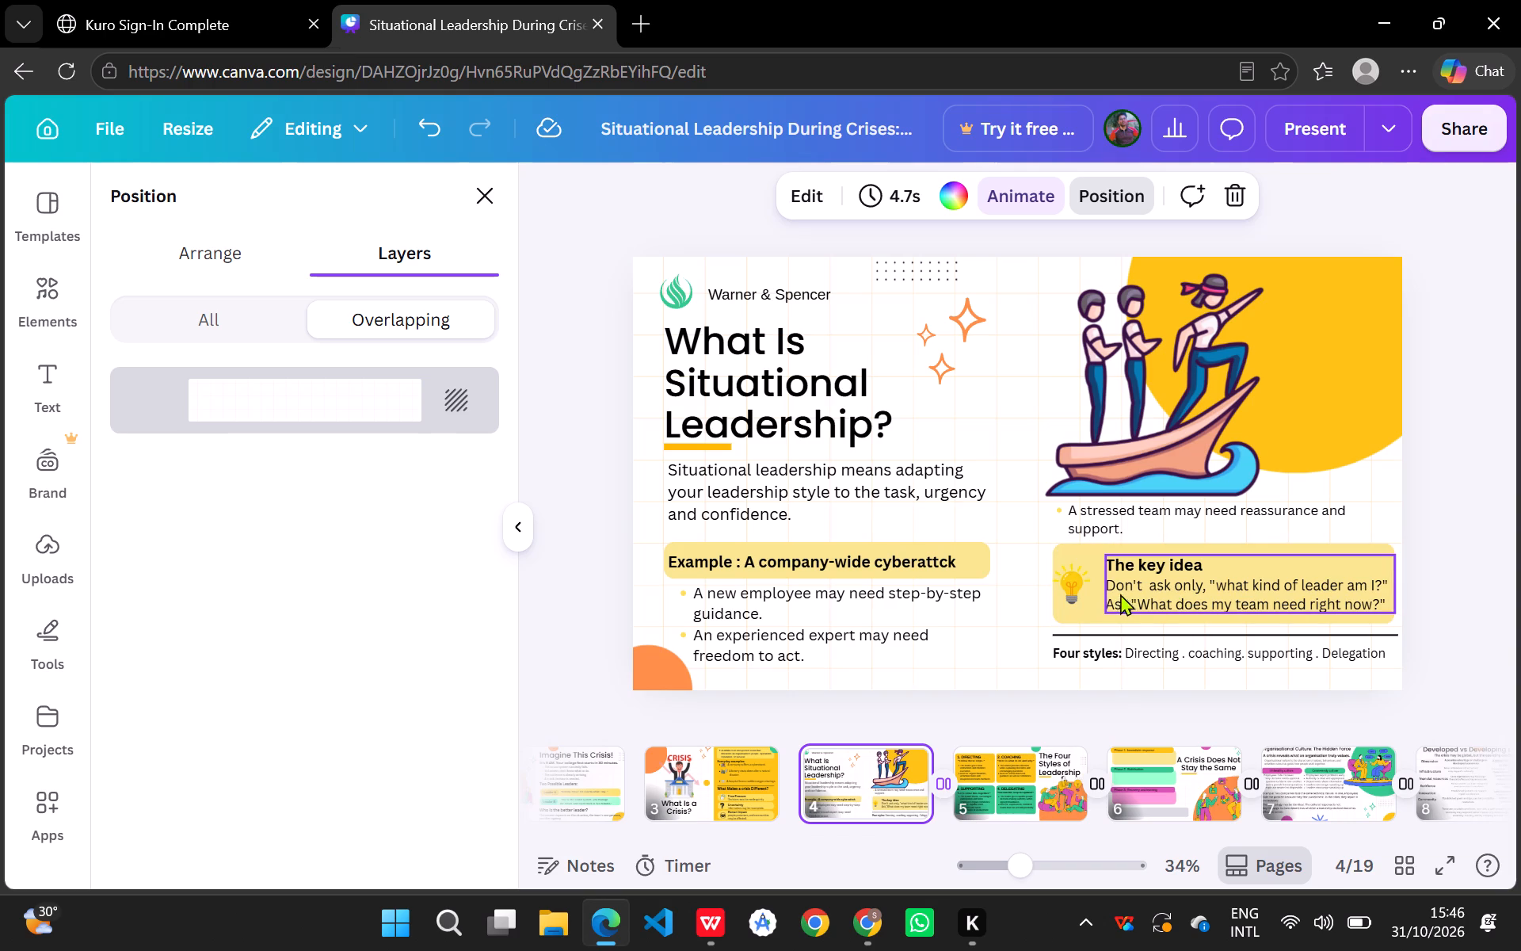
click(1088, 593)
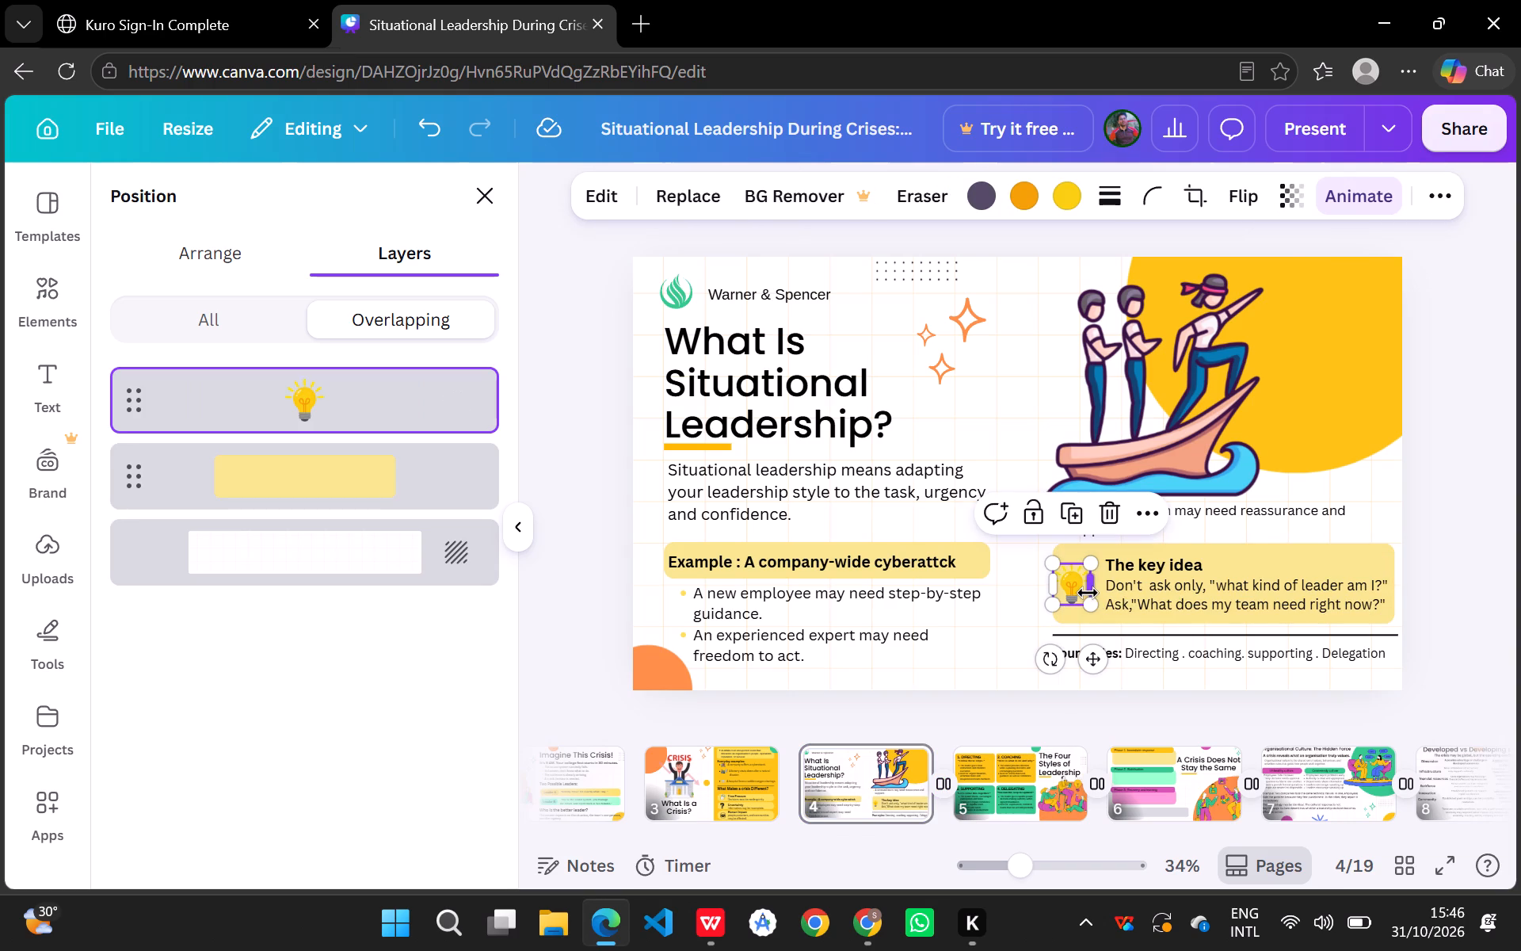
key(ctrl+c)
click(1194, 794)
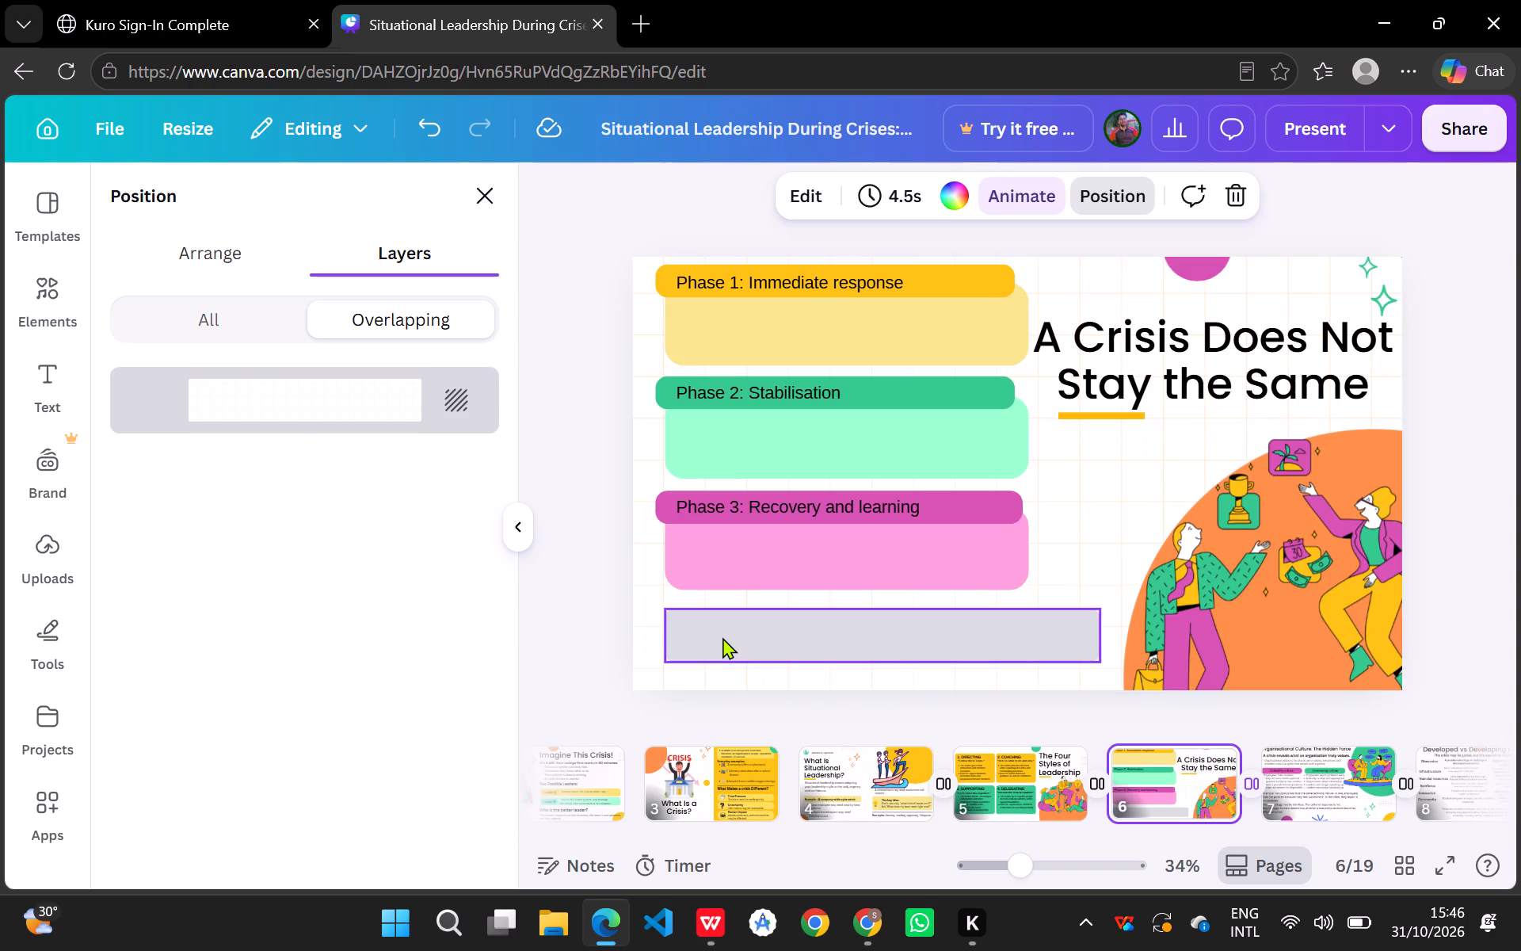
key(ctrl+v)
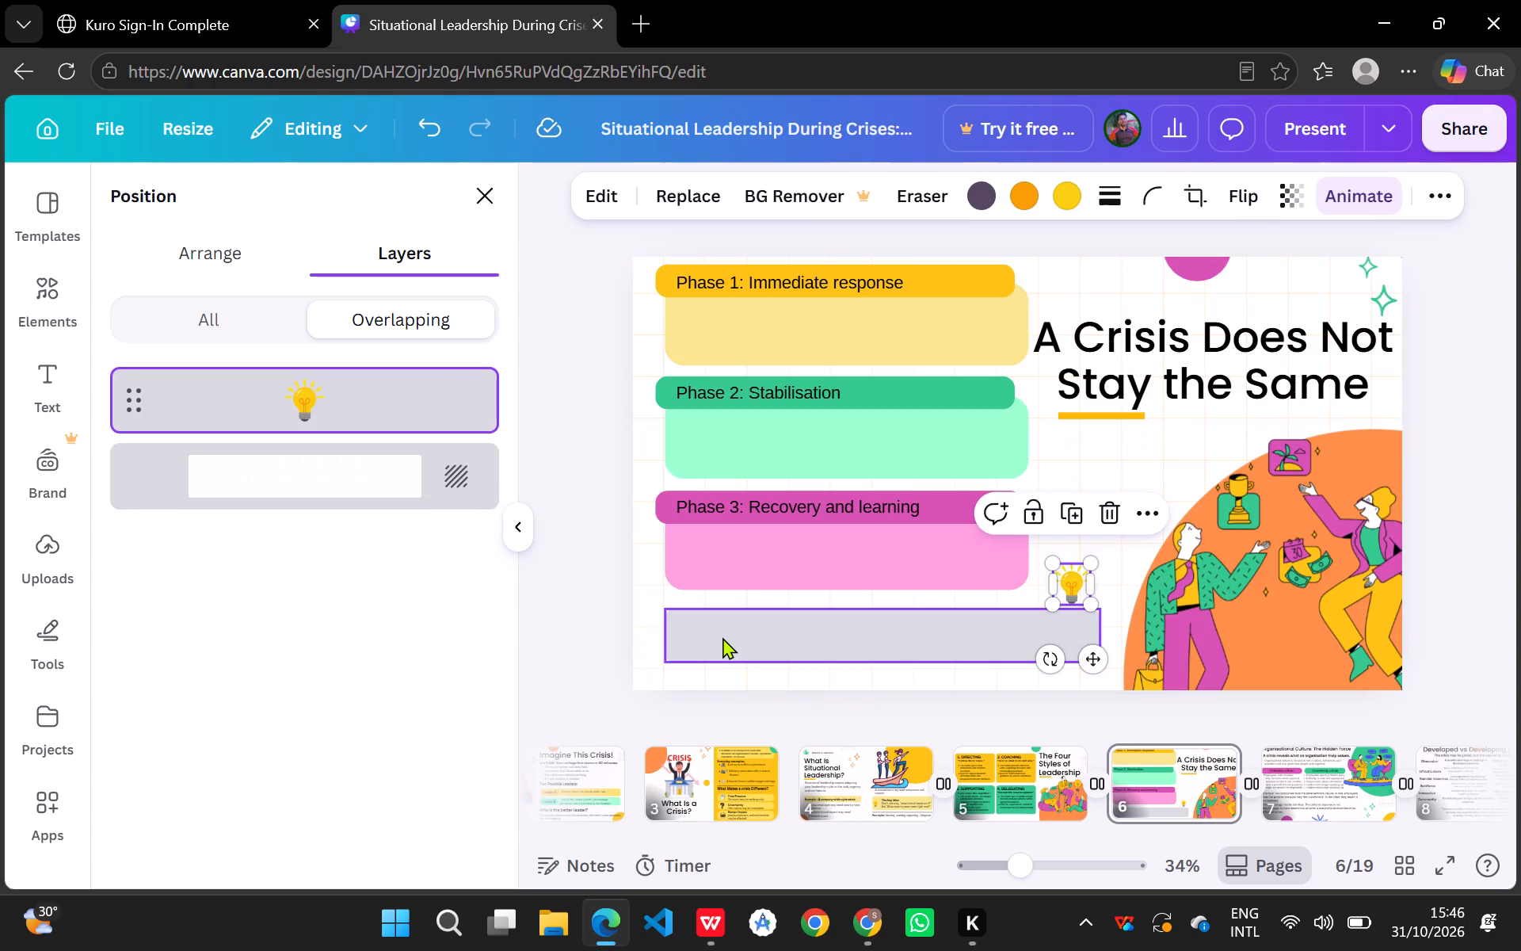
drag(1074, 582, 908, 631)
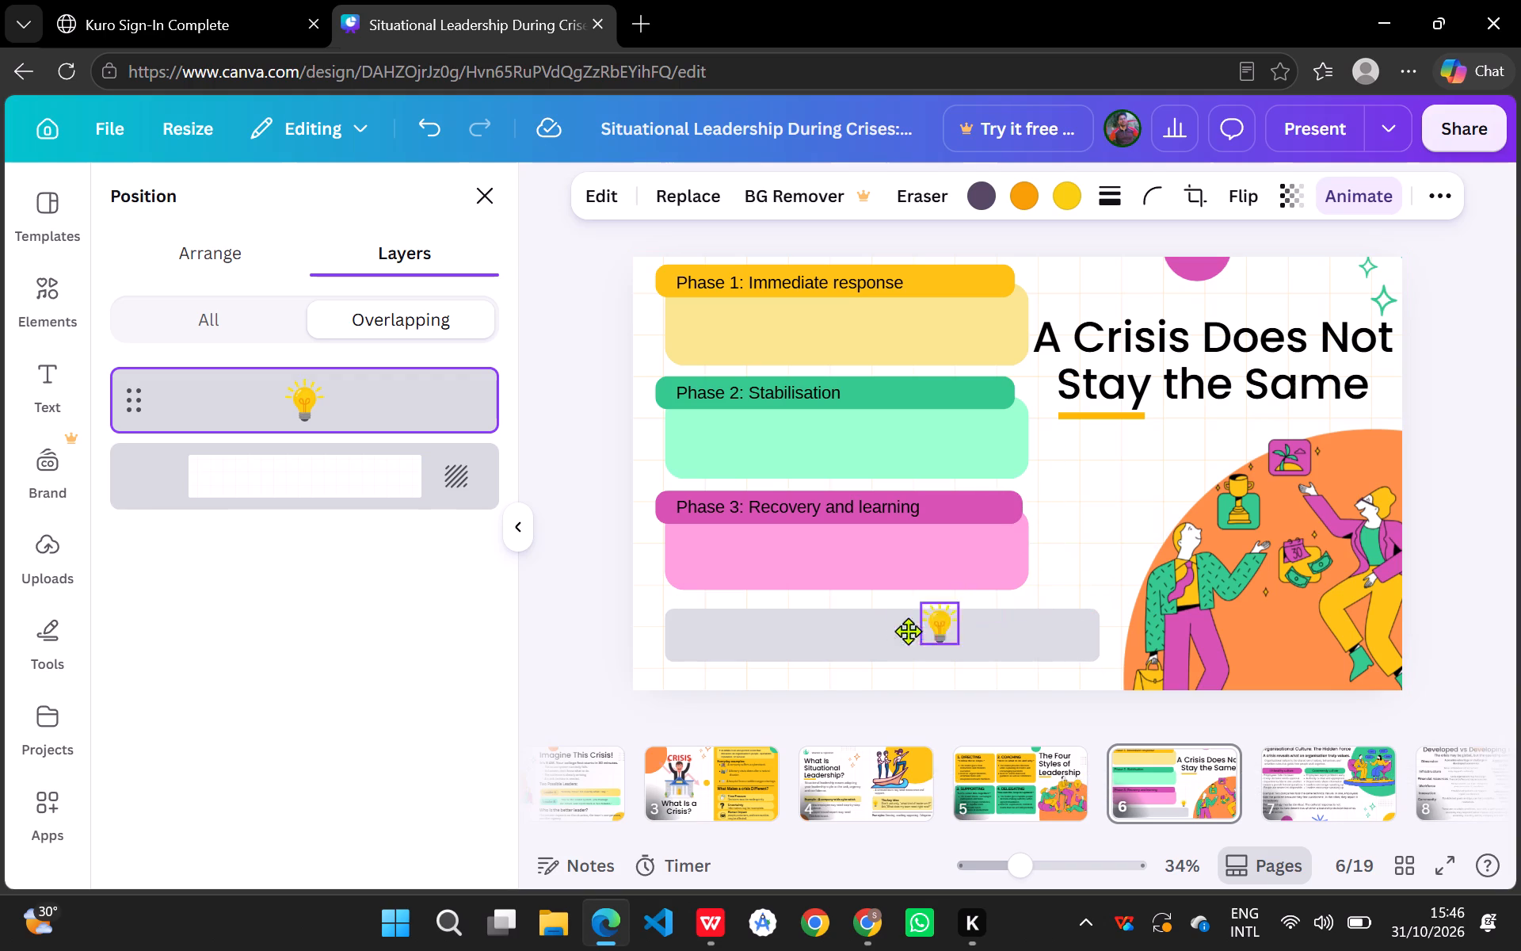
drag(908, 631, 691, 632)
click(1123, 453)
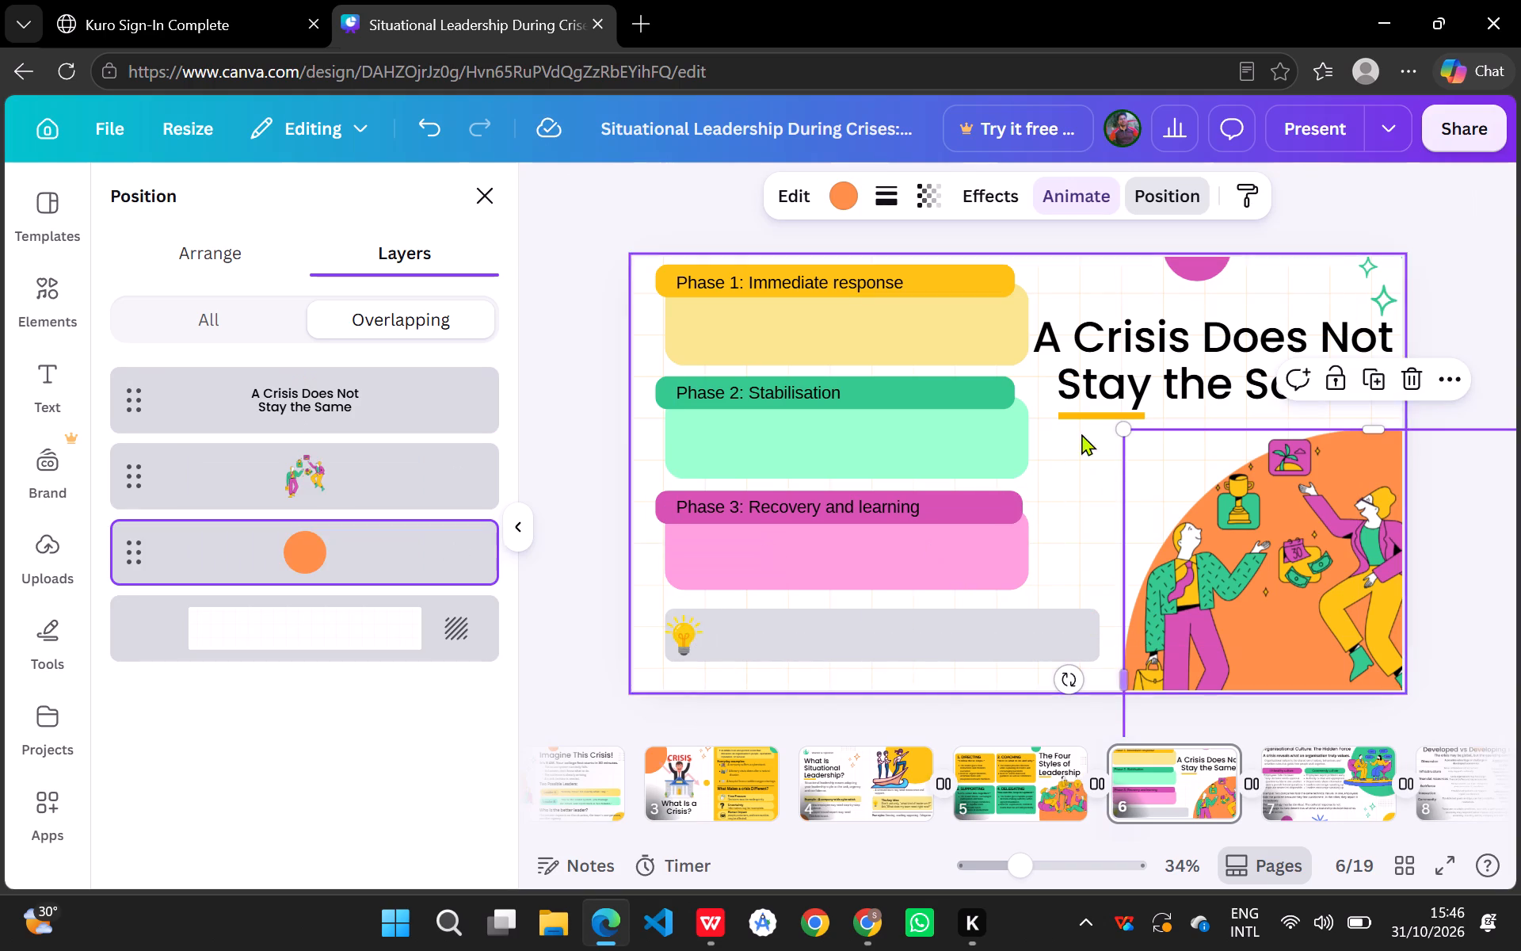
Narrow the magenta Phase 3 bar slightly so its right edge aligns with the yellow and green bars.
click(1014, 510)
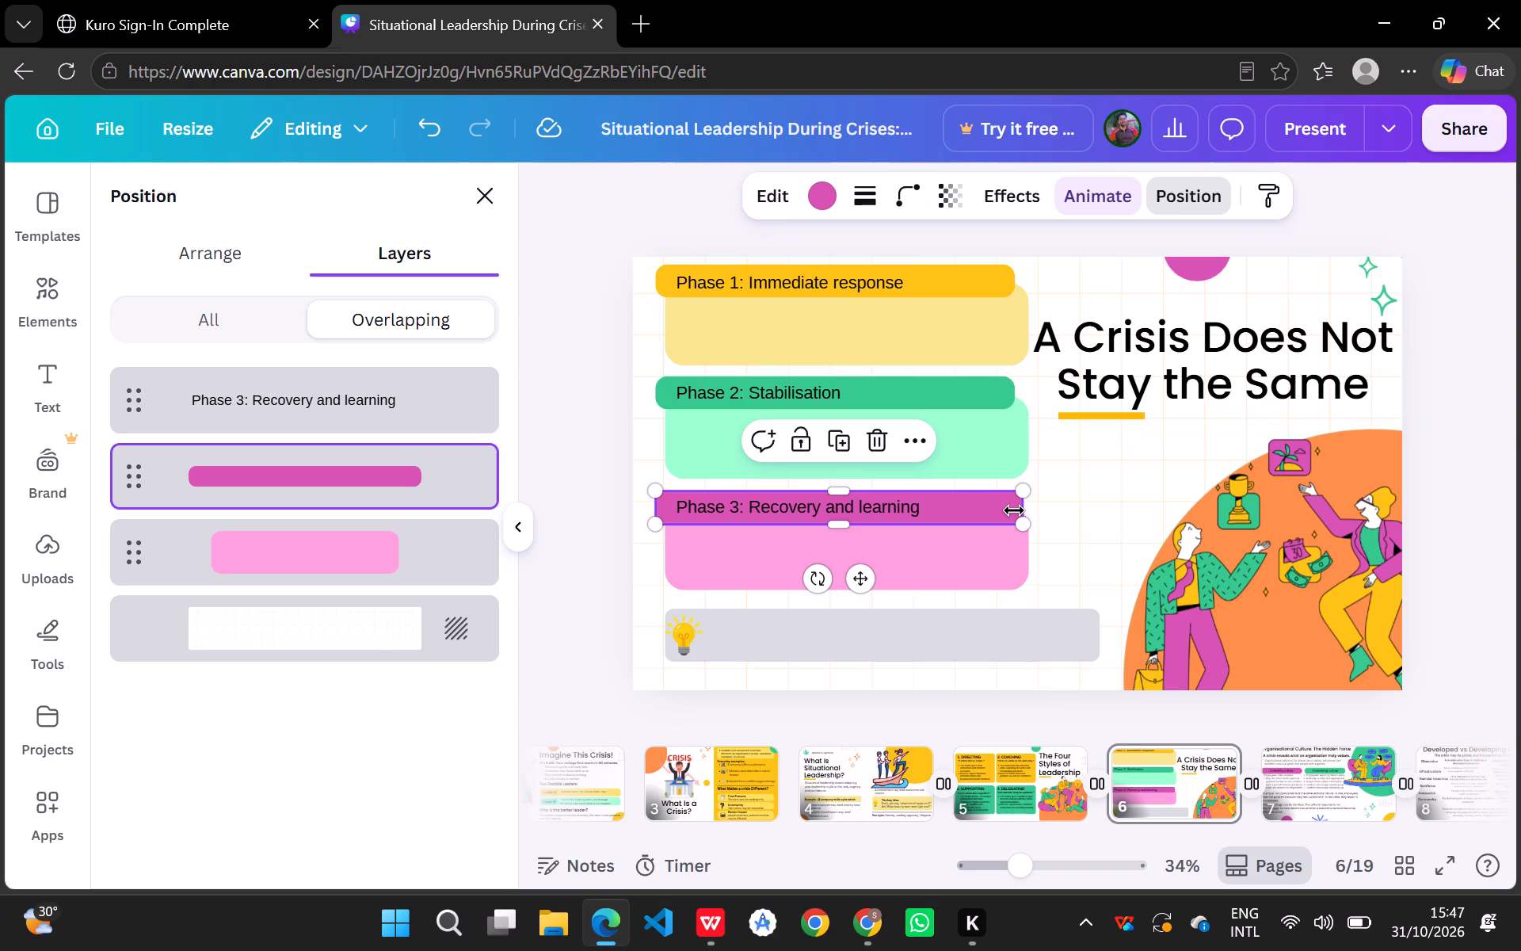
drag(1023, 506, 1020, 506)
drag(1020, 506, 1014, 506)
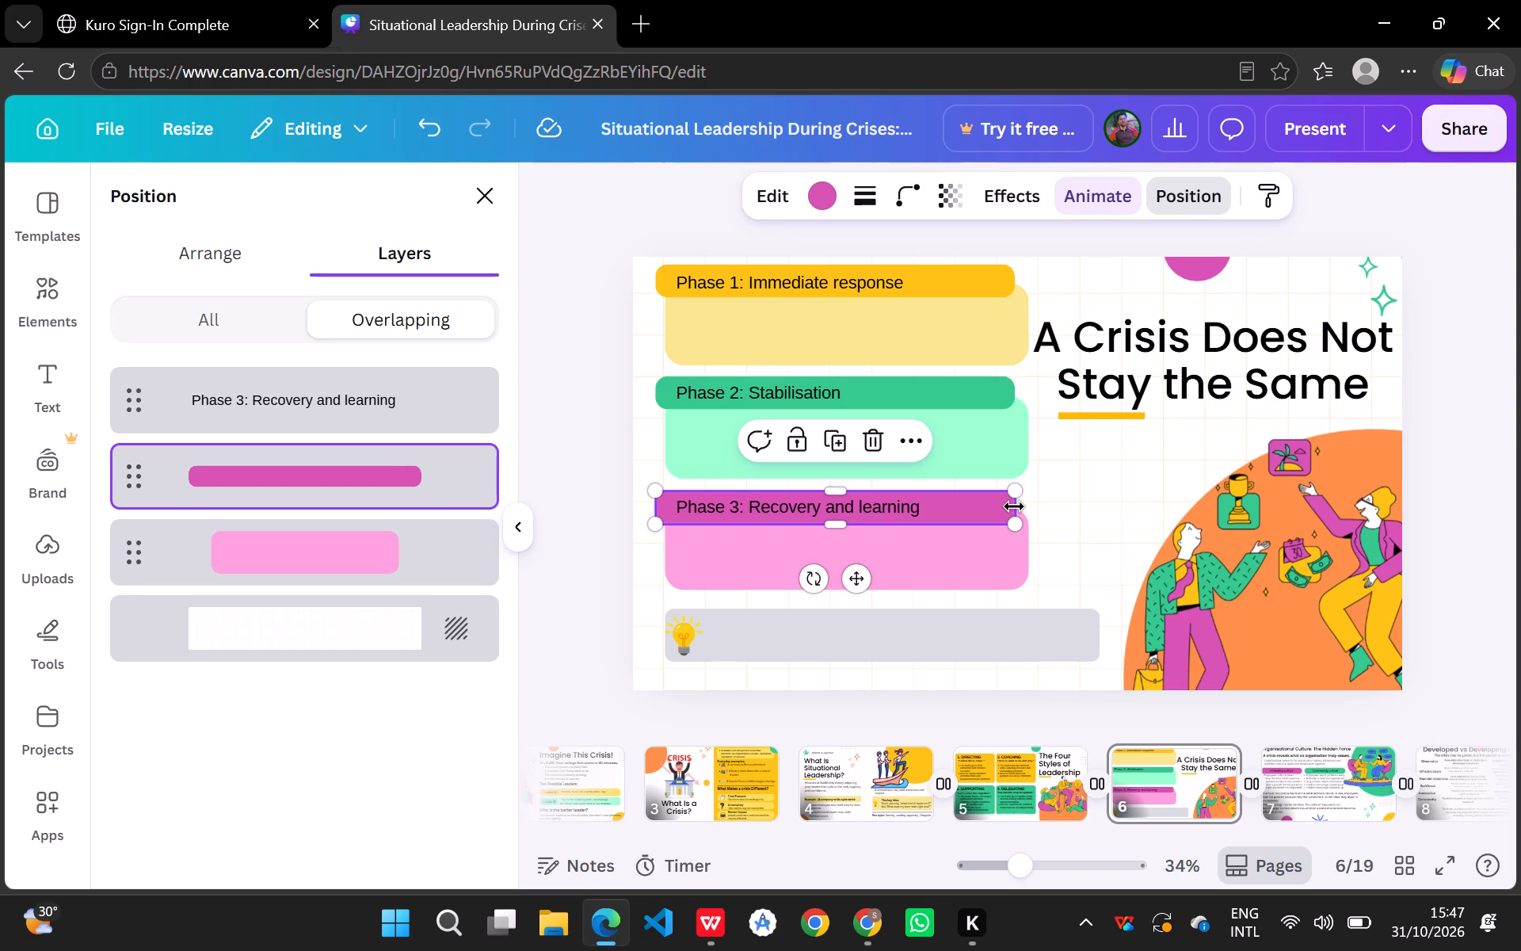
click(1131, 482)
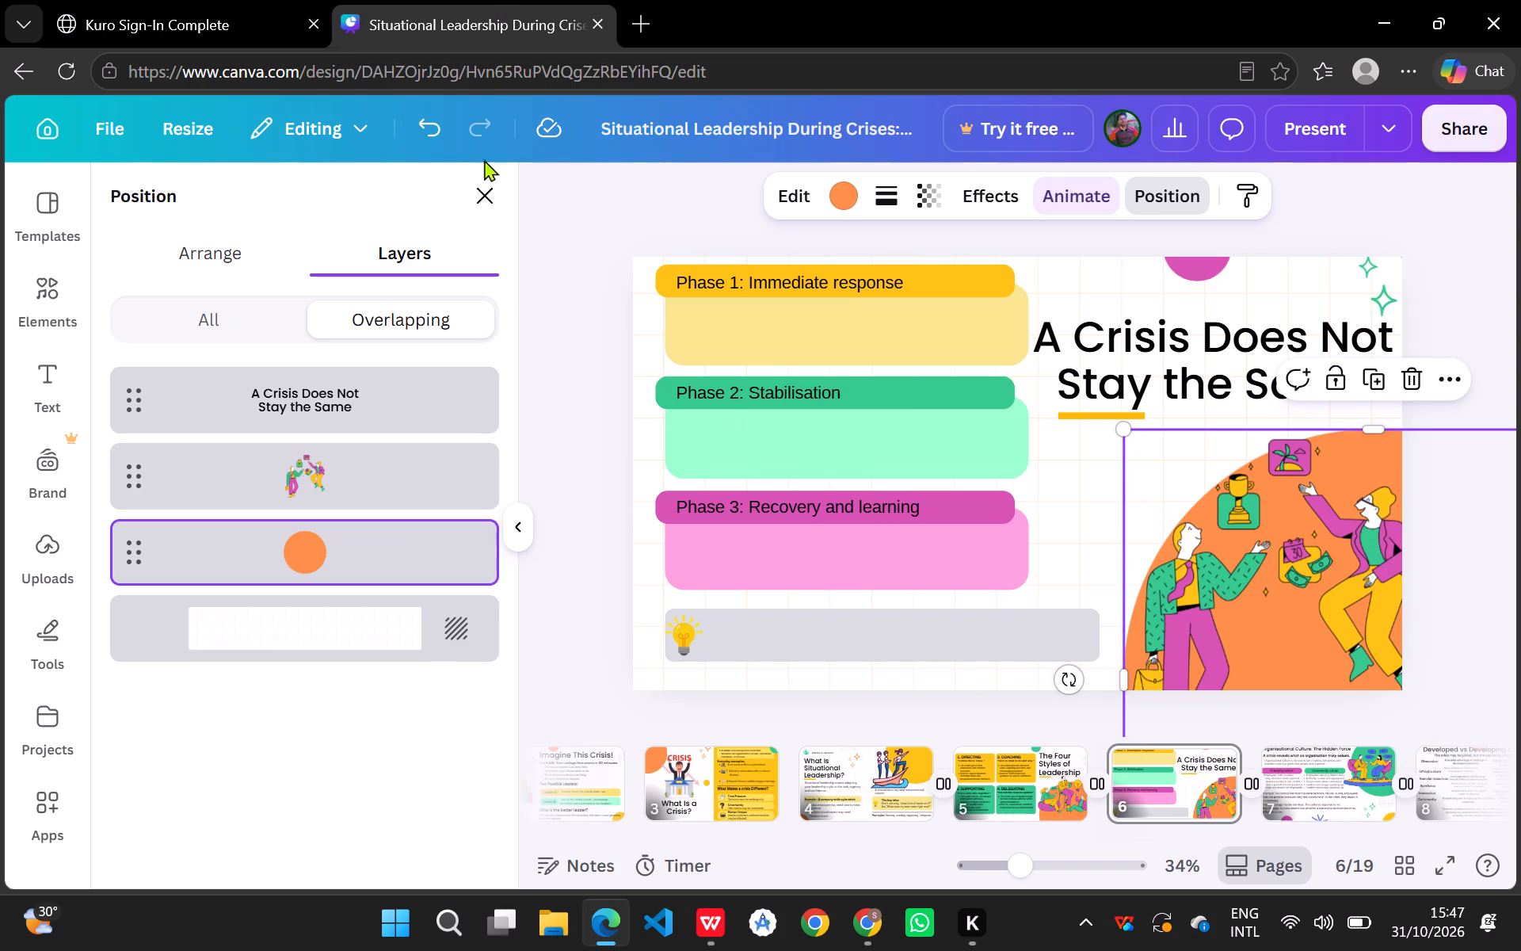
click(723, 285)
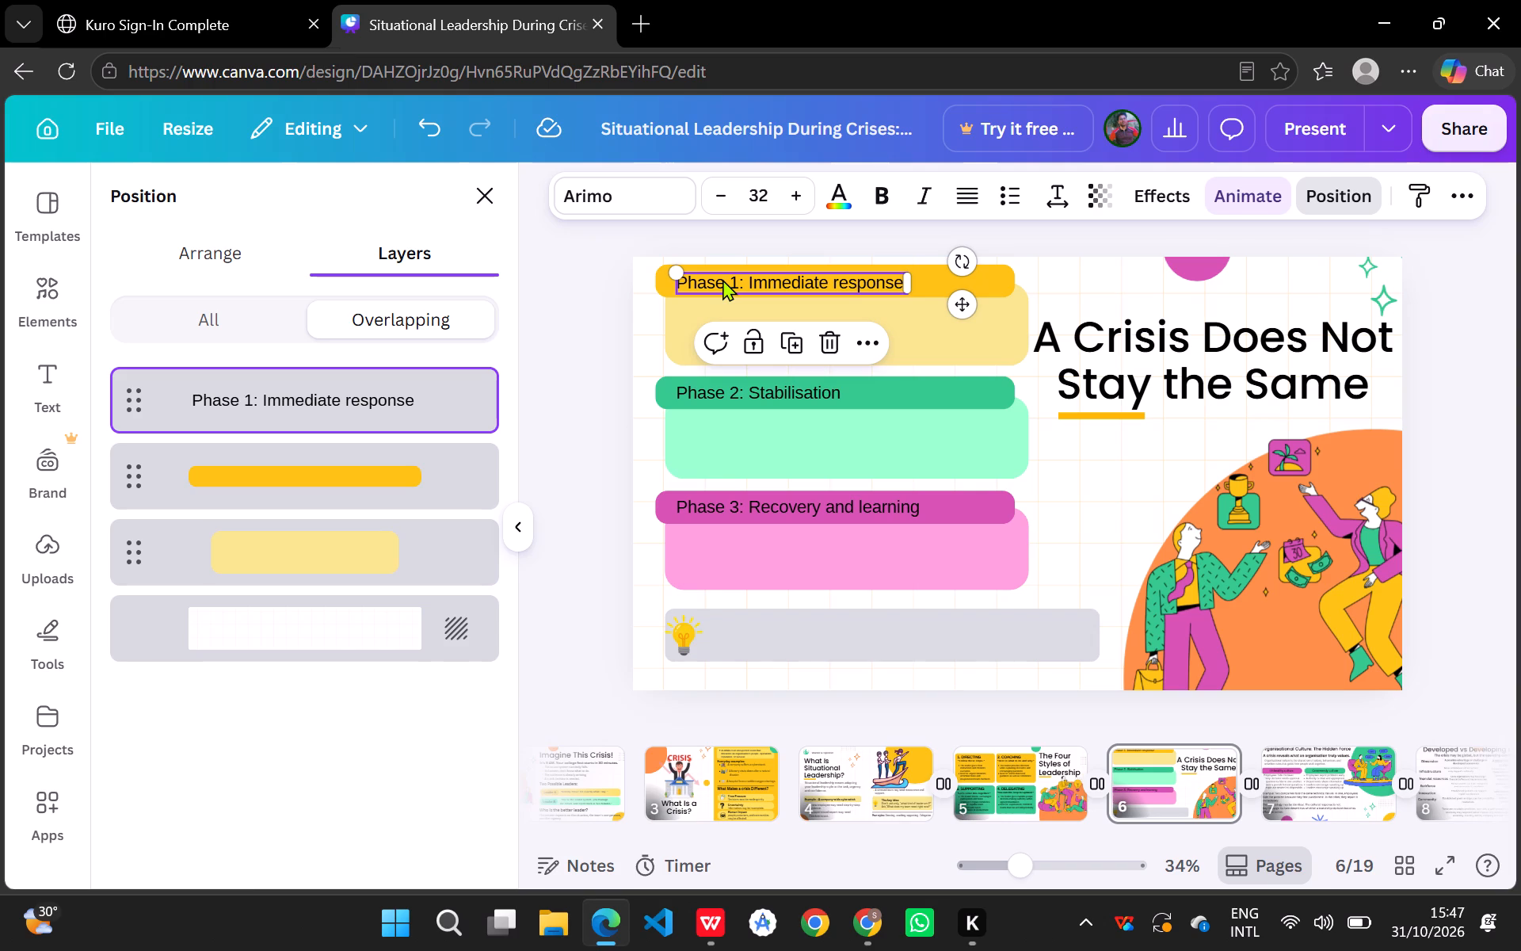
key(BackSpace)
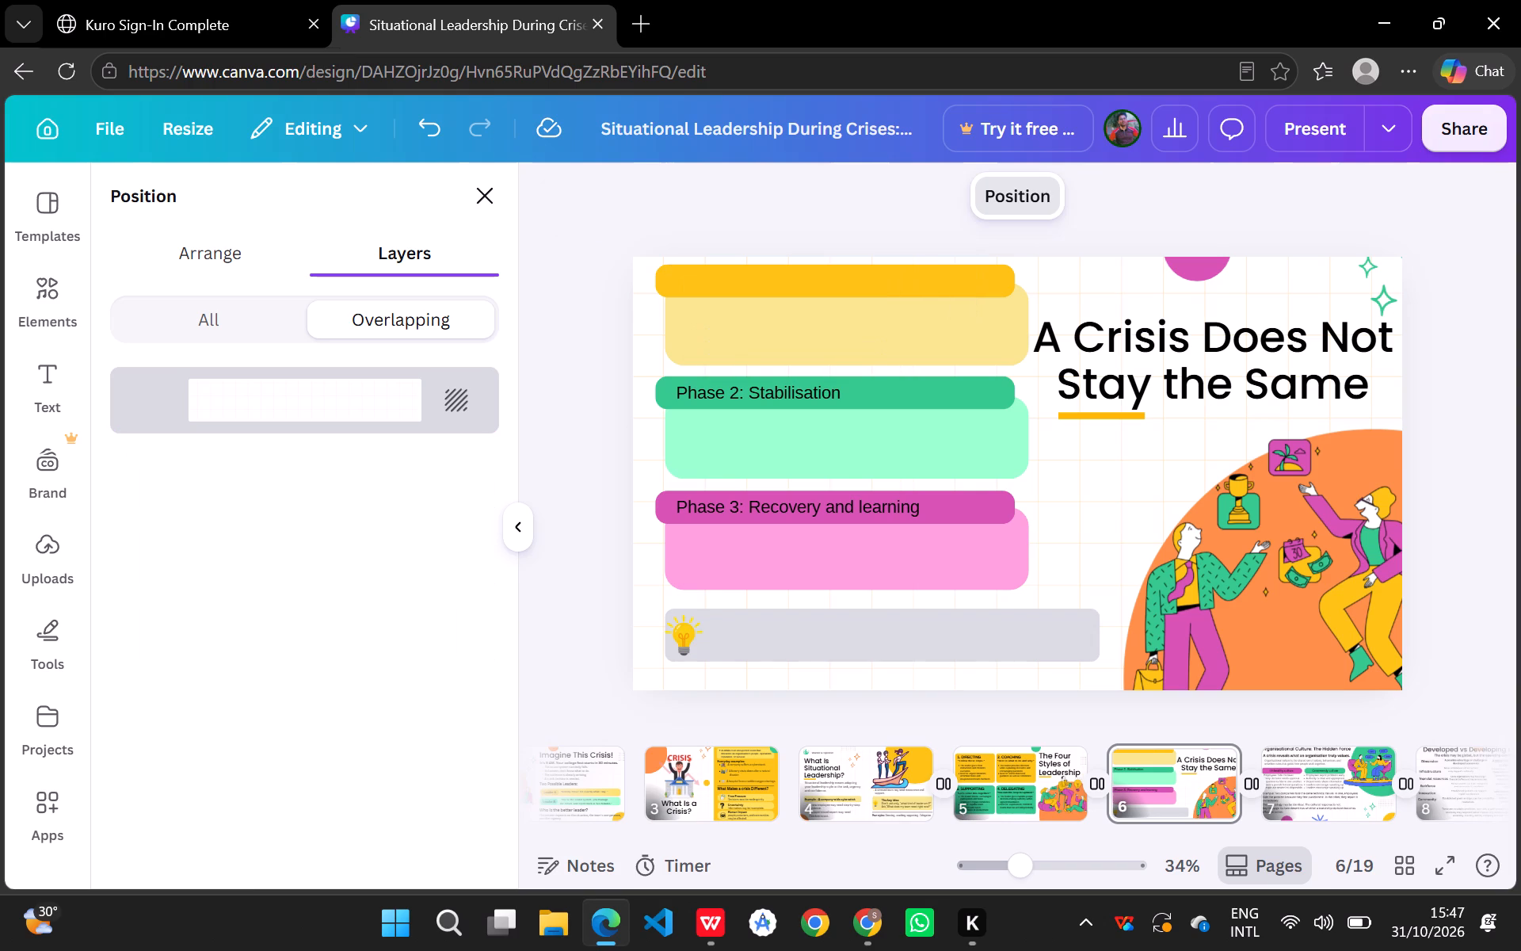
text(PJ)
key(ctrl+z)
Replace the Phase 1 heading text with "PHASE 1 - IMMEDIATE RESPONSE".
click(712, 285)
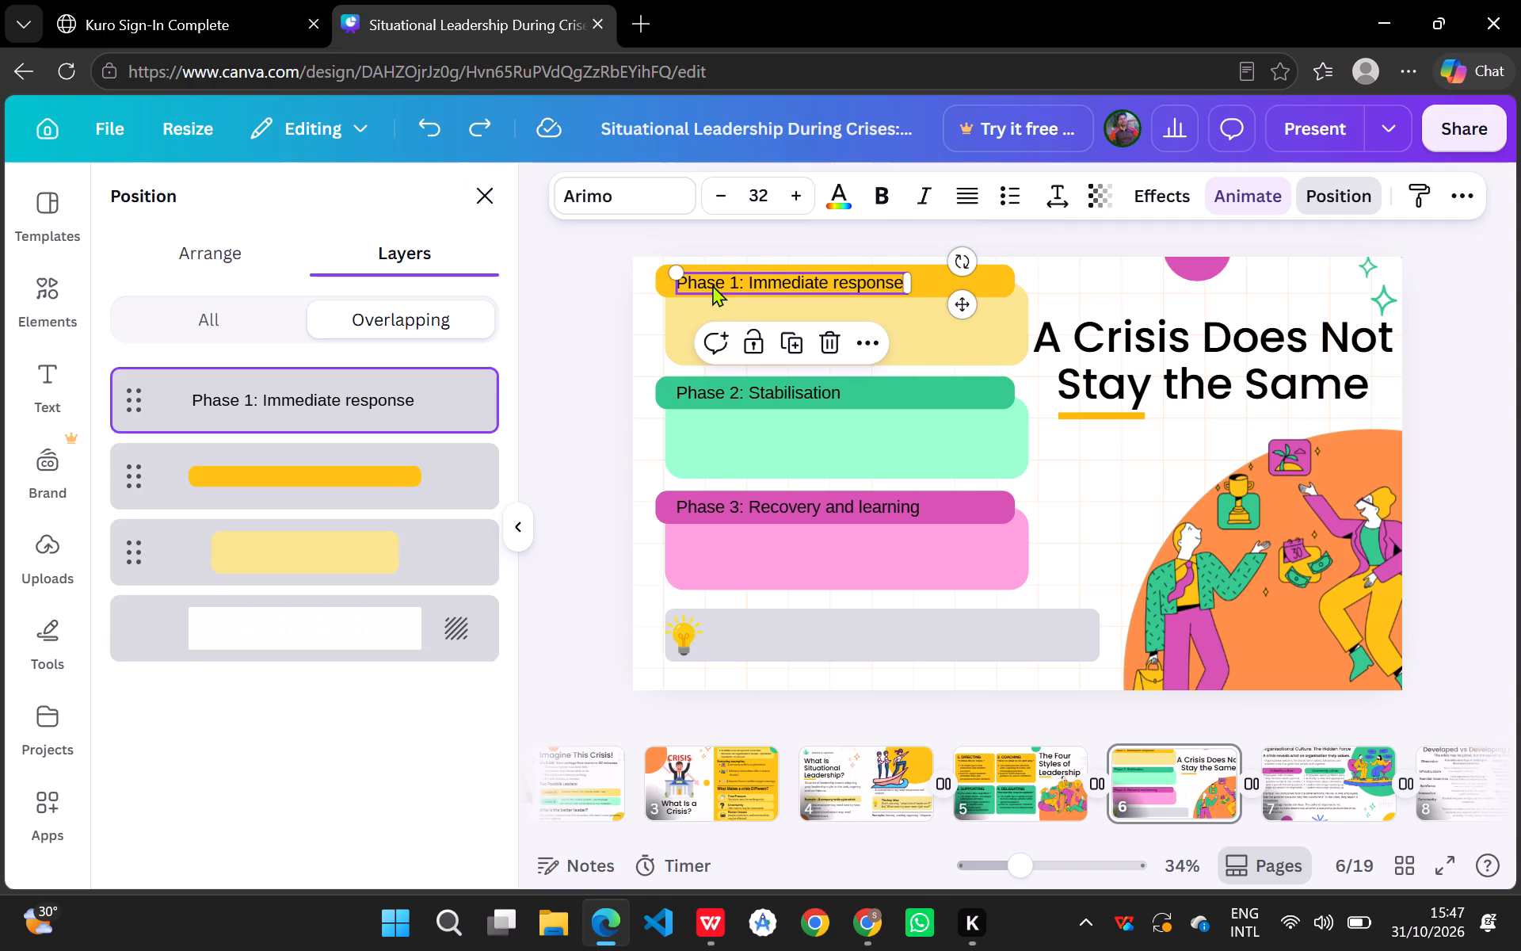
double_click(769, 281)
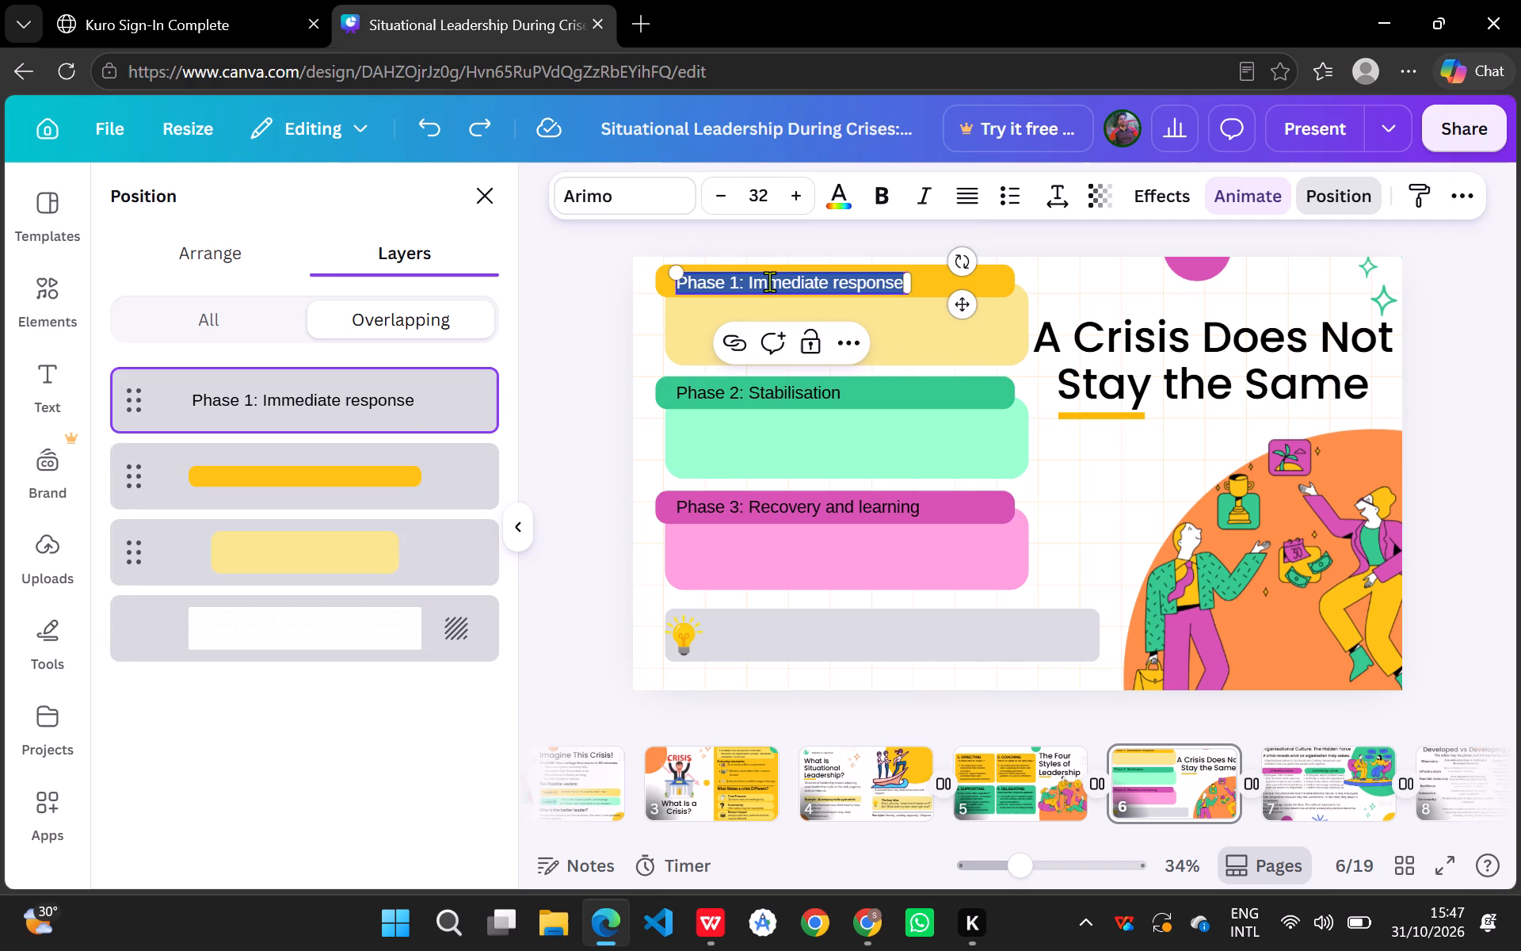
text(PHASE)
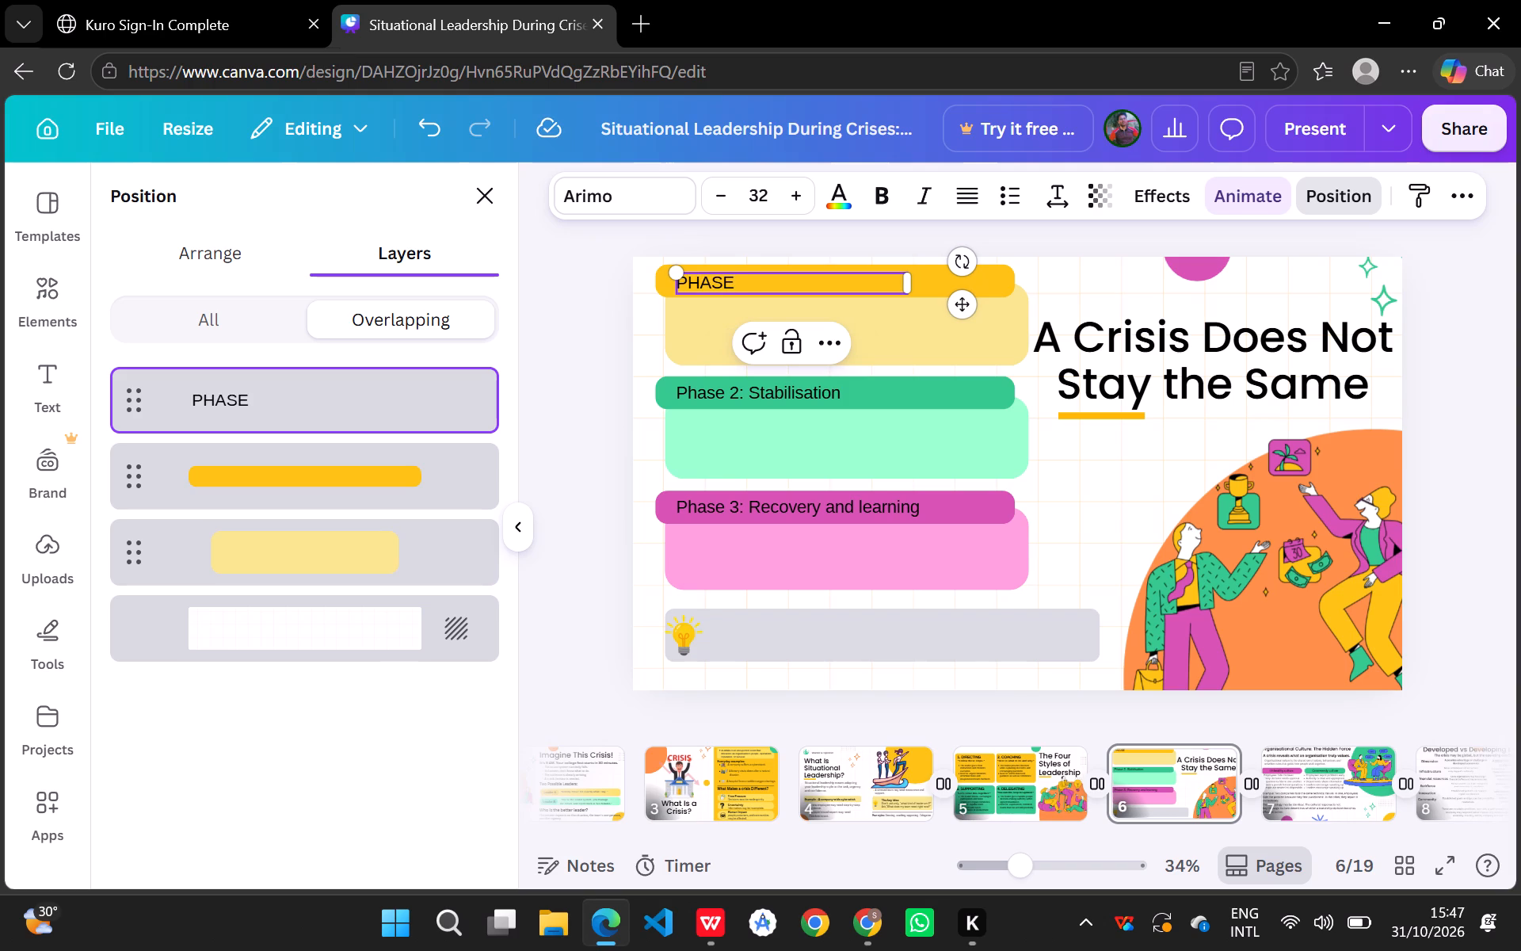
key(space)
text(1)
key(space)
text(-)
key(space)
text(IME)
key(BackSpace)
text(MEDIATE)
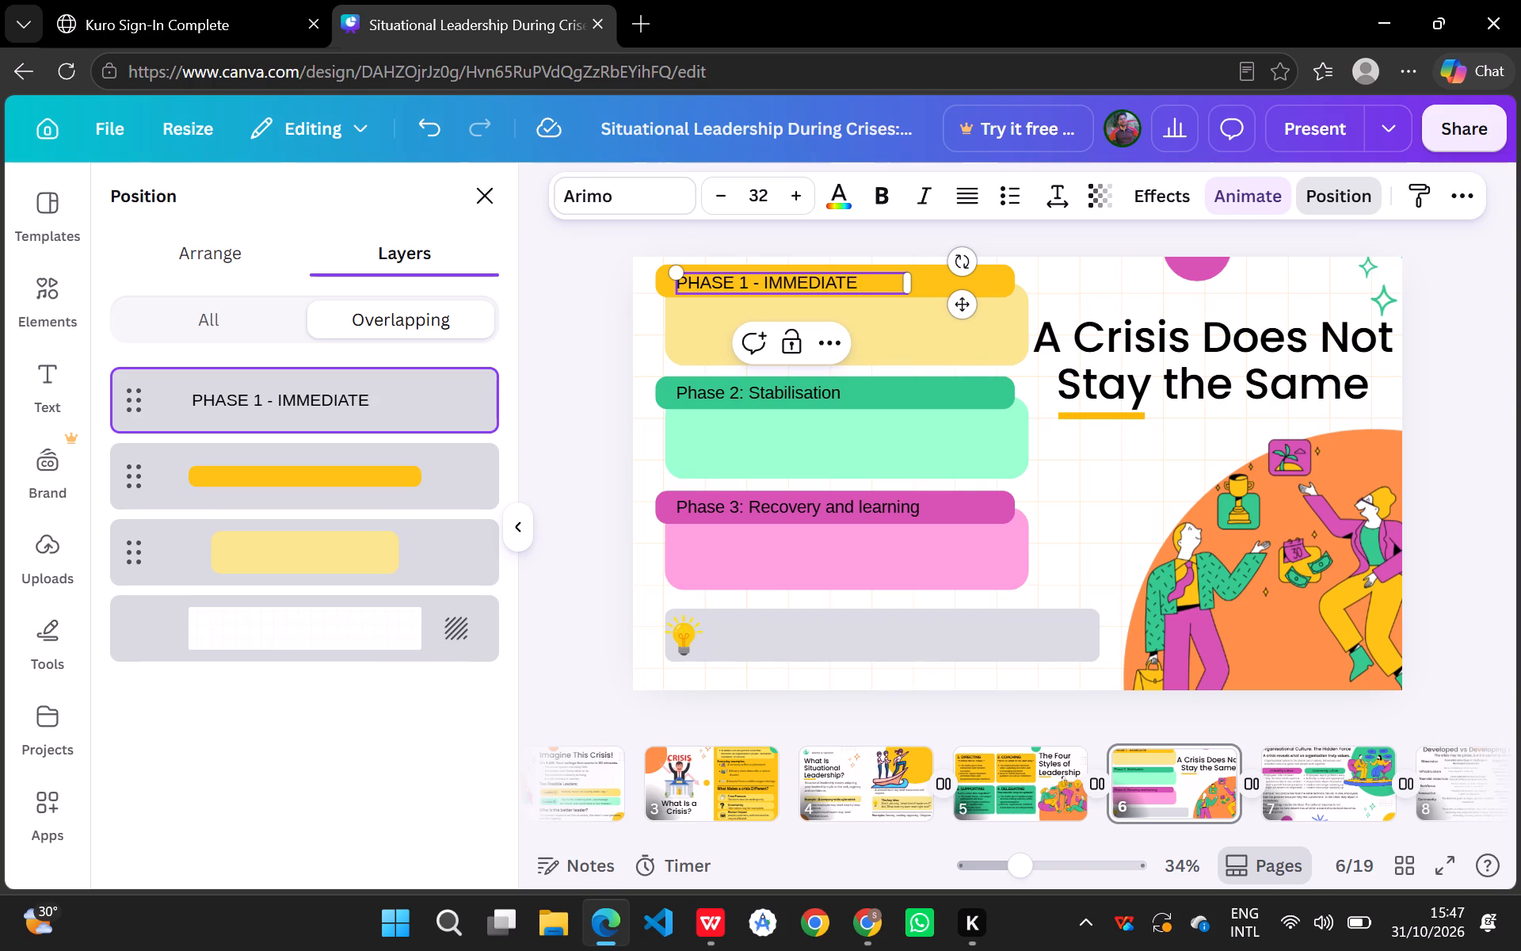
key(space)
text(RESPONSE)
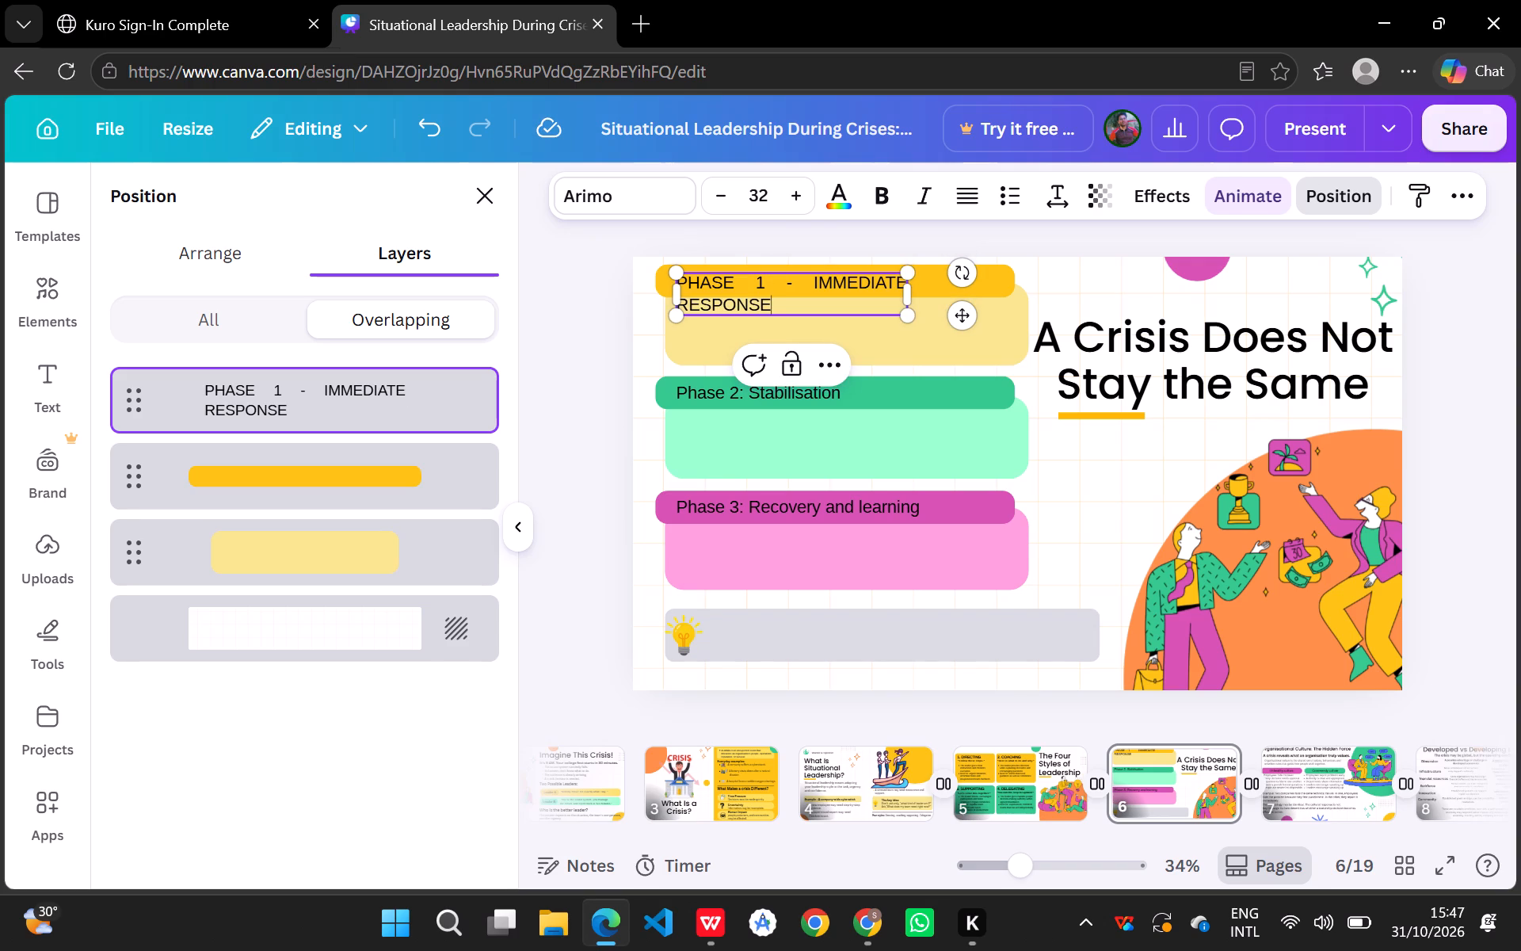
Reduce the Phase 1 heading's font size to 27 and left-align its text.
triple_click(722, 197)
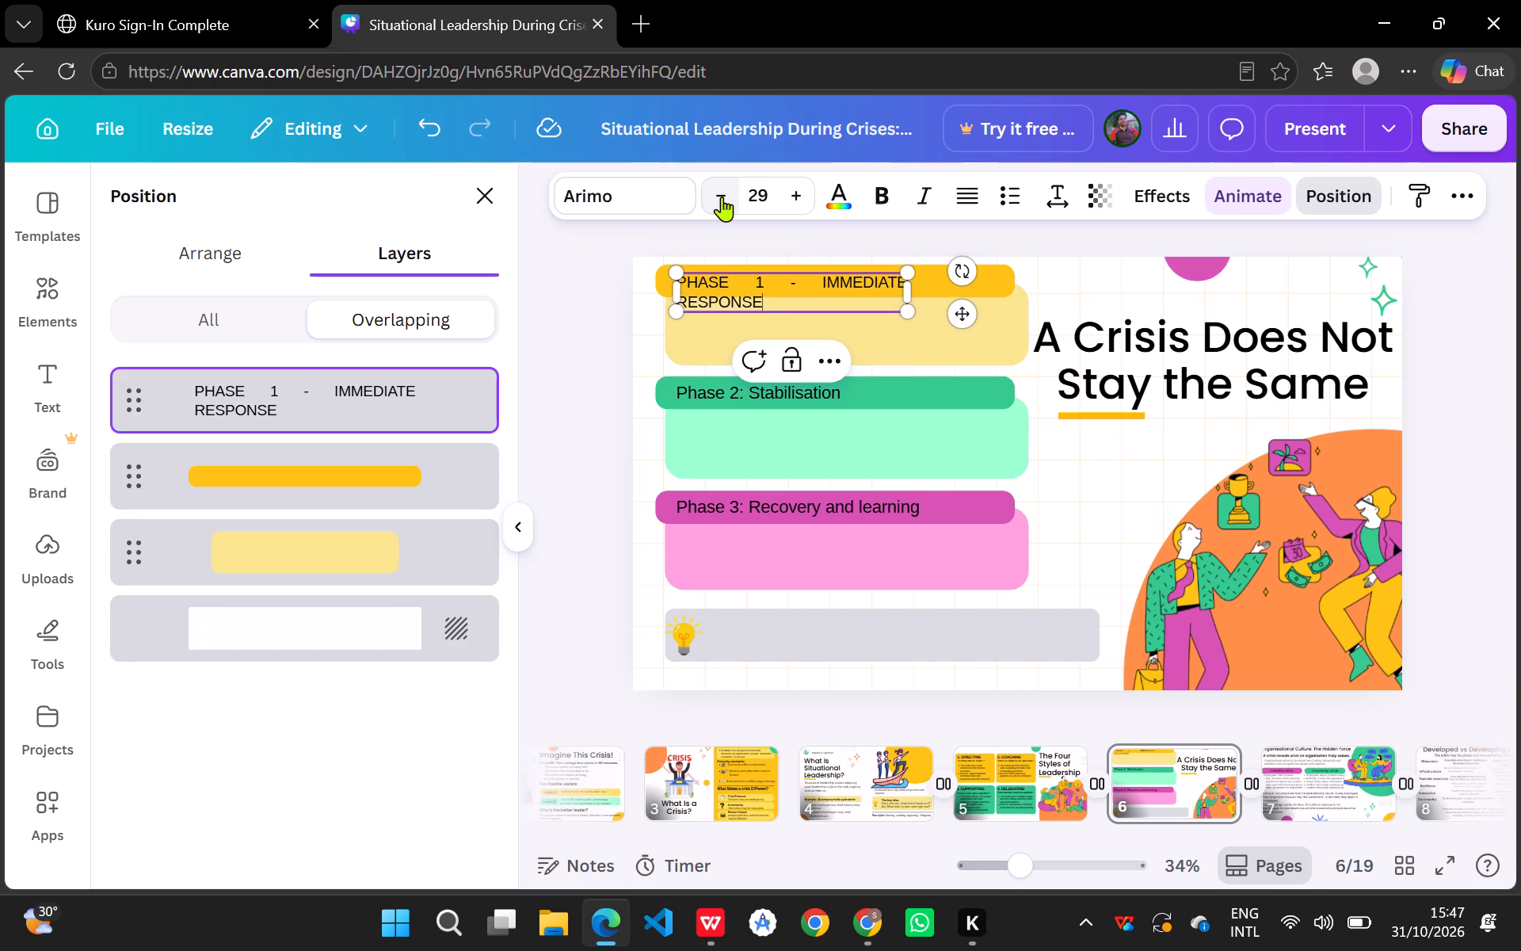
click(722, 197)
click(722, 197)
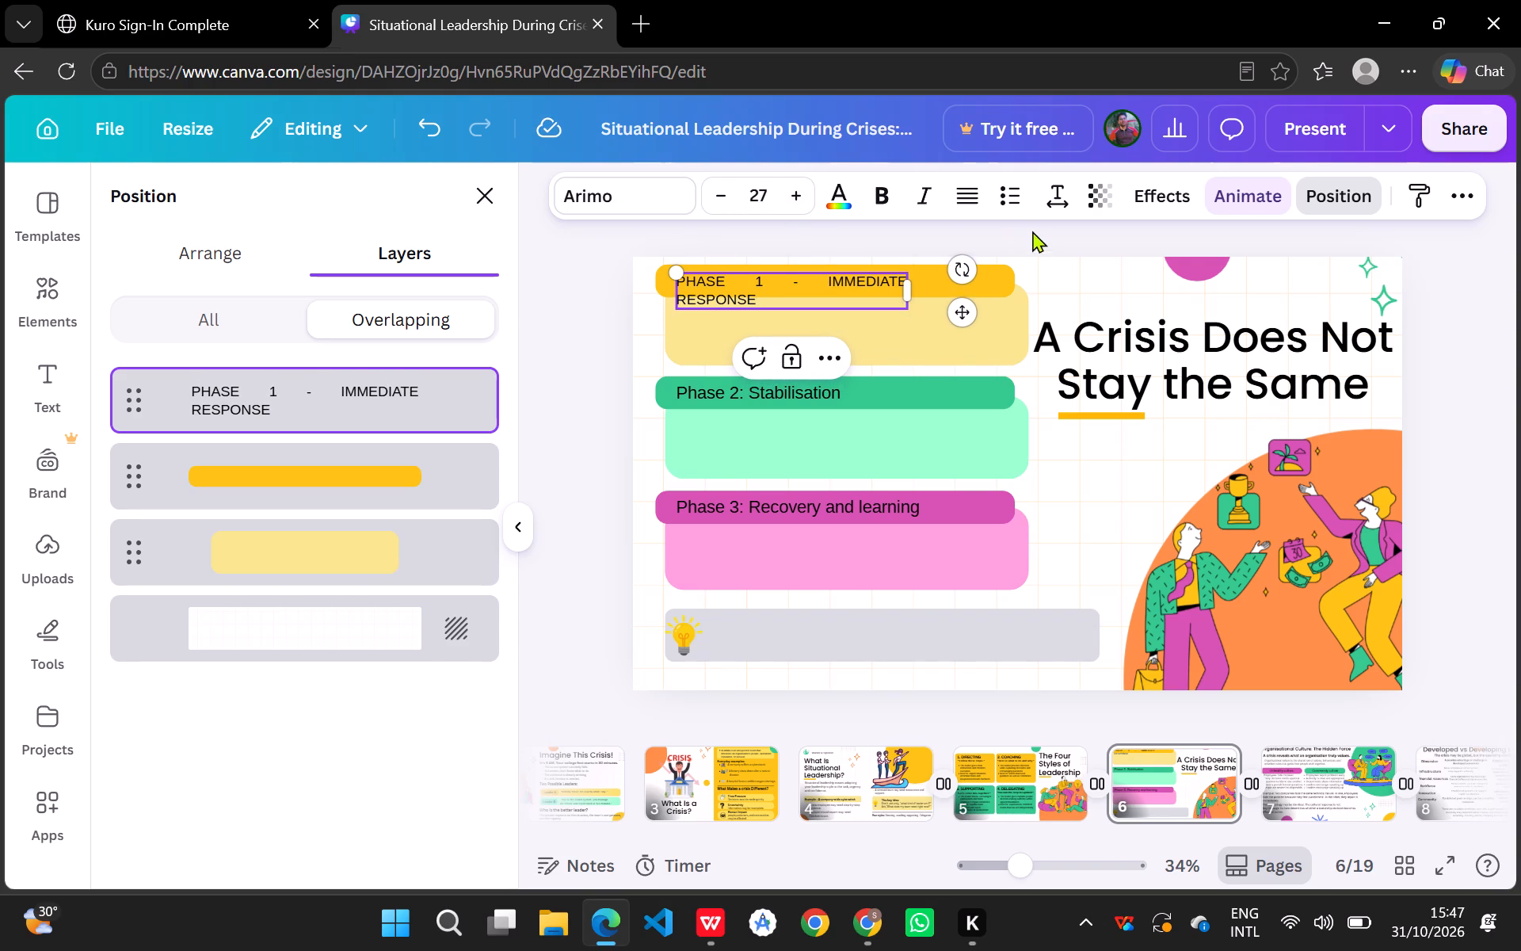
click(970, 204)
click(970, 204)
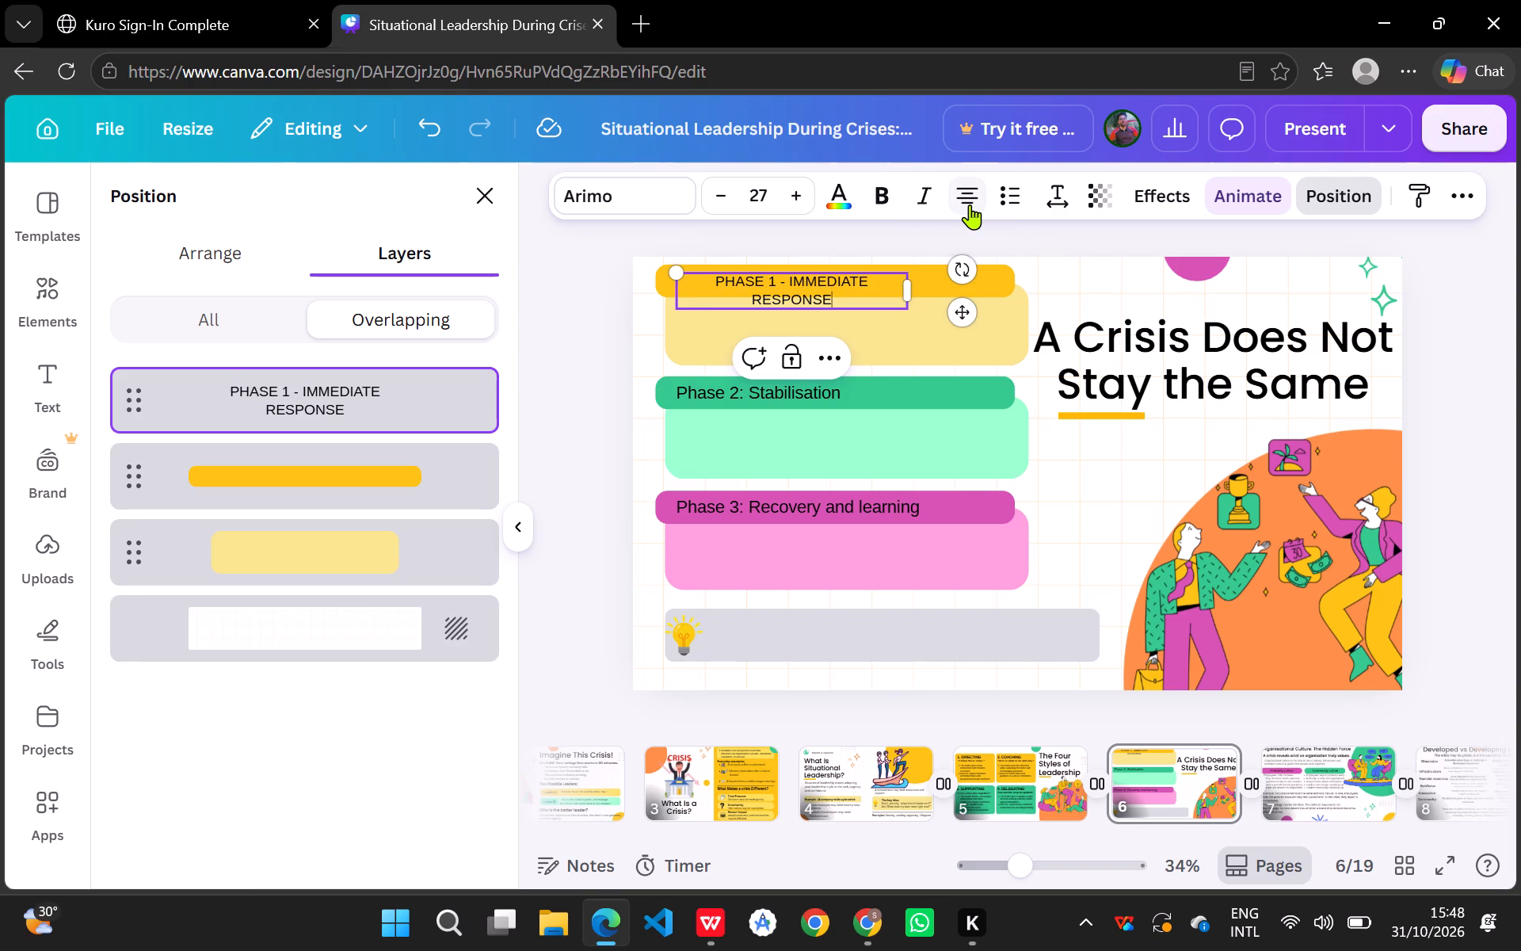
click(970, 204)
click(970, 204)
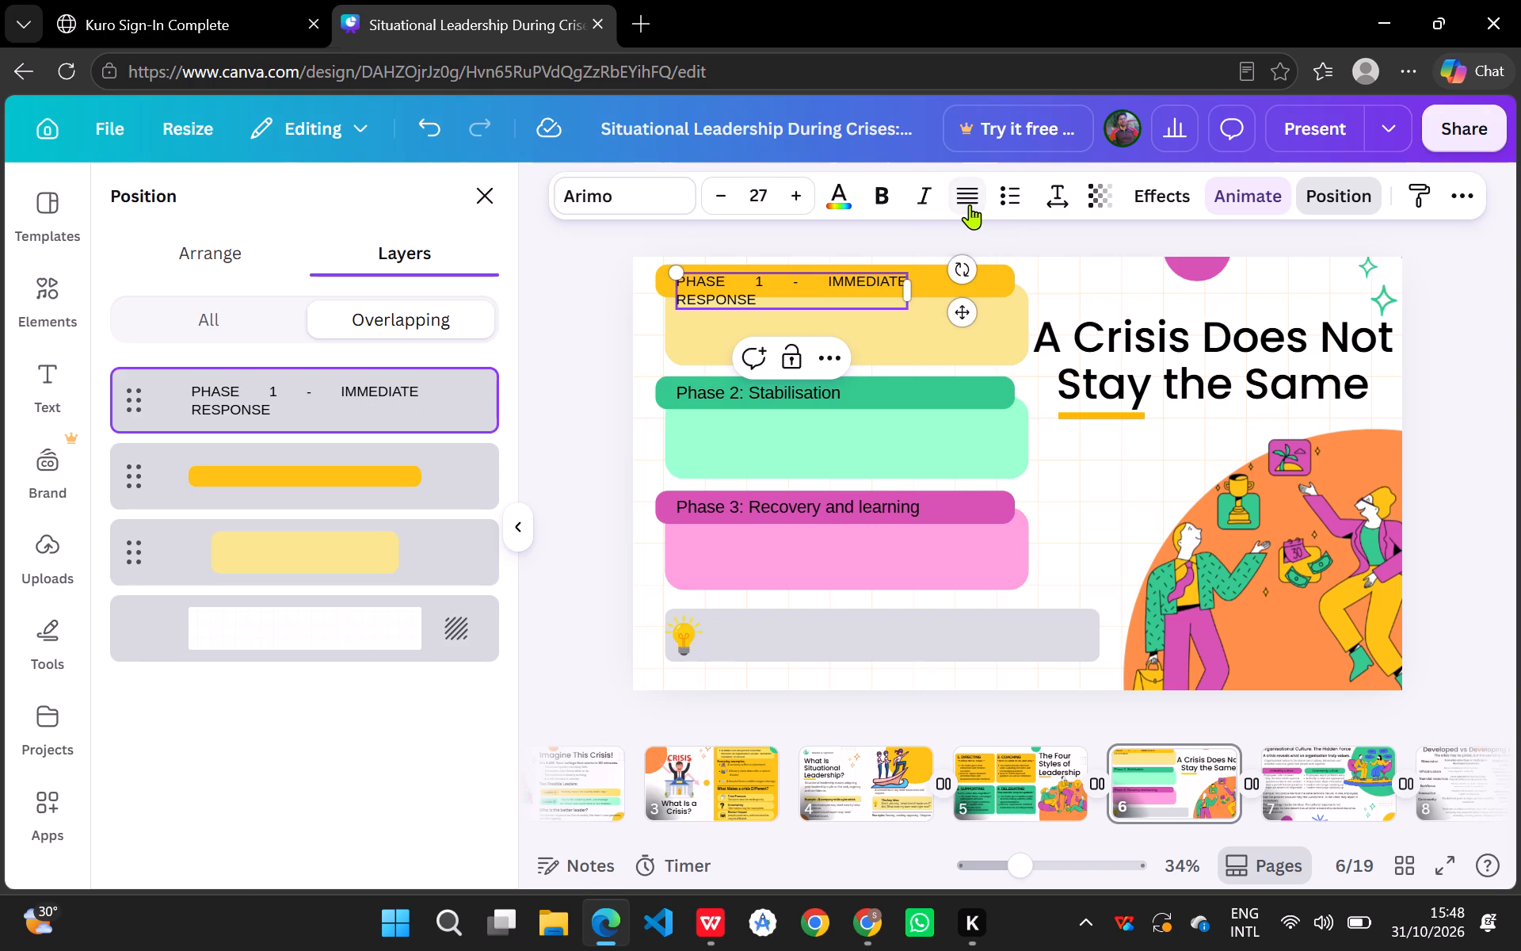
click(970, 204)
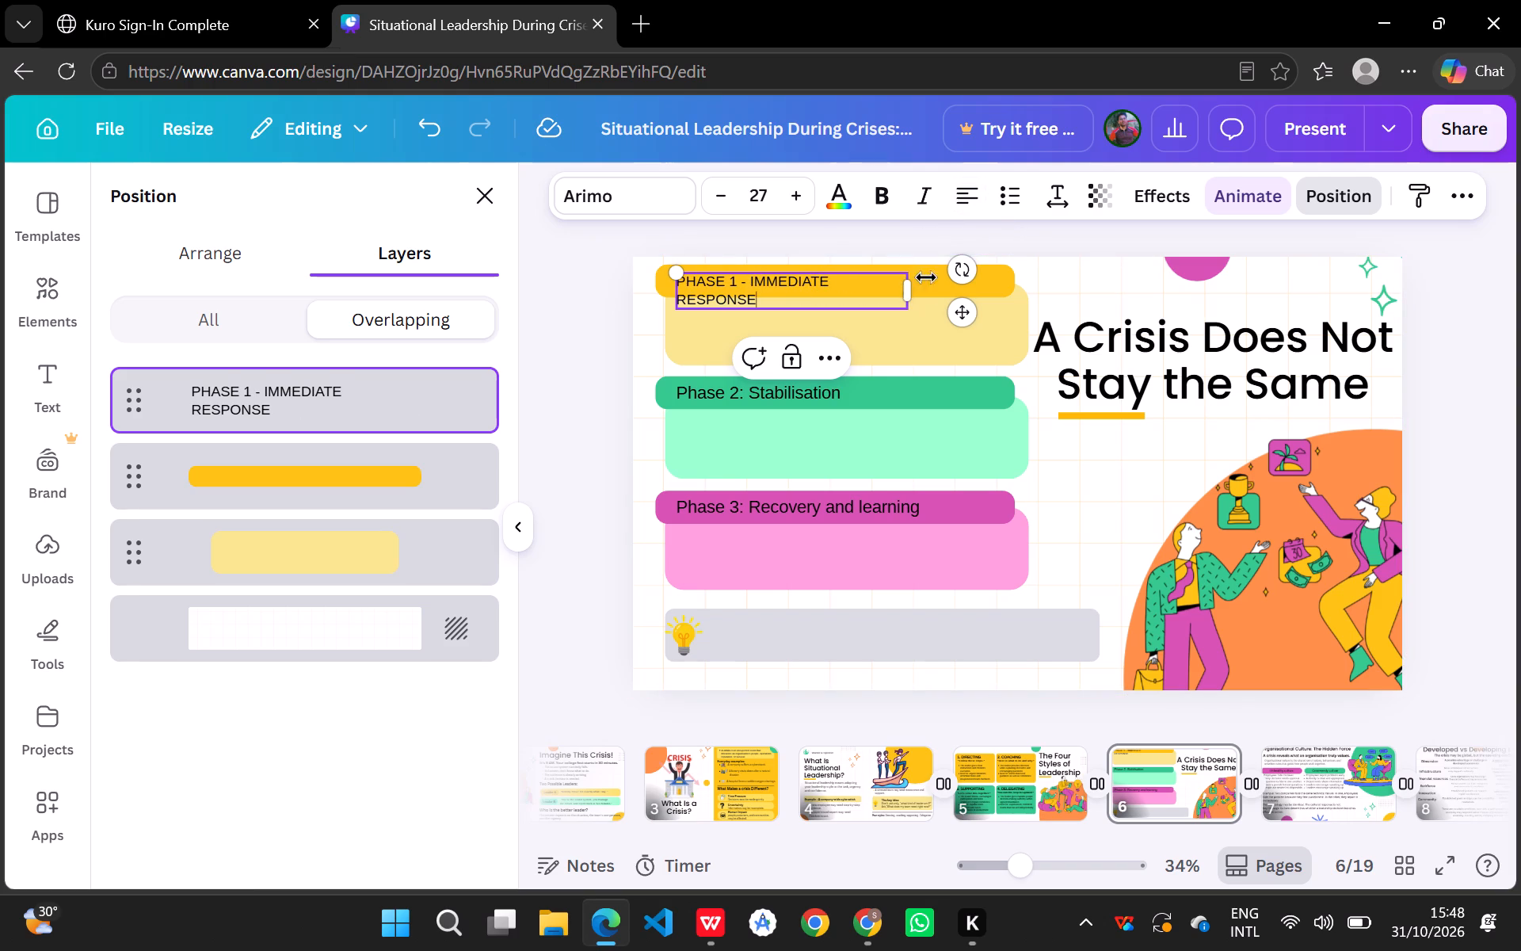
Widen the Phase 1 heading's text box almost to the yellow bar's right edge and set its font size to 30.
drag(909, 292, 949, 286)
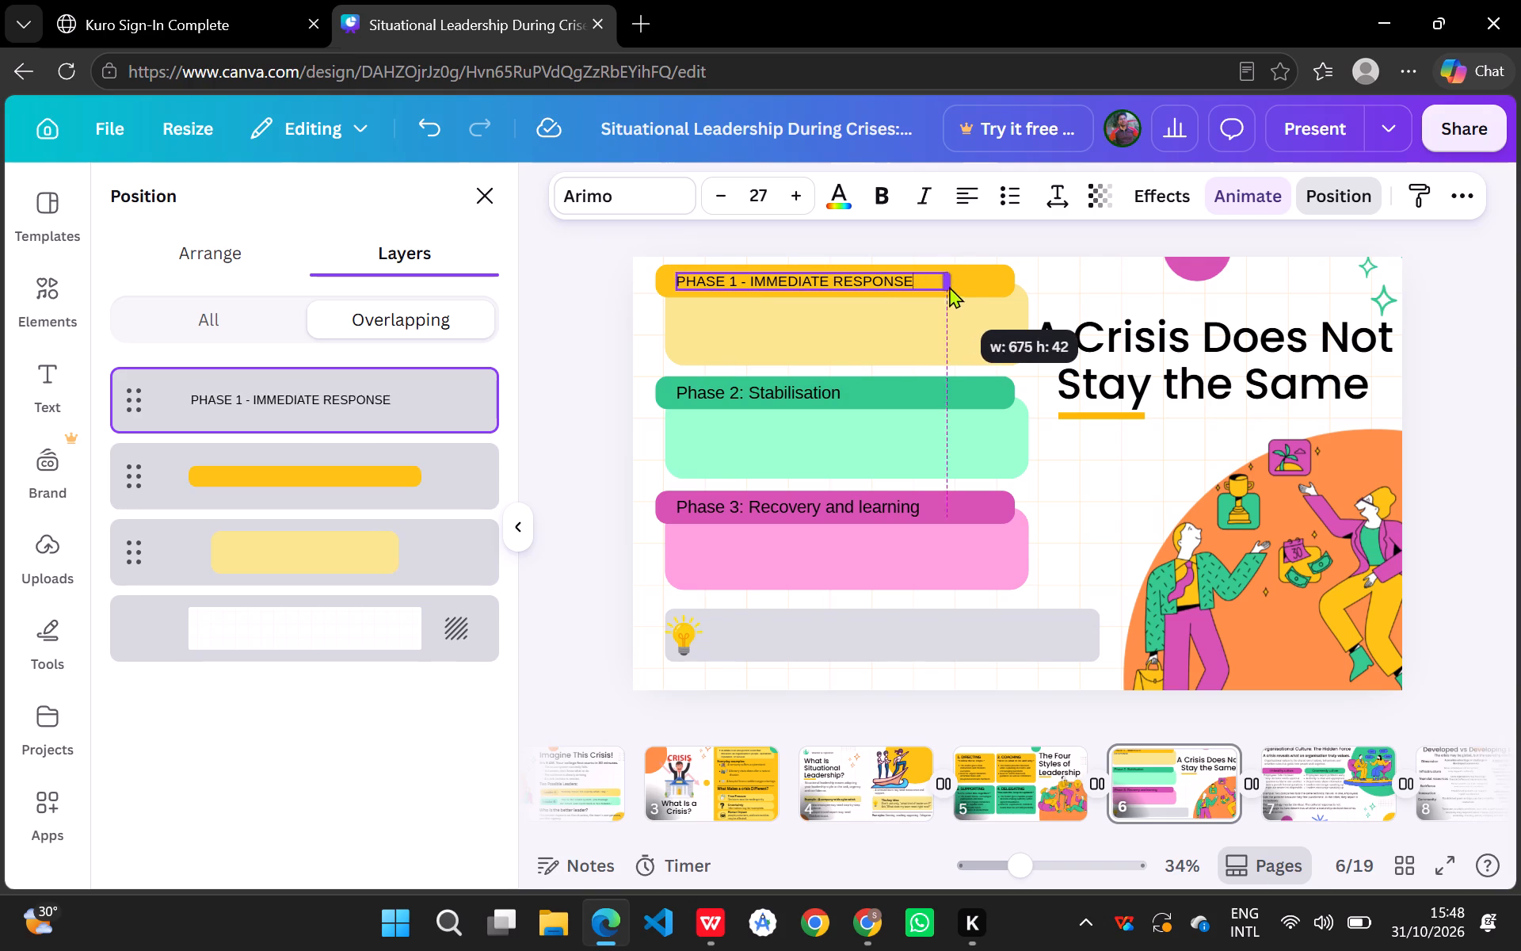
drag(949, 286, 1003, 280)
click(796, 195)
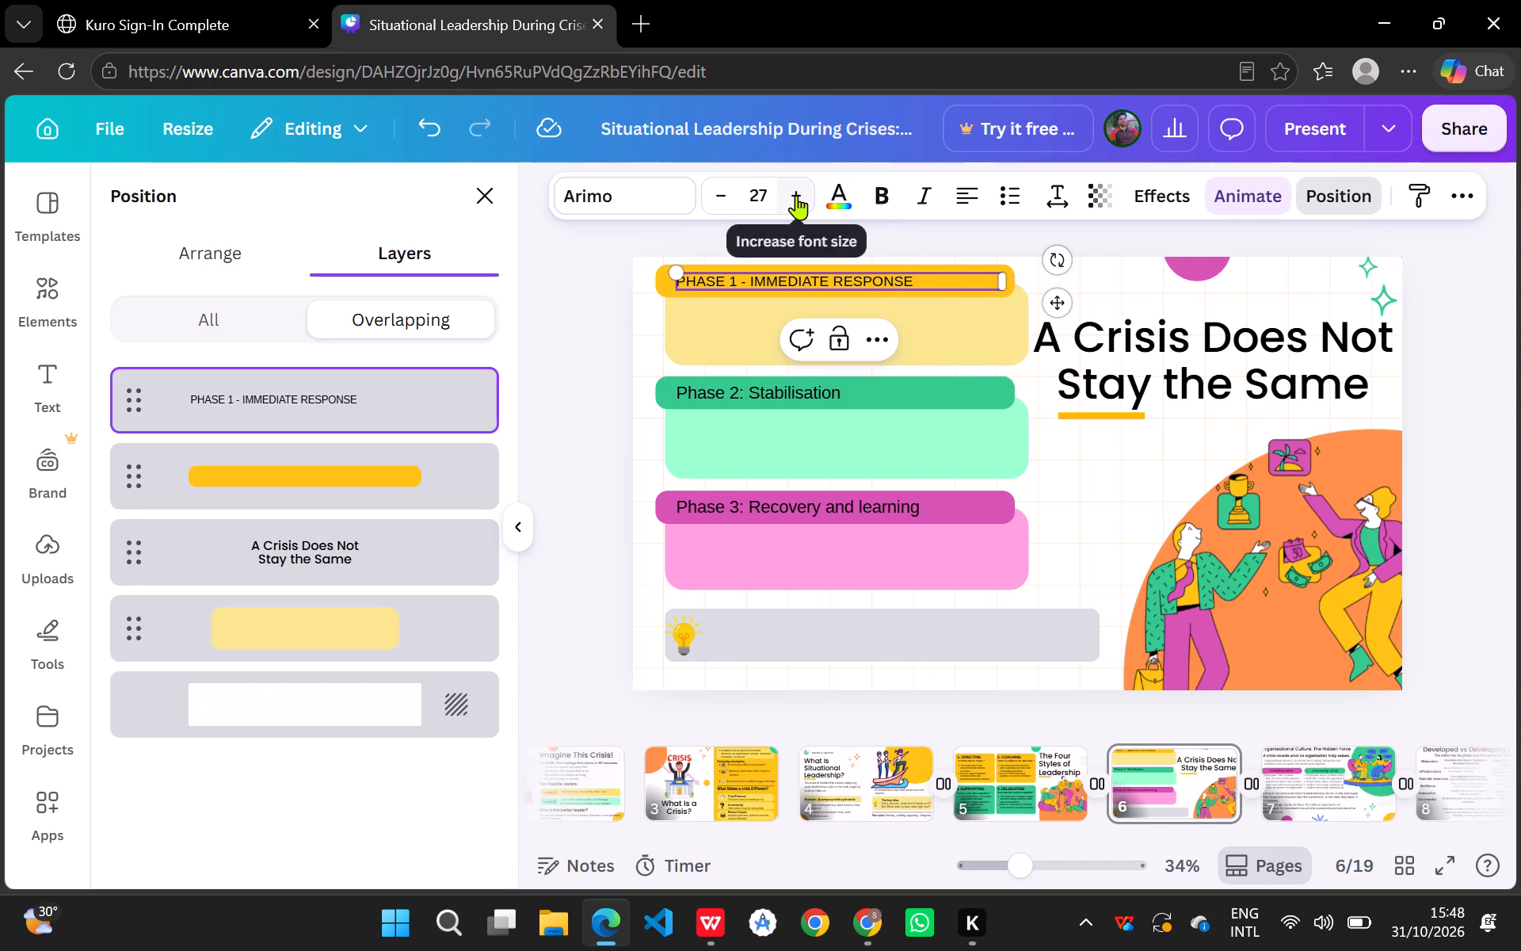
click(796, 195)
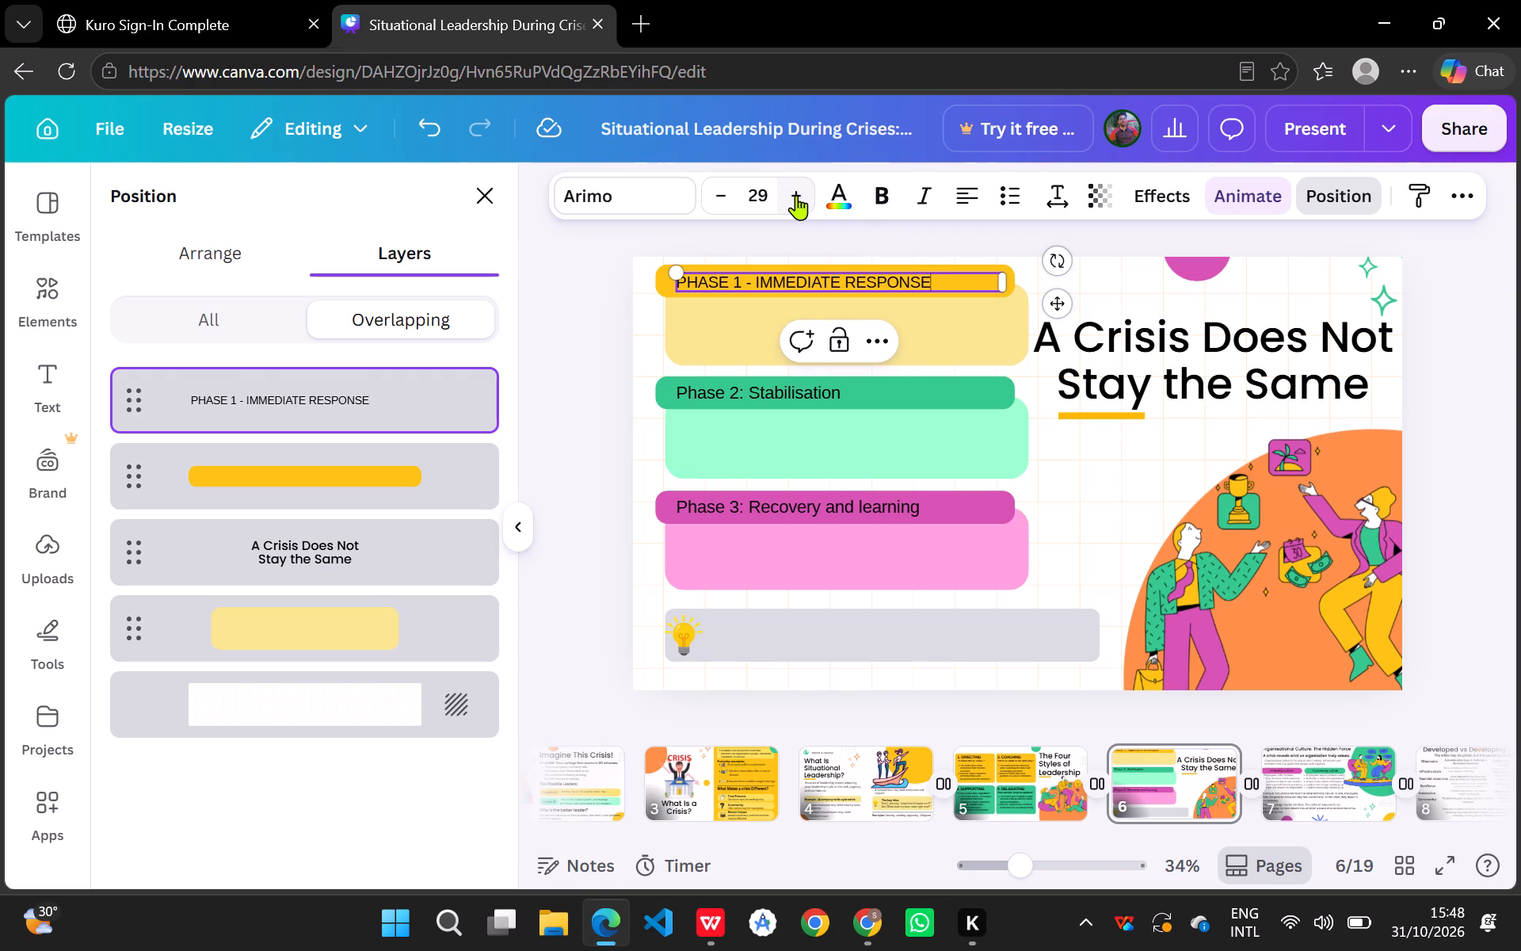
click(796, 195)
Make the whole Phase 1 heading bold.
click(893, 201)
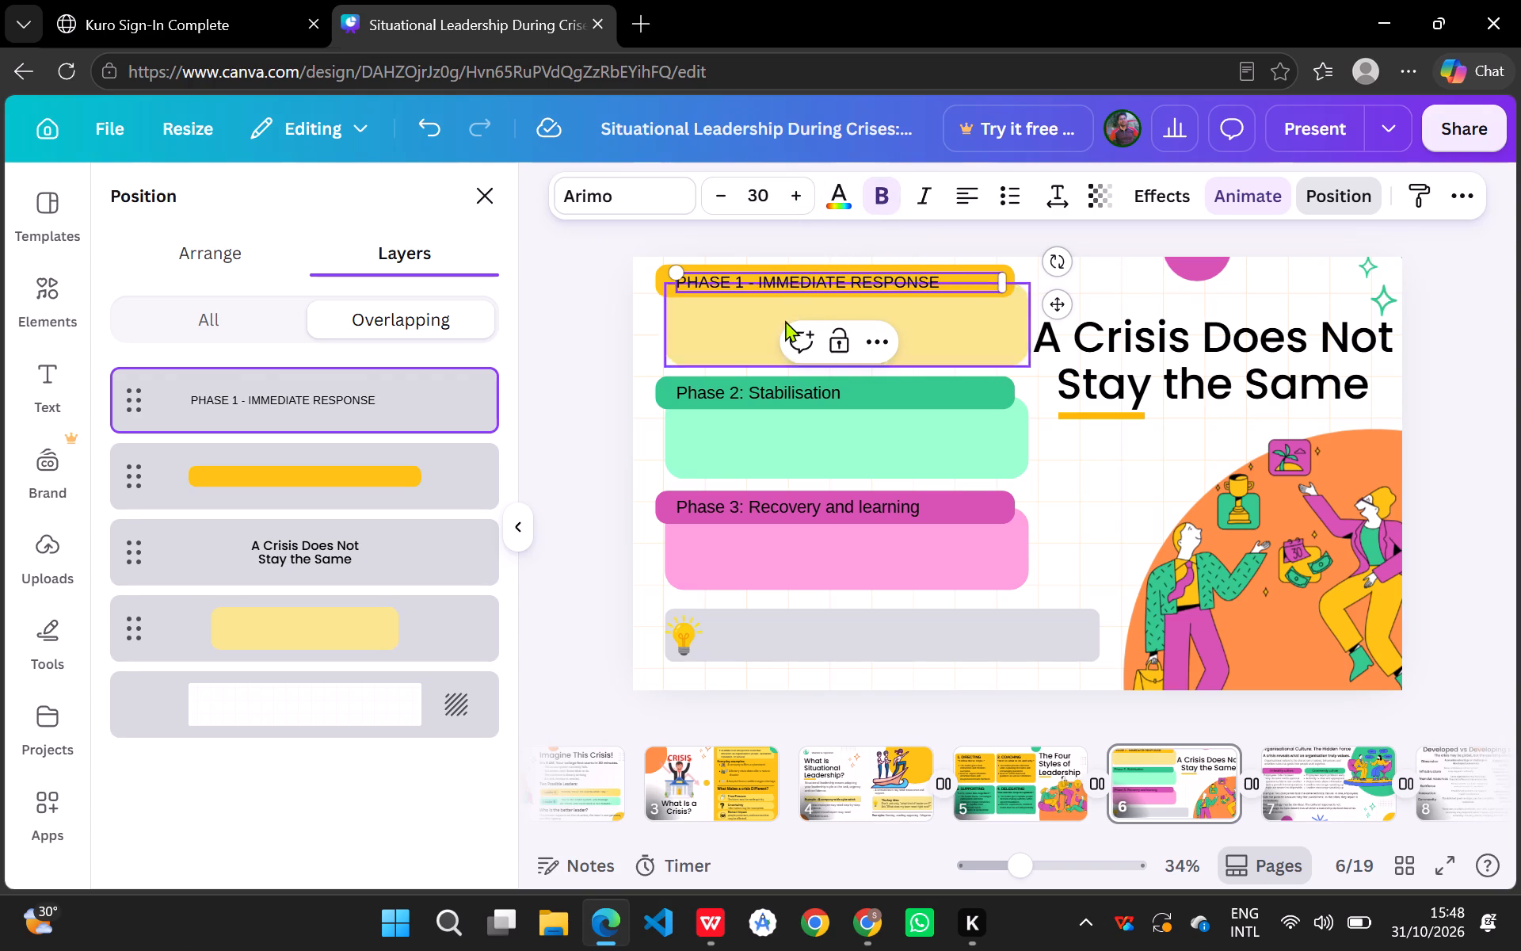
click(750, 339)
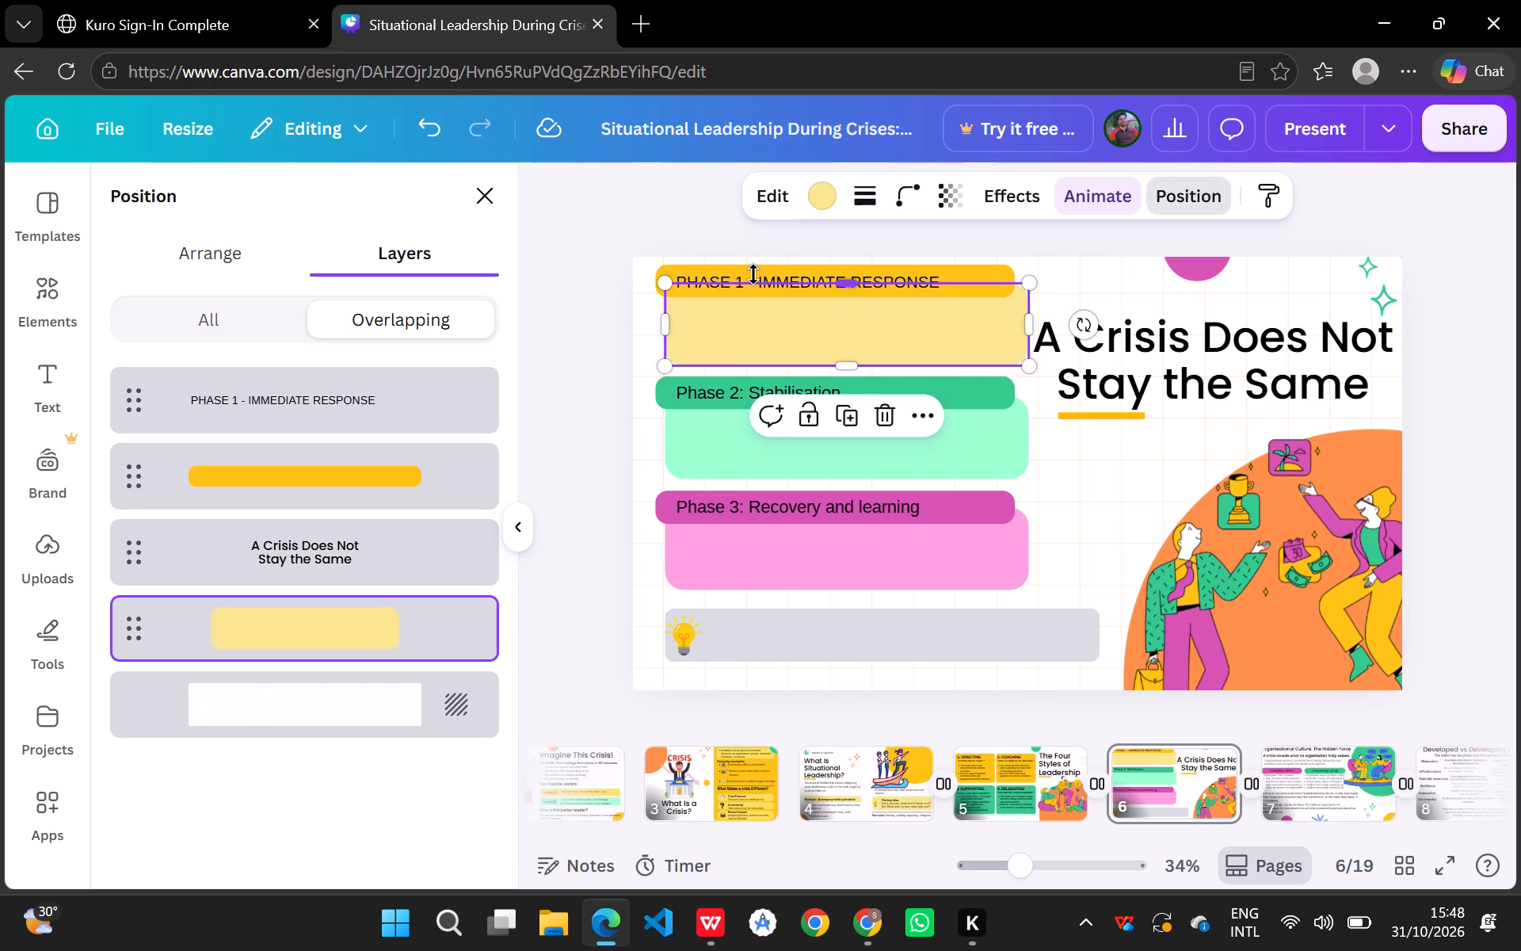
click(753, 274)
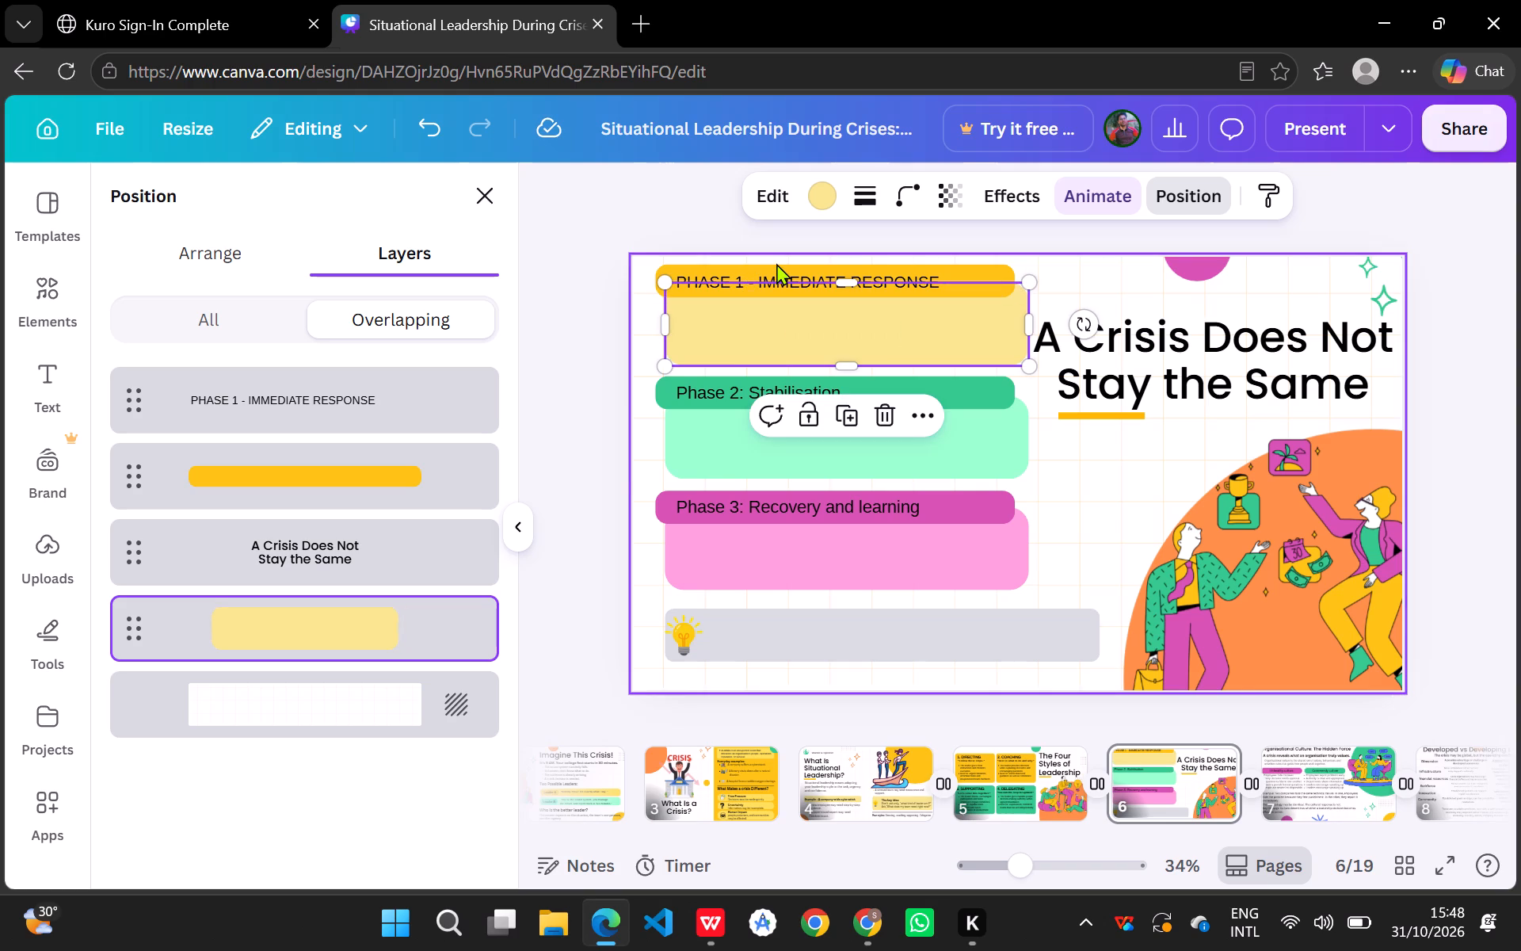
click(776, 263)
click(779, 285)
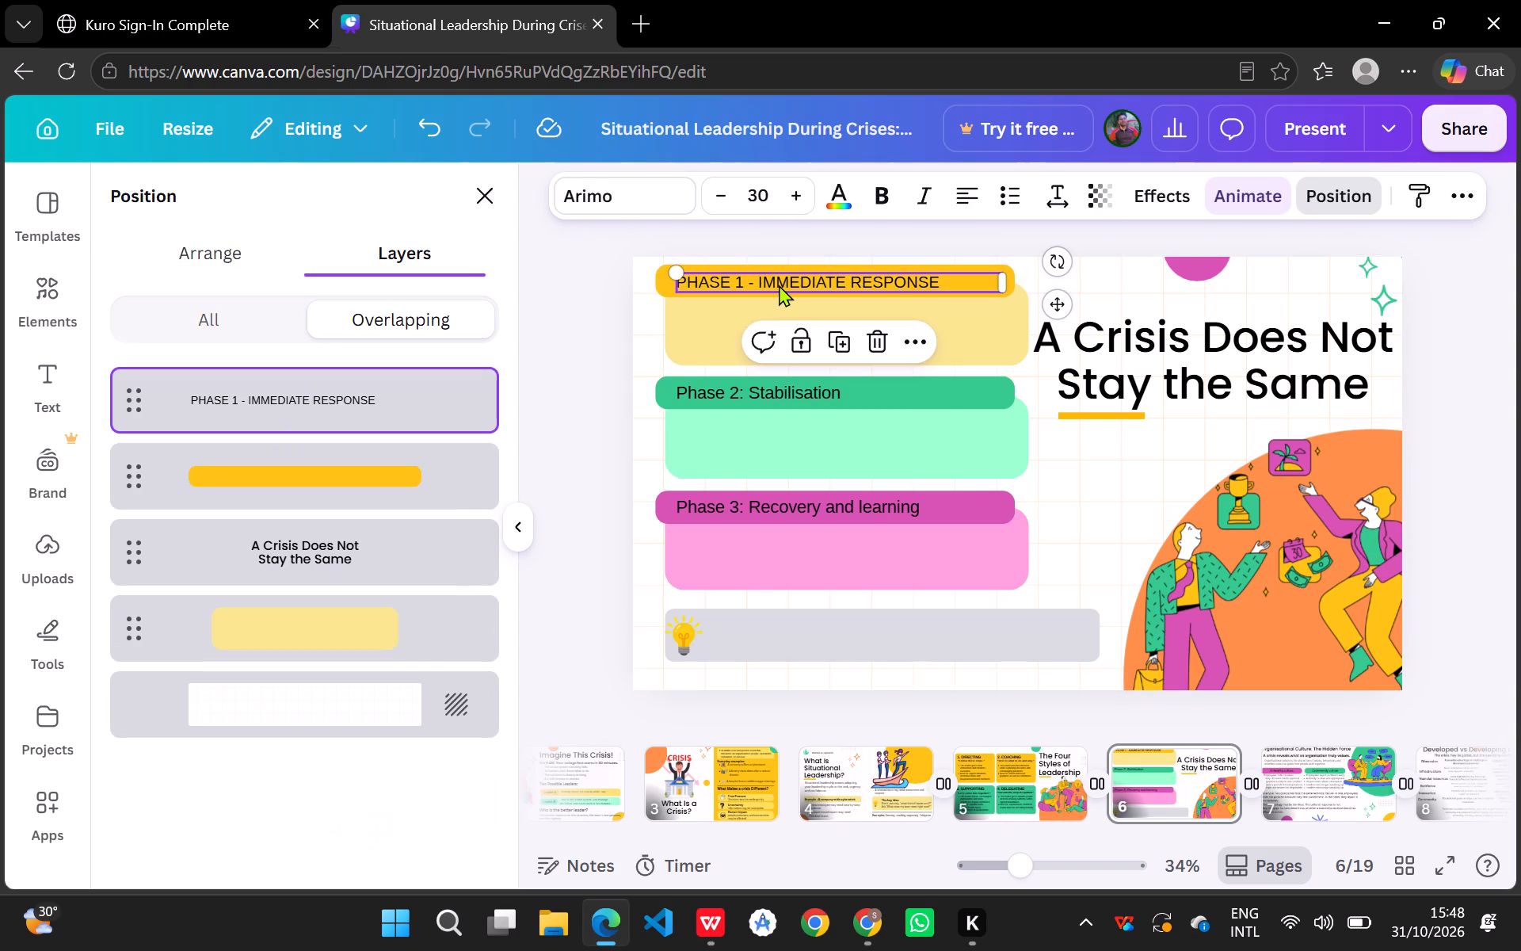
click(884, 201)
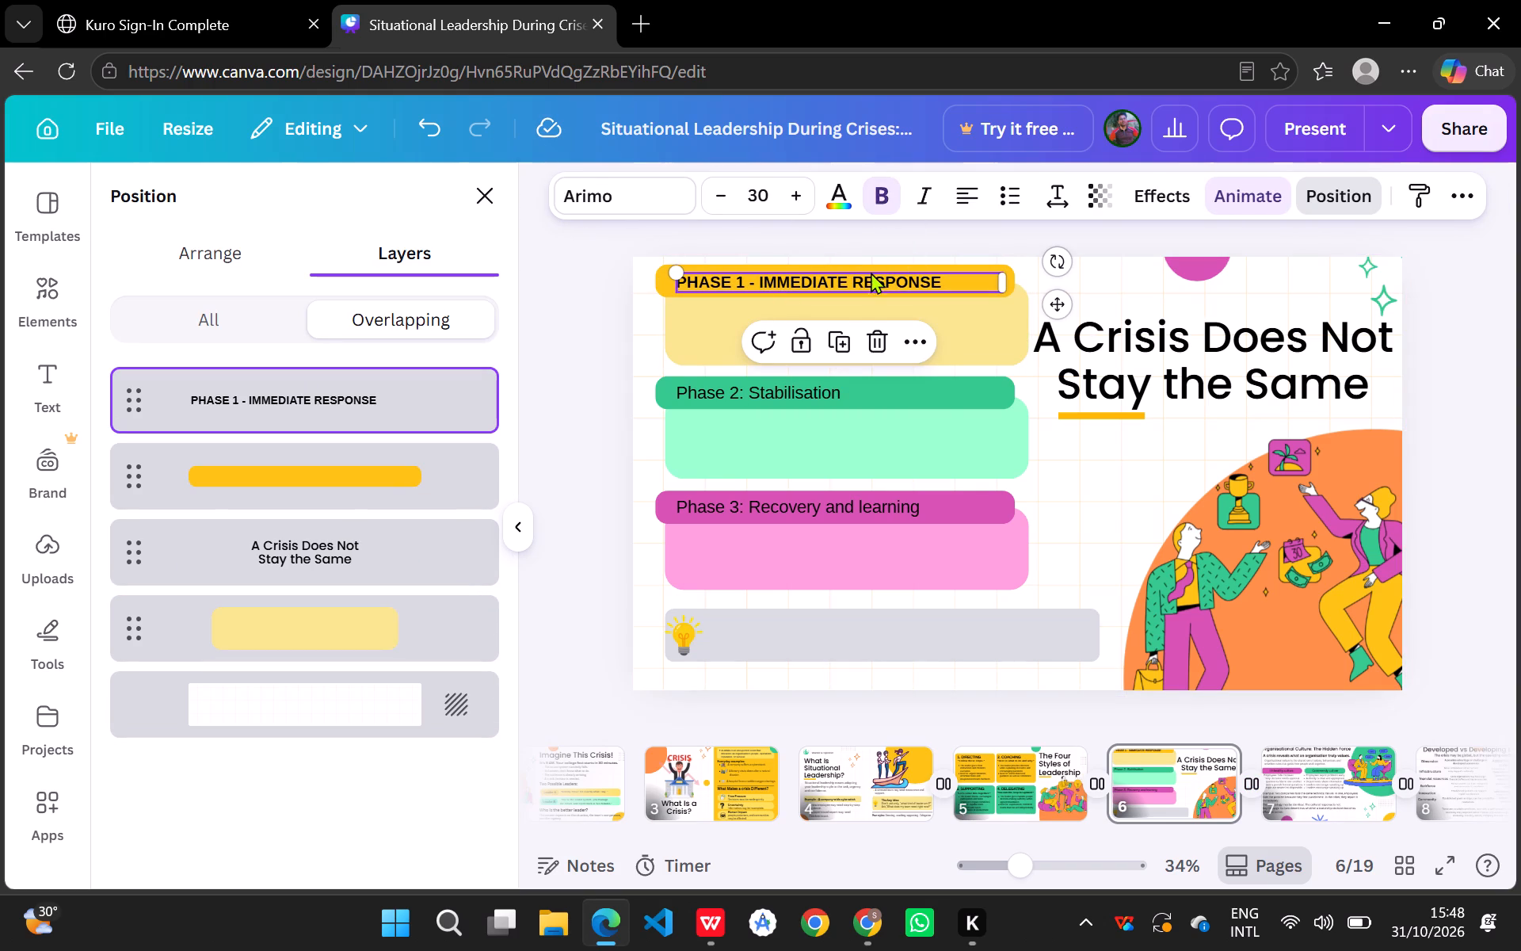
Replace the Phase 2 heading text with "PHASE 2 - STABLISATION".
click(839, 390)
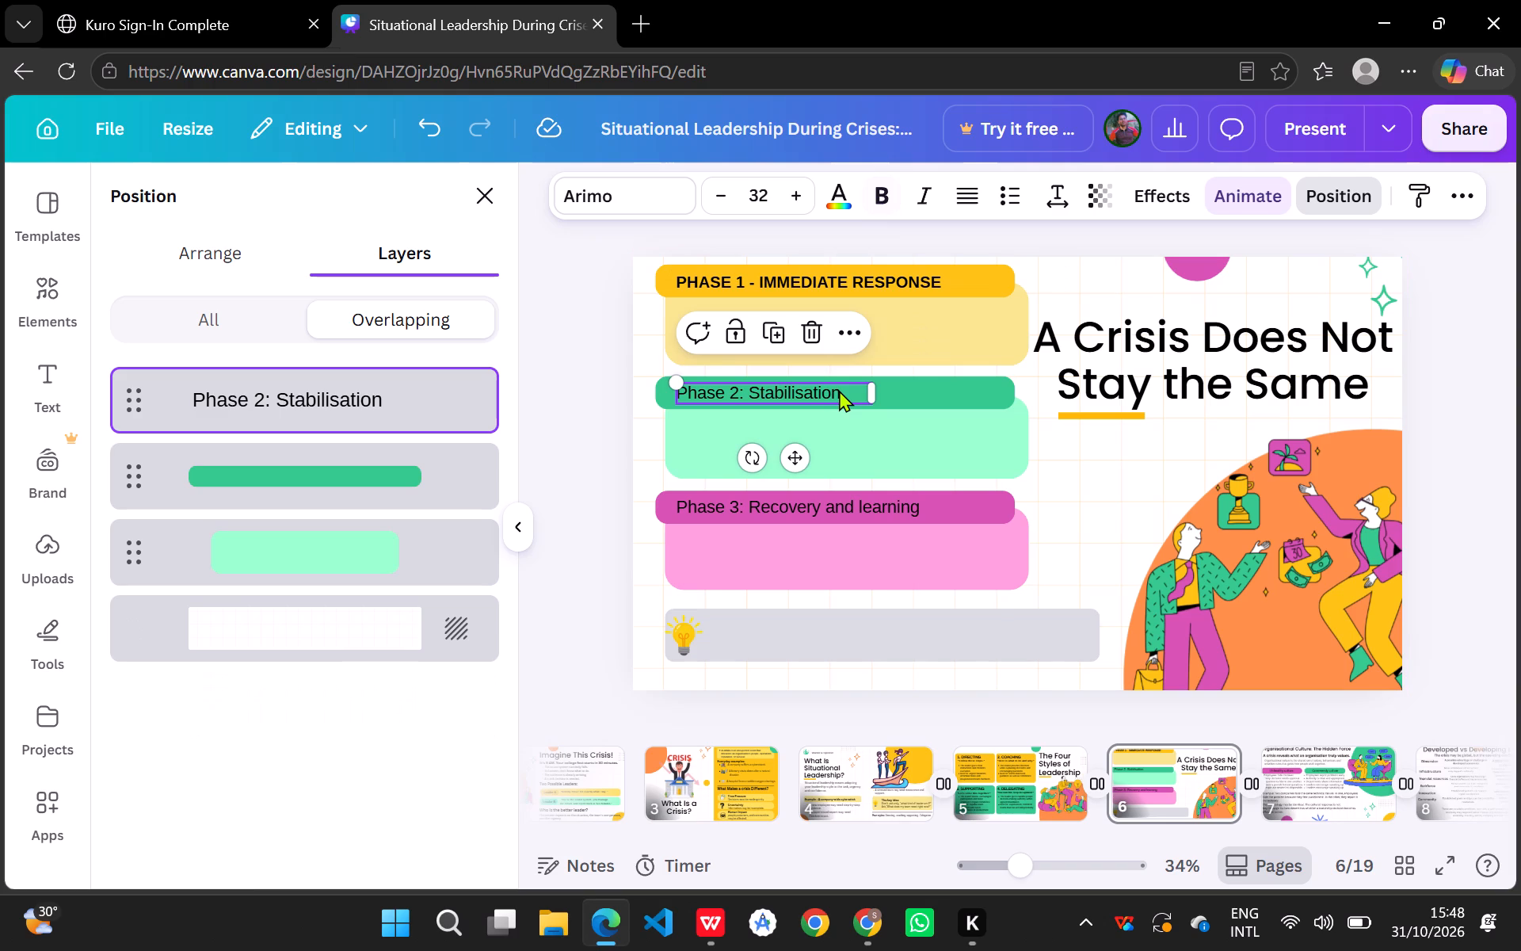
double_click(839, 390)
key(BackSpace)
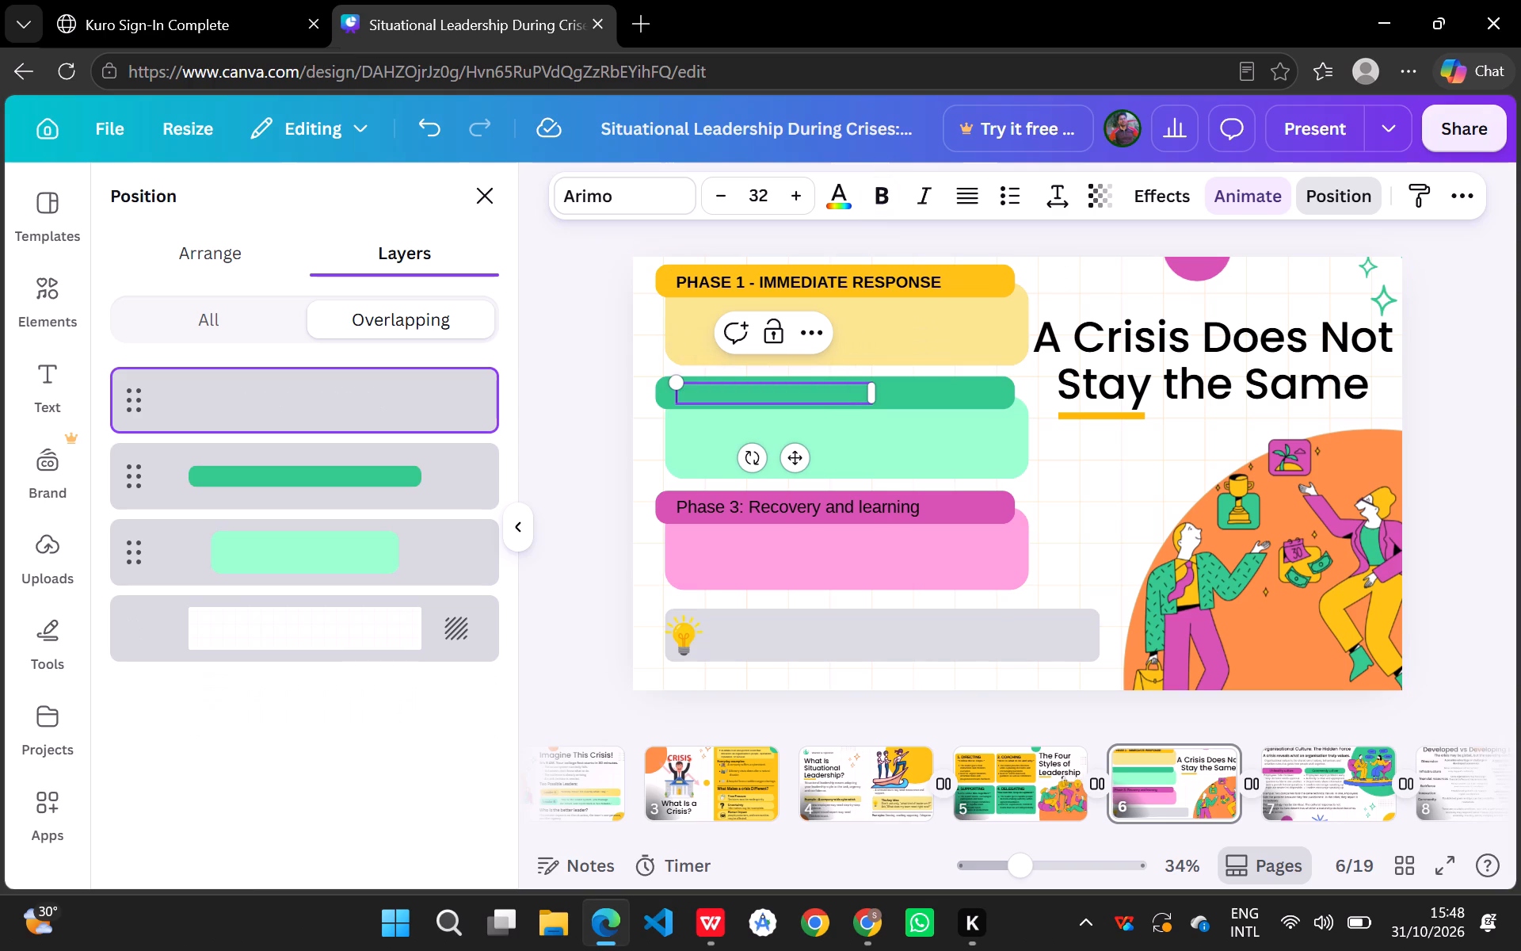
text(PHASE)
key(space)
key(2)
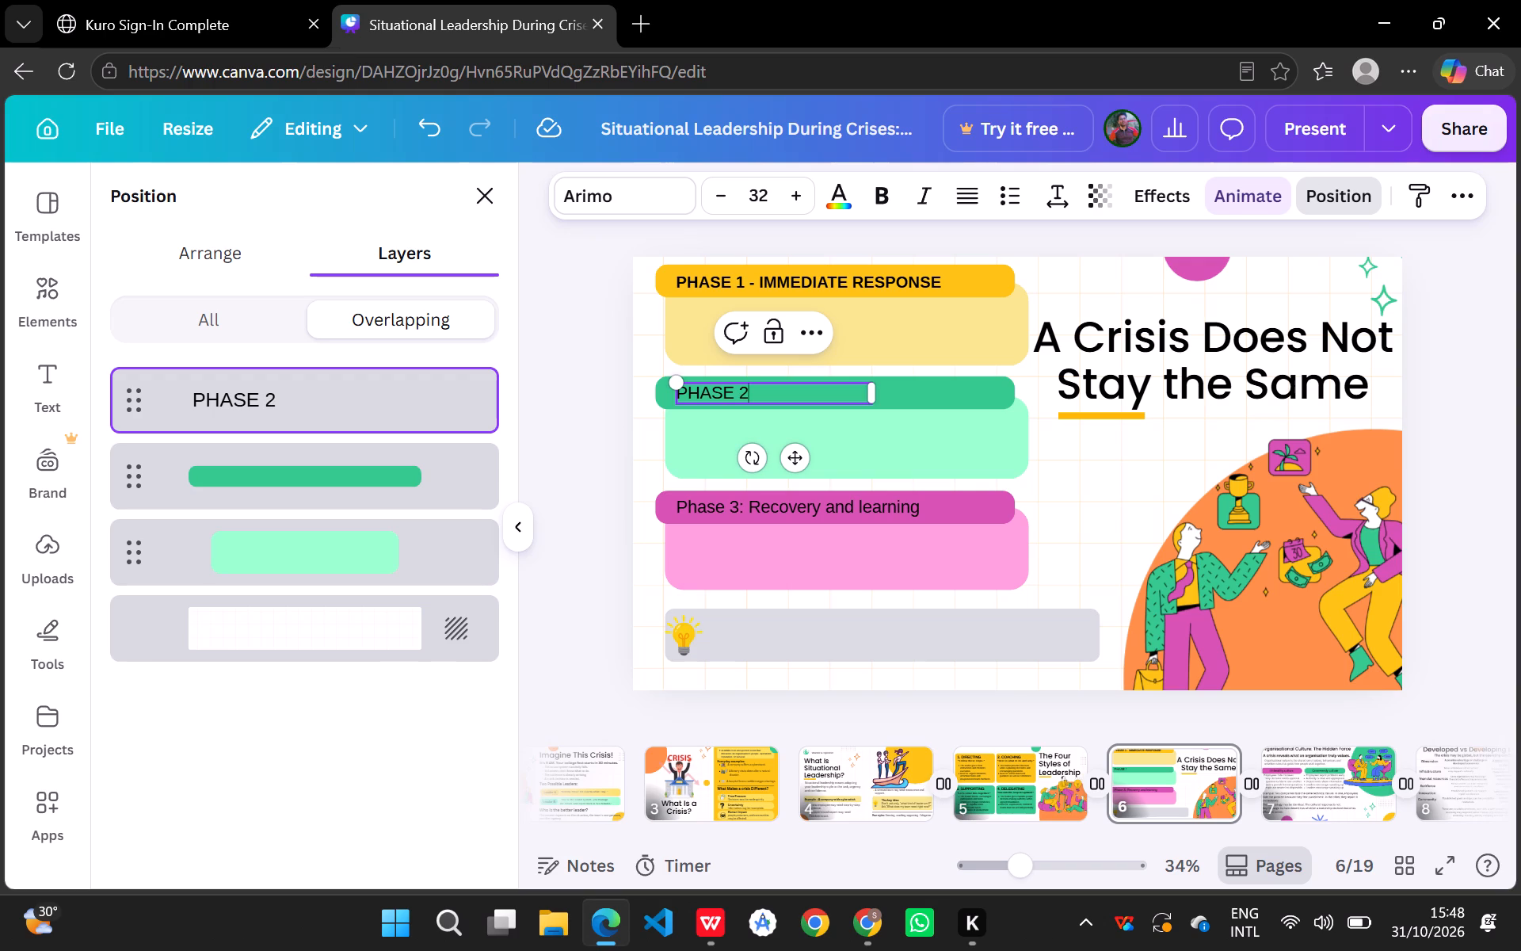
key(space)
text(-)
key(space)
text(STAB)
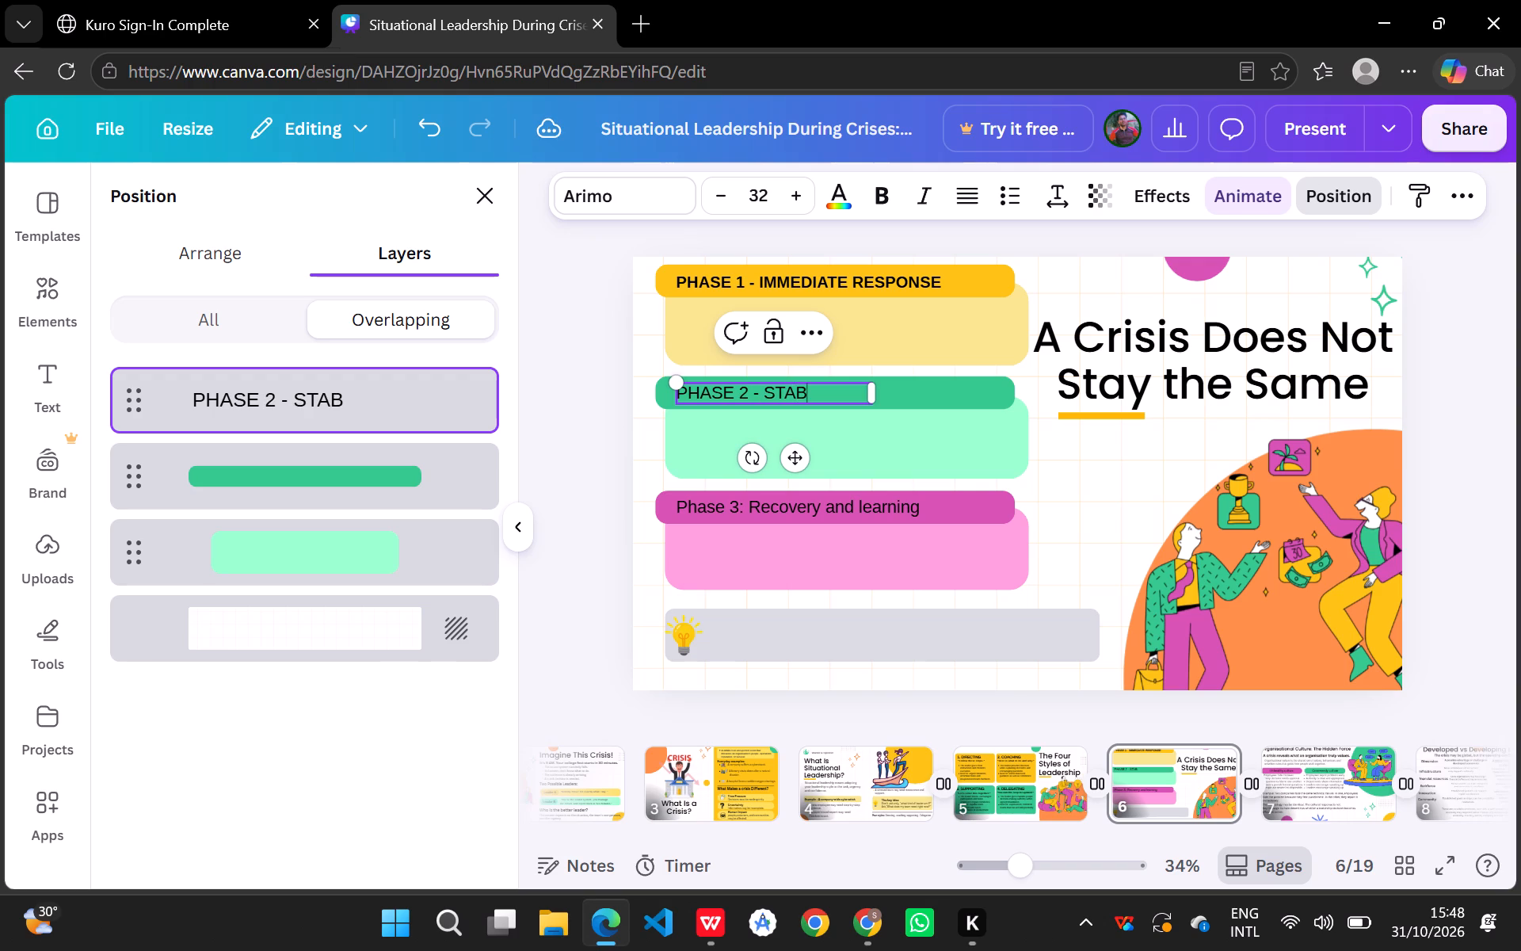
text(LISATION)
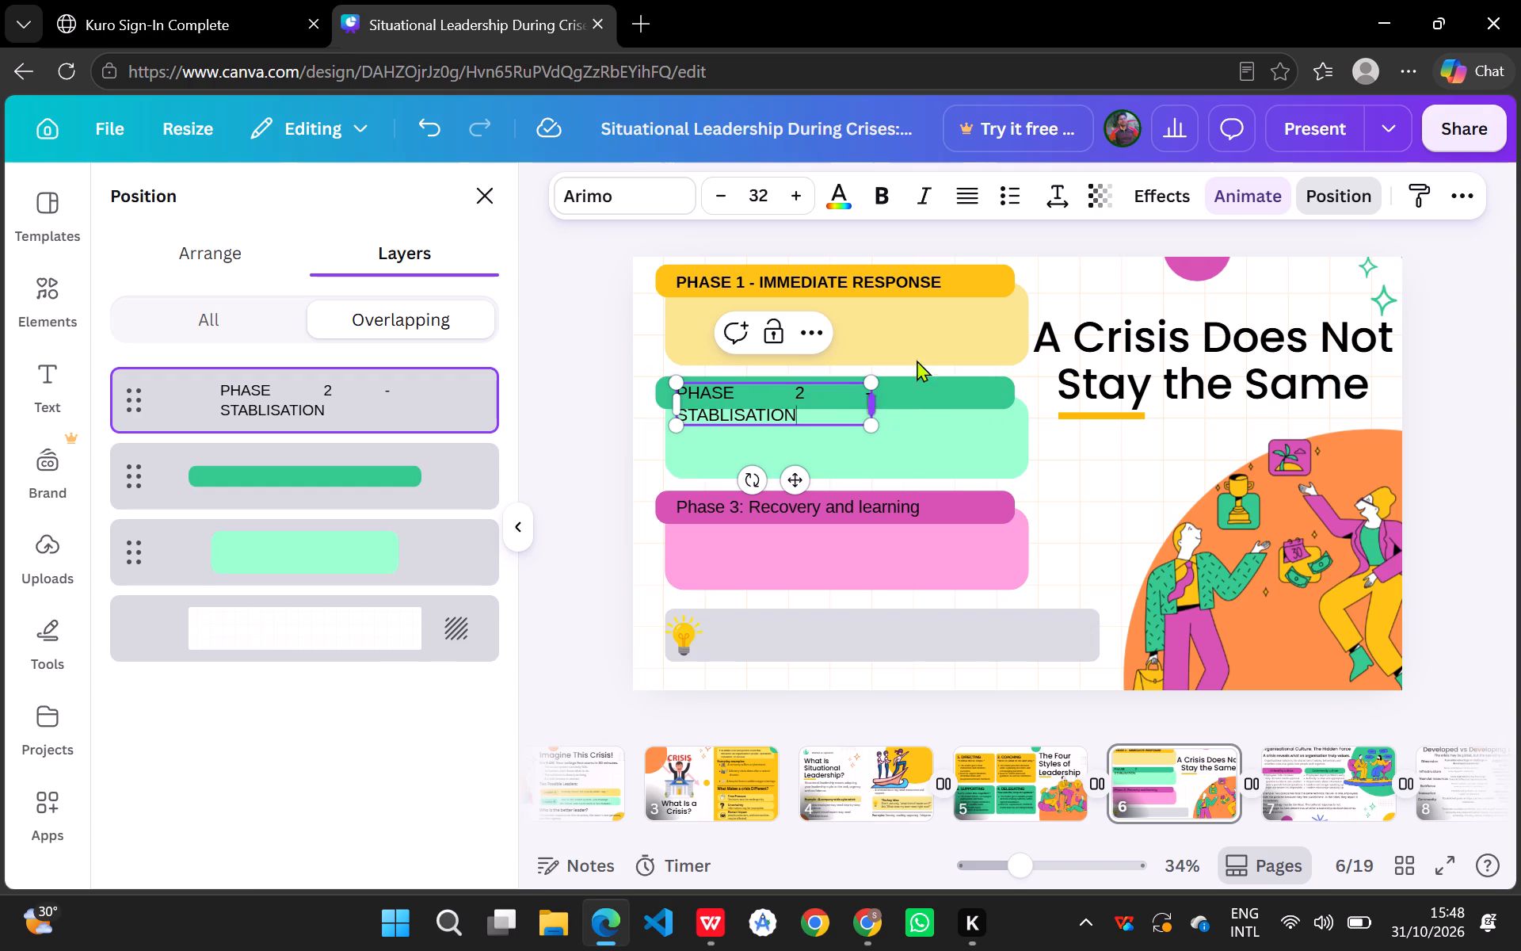
Left-align the Phase 2 heading and widen its text box almost to the green bar's right edge so it fits one line.
click(976, 200)
click(976, 200)
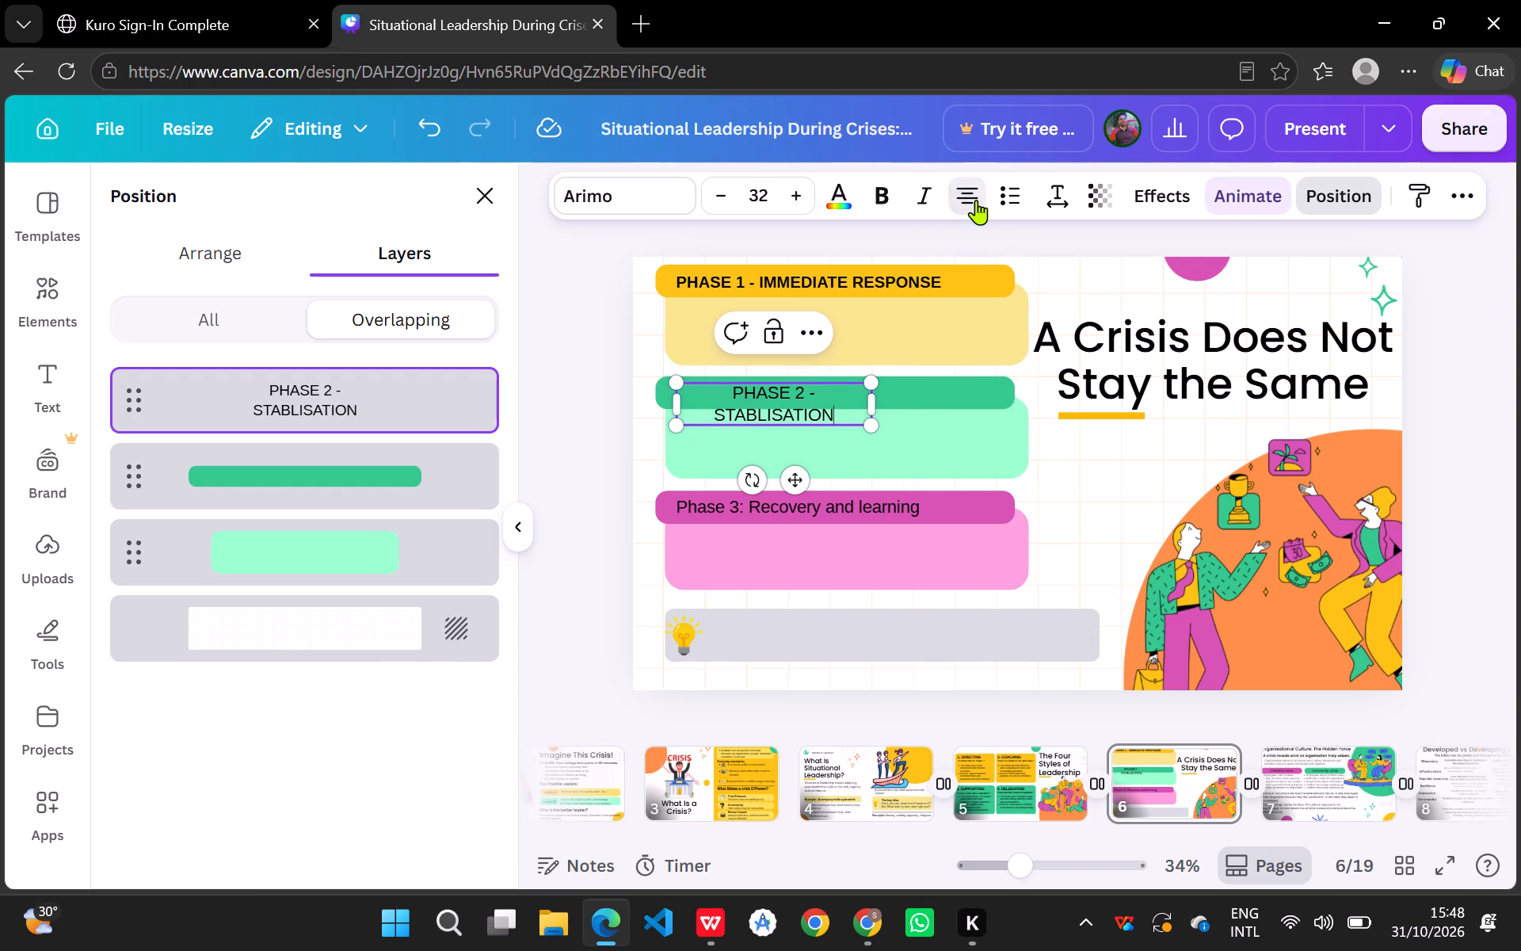
double_click(976, 200)
click(976, 200)
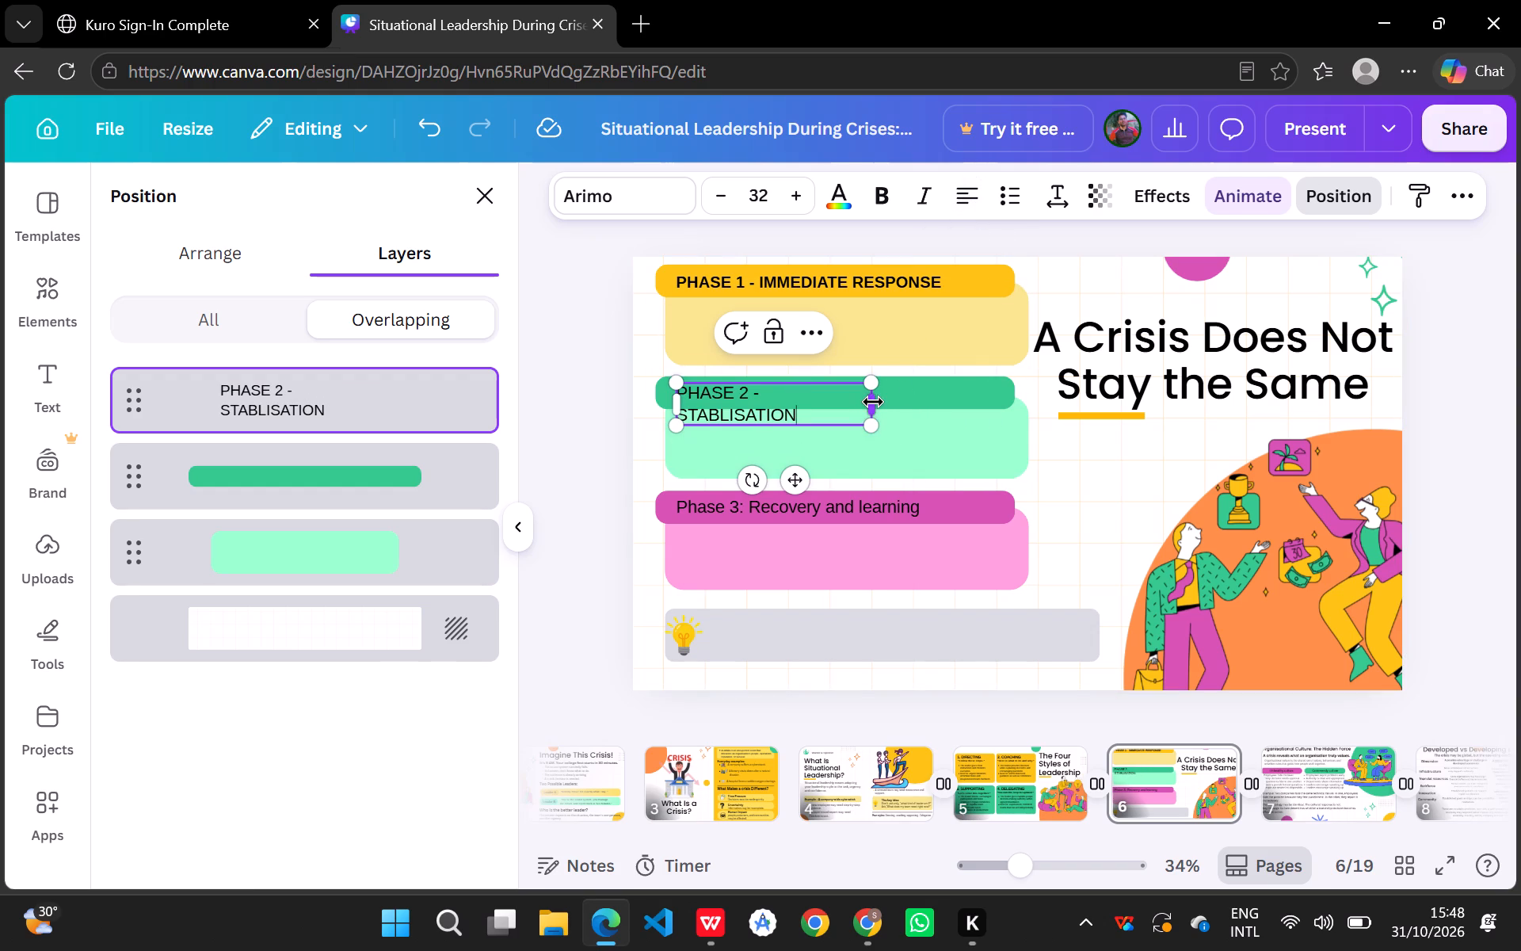
drag(873, 402, 985, 386)
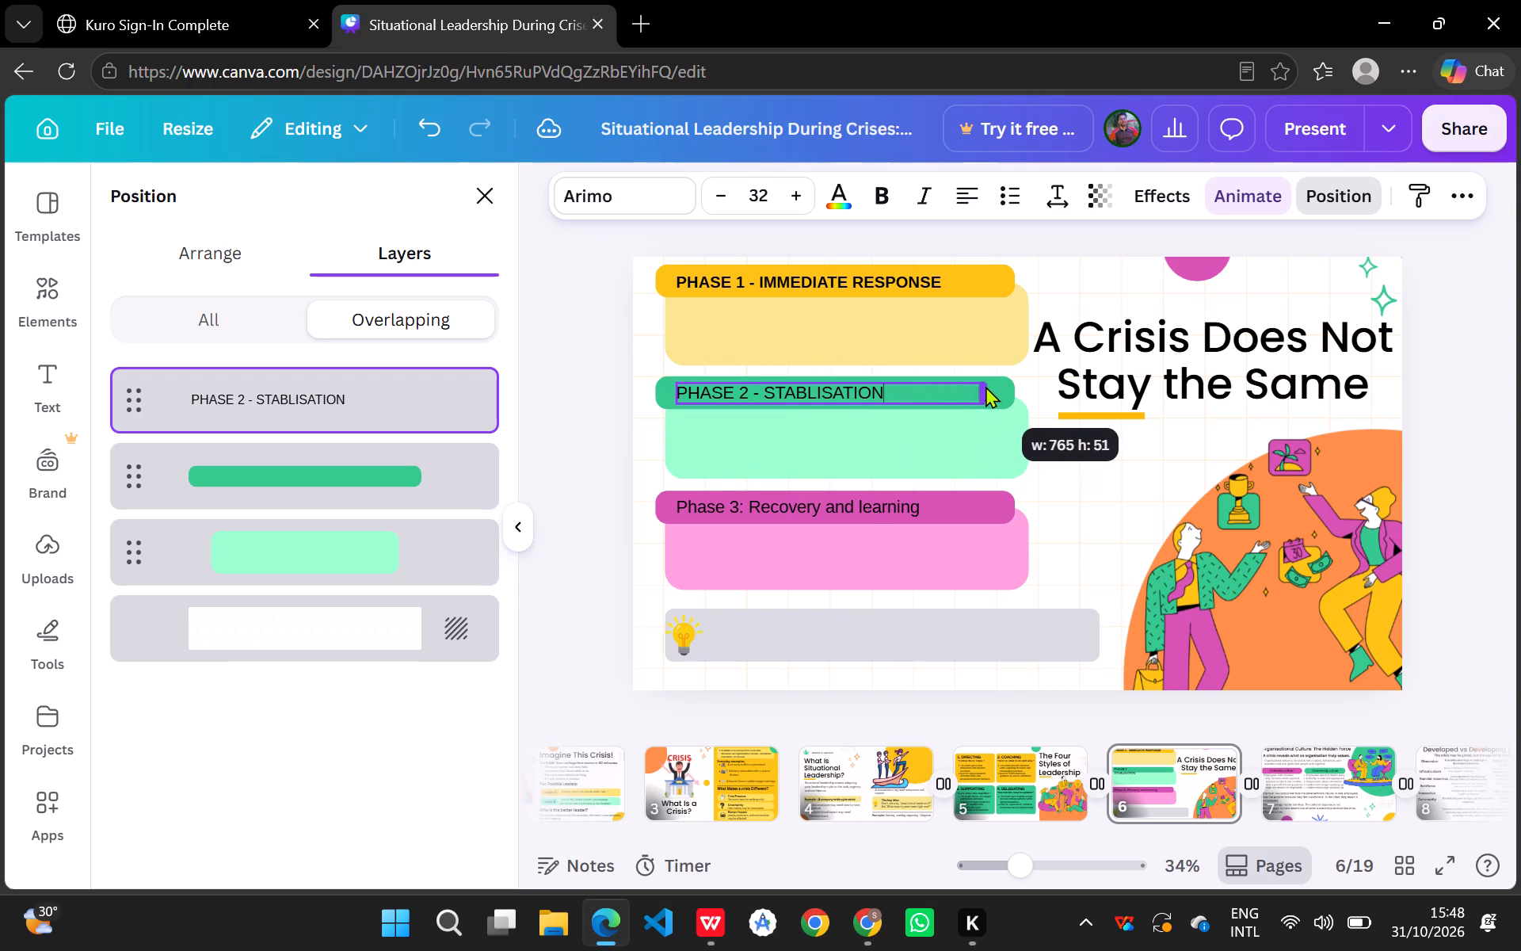
drag(985, 386, 1001, 384)
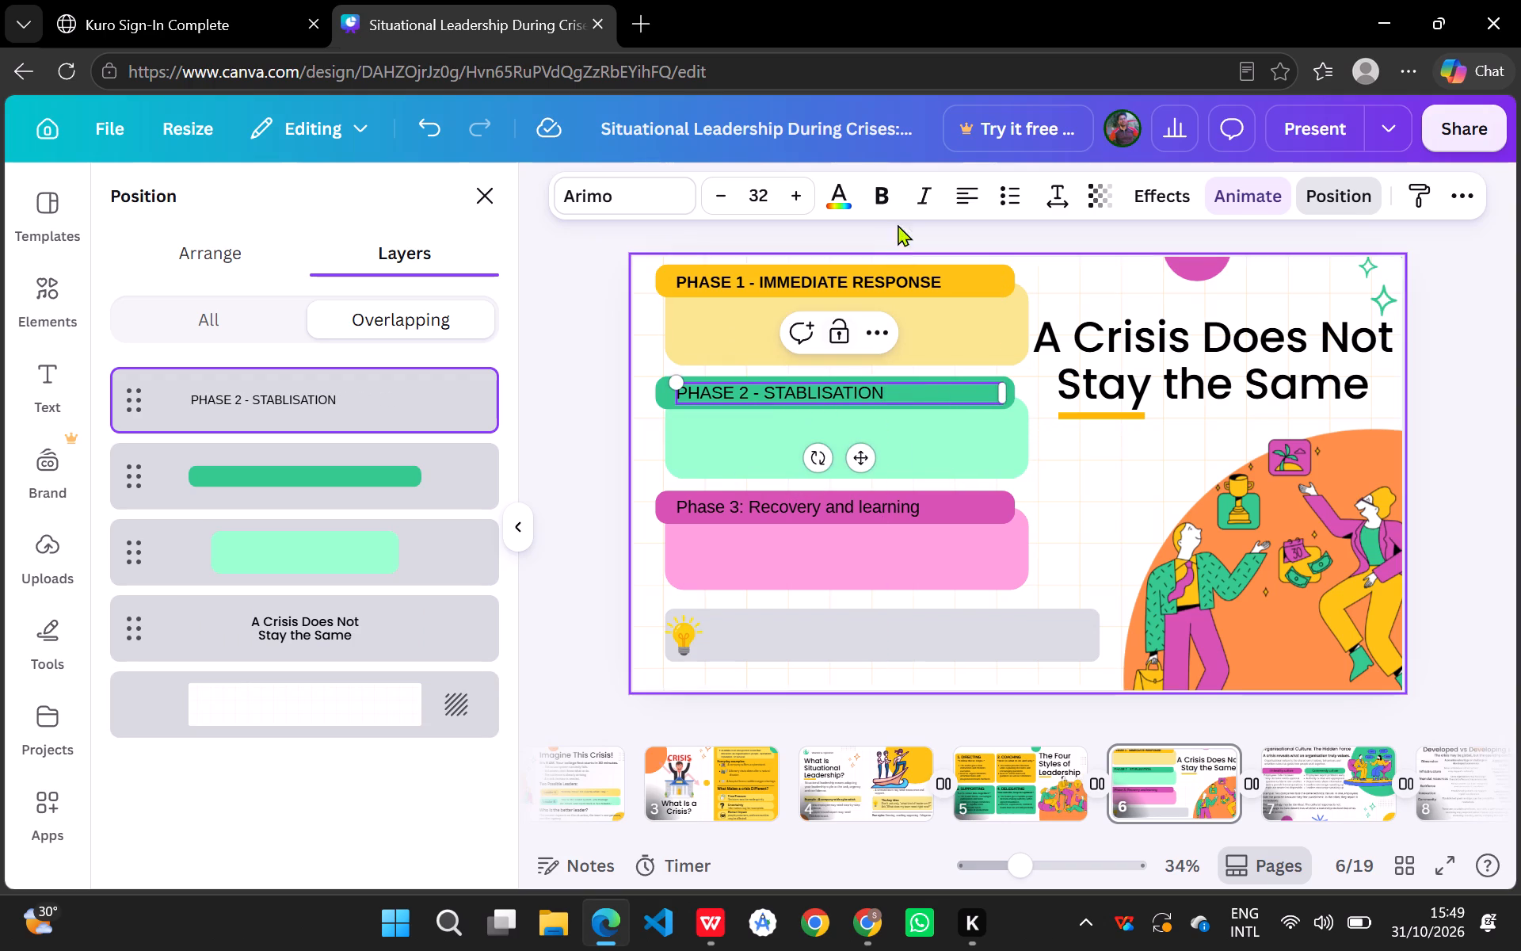
Make the whole Phase 2 heading bold and set its font size to 30.
click(891, 202)
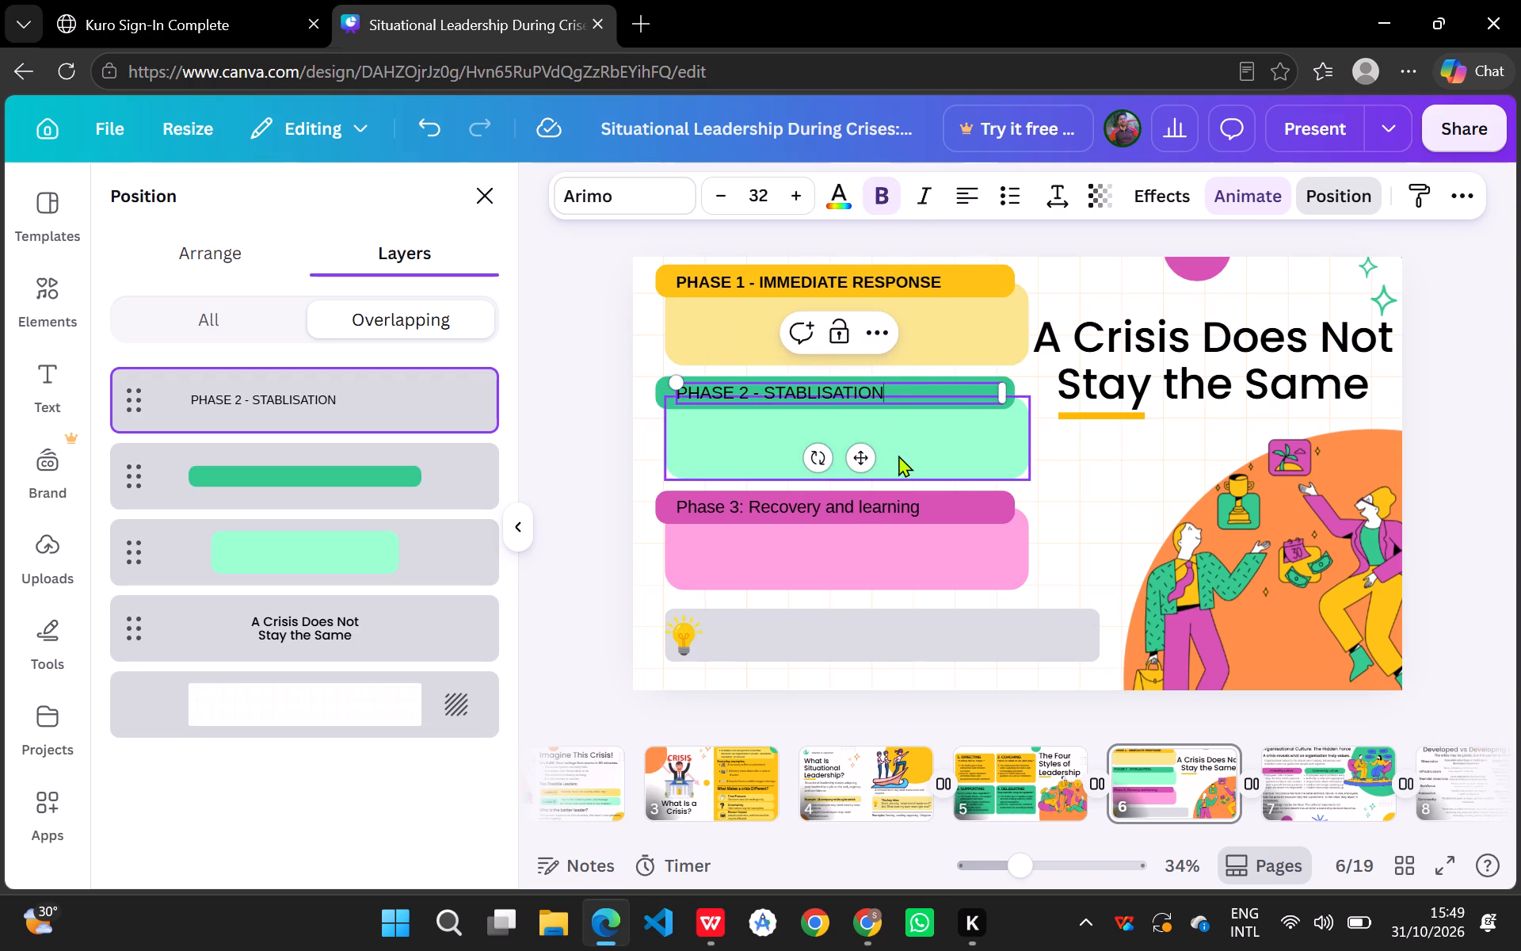
click(898, 455)
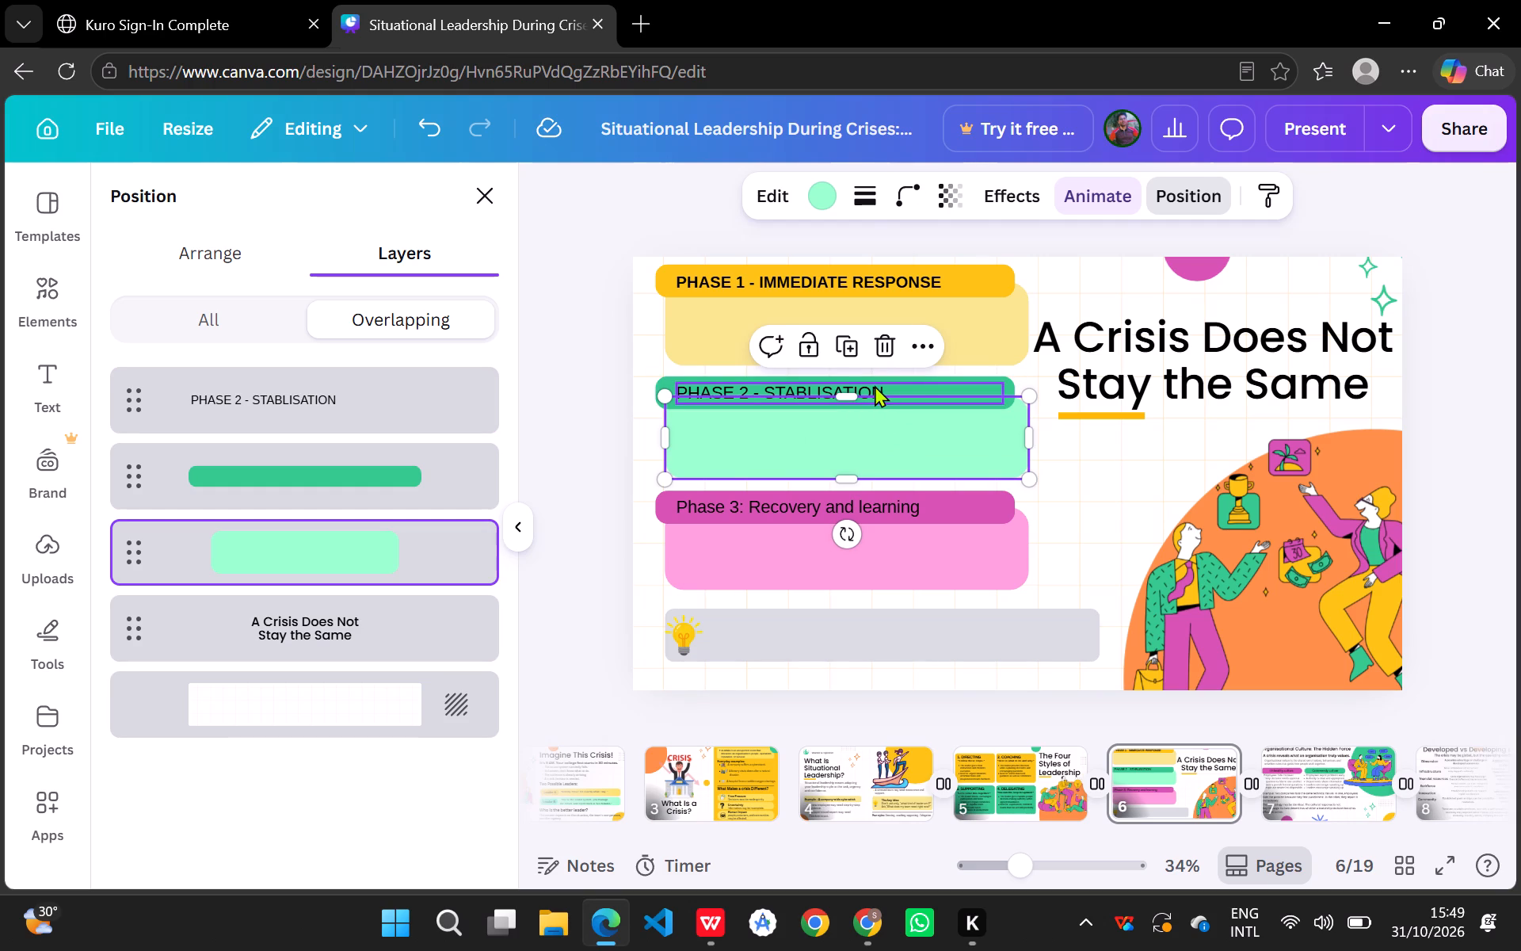
click(875, 385)
click(885, 200)
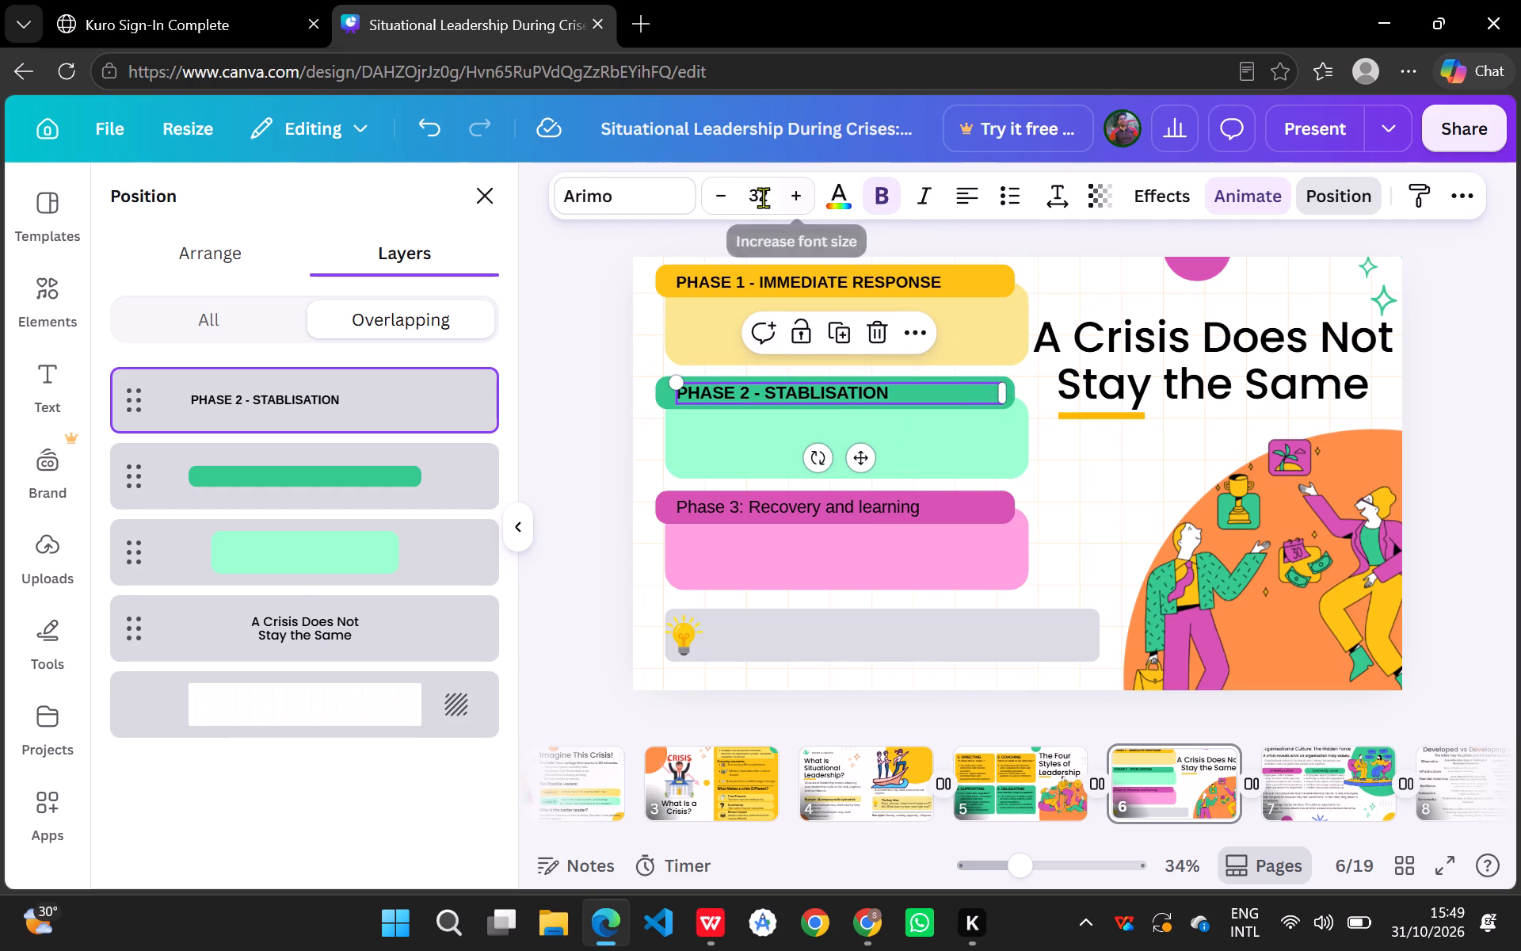
click(726, 195)
click(726, 195)
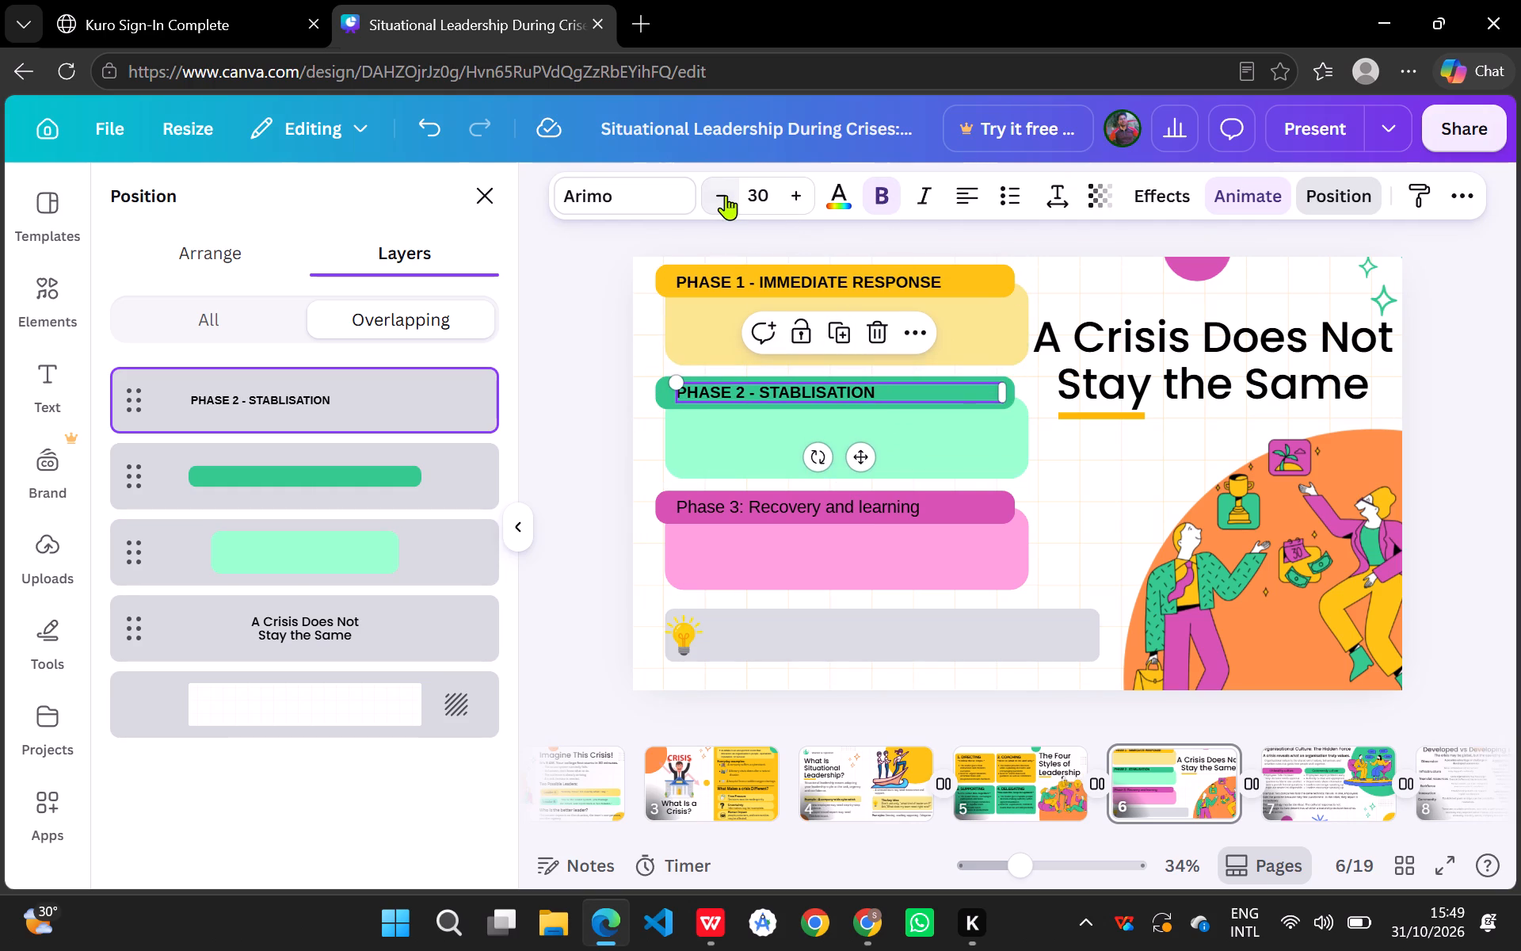
click(753, 430)
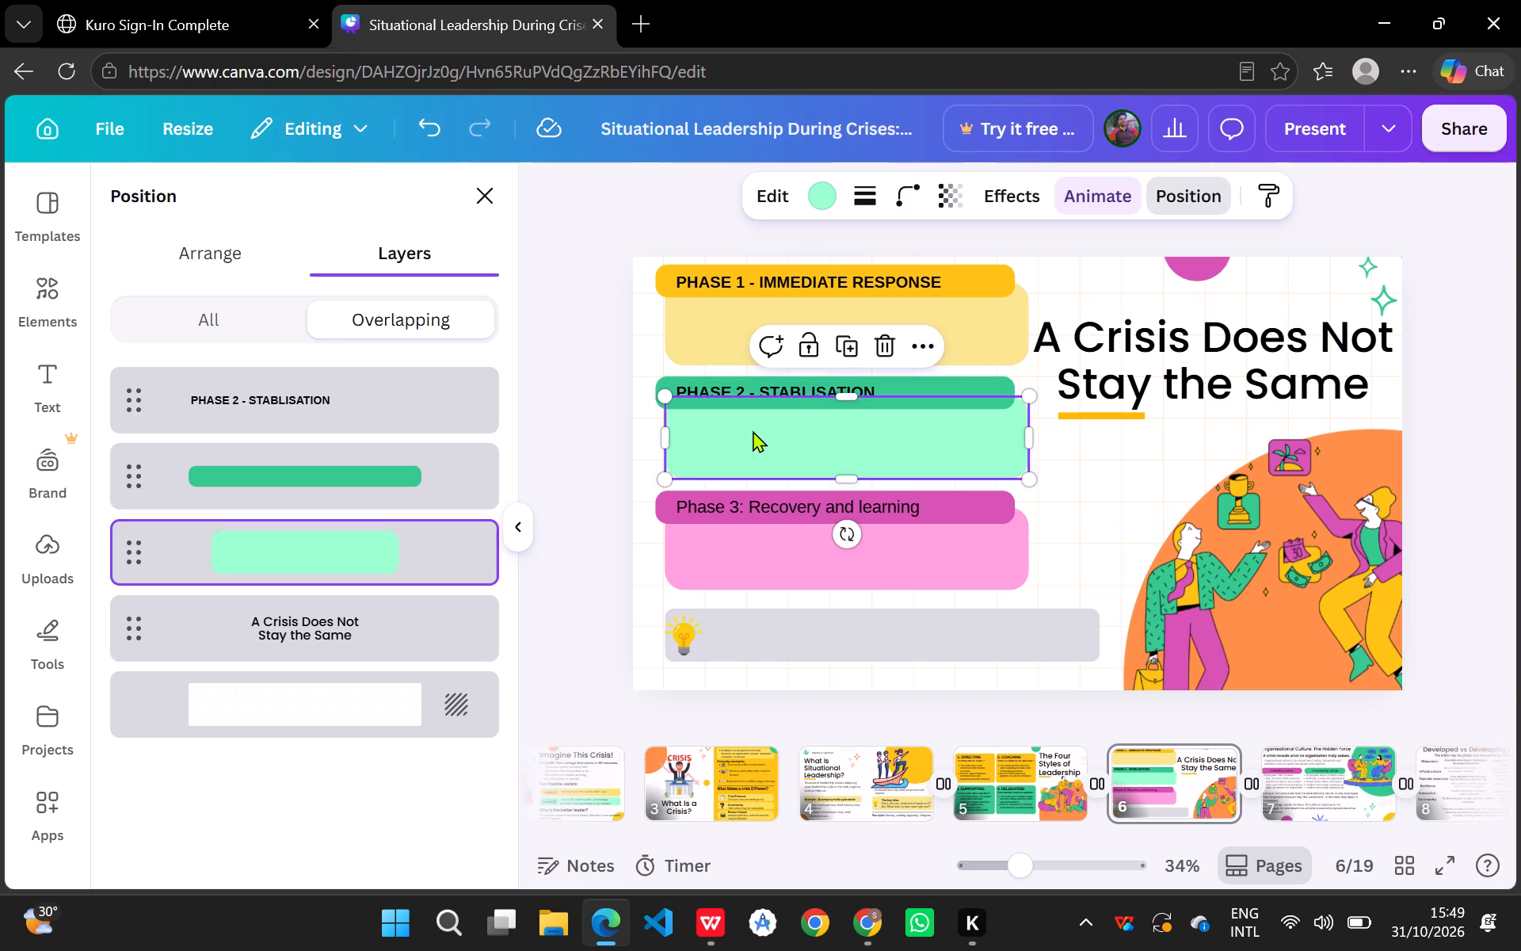
Widen the Phase 3 heading's text box to about 814, aligning its right edge with the headings above.
click(760, 507)
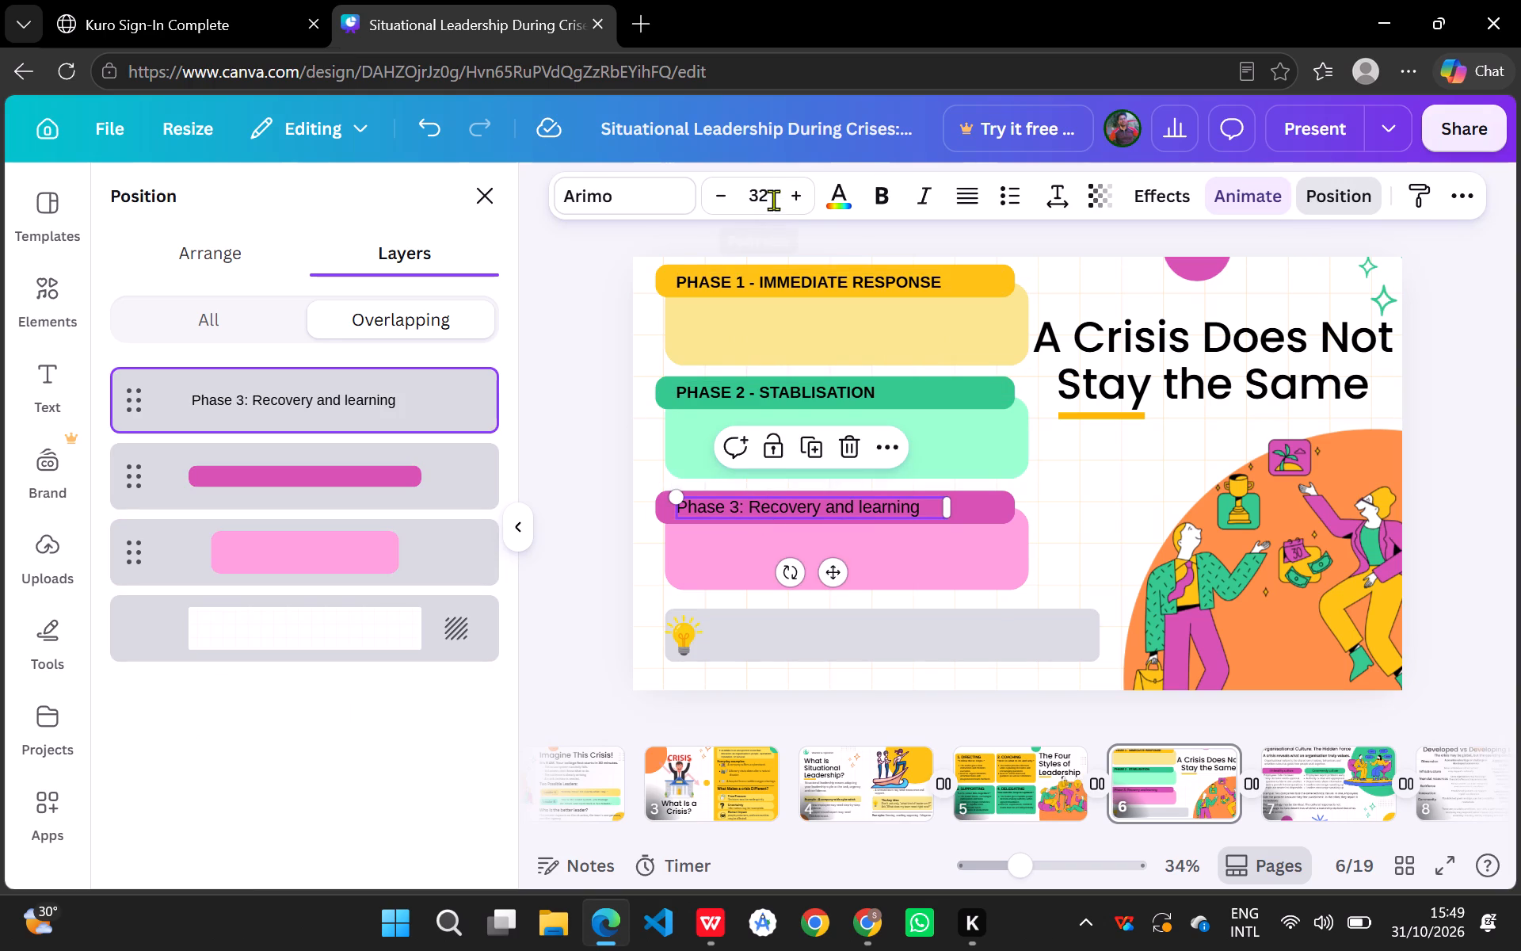
drag(948, 506, 960, 506)
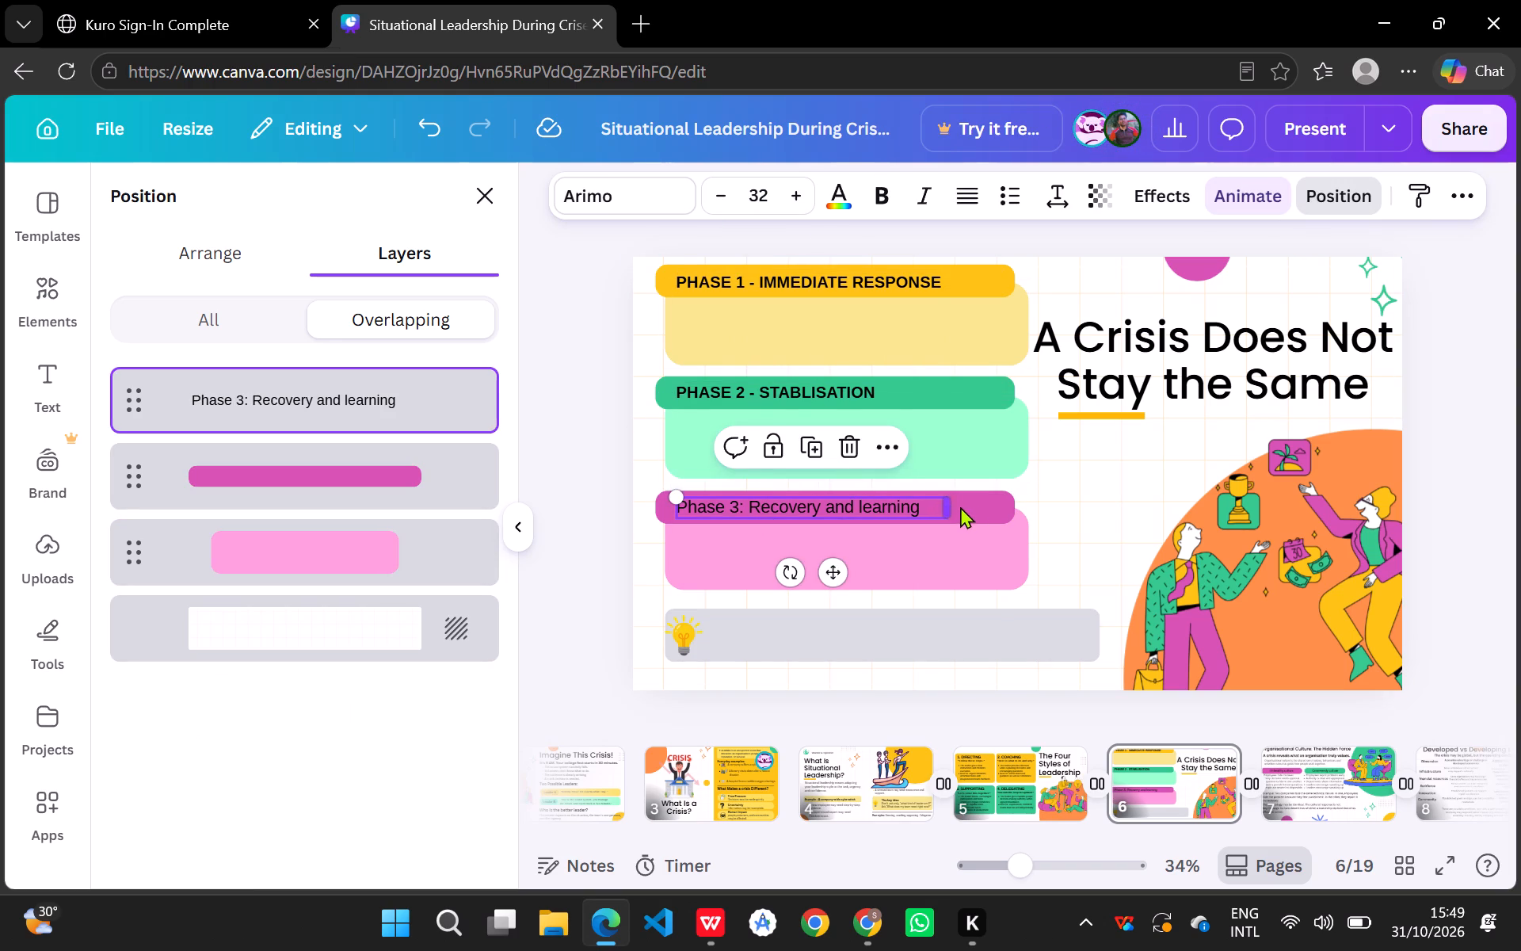
drag(960, 506, 1001, 507)
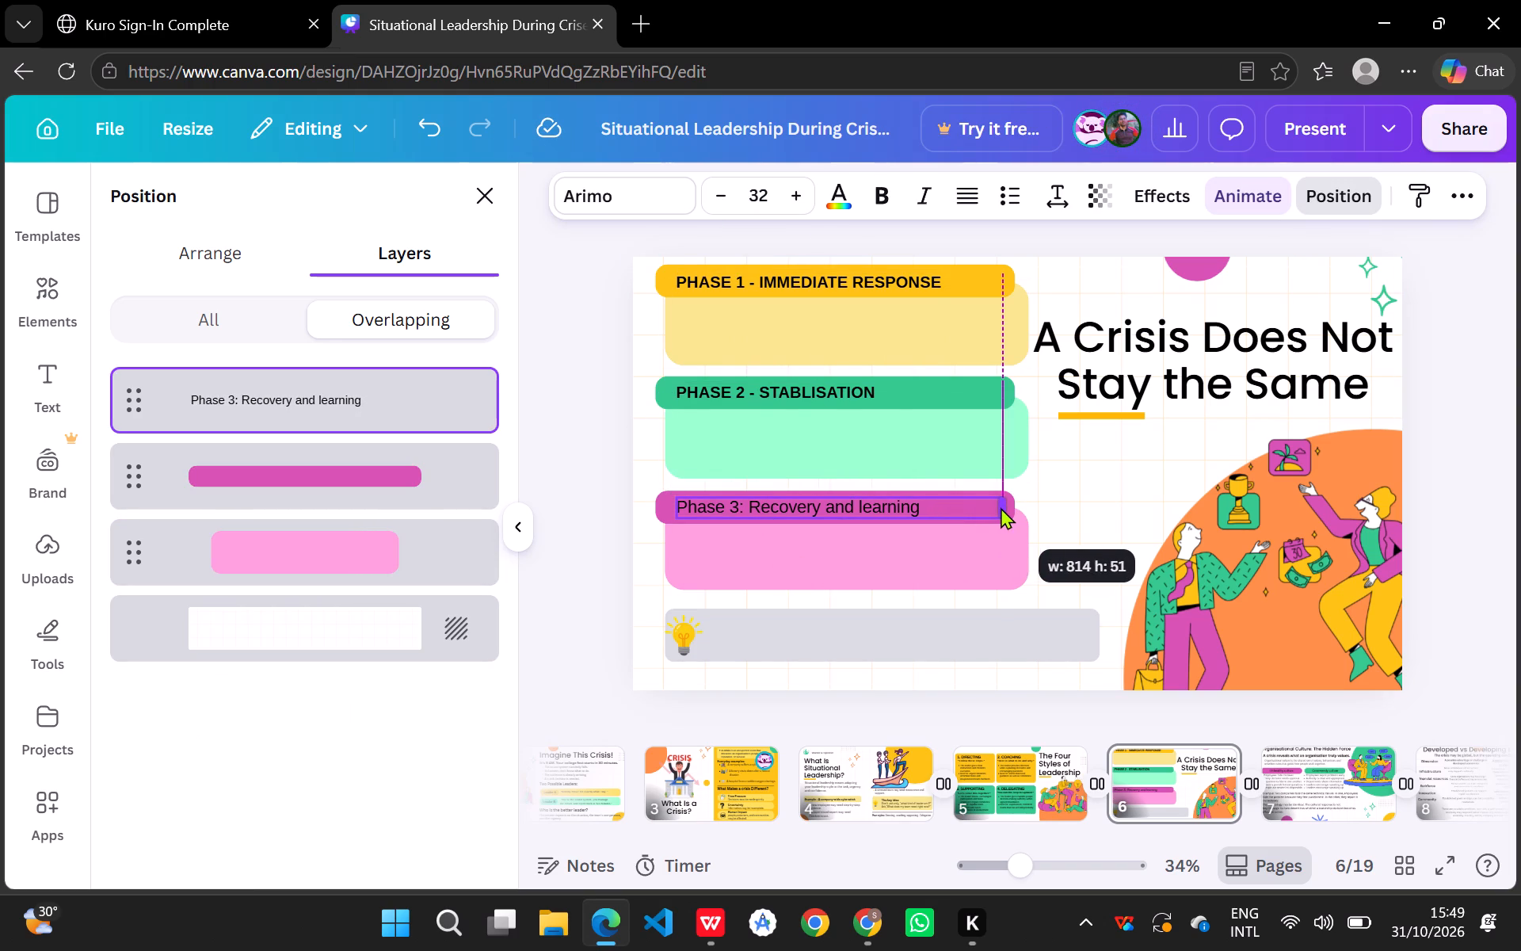
drag(1001, 507, 1001, 507)
Replace the Phase 3 heading text with "PHASE 3 - RECOVERY & LEARNING".
click(936, 498)
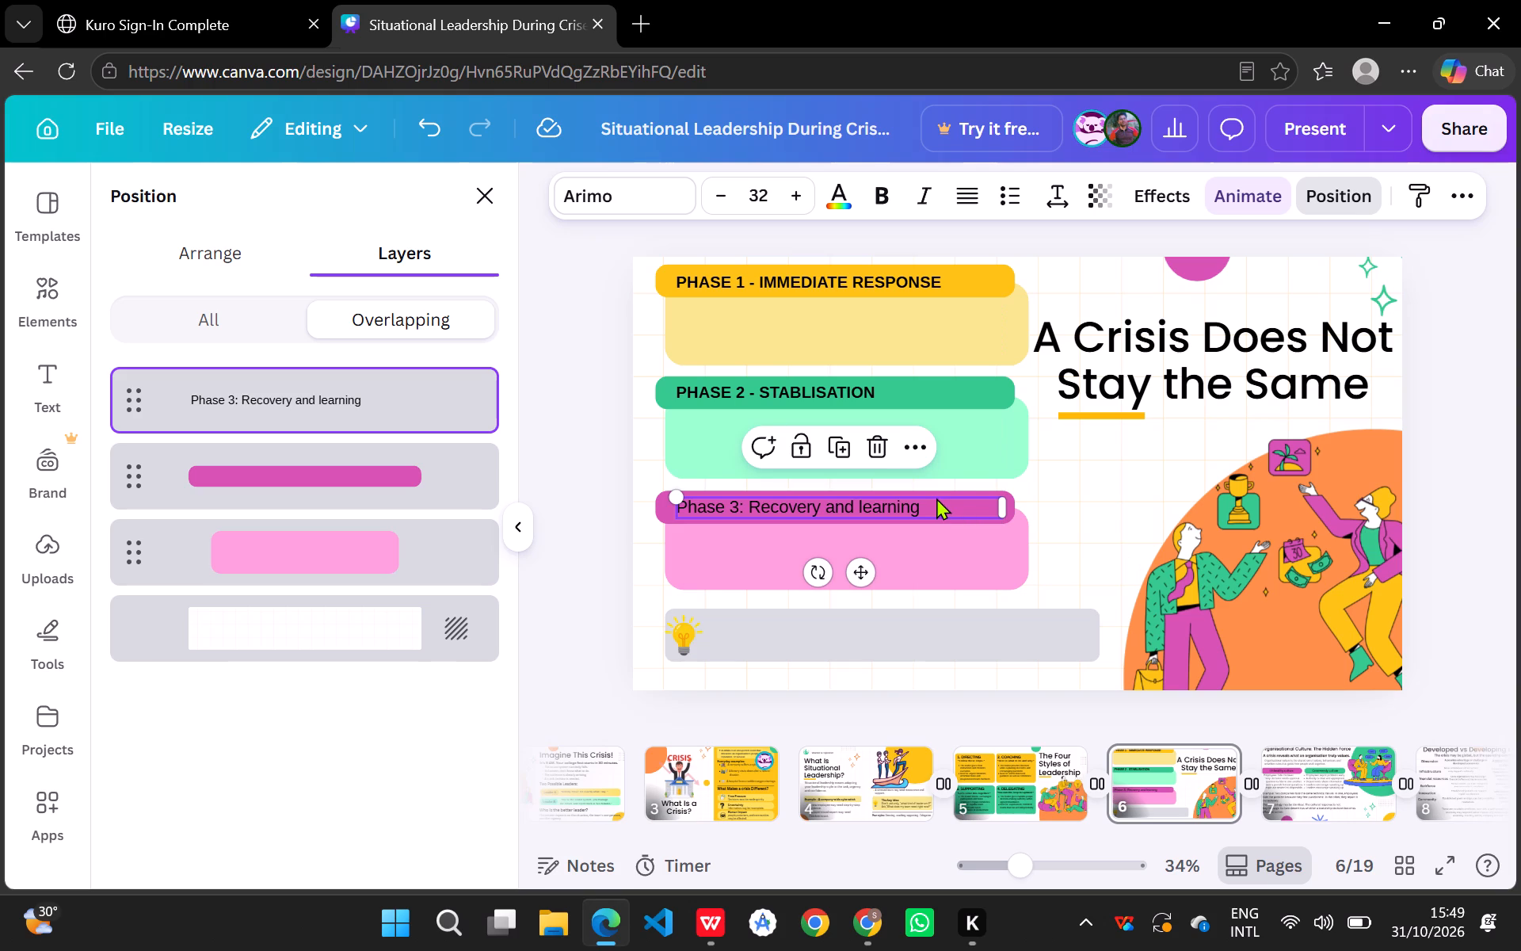
key(BackSpace)
text(PHASE)
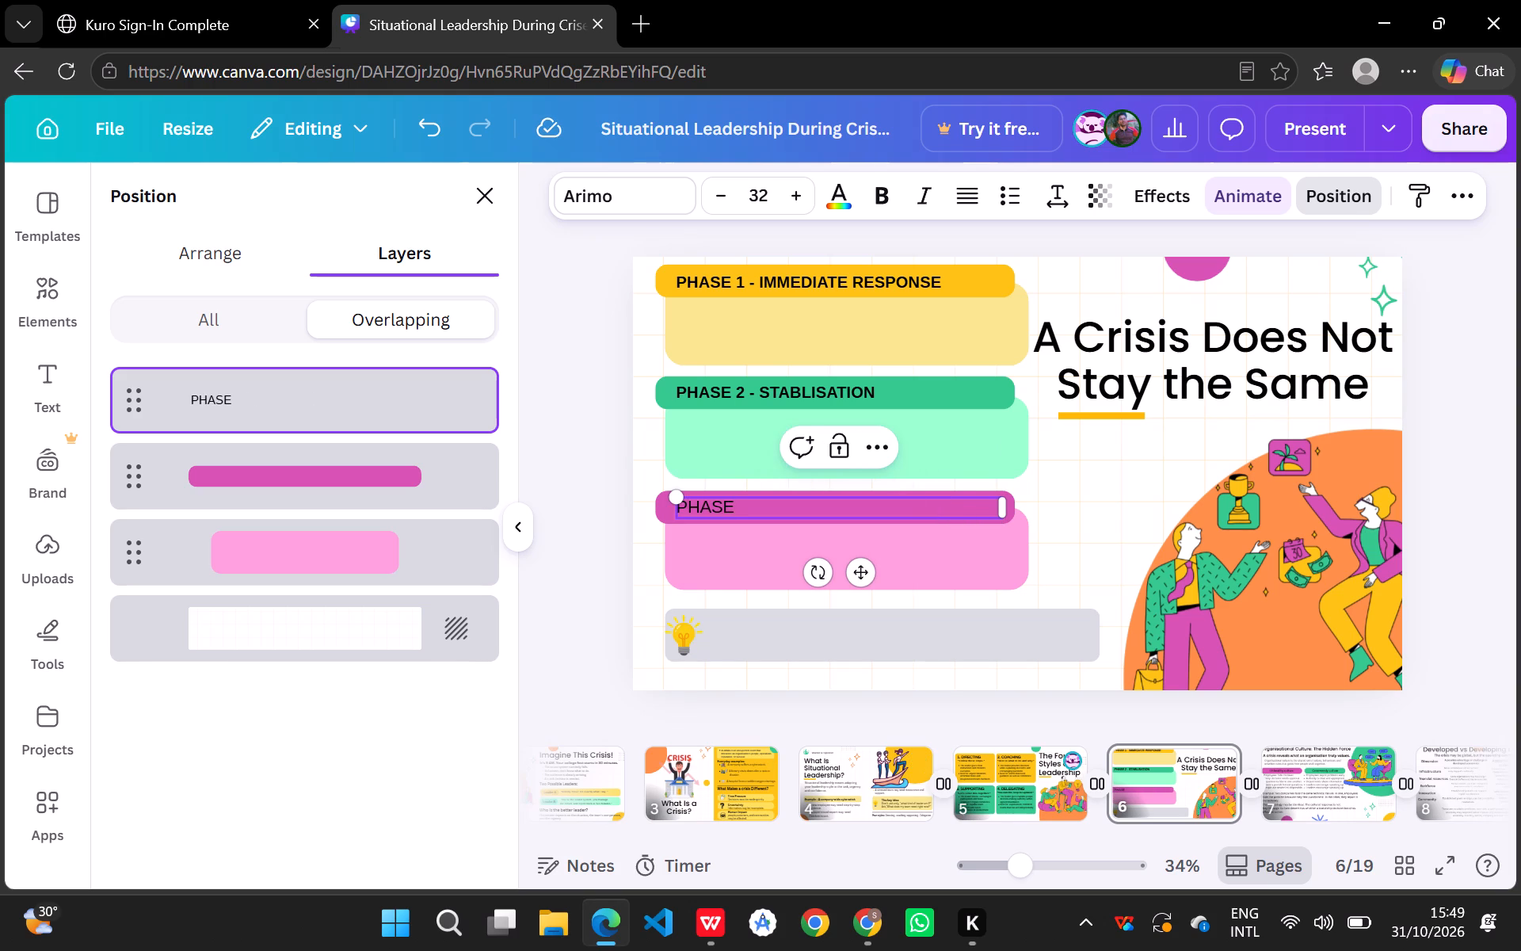
key(space)
text(3)
key(minus)
key(BackSpace)
key(space)
text(-)
key(space)
text(RECOVERY)
key(space)
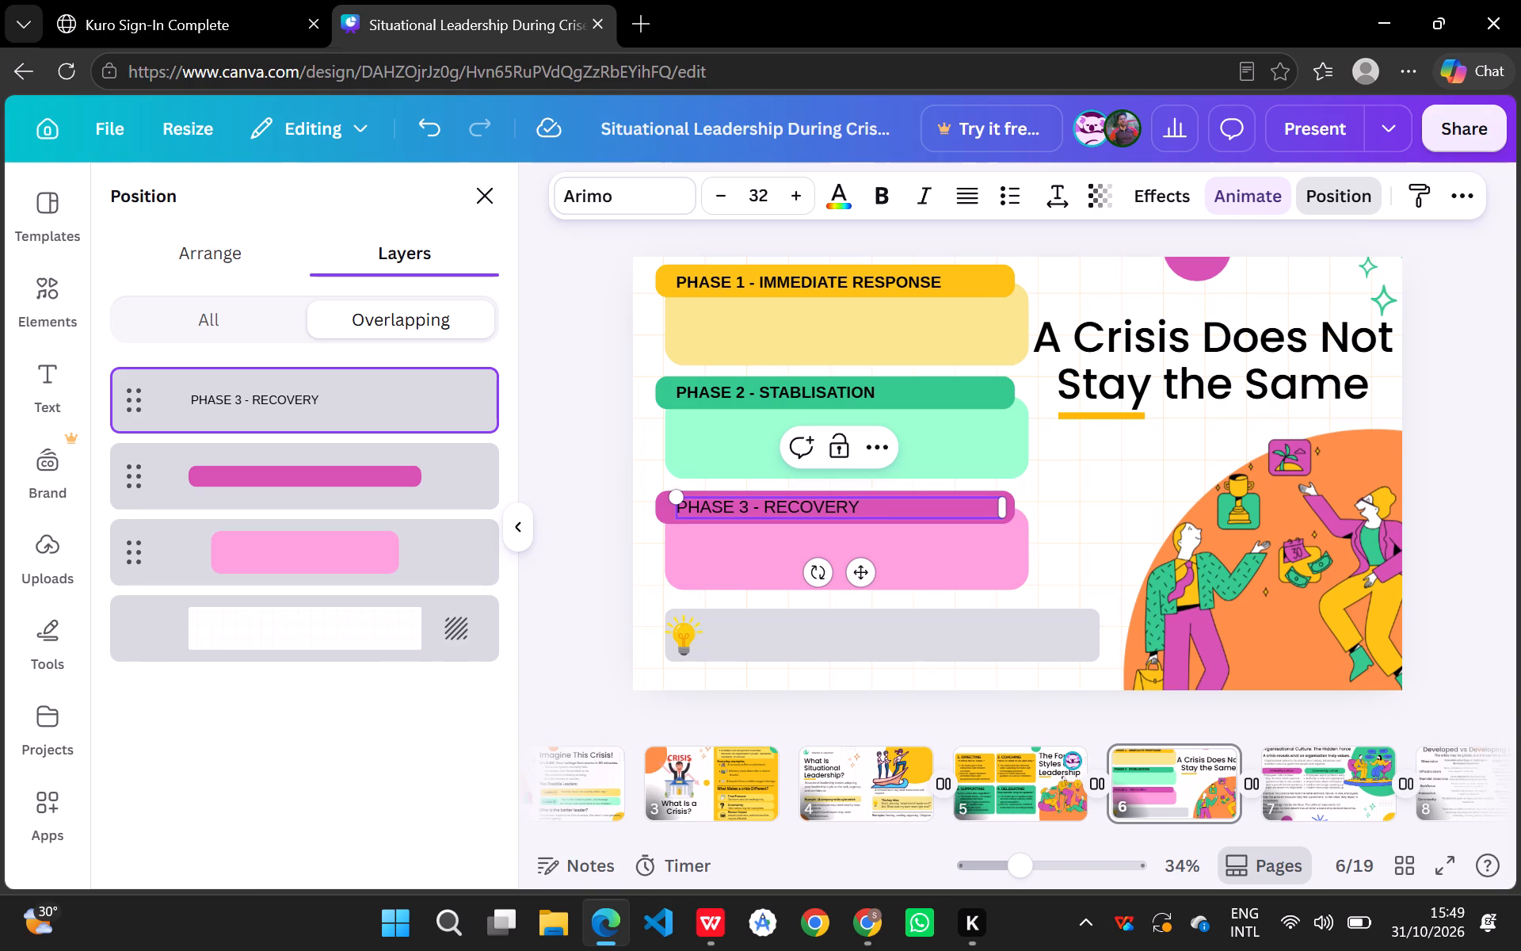
text(&)
key(space)
text(LEARNNG)
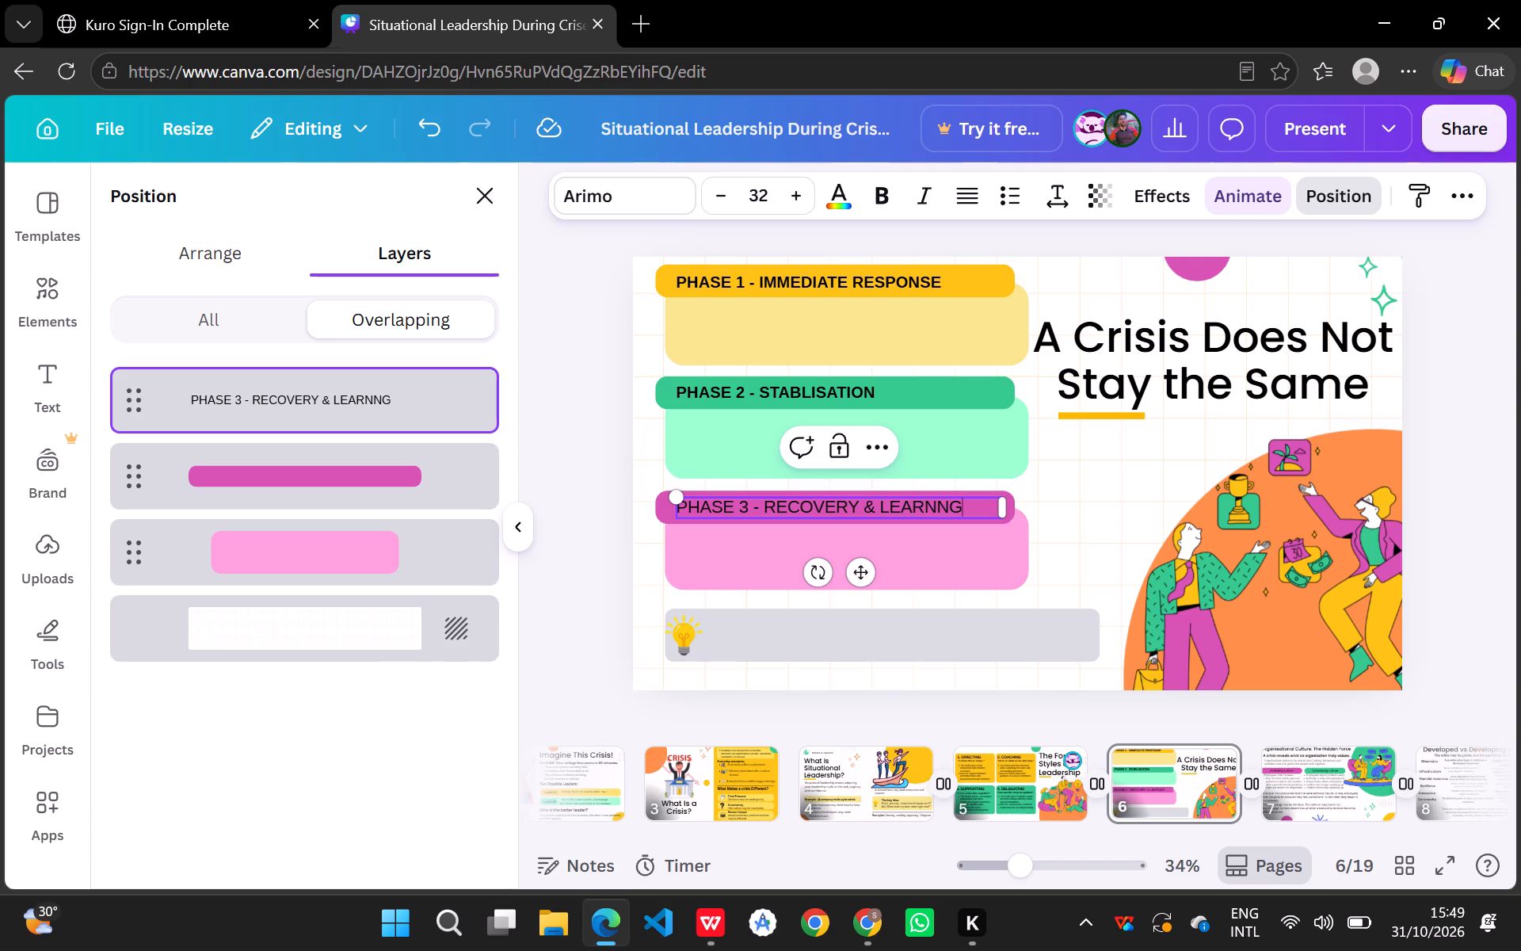
key(Left)
key(Left)
key(i)
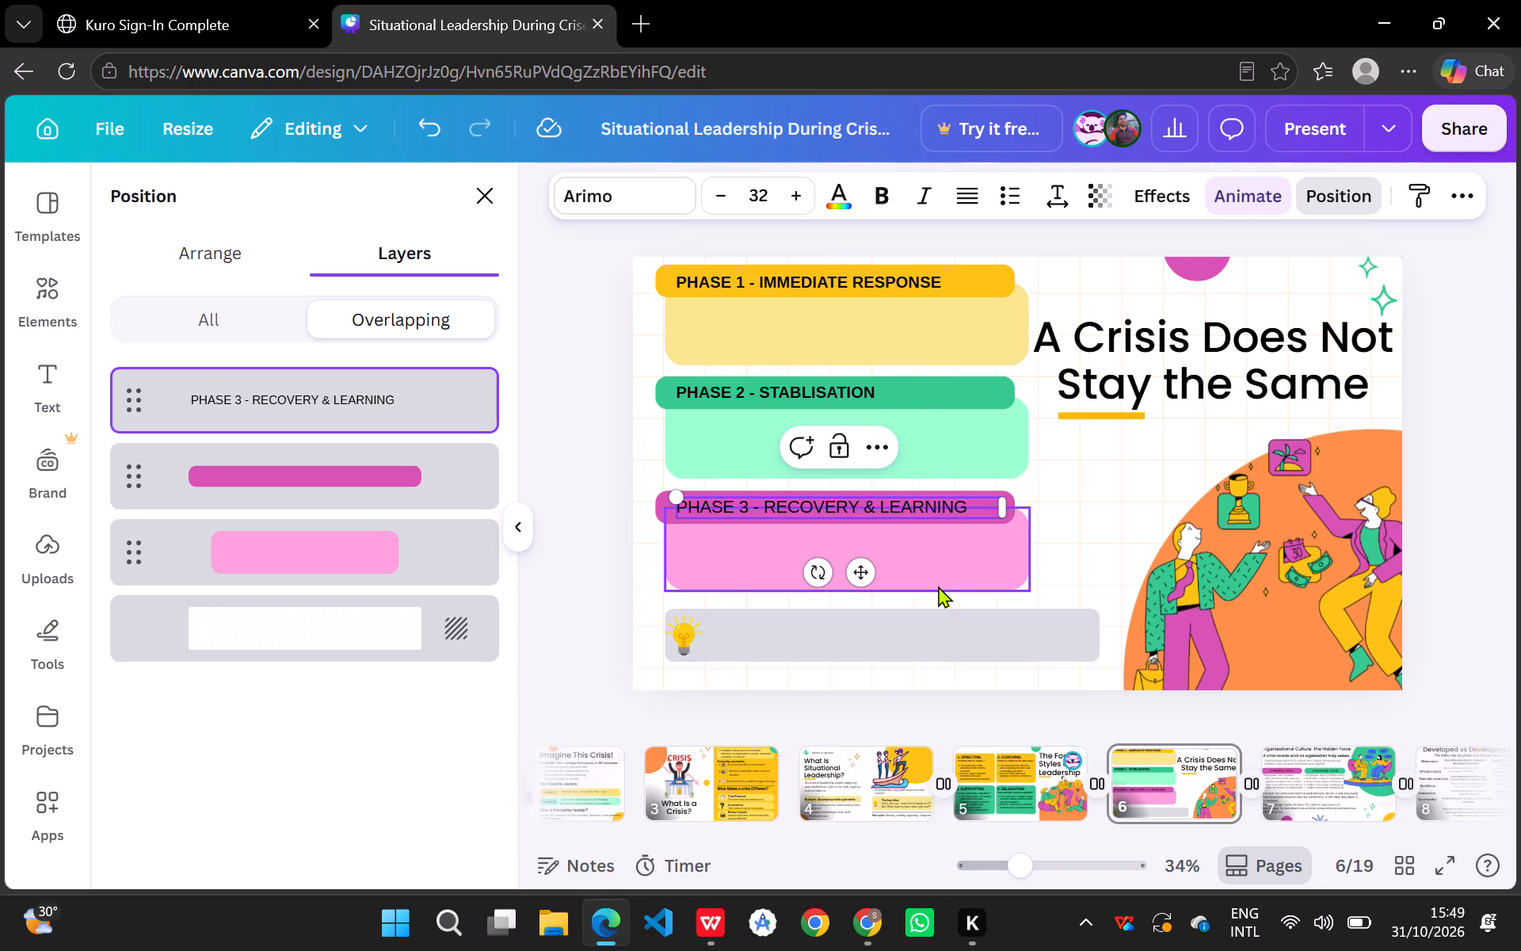
Make the whole Phase 3 heading bold and set its font size to 30.
click(898, 506)
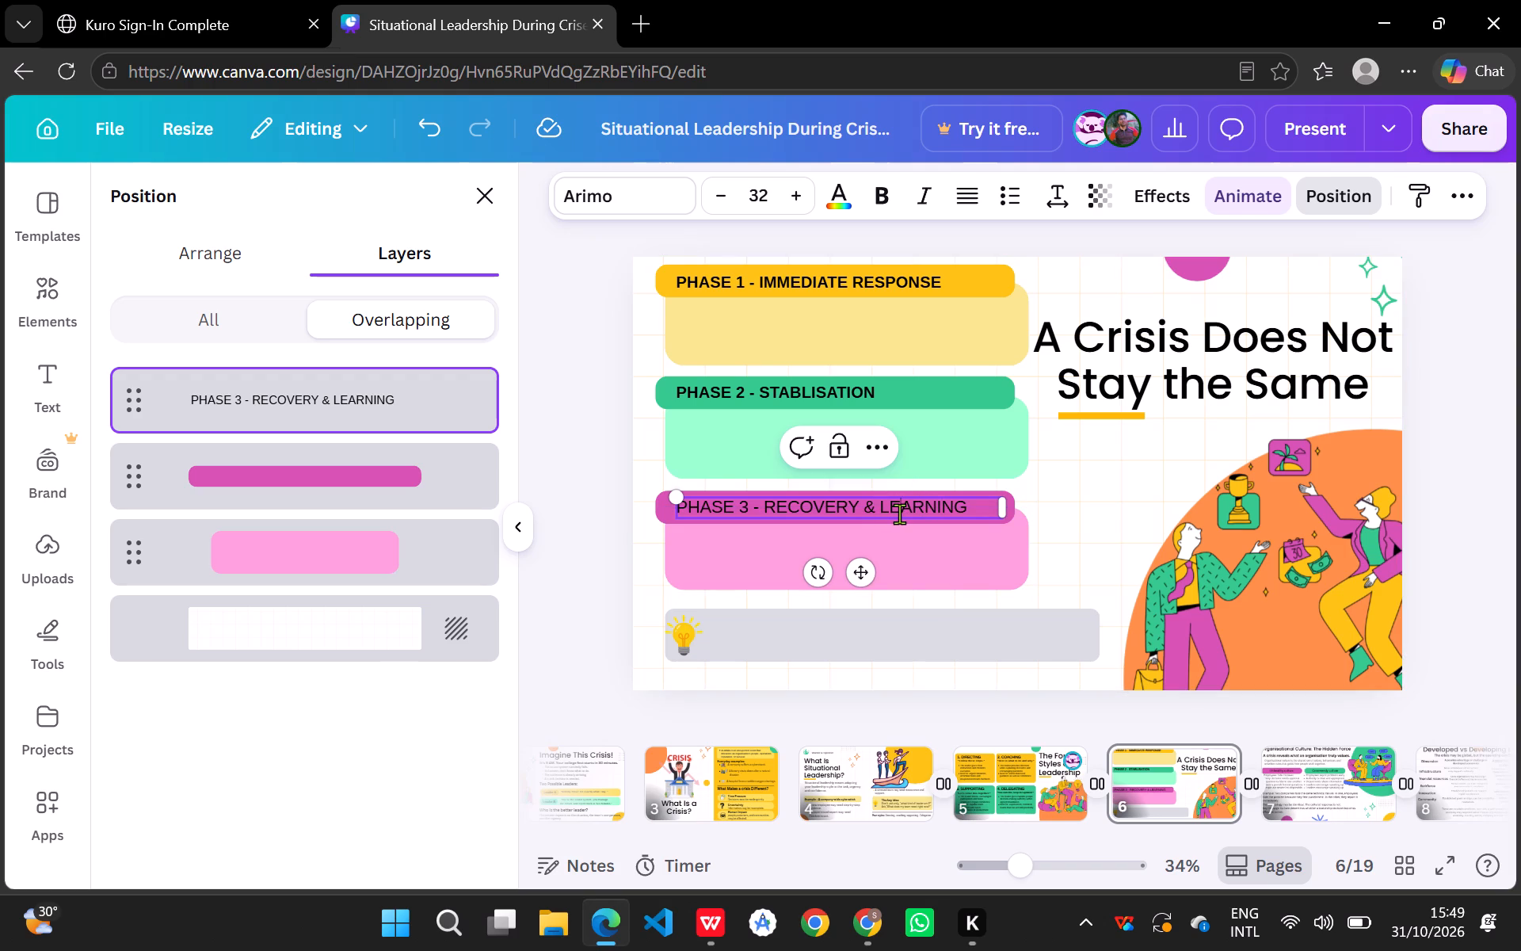
key(ctrl+a)
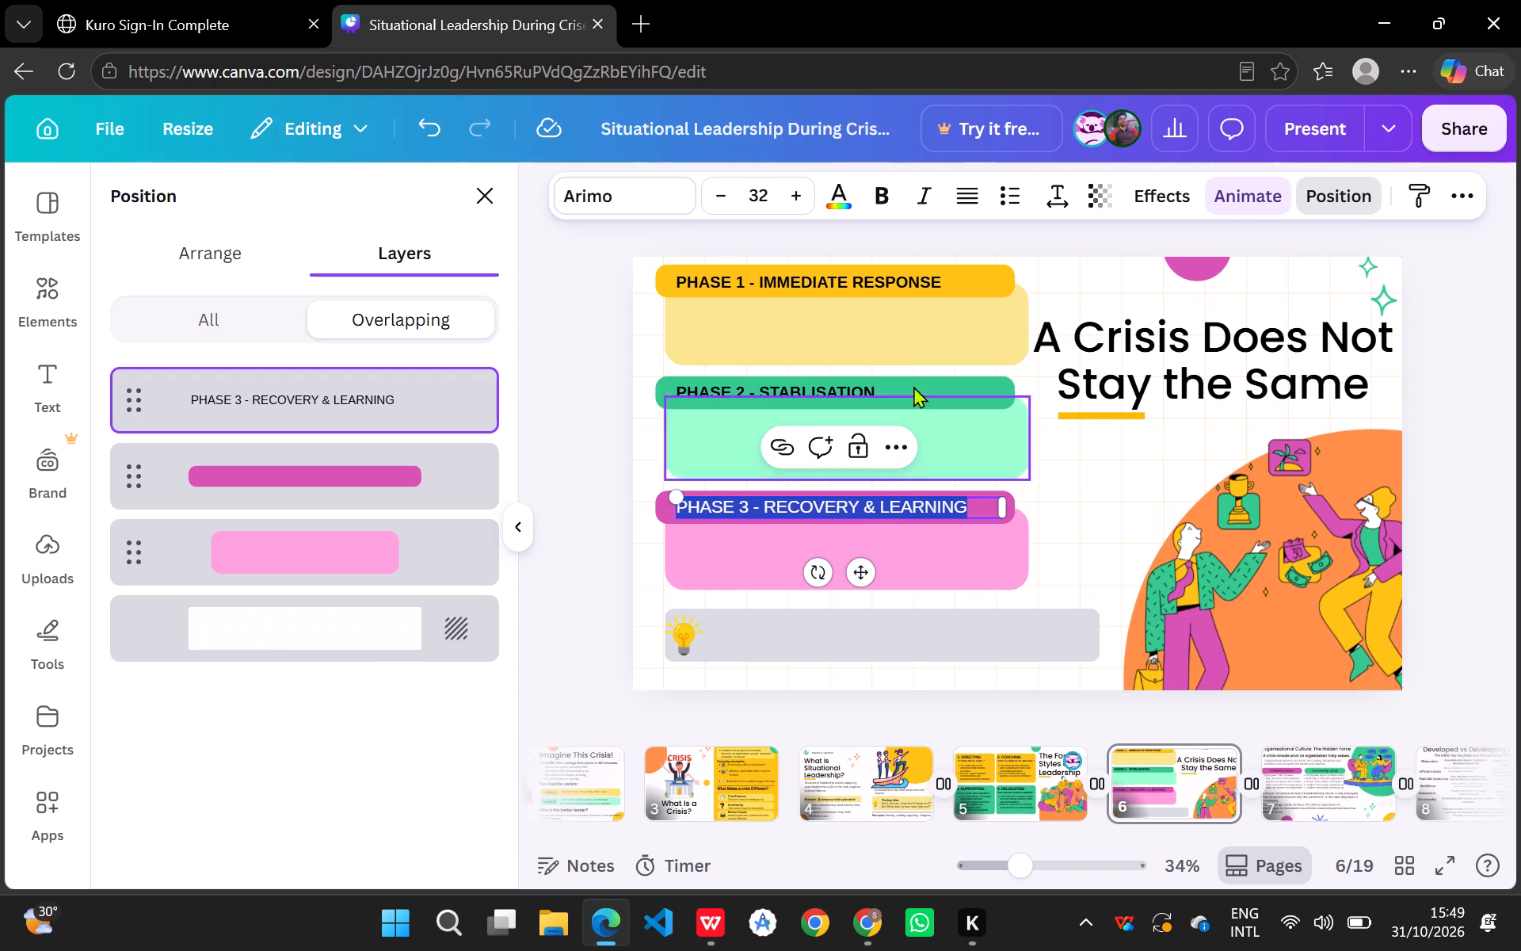
click(880, 193)
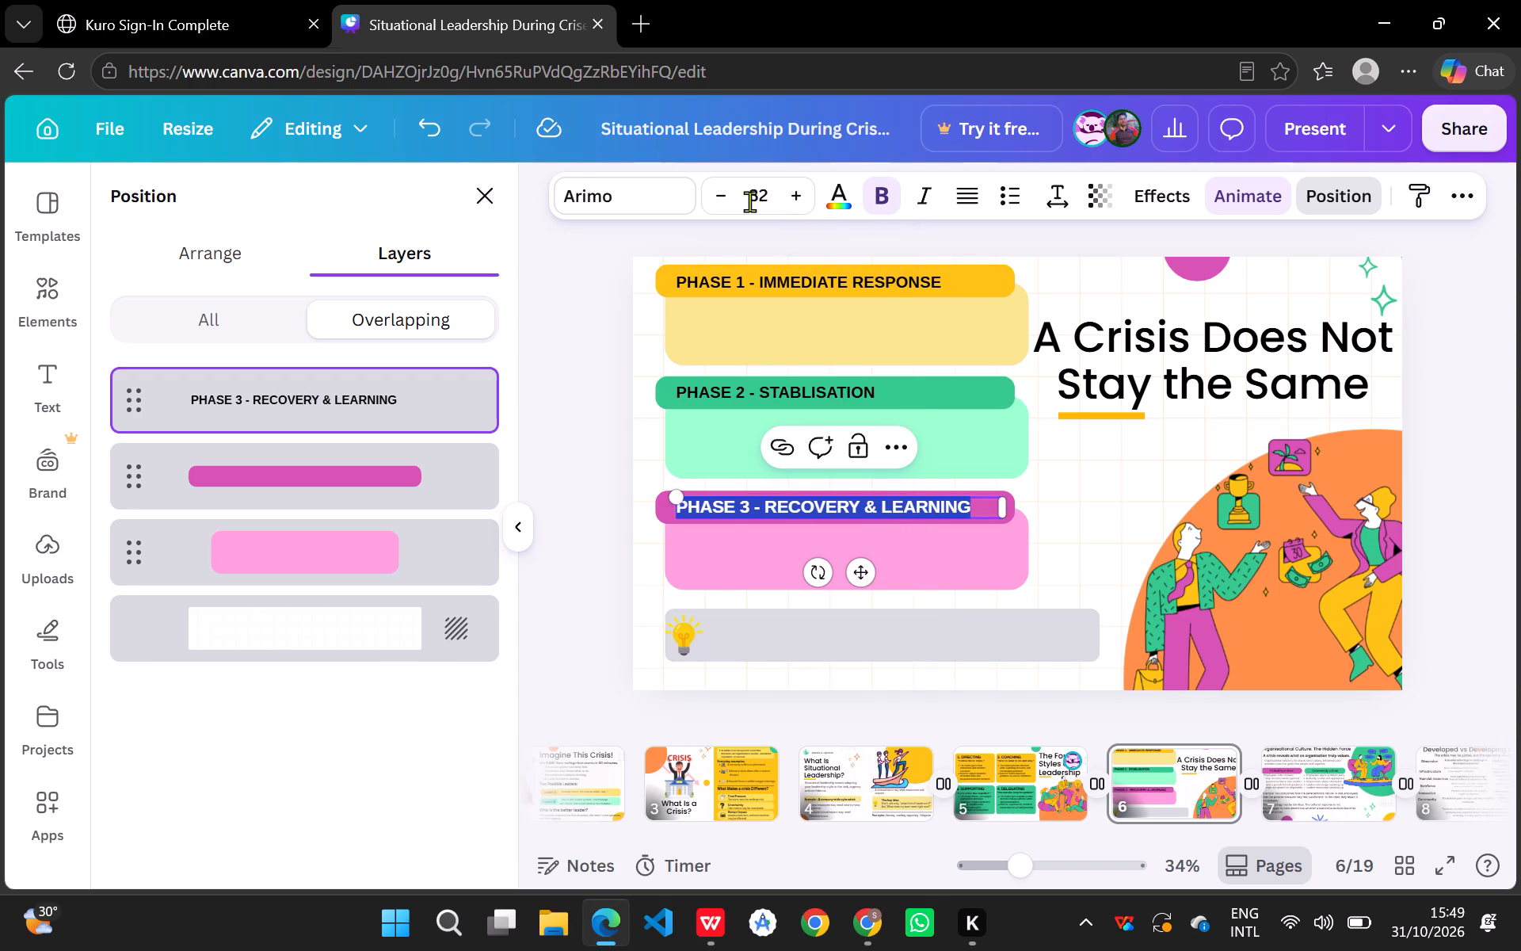
click(730, 201)
click(730, 201)
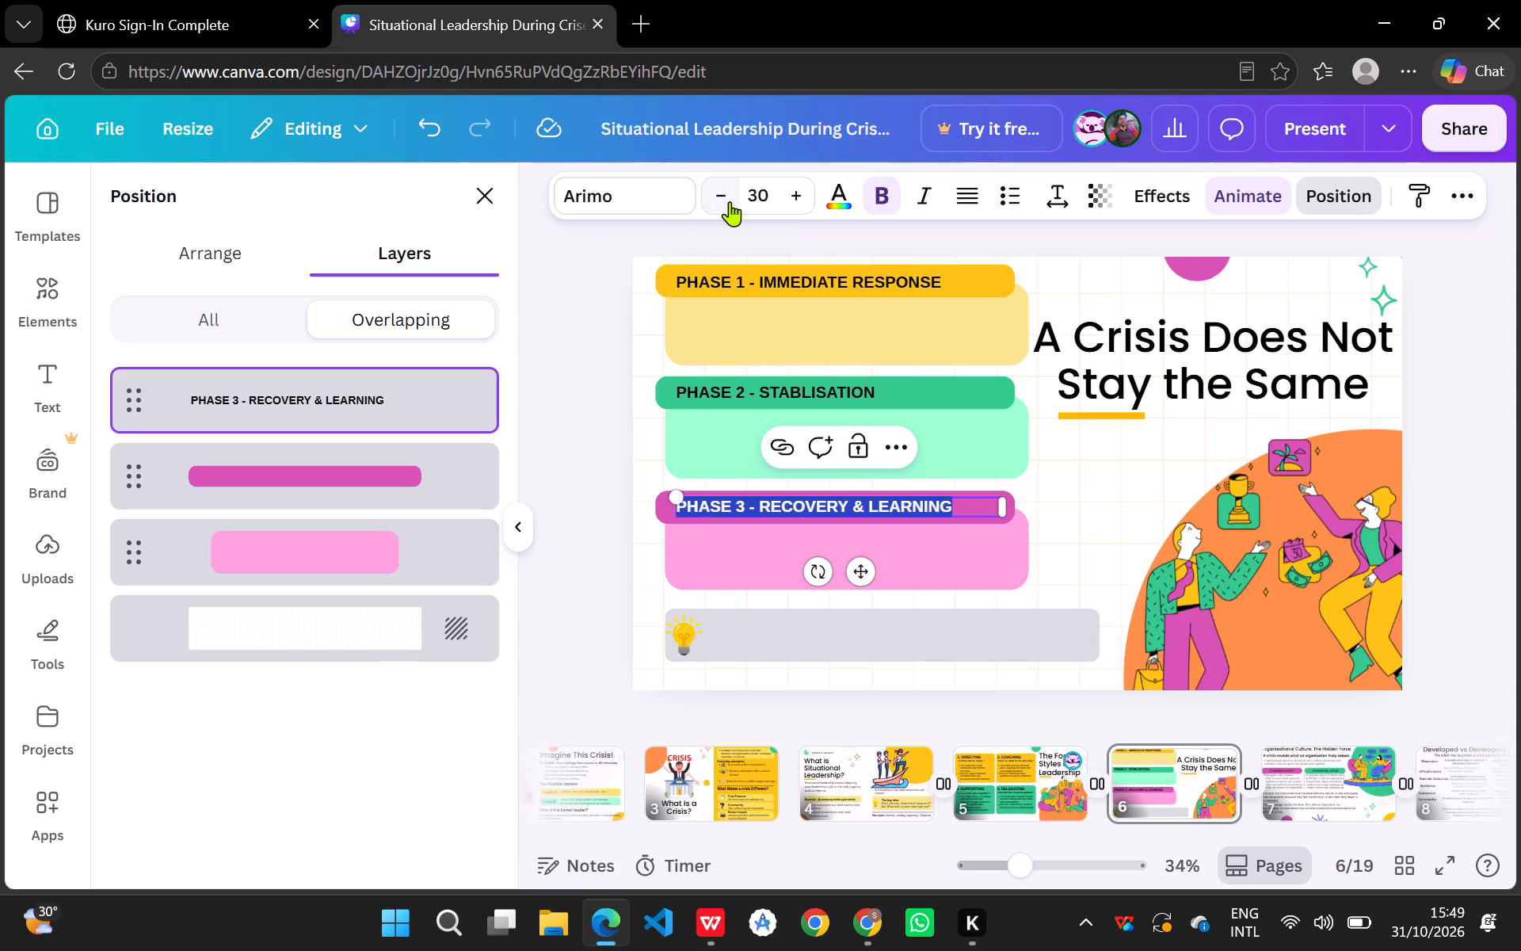
click(979, 441)
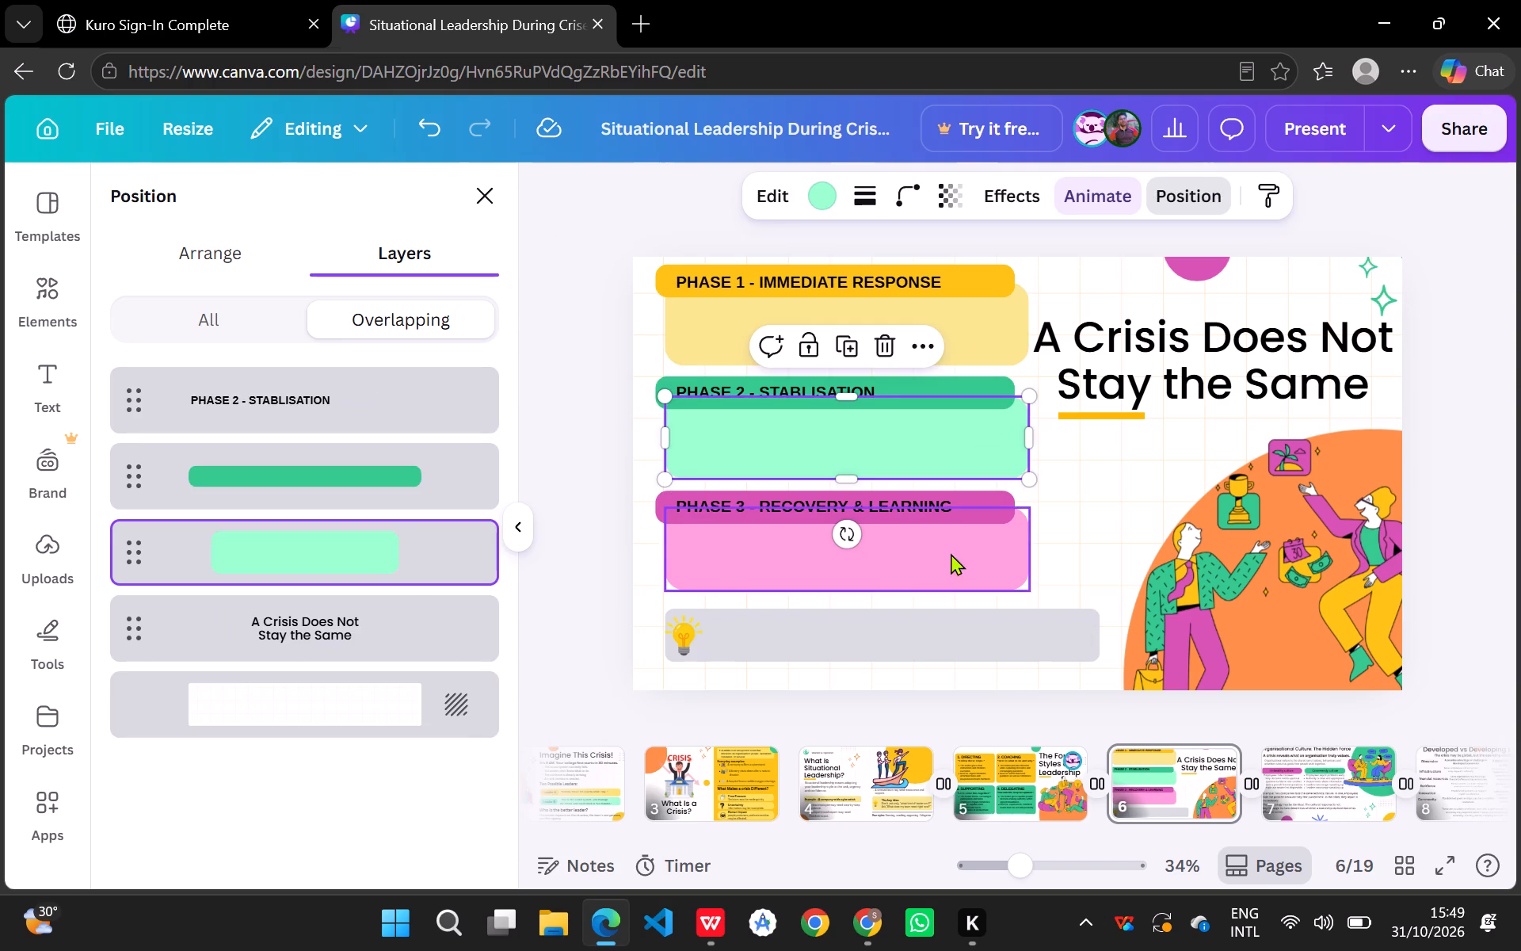
Add a body text box and place it in the yellow Phase 1 box, just below its heading and centred on the box.
click(949, 566)
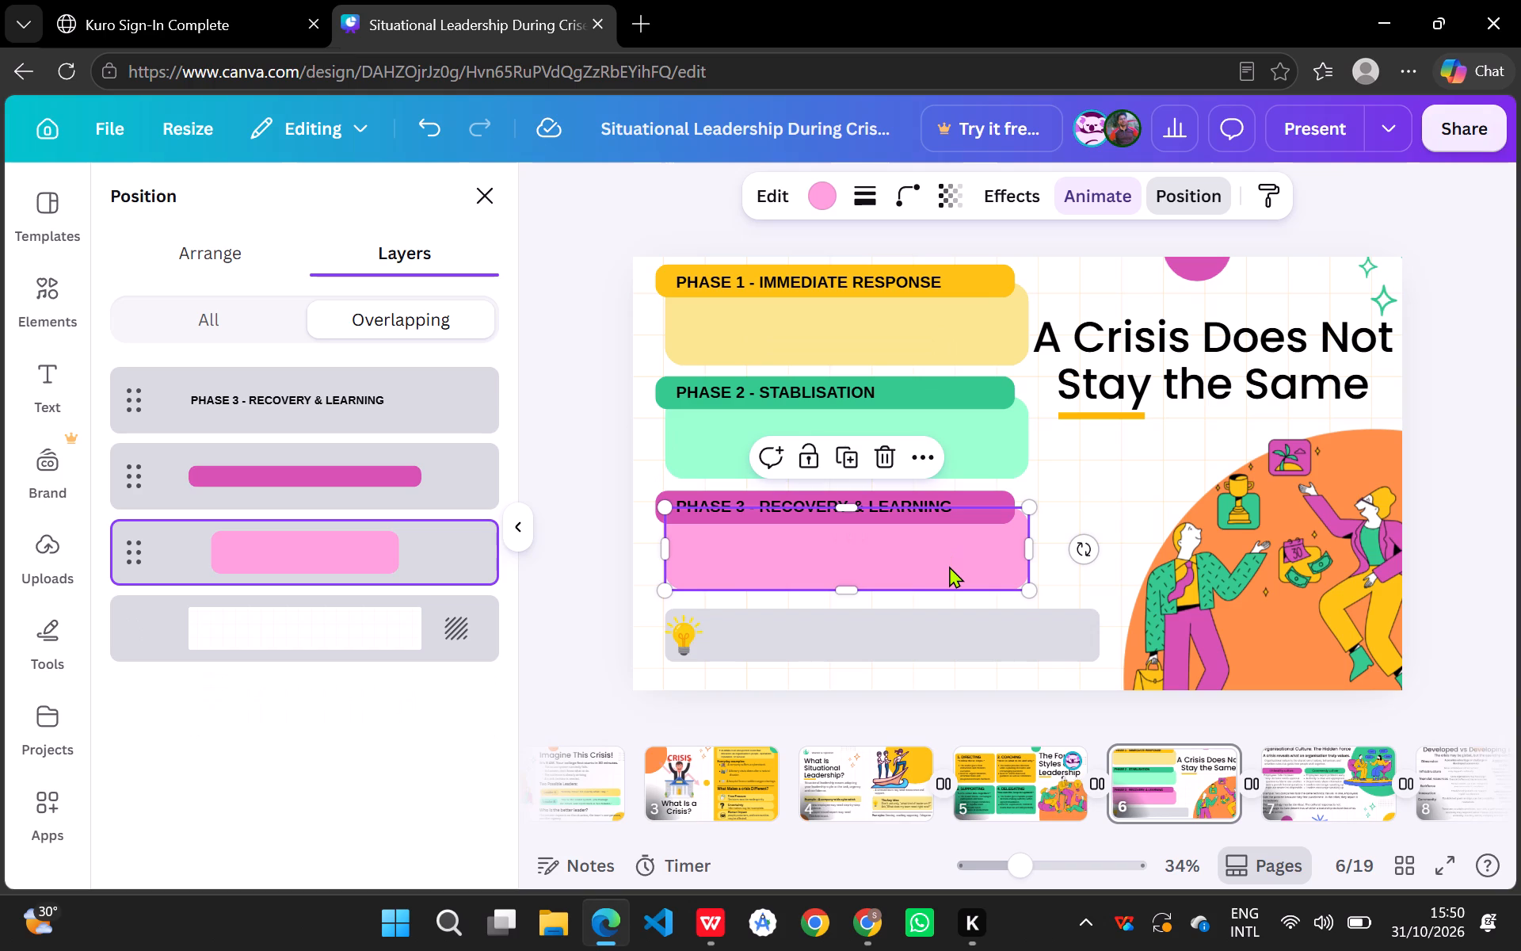
click(48, 386)
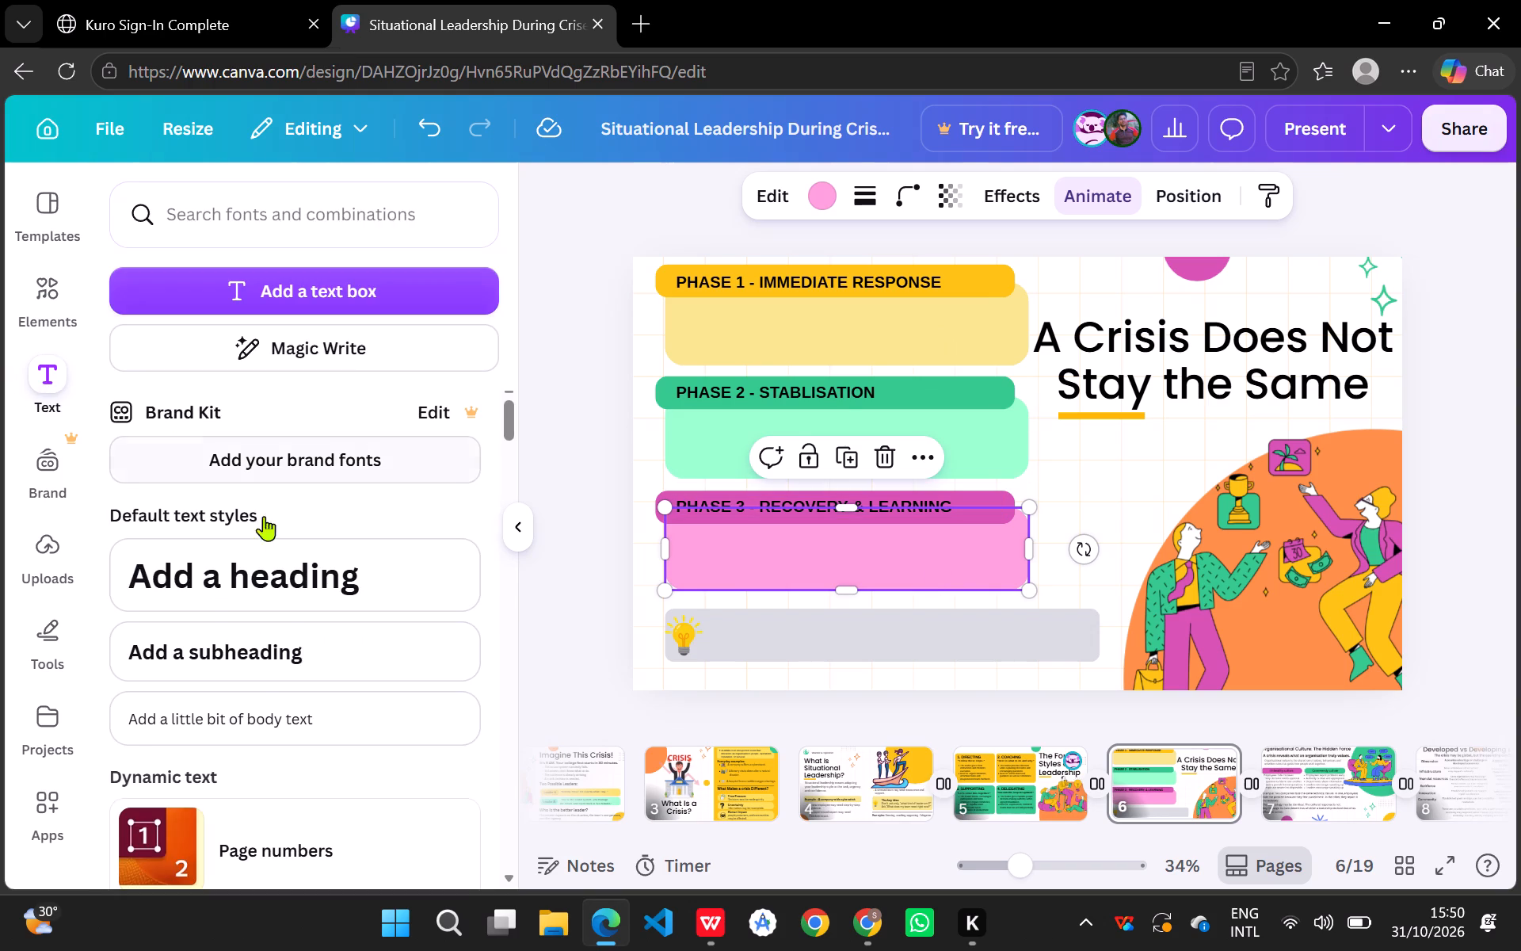
click(257, 720)
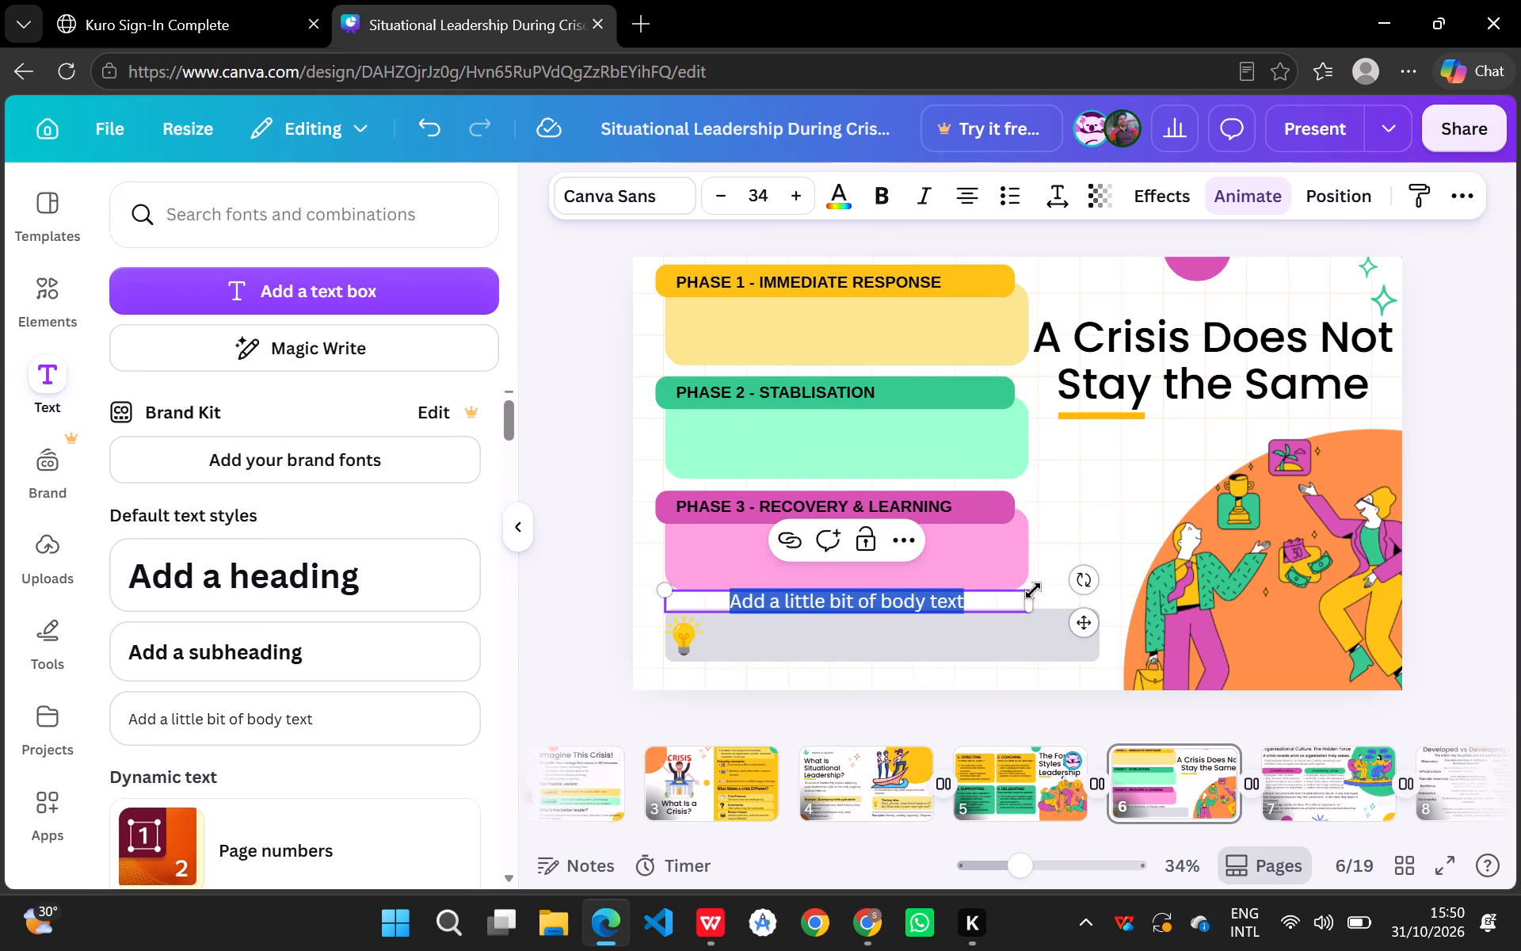
drag(997, 598, 983, 464)
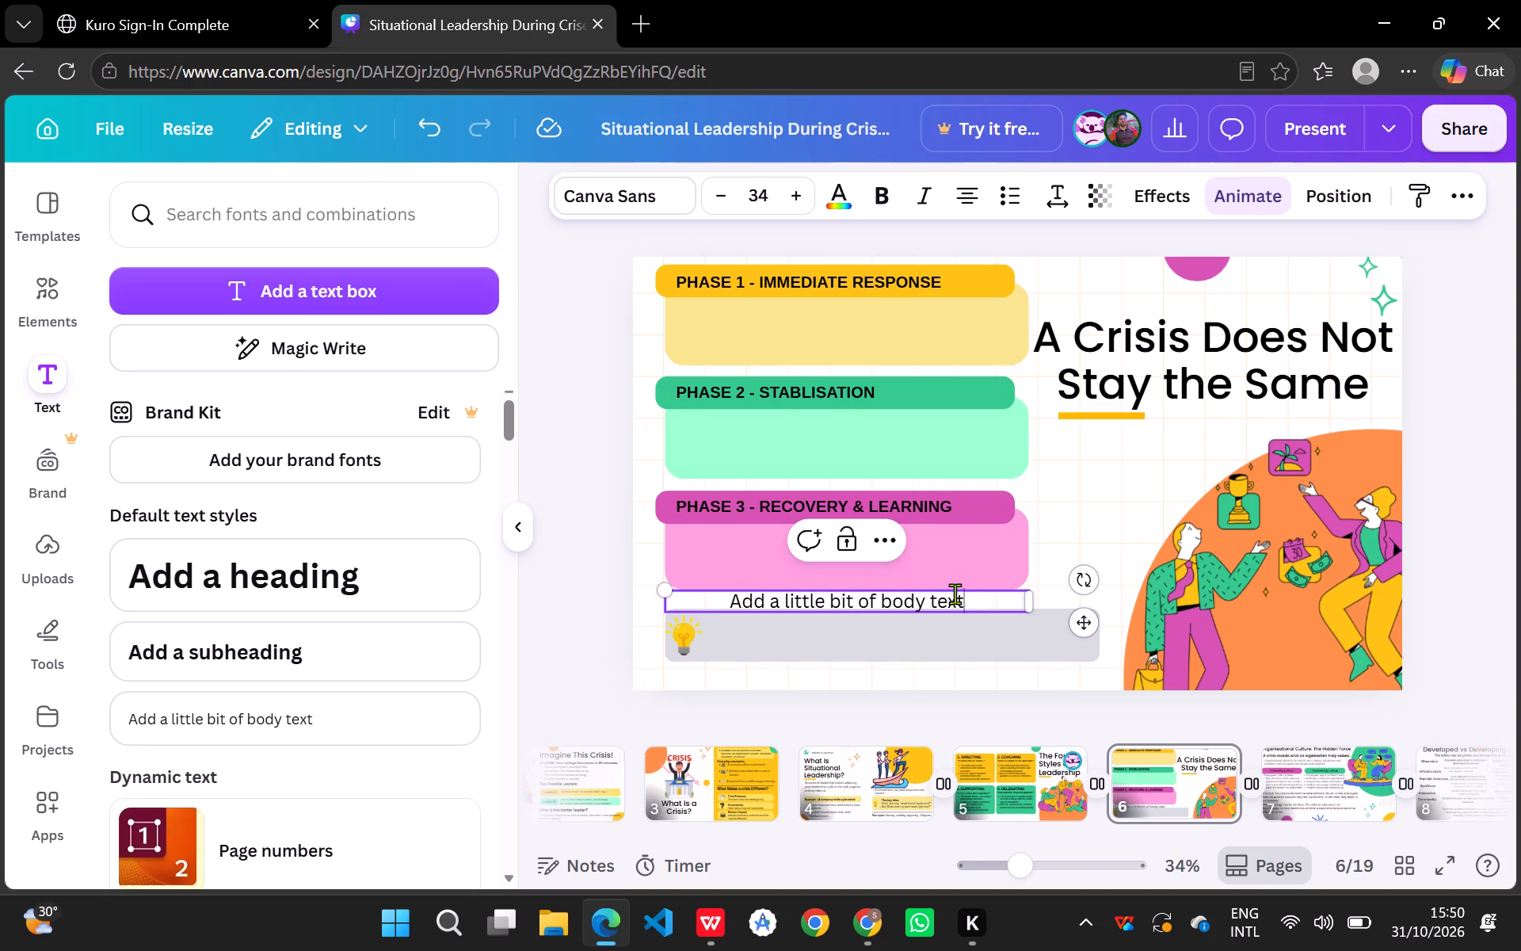
click(955, 600)
click(738, 599)
click(1031, 626)
click(988, 653)
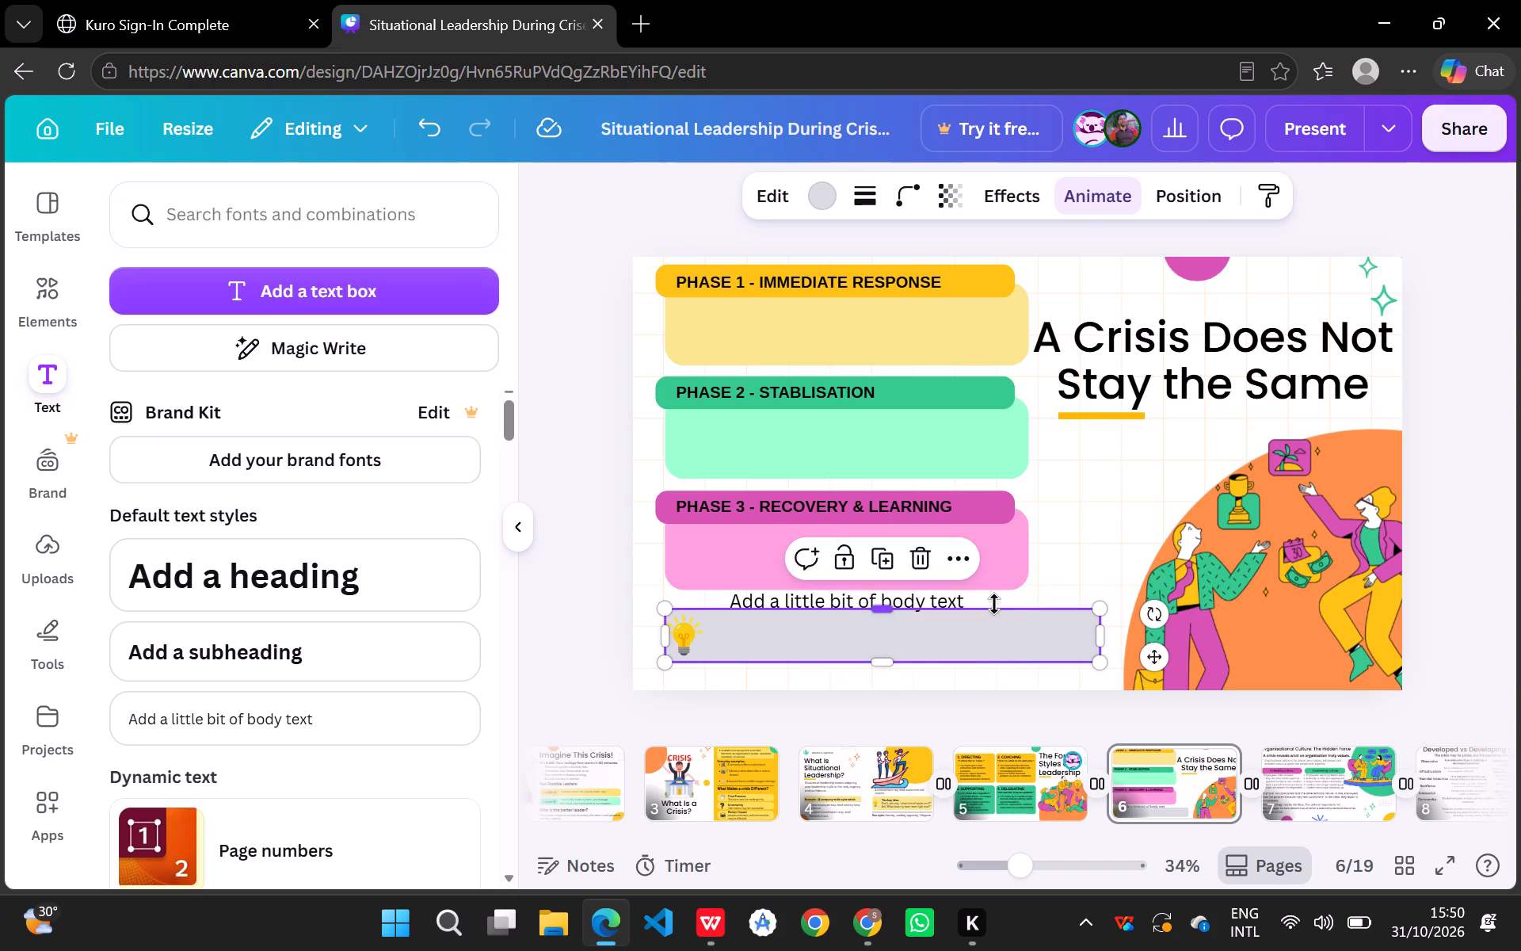
drag(994, 596, 982, 323)
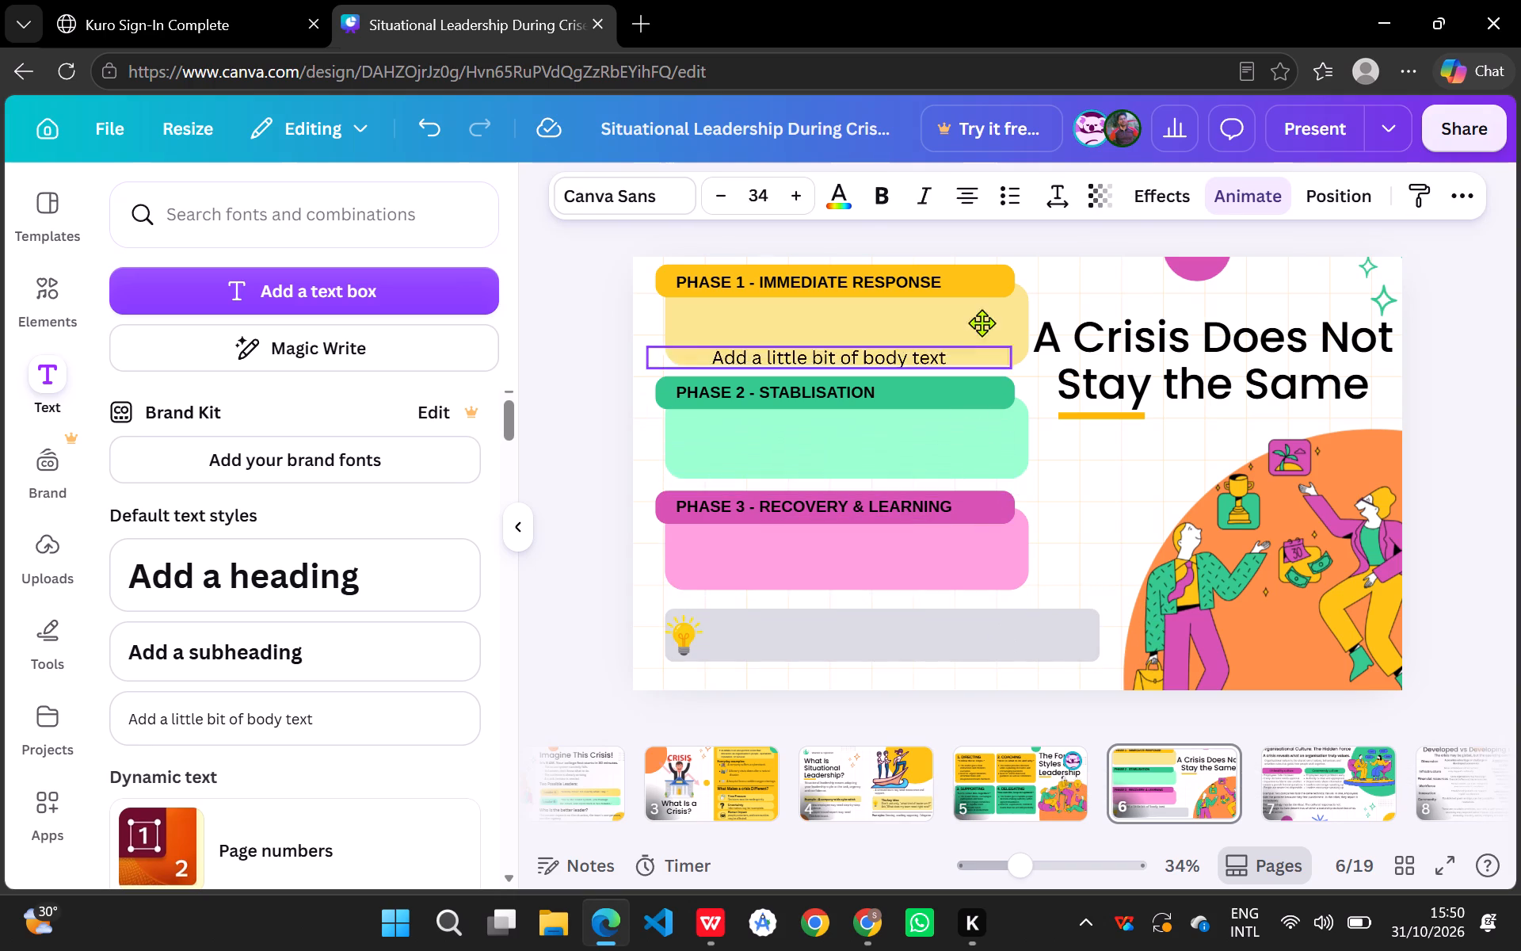
drag(982, 323, 997, 307)
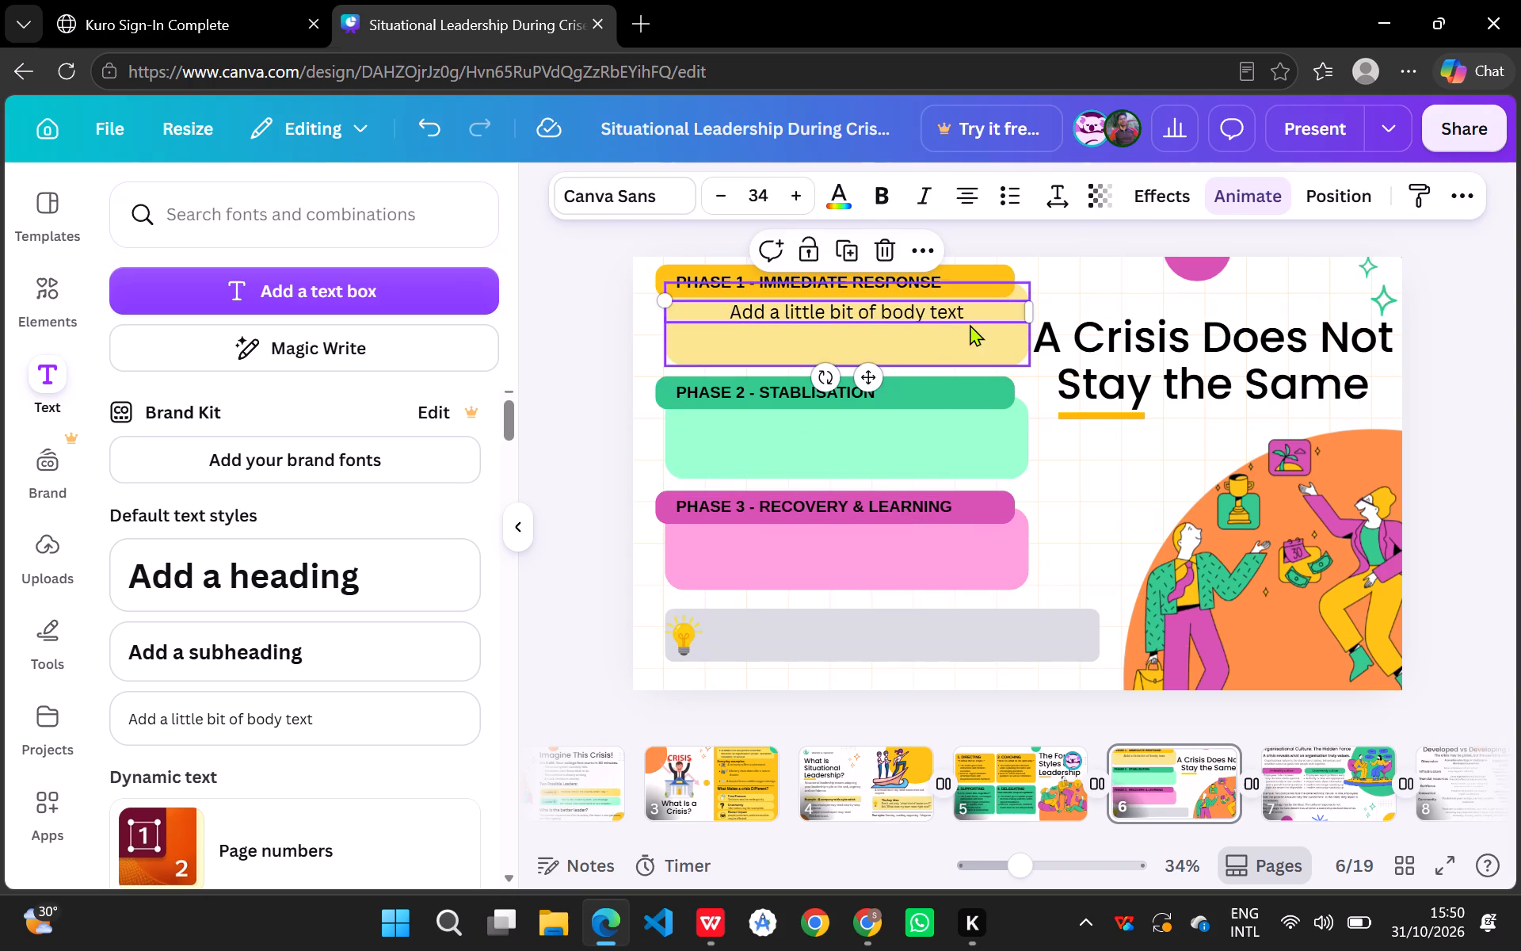
Replace the placeholder text in the Phase 1 box with "Directing" and left-align it.
click(921, 320)
click(921, 320)
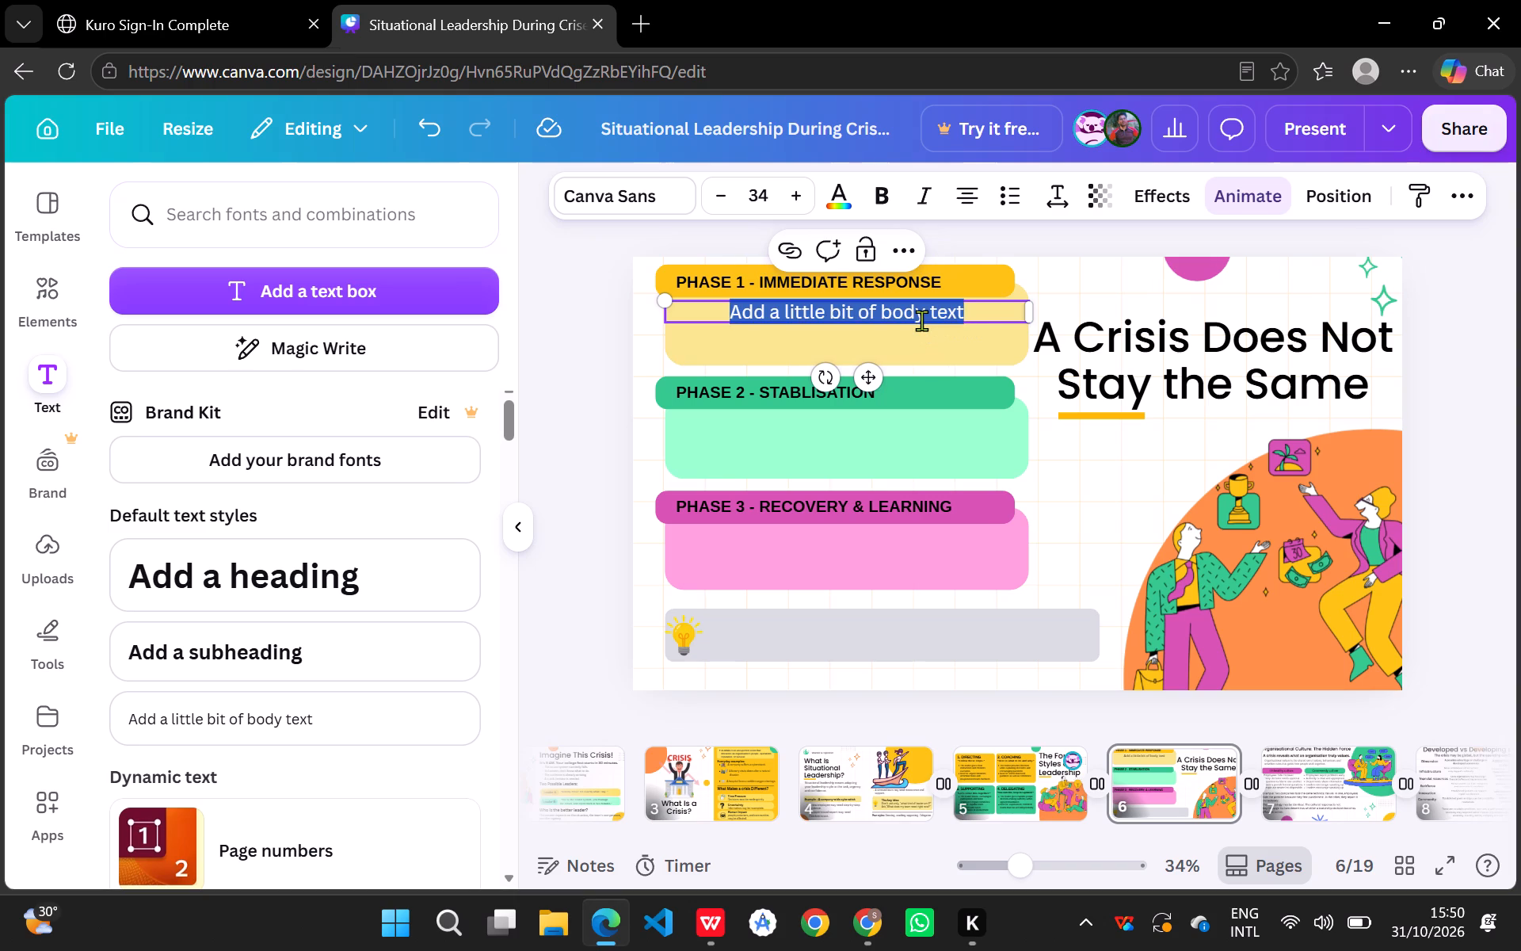
click(984, 307)
key(BackSpace)
key(BackSpace)
key(BackSpace)
key(BackSpace)
key(BackSpace)
key(BackSpace)
key(BackSpace)
key(BackSpace)
key(BackSpace)
key(BackSpace)
key(BackSpace)
key(BackSpace)
key(BackSpace)
key(BackSpace)
key(BackSpace)
key(BackSpace)
key(BackSpace)
key(BackSpace)
key(BackSpace)
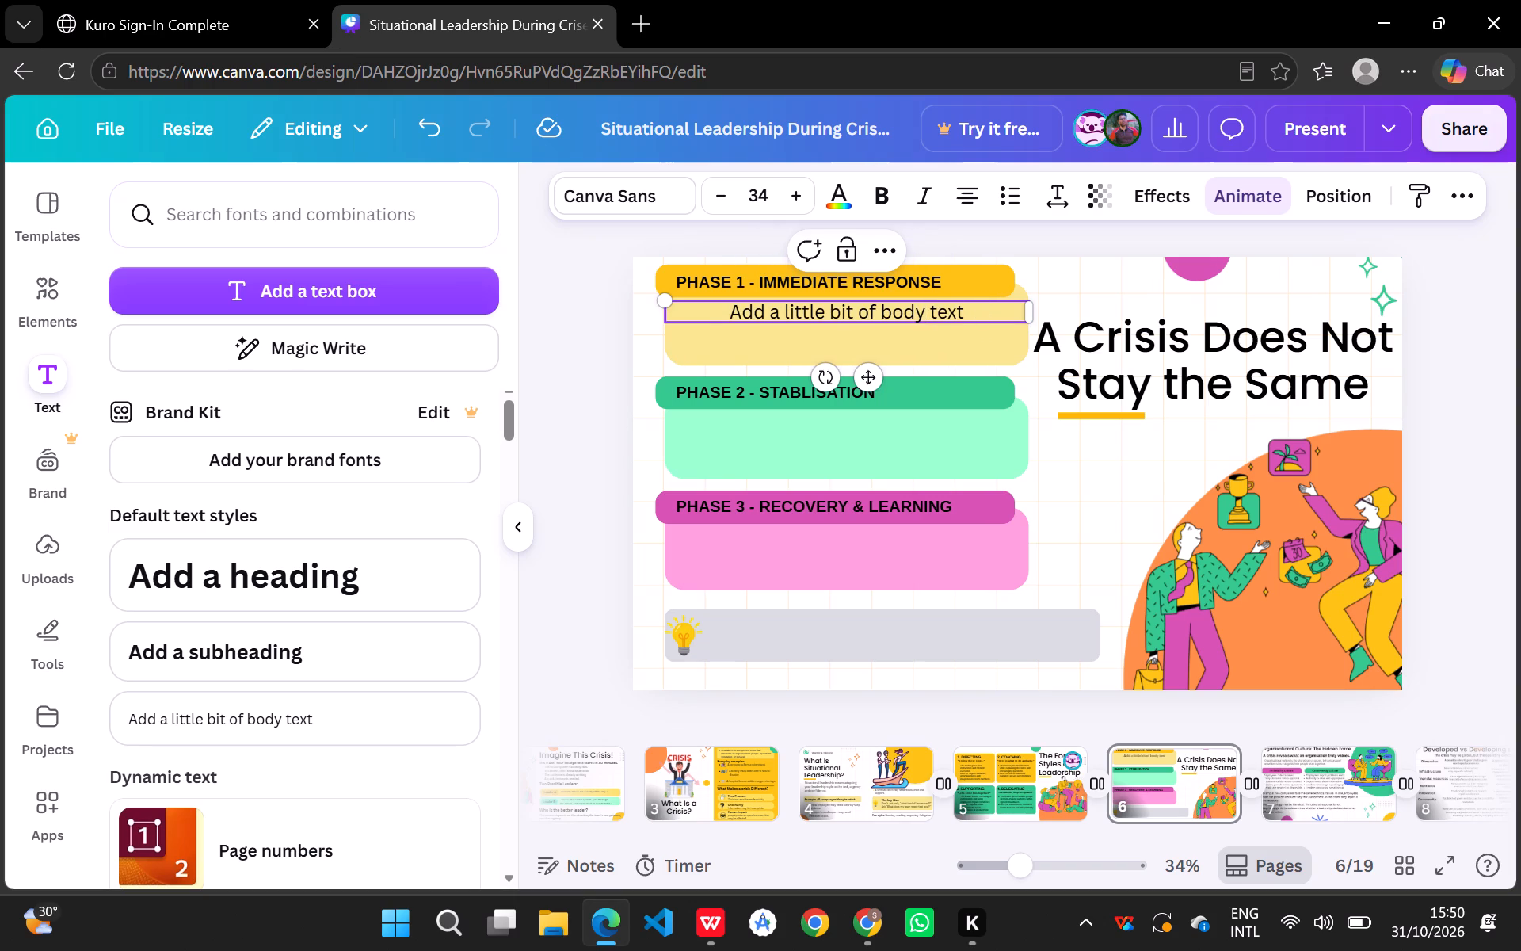
key(BackSpace)
key(BackSpace)
key(BackSpace)
key(BackSpace)
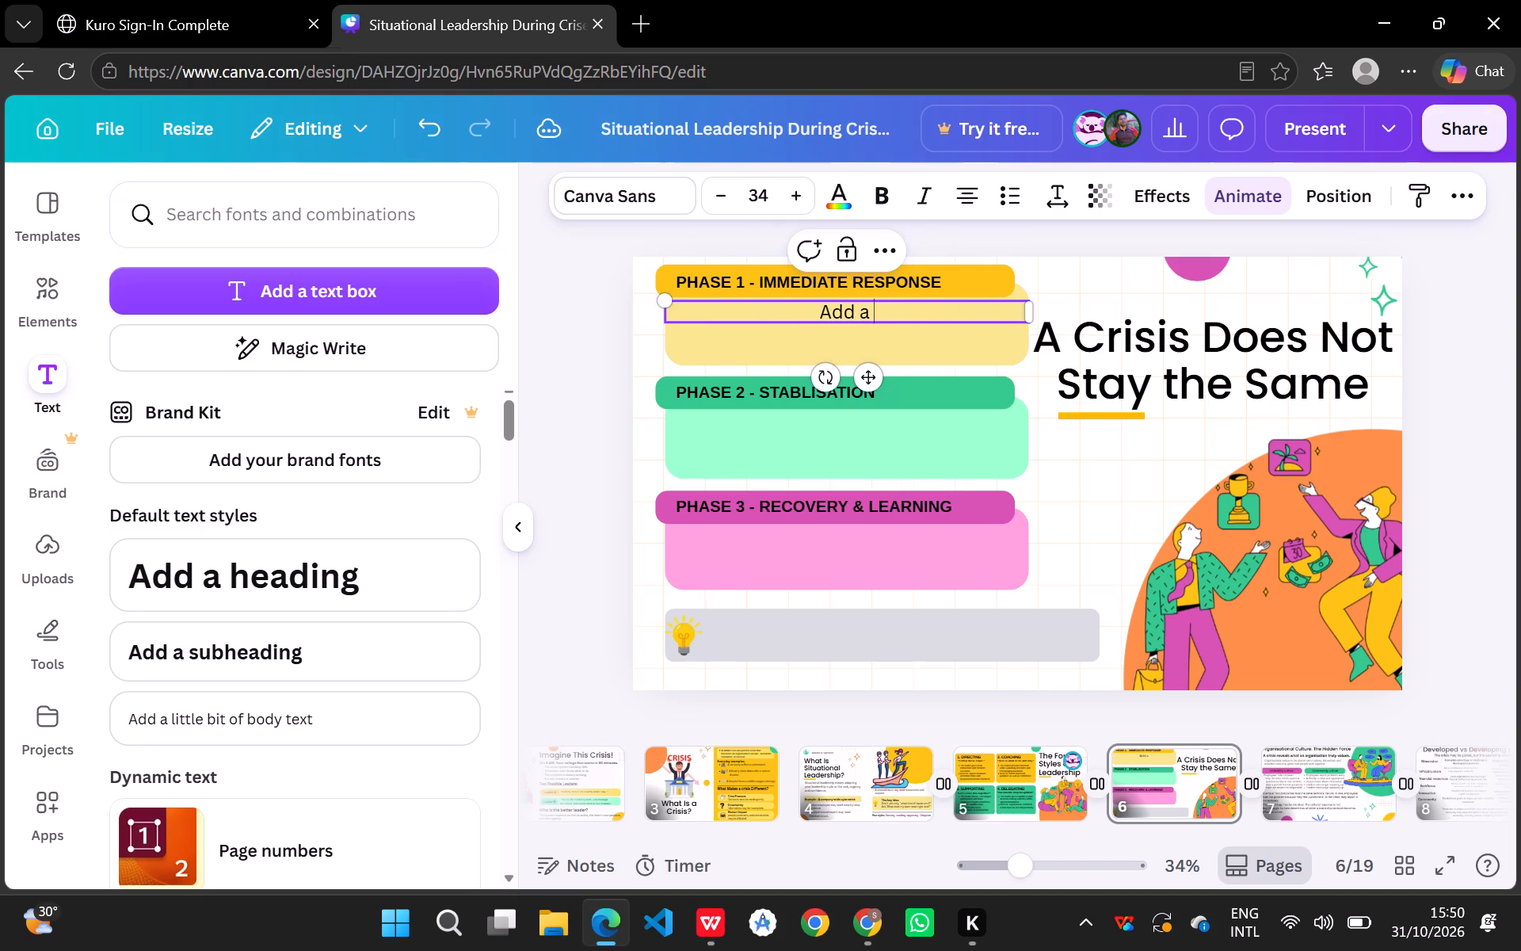
click(976, 193)
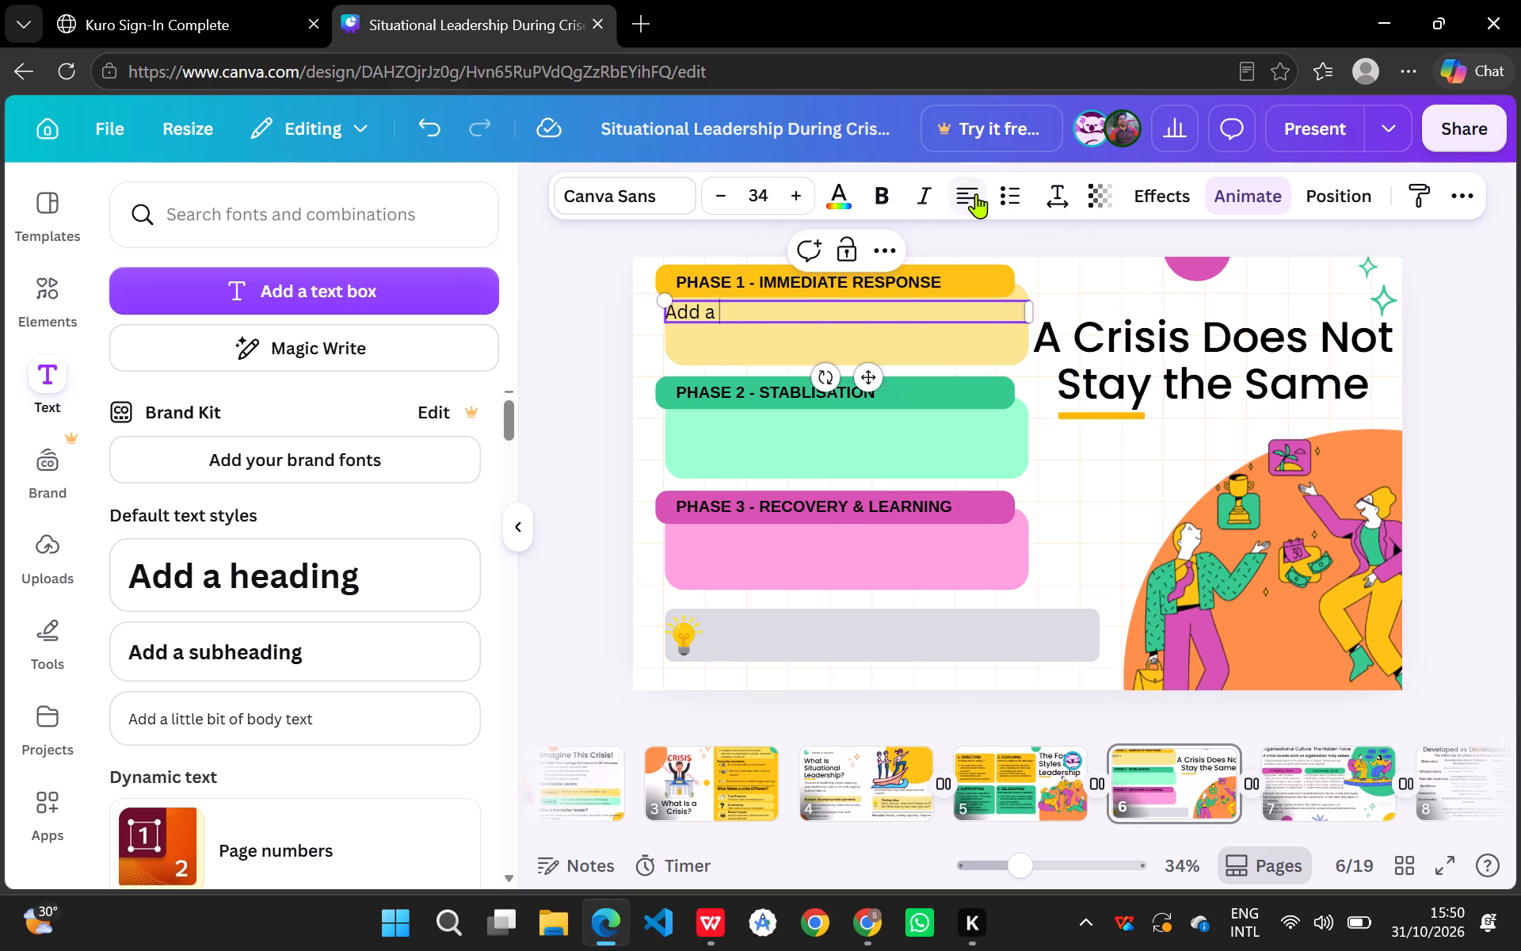
key(BackSpace)
key(BackSpace)
key(BackSpace)
key(BackSpace)
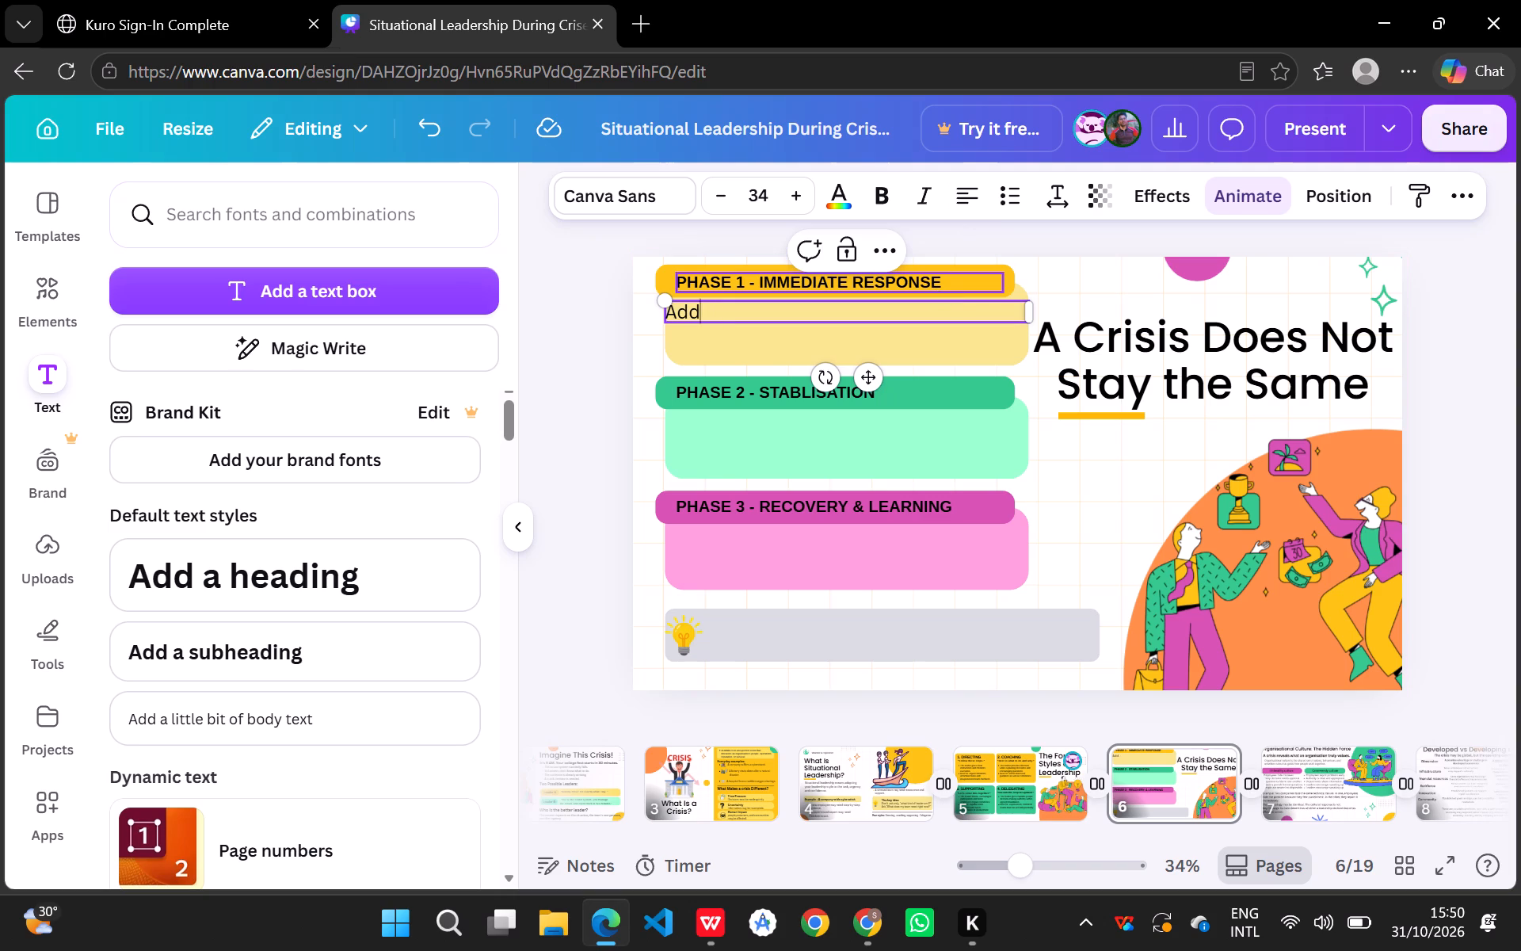
key(BackSpace)
key(BackSpace)
text(di)
key(BackSpace)
key(BackSpace)
text(Di)
text(recting)
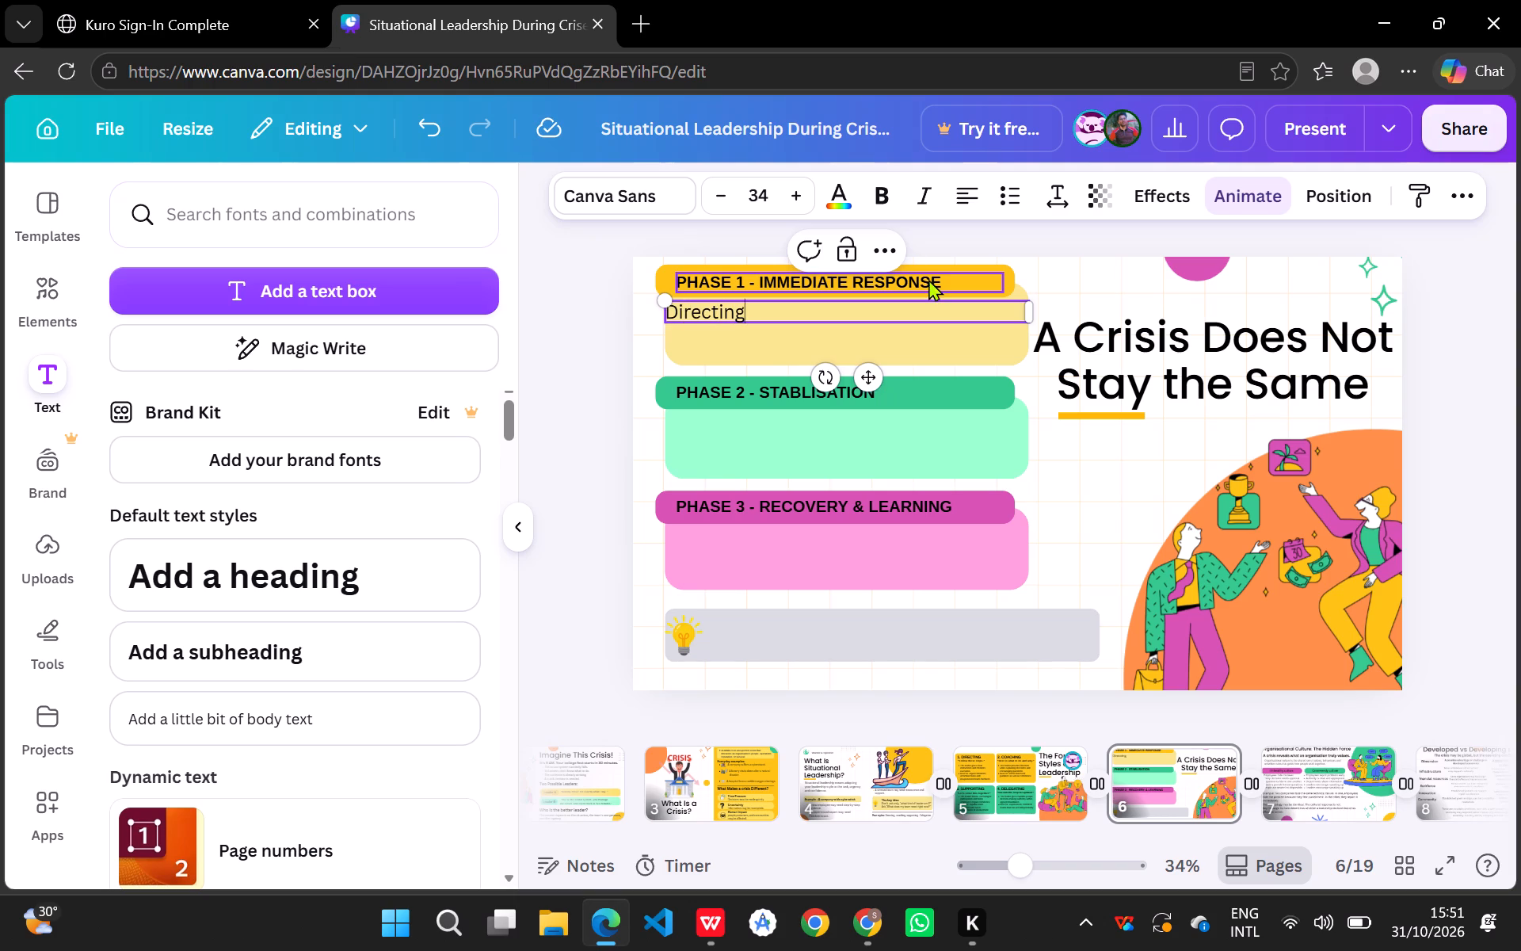
Make "Directing" bold and set its font size to 28.
drag(746, 311, 665, 311)
click(880, 202)
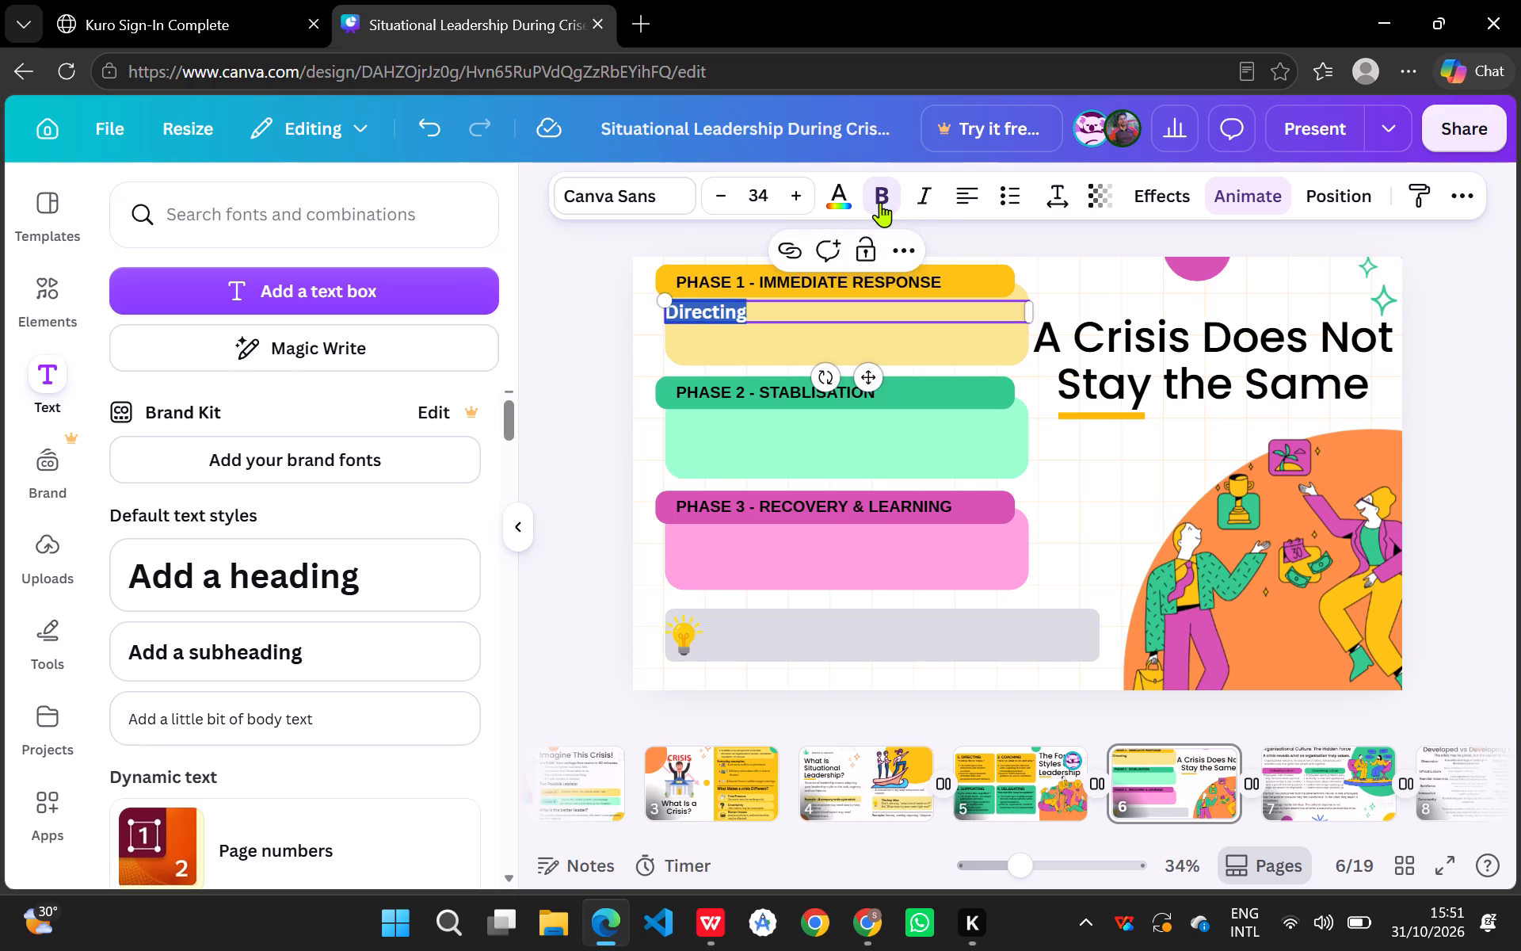
click(720, 201)
click(720, 201)
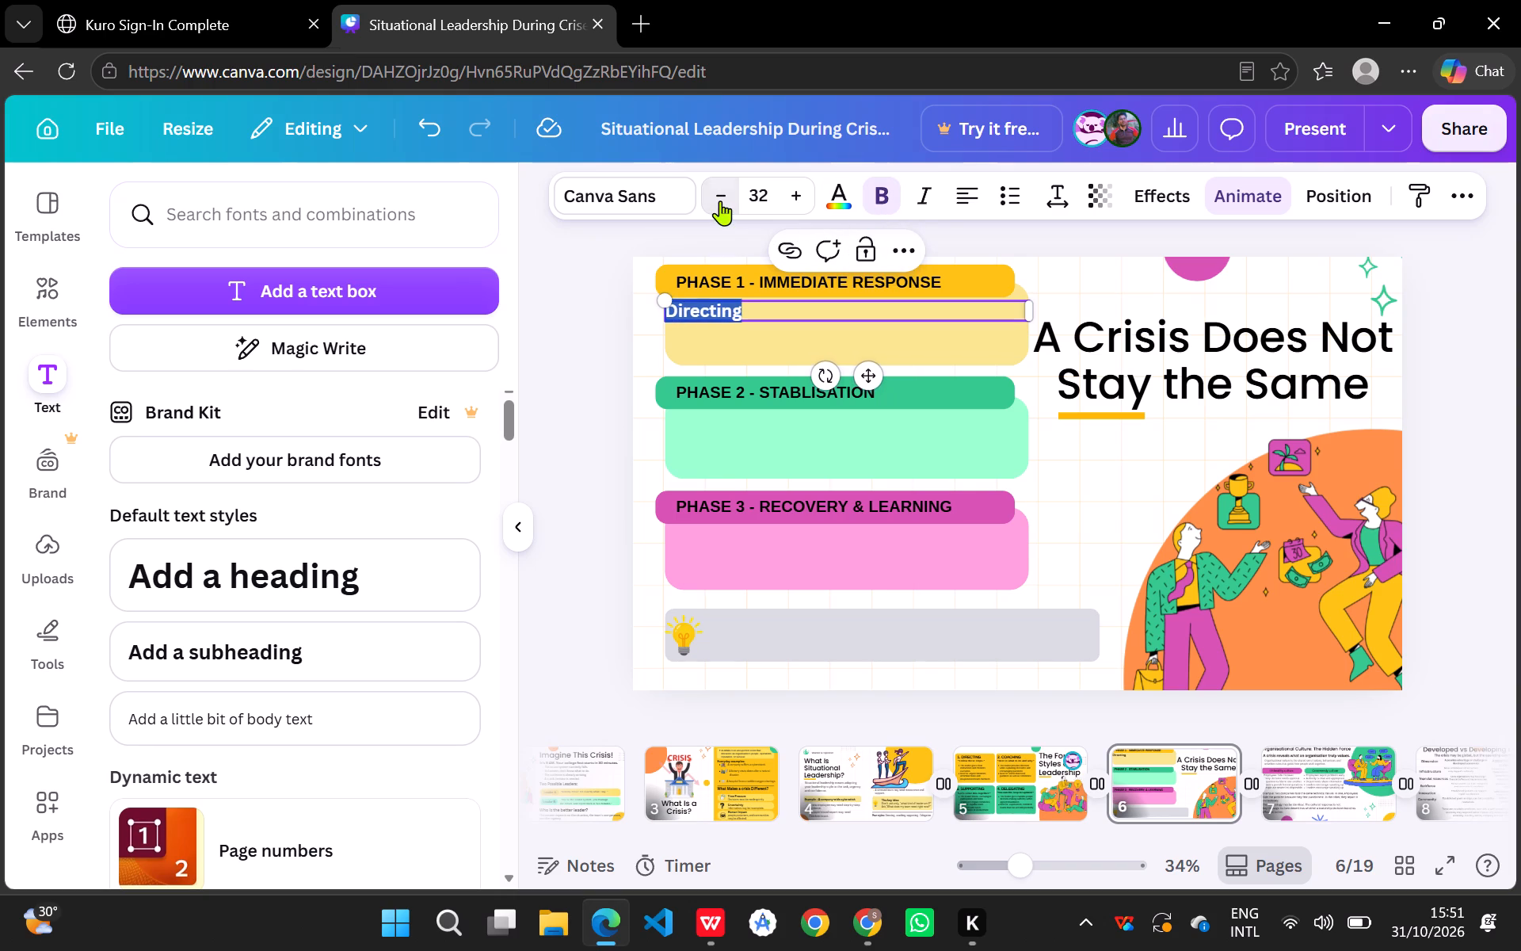
double_click(720, 201)
click(720, 201)
click(720, 201)
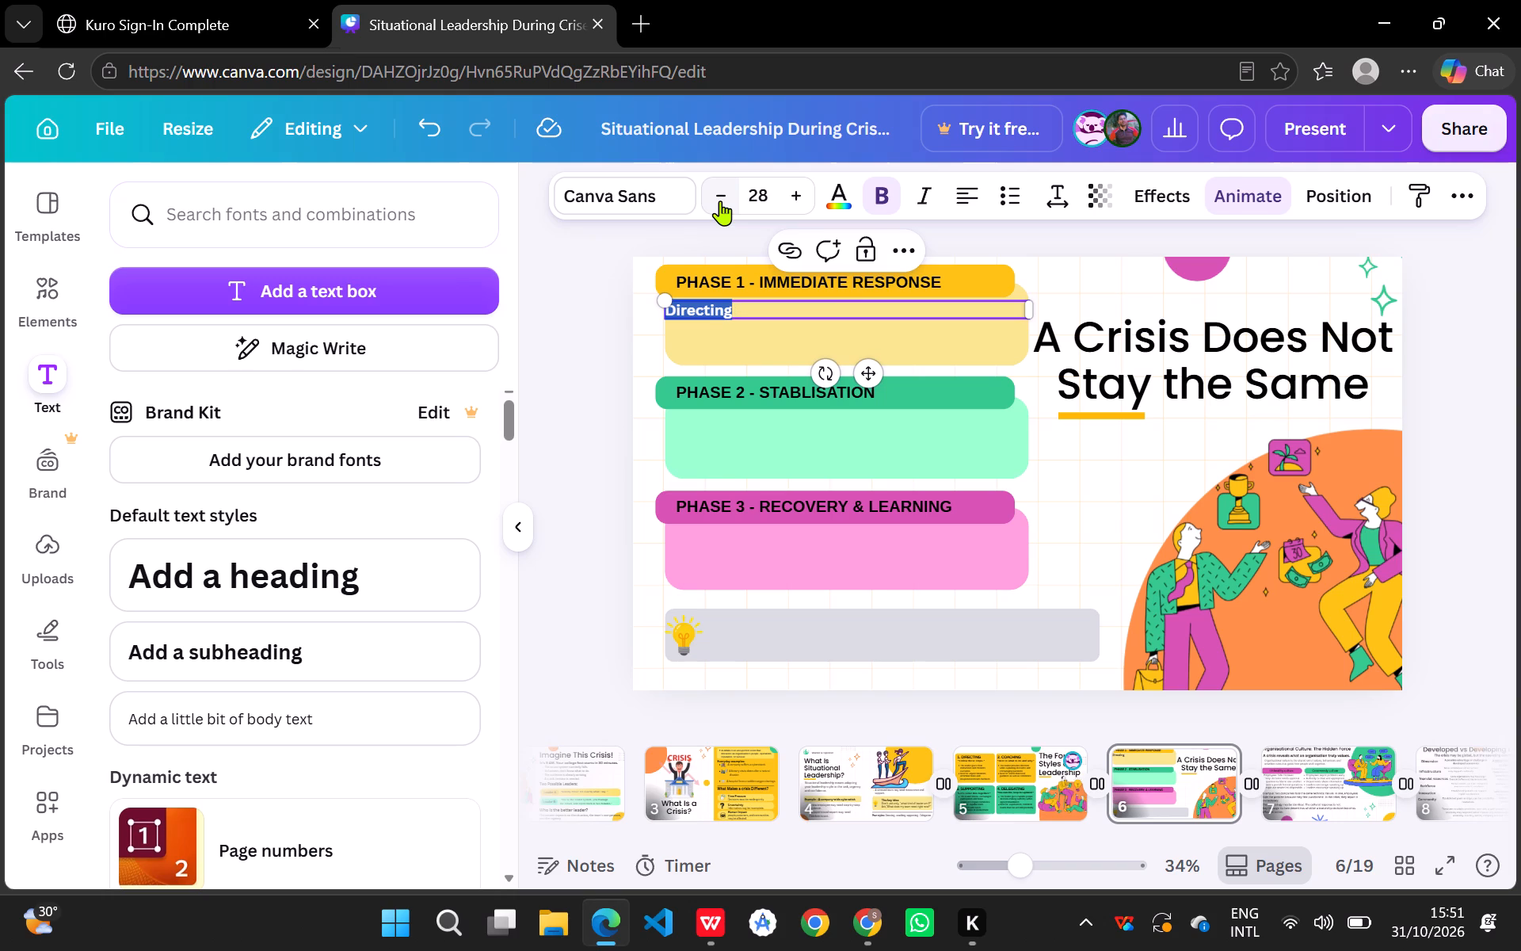
Start a new line below "Directing" in the Phase 1 body text.
click(780, 308)
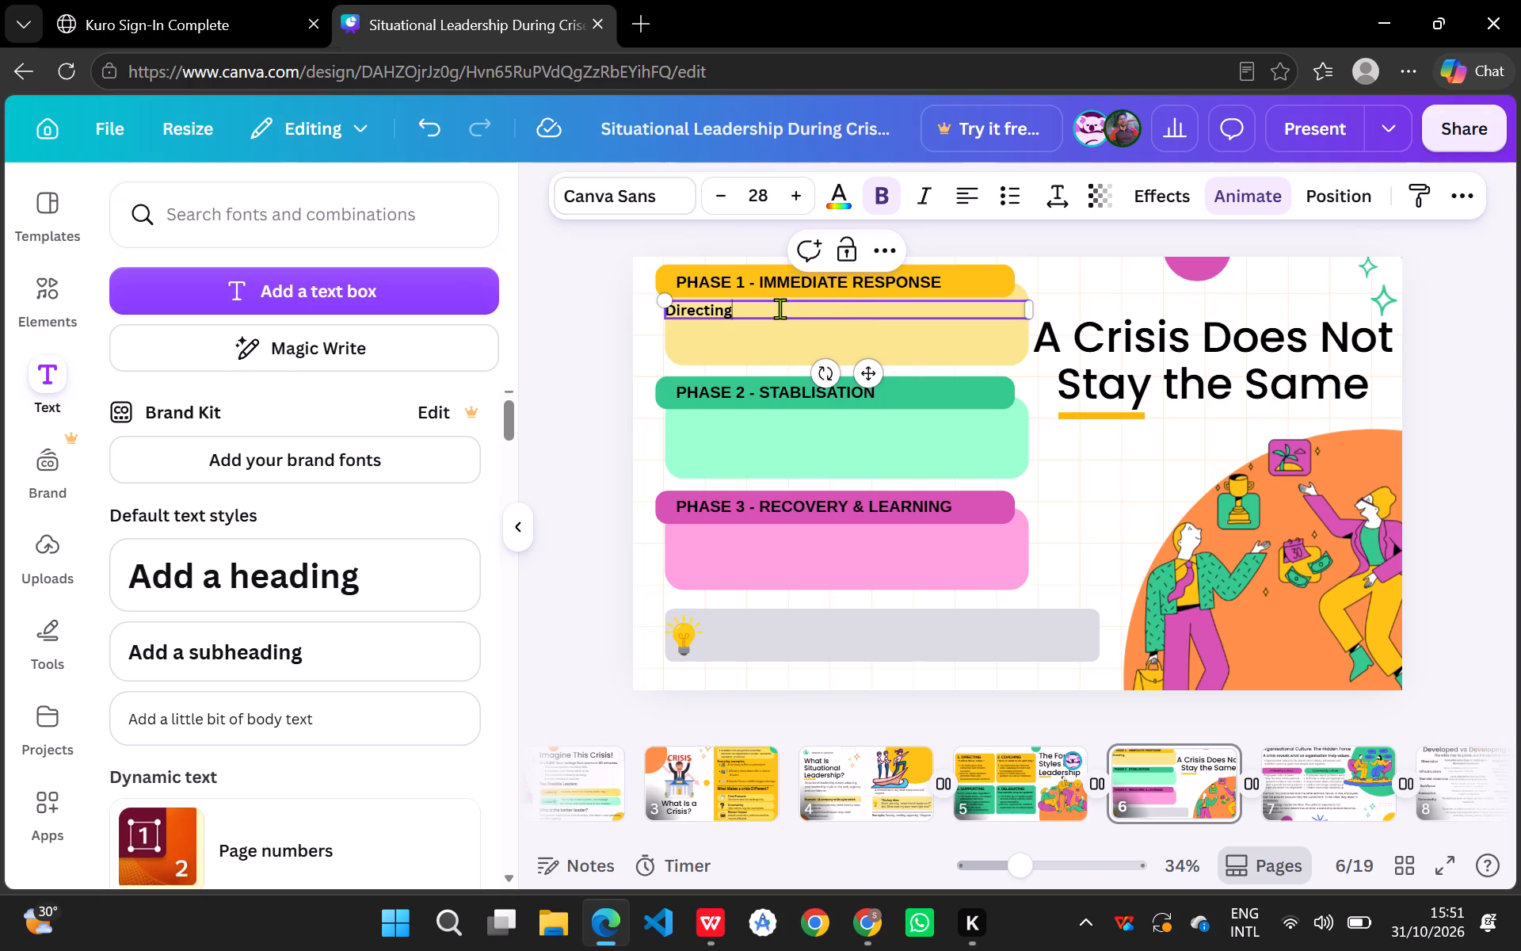
key(Return)
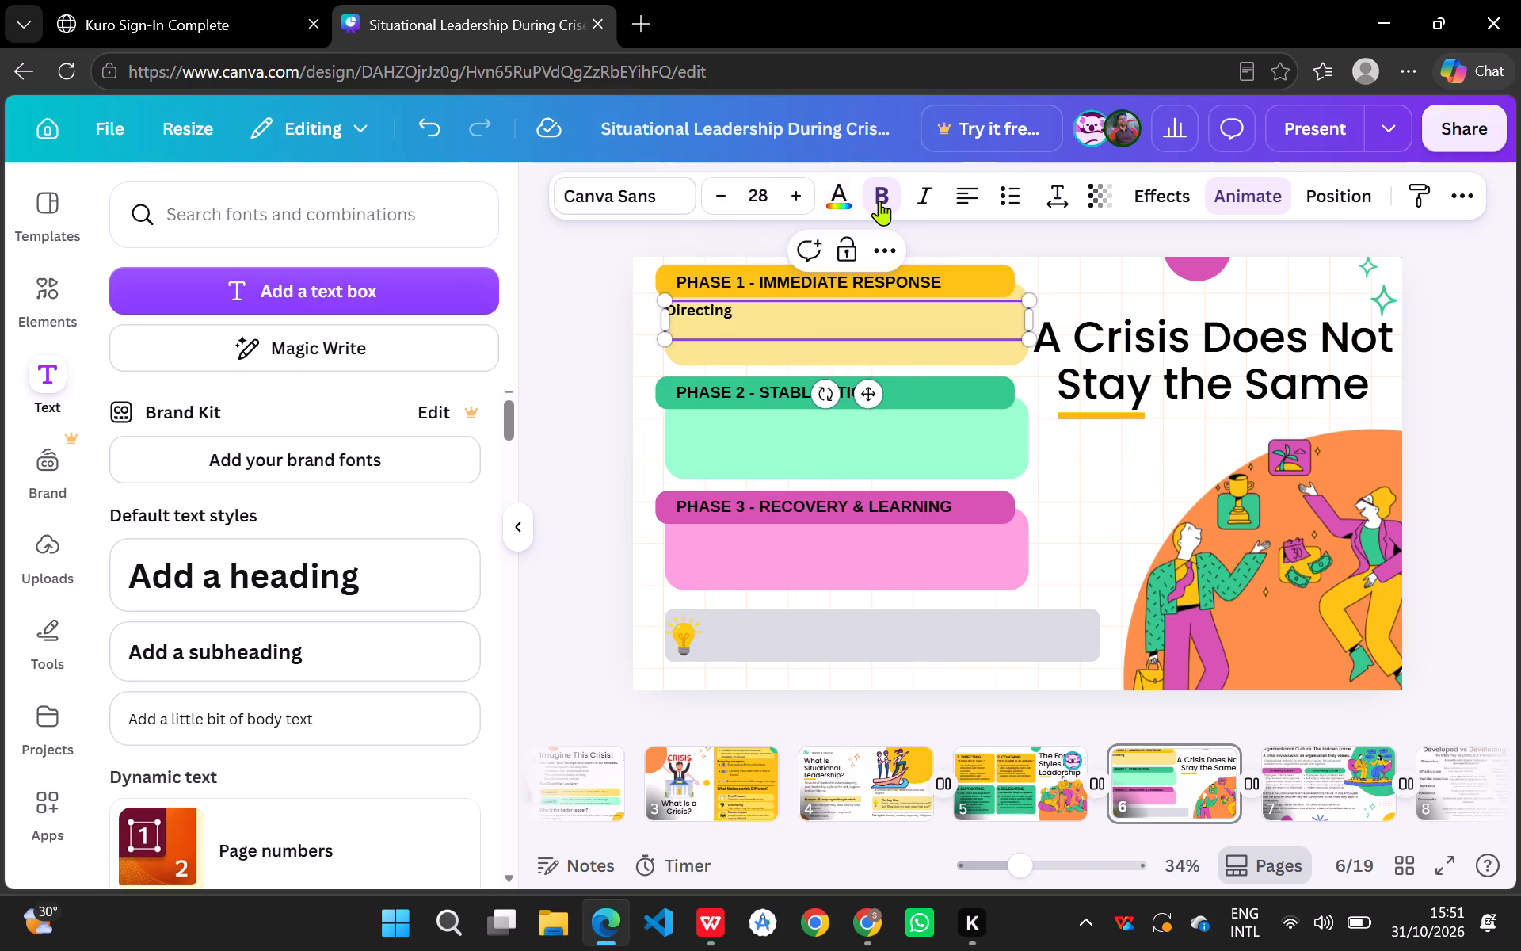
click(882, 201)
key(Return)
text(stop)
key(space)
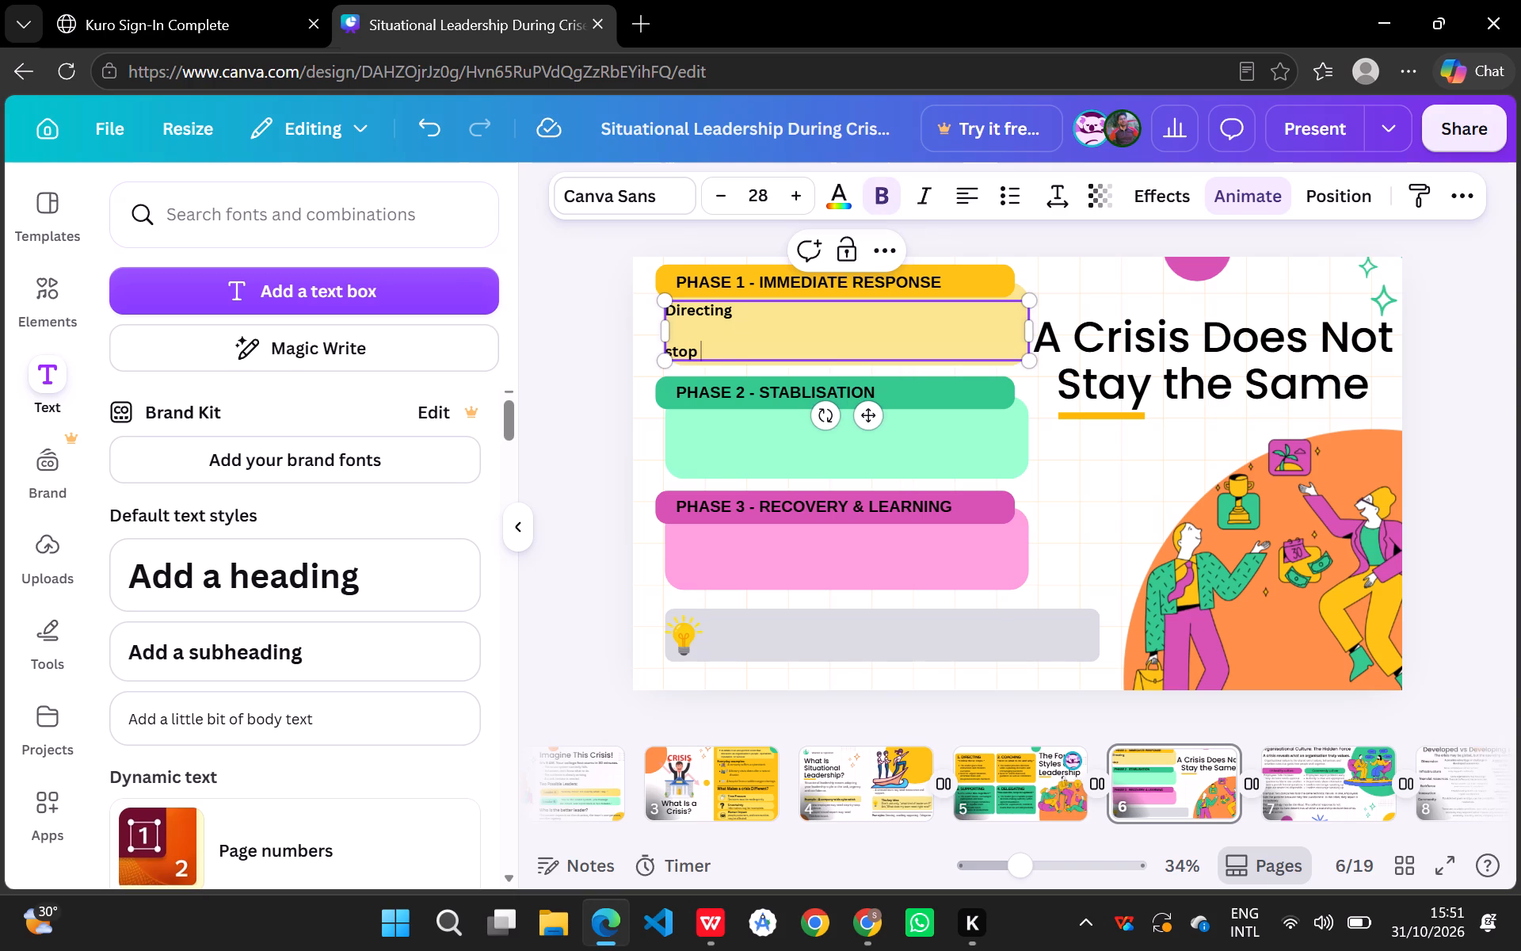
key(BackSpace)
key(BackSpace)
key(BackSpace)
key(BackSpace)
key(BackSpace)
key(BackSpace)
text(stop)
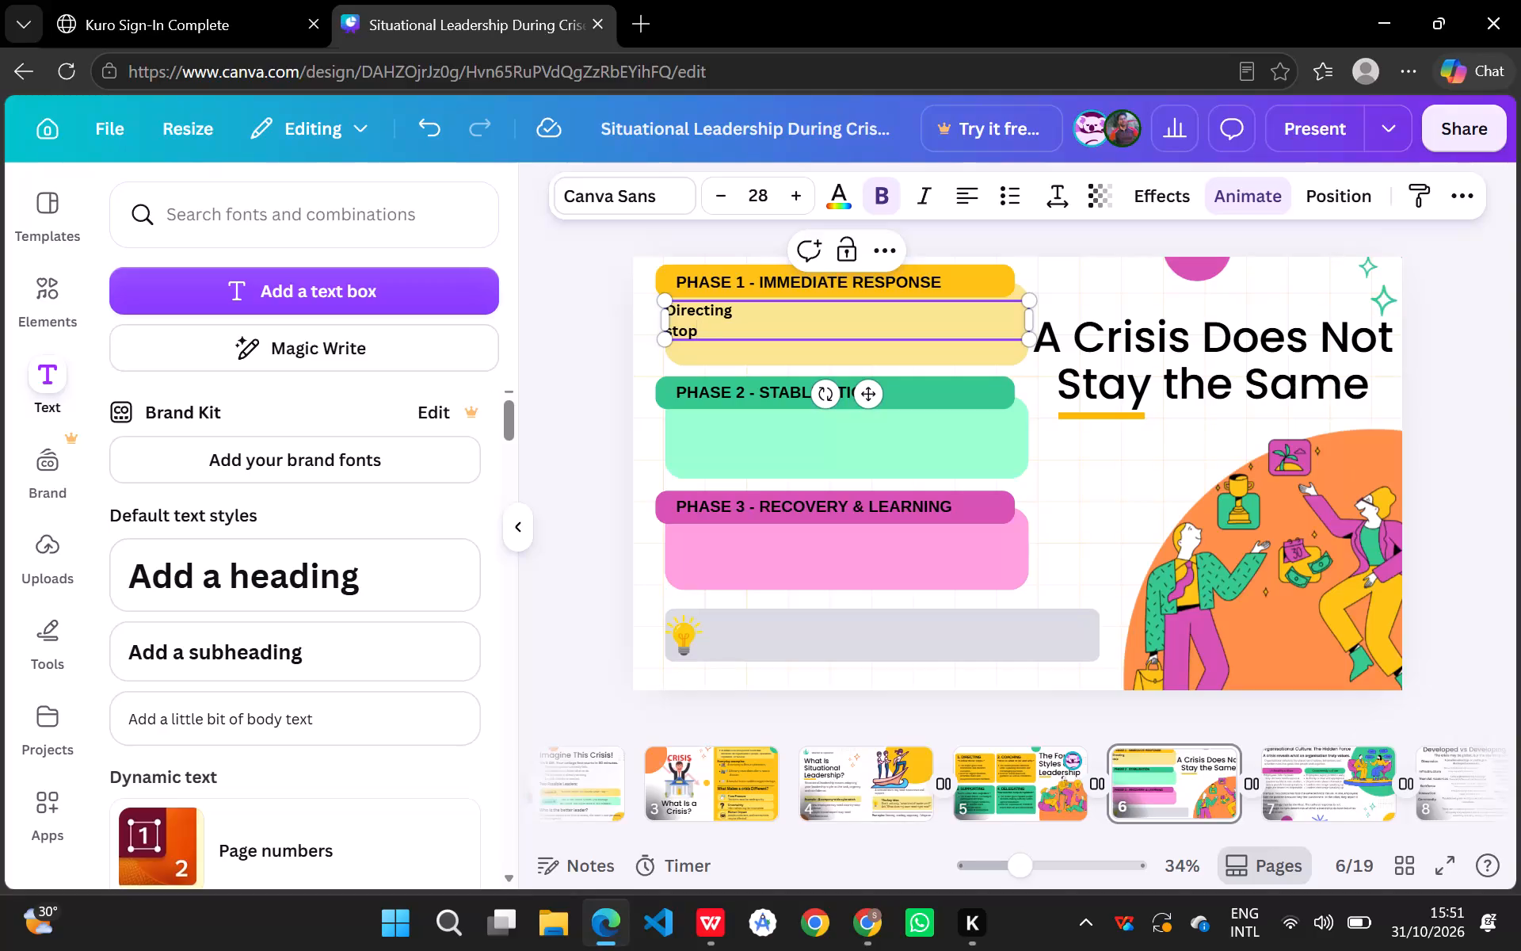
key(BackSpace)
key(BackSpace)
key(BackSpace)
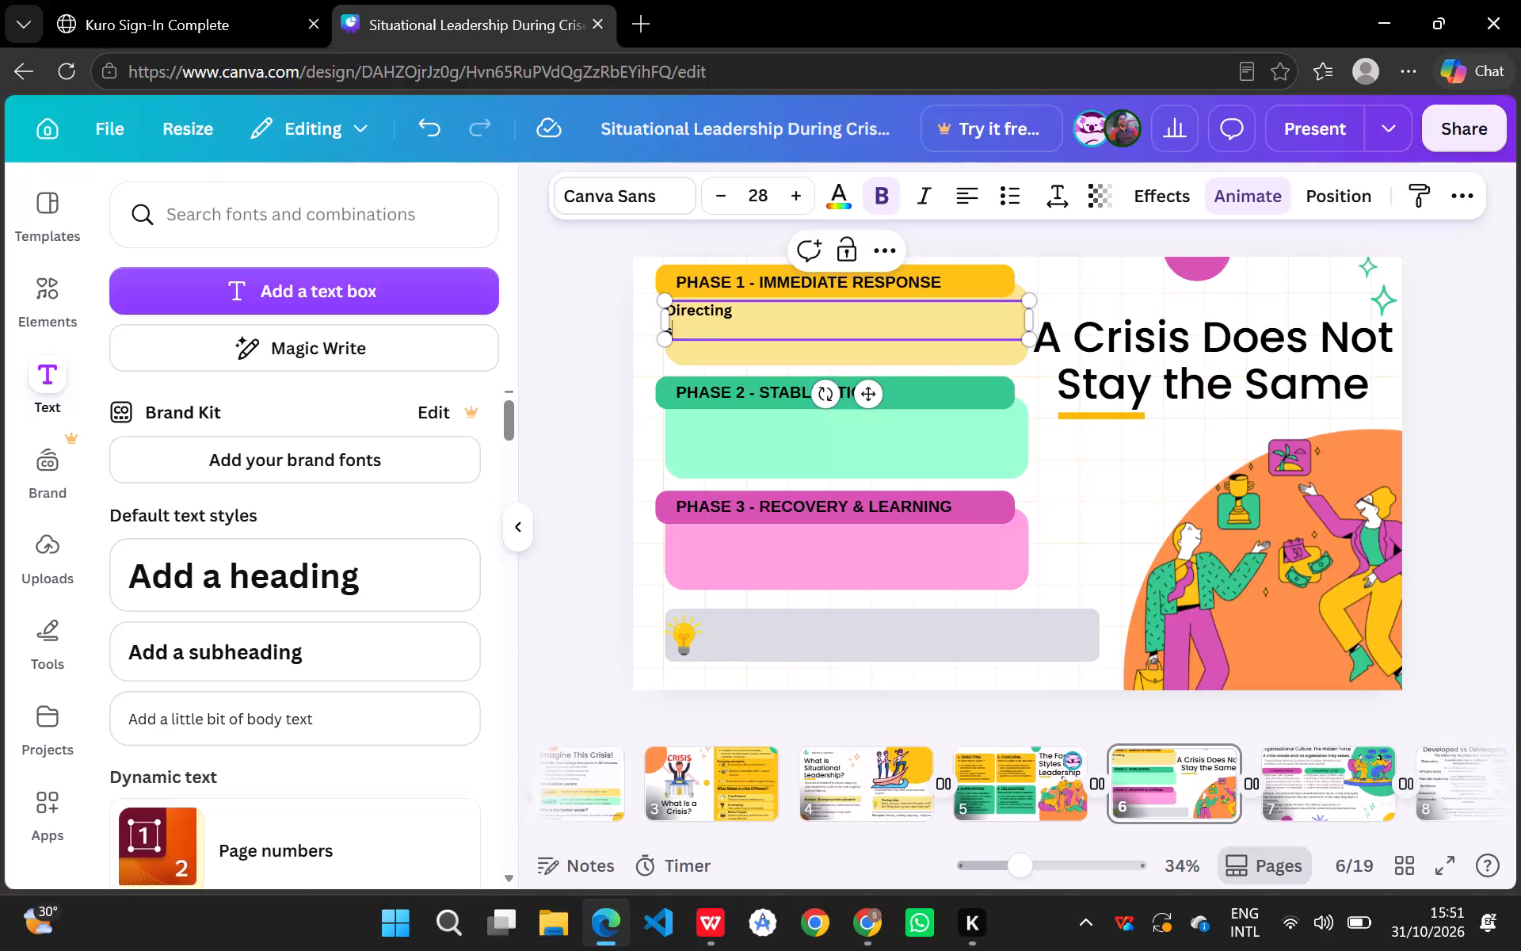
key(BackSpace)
Turn off bold and enter "stop the damage, " on the line below "Directing" in the Phase 1 text.
click(887, 192)
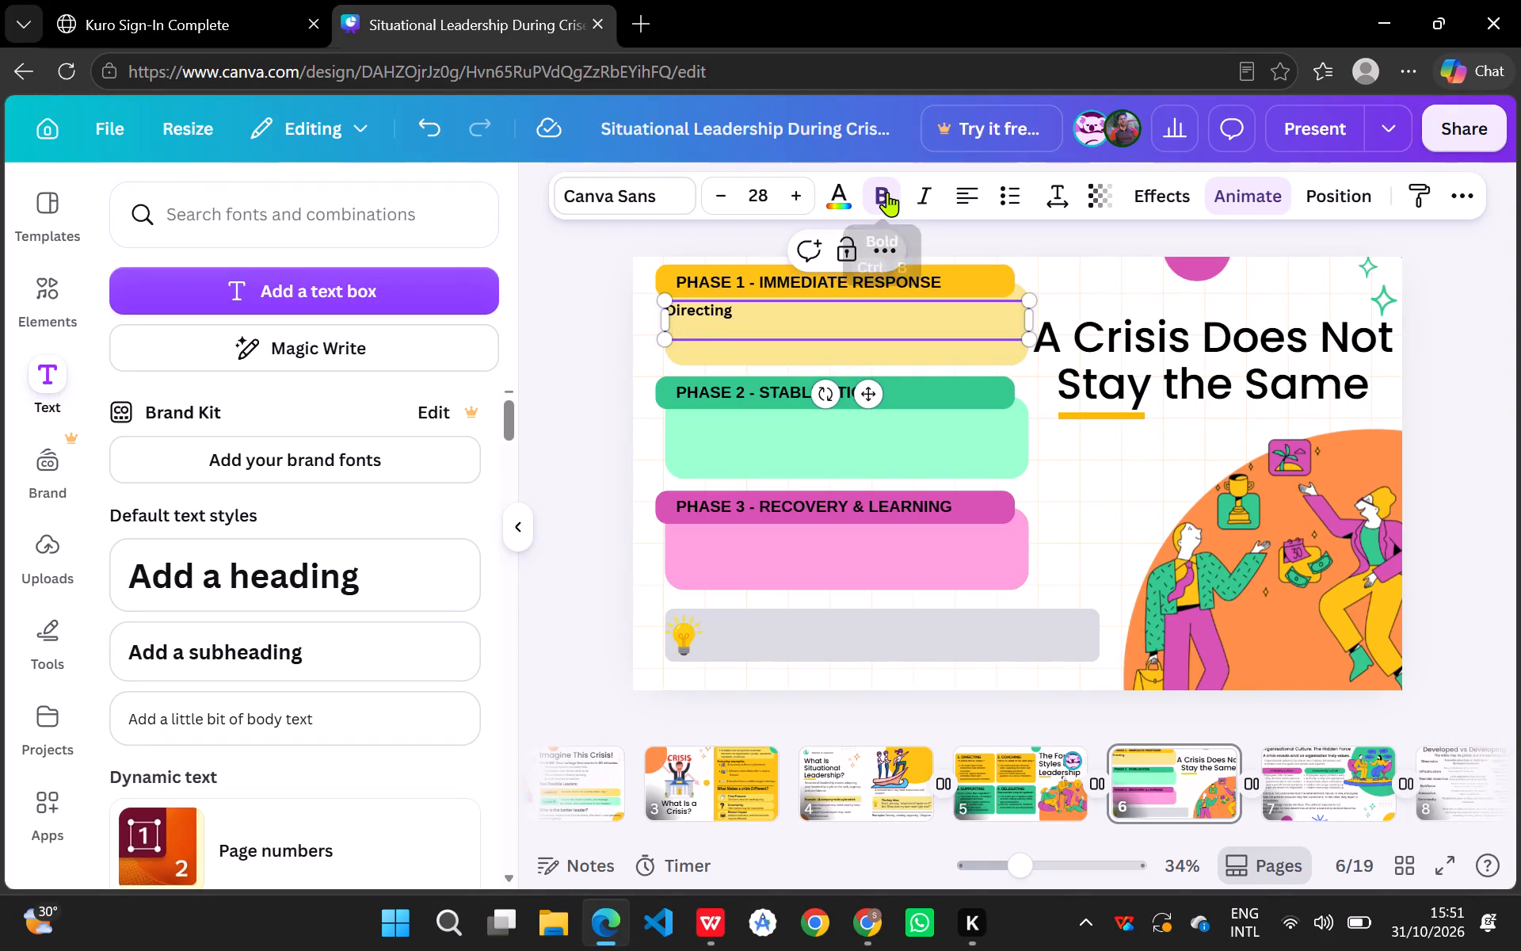
click(758, 331)
text(st)
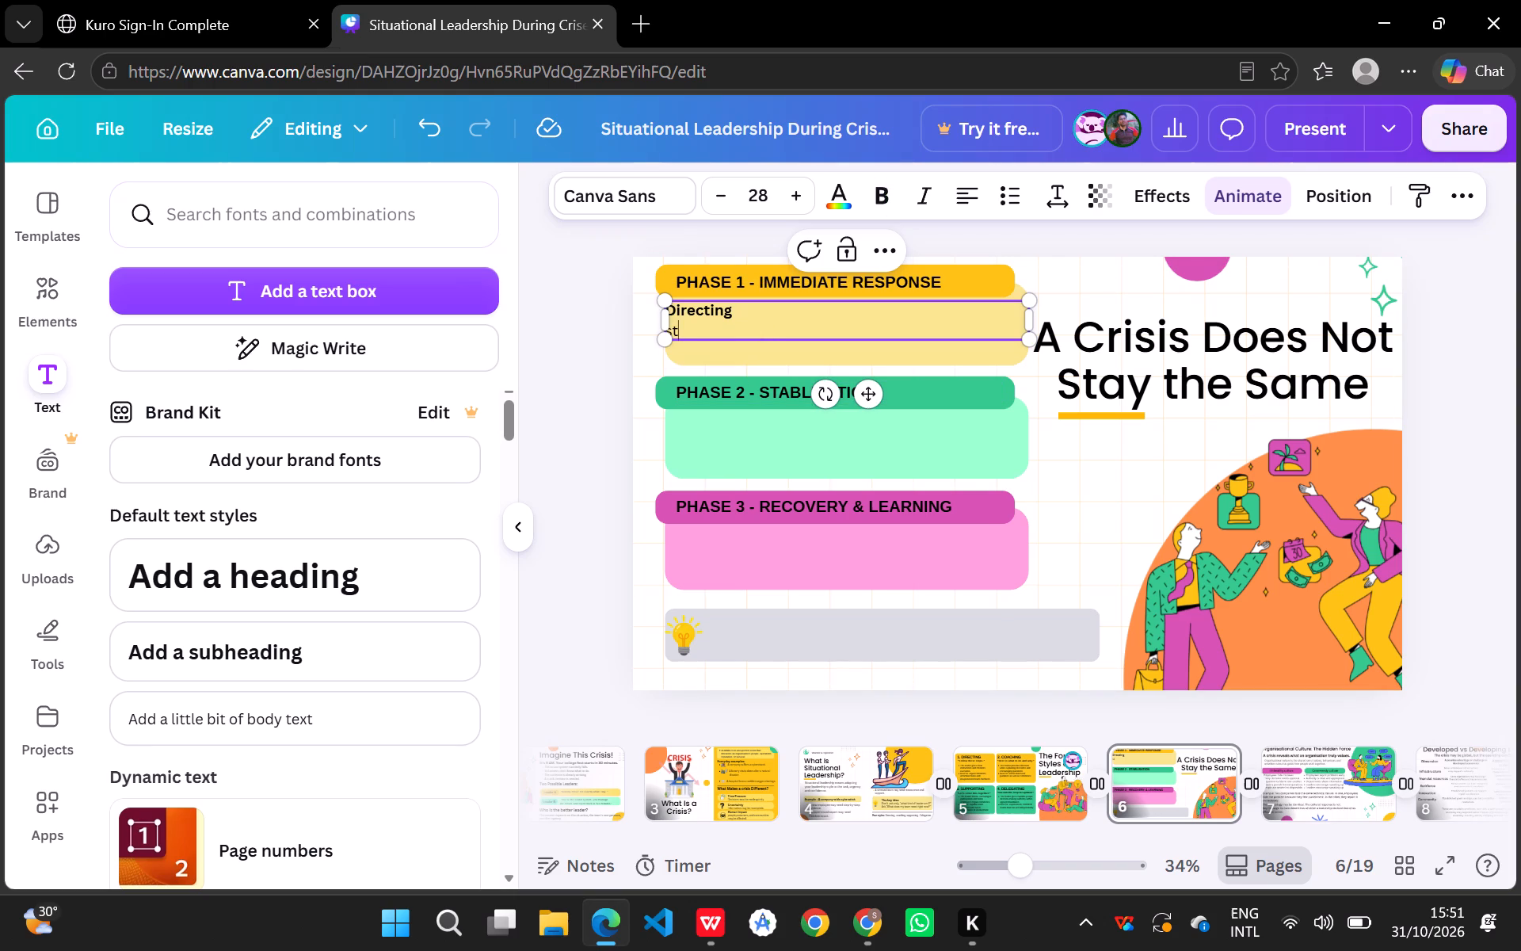
text(op)
key(space)
text(thr)
key(BackSpace)
text(e dama)
text(ge)
key(space)
key(BackSpace)
text(,)
key(space)
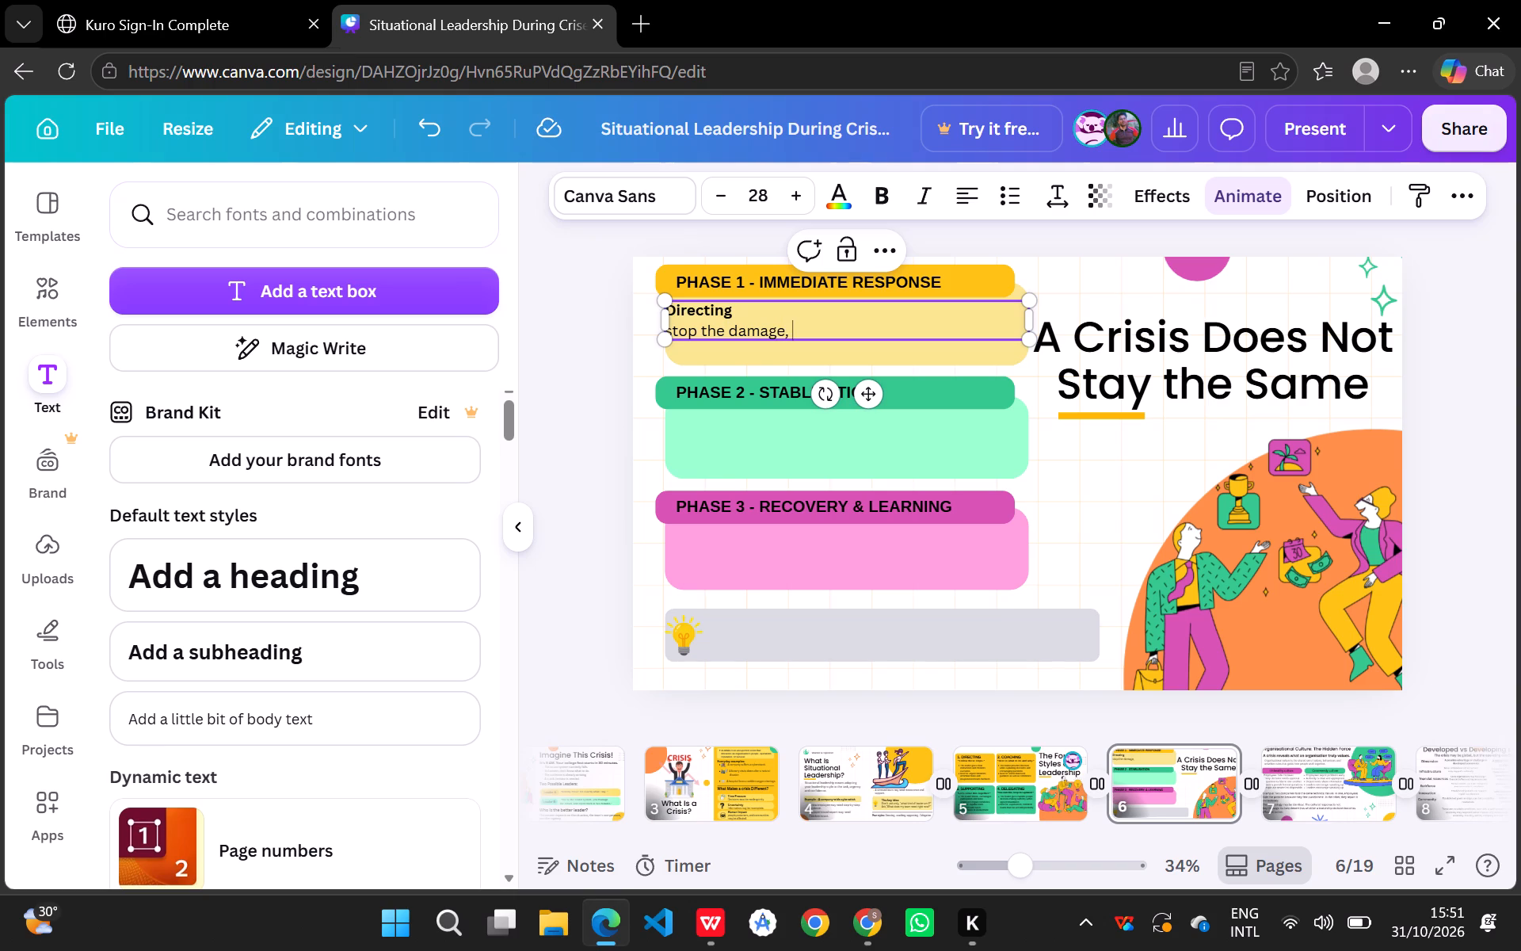
Continue the Phase 1 line with "protect people, and set clear".
text(protect)
key(space)
text(peoplr)
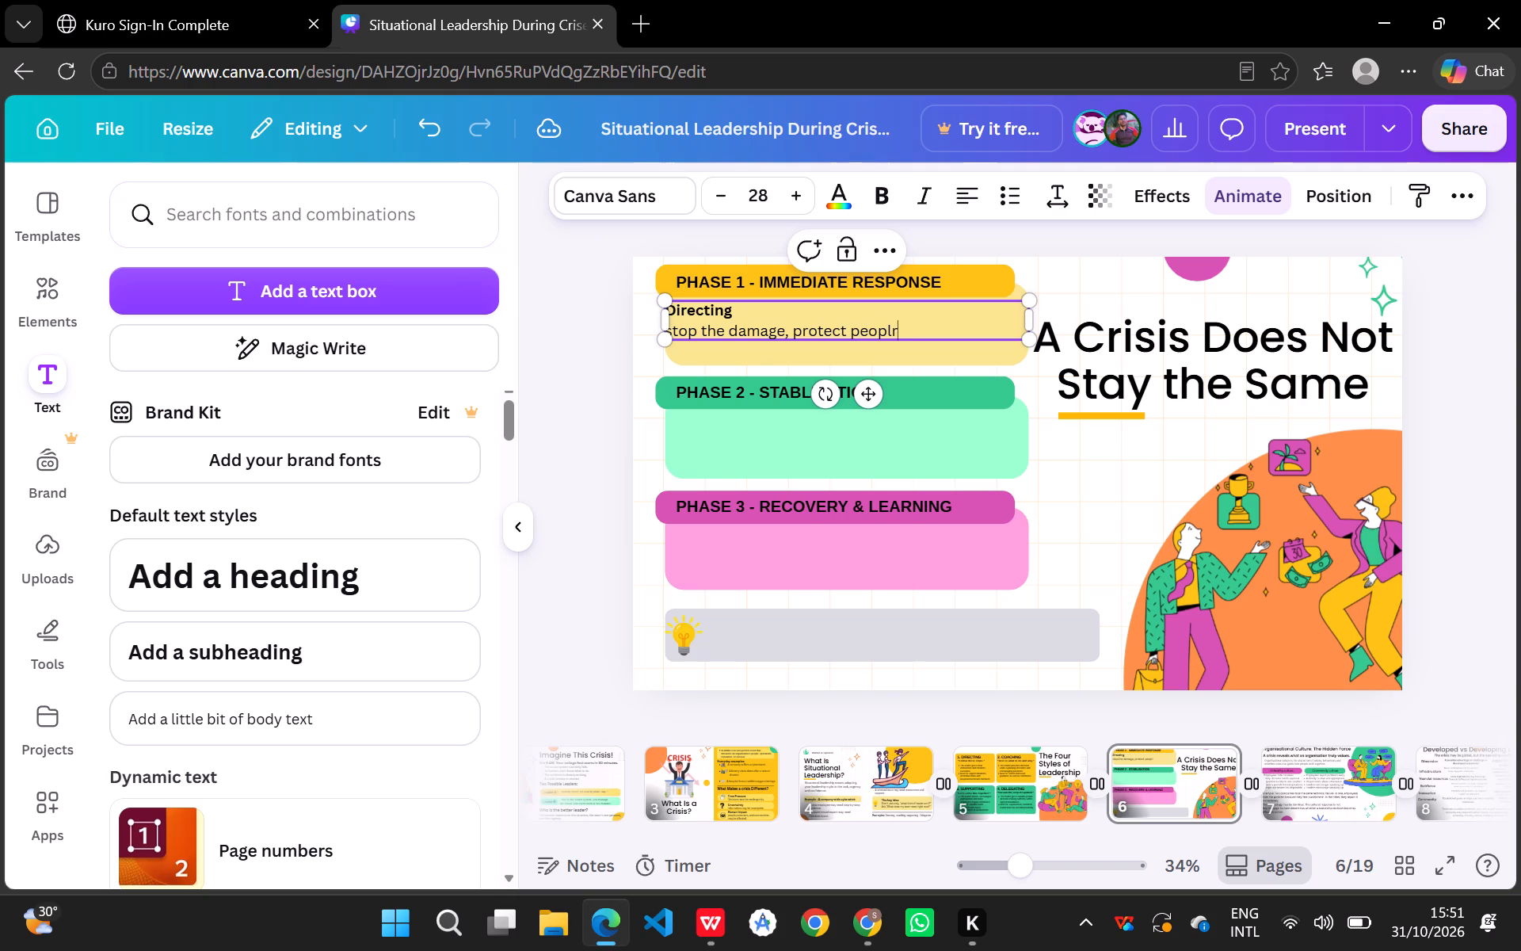
key(BackSpace)
text(e)
key(space)
key(BackSpace)
text(, and)
key(space)
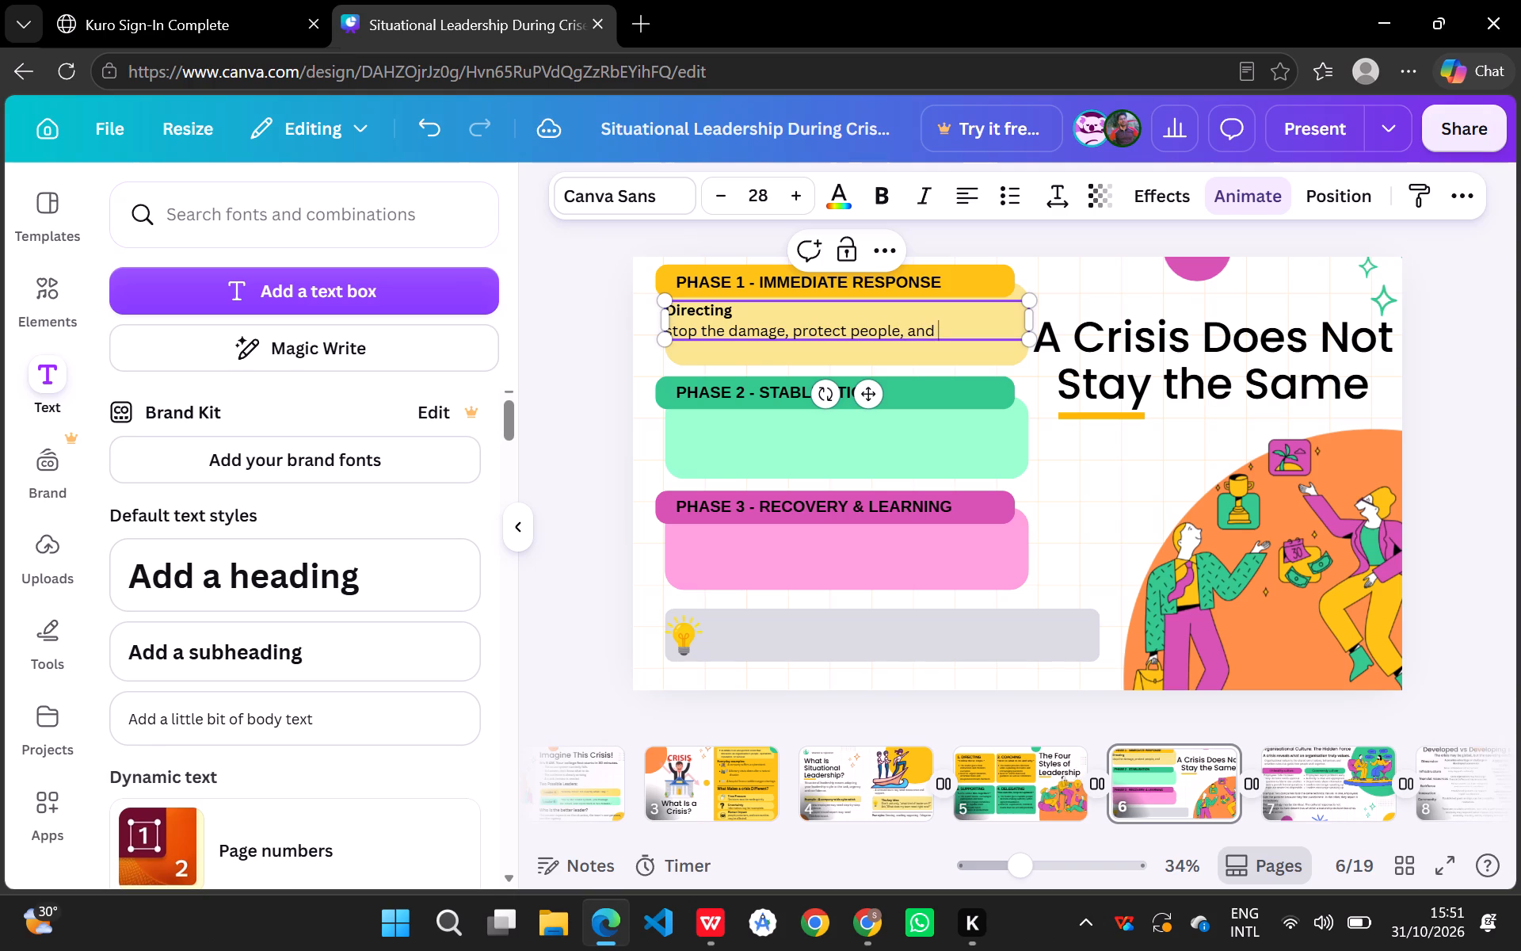
text(set clear)
Add "priorities." on a new third line of the Phase 1 text, correctly spelled and ending with a full stop.
key(Return)
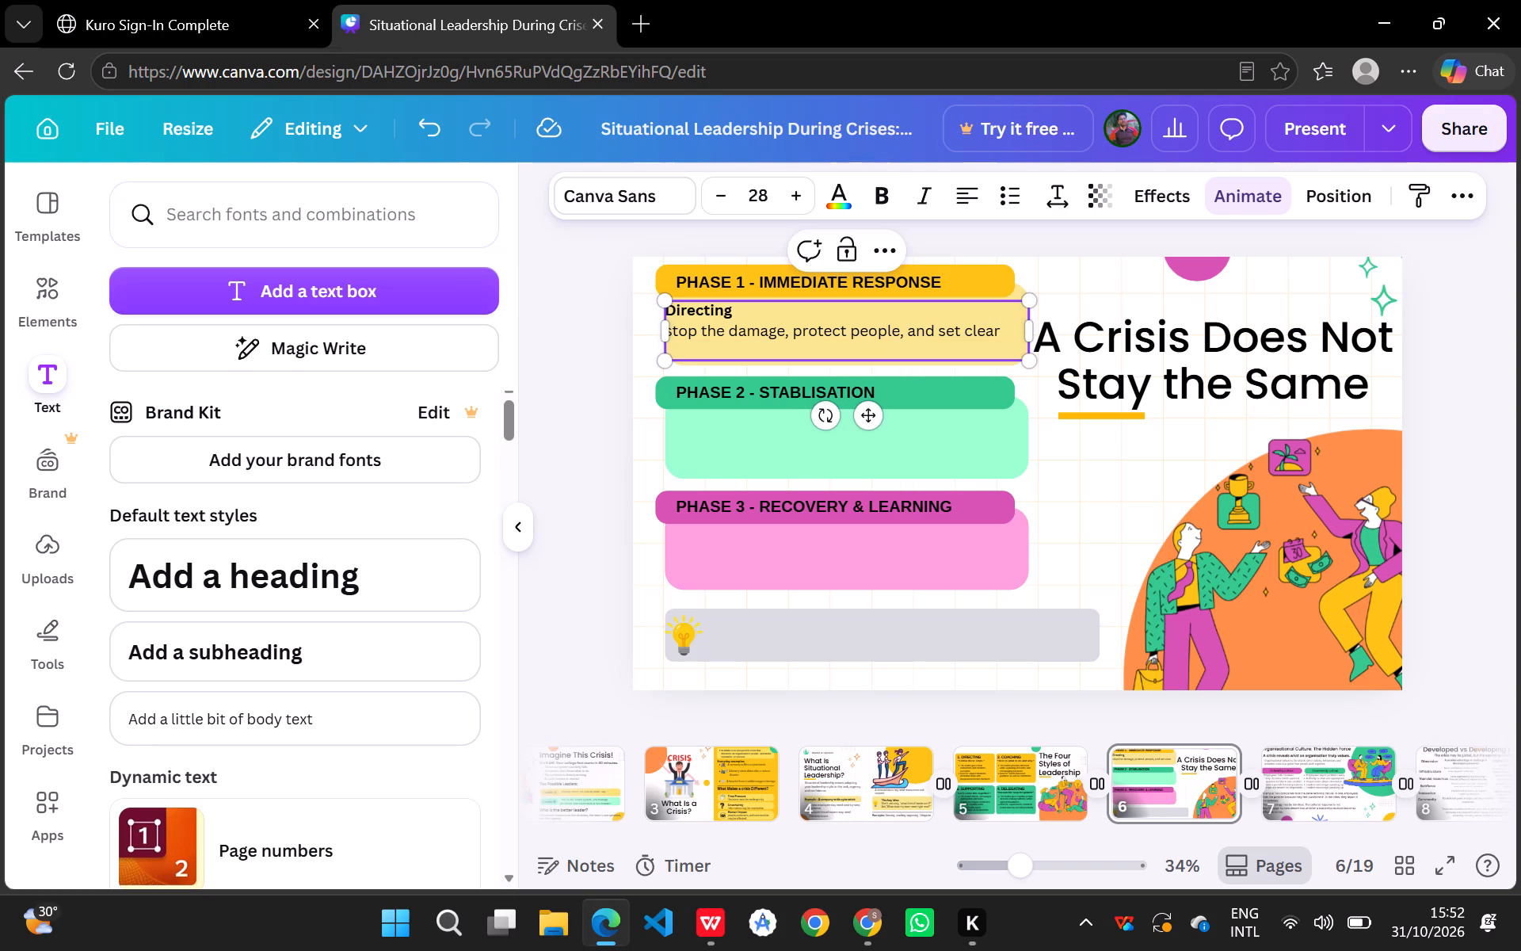
text(pri)
text(rities)
key(Left)
key(Left)
key(Left)
key(Left)
key(Left)
key(Left)
key(o)
key(Right)
key(Right)
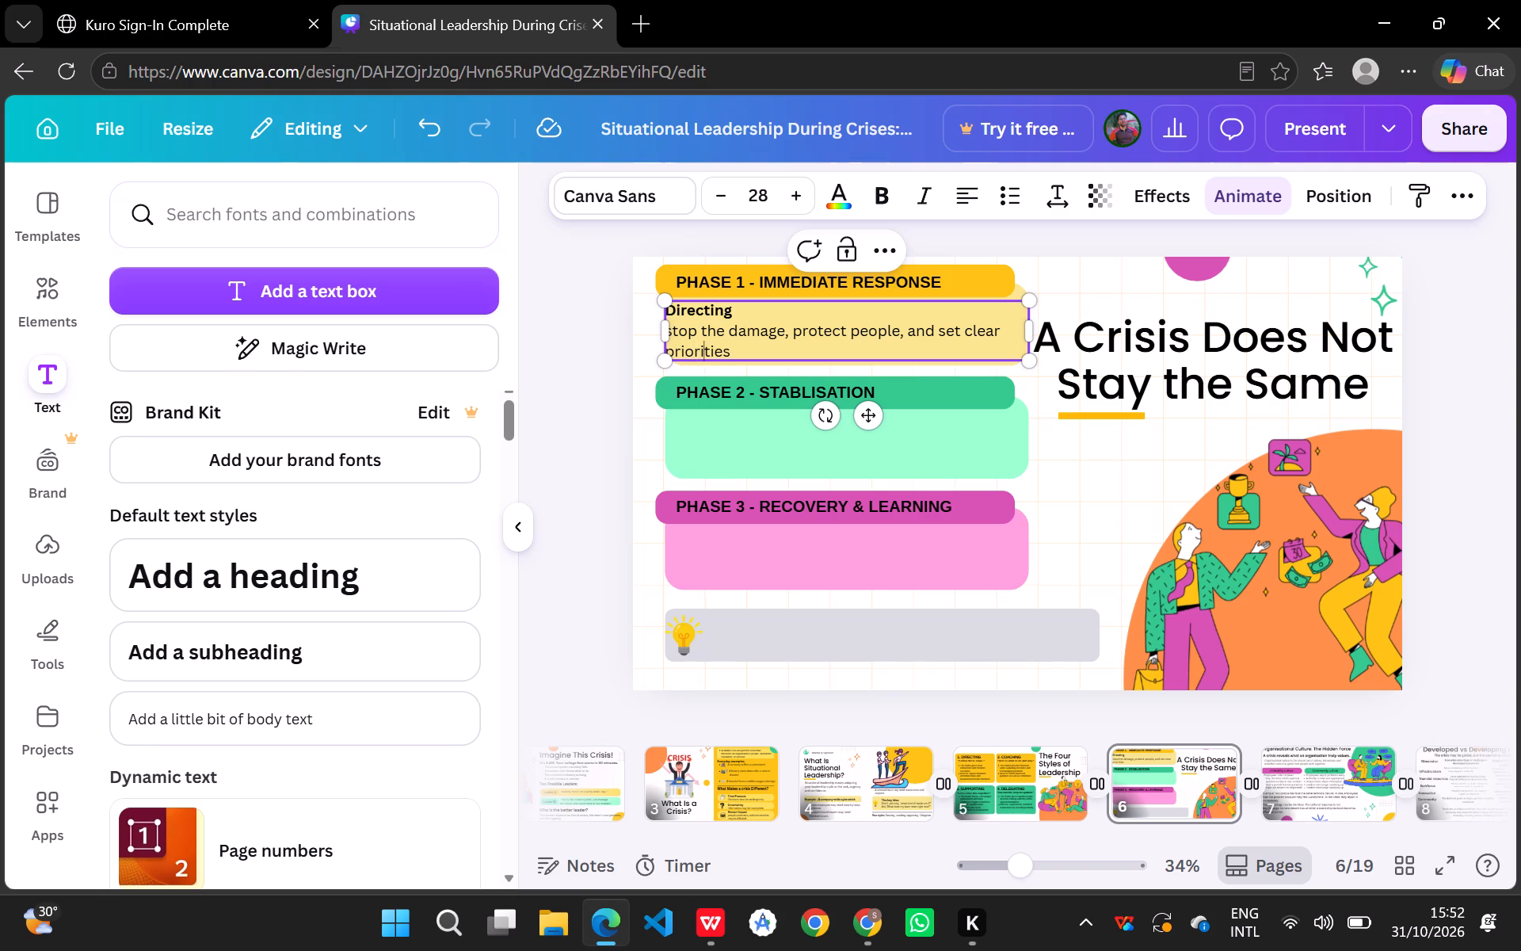
key(Right)
key(Right)
key(Right)
key(Right)
key(period)
Narrow the Phase 1 body text box from its left edge to about 880 wide, lining it up with the heading text.
drag(665, 334, 667, 334)
drag(667, 334, 675, 334)
click(723, 446)
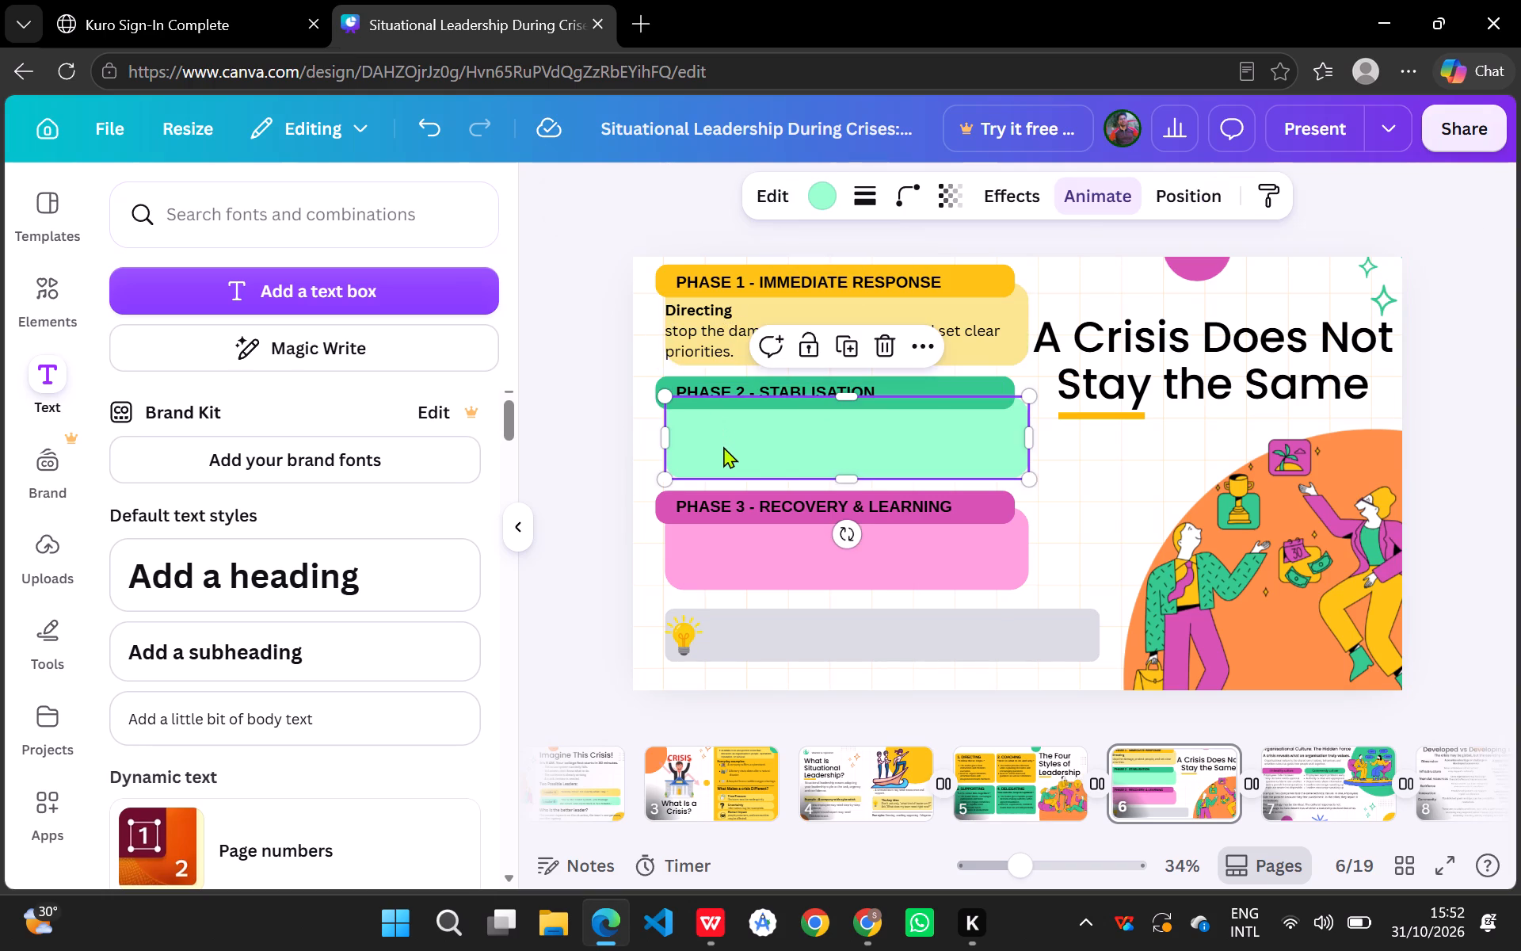
click(669, 327)
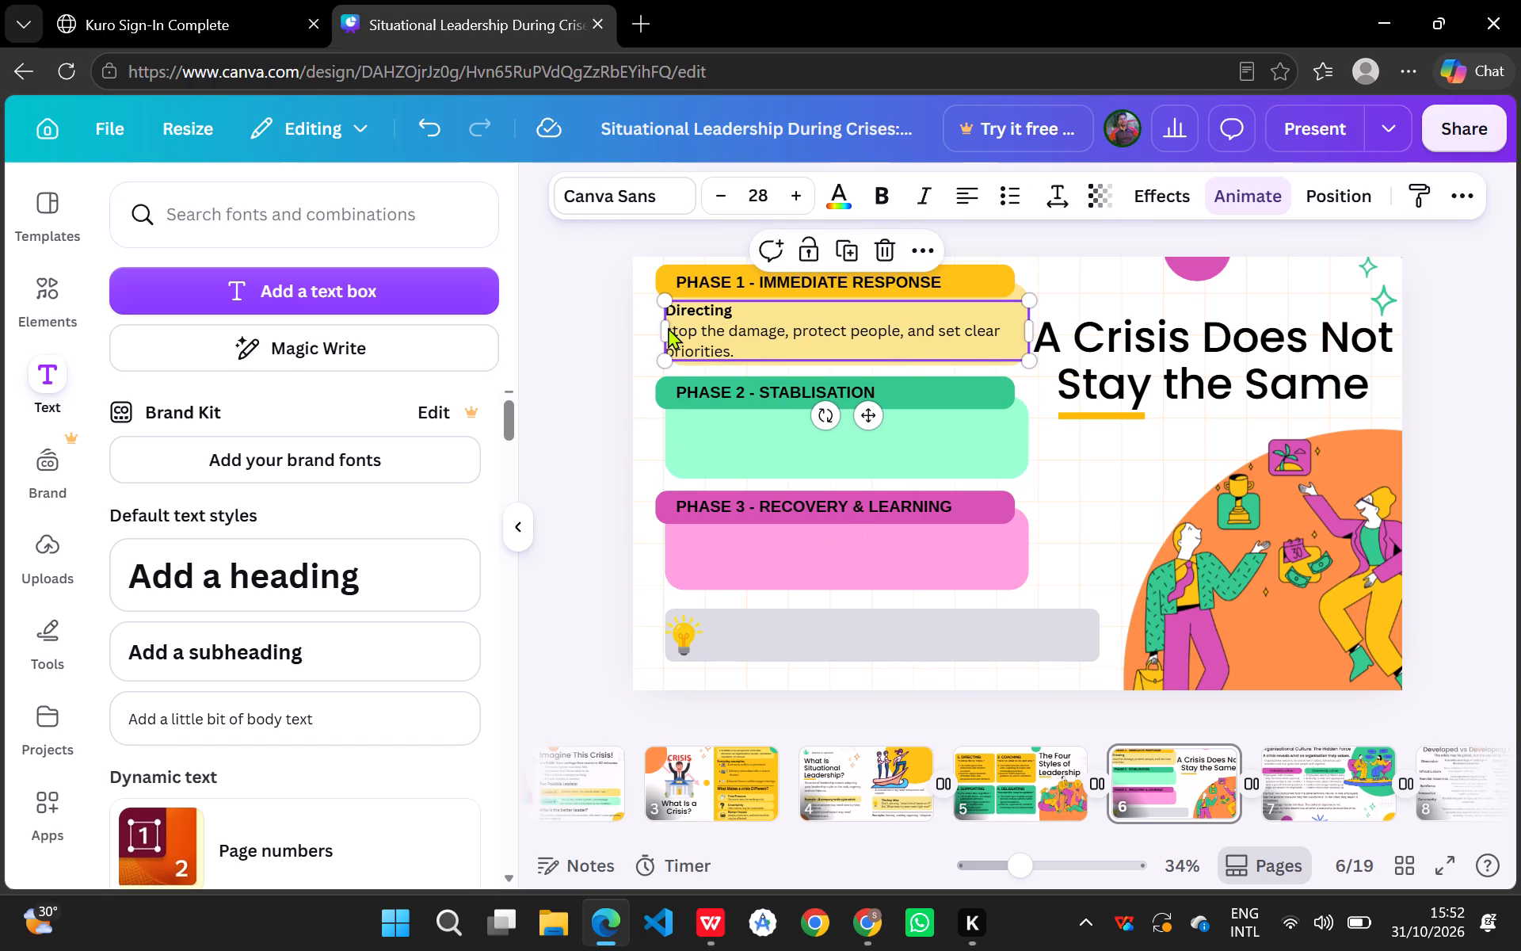
drag(663, 327, 673, 327)
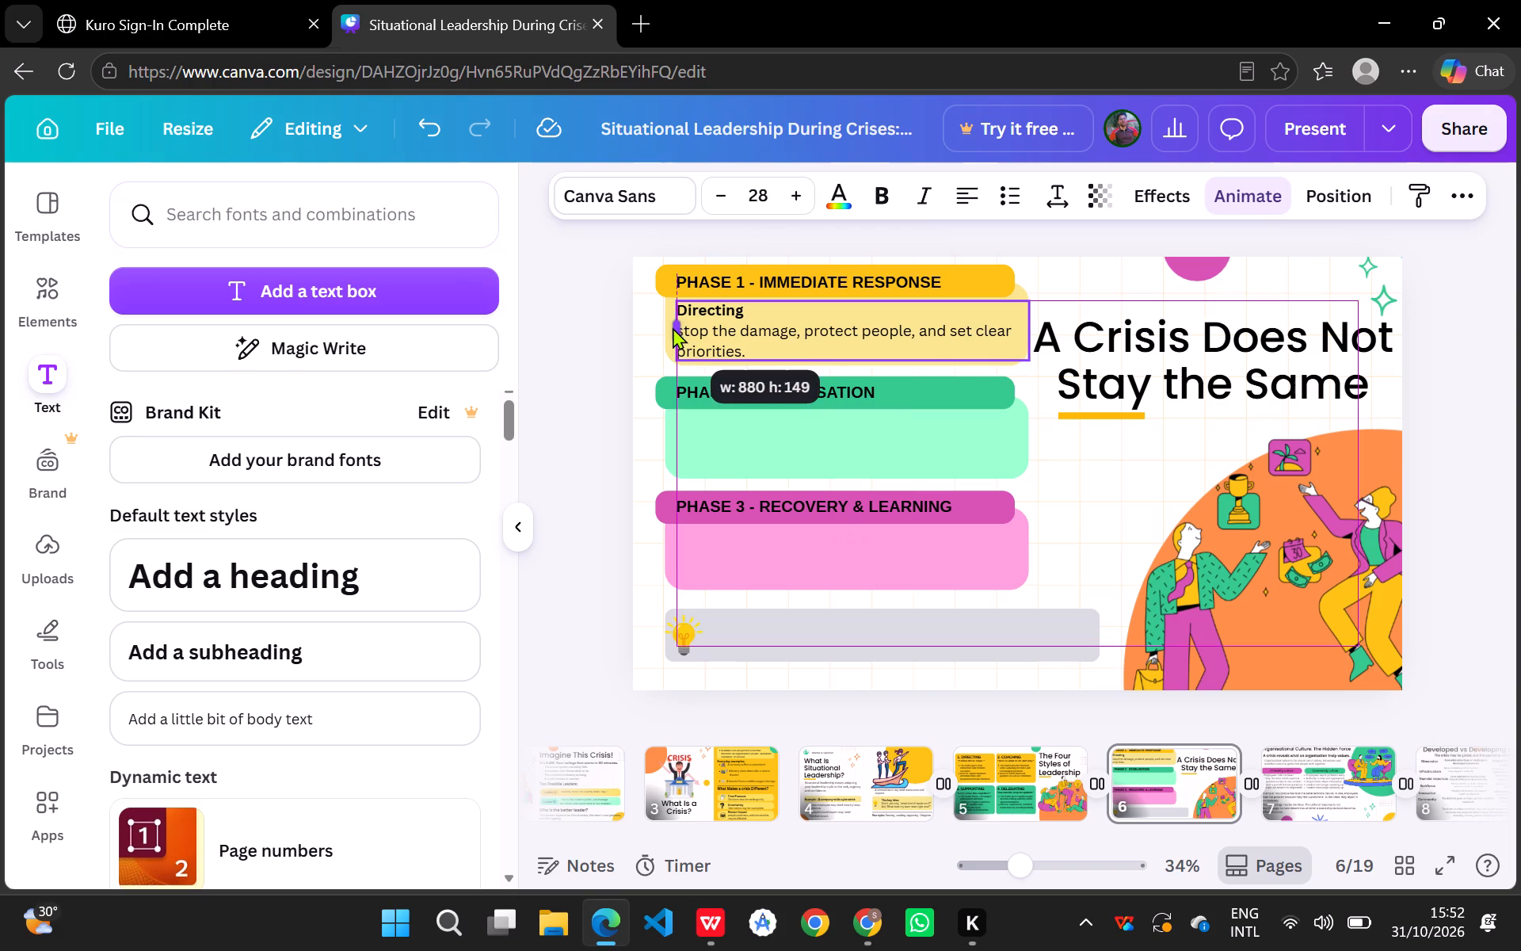
drag(673, 327, 672, 327)
Adjust the top edge of the light green Phase 2 box to make the box about 215 high.
click(720, 441)
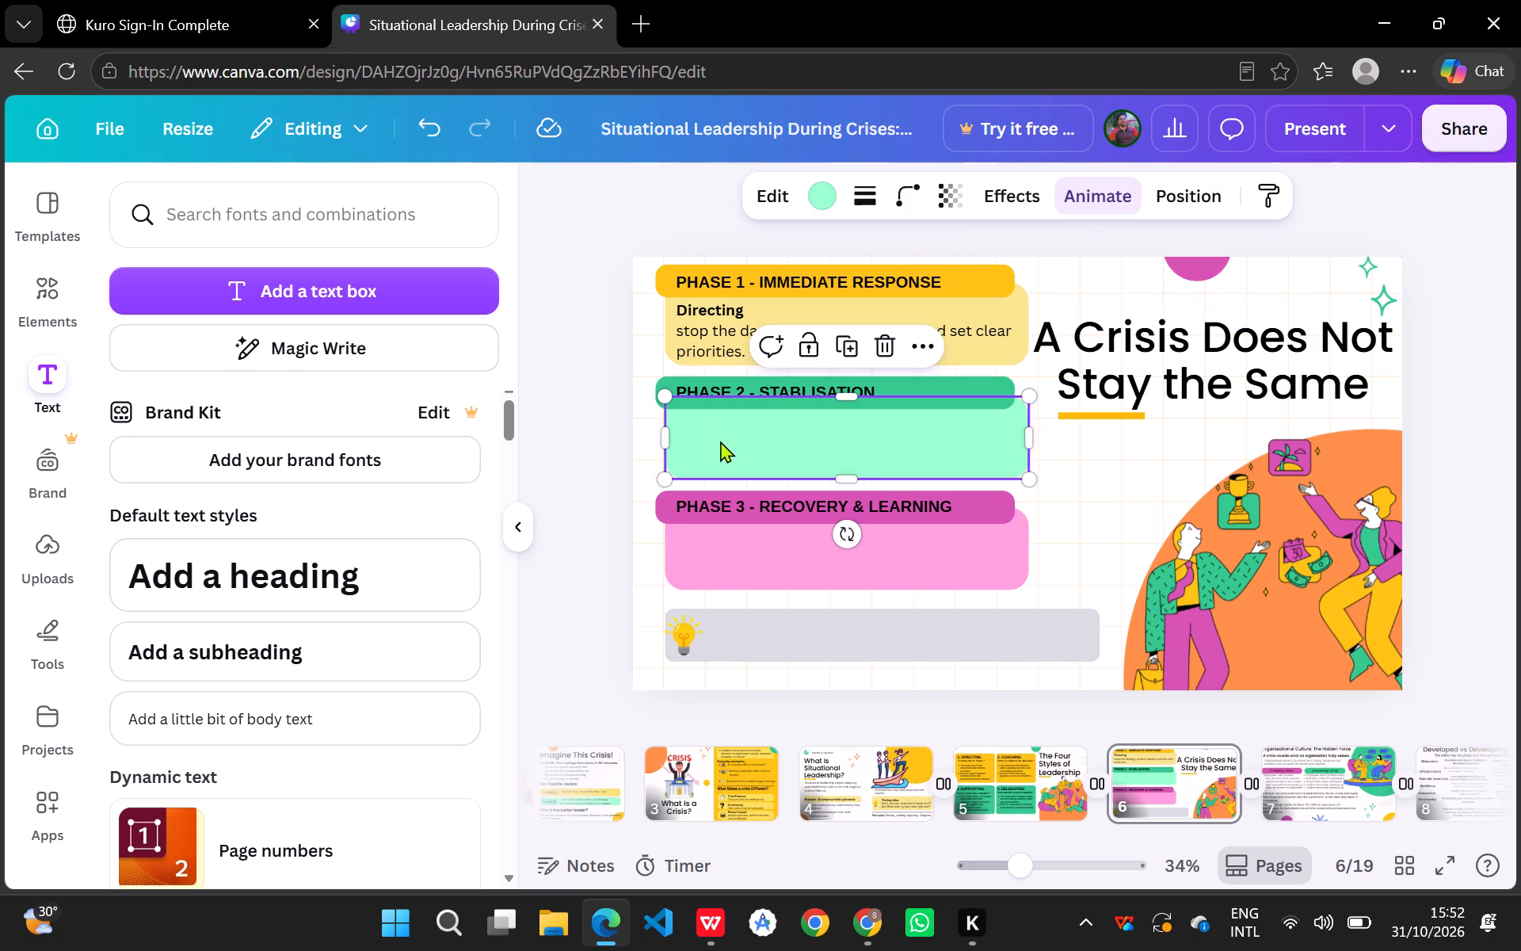
drag(853, 396, 851, 406)
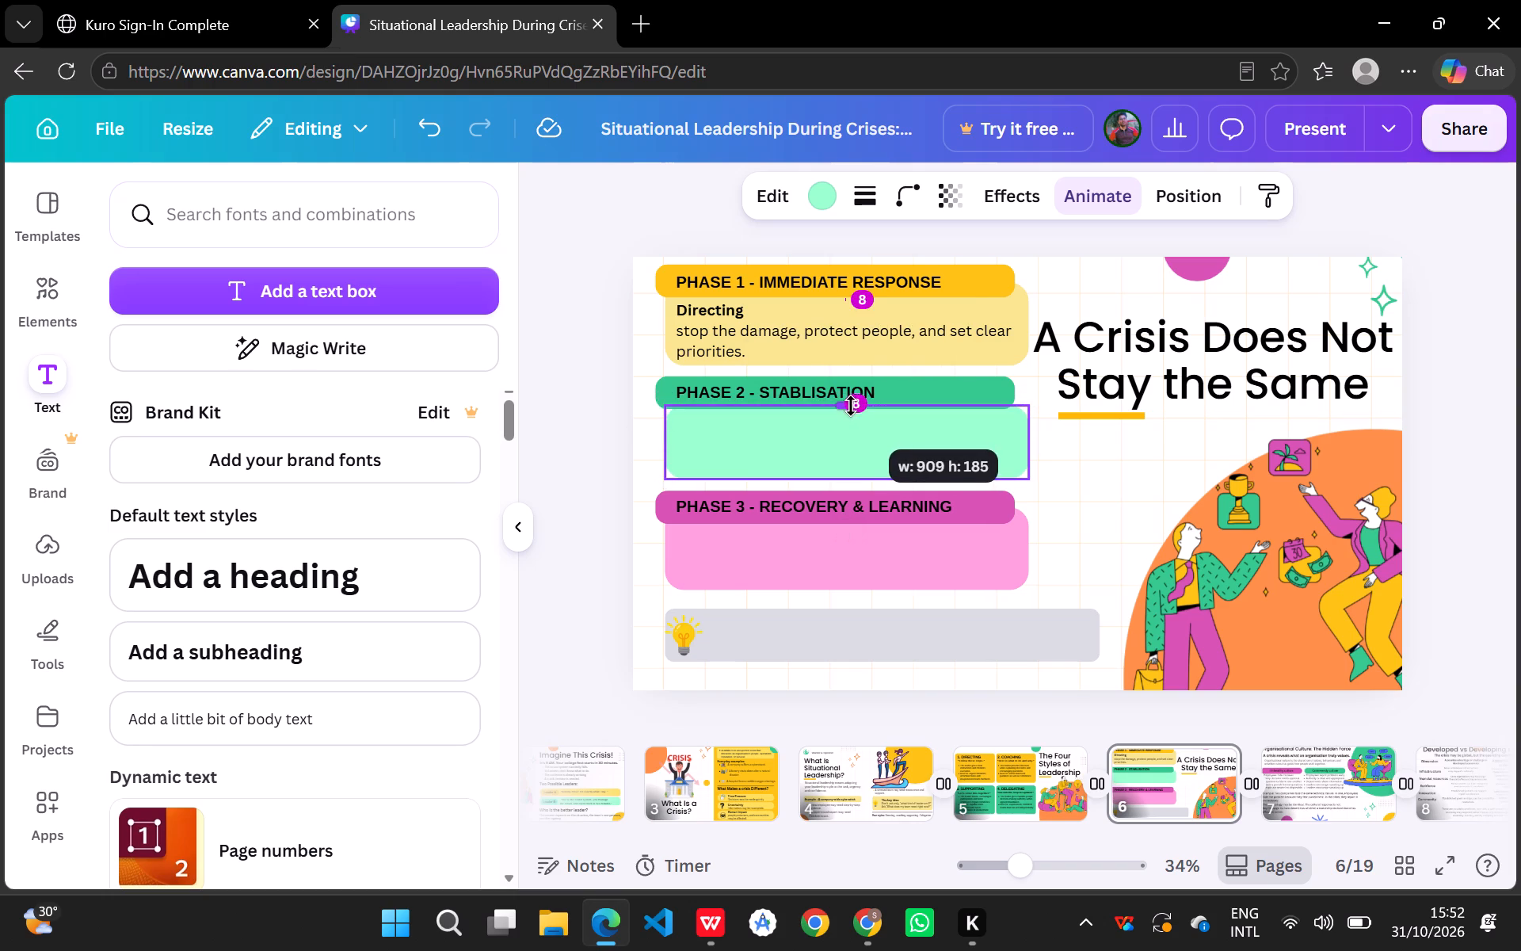
drag(851, 406, 845, 392)
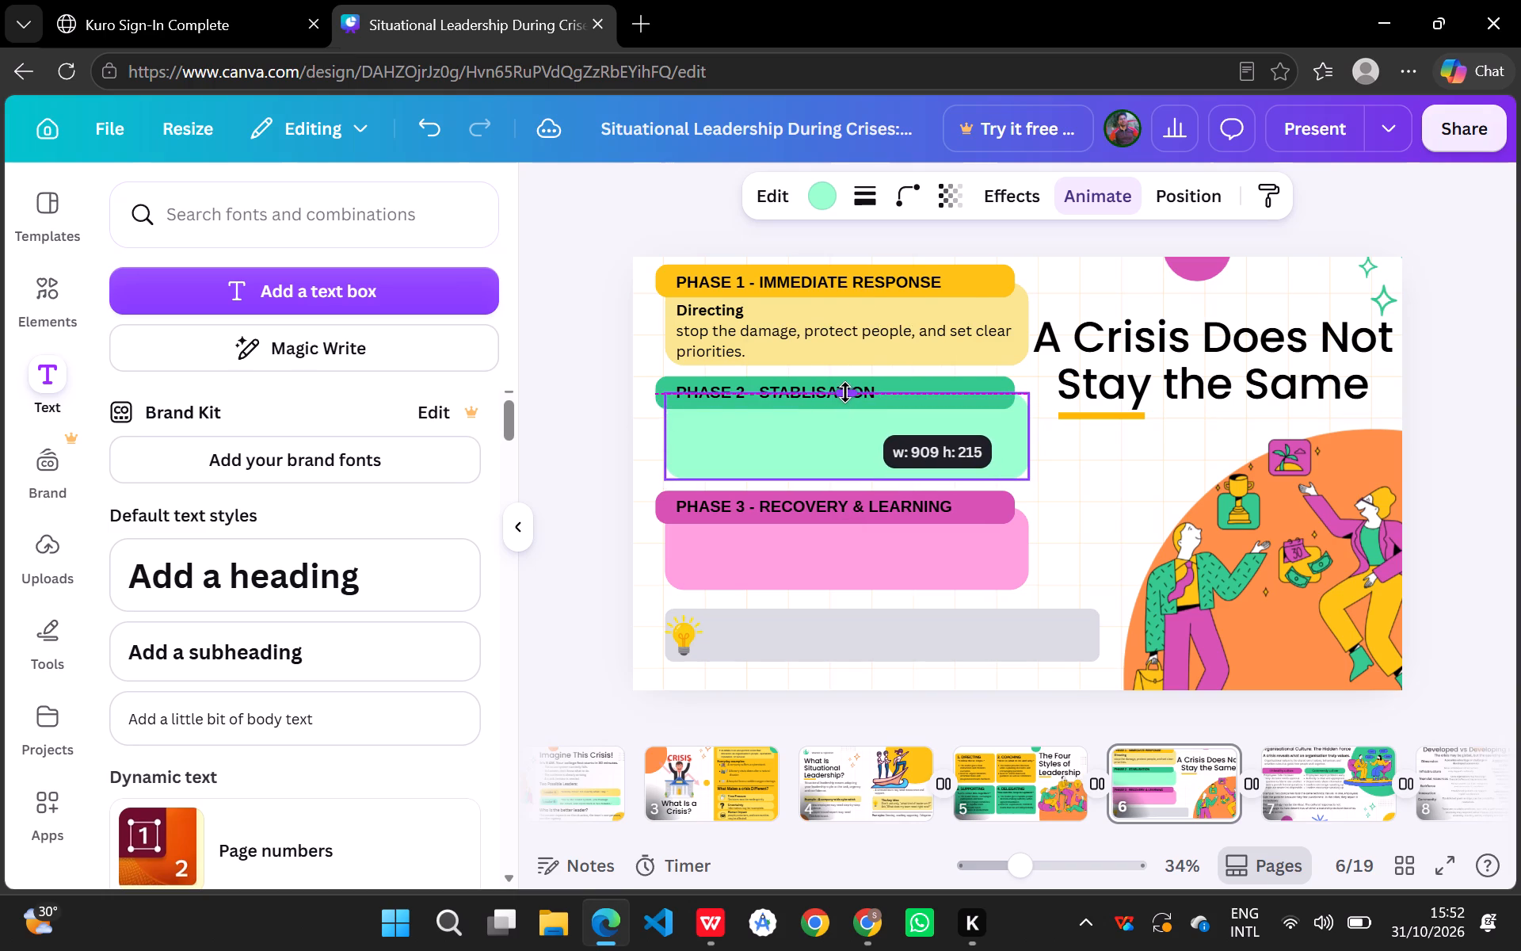
drag(845, 392, 845, 391)
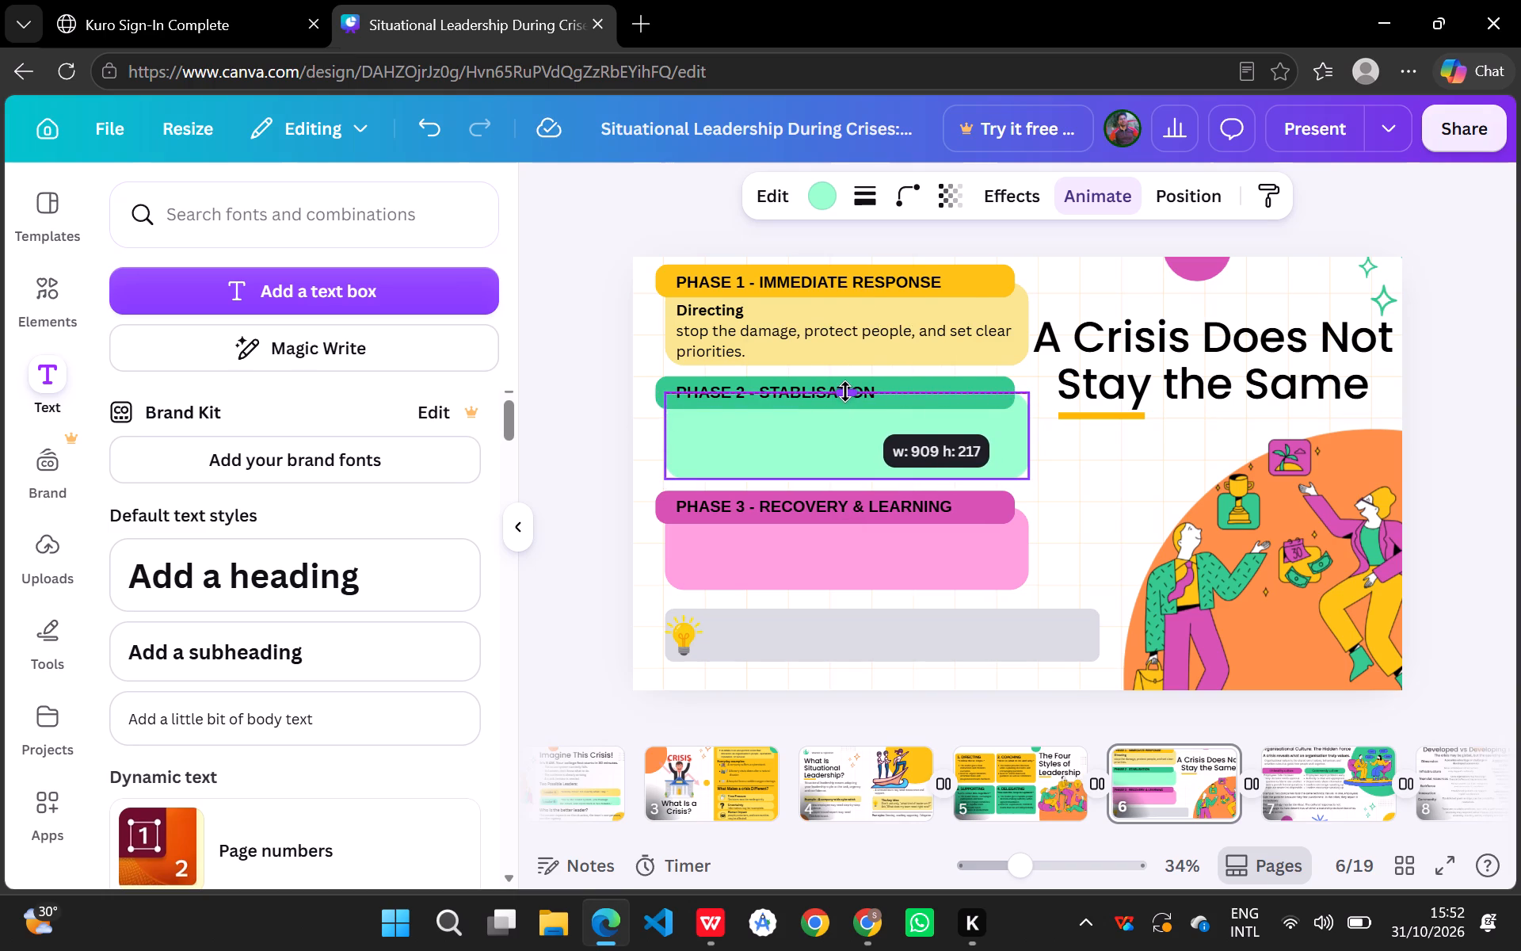
drag(845, 391, 844, 395)
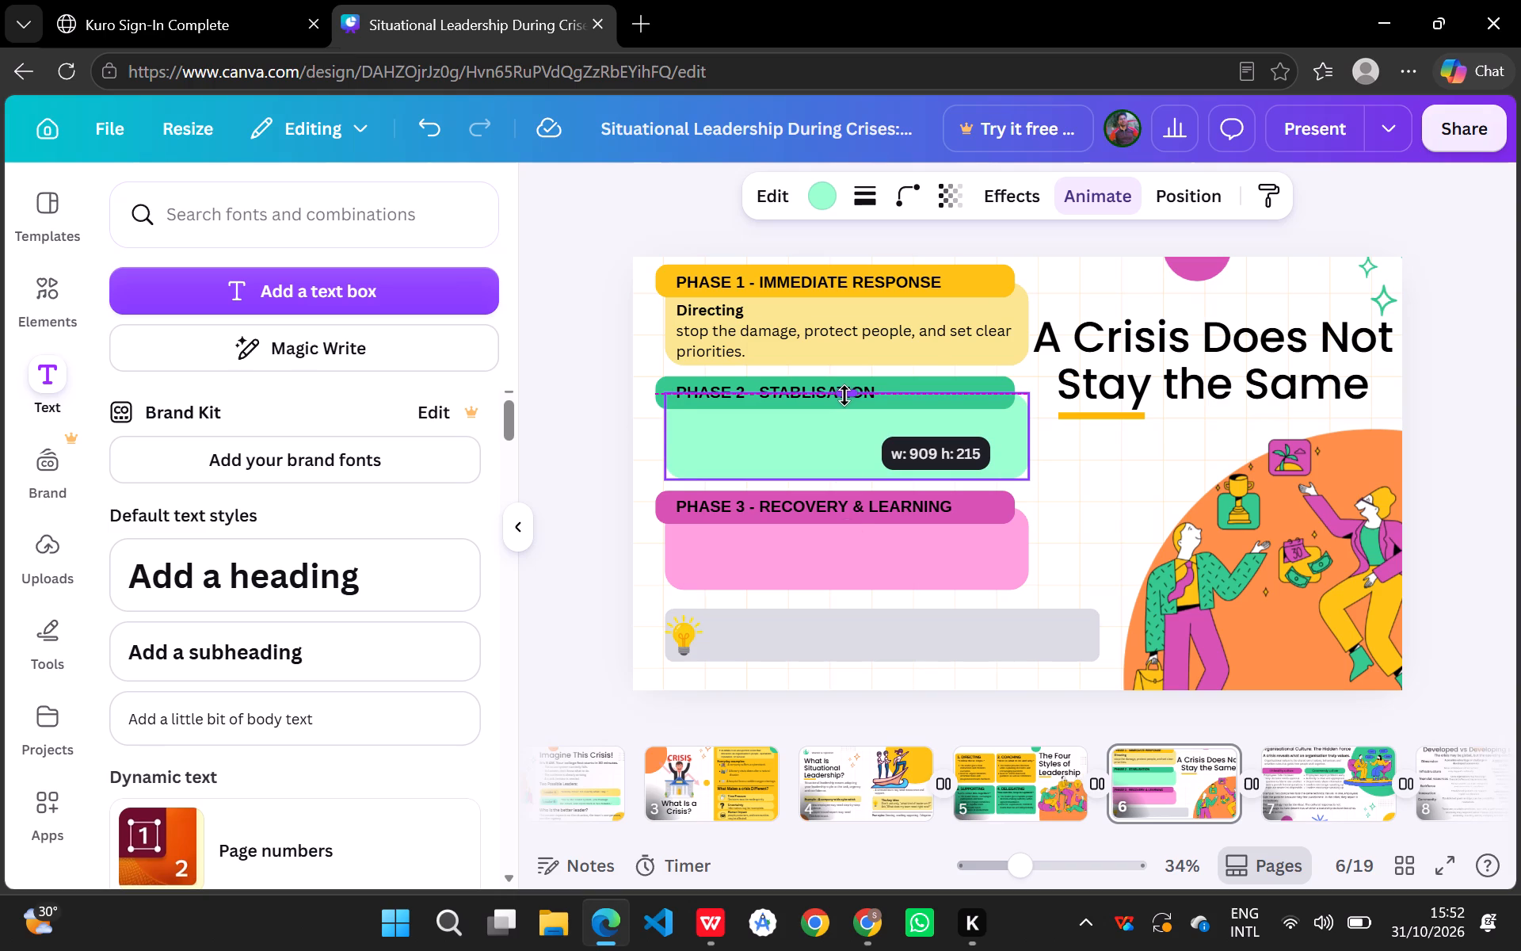
click(1109, 447)
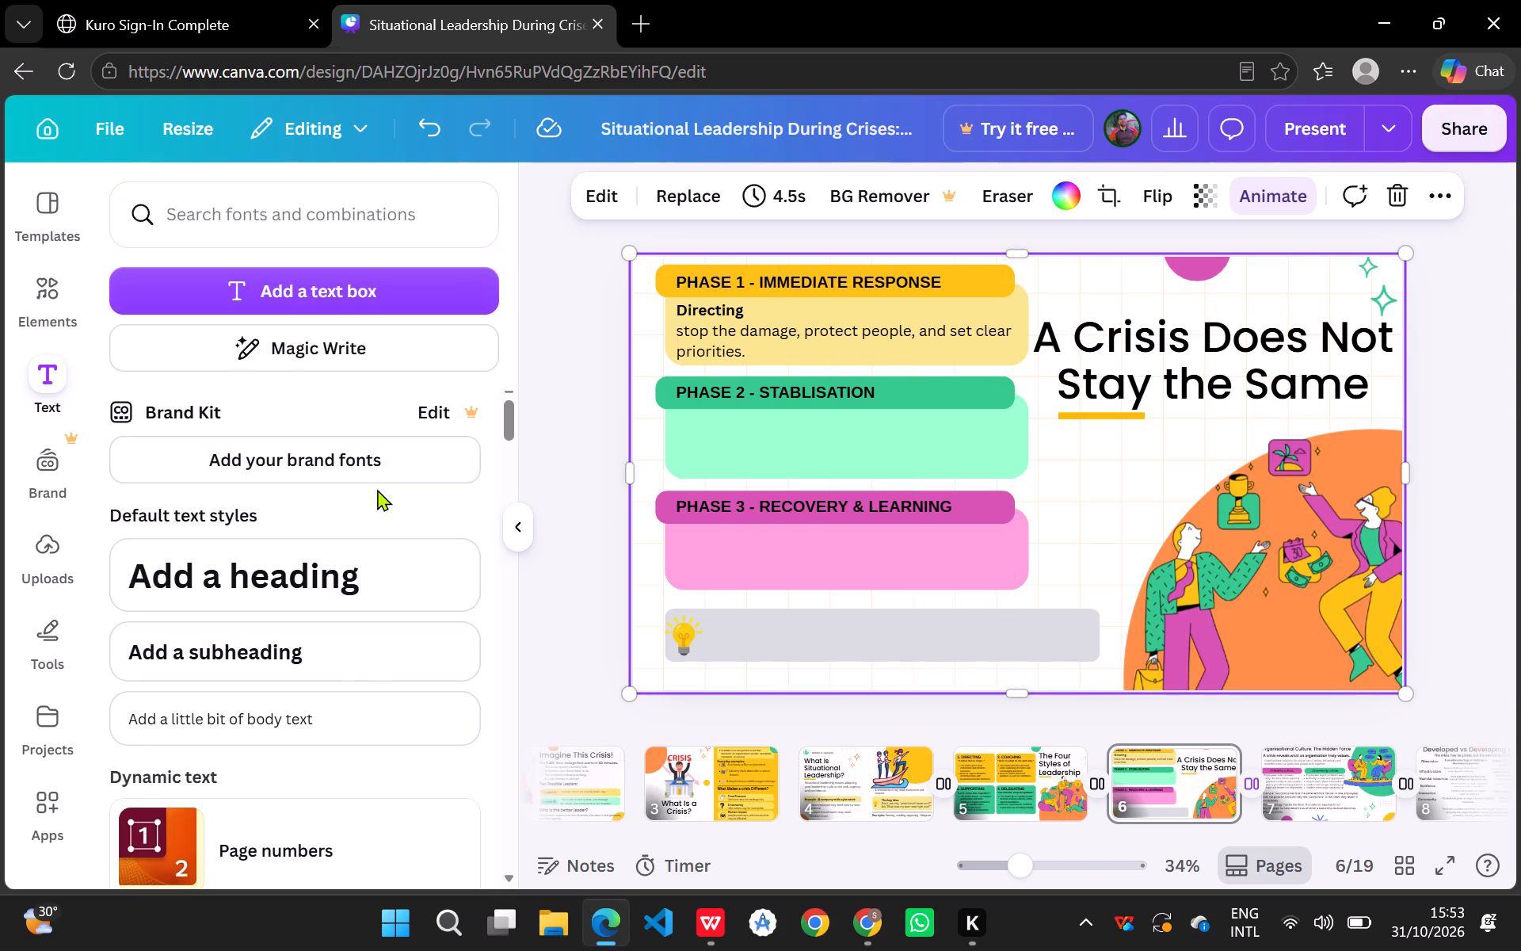
Add a body text box just below the Phase 2 heading, aligned with the heading text, and widen it across the green box.
click(330, 716)
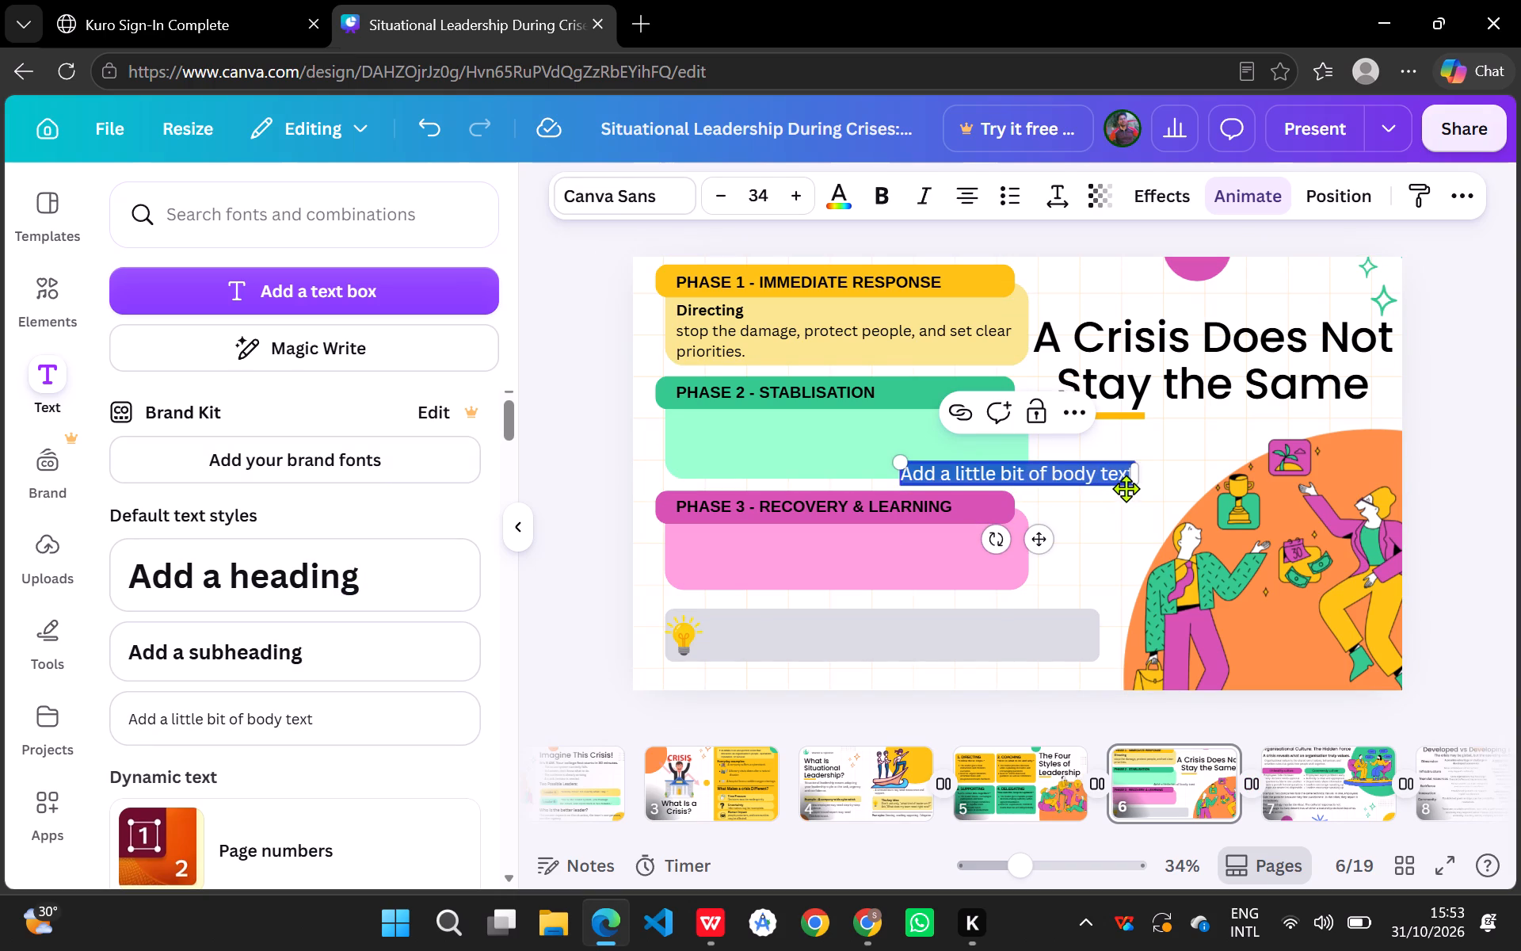
drag(1126, 488, 893, 438)
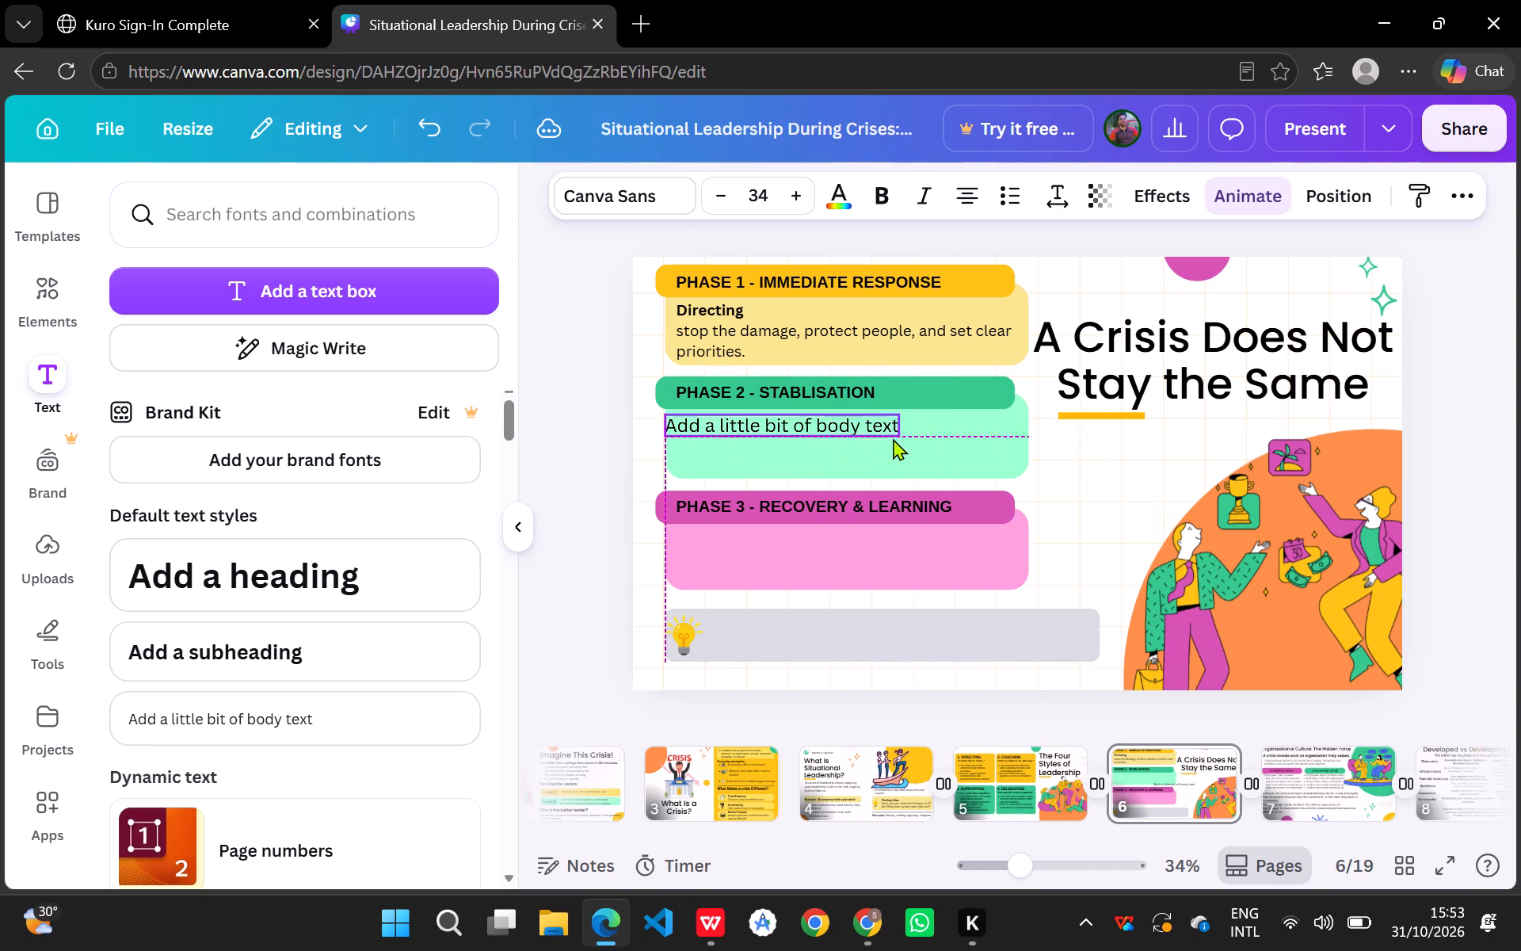
drag(893, 438, 901, 436)
drag(911, 419, 944, 415)
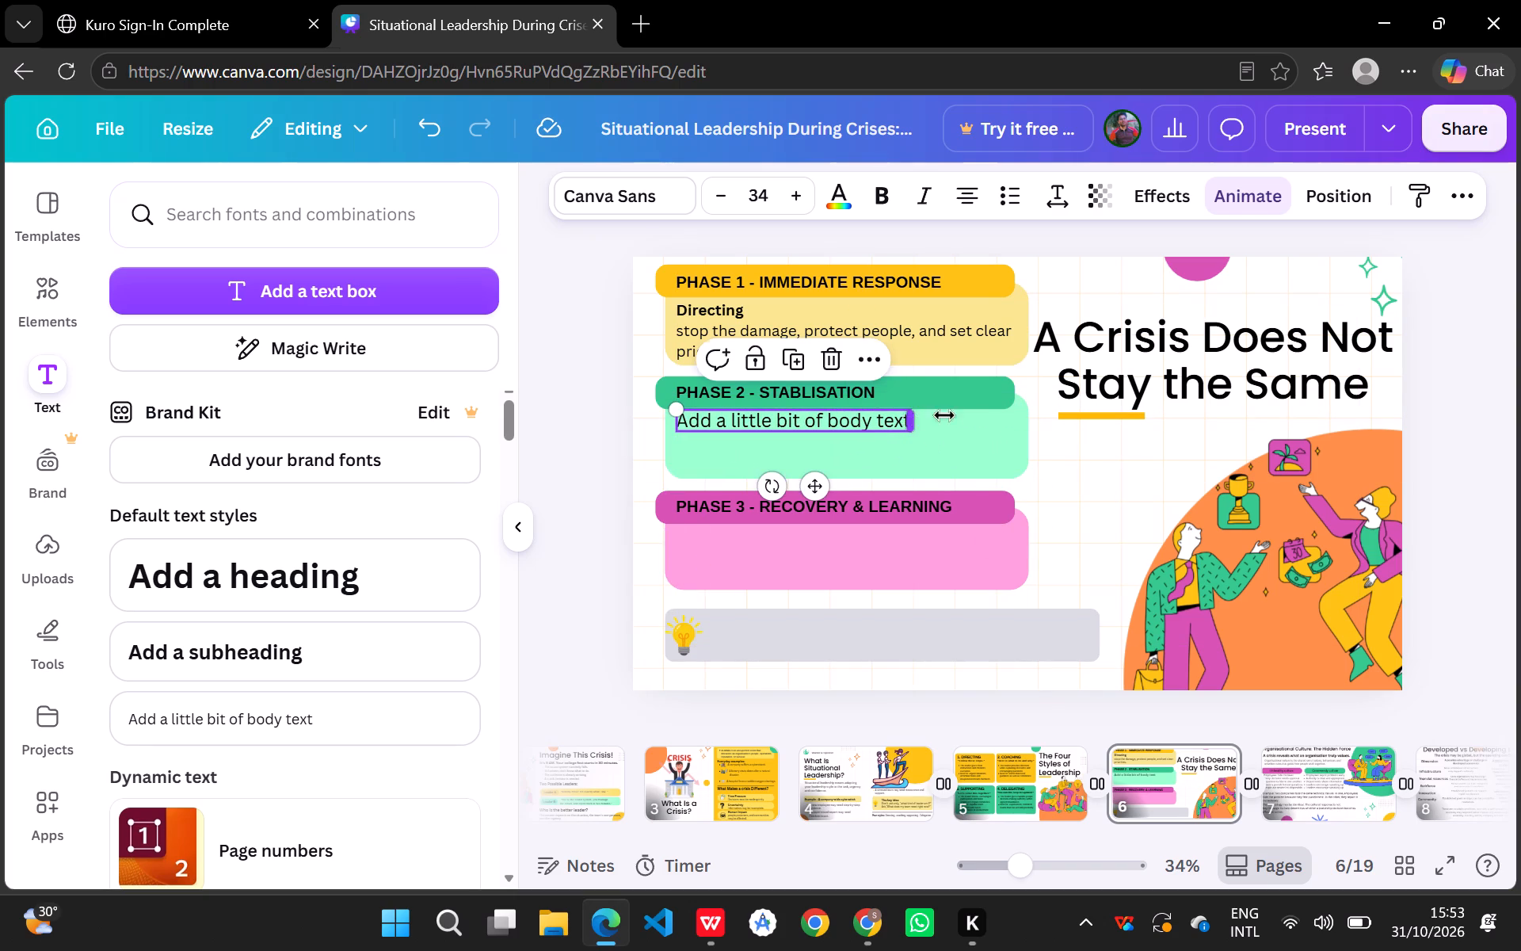
drag(944, 415, 1011, 411)
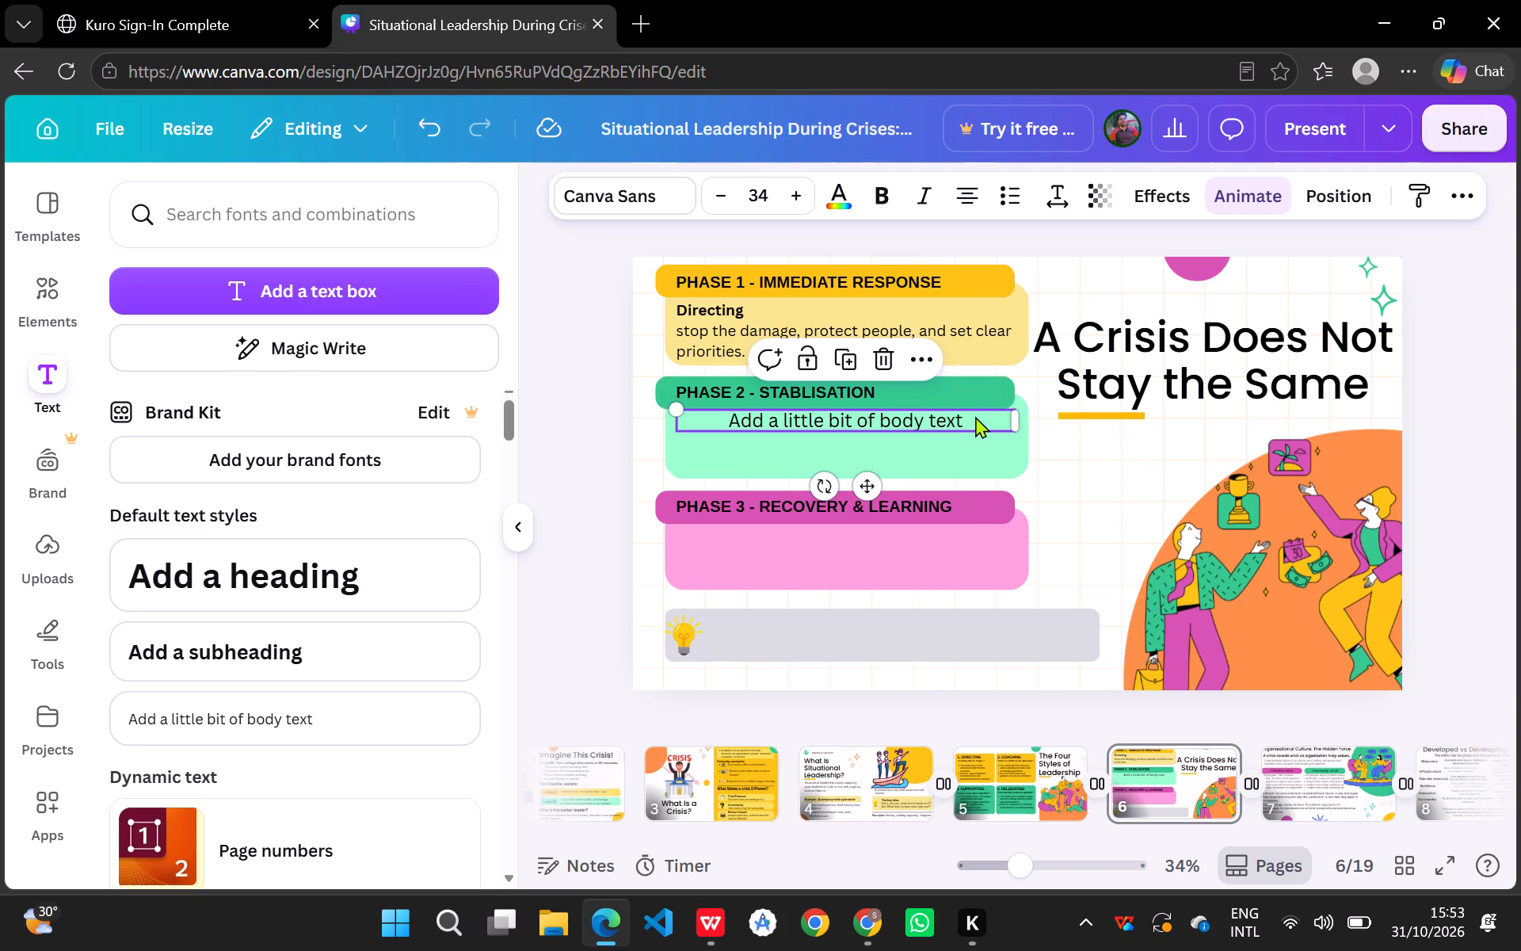
Left-align the Phase 2 body text and clear its placeholder text.
click(975, 416)
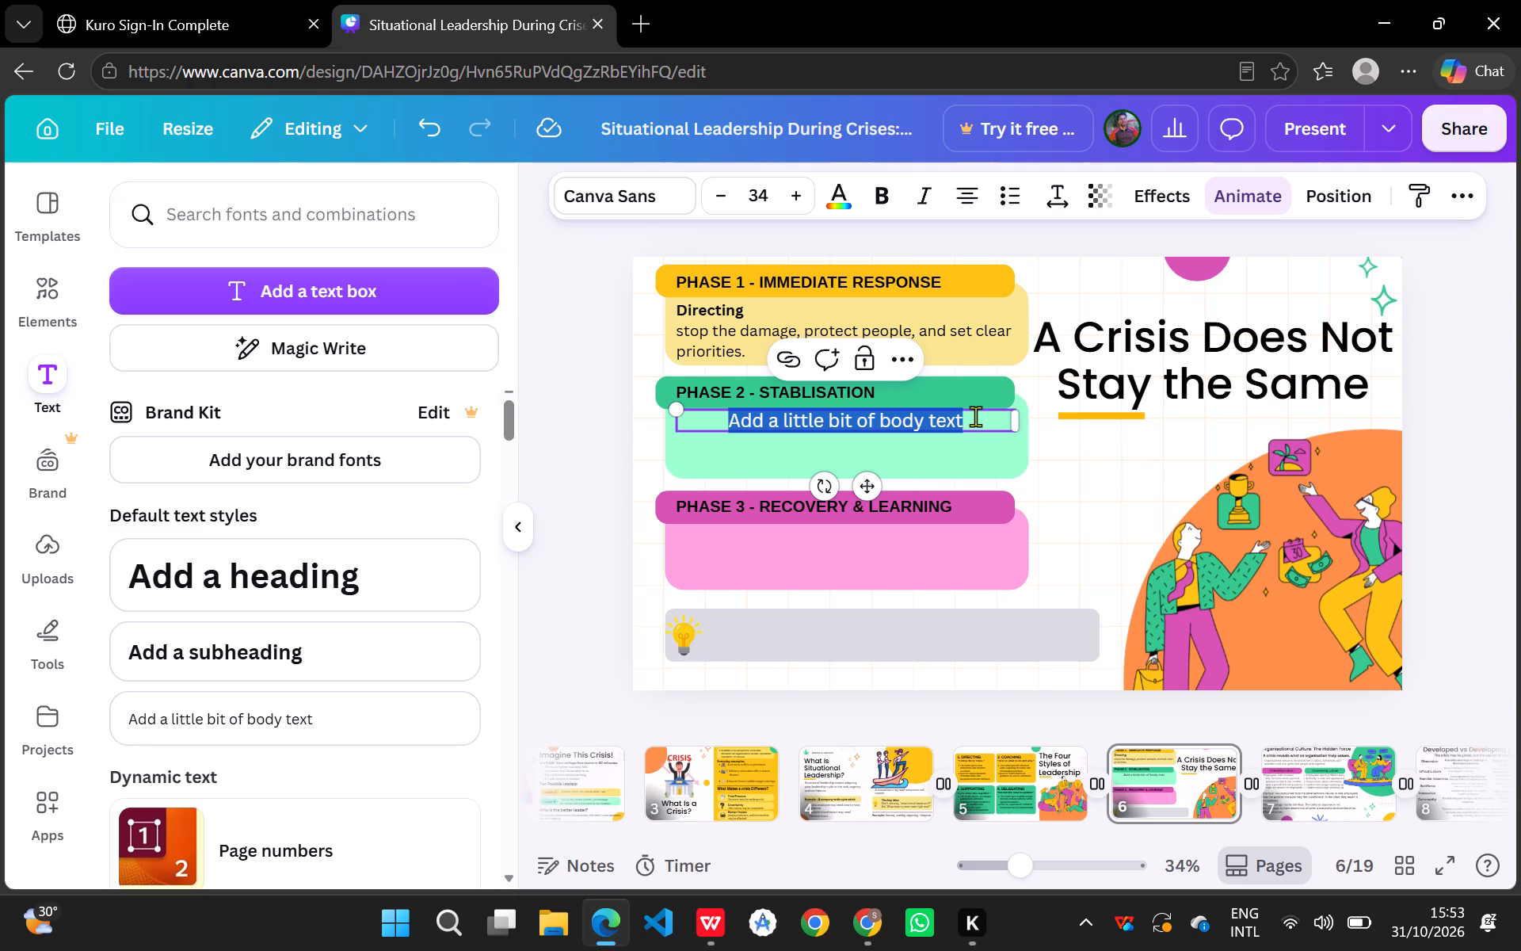
click(974, 198)
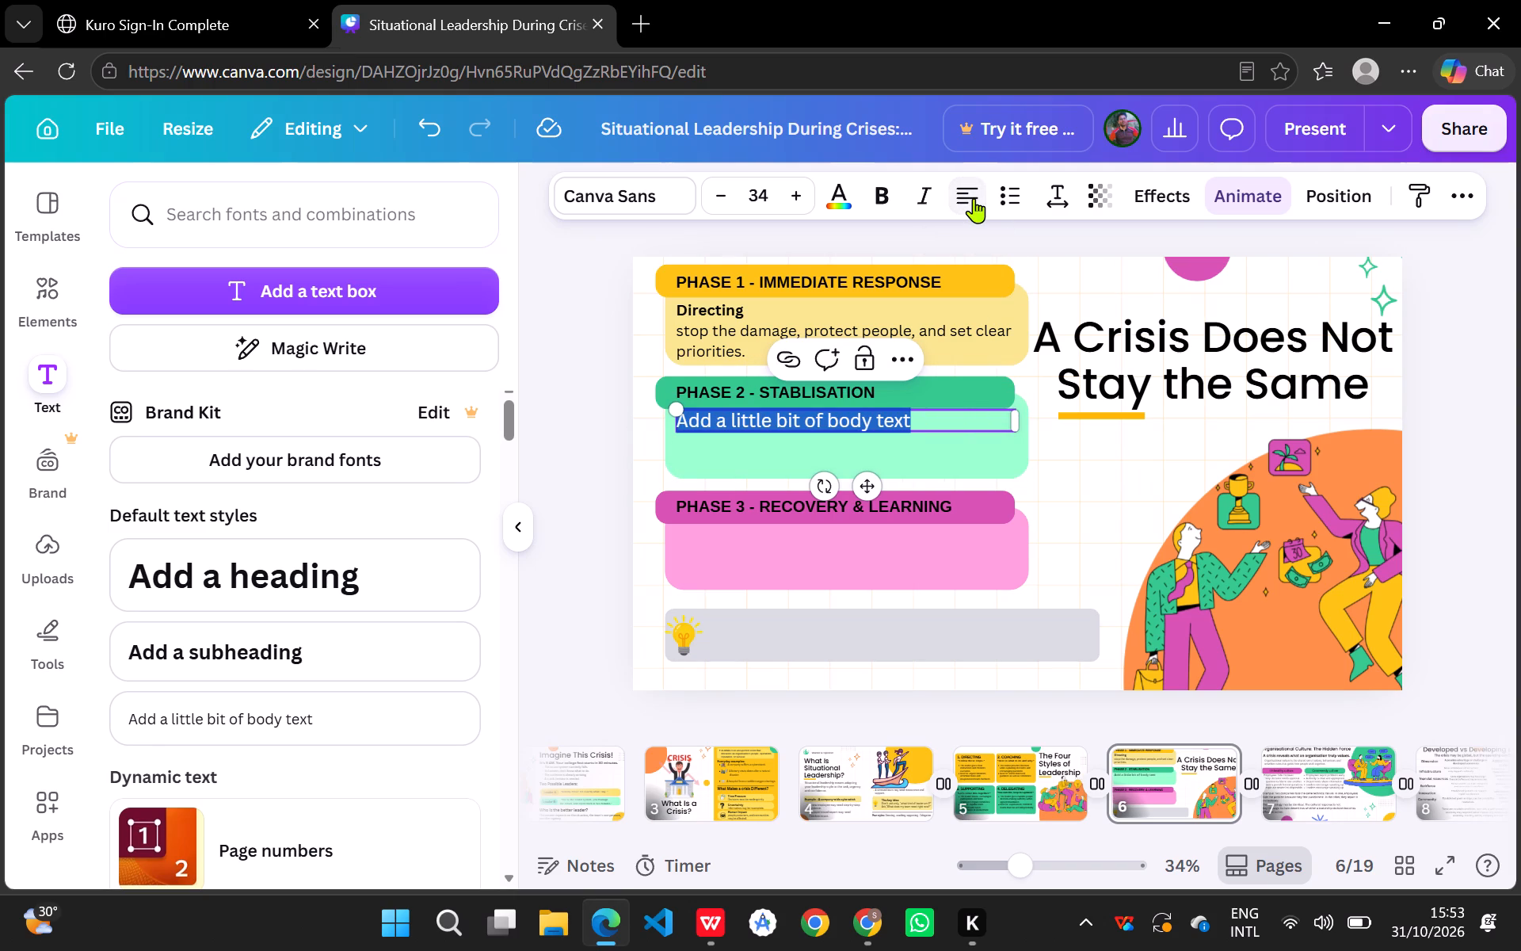
key(BackSpace)
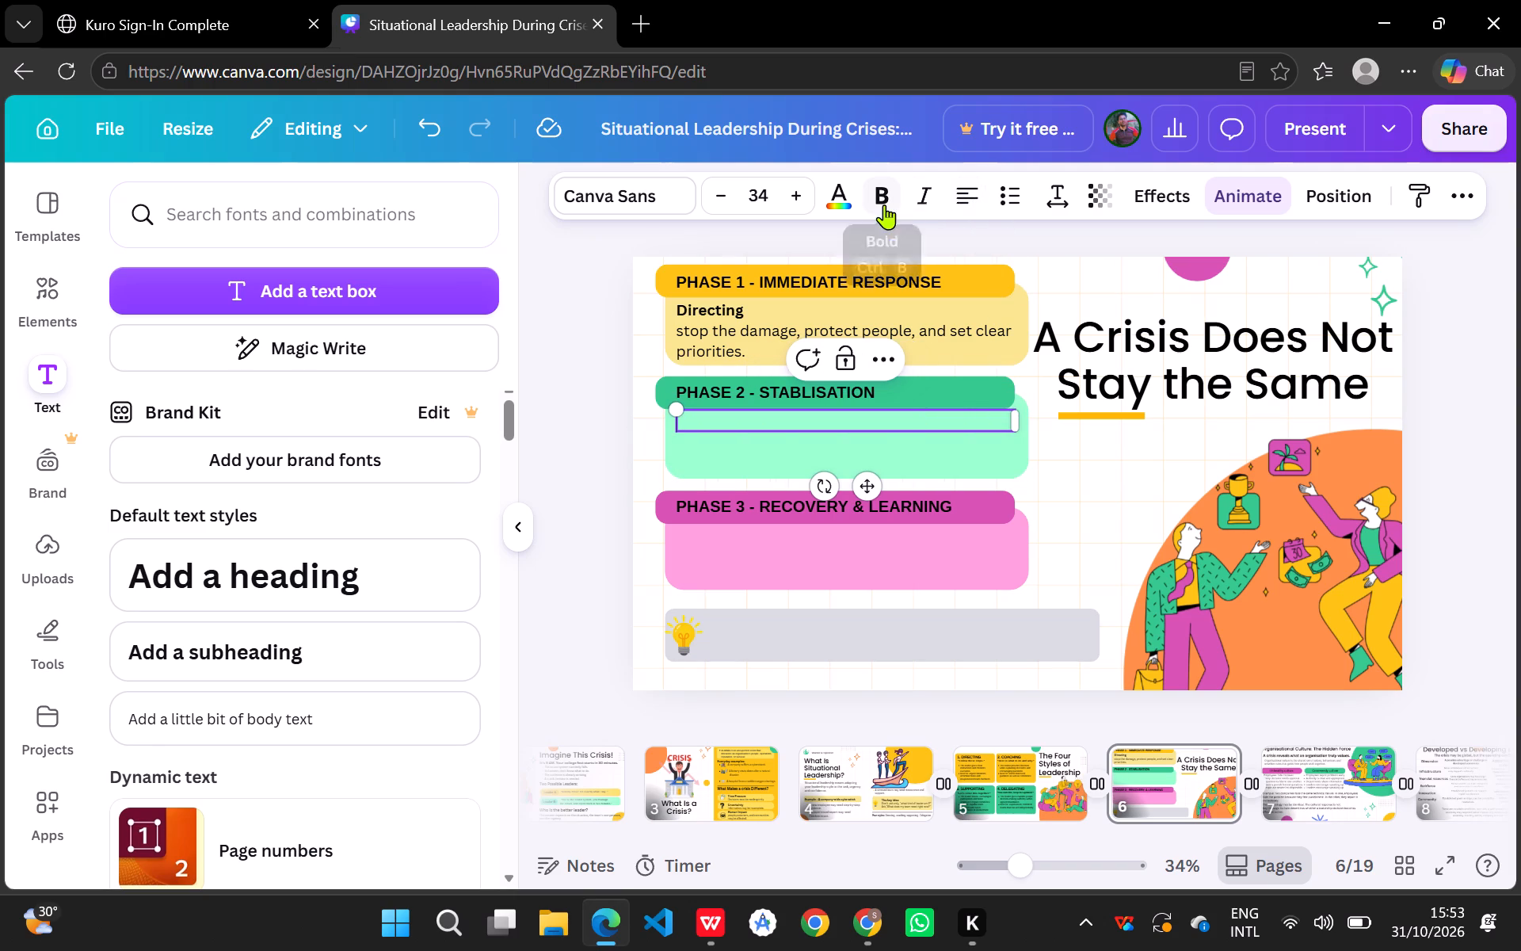
Set the empty Phase 2 body text box to bold at font size 30.
click(884, 204)
click(728, 199)
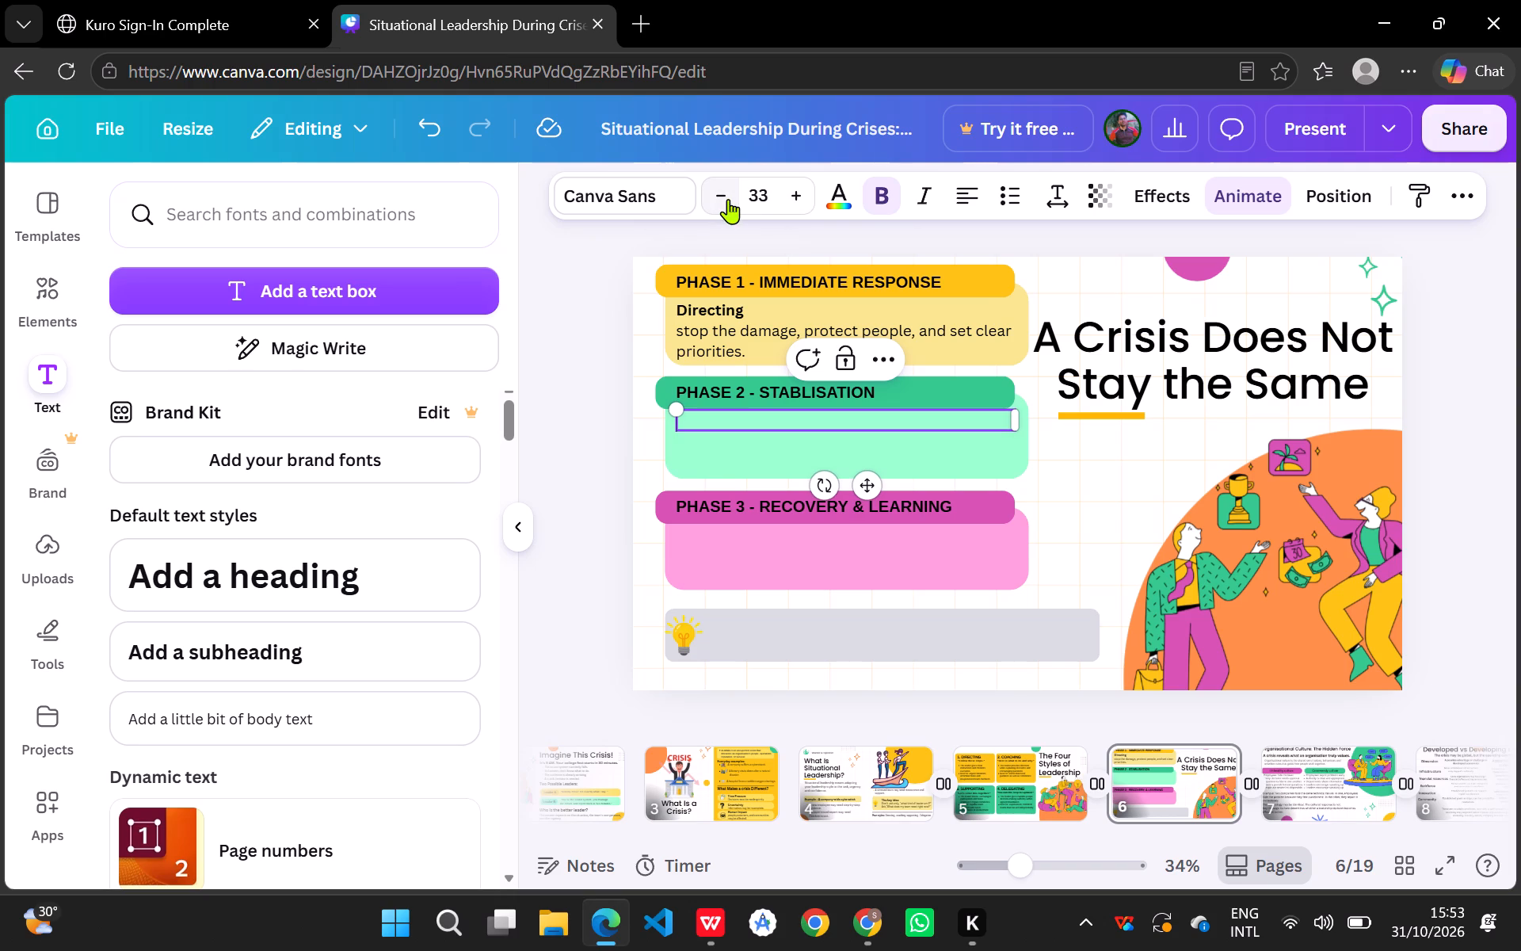
click(728, 199)
click(728, 199)
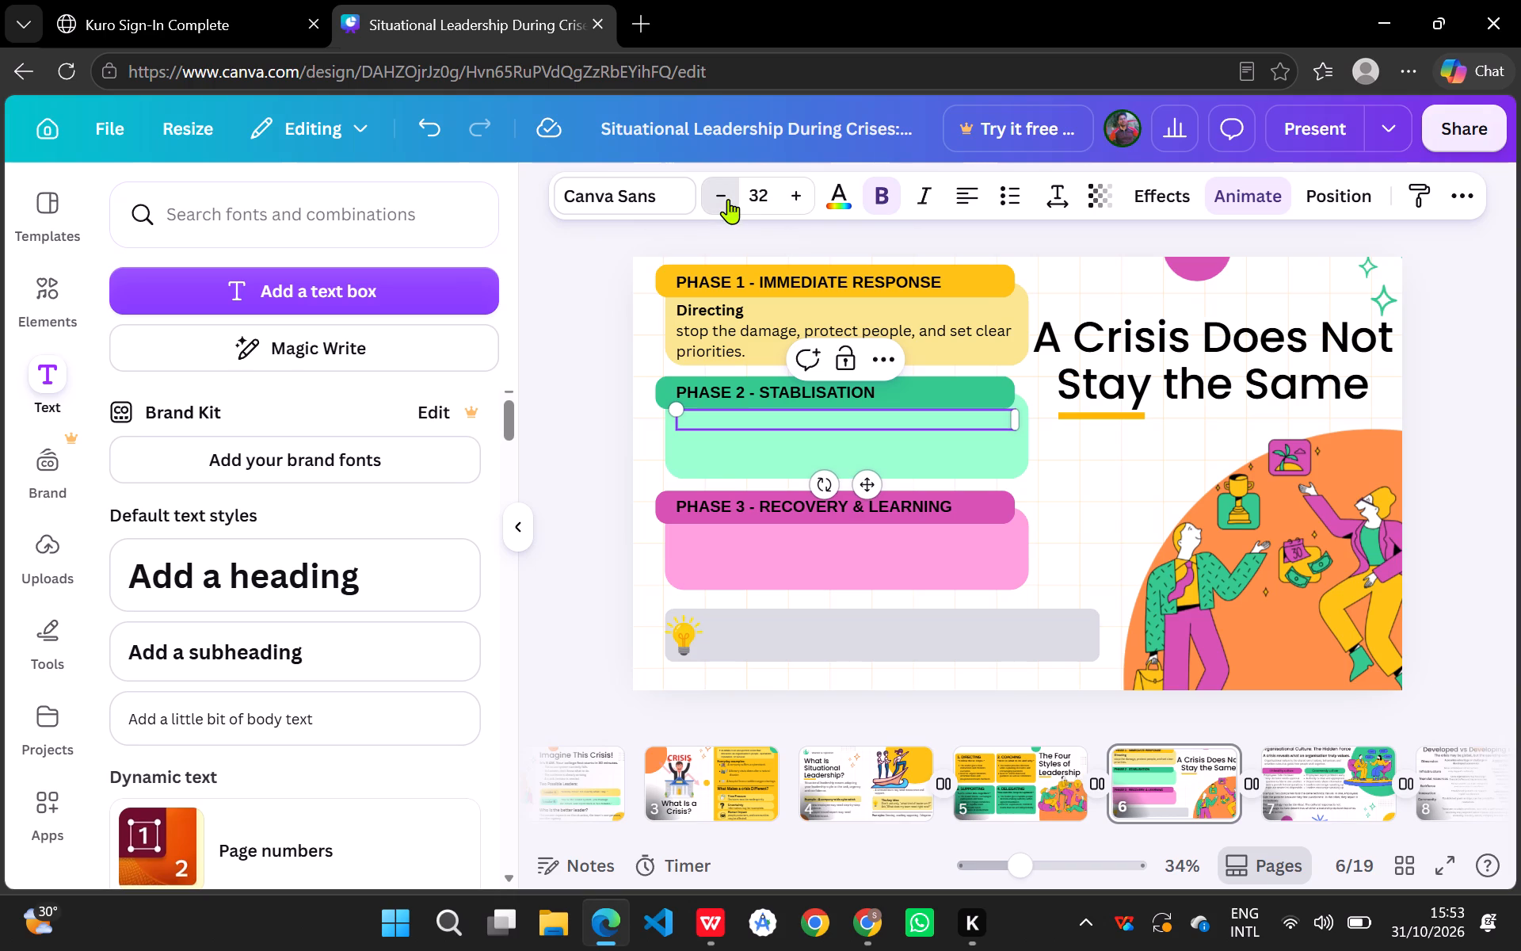
click(728, 199)
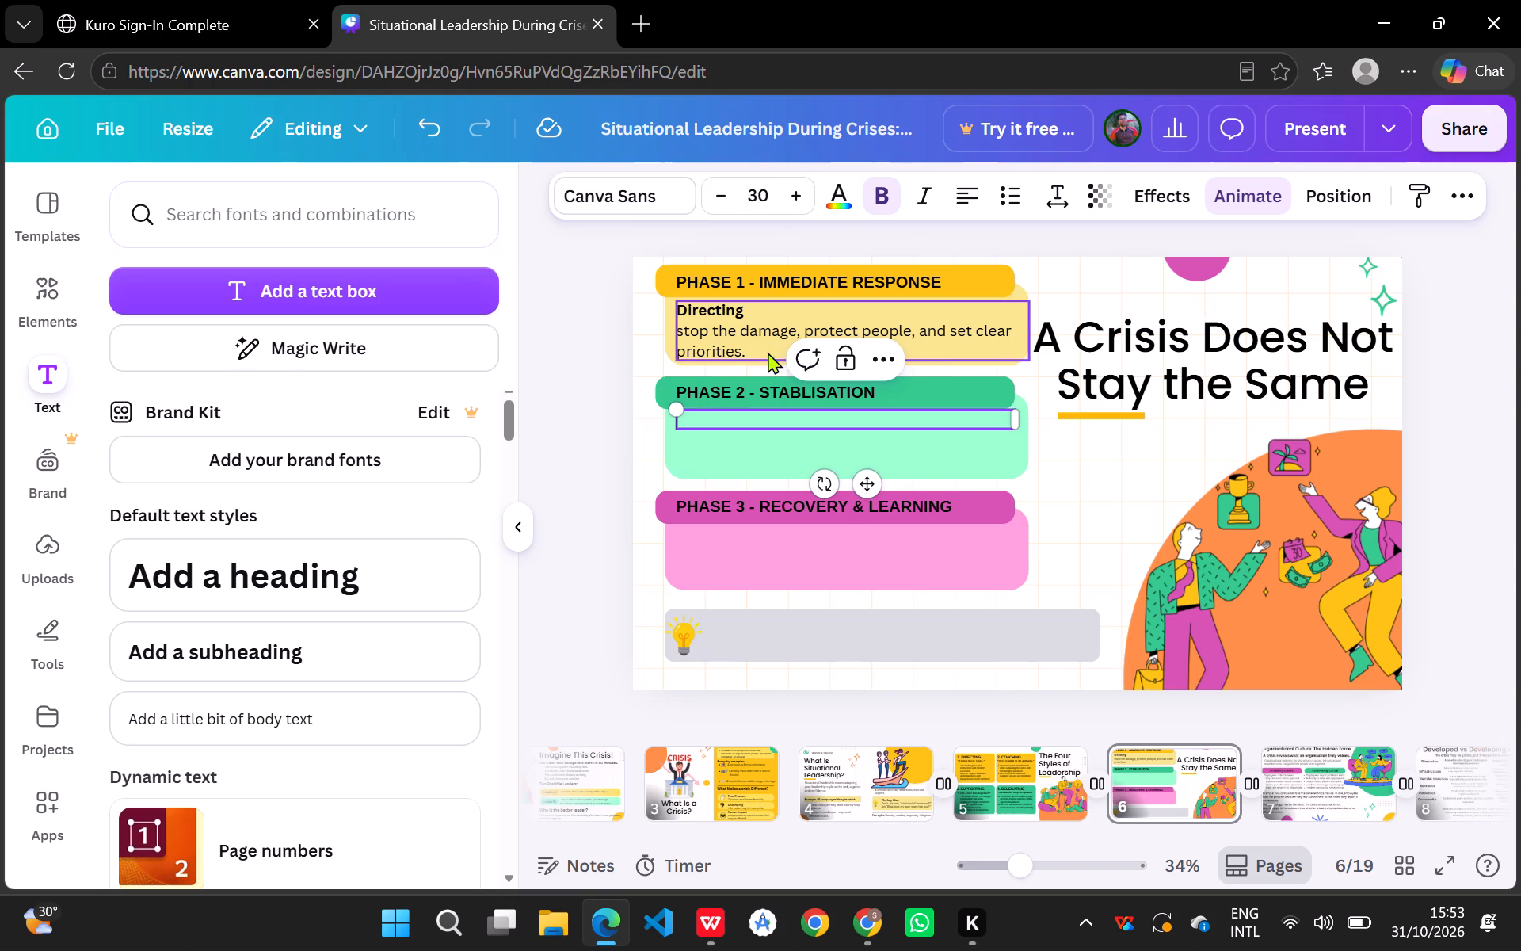
Enter "Coaching + Supporting" as the bold leadership style line in the Phase 2 body text box.
double_click(762, 424)
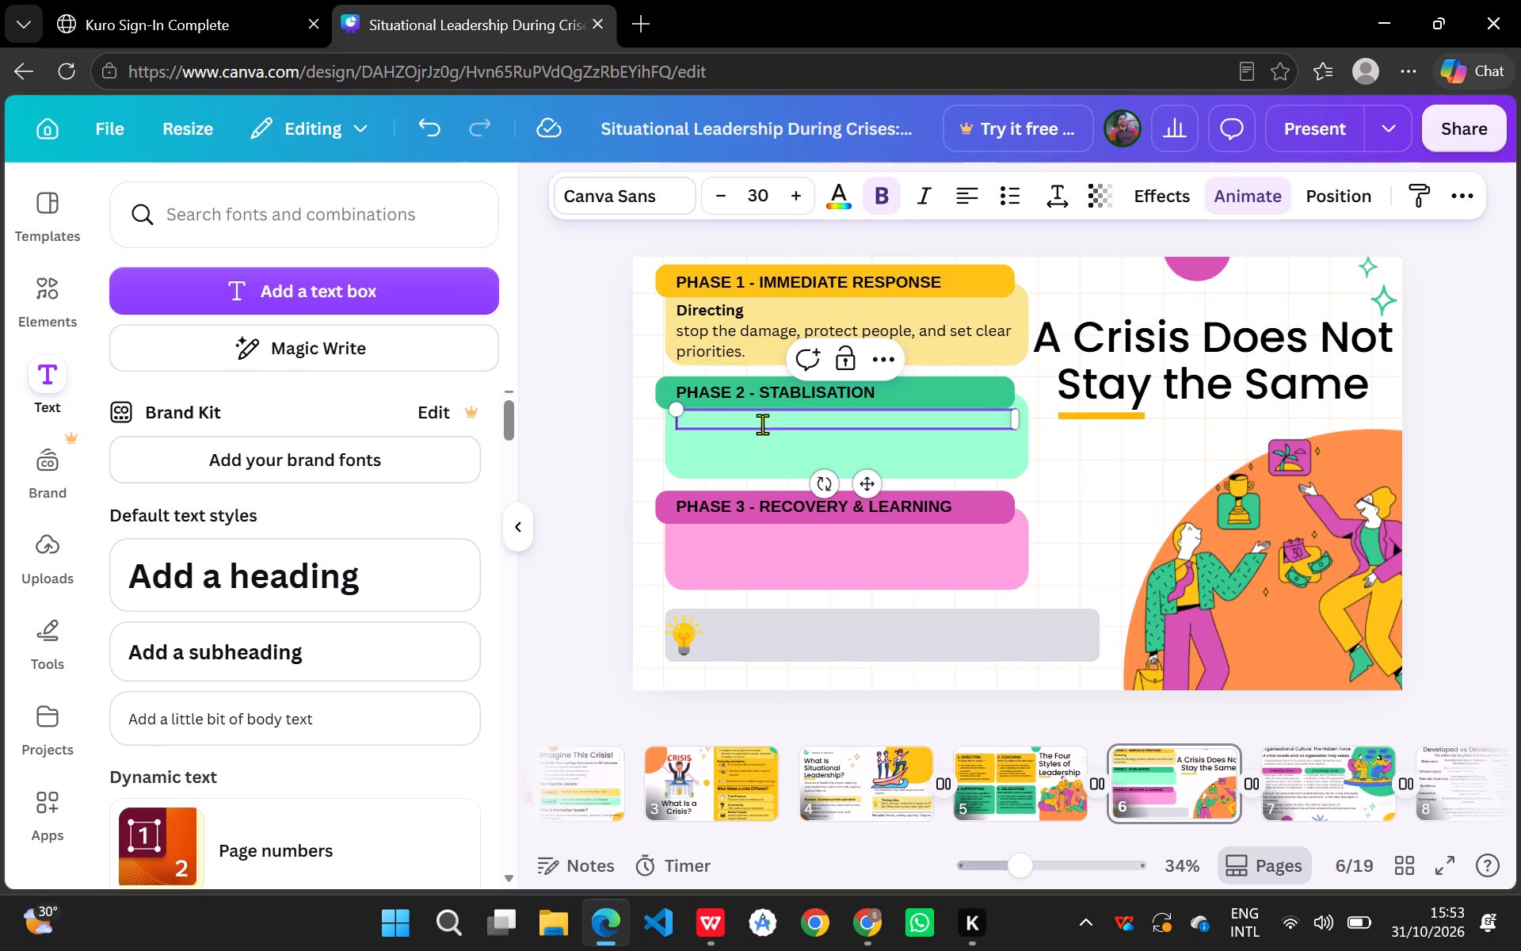
double_click(763, 417)
text(coaching)
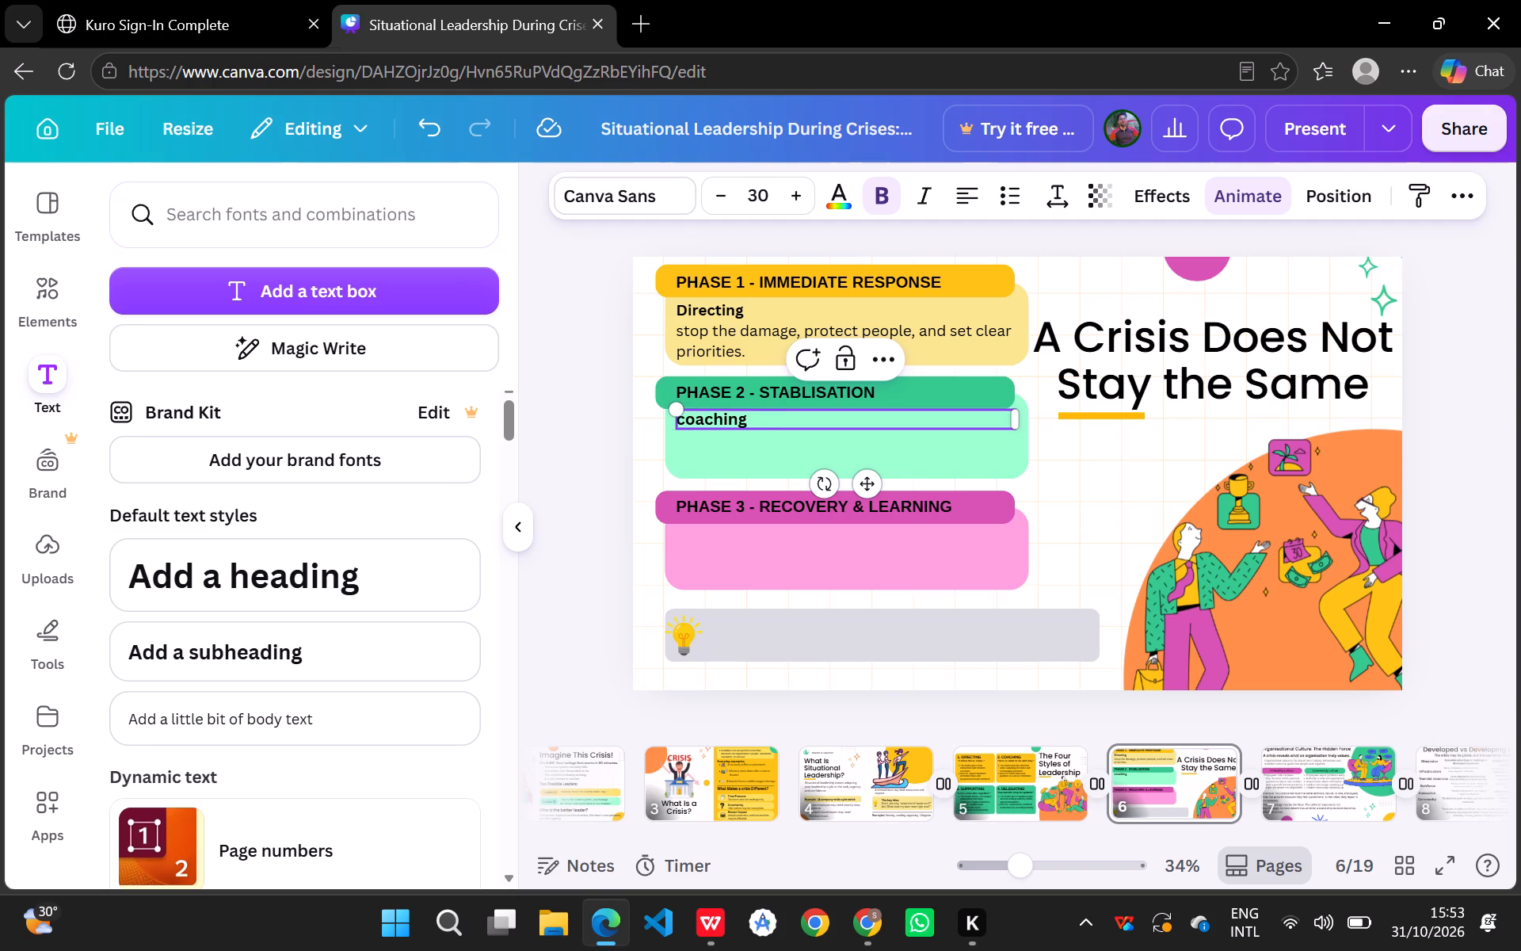
key(Left)
key(Left)
key(Left)
key(Left)
key(Left)
key(Left)
key(Left)
key(BackSpace)
key(shift+c)
key(Right)
key(Right)
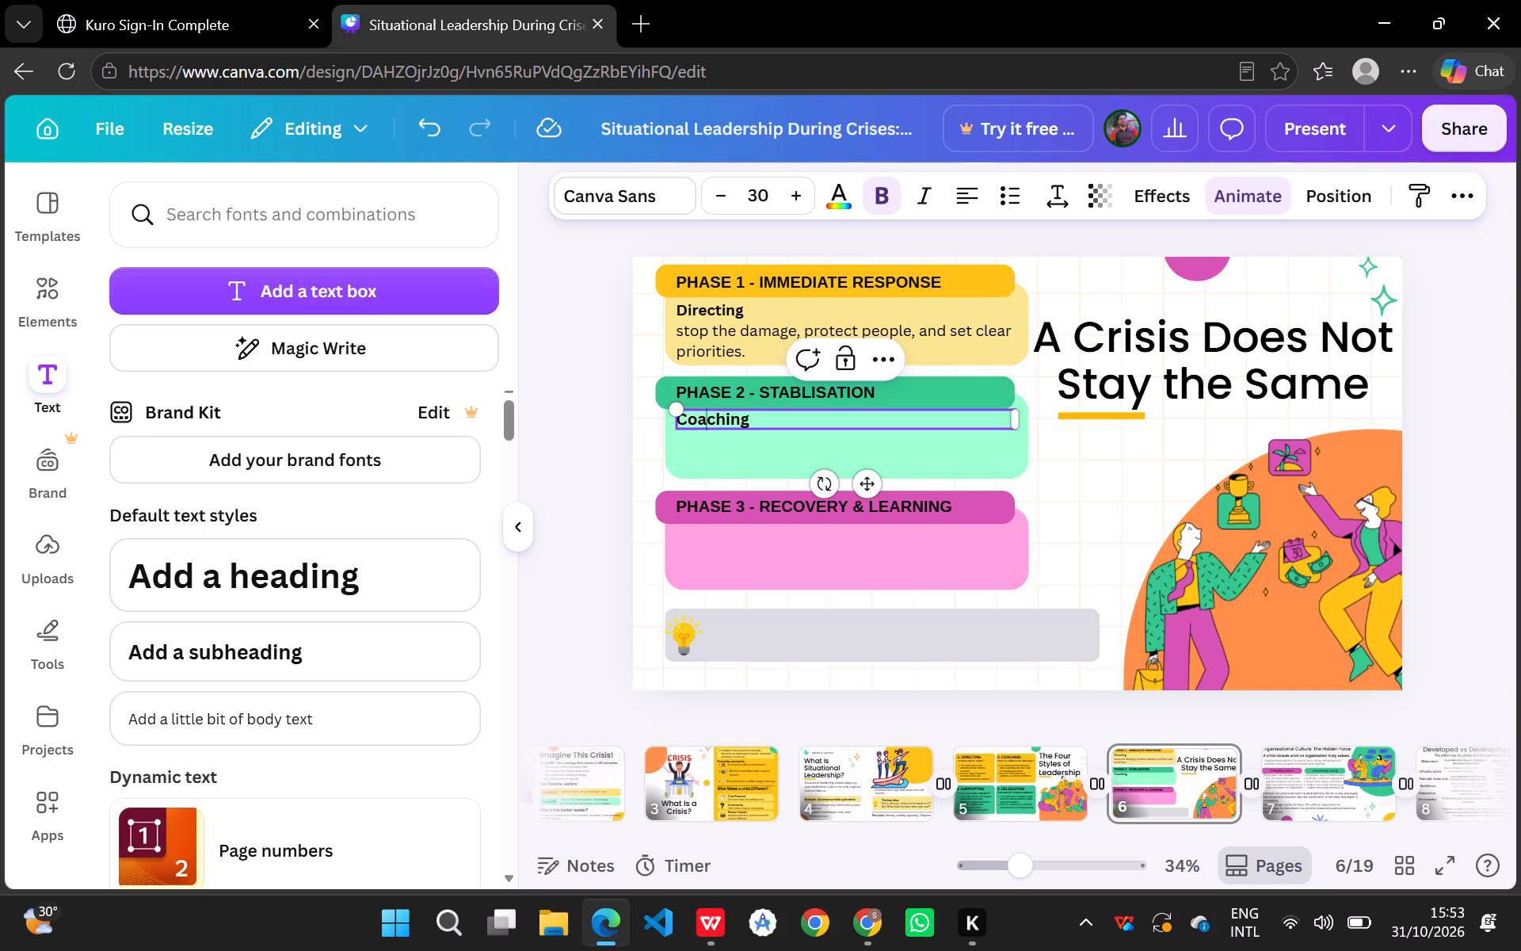
key(Right)
key(Right)
key(Right)
key(Right)
key(Right)
key(space)
text(+)
key(space)
text(su)
key(BackSpace)
key(BackSpace)
text(Supp)
text(orting)
Start a new line below the Phase 2 leadership style, with bold off and font size 28.
key(Return)
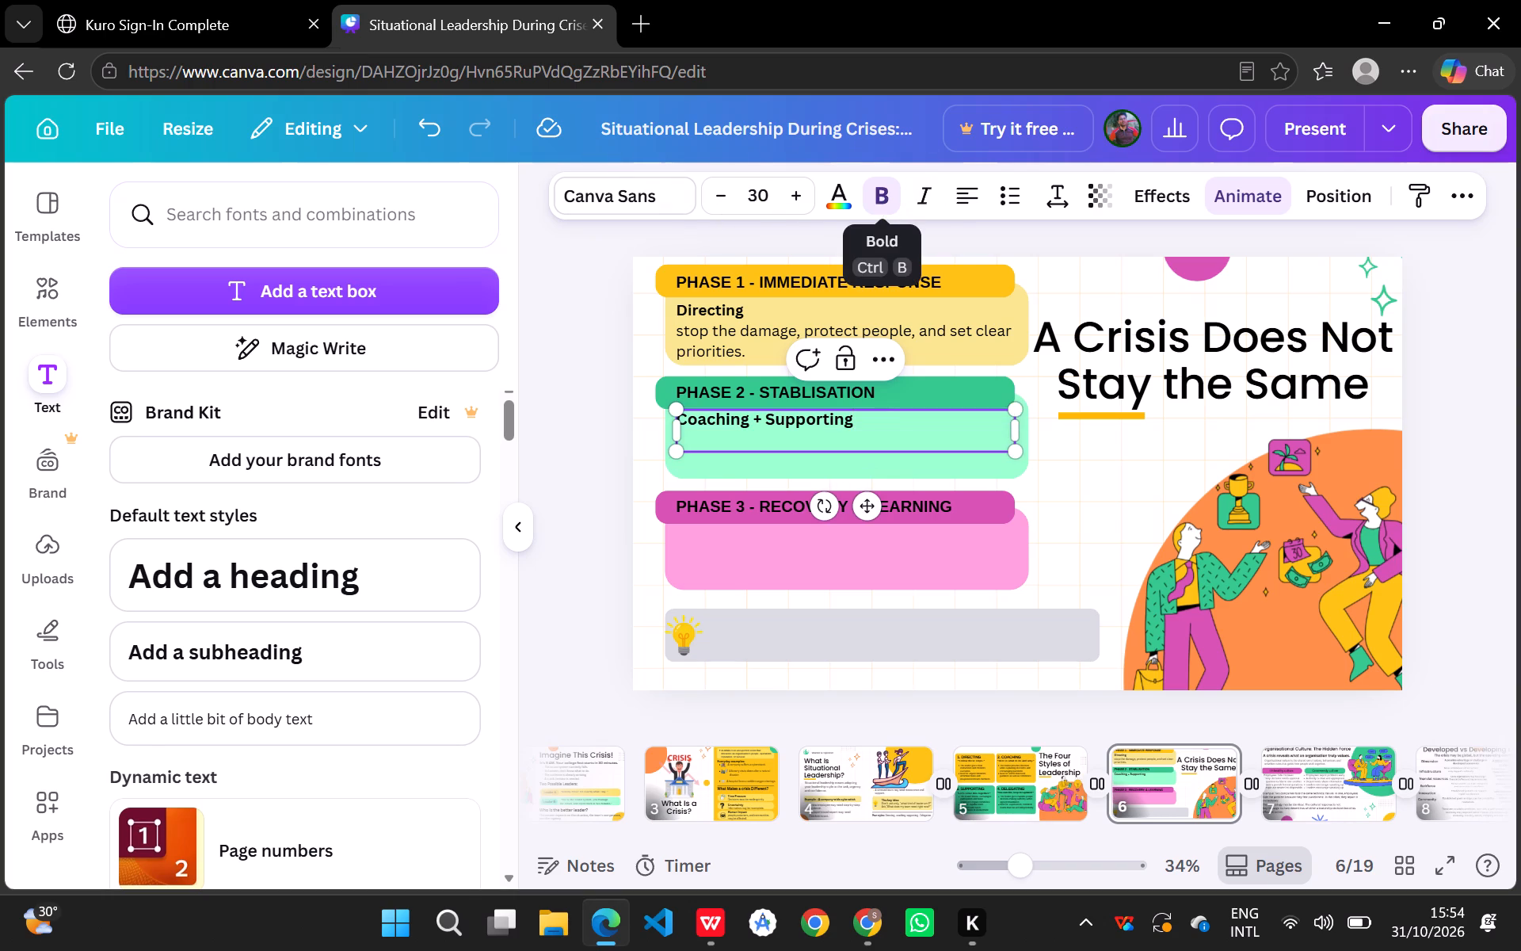
click(876, 197)
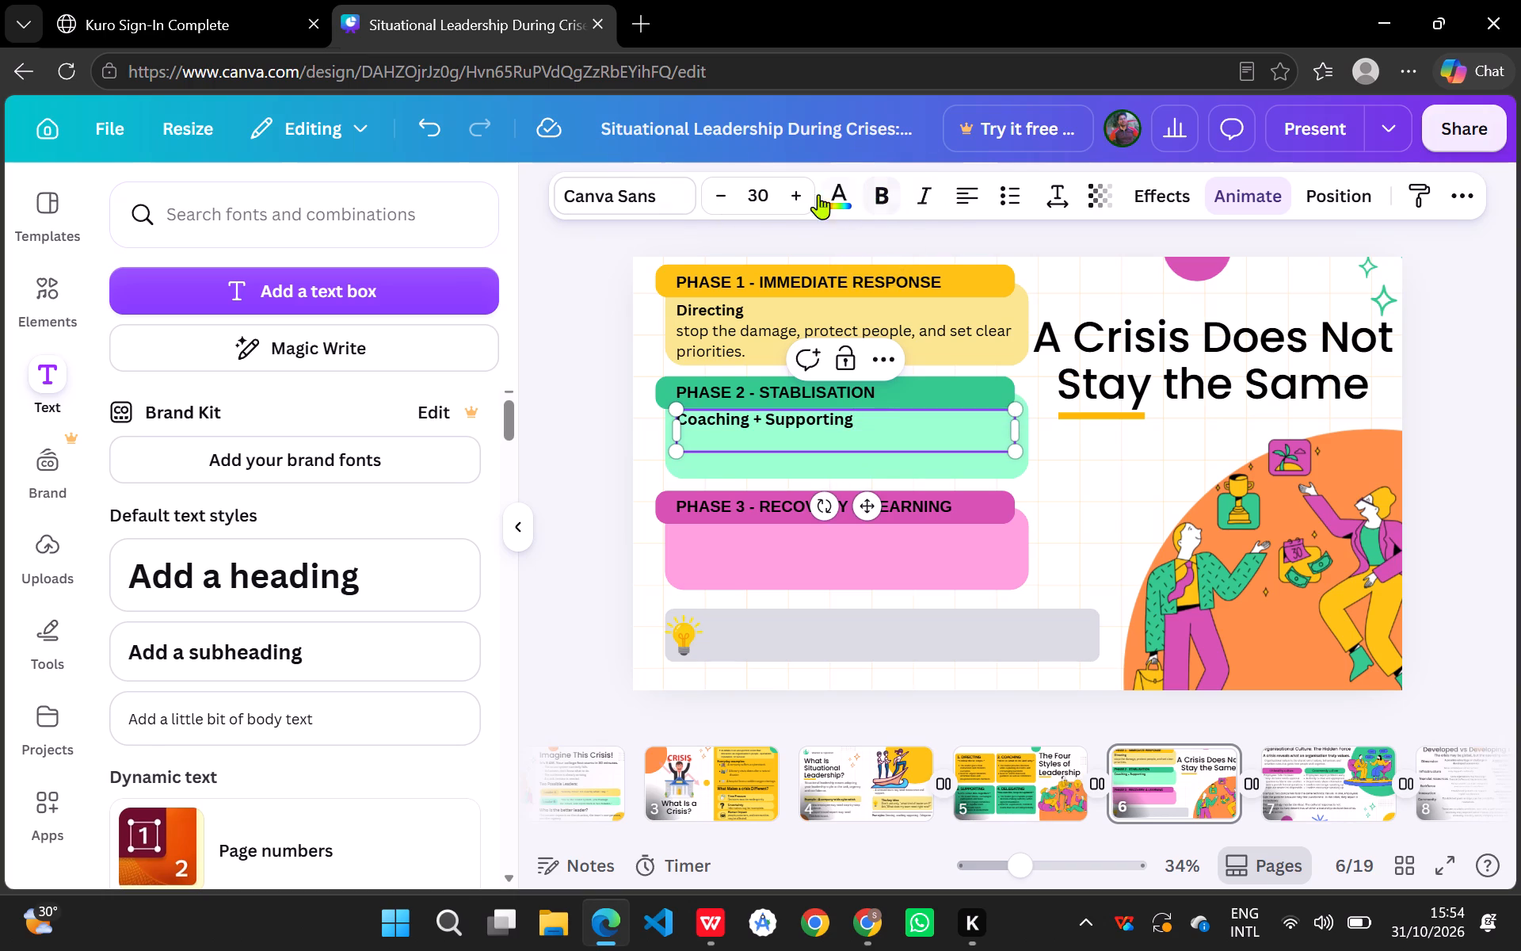
click(723, 196)
click(723, 196)
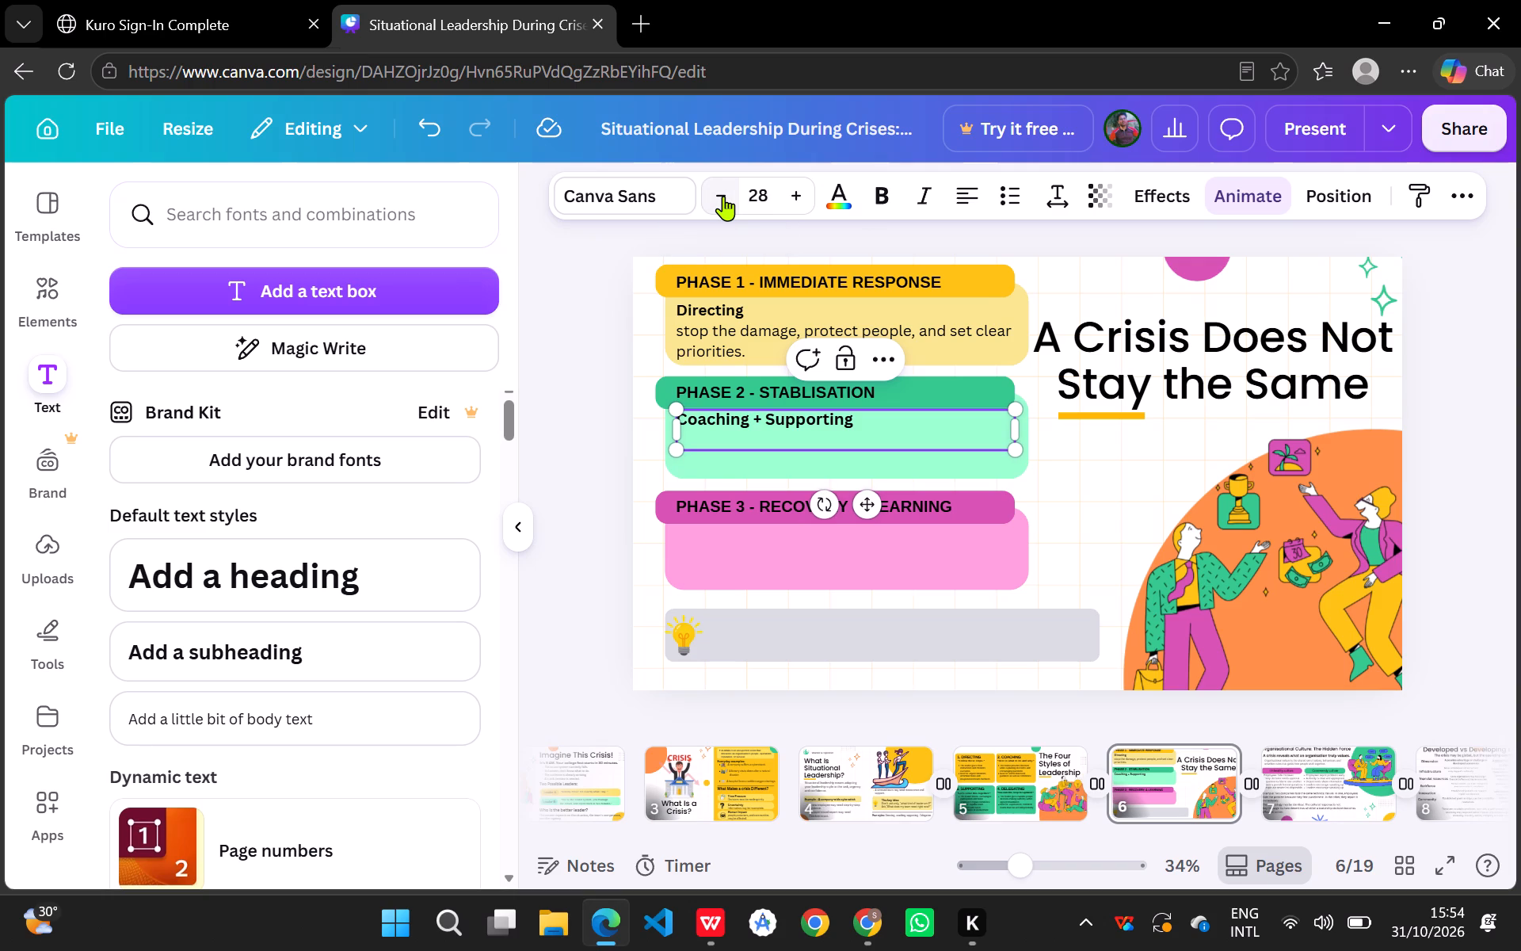
Enter the Phase 2 description under its leadership style: "Coordination teams, communicate honestly, and resolve operational problems.".
text(Co)
text(ordination)
key(space)
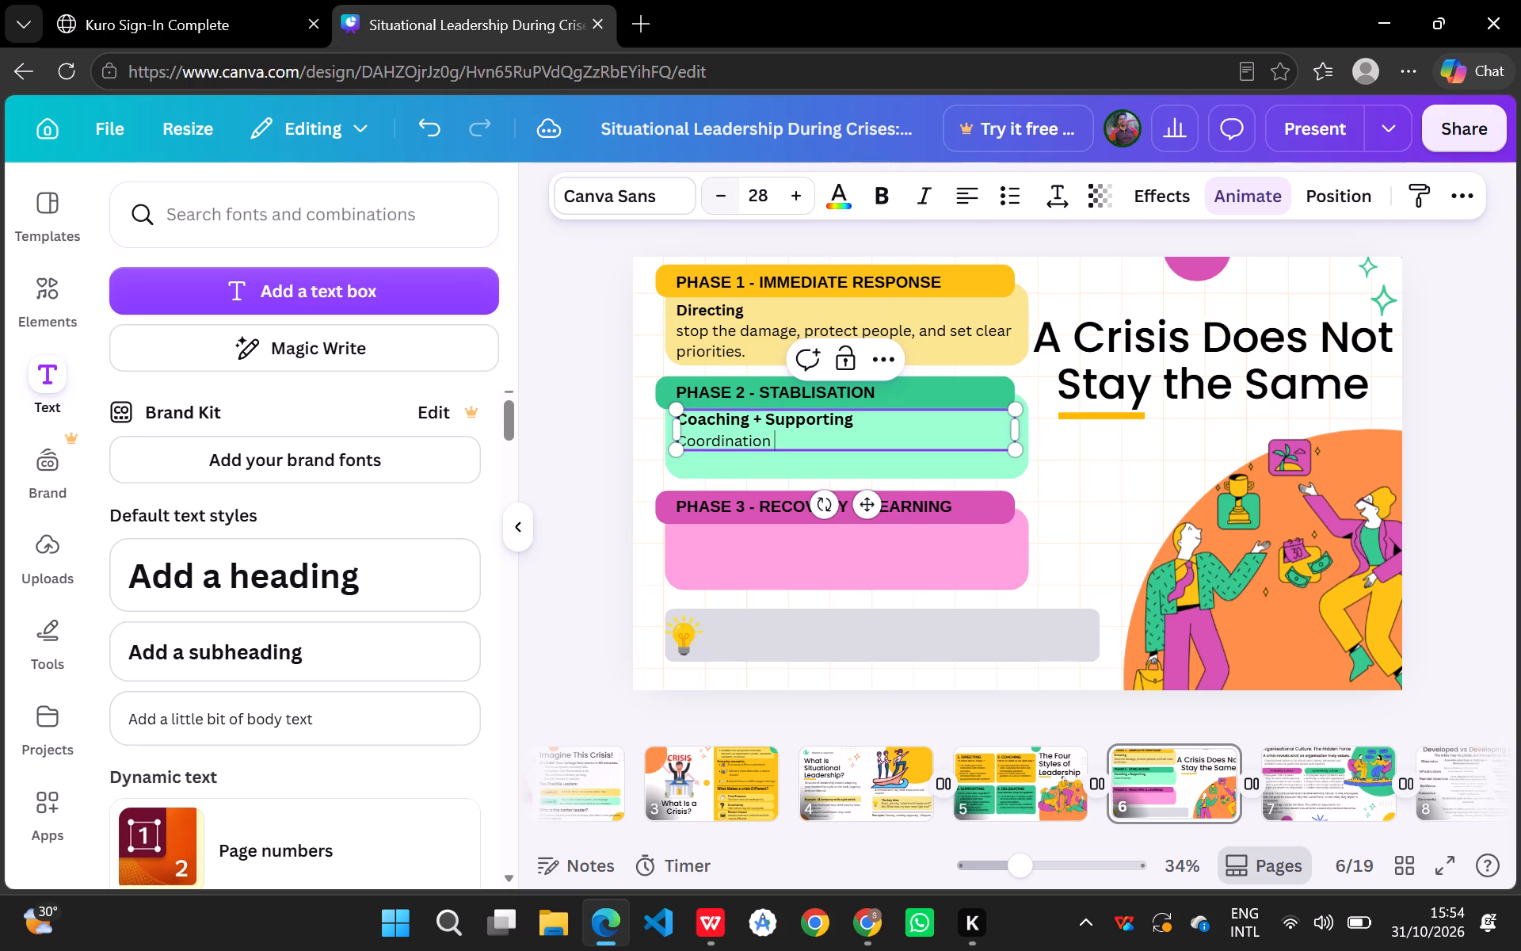
text(teams)
key(space)
key(BackSpace)
text(,)
key(space)
text(comm)
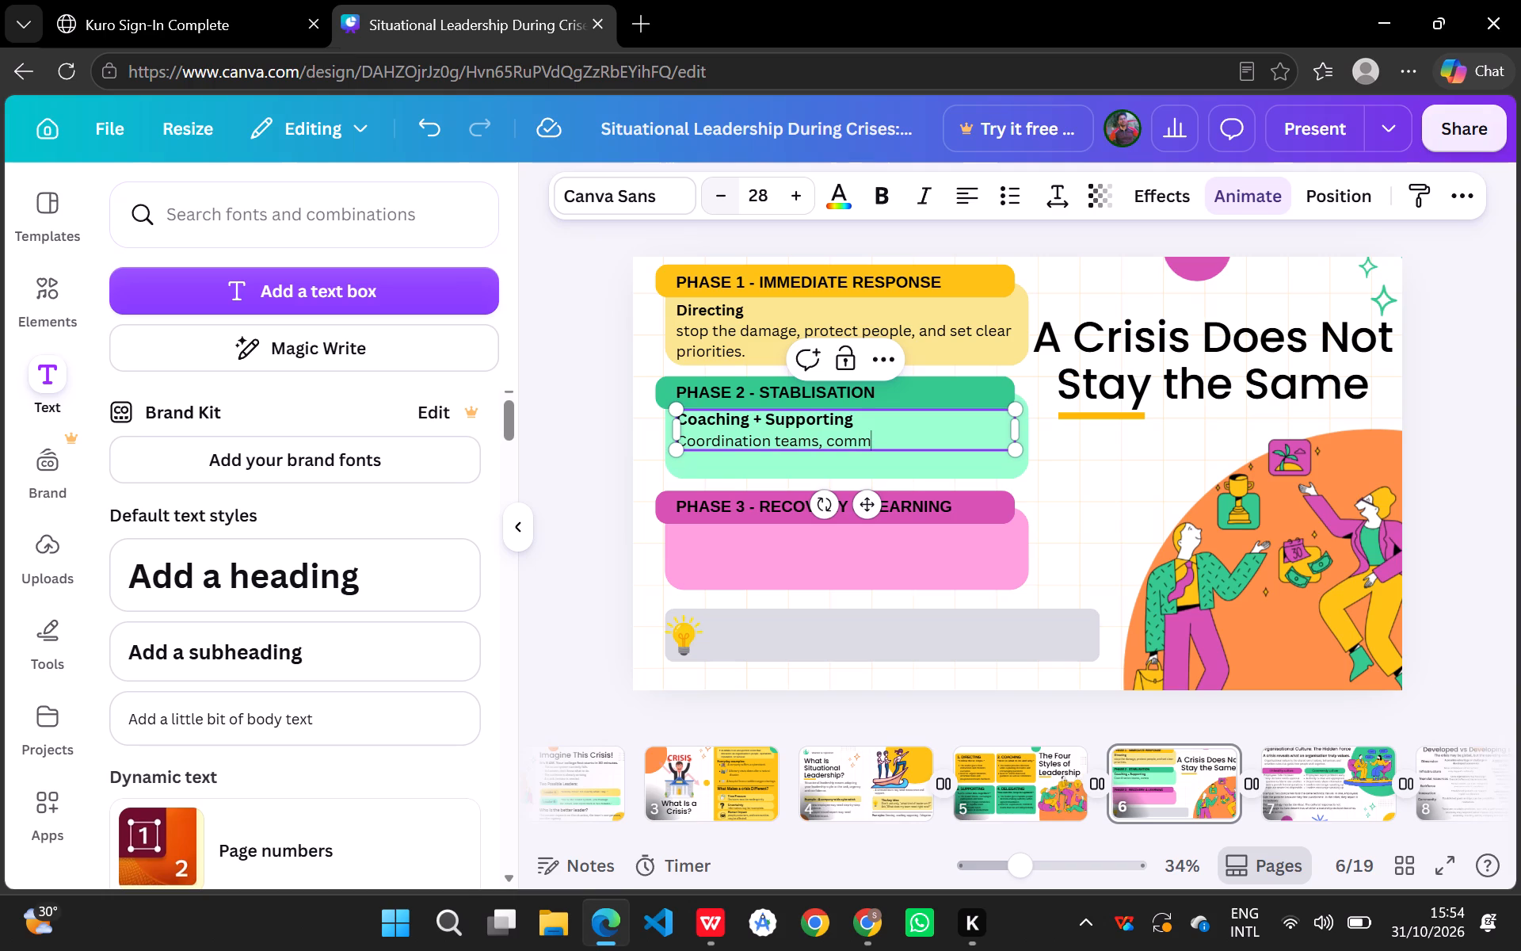
text(unicate)
key(space)
text(honestly)
key(space)
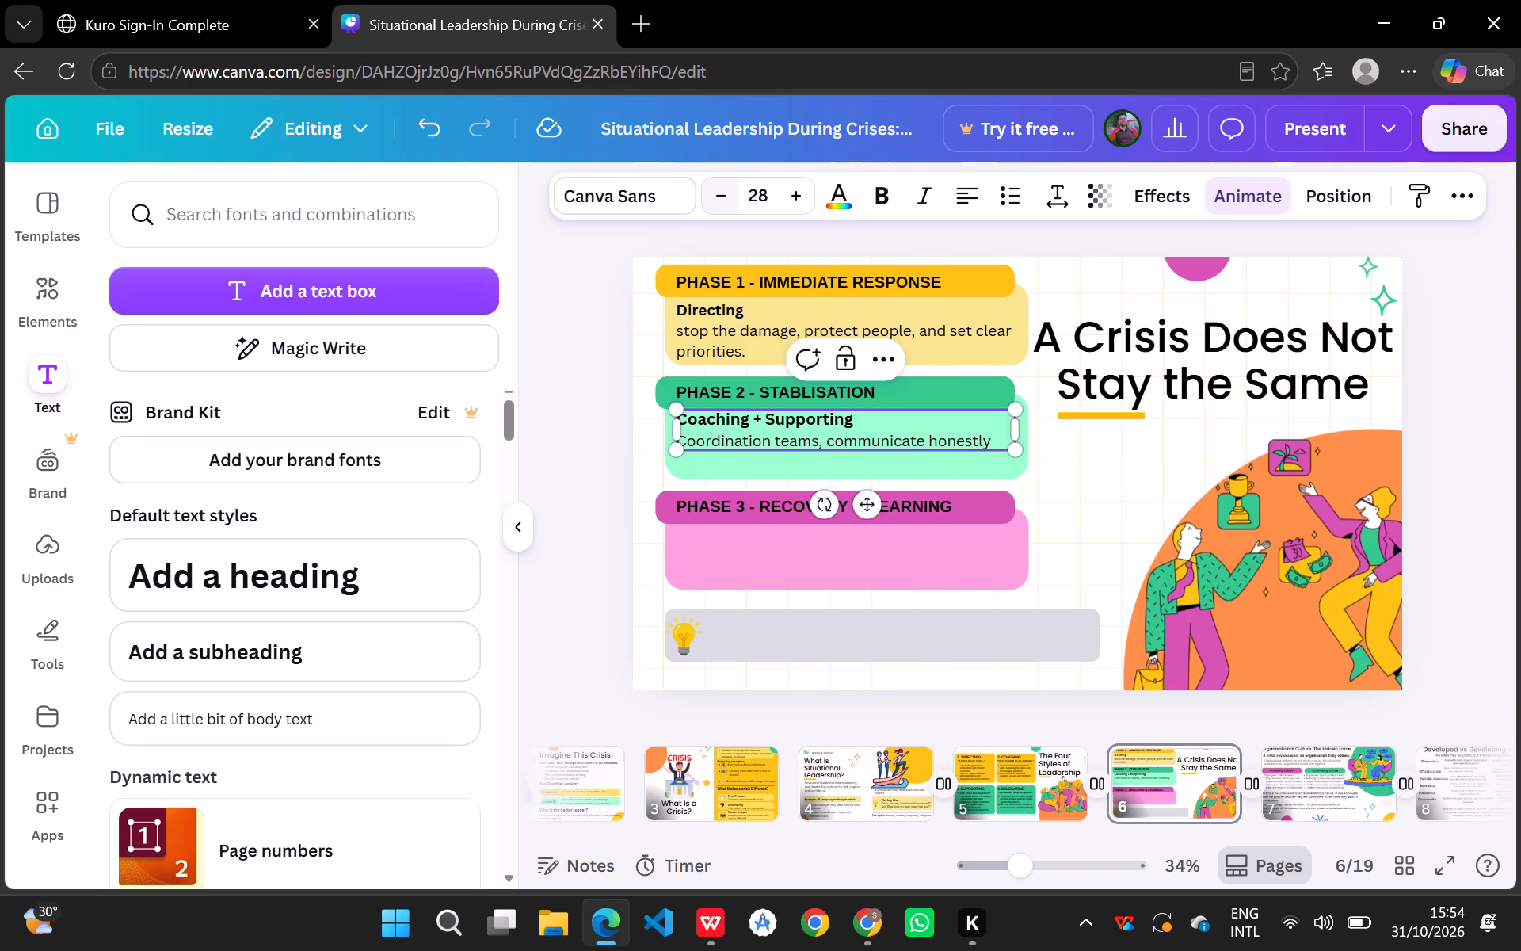
key(BackSpace)
text(, and)
key(space)
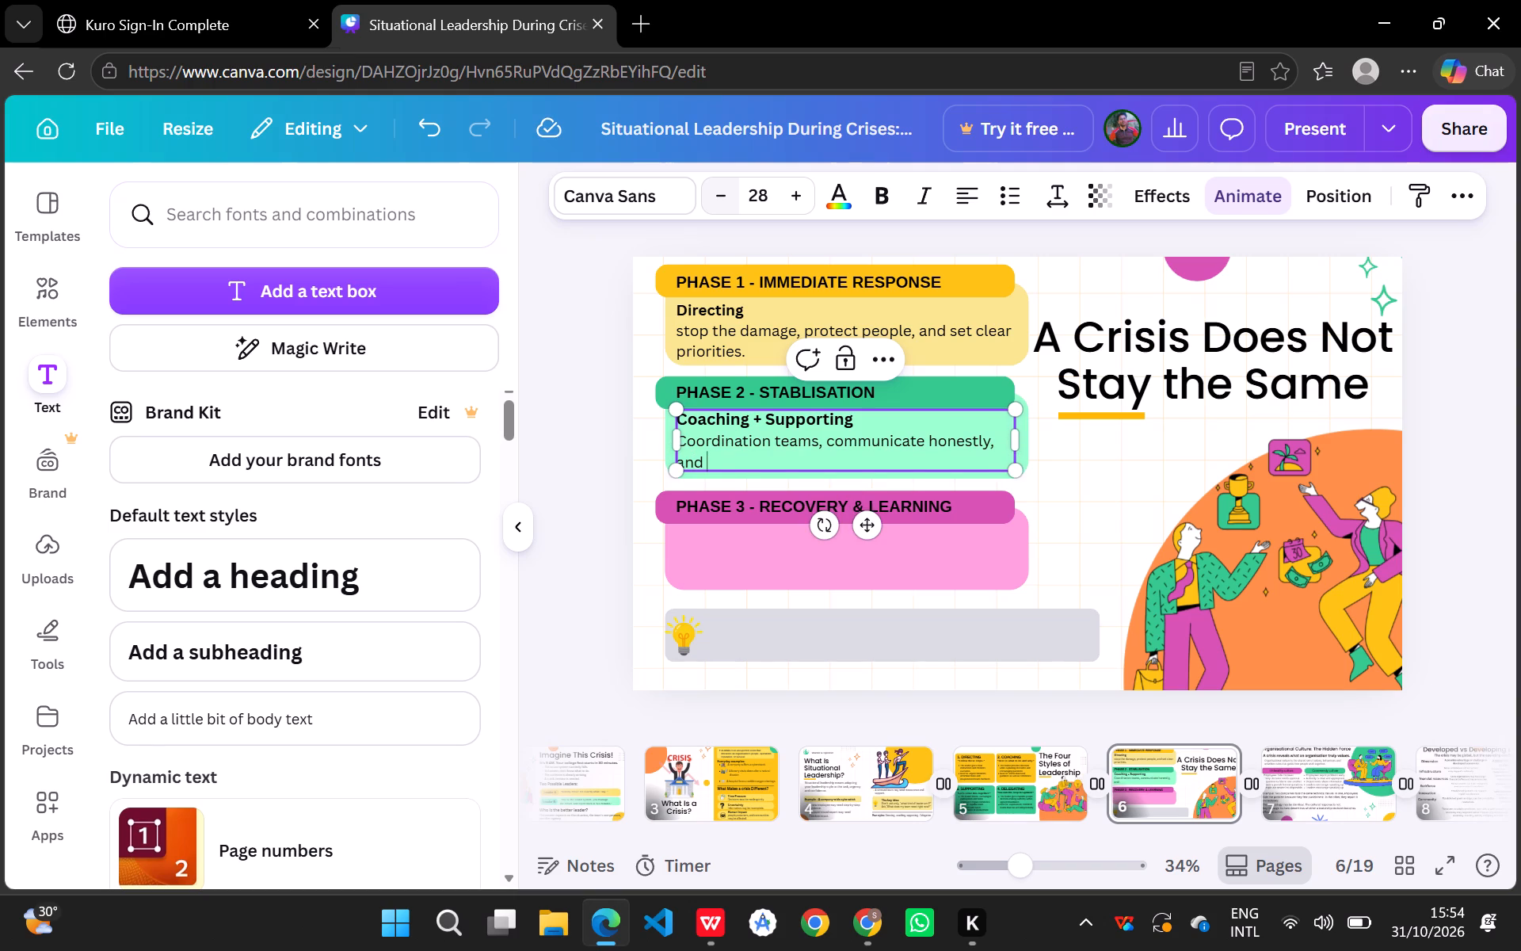
text(resolve)
key(space)
text(operational)
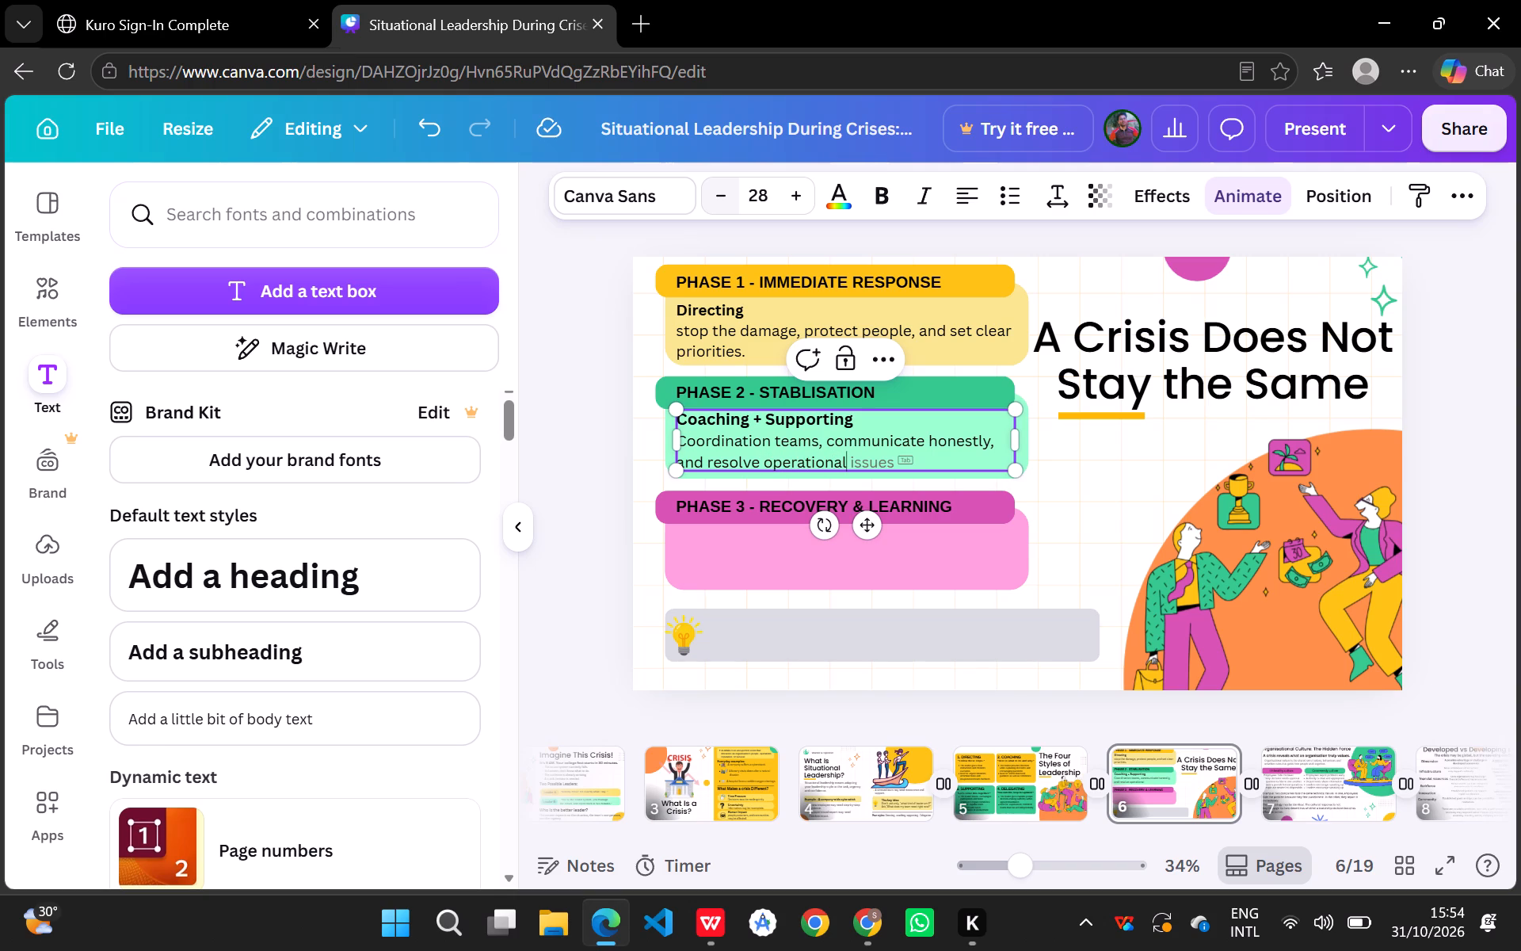
key(space)
text(problems)
key(period)
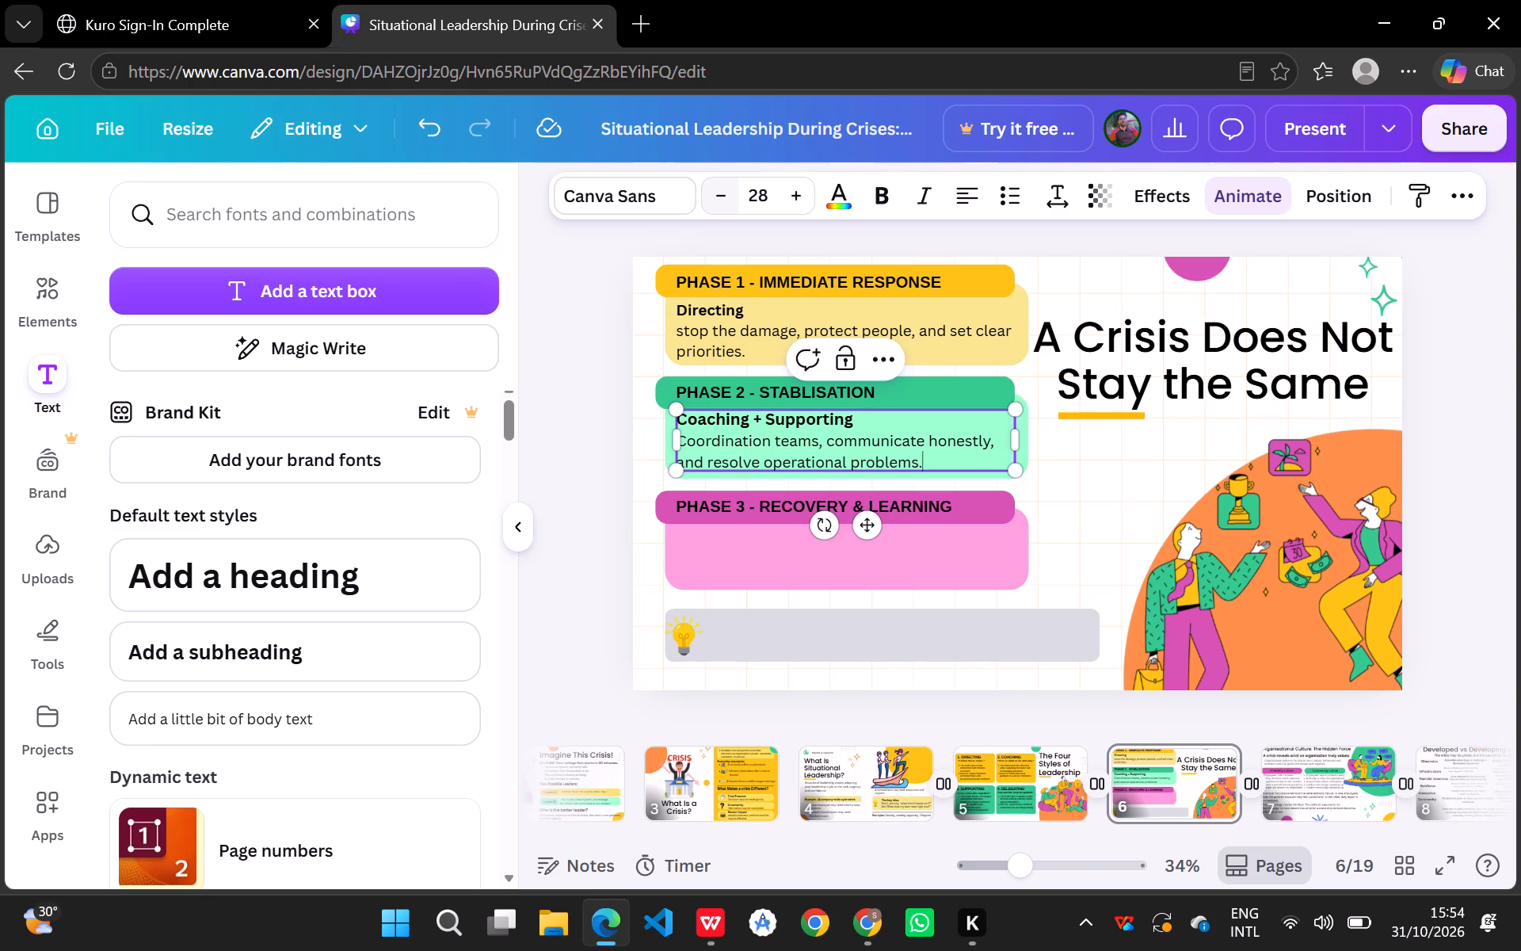
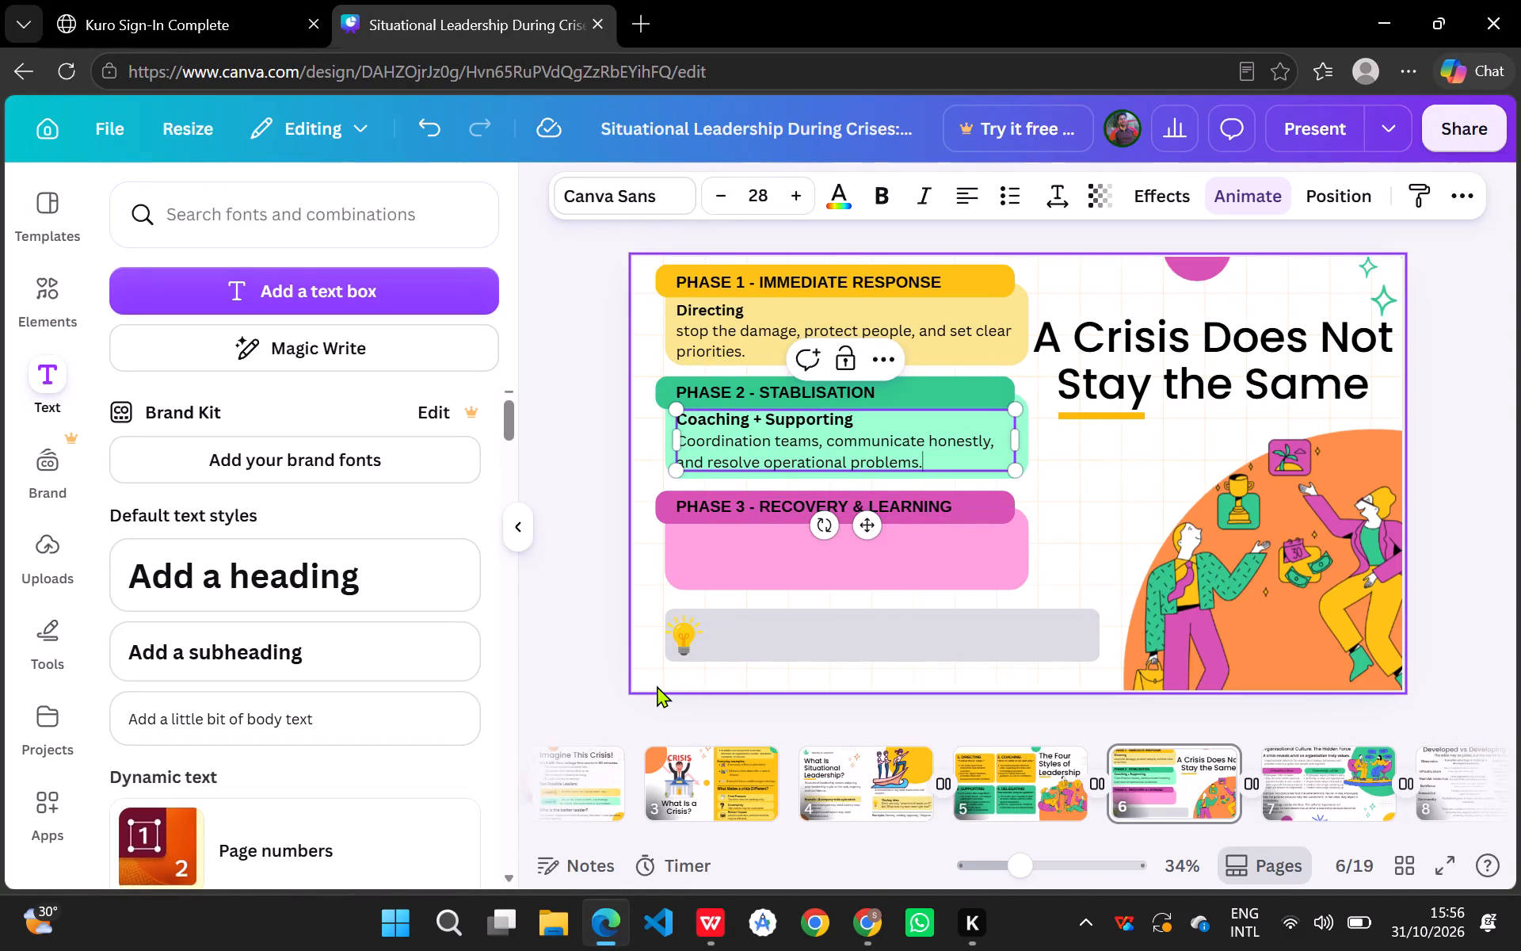
Compare the font sizes of the leadership style and description lines in the Phase 1 and Phase 2 boxes.
click(1091, 510)
click(821, 453)
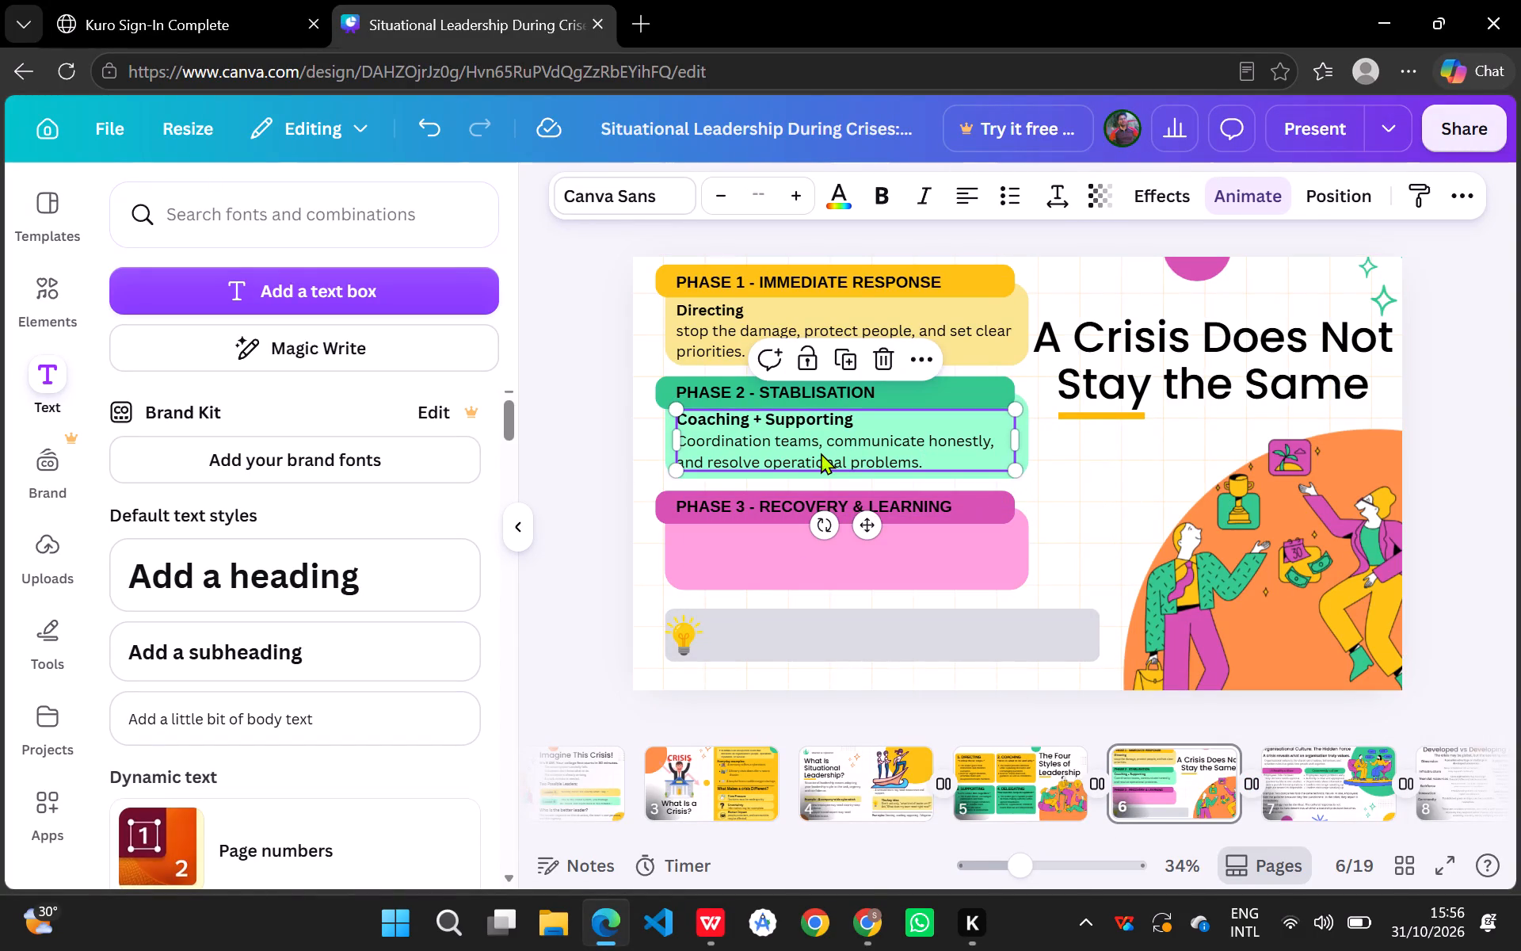
click(680, 439)
drag(680, 439, 928, 462)
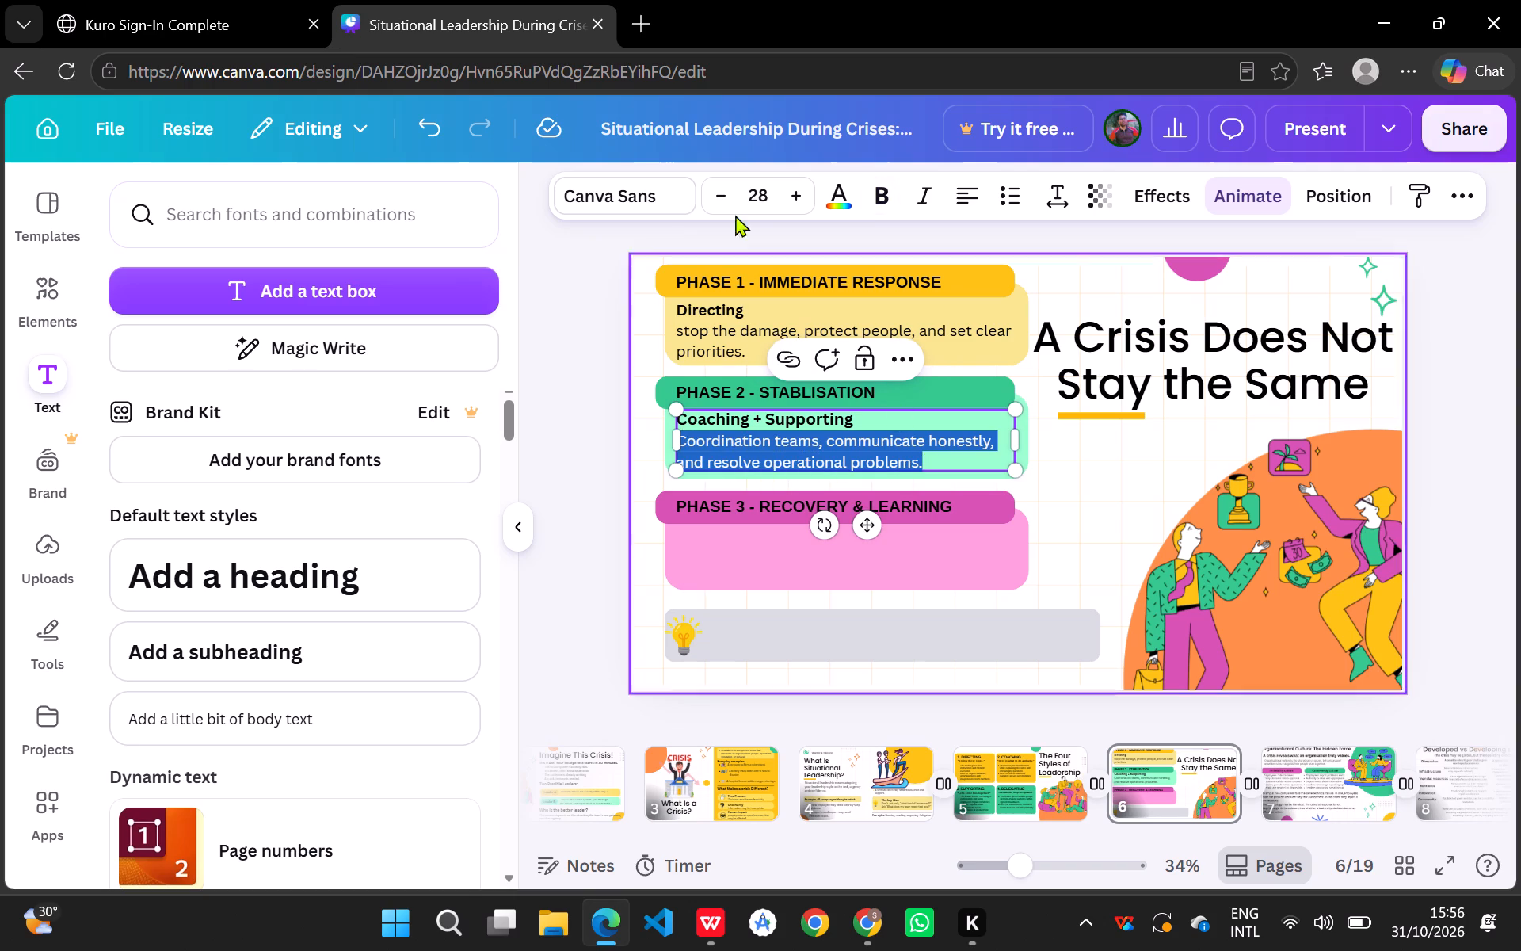
click(959, 329)
double_click(959, 329)
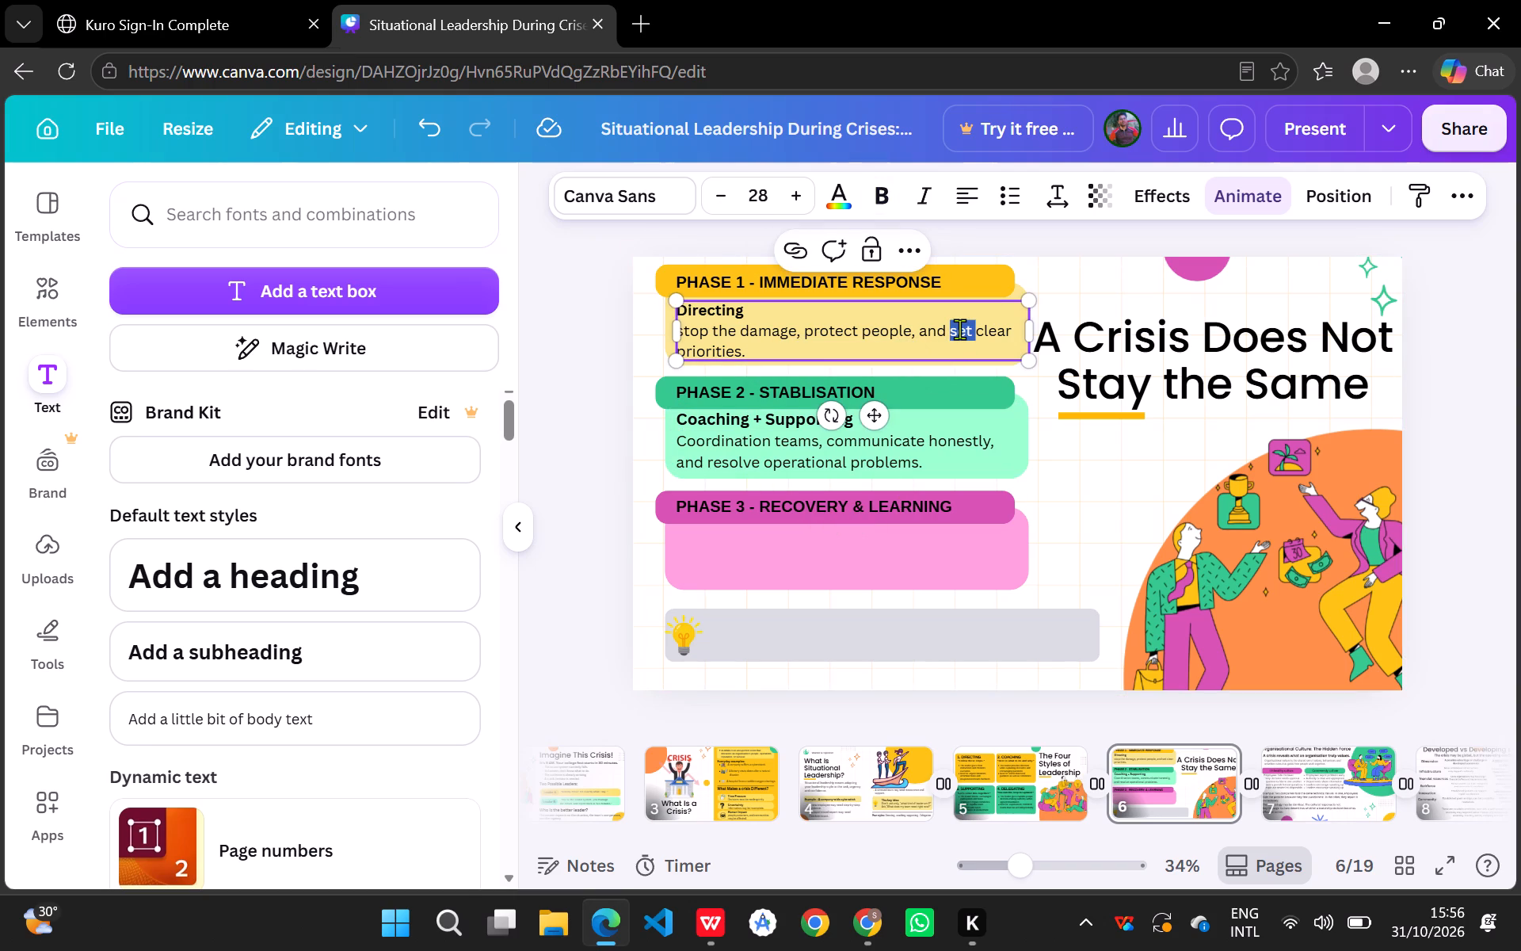
click(959, 329)
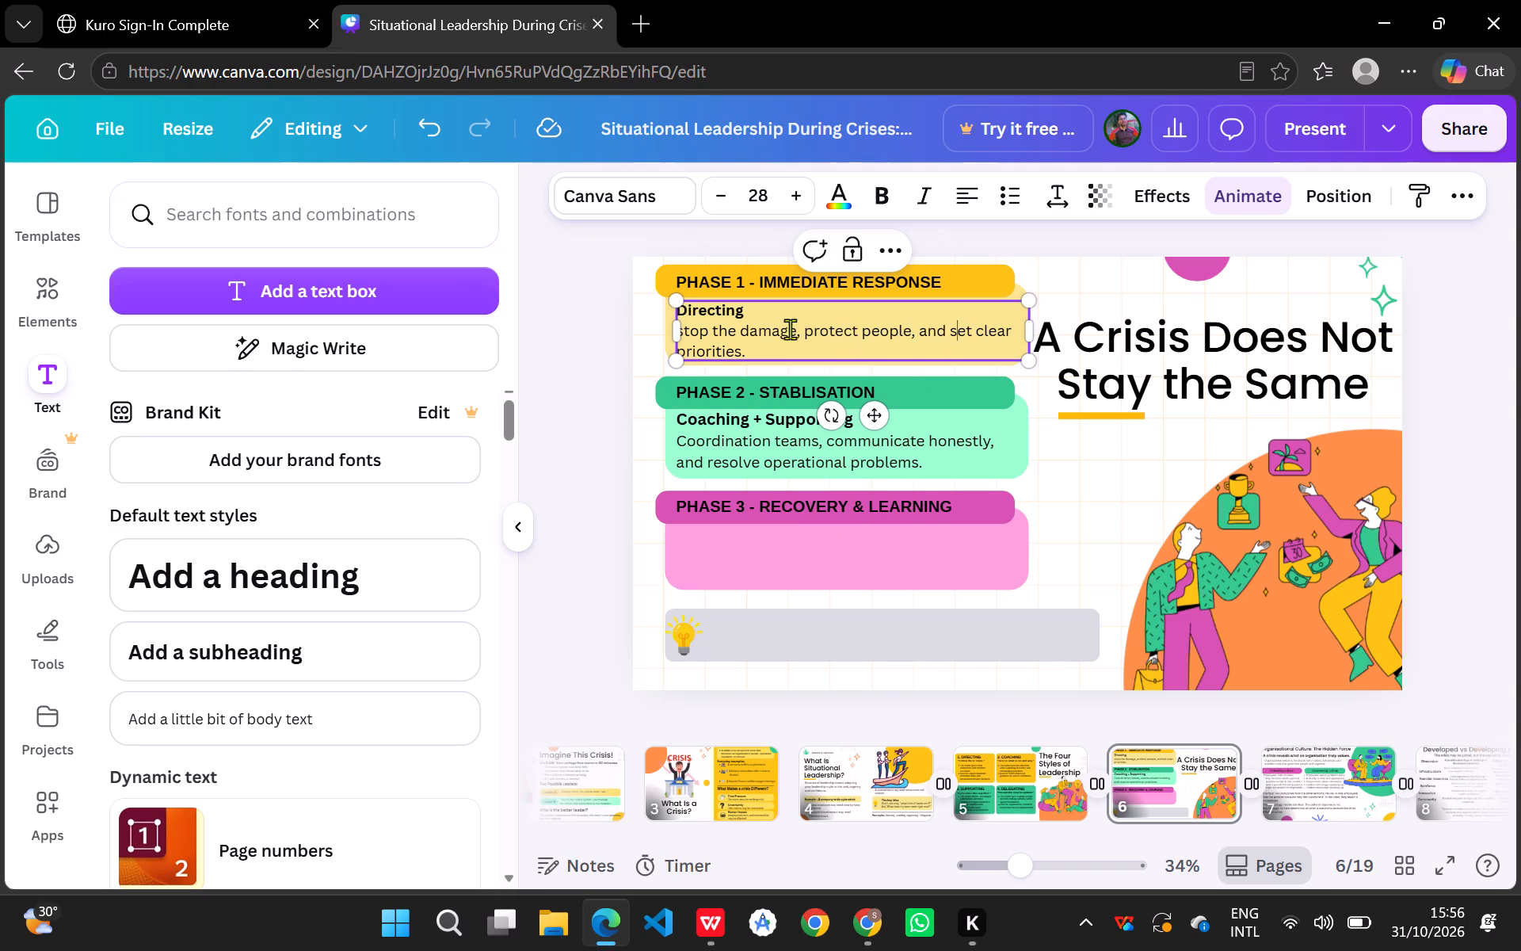
click(732, 312)
click(732, 312)
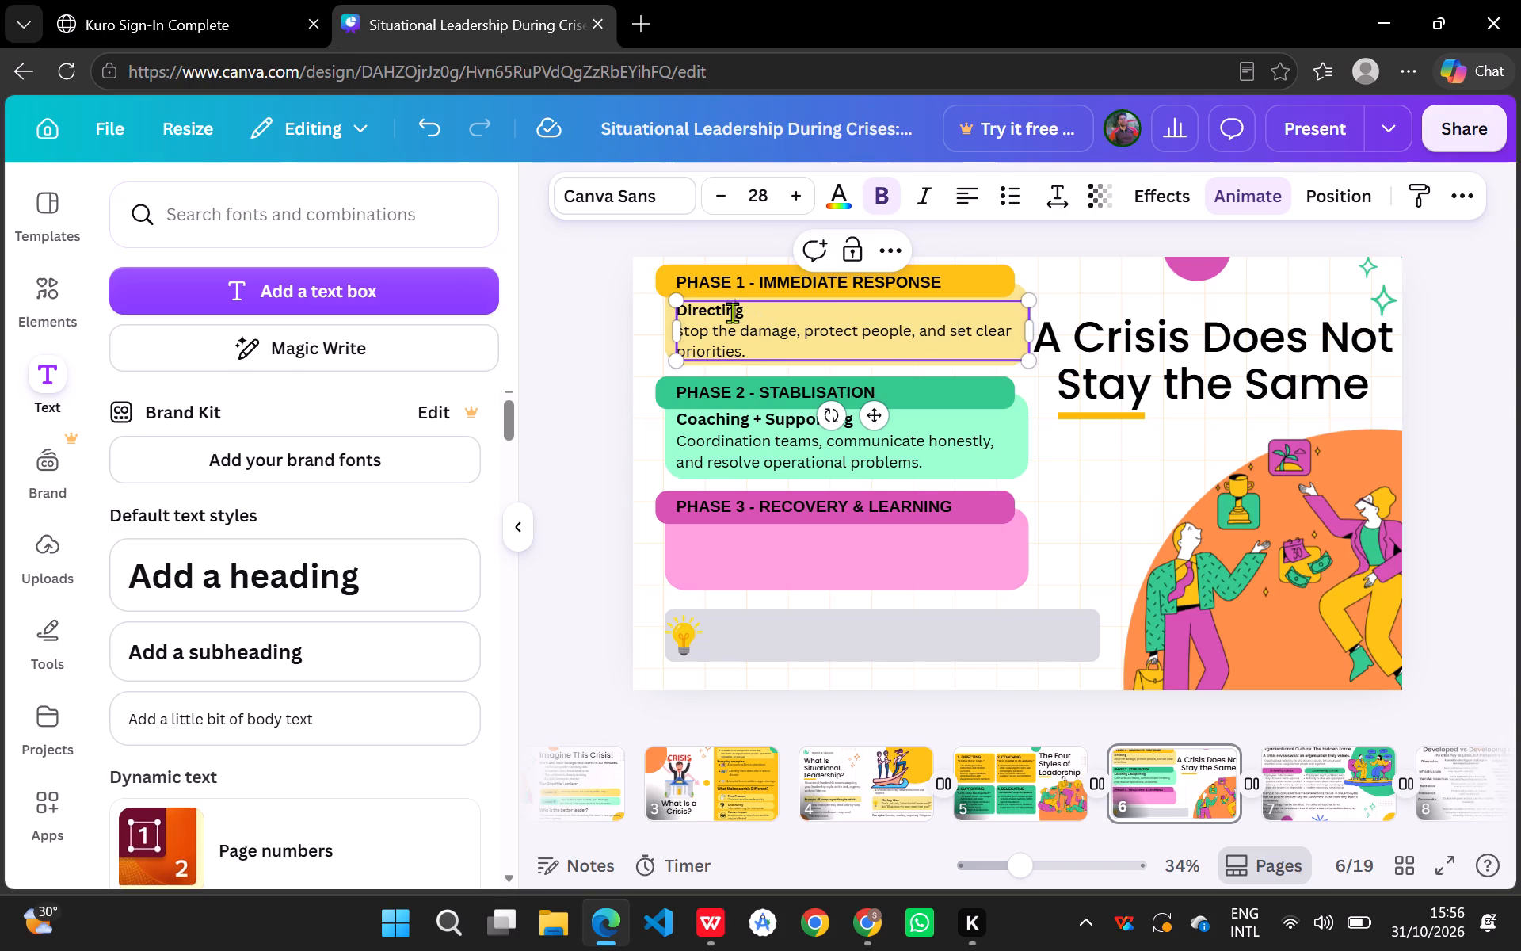
click(735, 327)
double_click(756, 421)
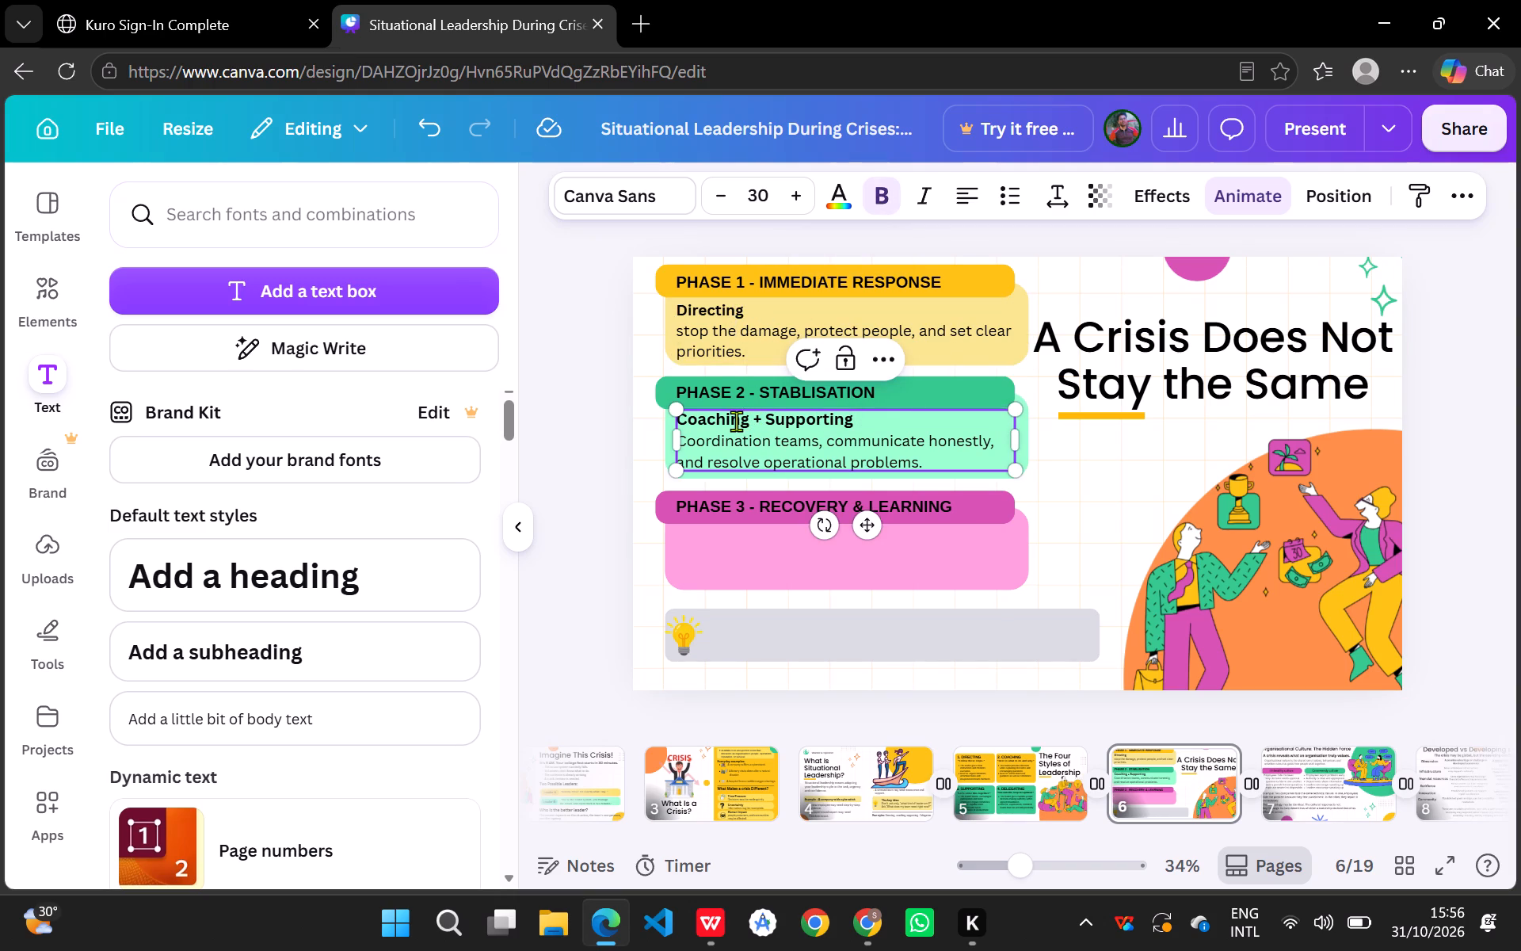
click(736, 421)
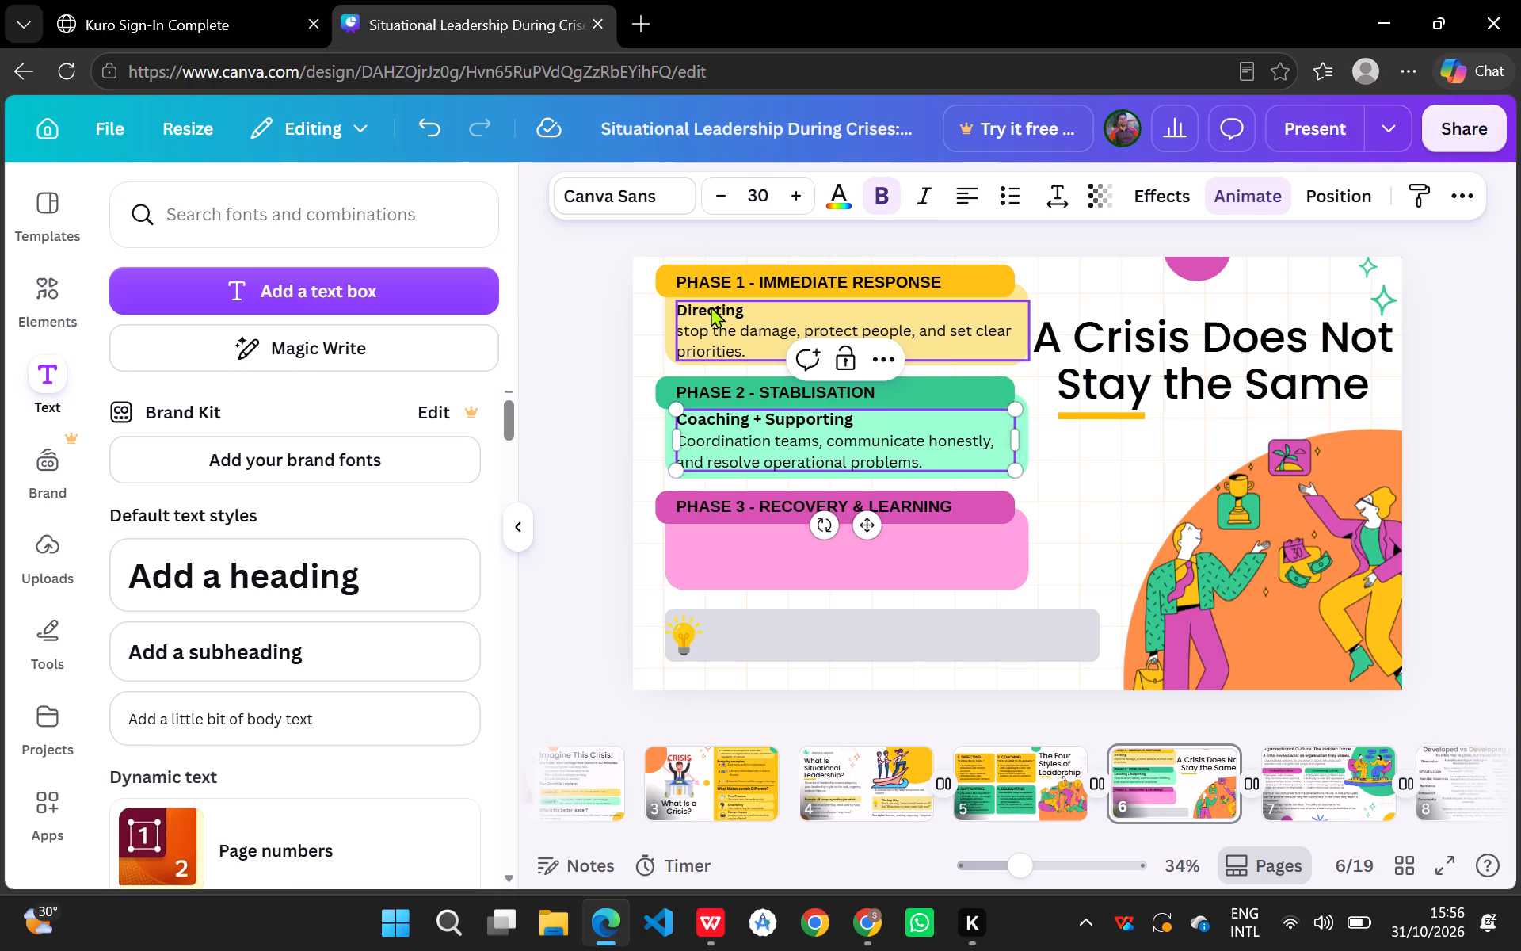
click(711, 306)
click(711, 306)
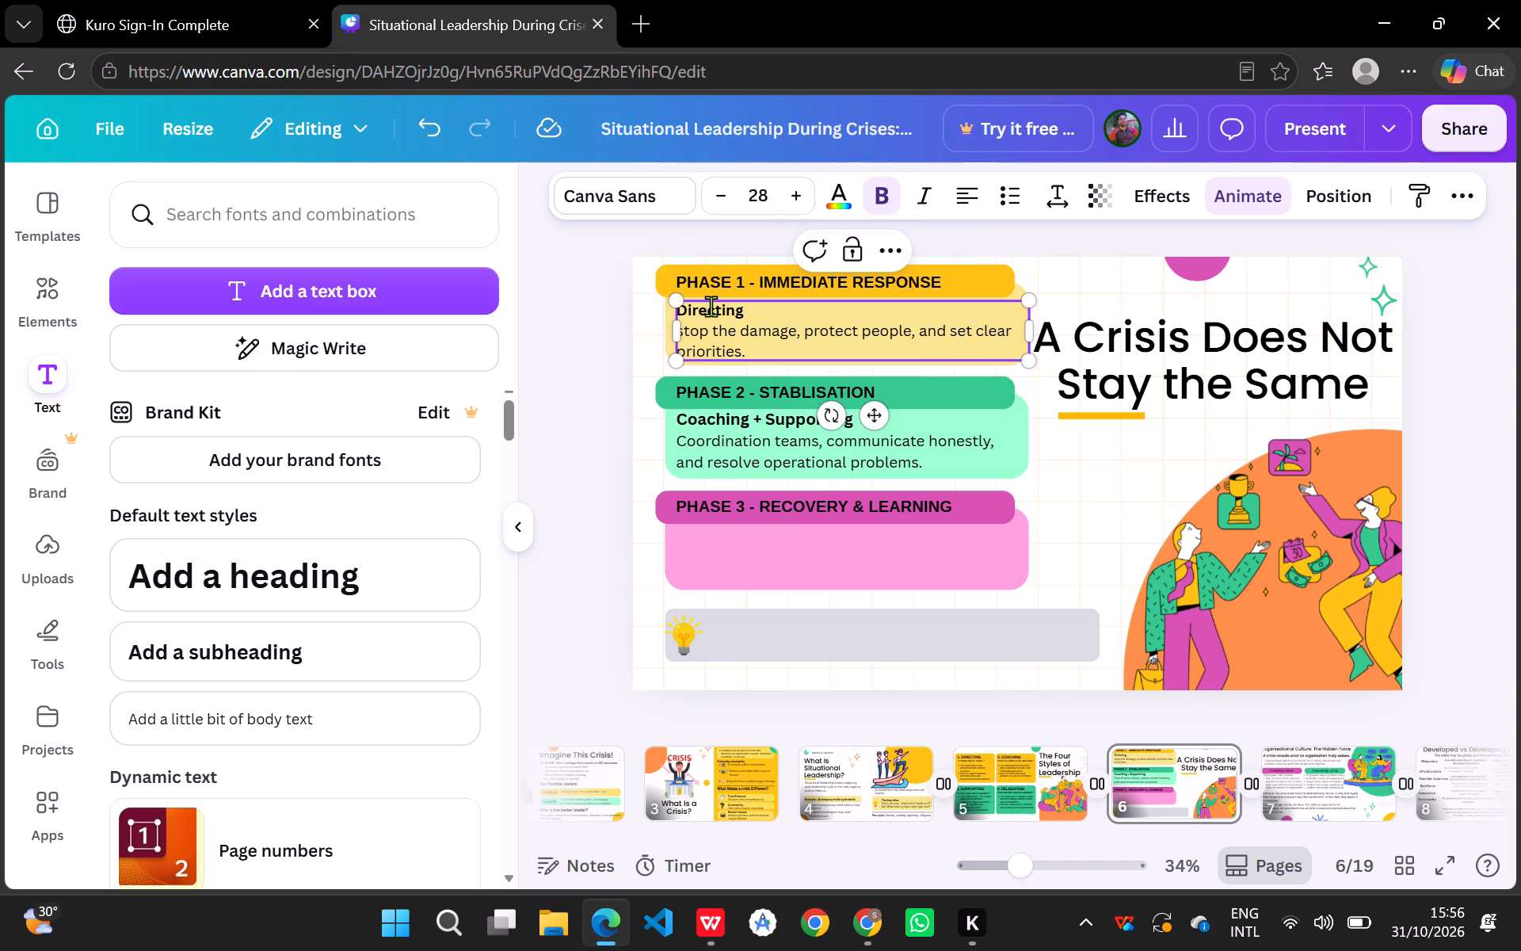
click(711, 325)
Increase the Phase 1 leadership style "Directing" to font size 30, matching the Phase 2 leadership style line.
drag(746, 314, 684, 311)
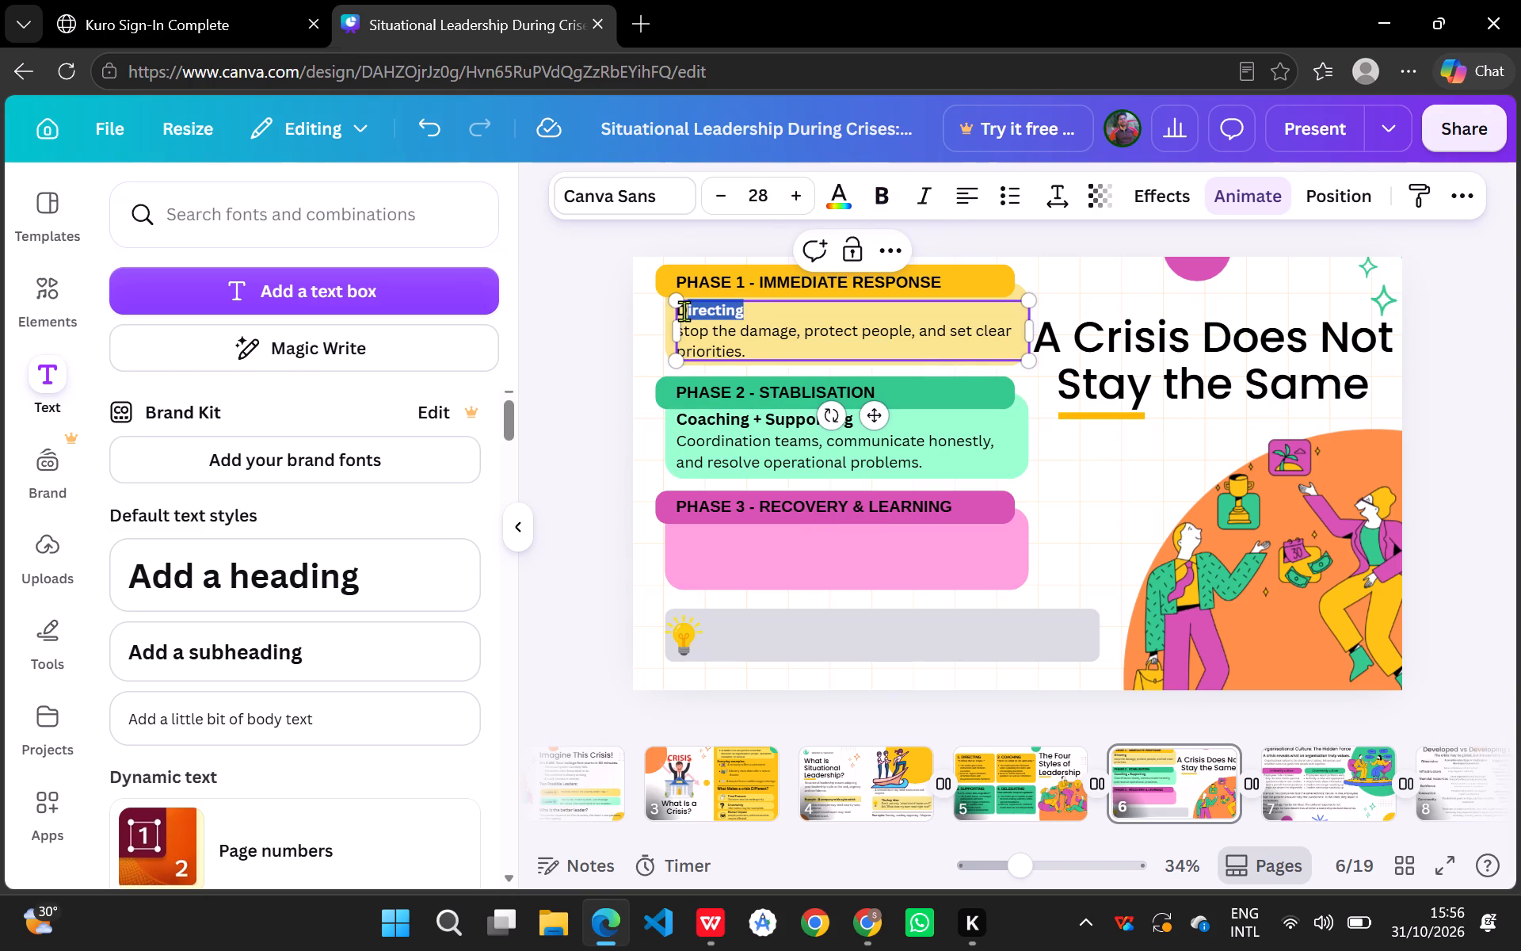
drag(684, 311, 680, 311)
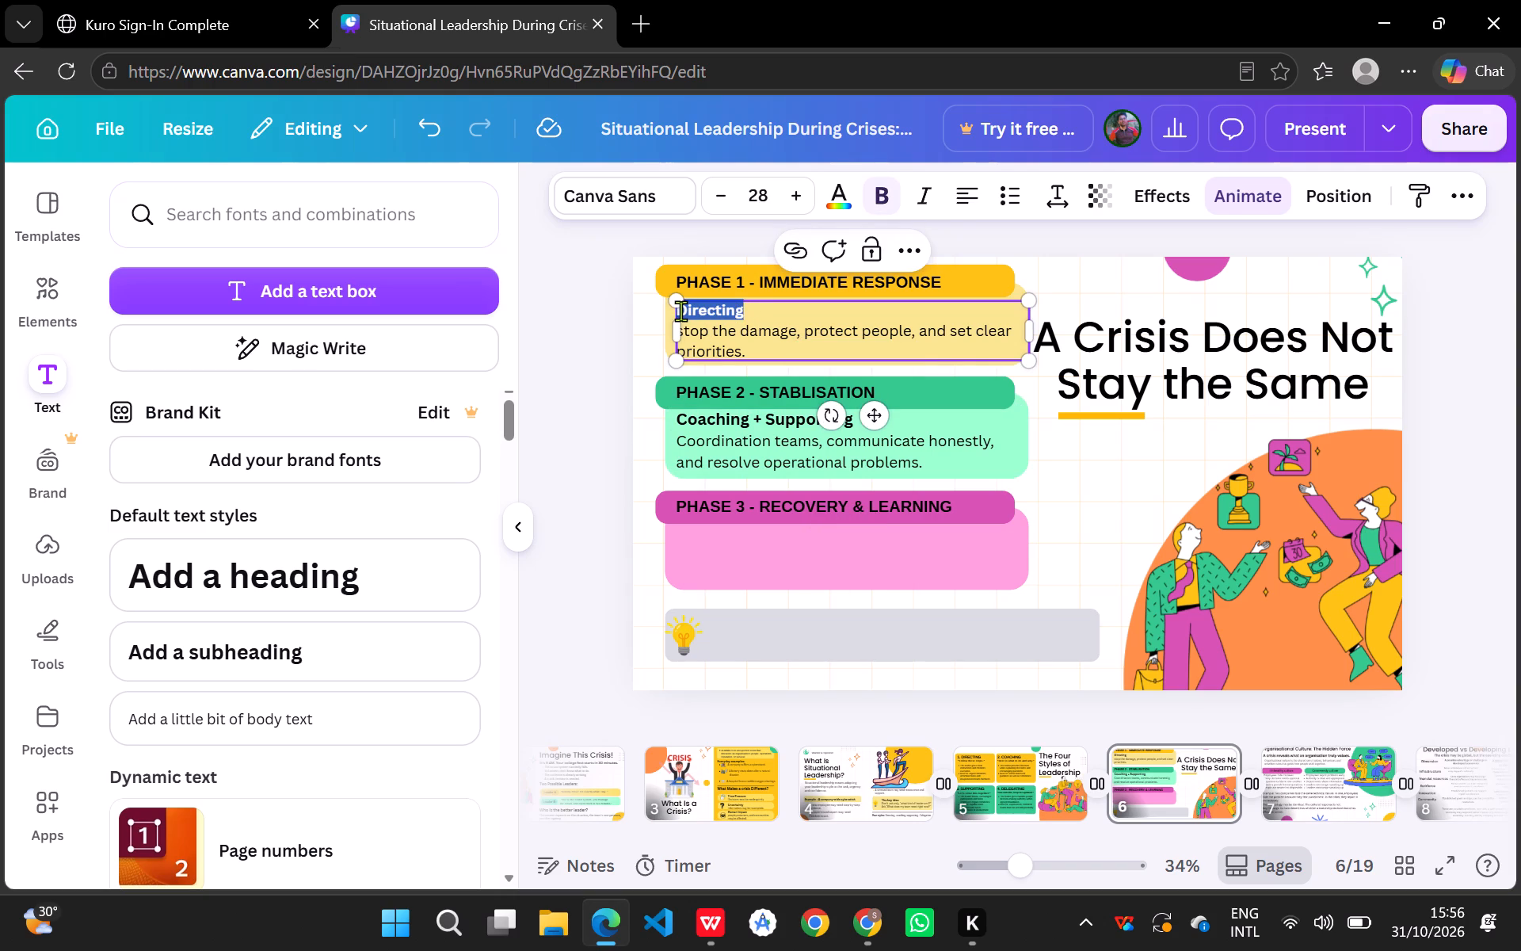
click(794, 200)
click(794, 200)
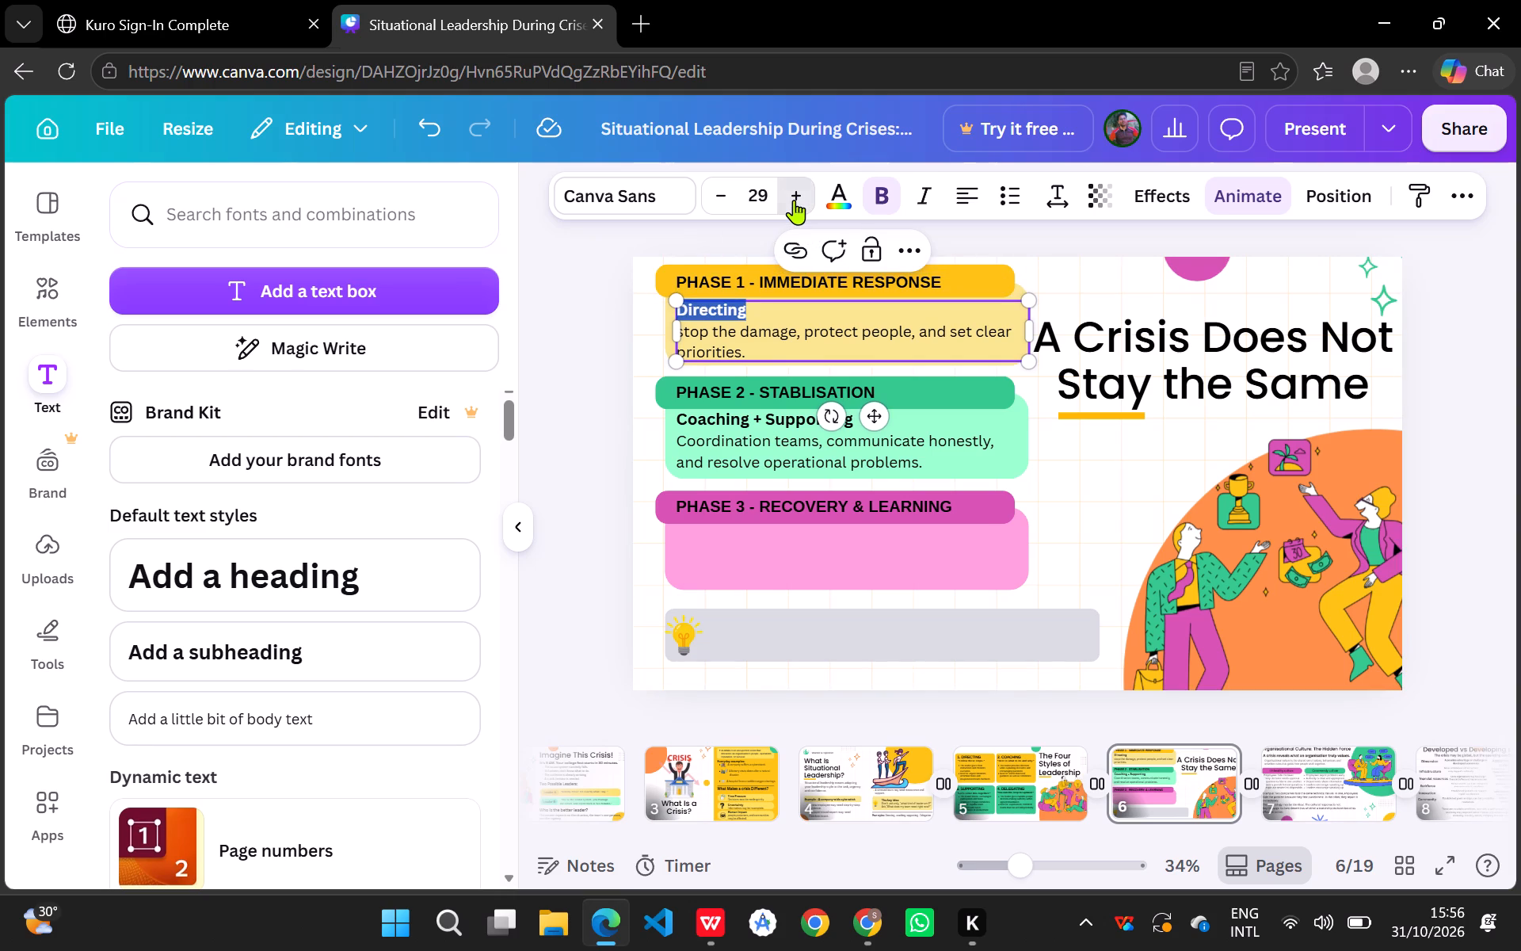
click(849, 479)
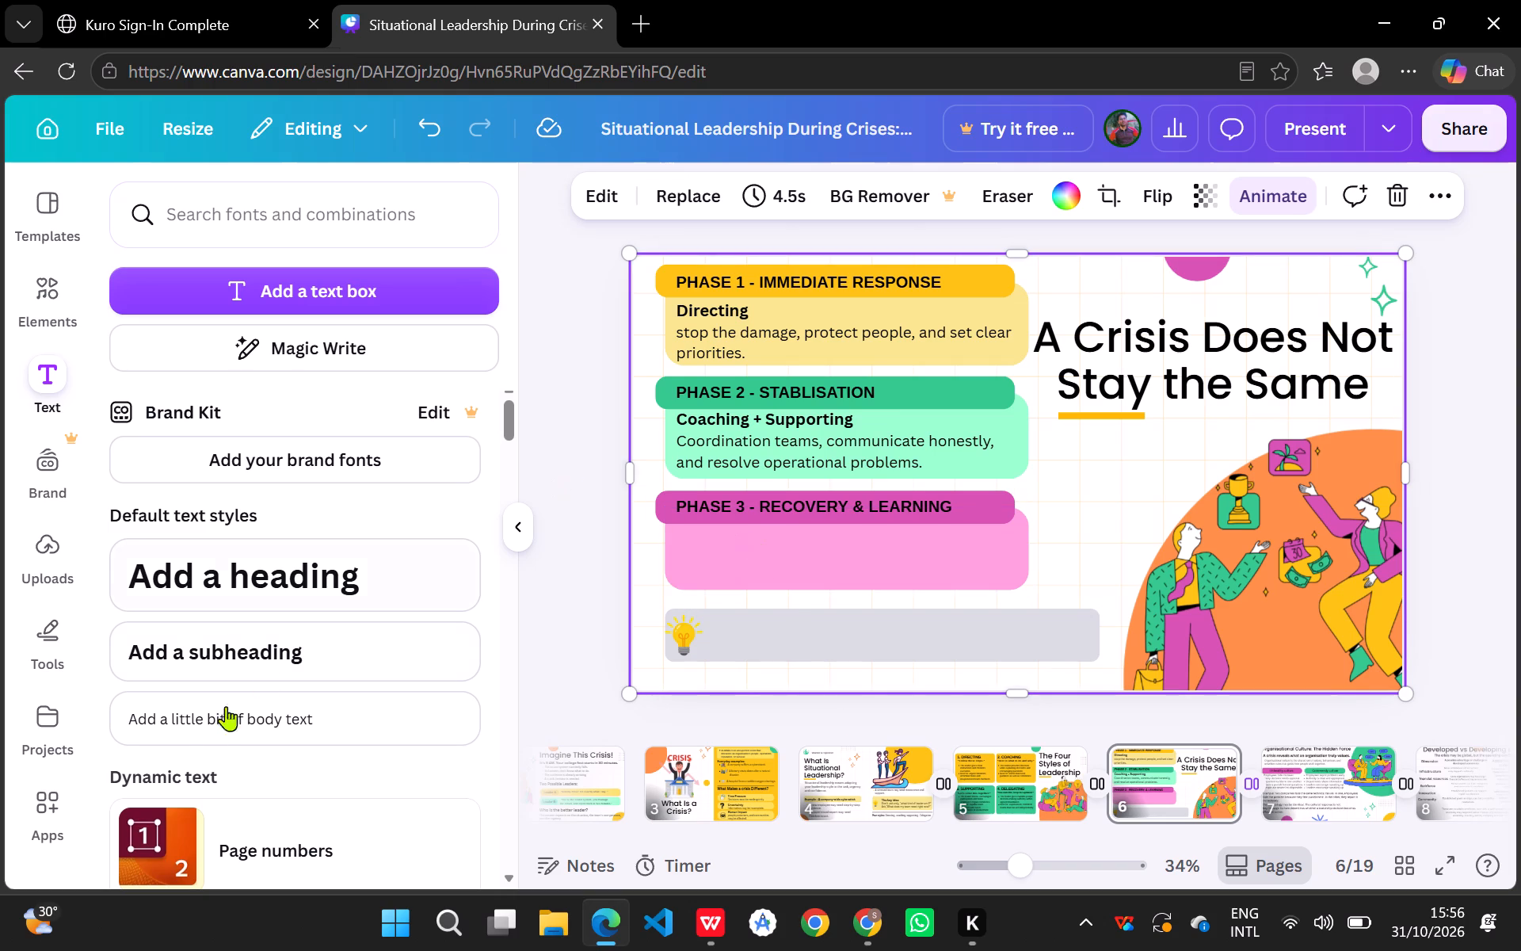
Add a body text box inside the pink Phase 3 box and widen it to nearly the box's full width.
click(200, 731)
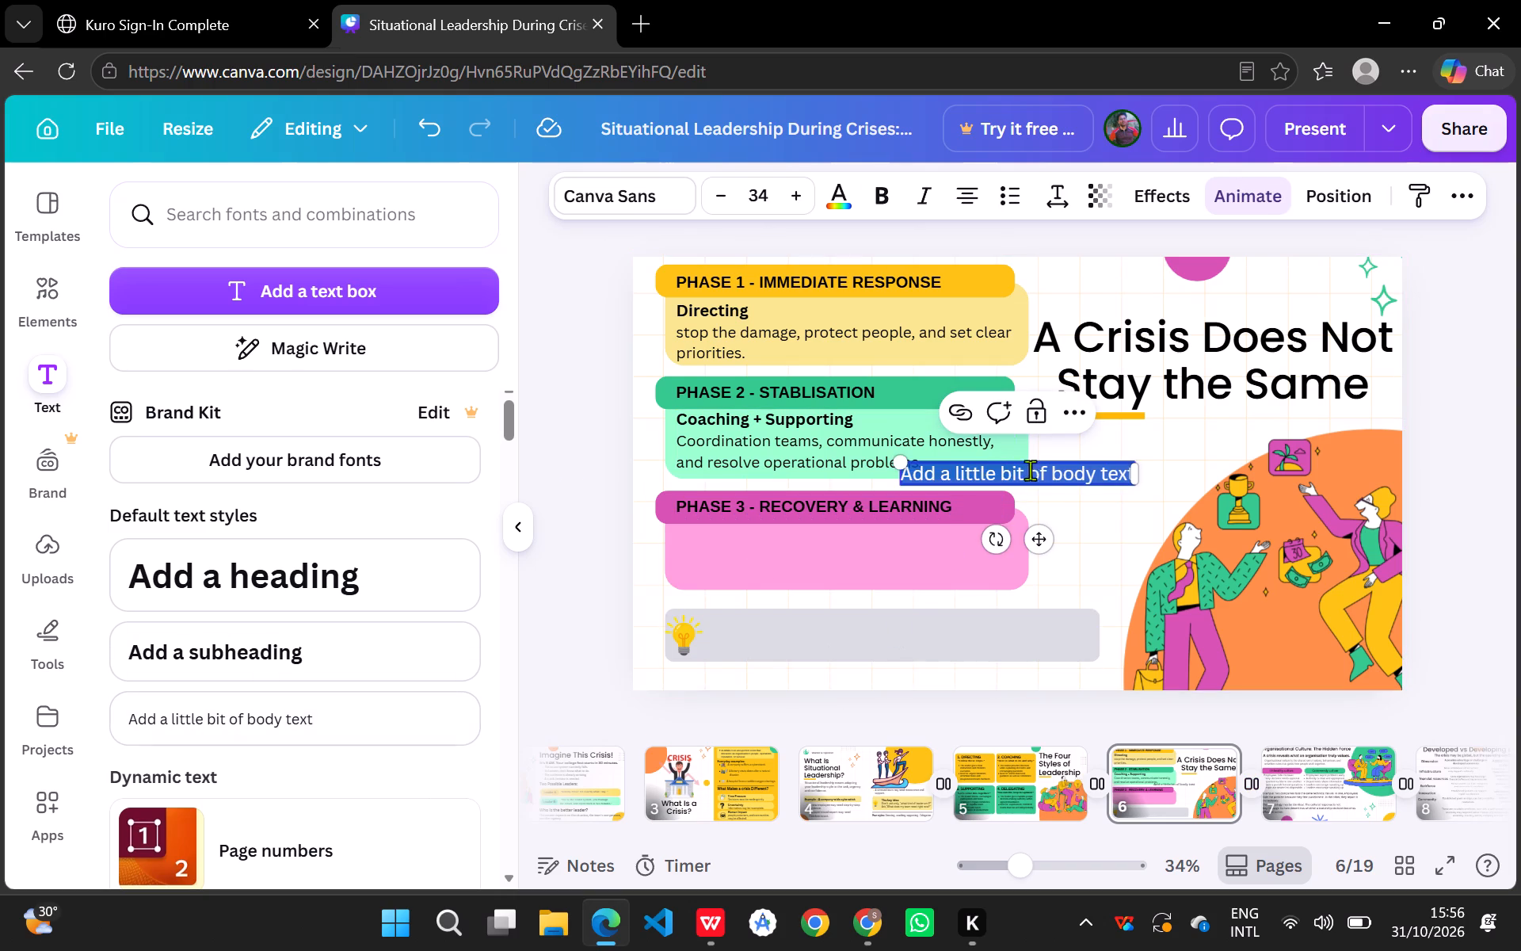
click(1078, 483)
click(1078, 483)
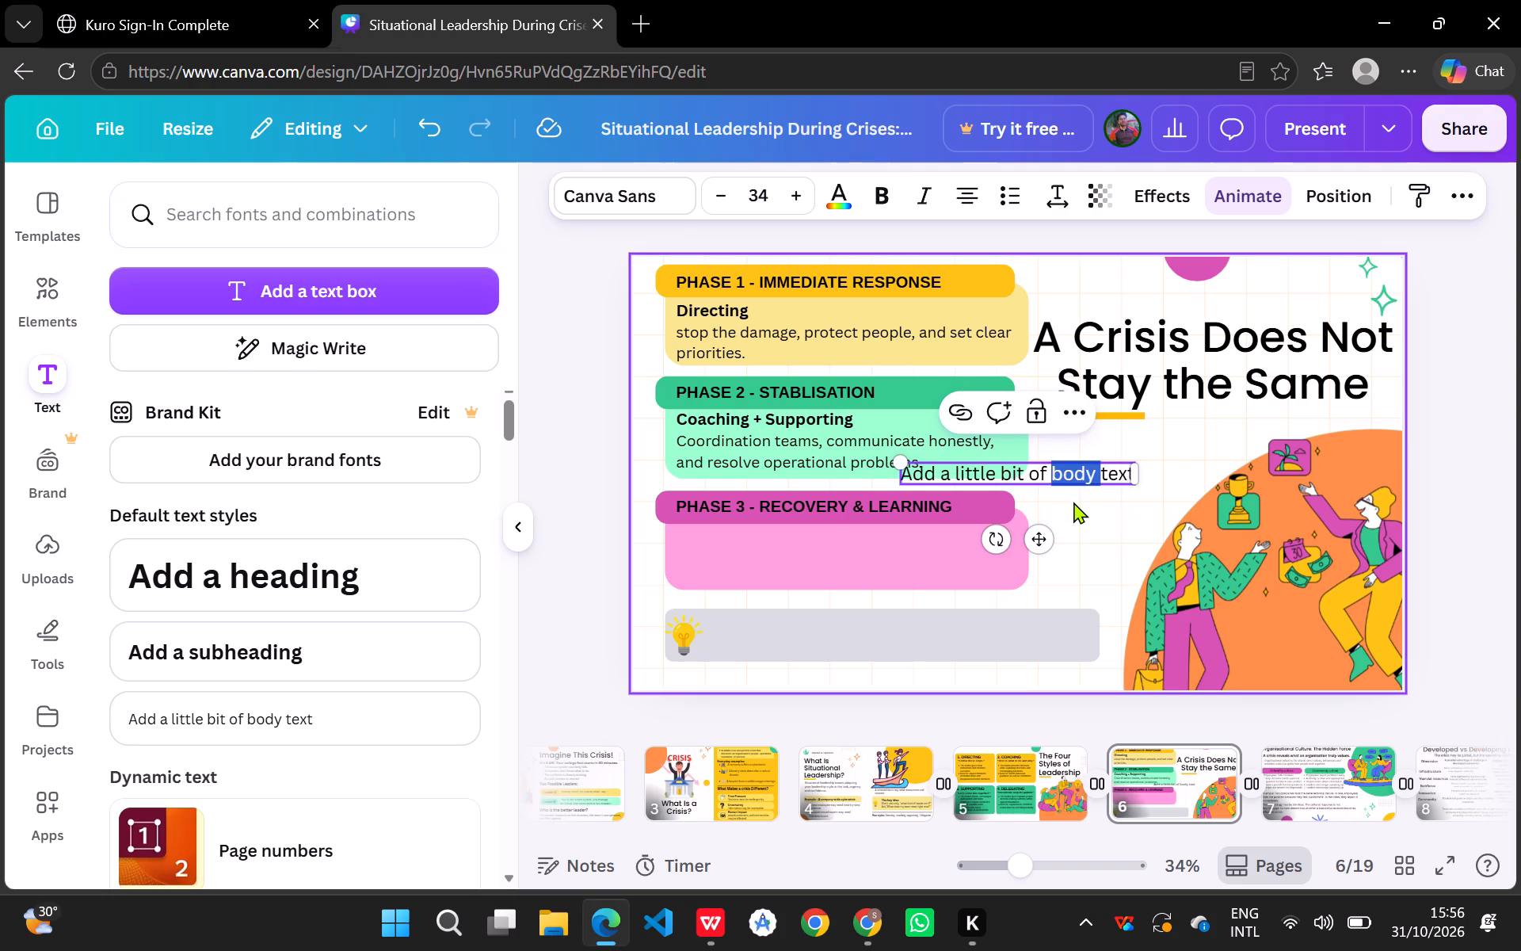
click(1073, 505)
click(1079, 475)
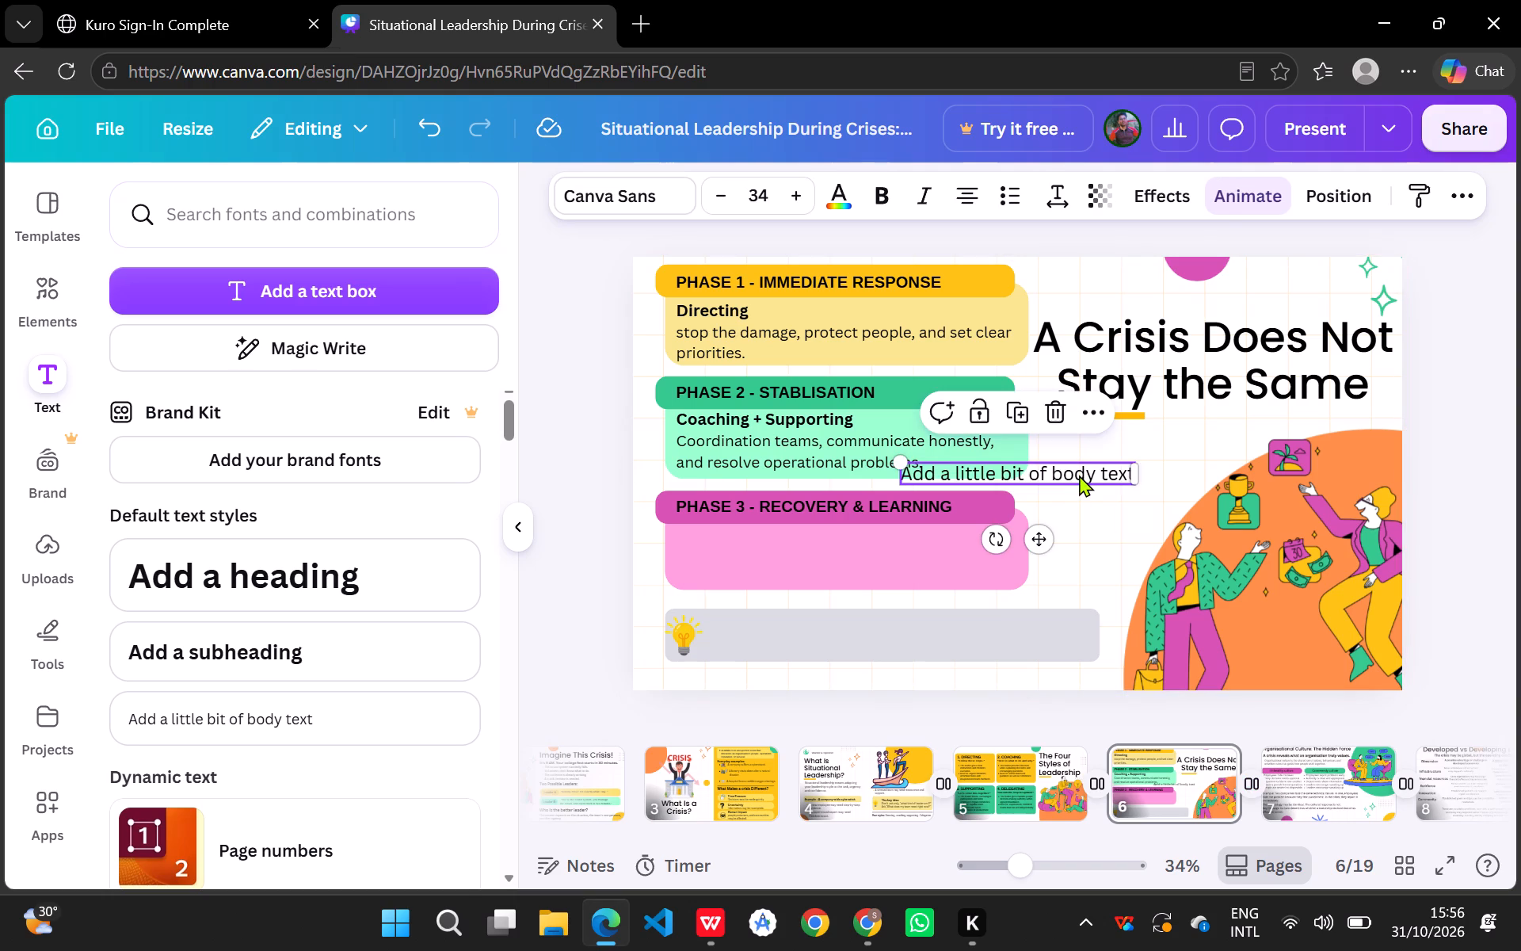
drag(1079, 475, 859, 537)
drag(911, 537, 1004, 529)
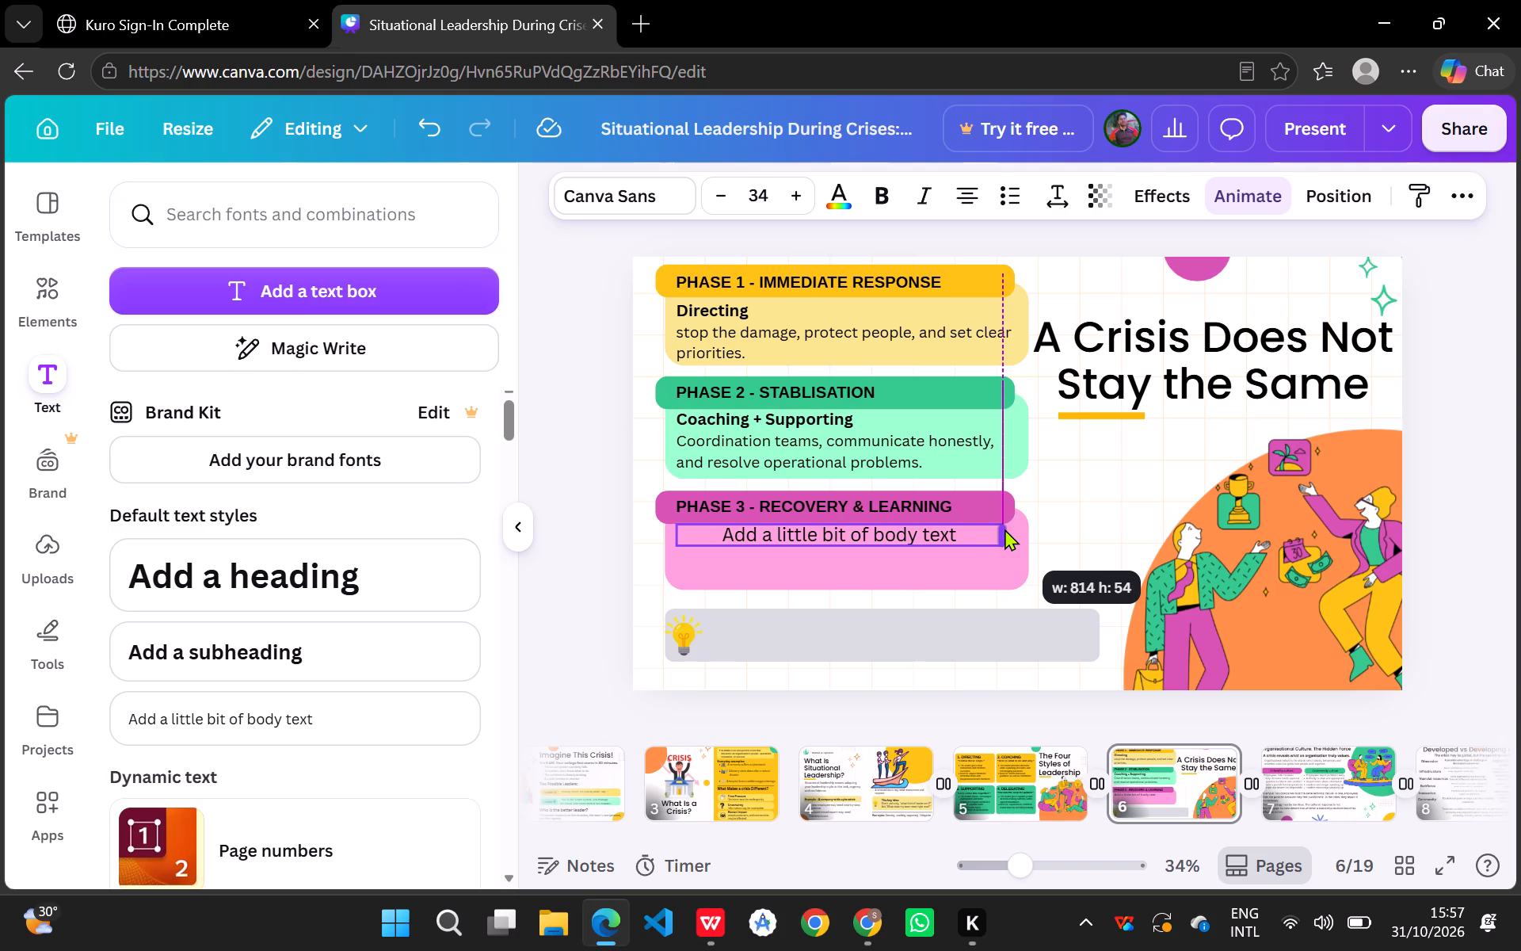
drag(1004, 529, 1012, 529)
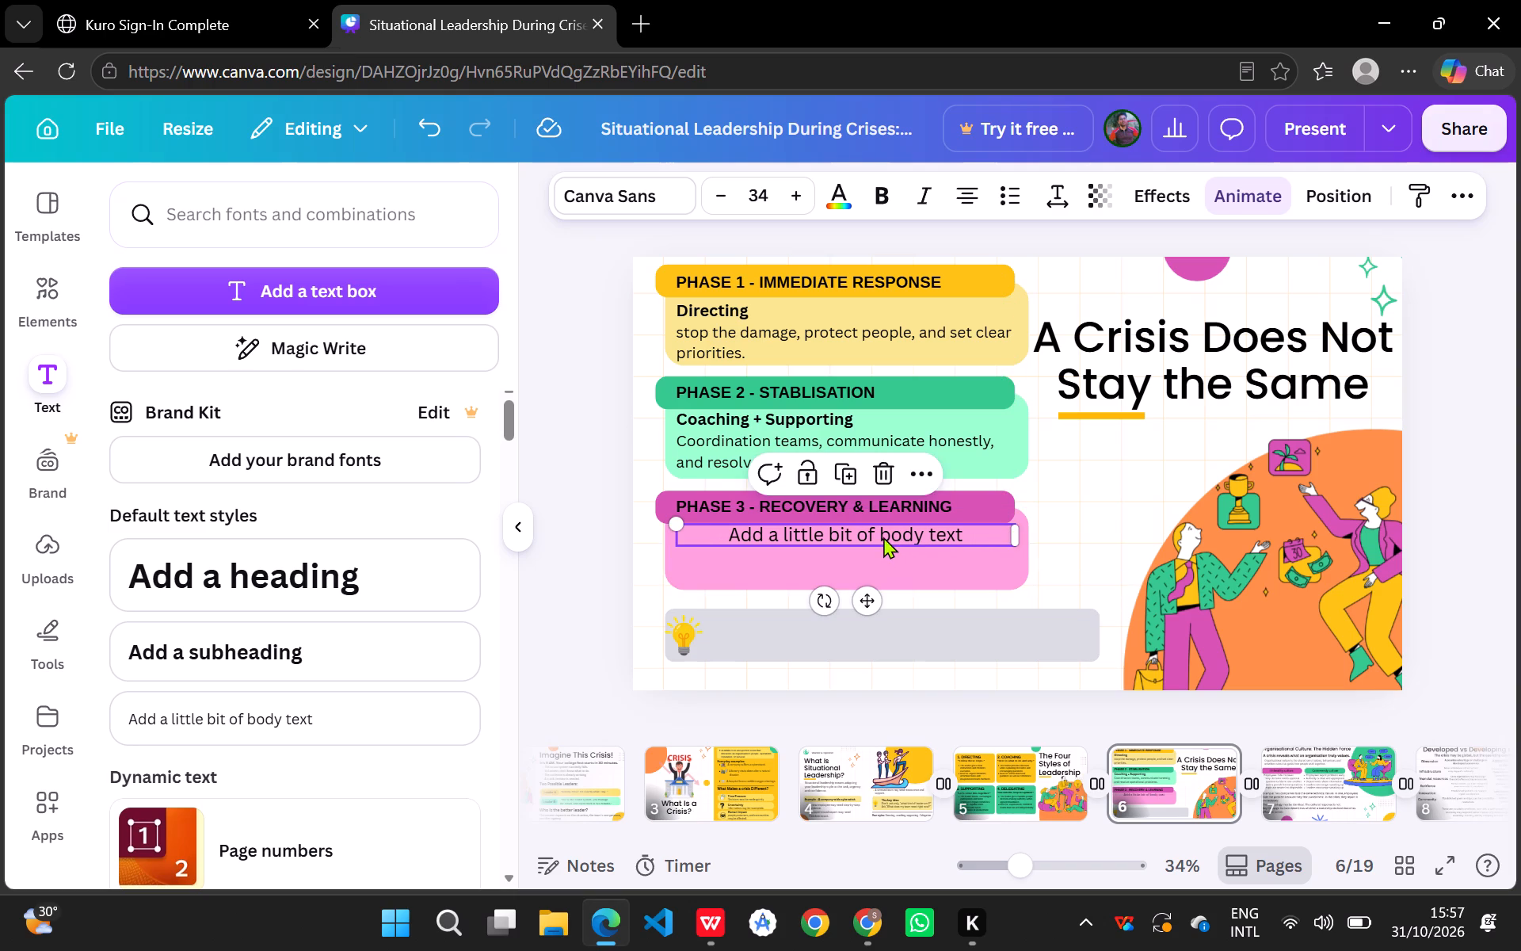
Format the Phase 3 placeholder text as left-aligned and bold at font size 30.
click(883, 537)
click(970, 197)
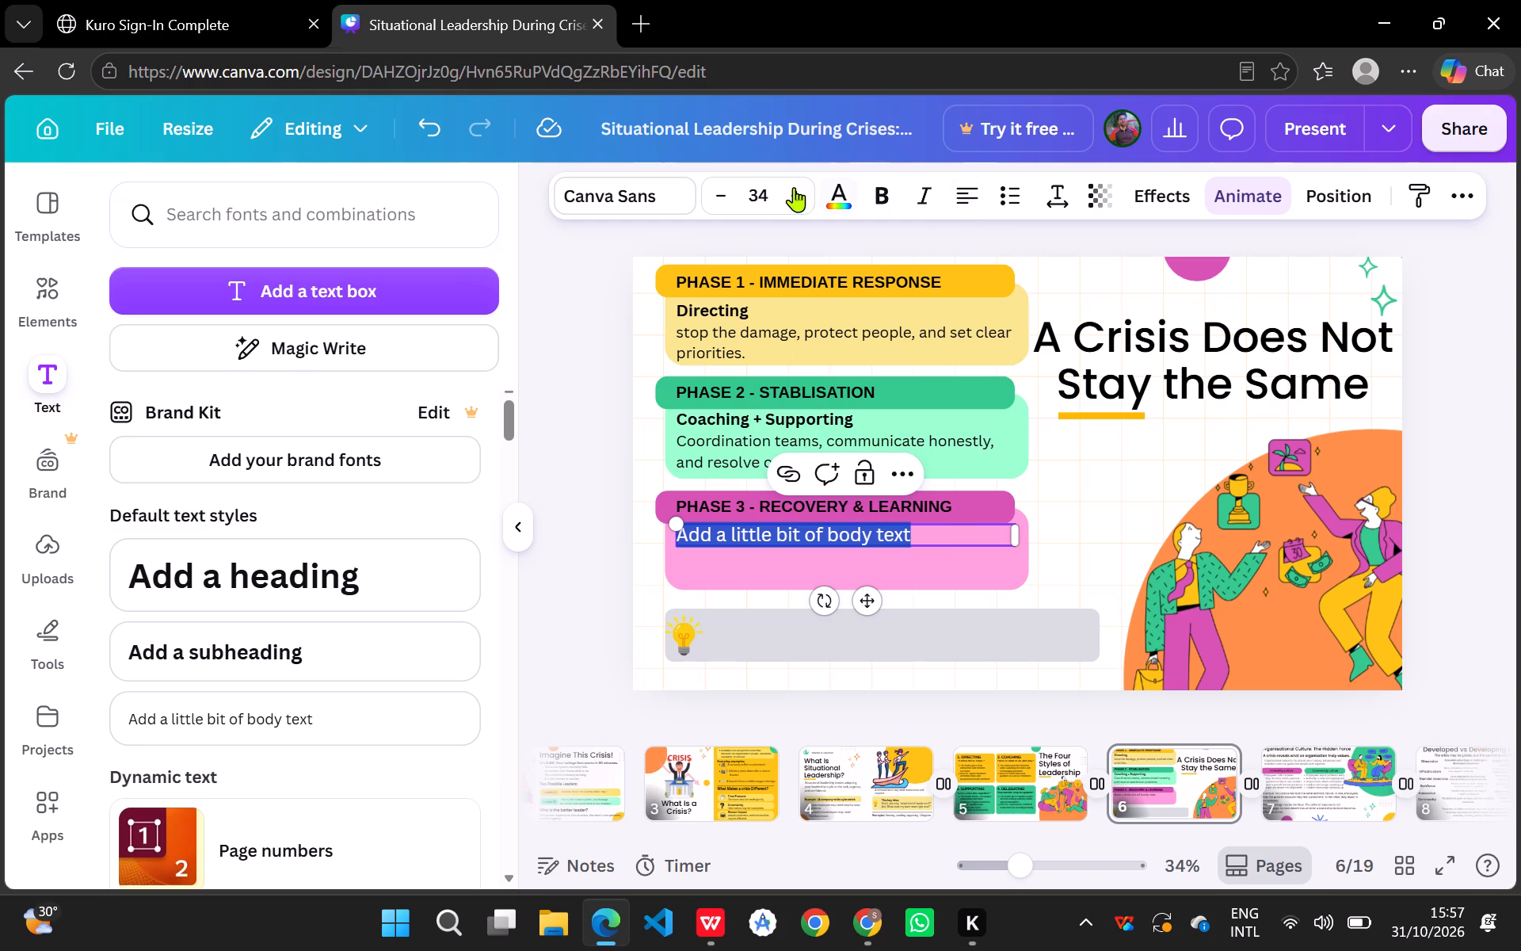
click(722, 199)
click(722, 199)
click(722, 199)
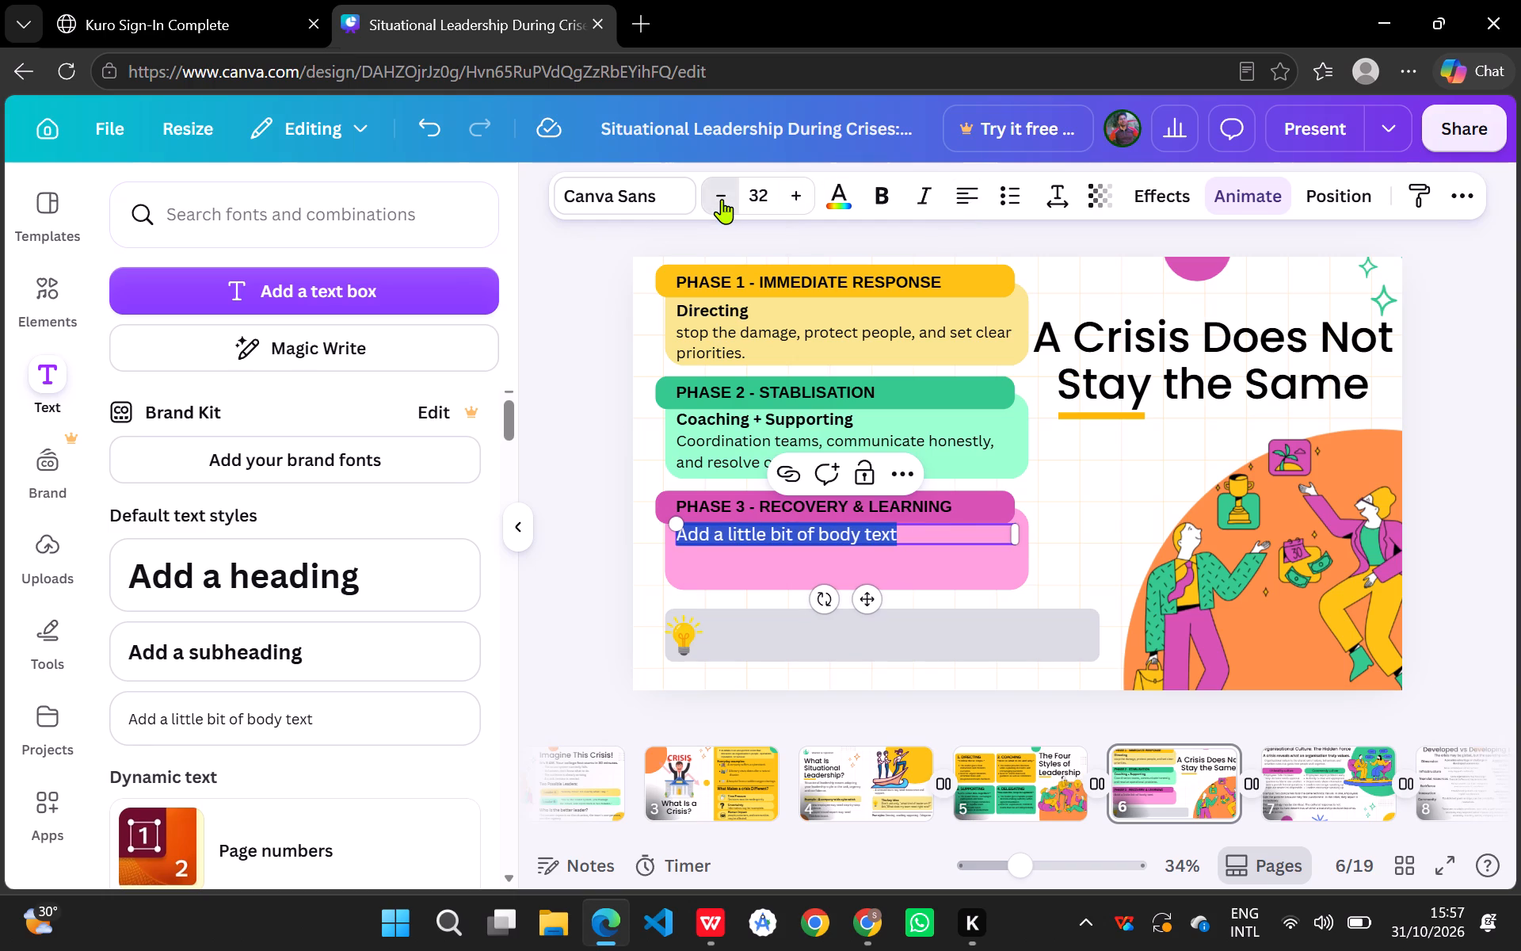
click(722, 199)
click(877, 199)
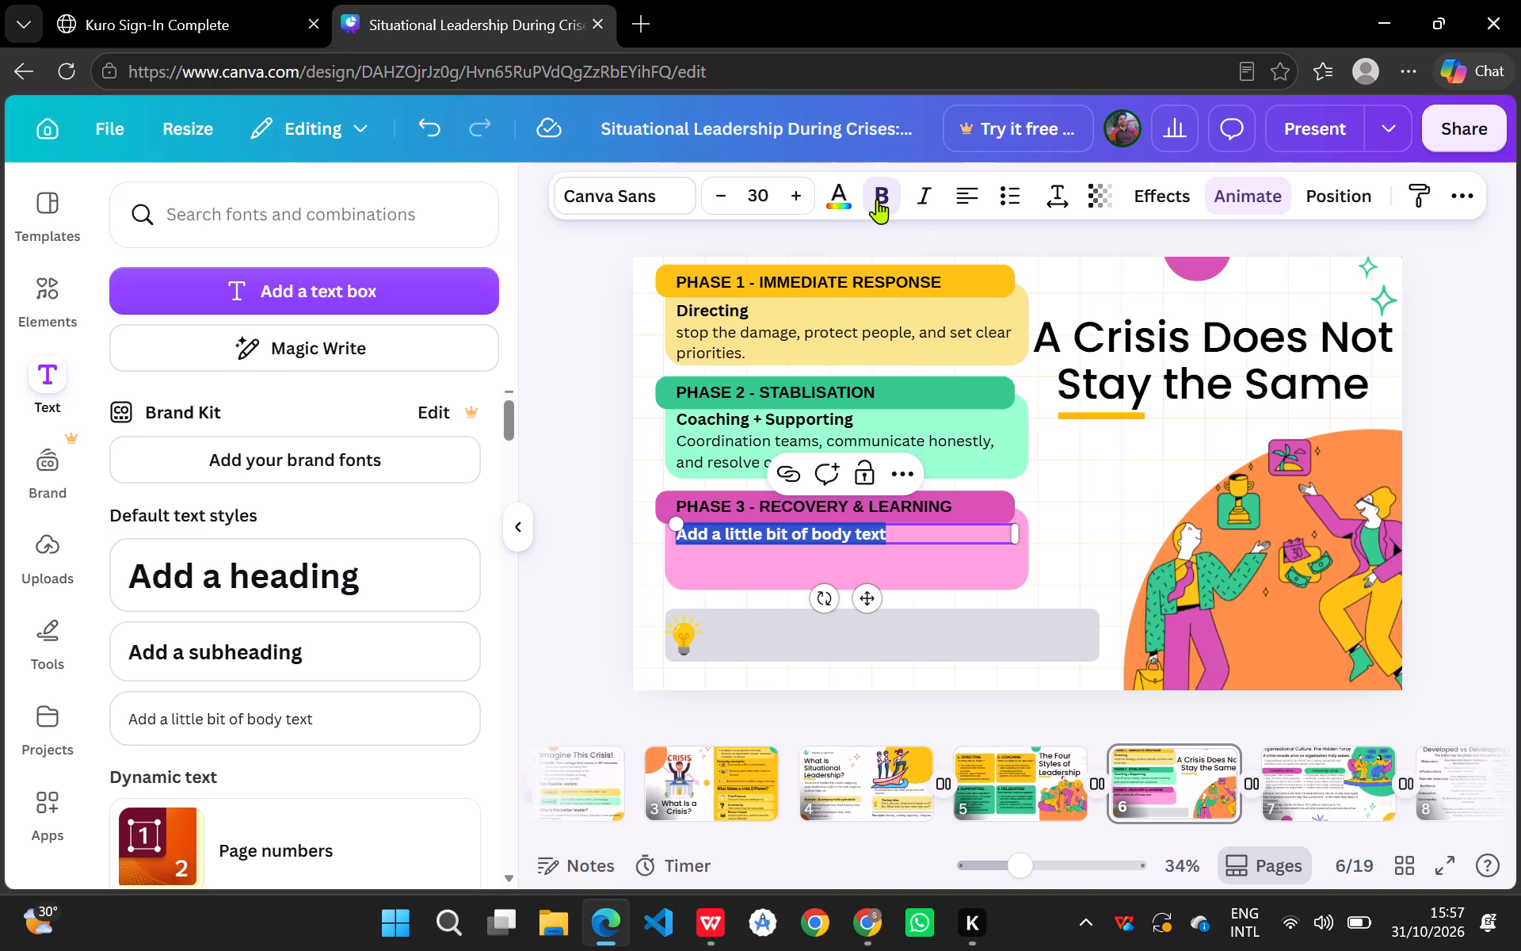
Enter "Supporting + Delegation" as the bold leadership style line in the Phase 3 body text box.
text(Supp)
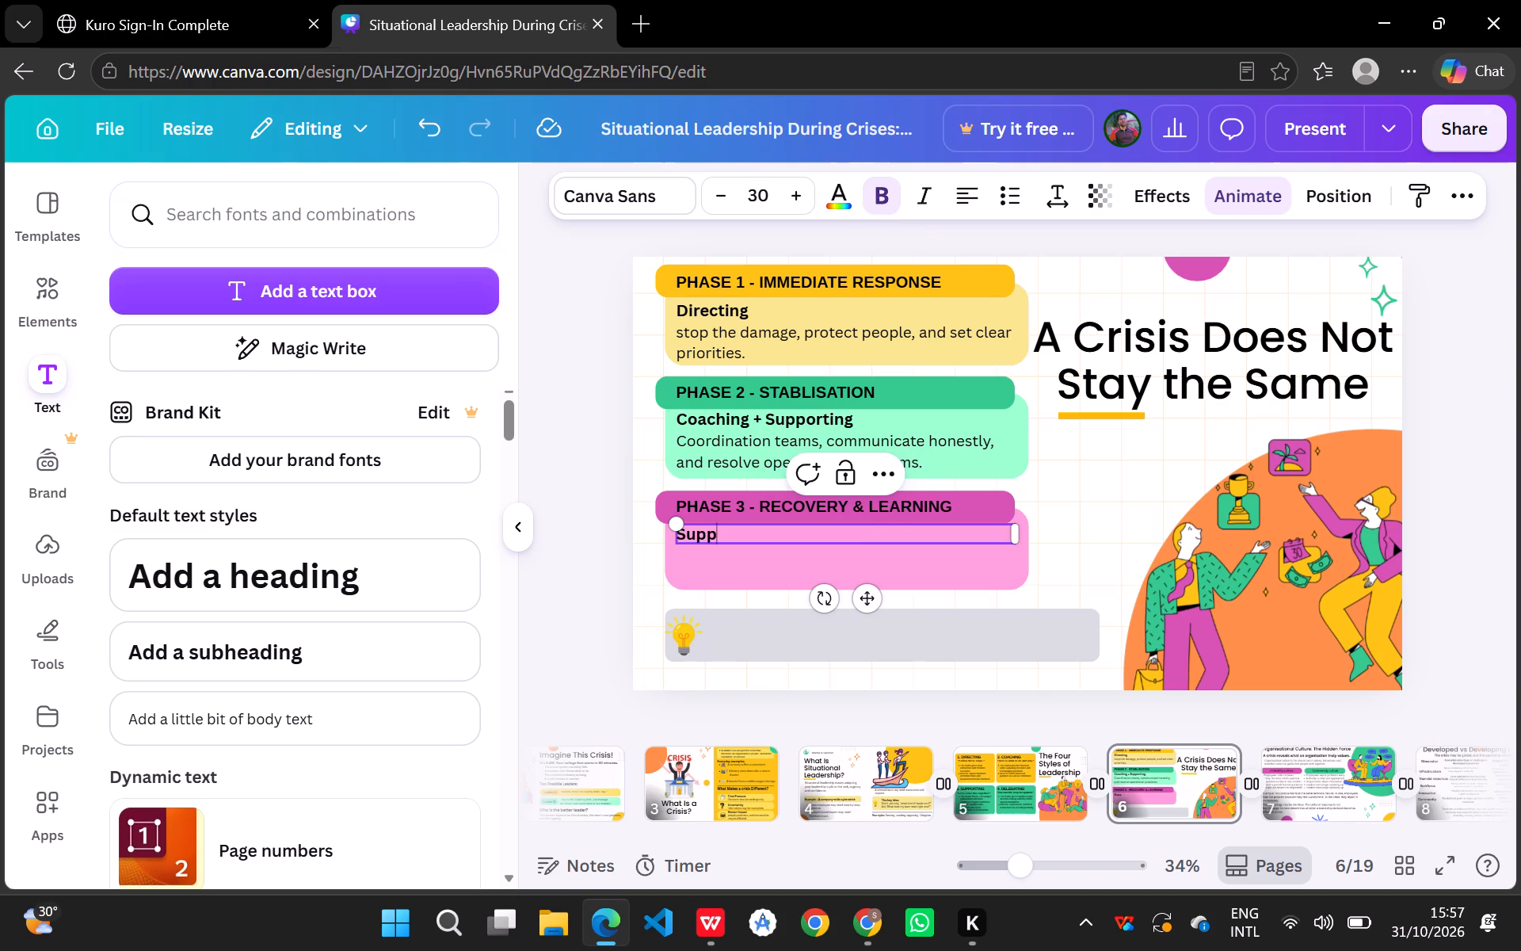
text(orting)
key(space)
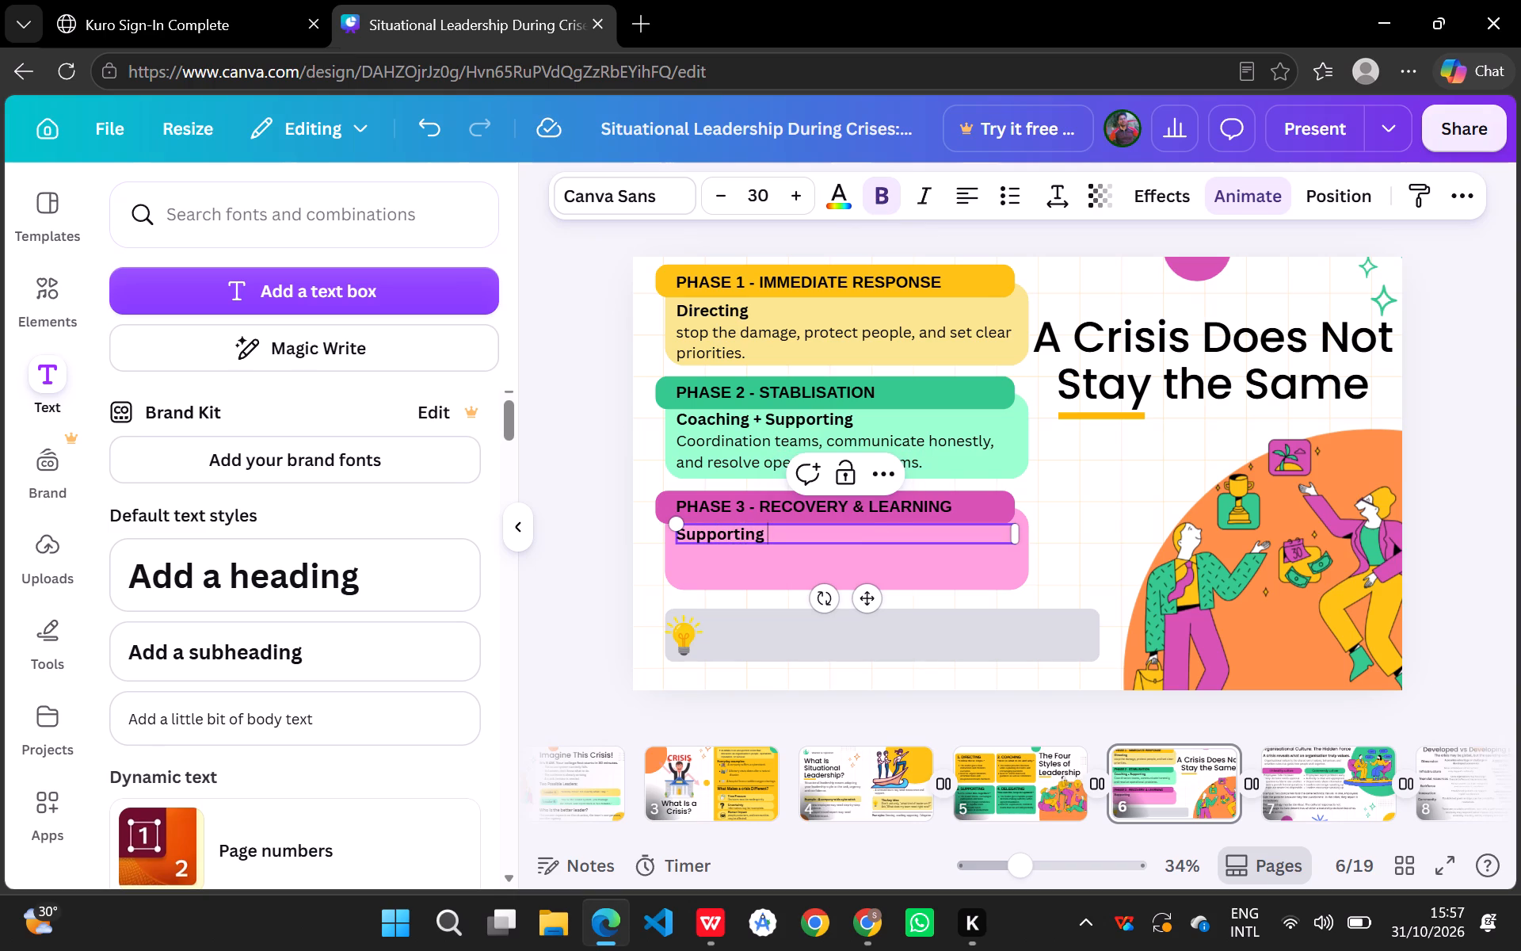
text(+)
key(space)
text(dele)
text(gation)
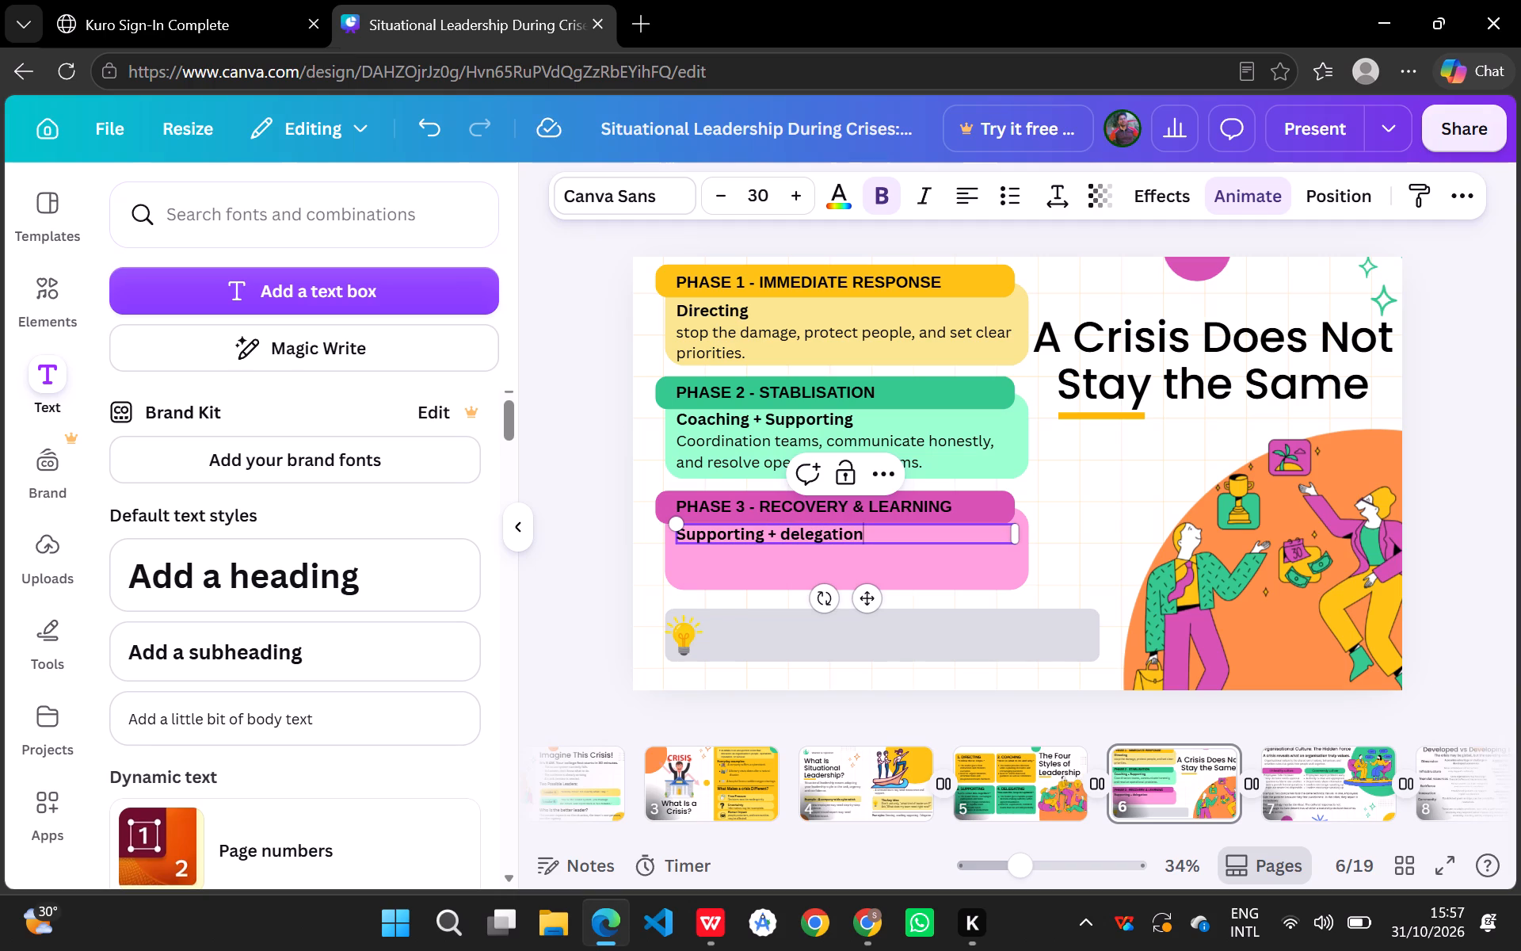
key(Left)
key(Left)
key(Left)
key(Left)
key(Left)
key(Left)
key(Left)
key(Left)
key(Left)
key(BackSpace)
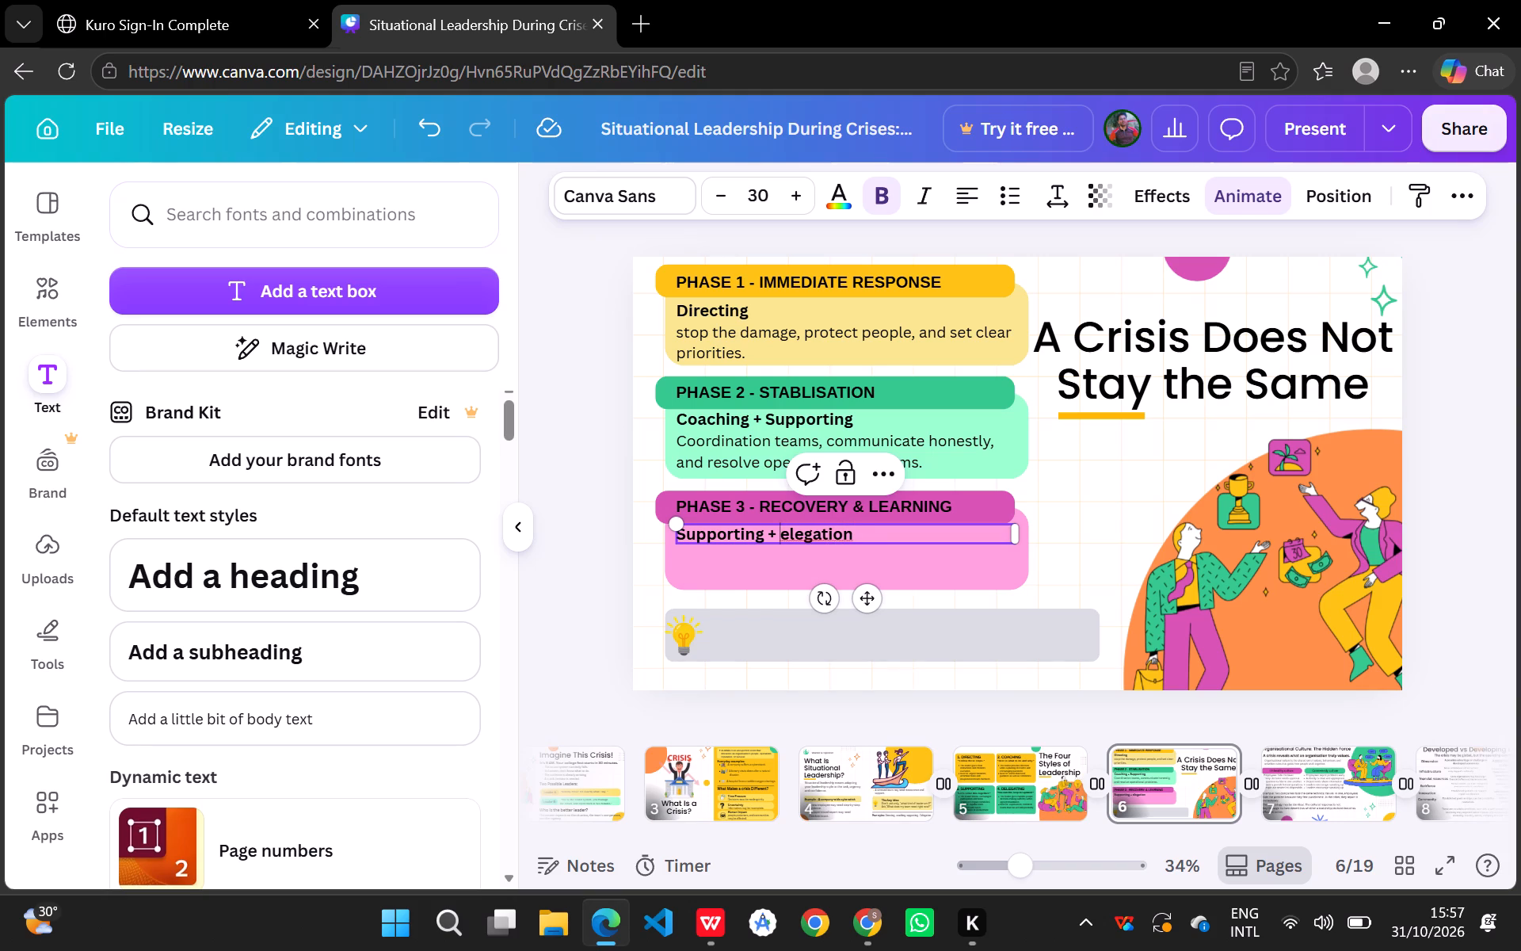
key(shift+d)
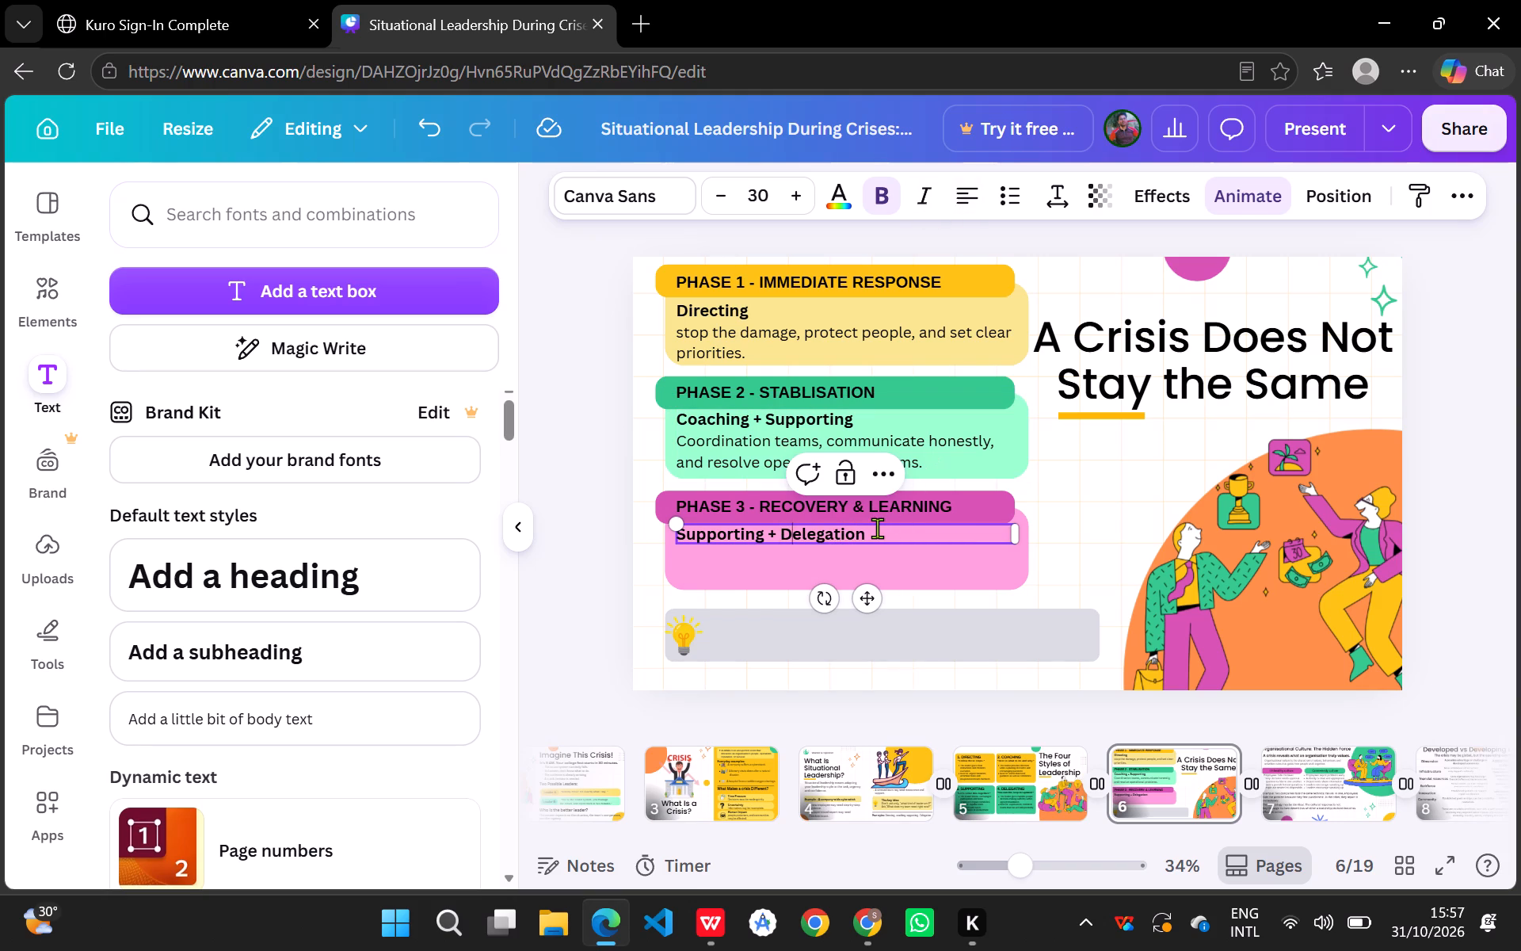
Start a description line at font size 28 below "Supporting + Delegation" in the Phase 3 box with the word "Restore".
click(877, 529)
key(Return)
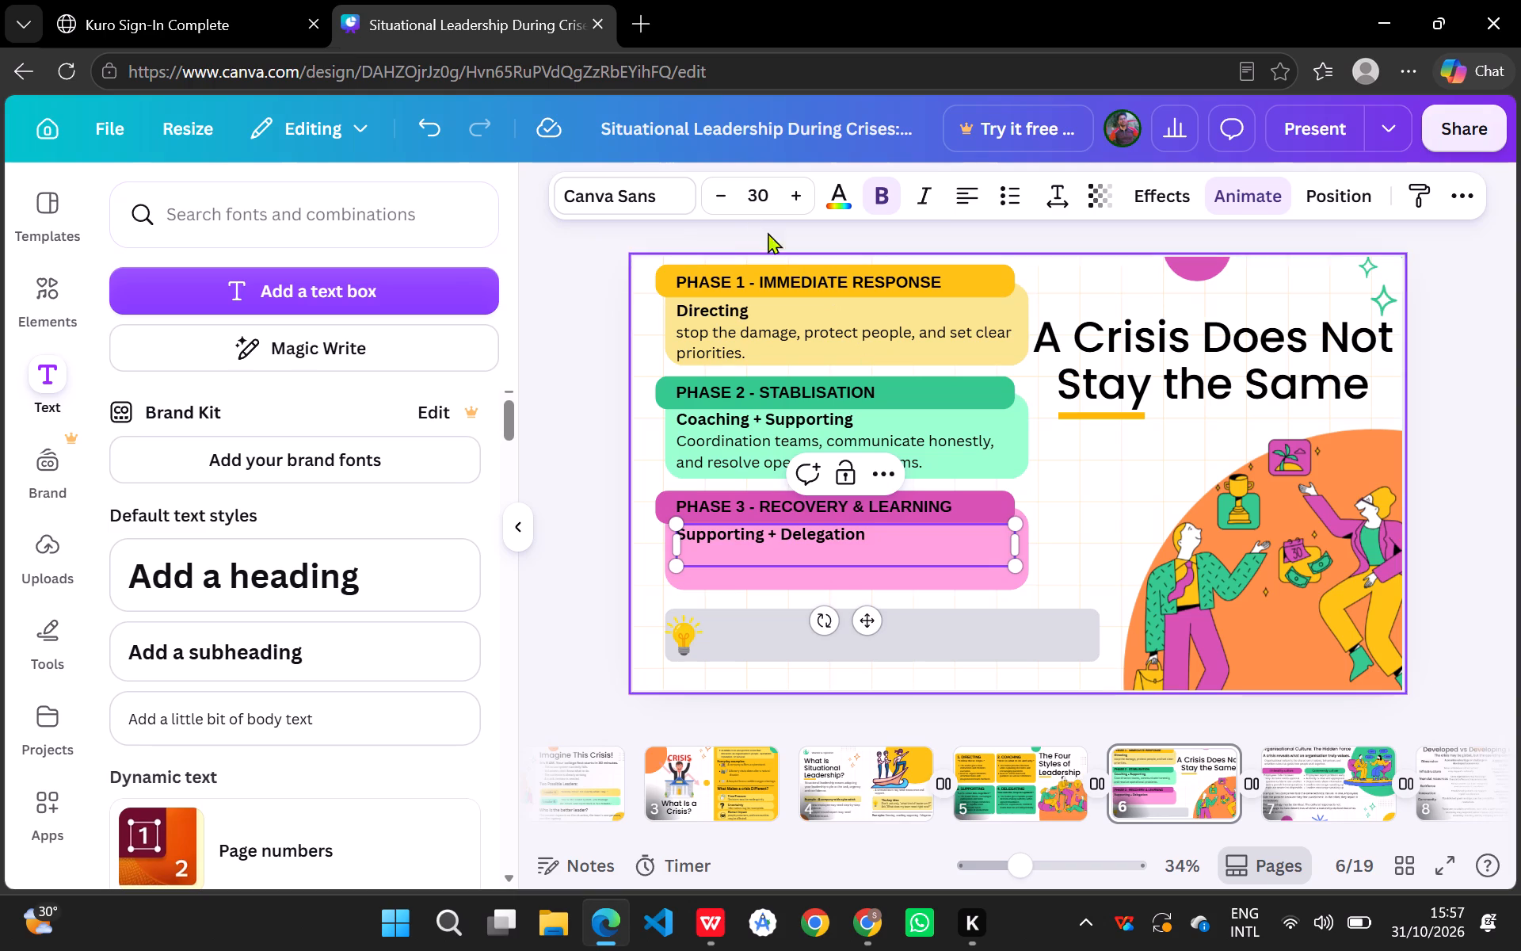
click(721, 199)
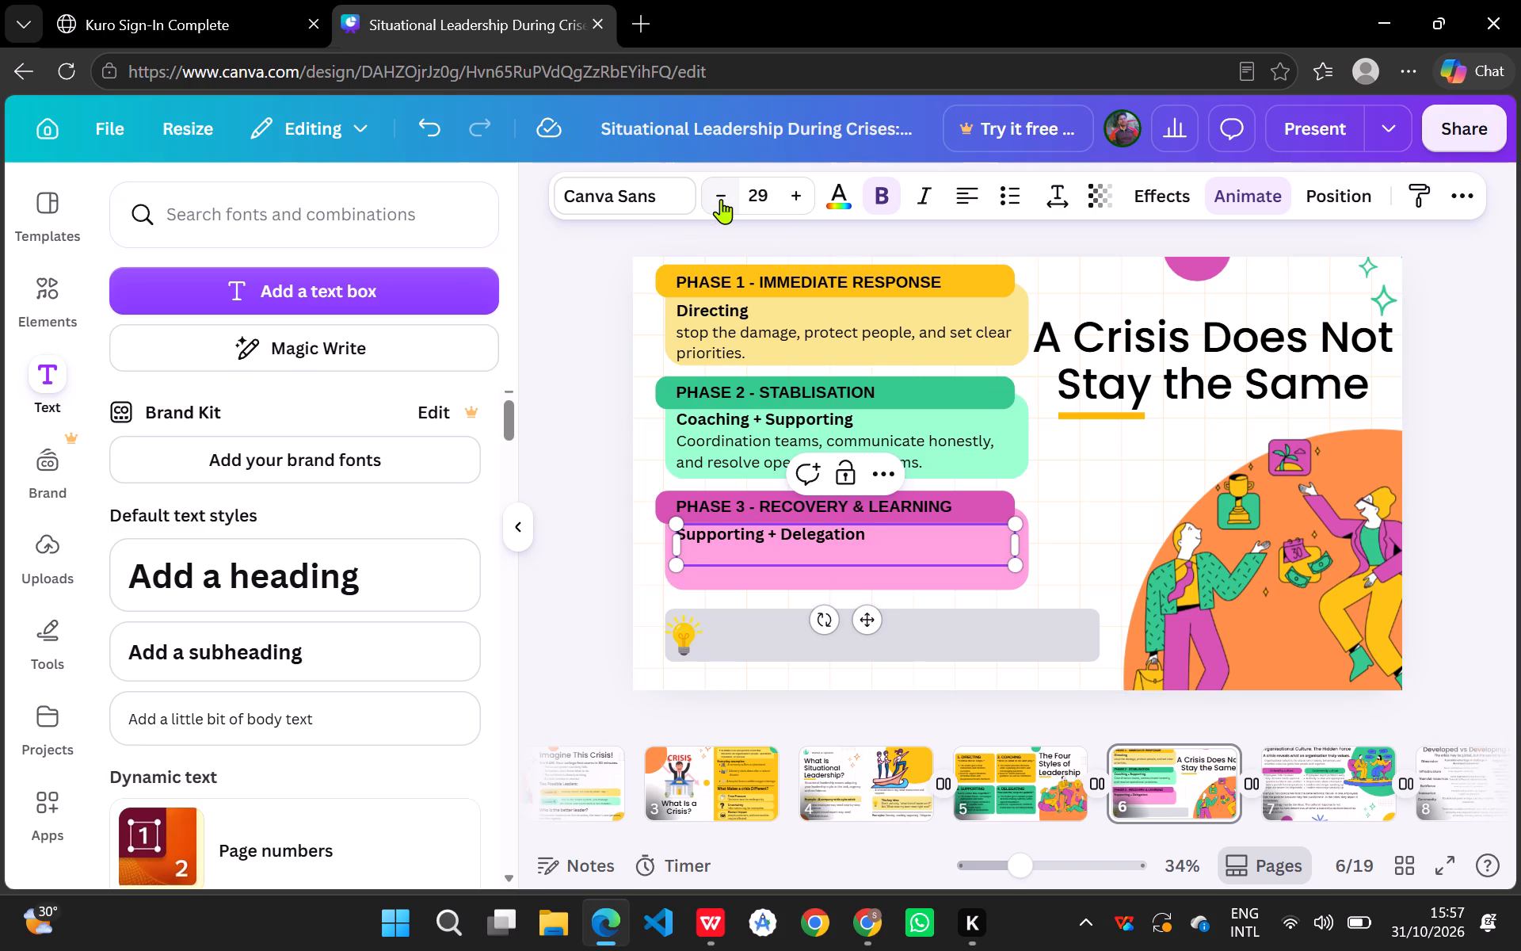
click(721, 199)
click(889, 204)
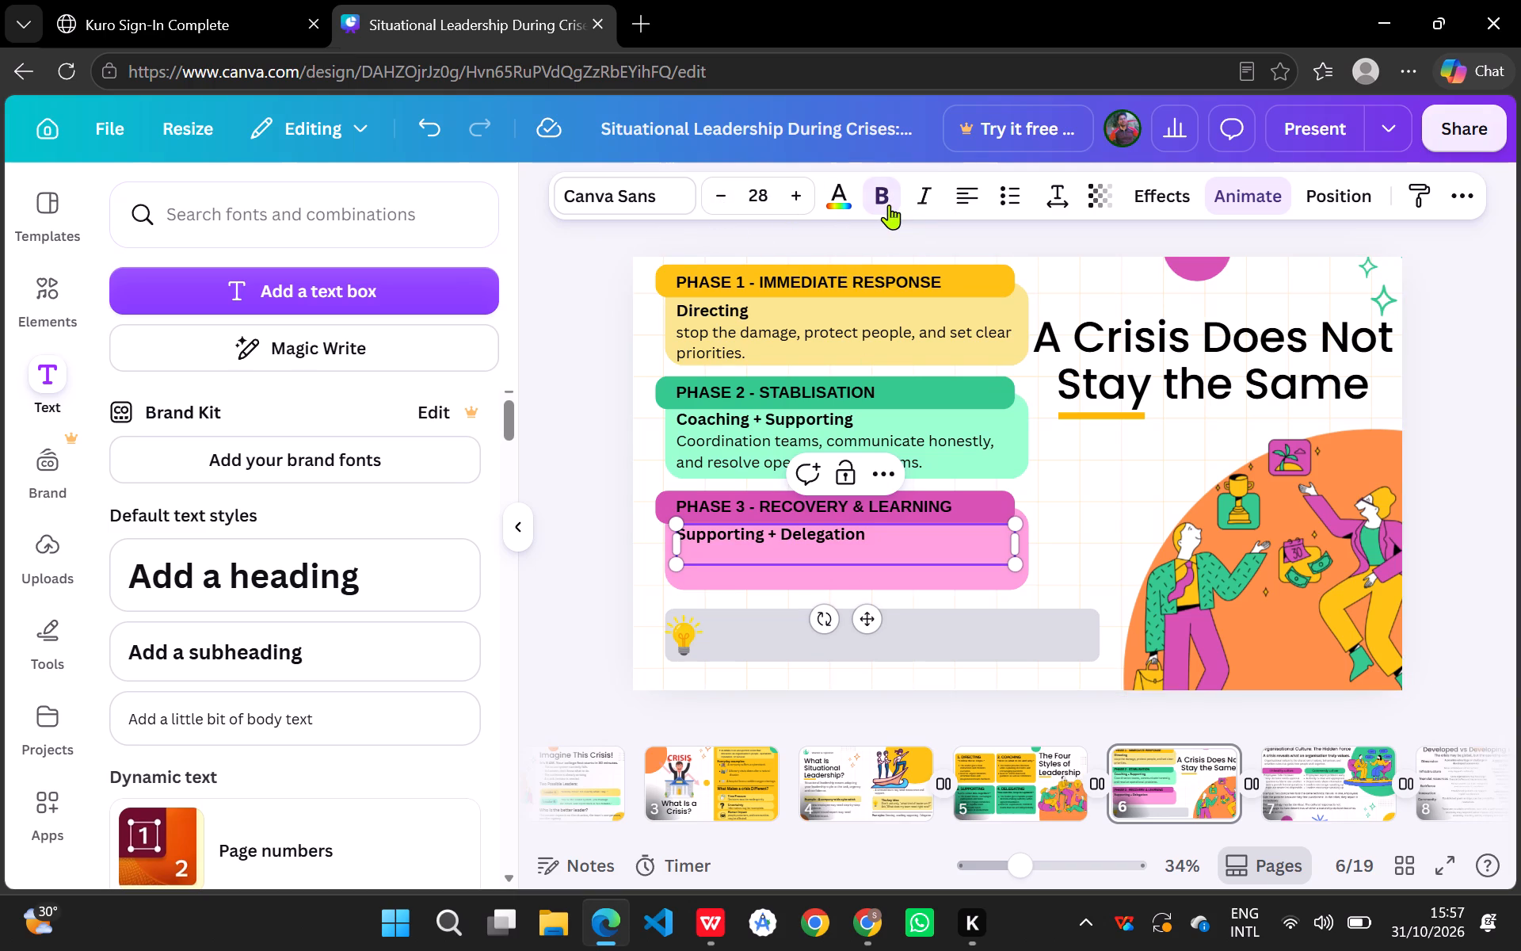
click(889, 204)
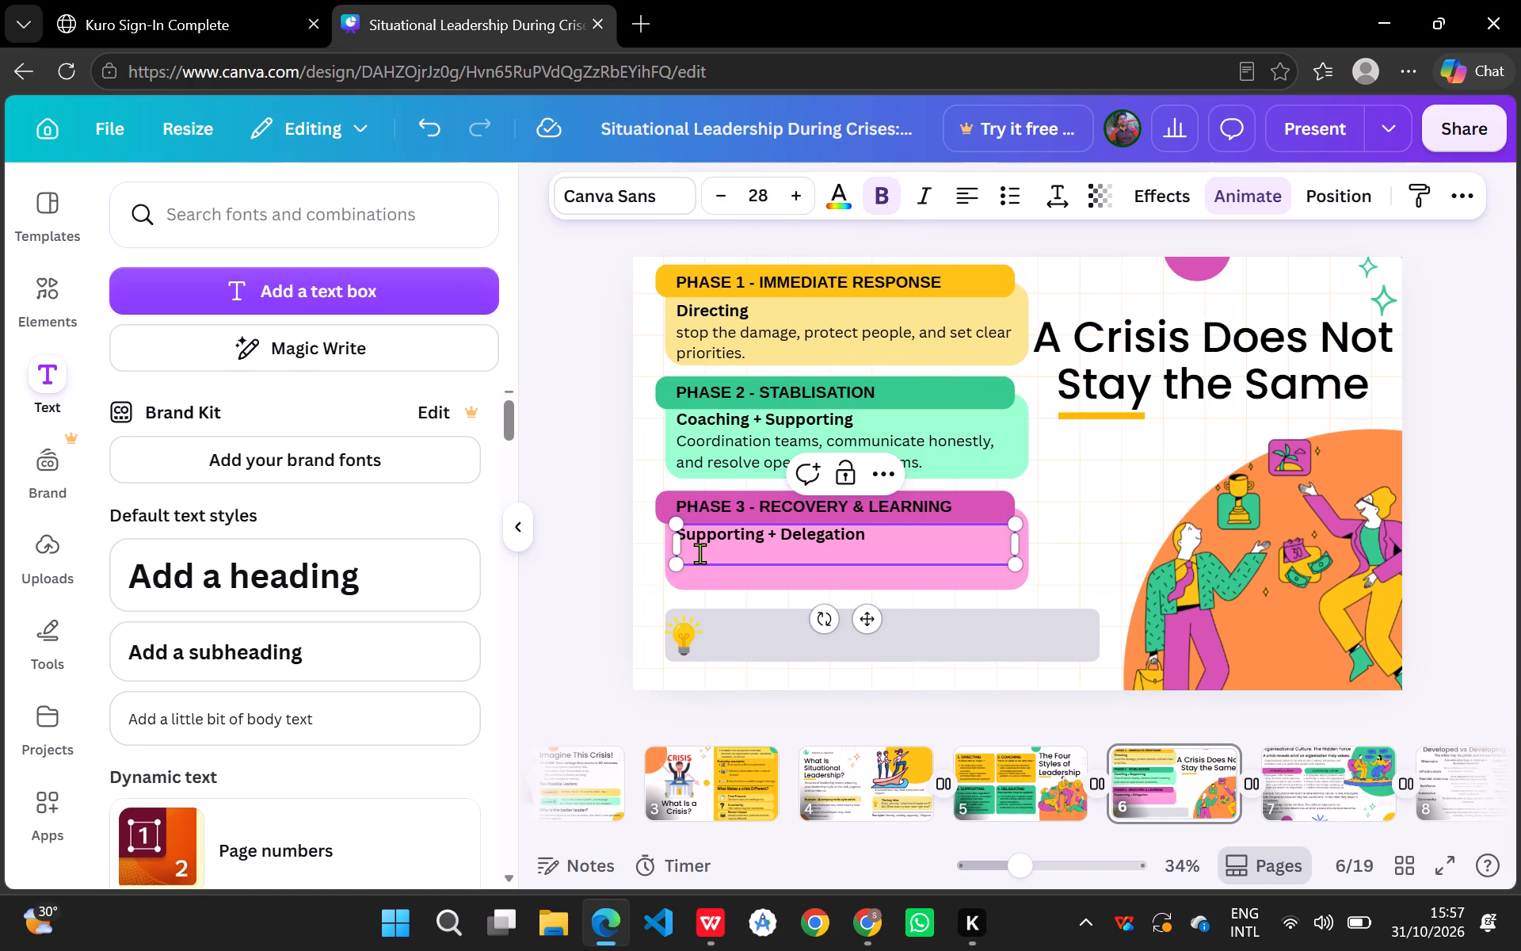
click(700, 553)
text(Restore)
key(space)
Remove bold from the word "Restore" in the Phase 3 description and continue the line in regular weight.
drag(733, 556, 674, 560)
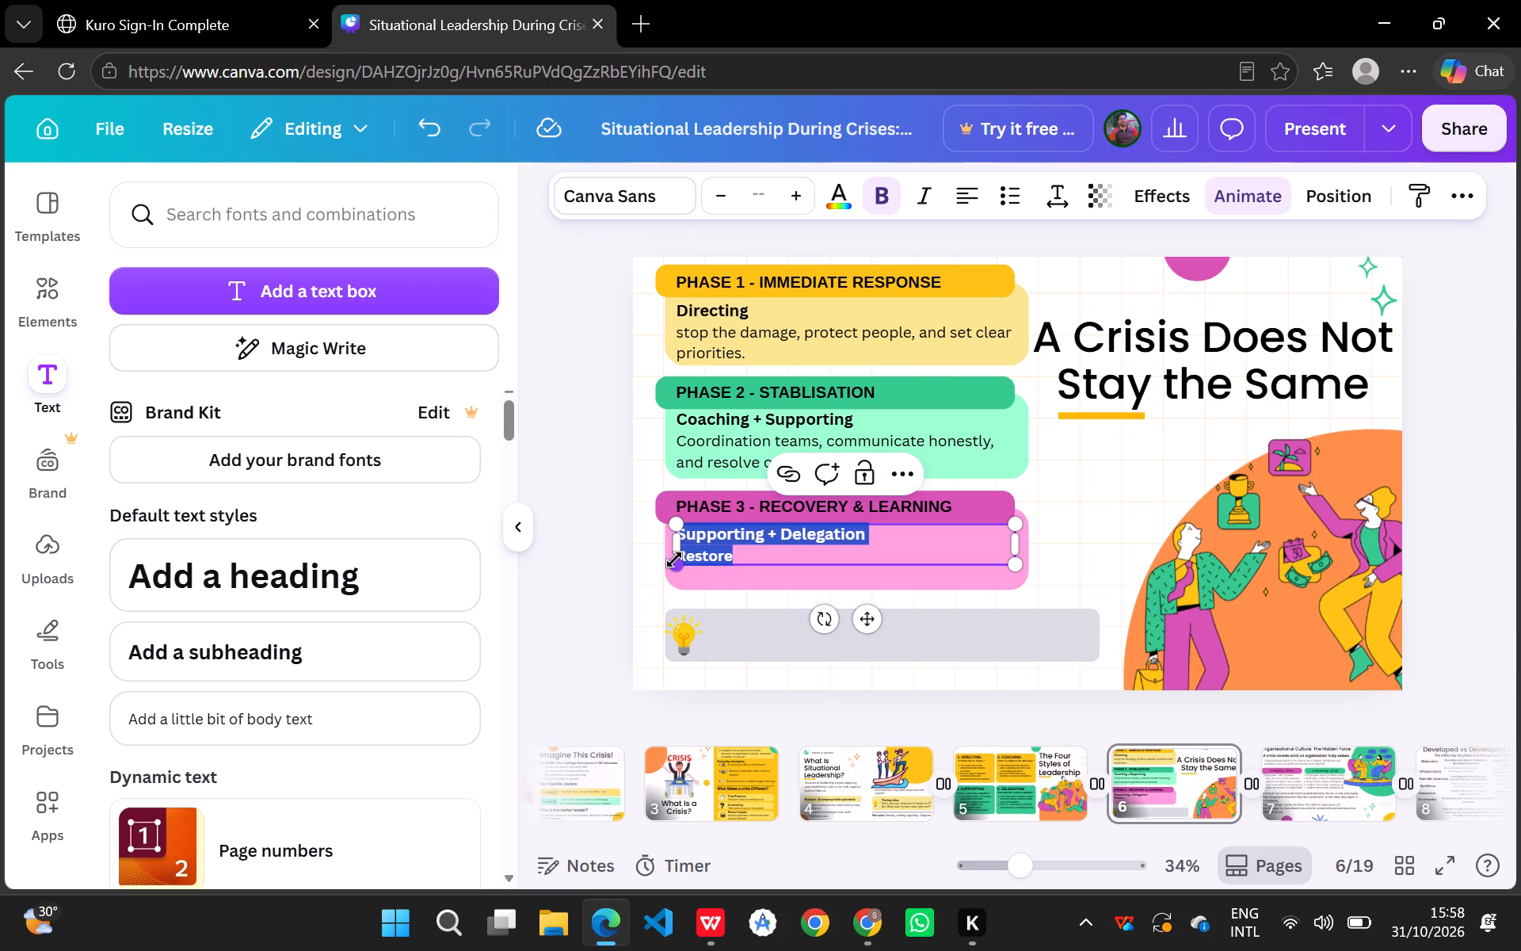
click(721, 556)
drag(736, 556, 734, 556)
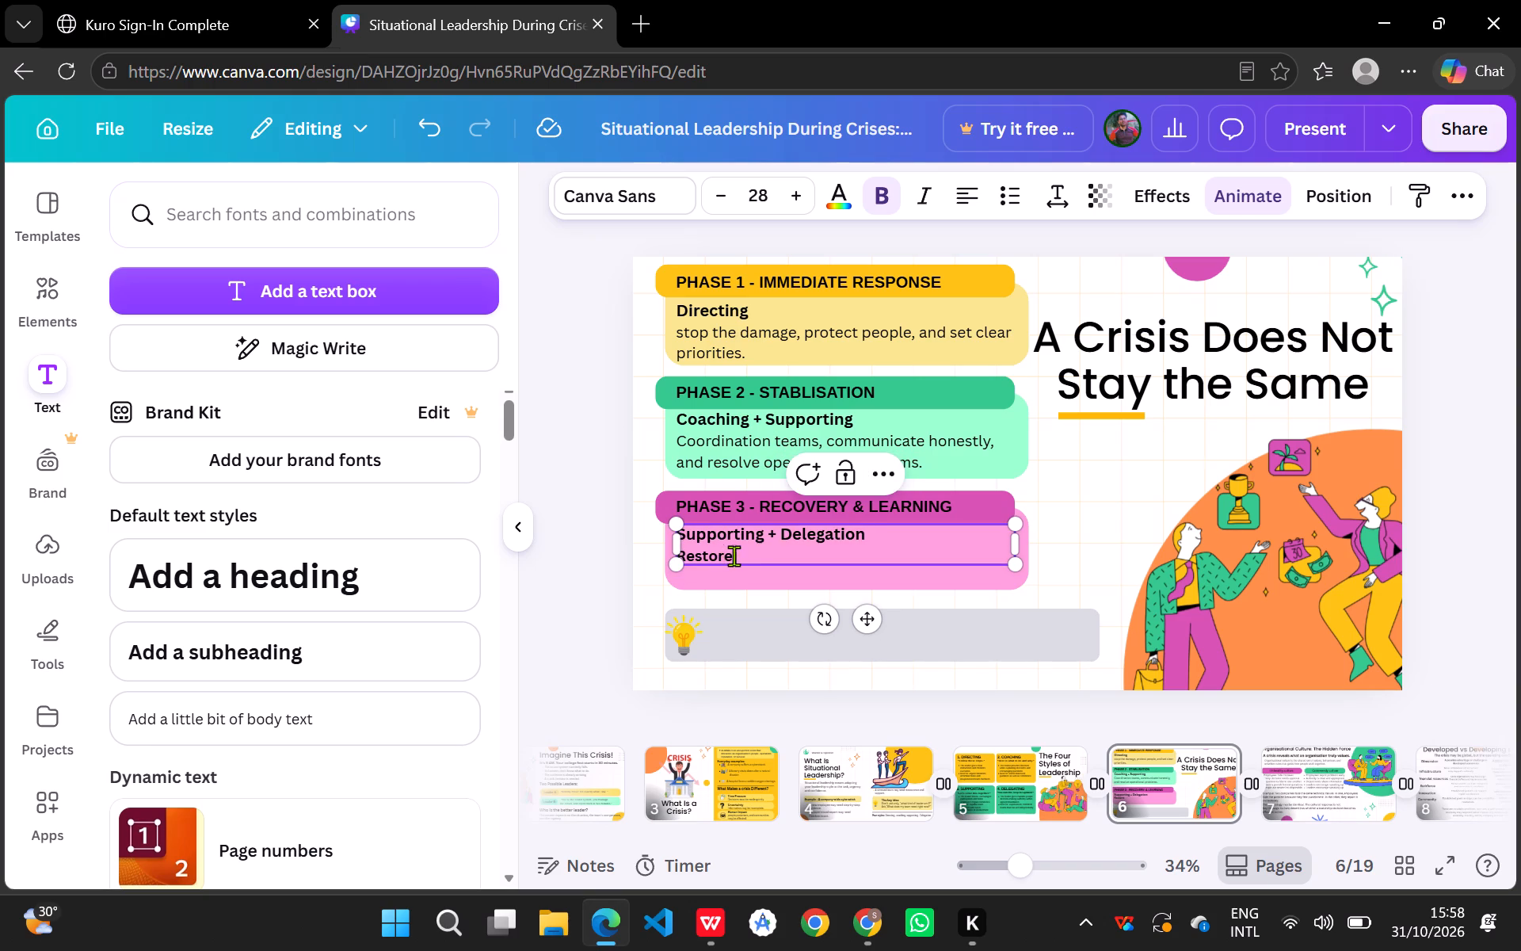
drag(734, 556, 687, 563)
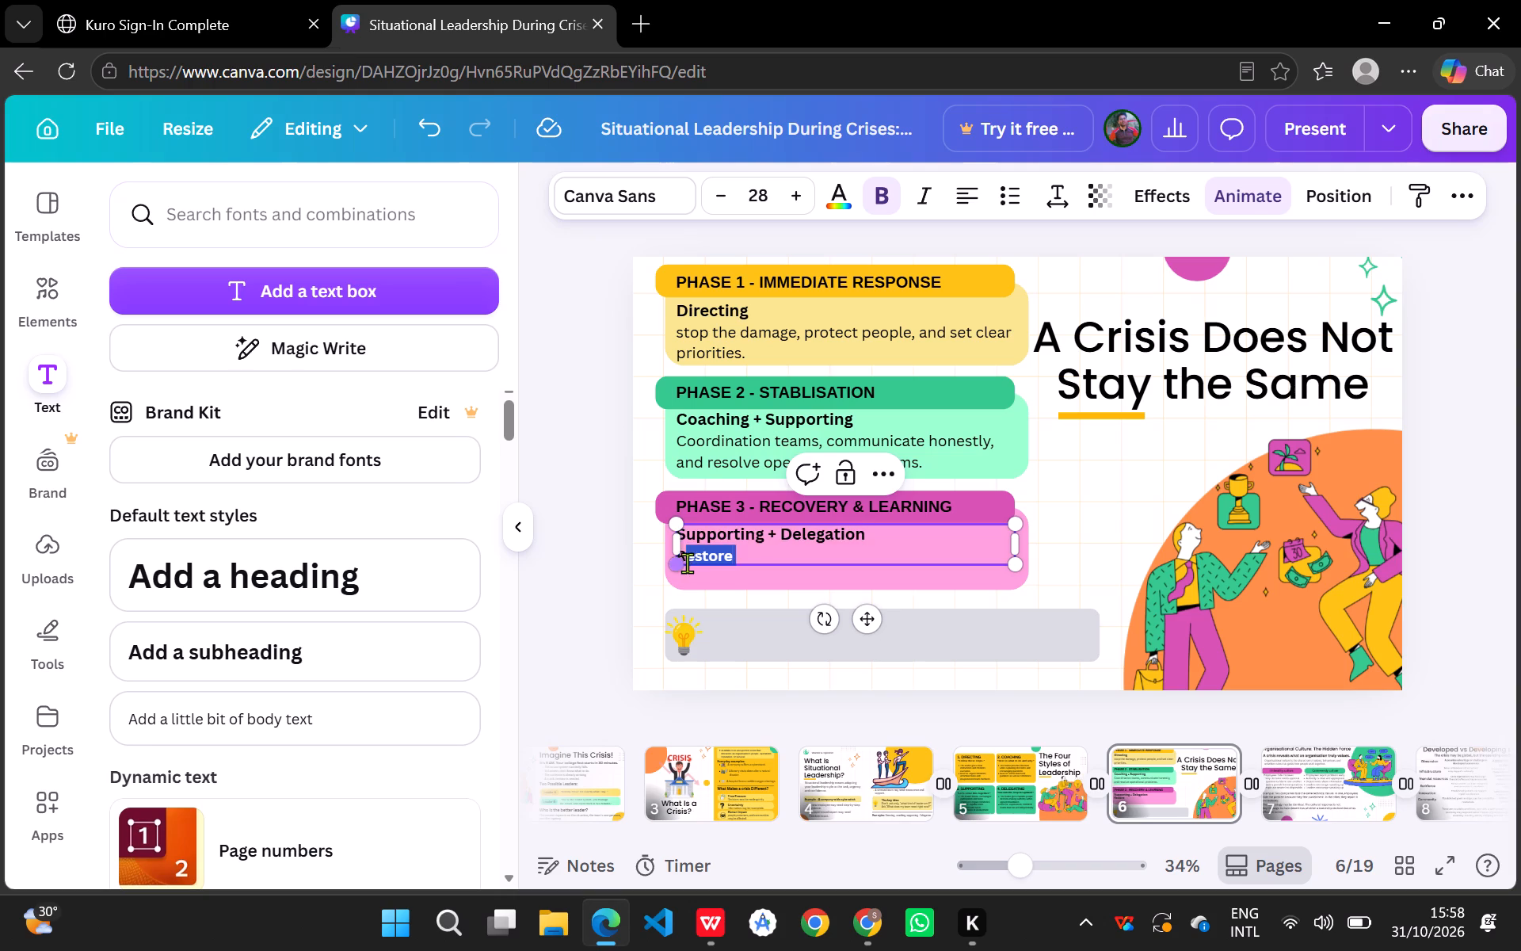
drag(687, 563, 675, 563)
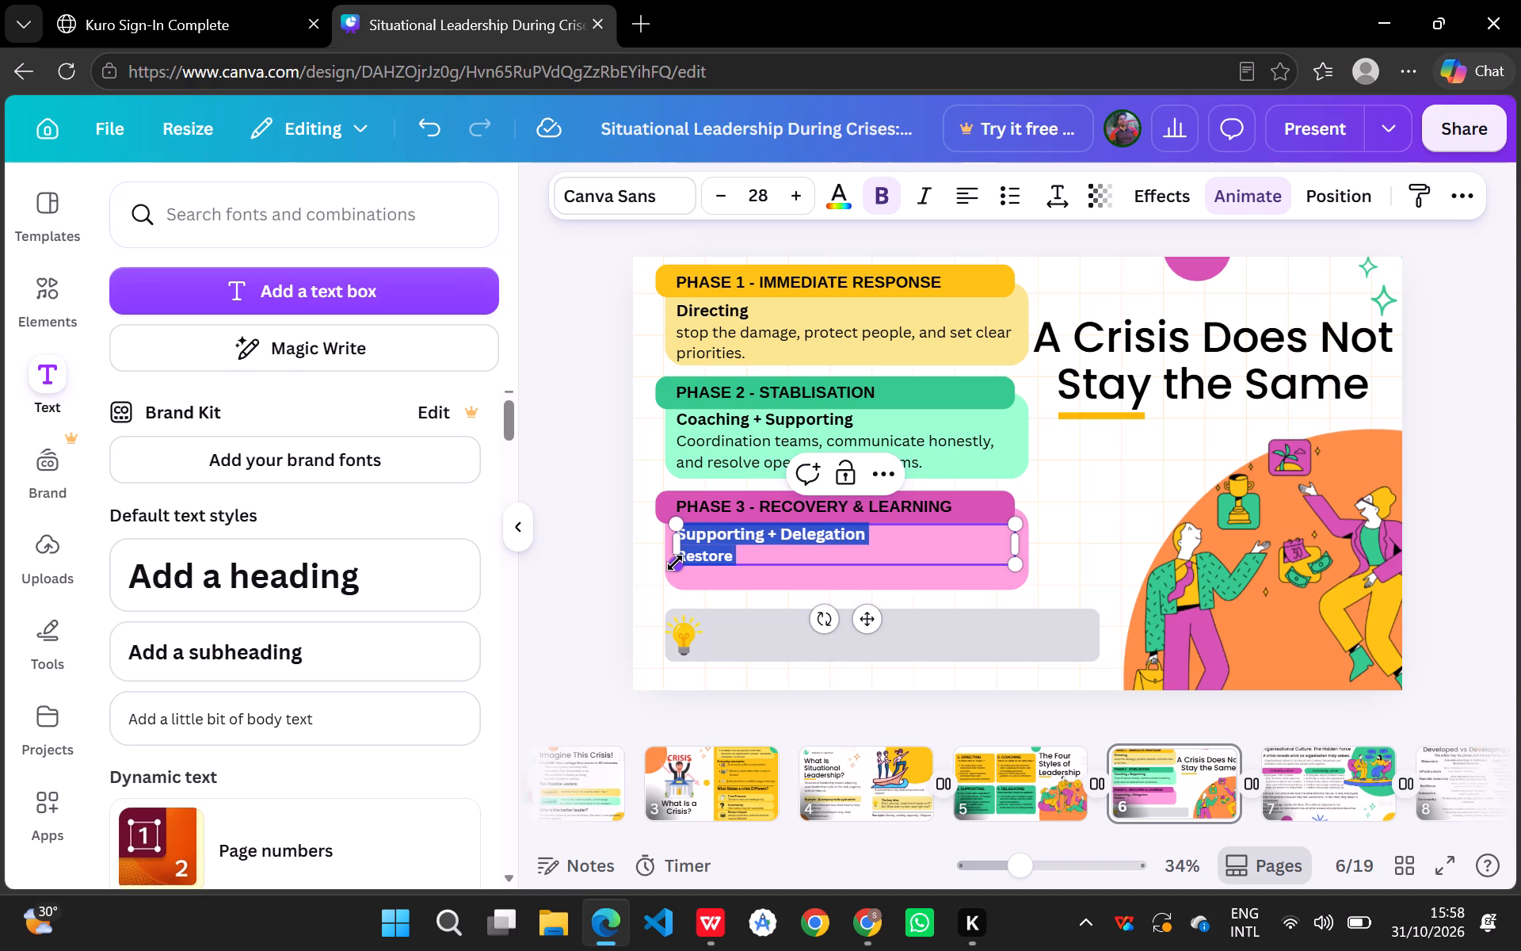
drag(675, 563, 676, 563)
click(726, 563)
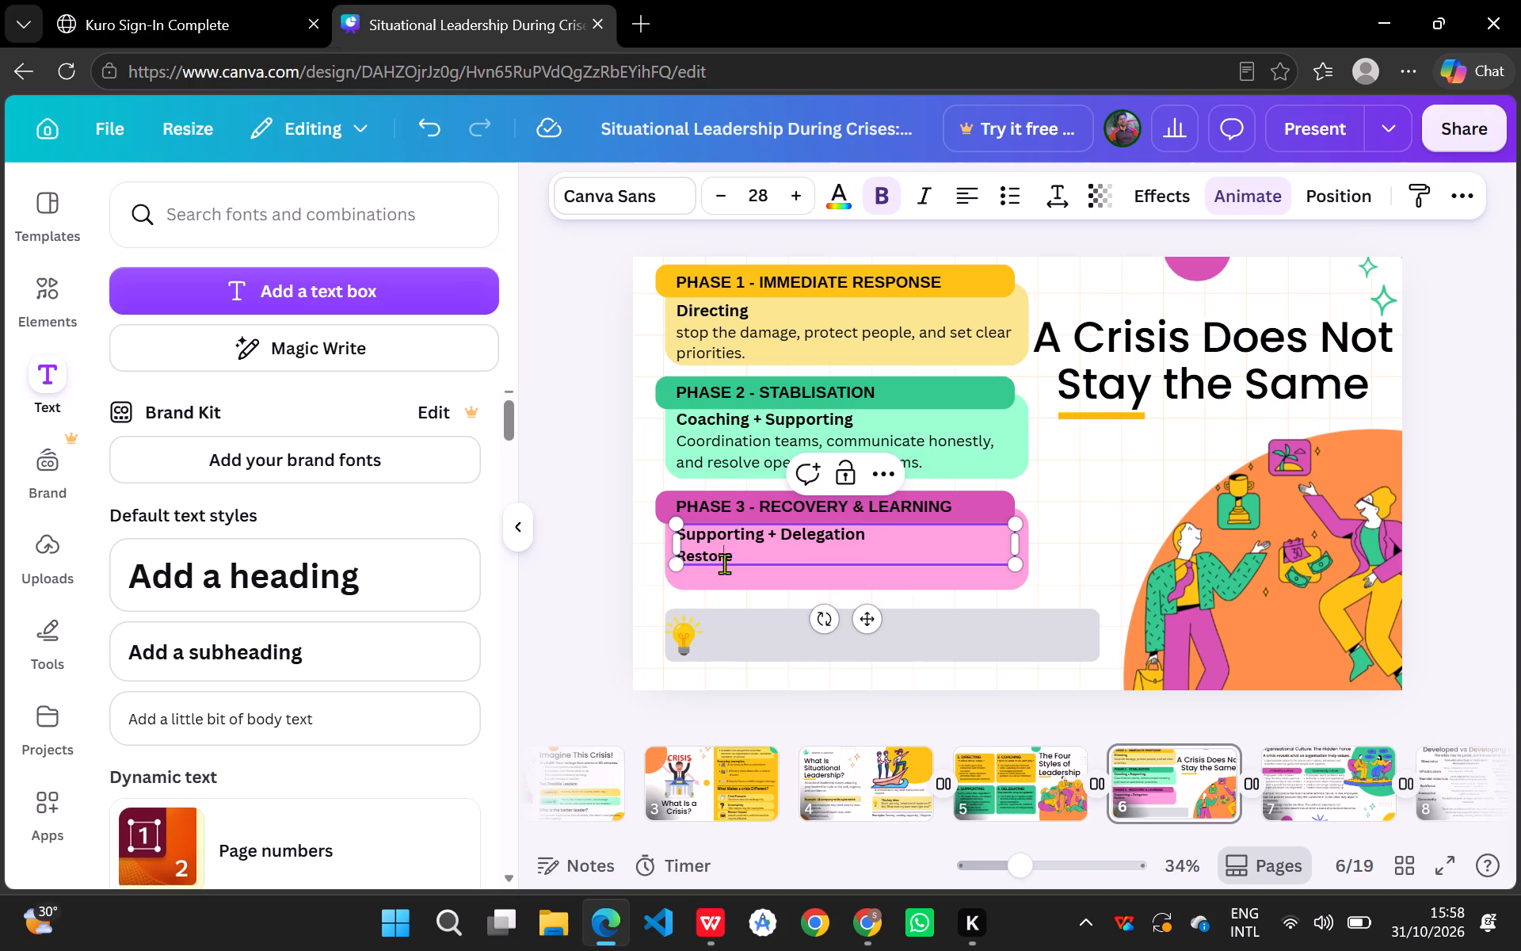
click(682, 556)
key(Left)
drag(679, 552, 734, 557)
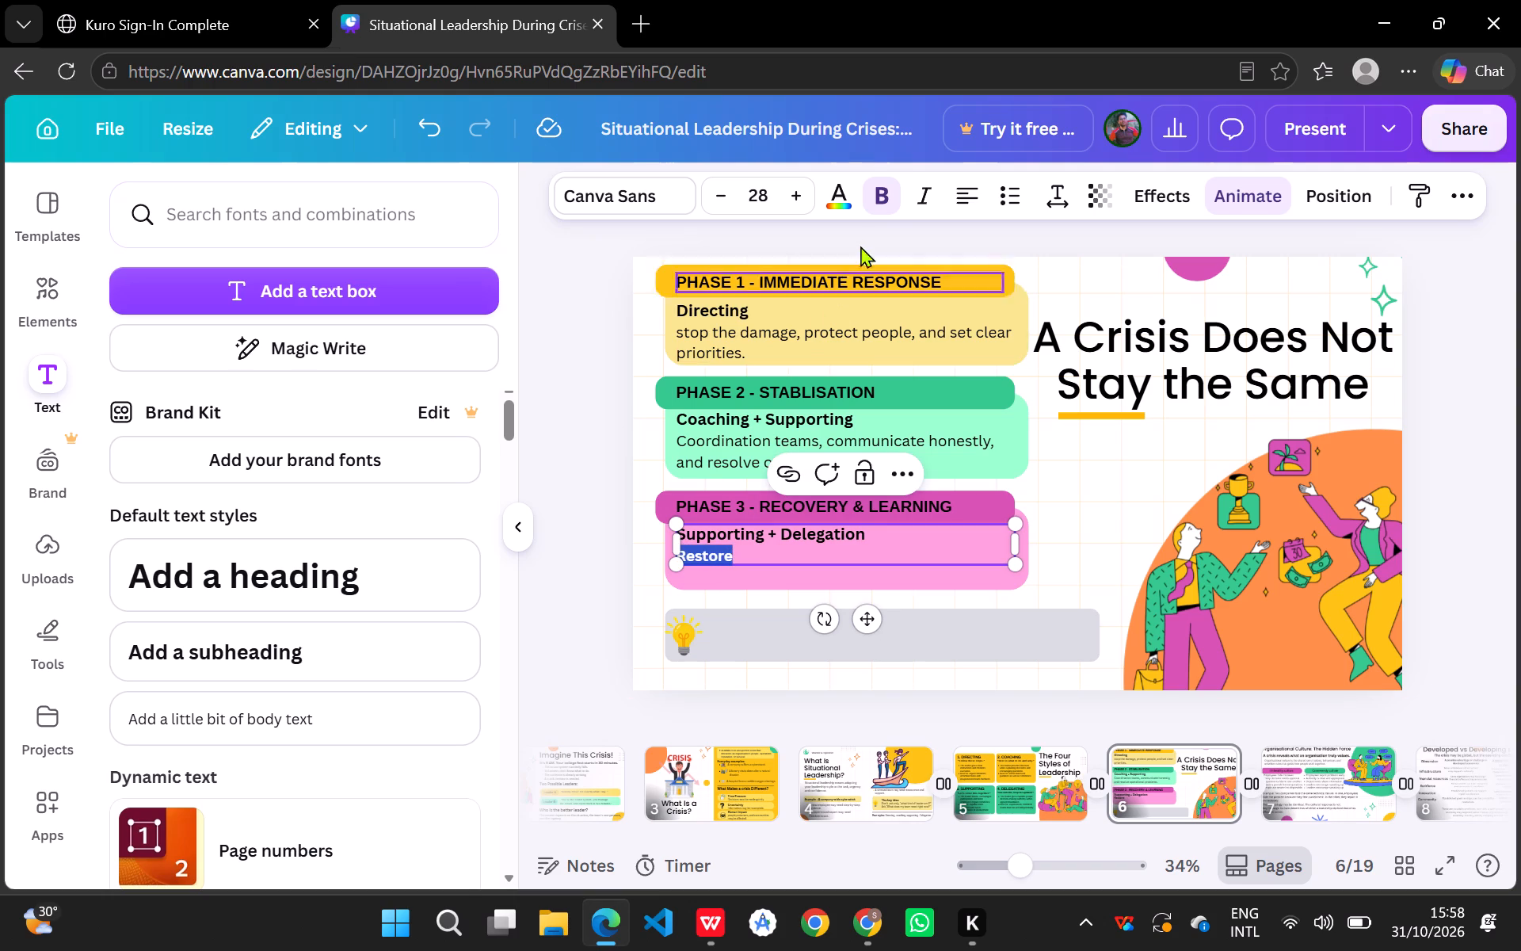
click(884, 192)
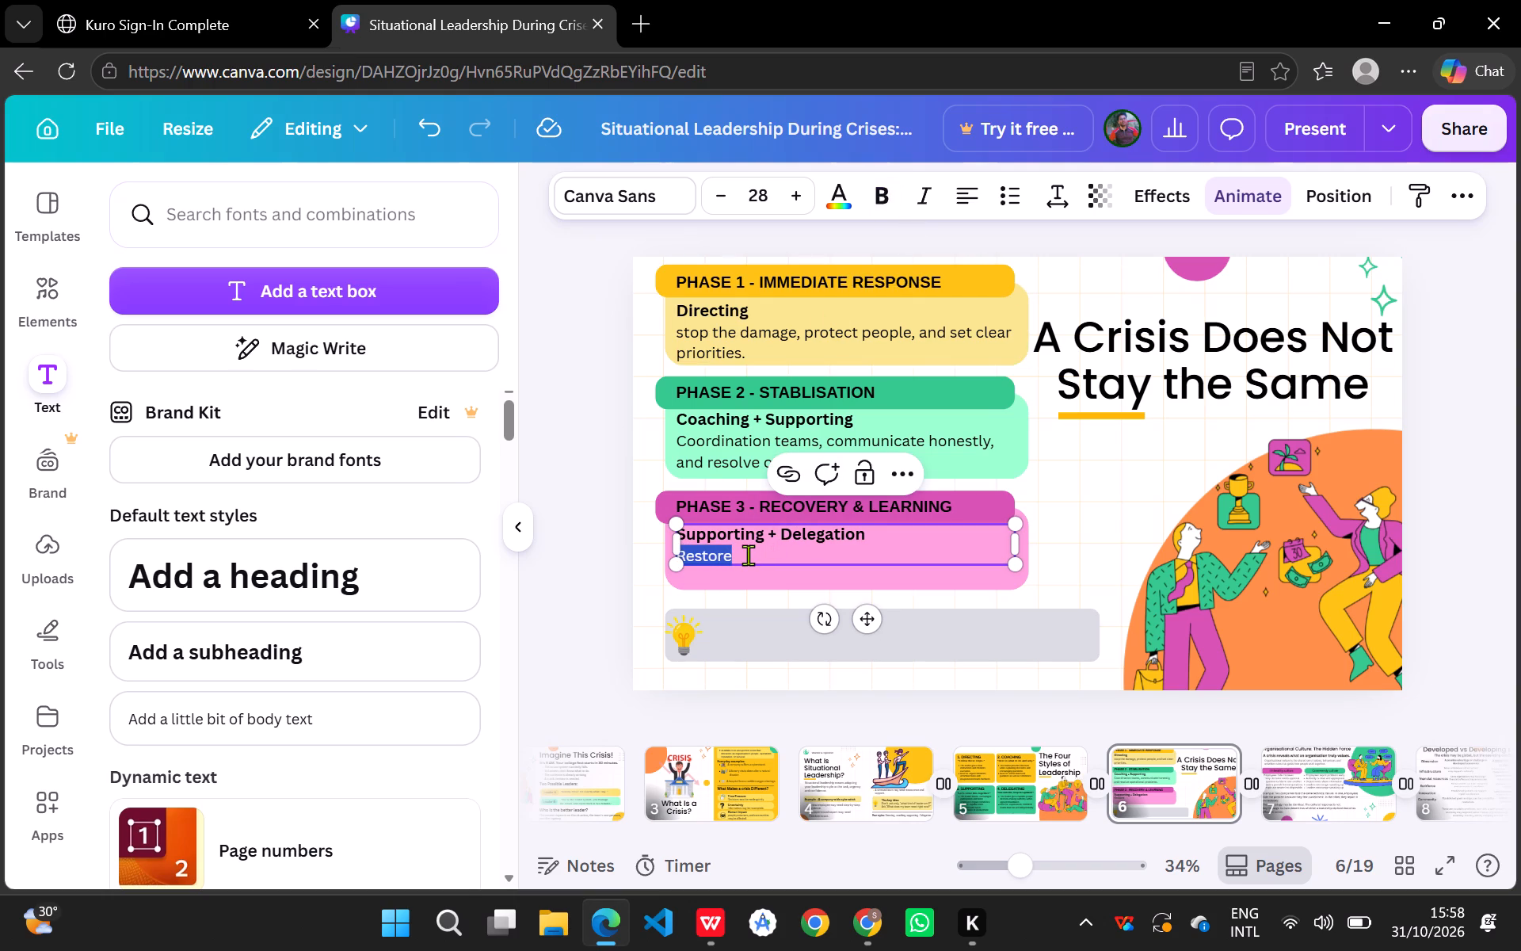
click(748, 555)
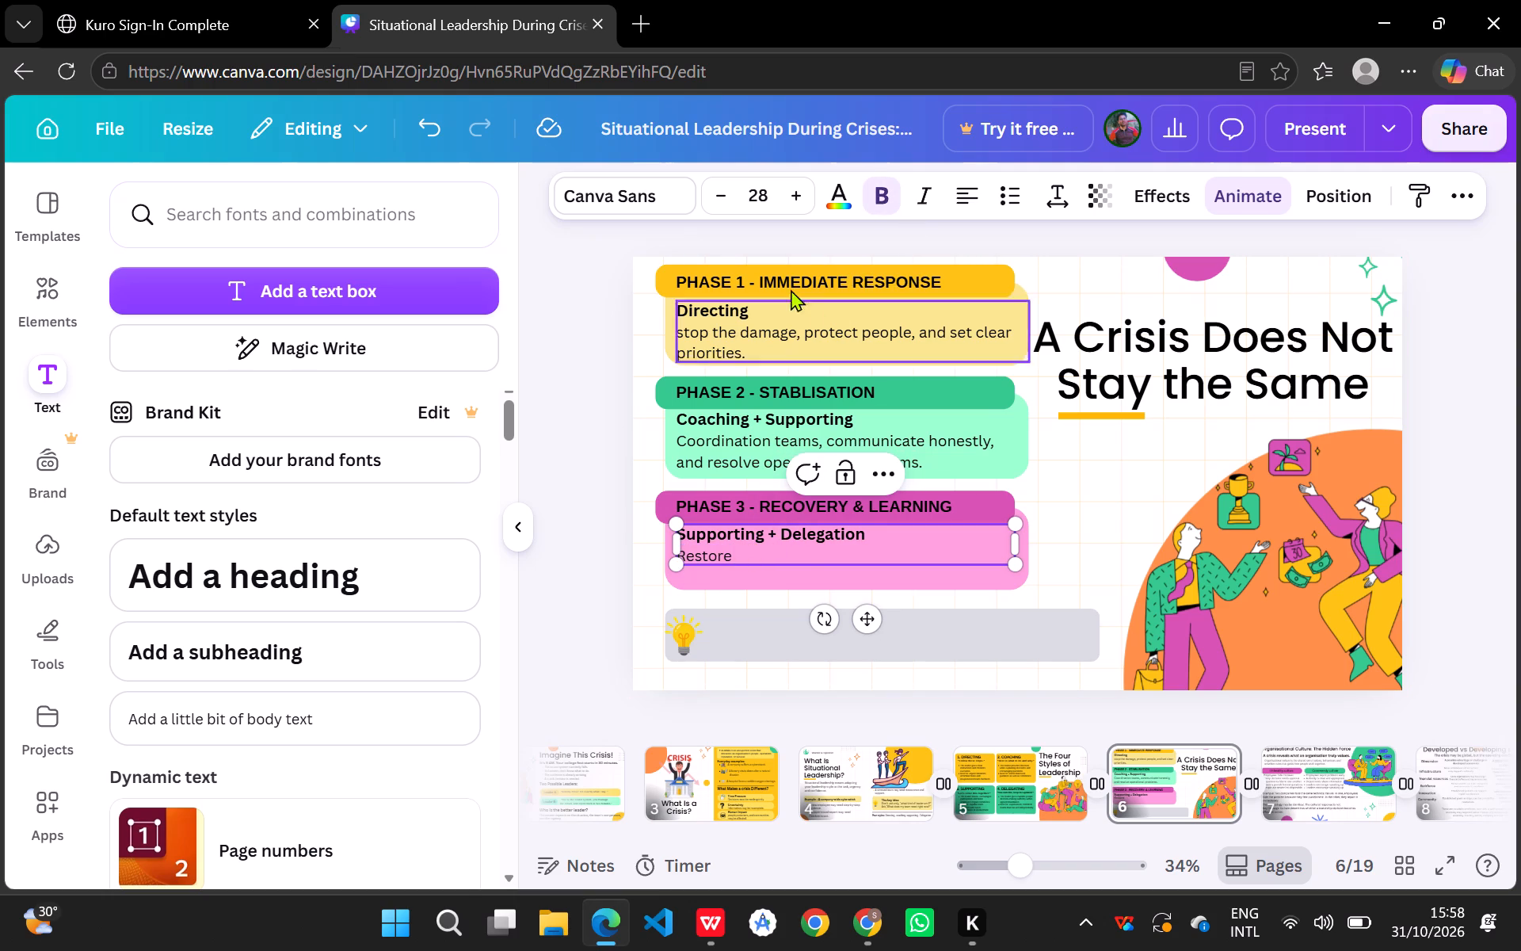
click(882, 189)
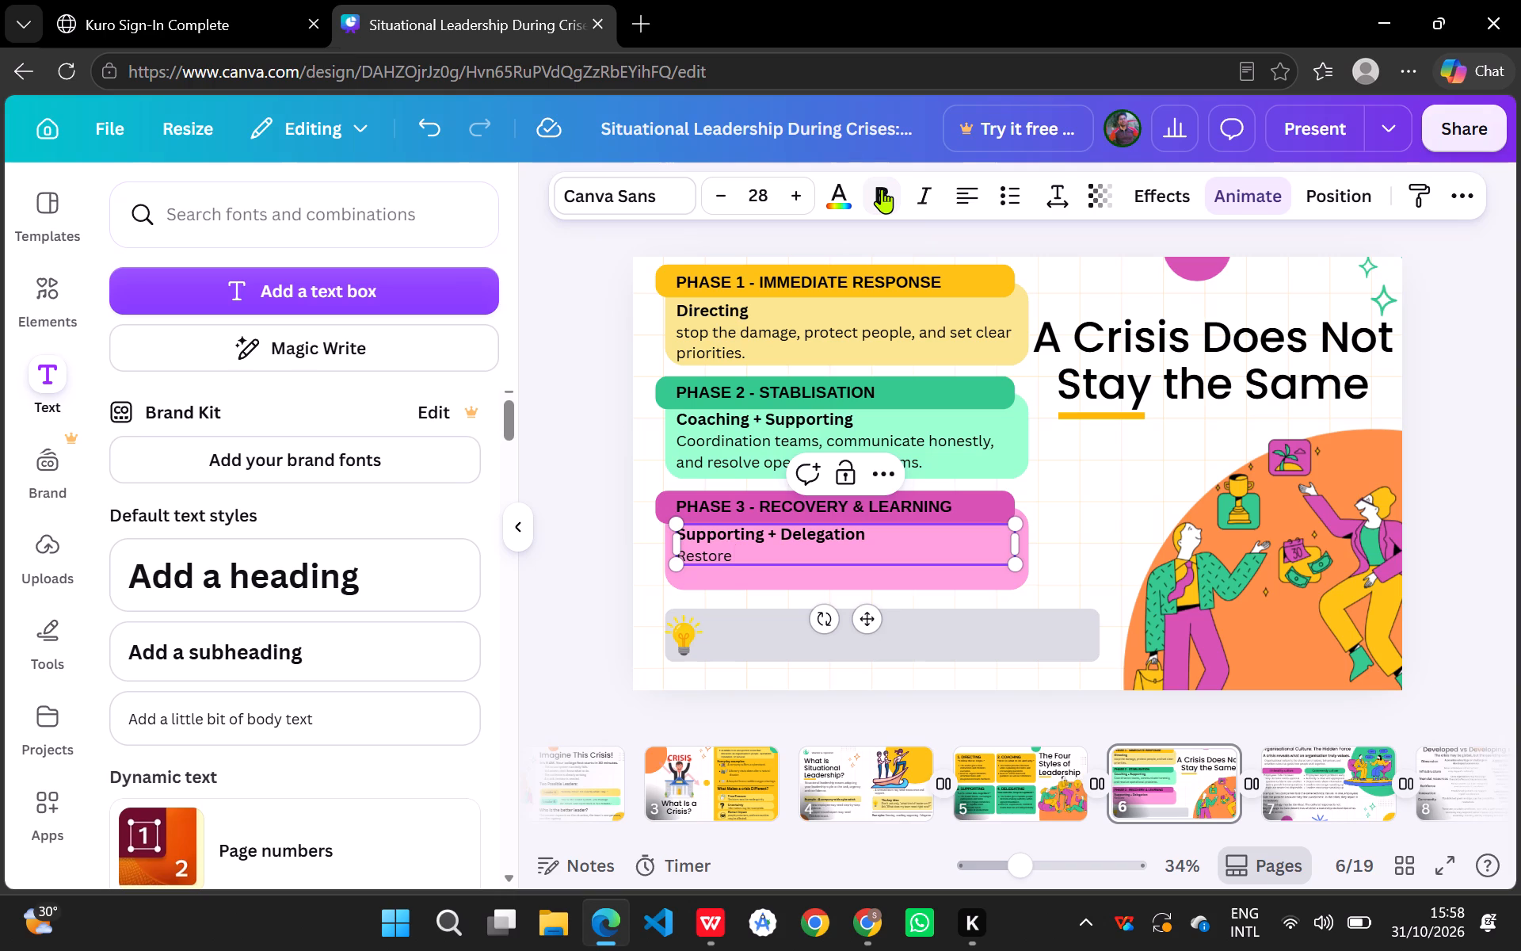
Continue the Phase 3 description after "Restore" with "normal work, empower experts, and".
text(normal work)
key(space)
key(BackSpace)
text(,)
key(space)
text(empower experts)
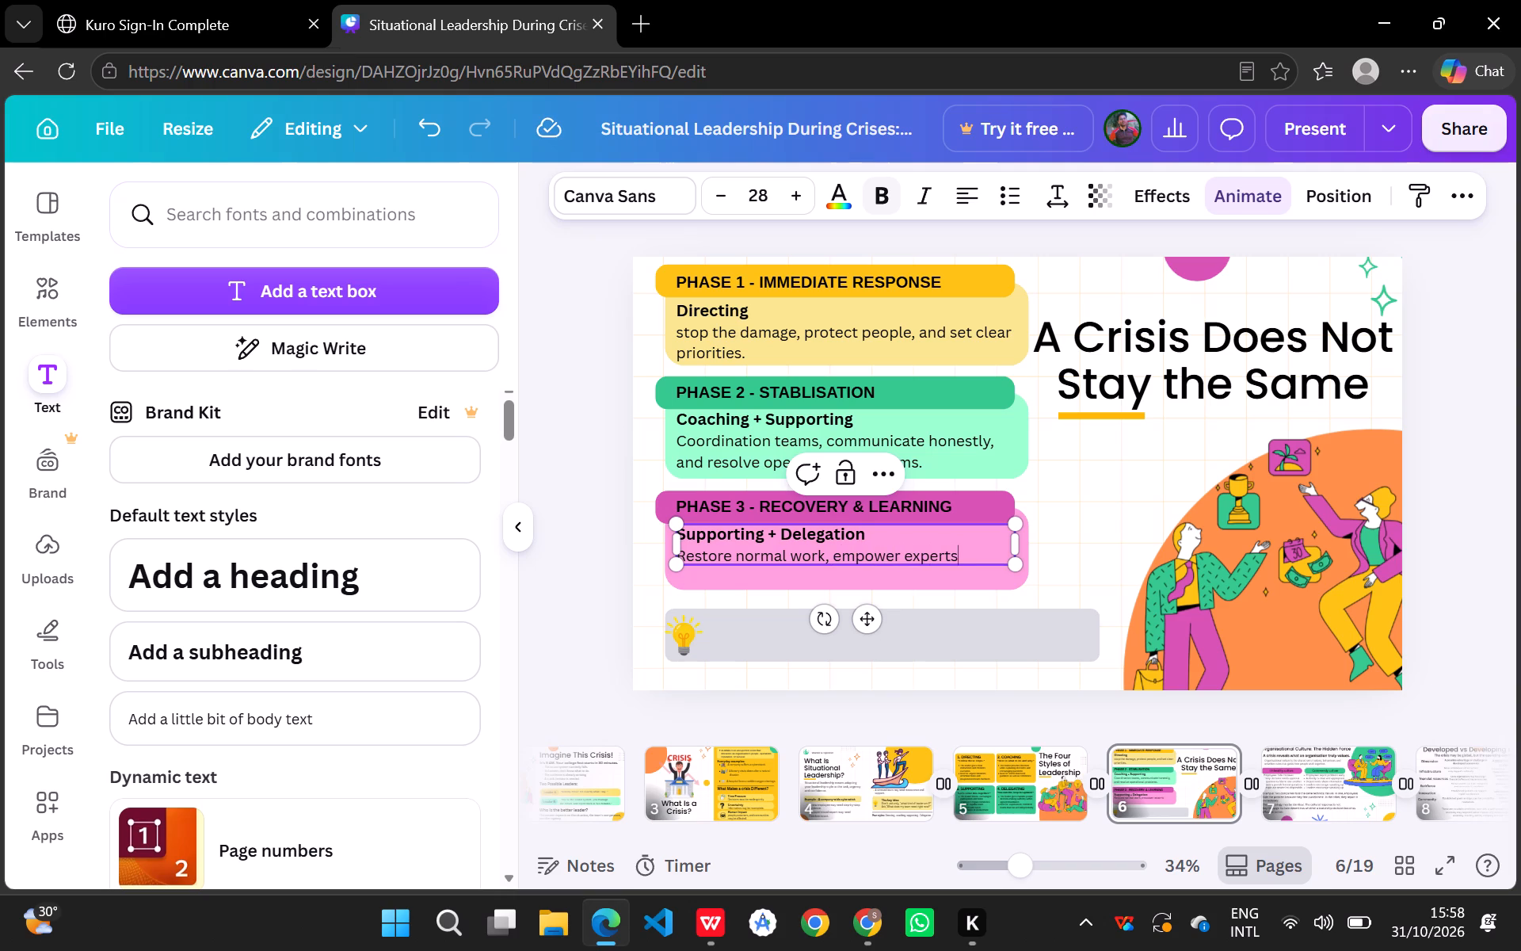
text(, and)
key(space)
Complete the Phase 3 description with "strengthen future crisis plans." and leave the text box.
text(strengthr)
key(BackSpace)
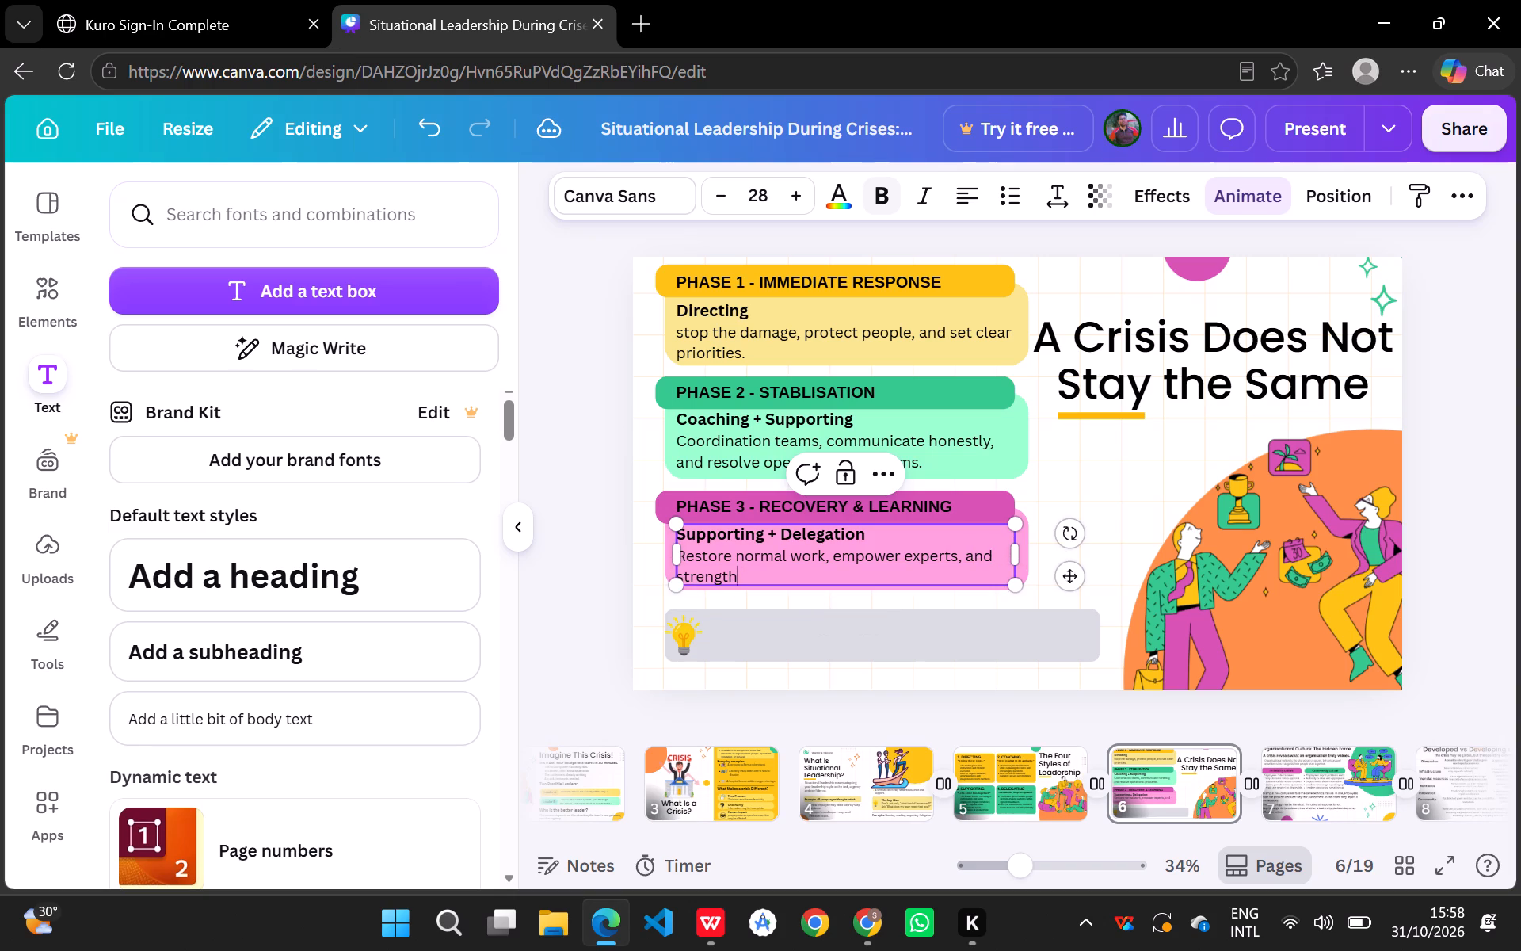
text(en)
key(space)
text(future)
key(space)
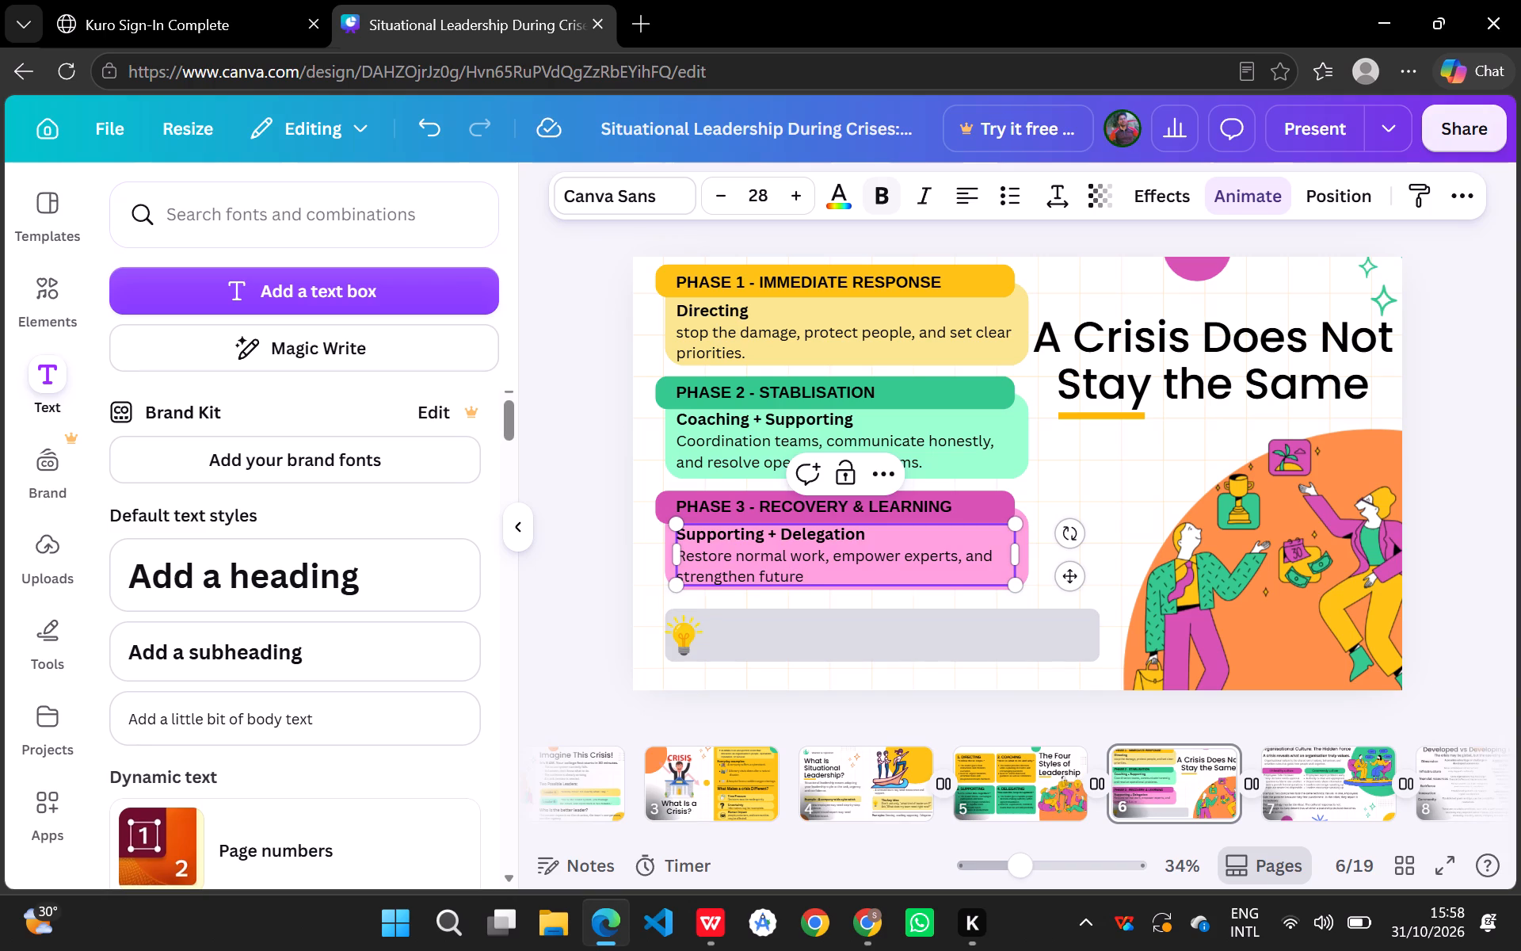
text(crisis plan)
key(BackSpace)
key(a)
key(BackSpace)
text(na)
key(BackSpace)
key(a)
key(BackSpace)
key(s)
key(comma)
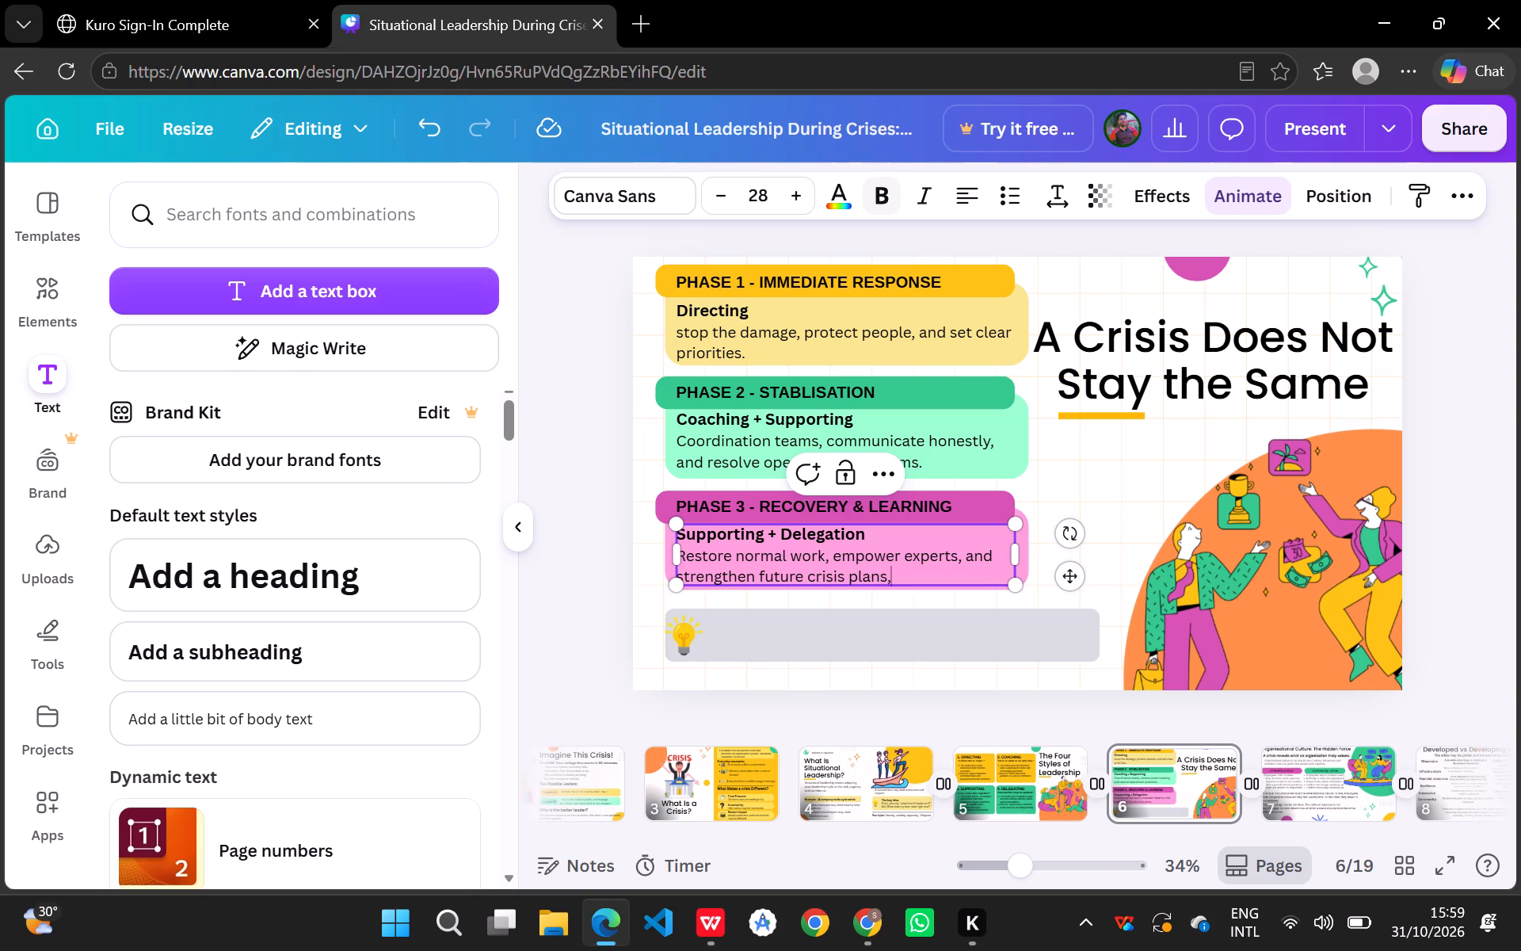
key(BackSpace)
key(period)
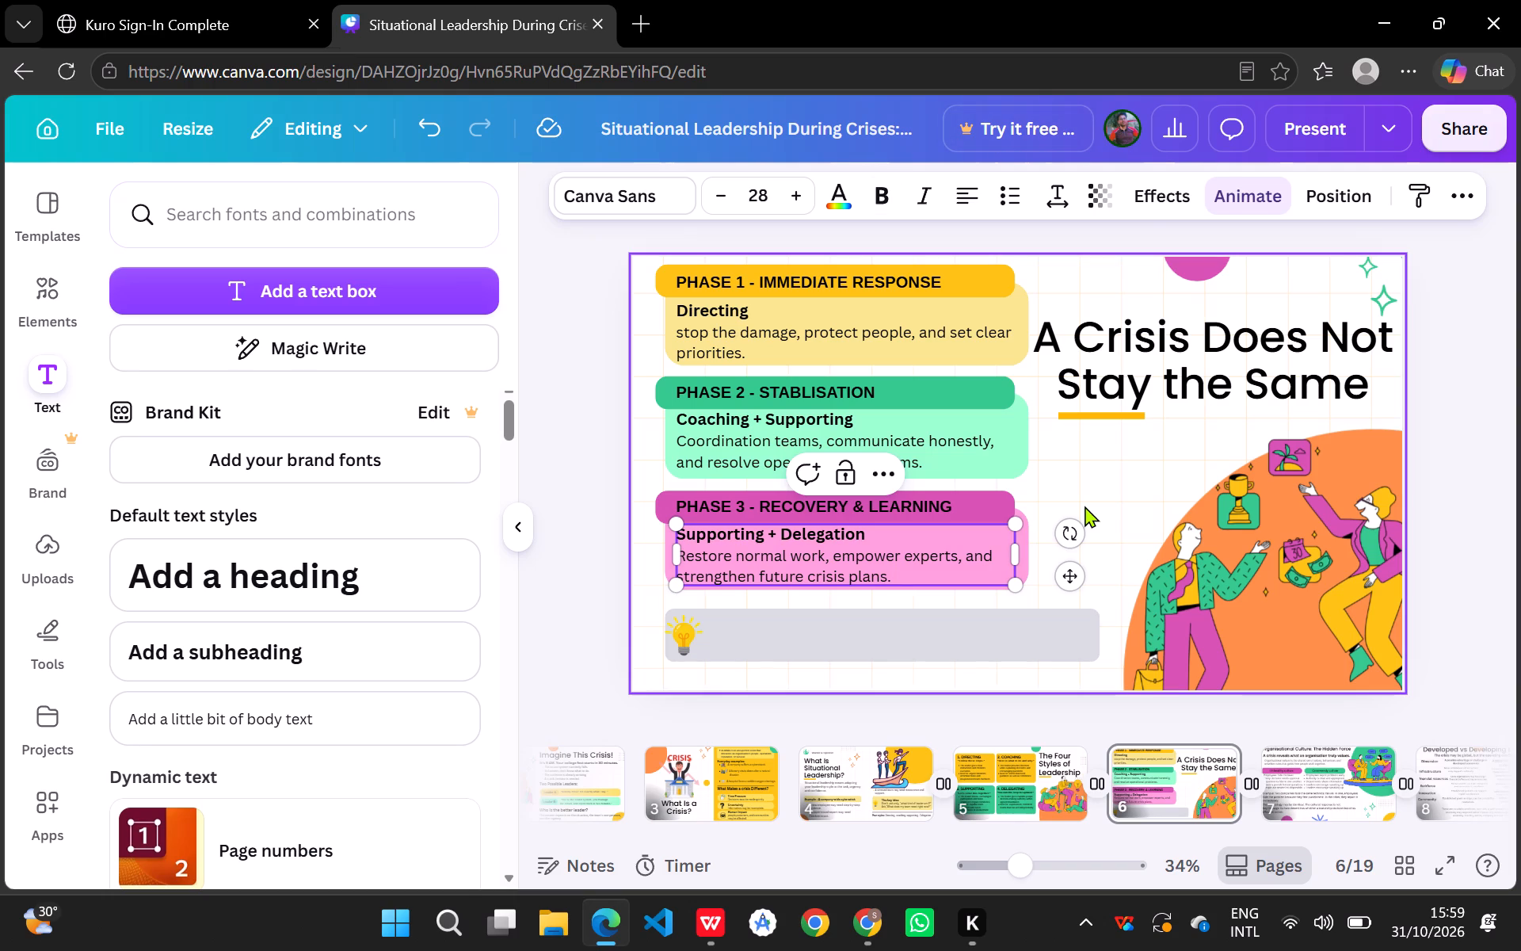
click(1110, 471)
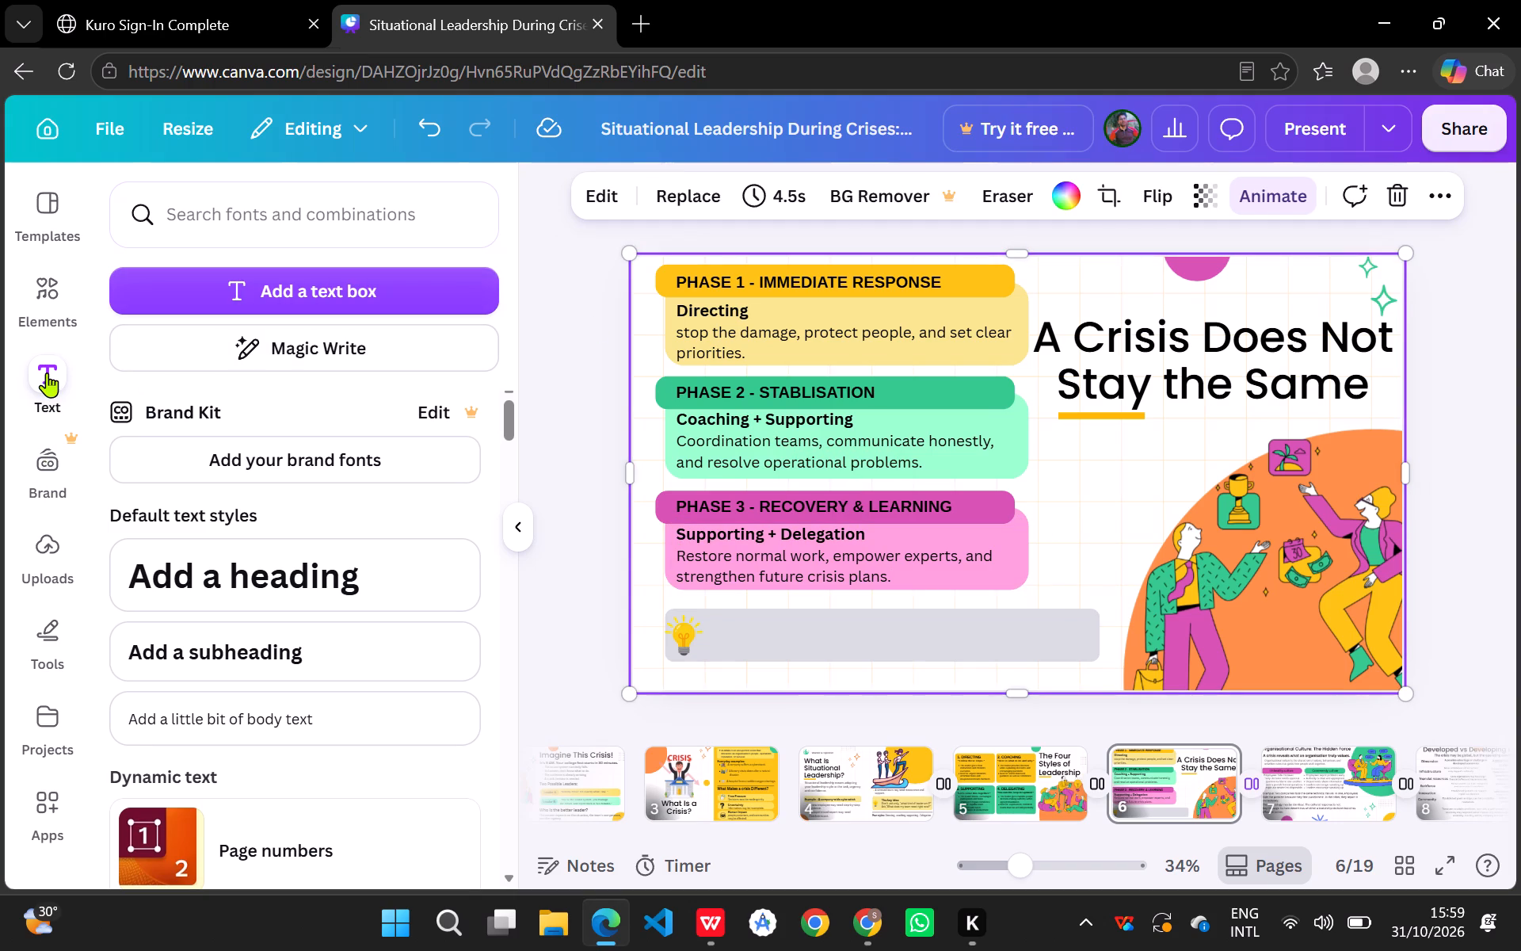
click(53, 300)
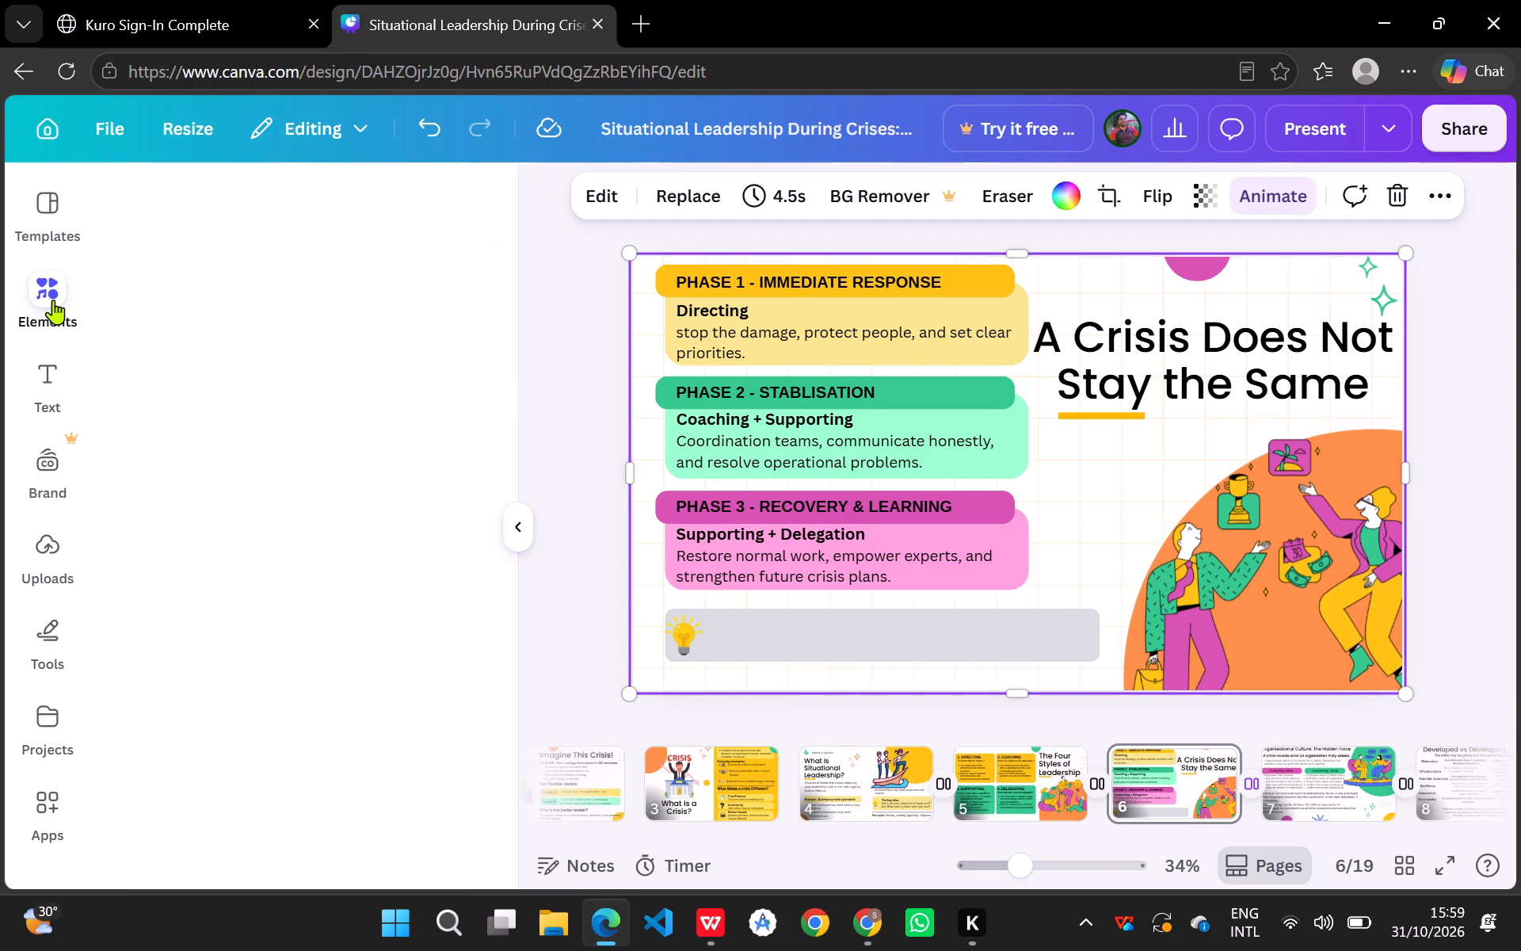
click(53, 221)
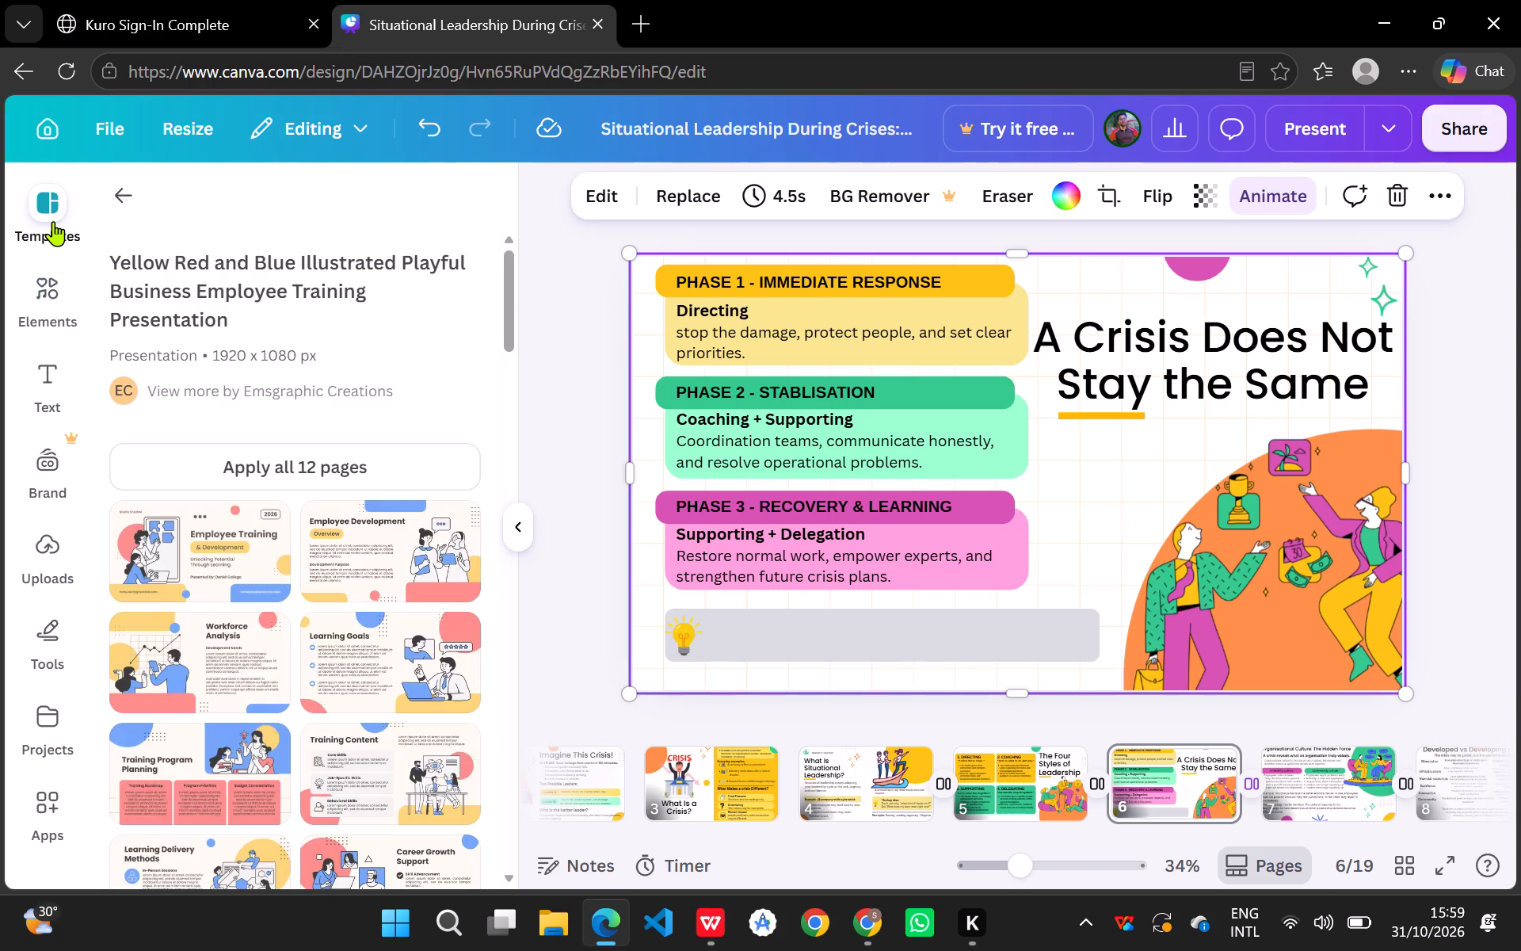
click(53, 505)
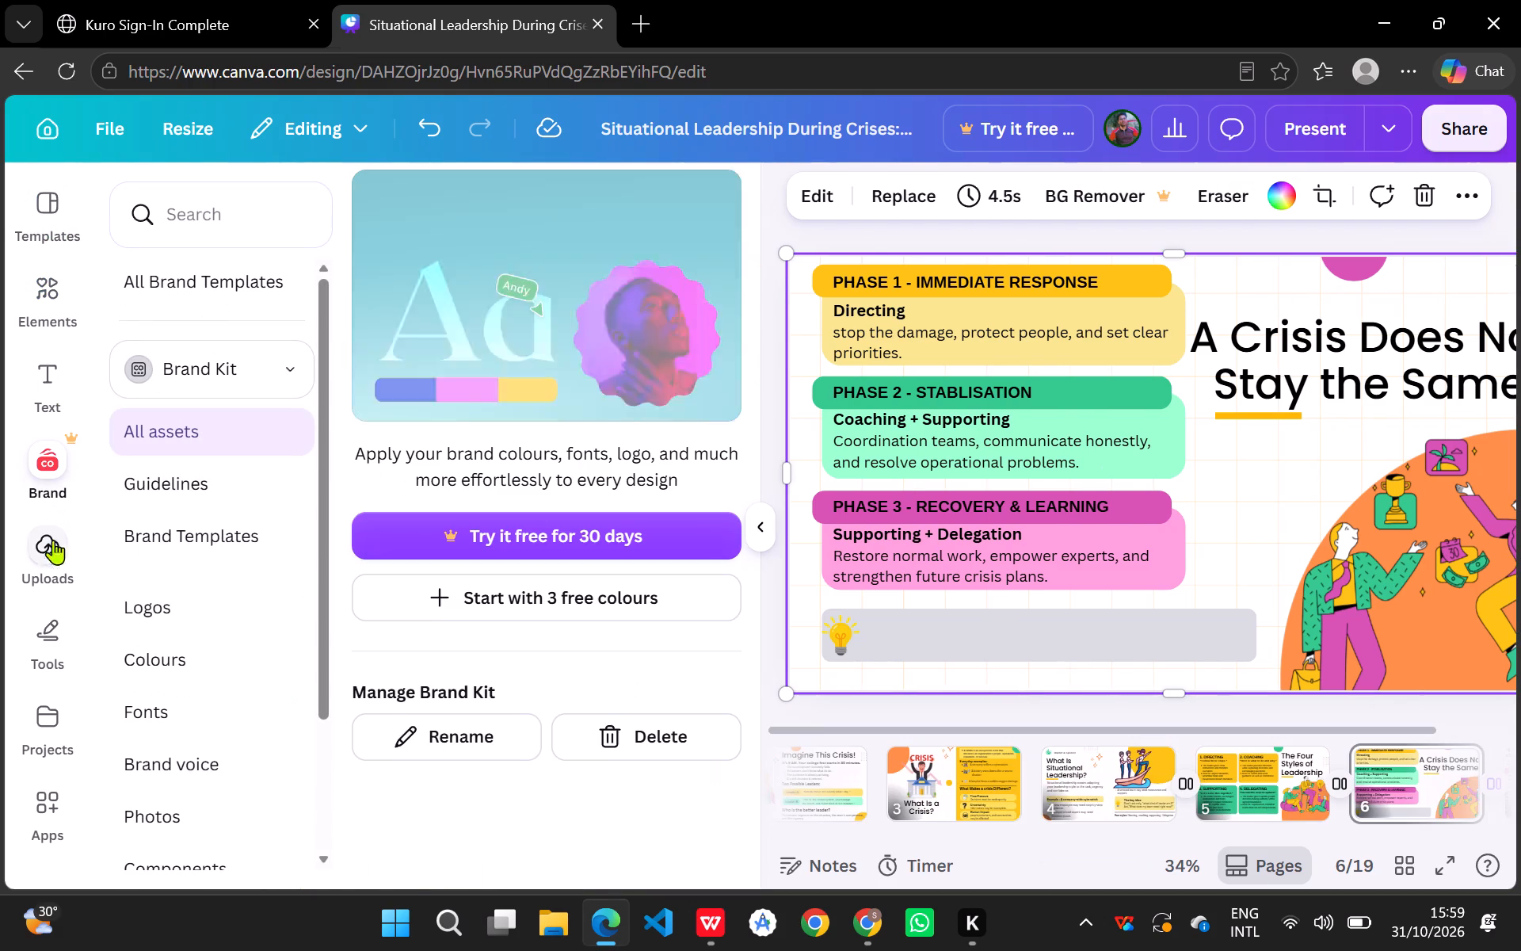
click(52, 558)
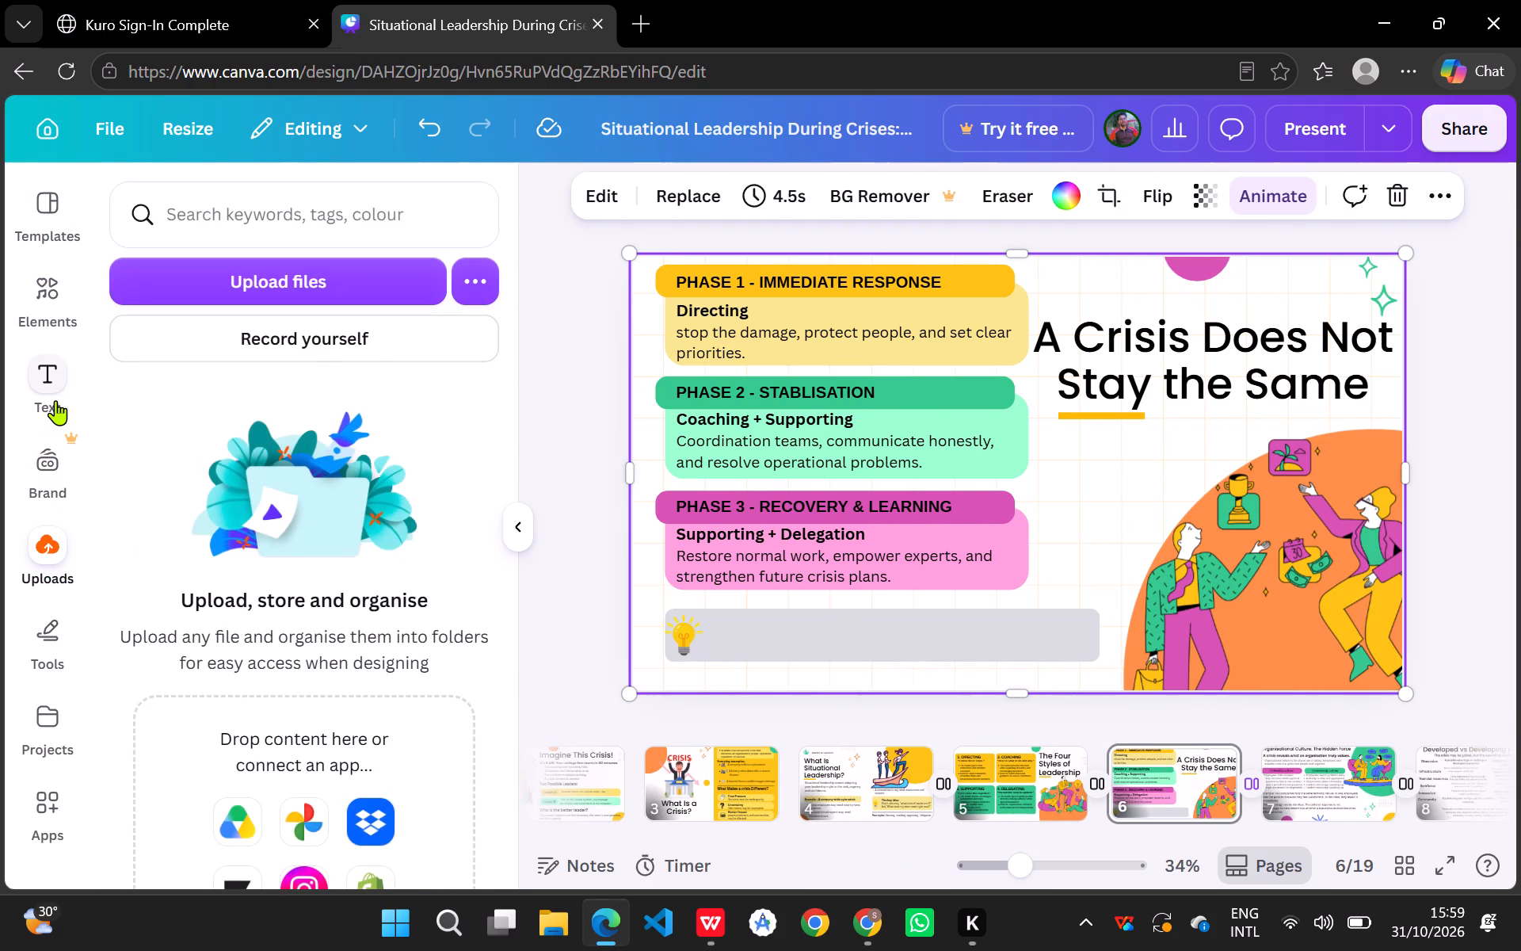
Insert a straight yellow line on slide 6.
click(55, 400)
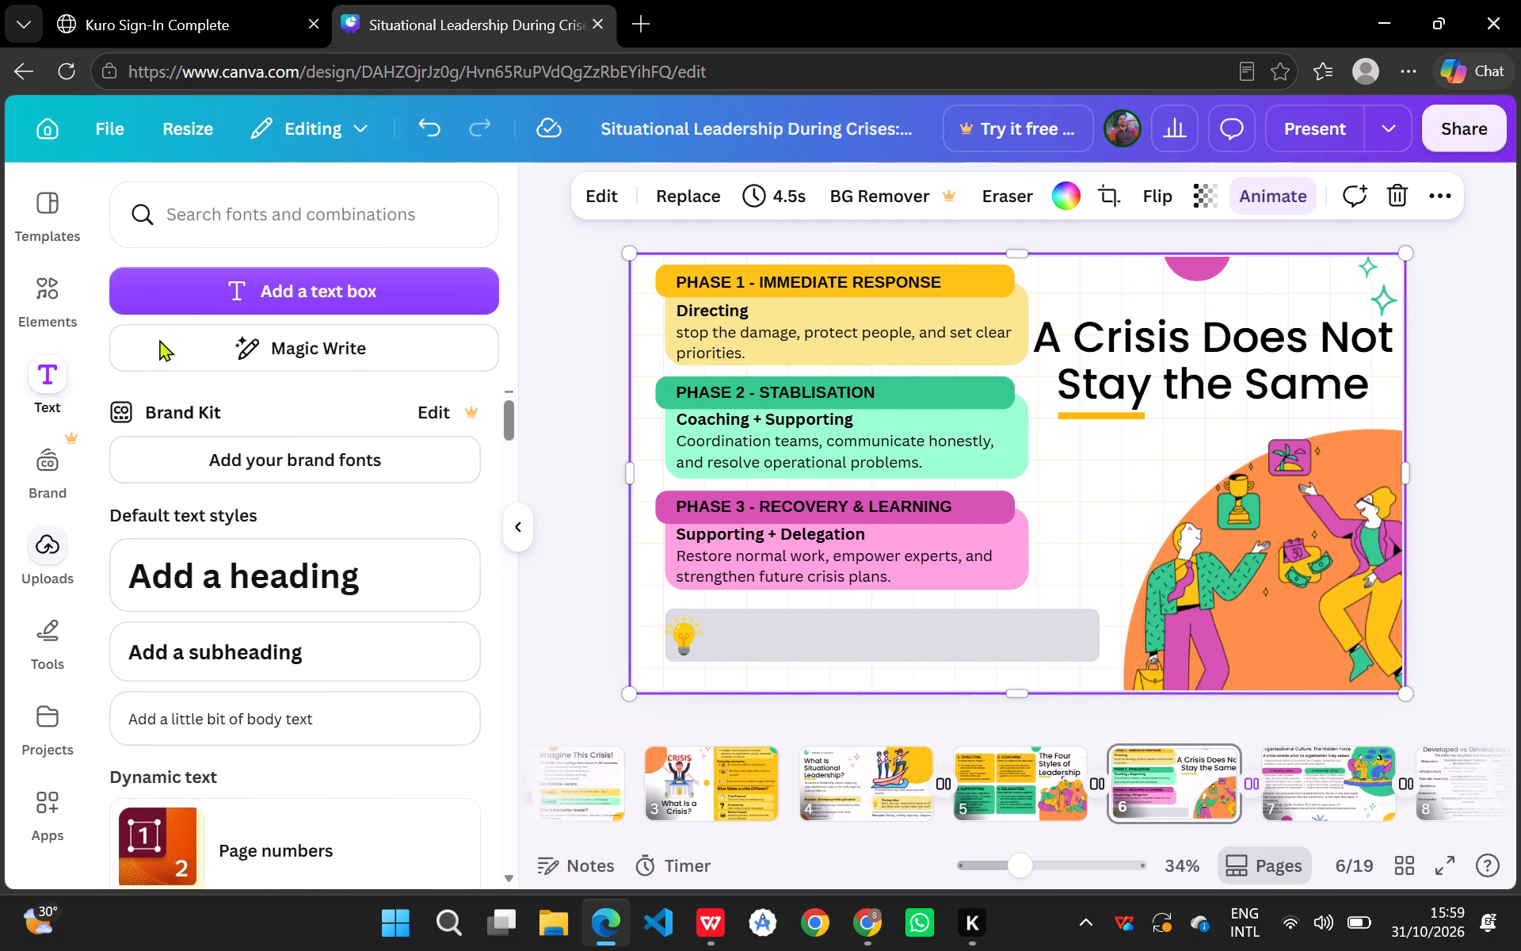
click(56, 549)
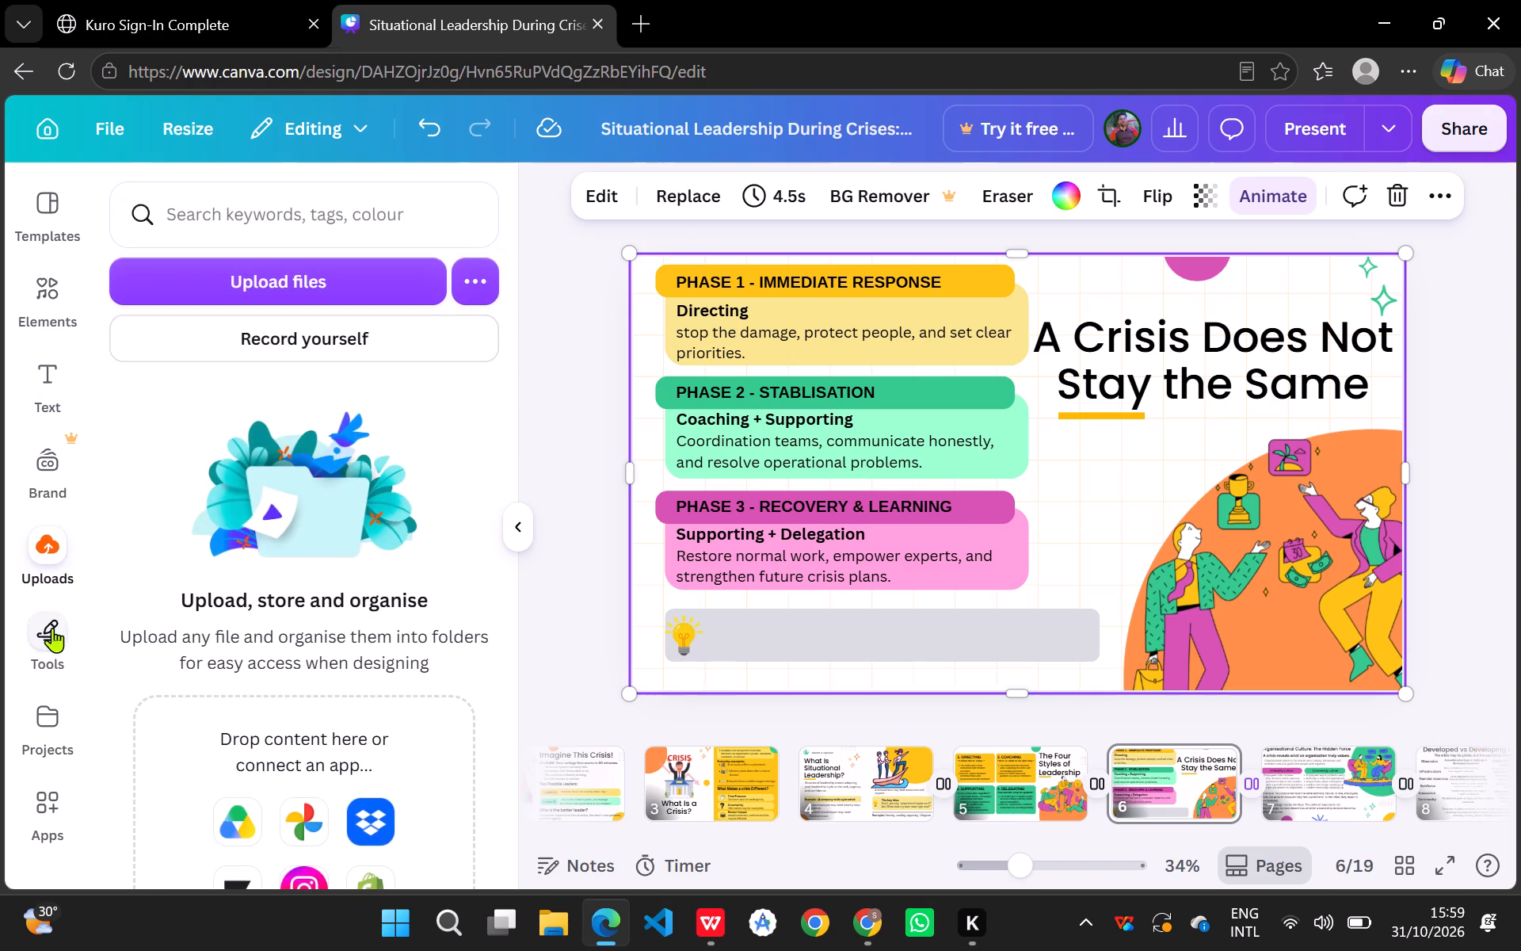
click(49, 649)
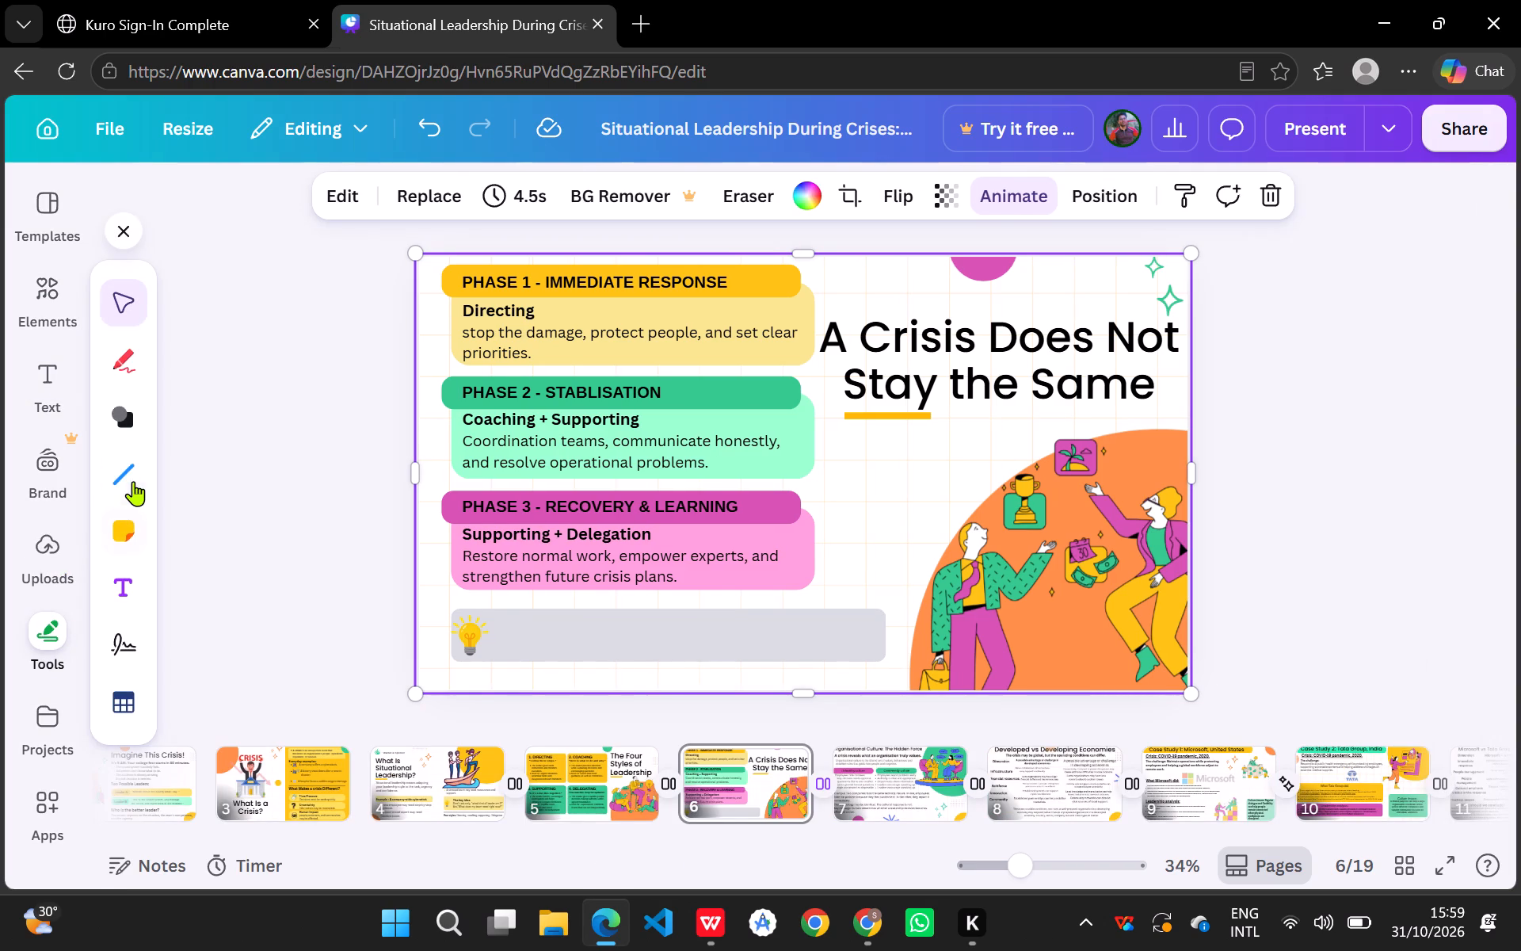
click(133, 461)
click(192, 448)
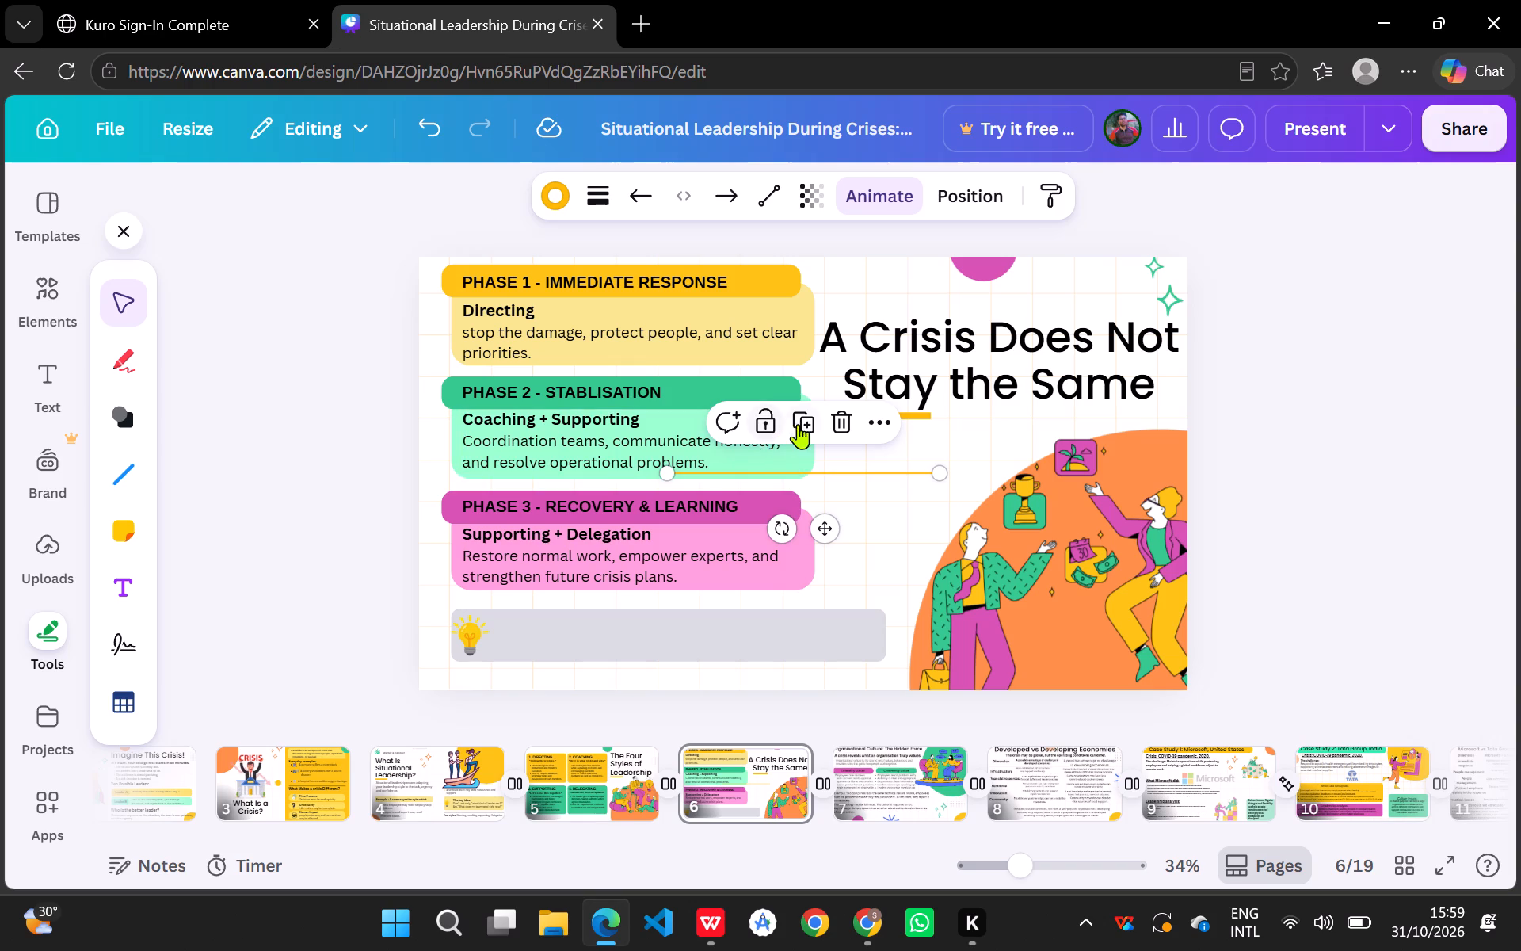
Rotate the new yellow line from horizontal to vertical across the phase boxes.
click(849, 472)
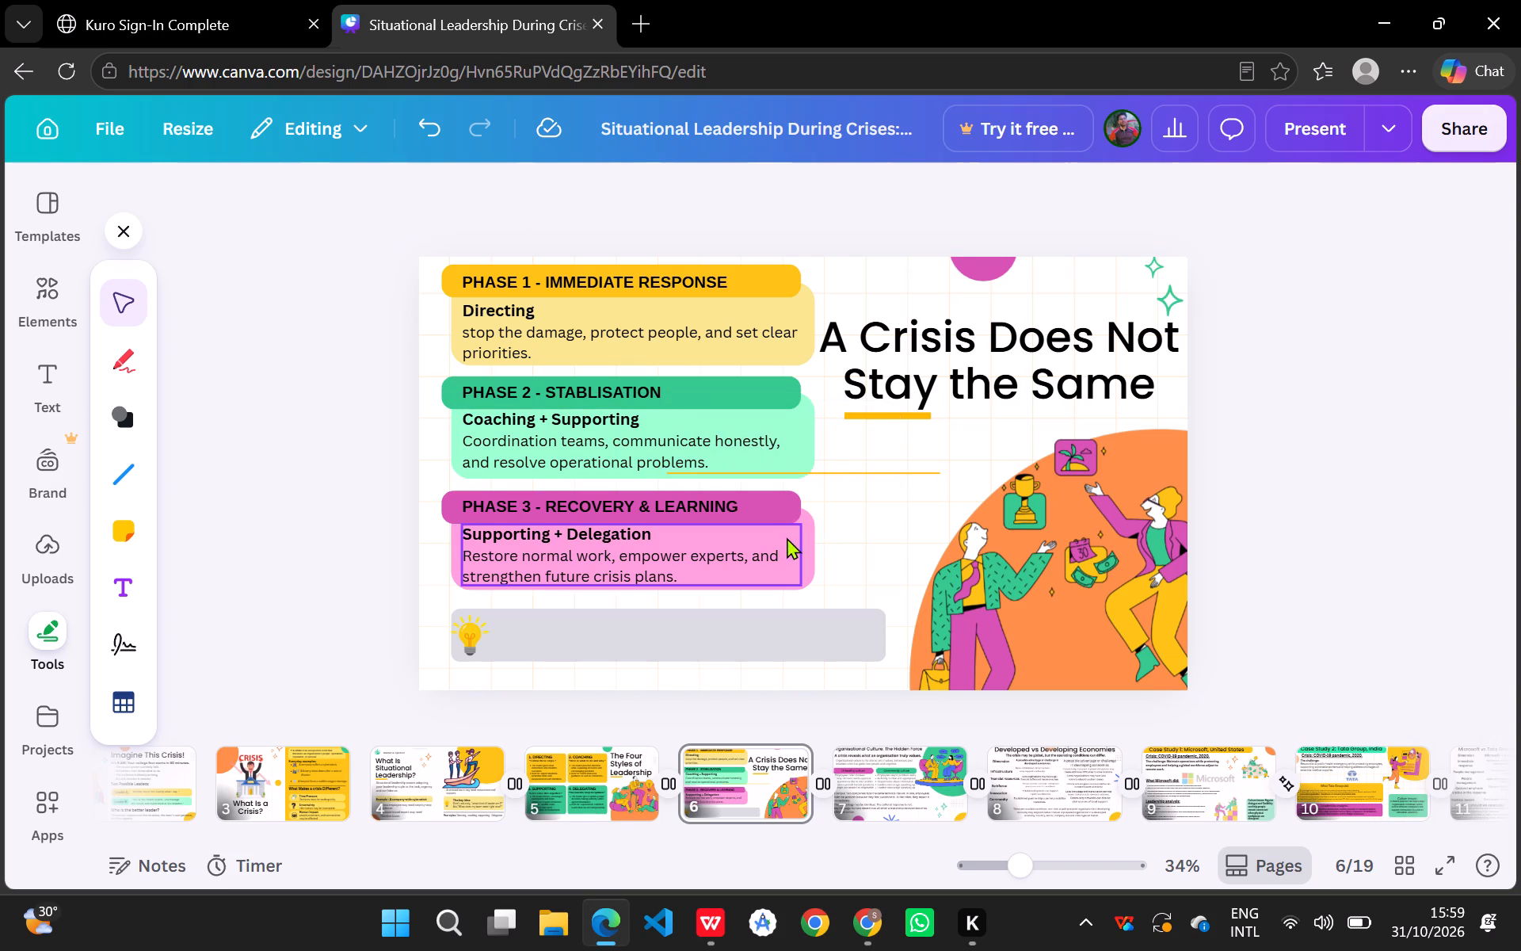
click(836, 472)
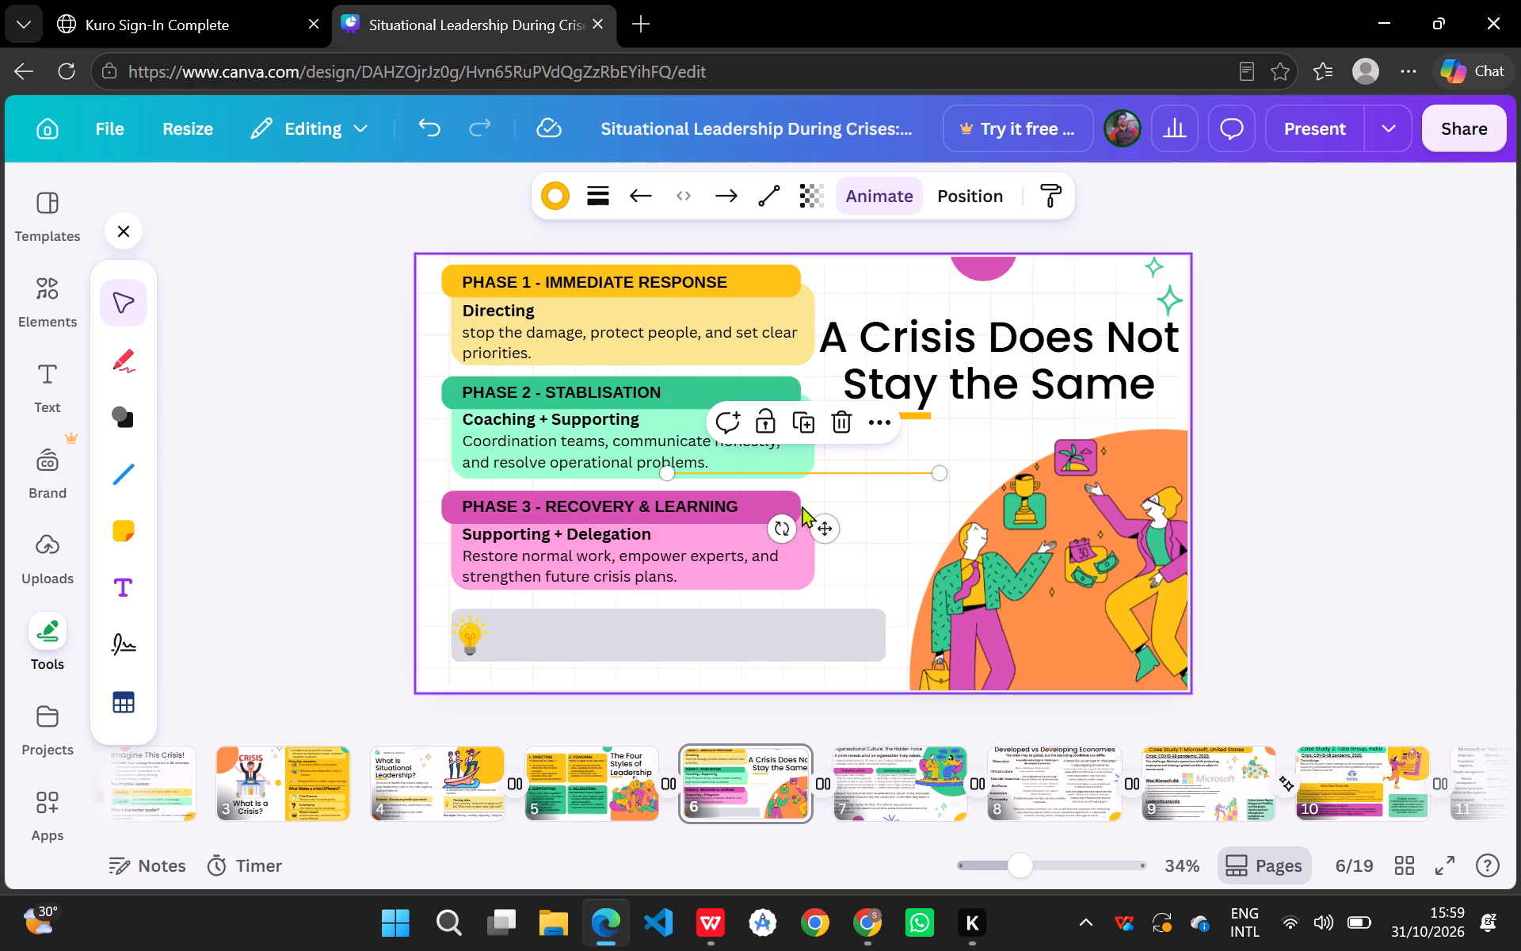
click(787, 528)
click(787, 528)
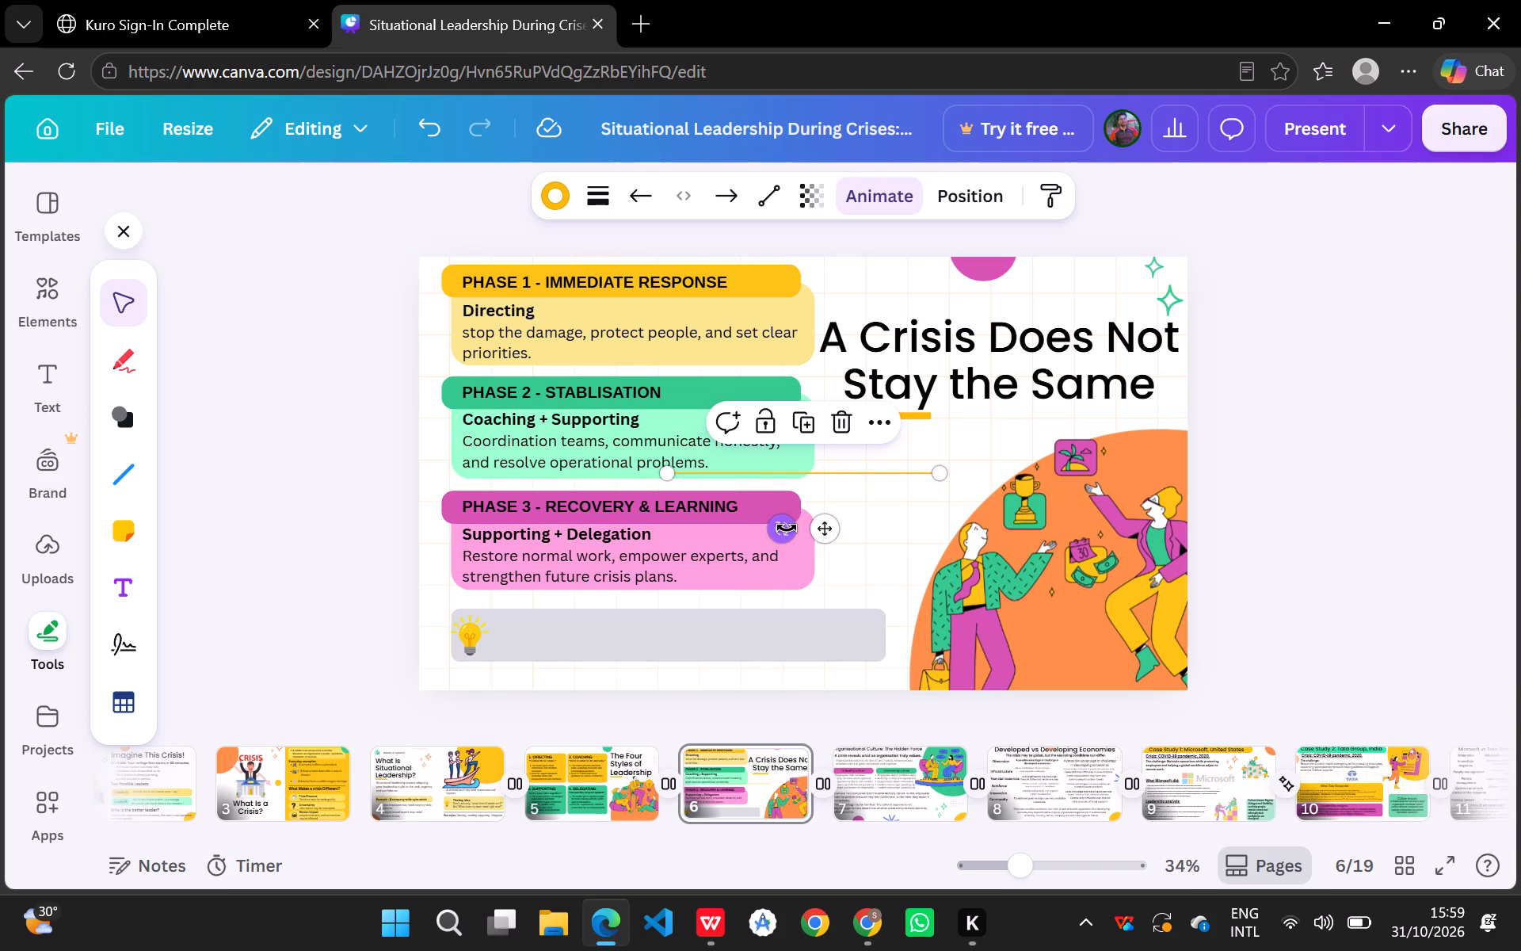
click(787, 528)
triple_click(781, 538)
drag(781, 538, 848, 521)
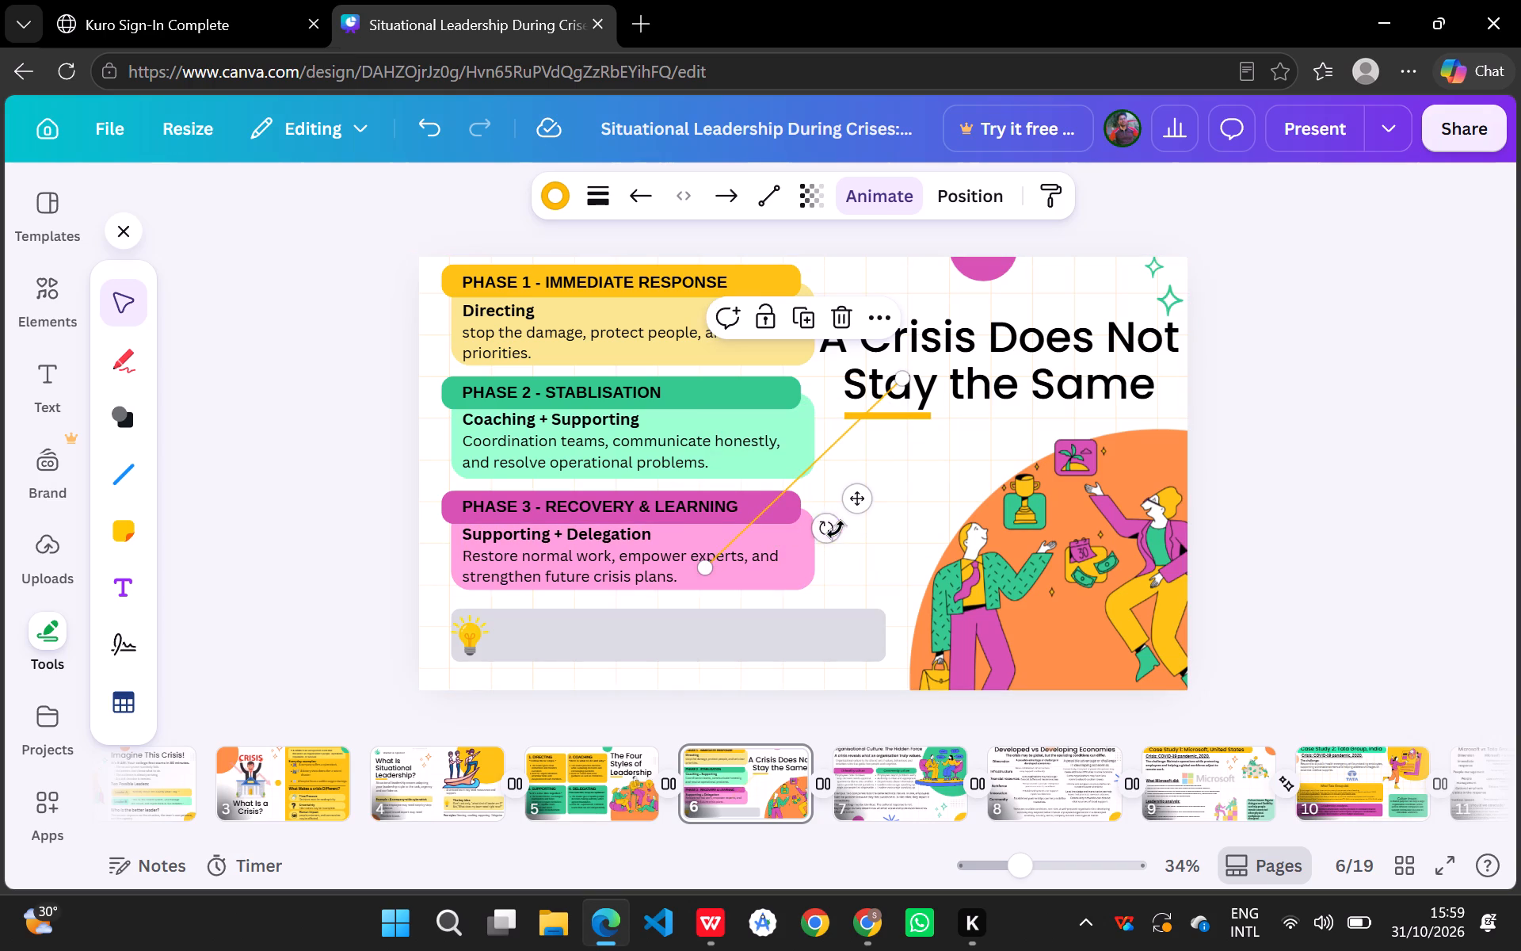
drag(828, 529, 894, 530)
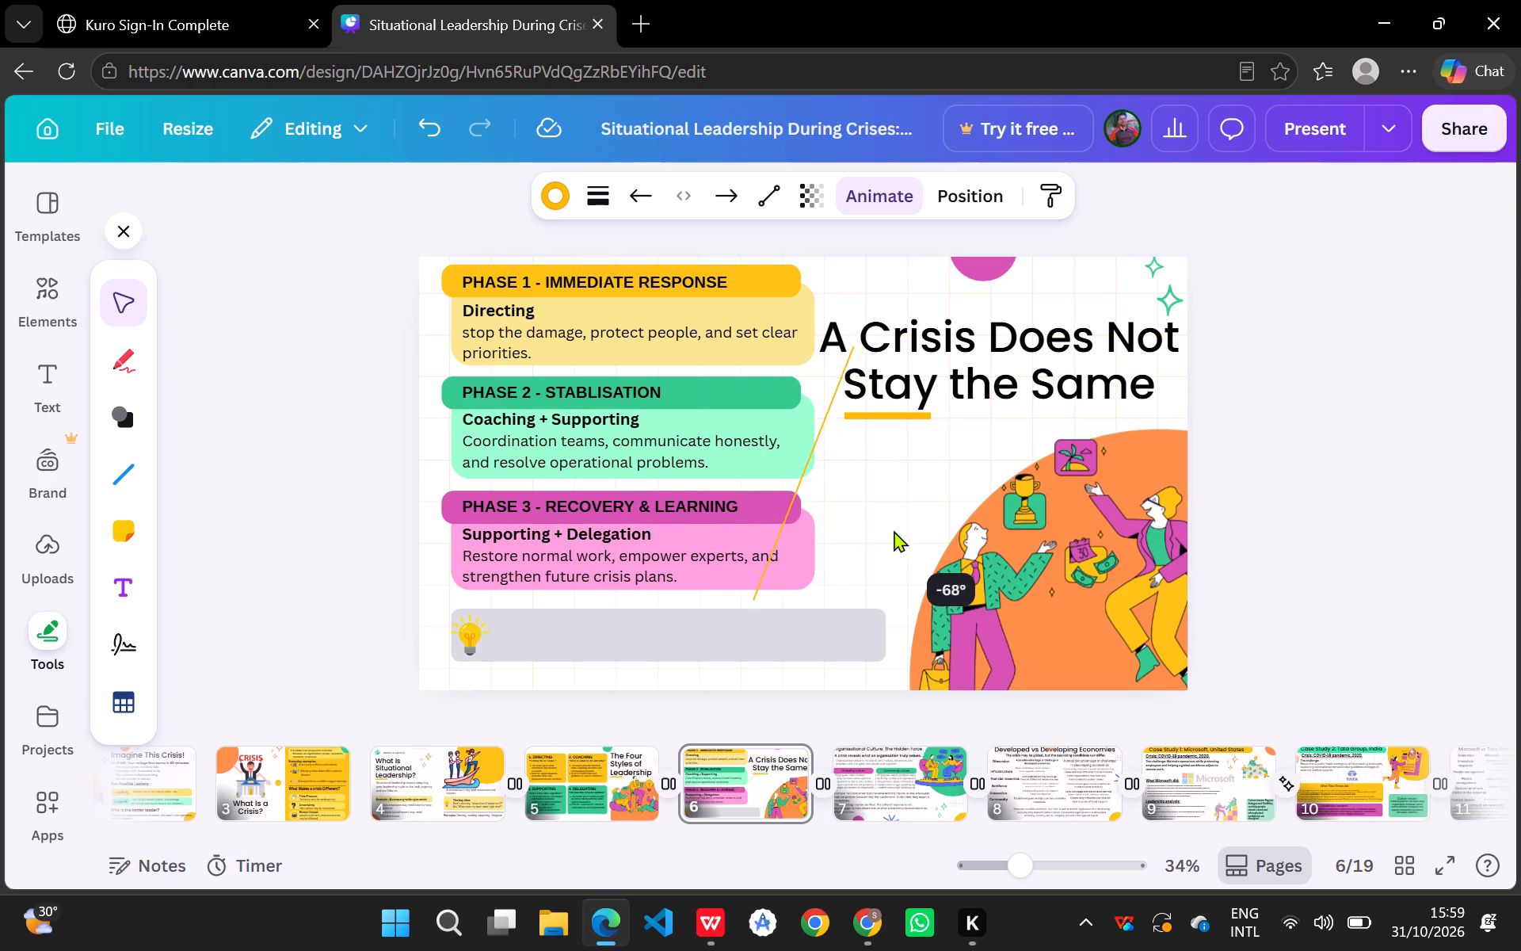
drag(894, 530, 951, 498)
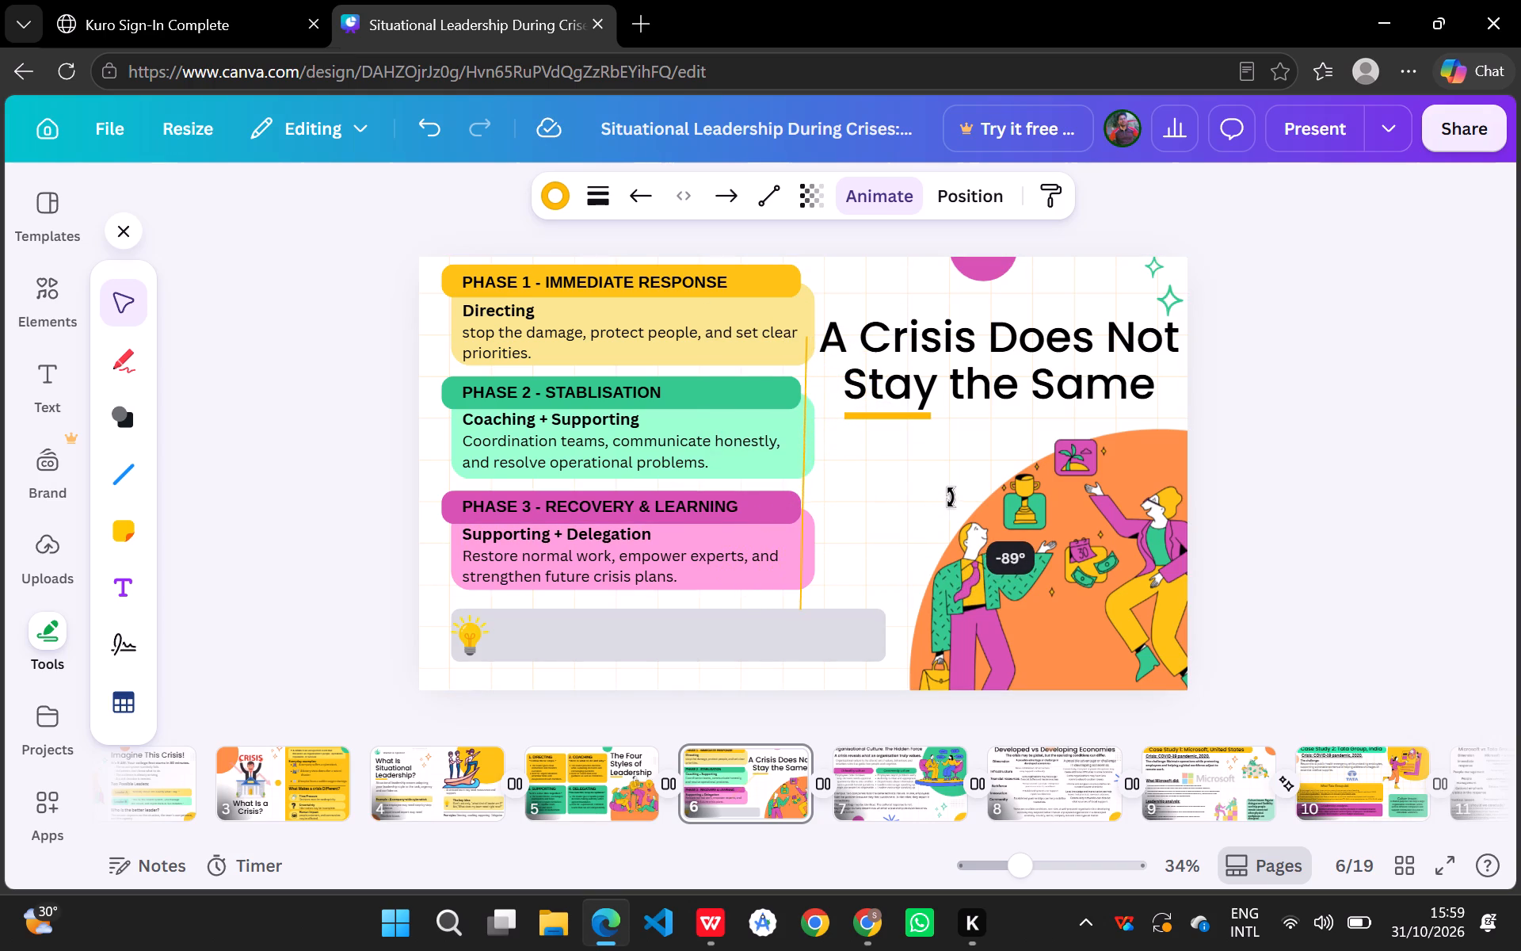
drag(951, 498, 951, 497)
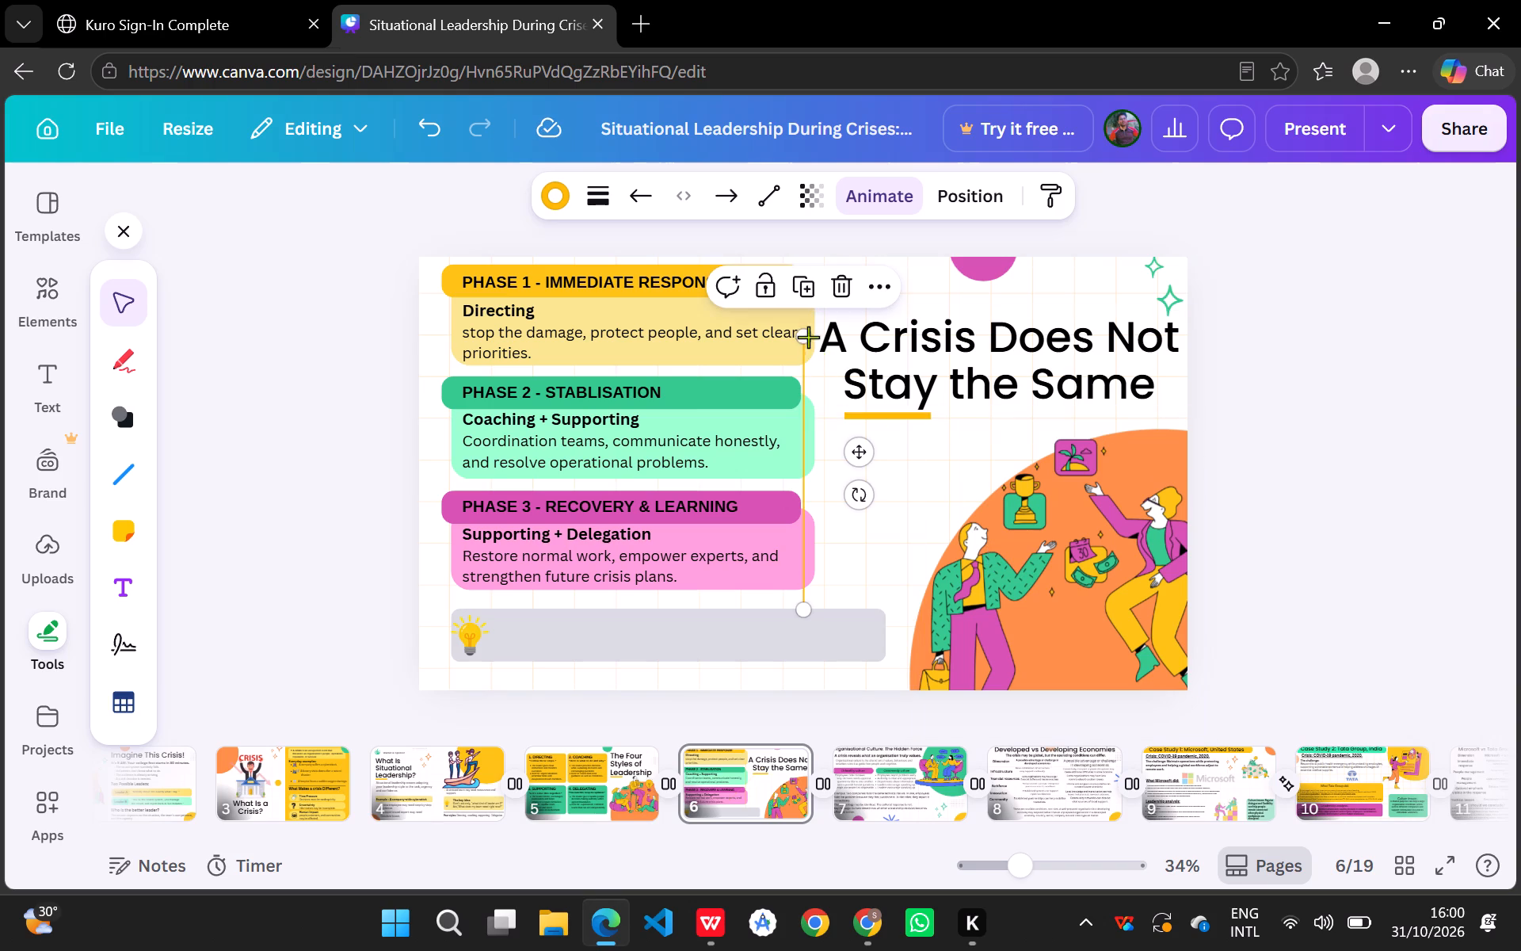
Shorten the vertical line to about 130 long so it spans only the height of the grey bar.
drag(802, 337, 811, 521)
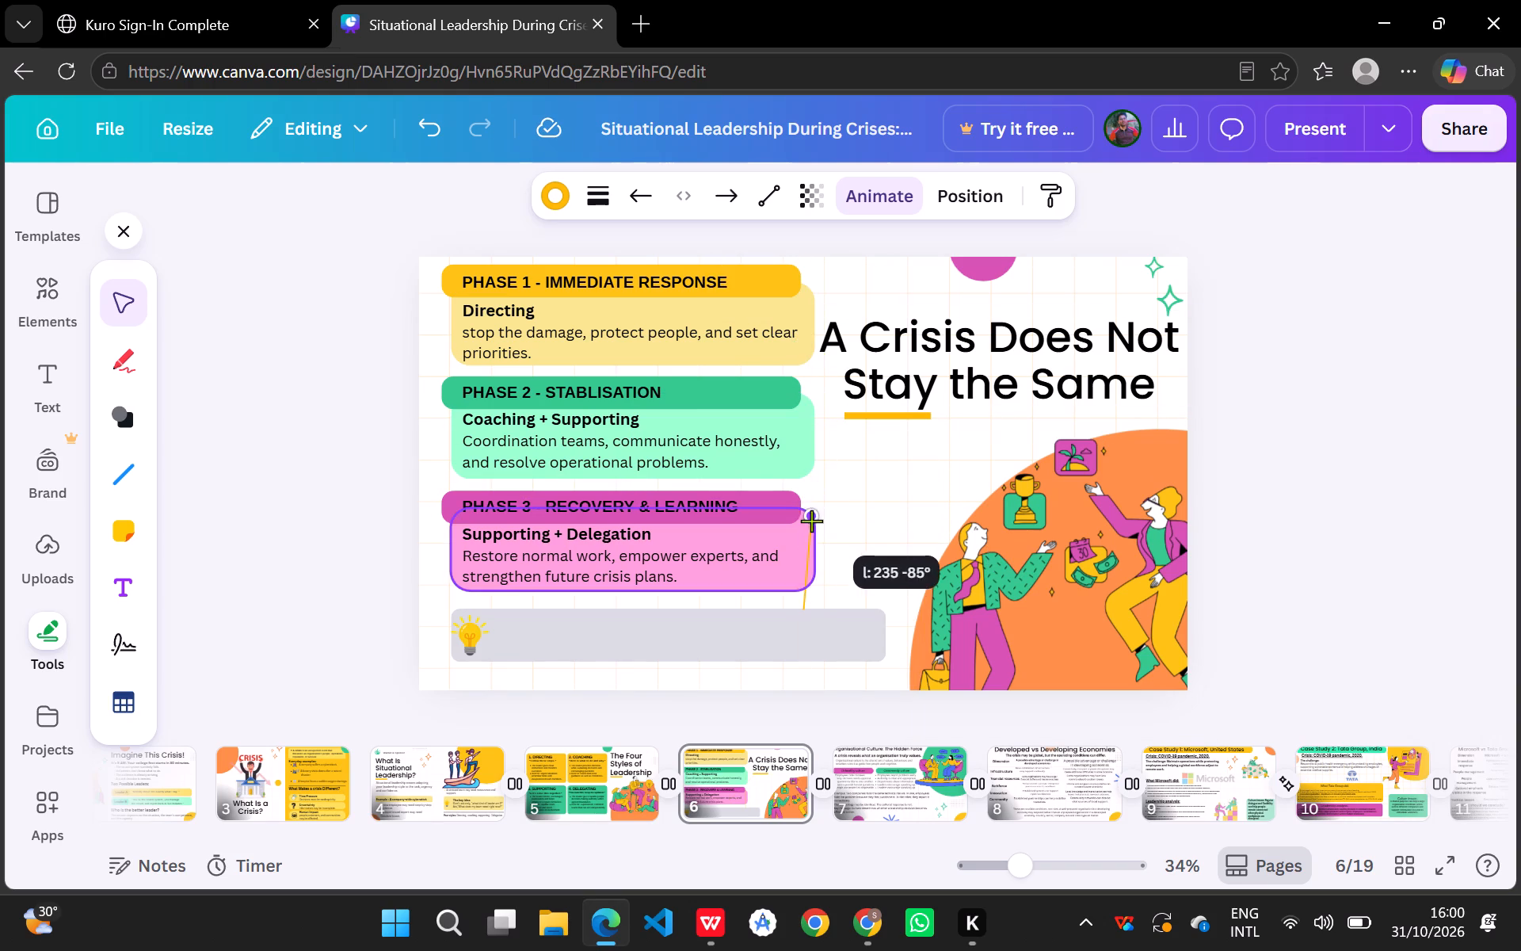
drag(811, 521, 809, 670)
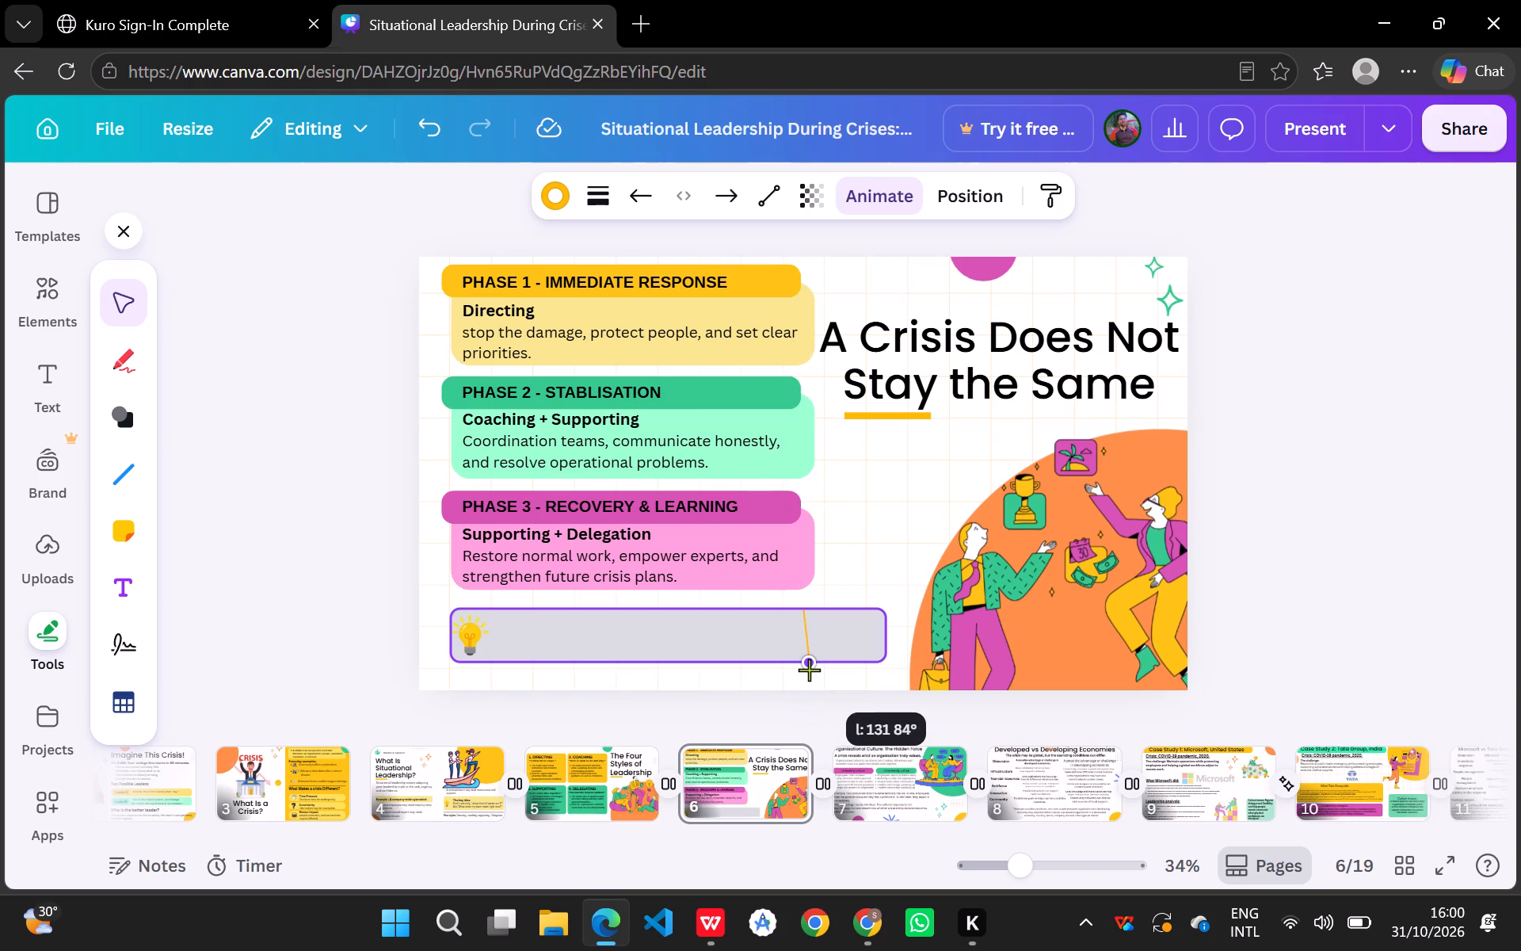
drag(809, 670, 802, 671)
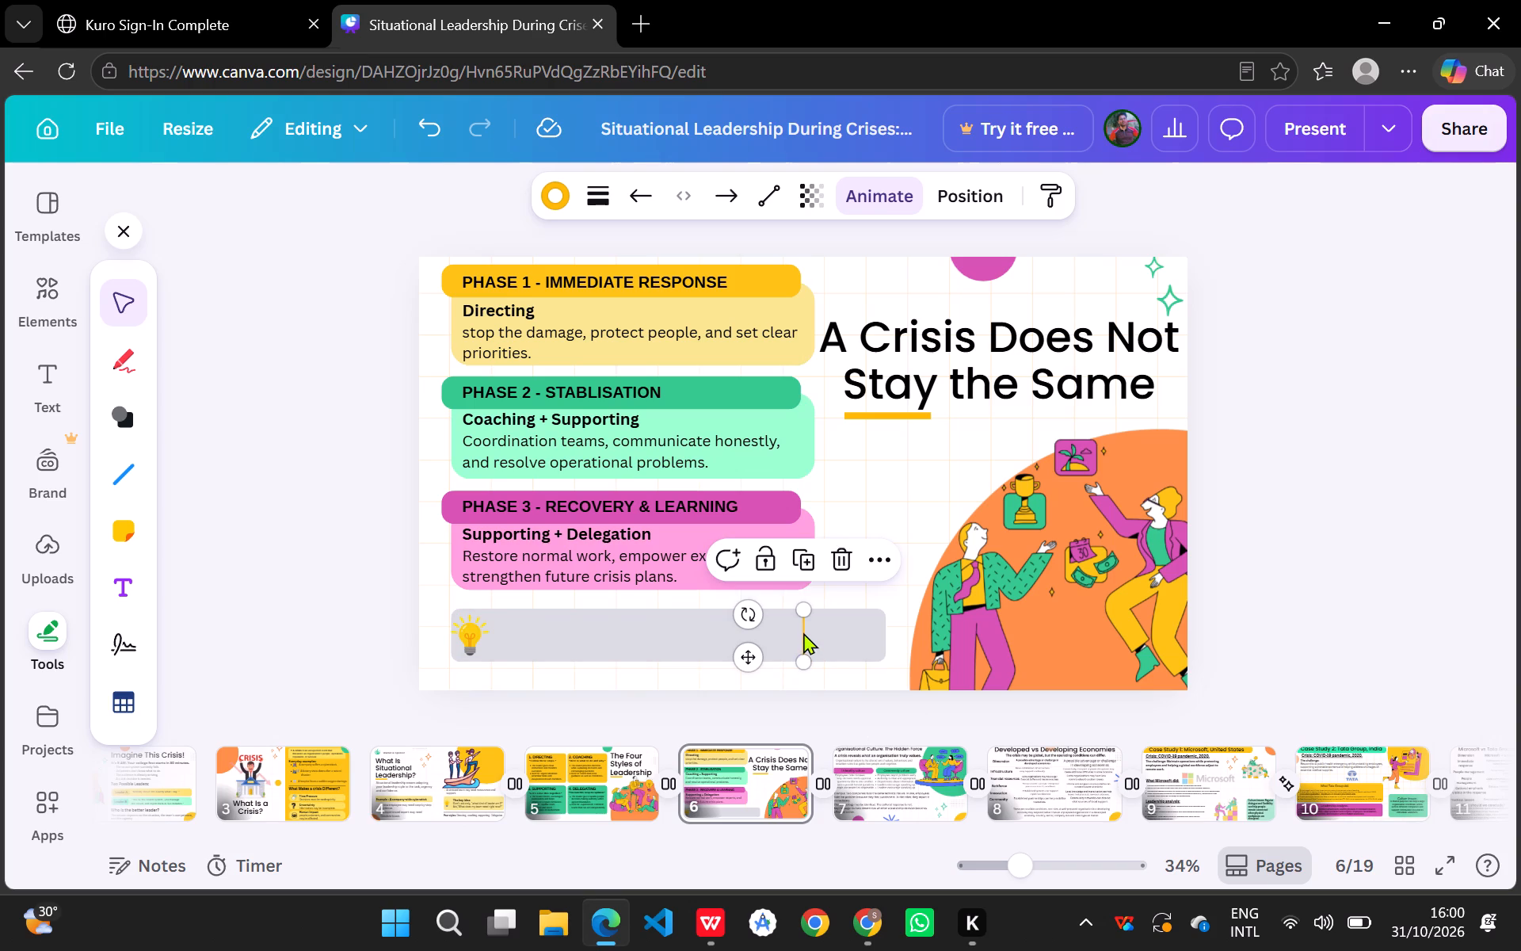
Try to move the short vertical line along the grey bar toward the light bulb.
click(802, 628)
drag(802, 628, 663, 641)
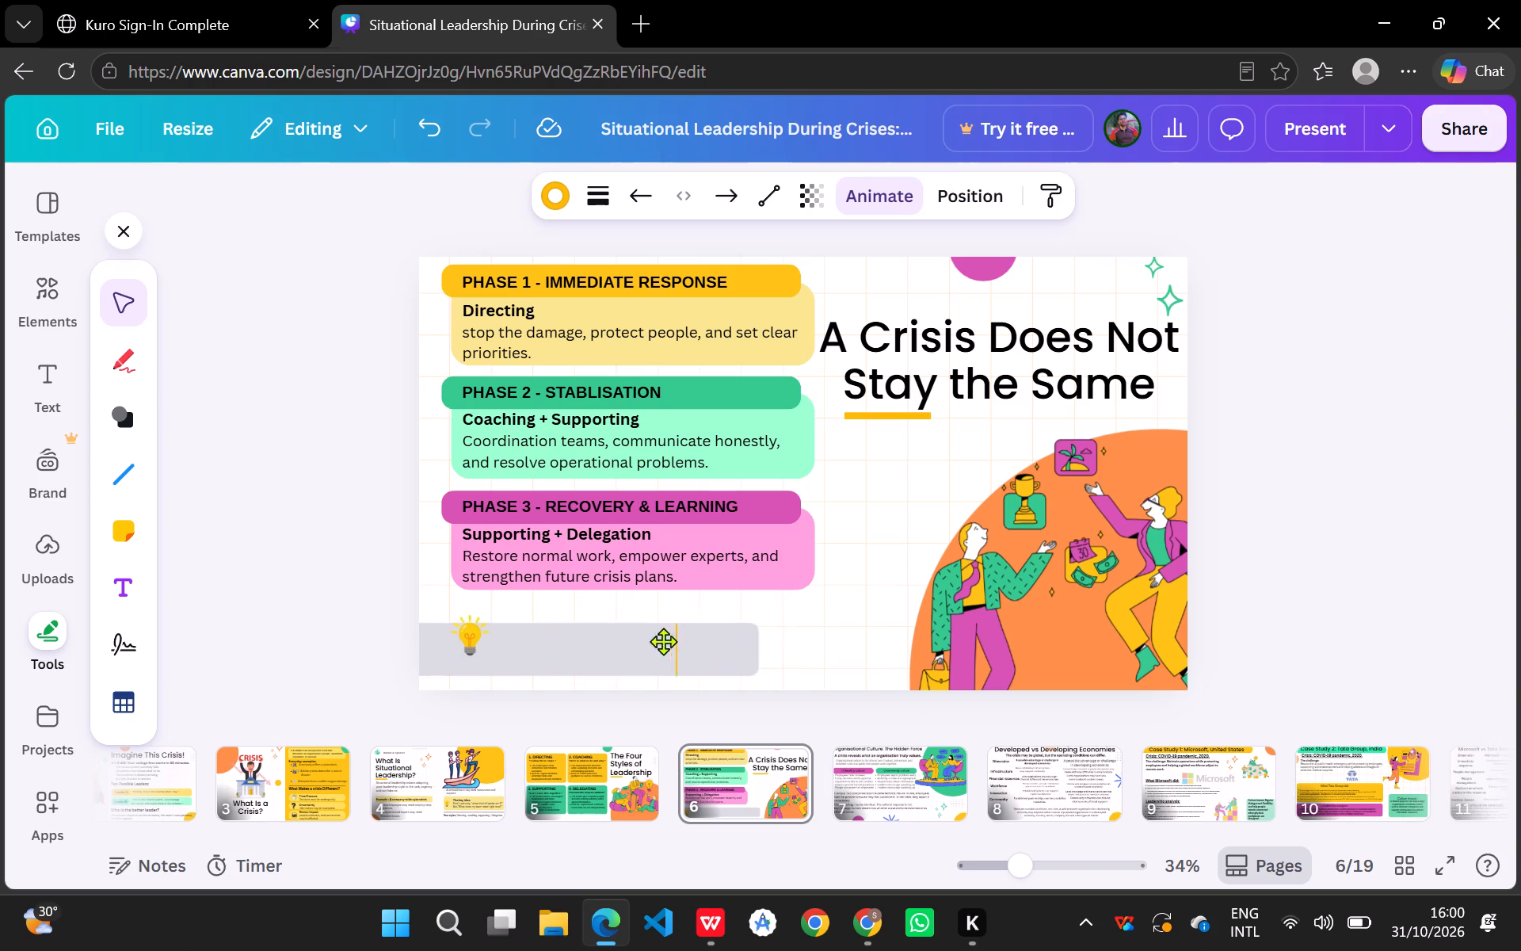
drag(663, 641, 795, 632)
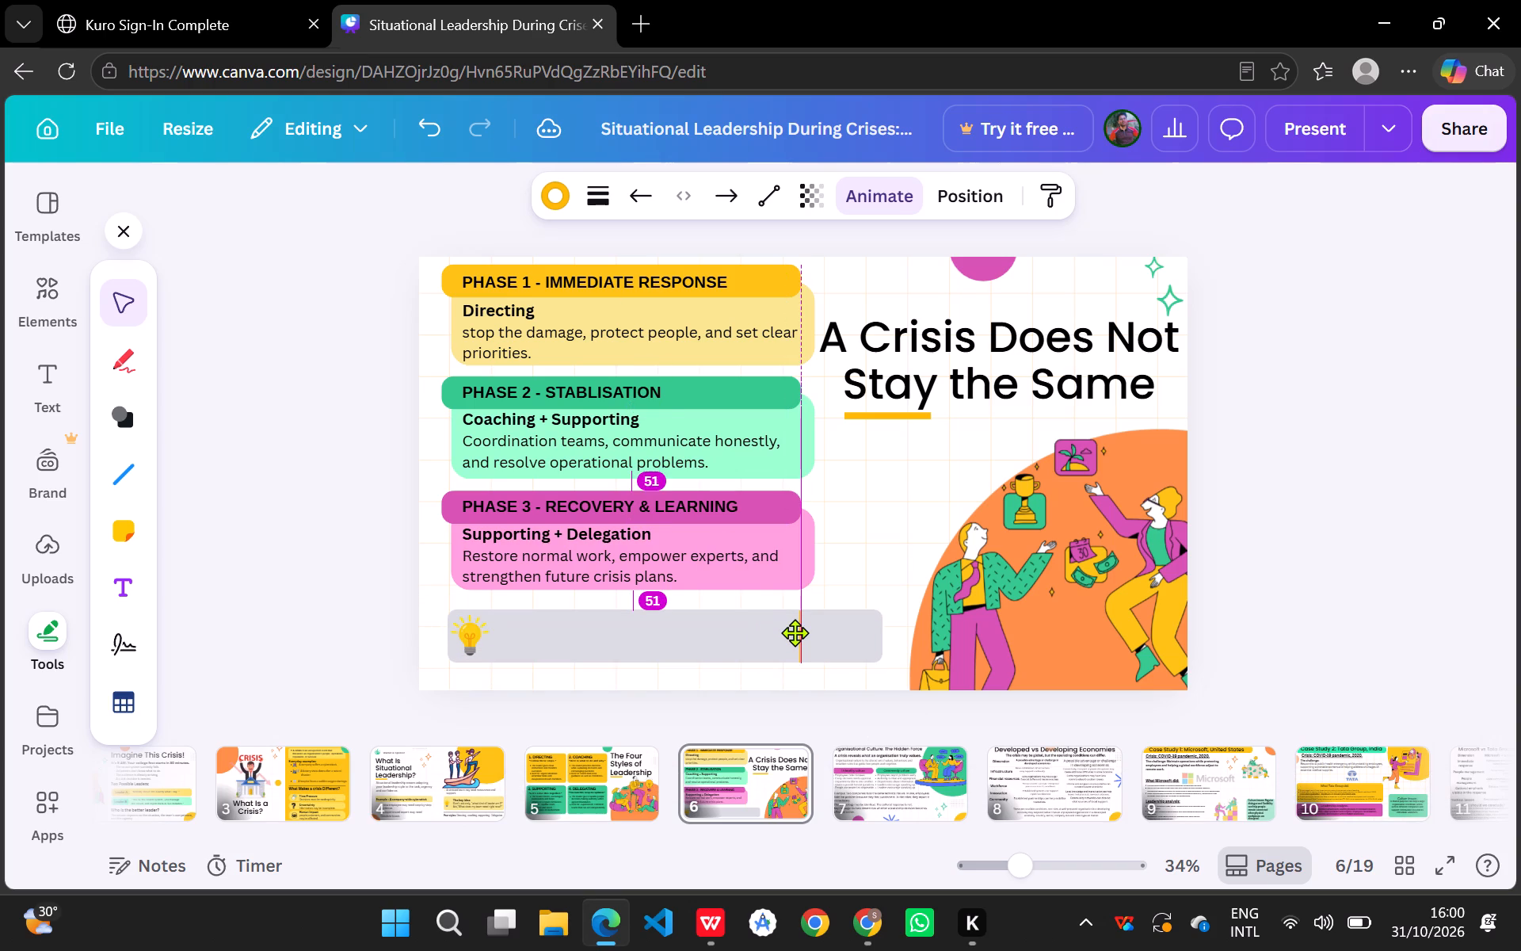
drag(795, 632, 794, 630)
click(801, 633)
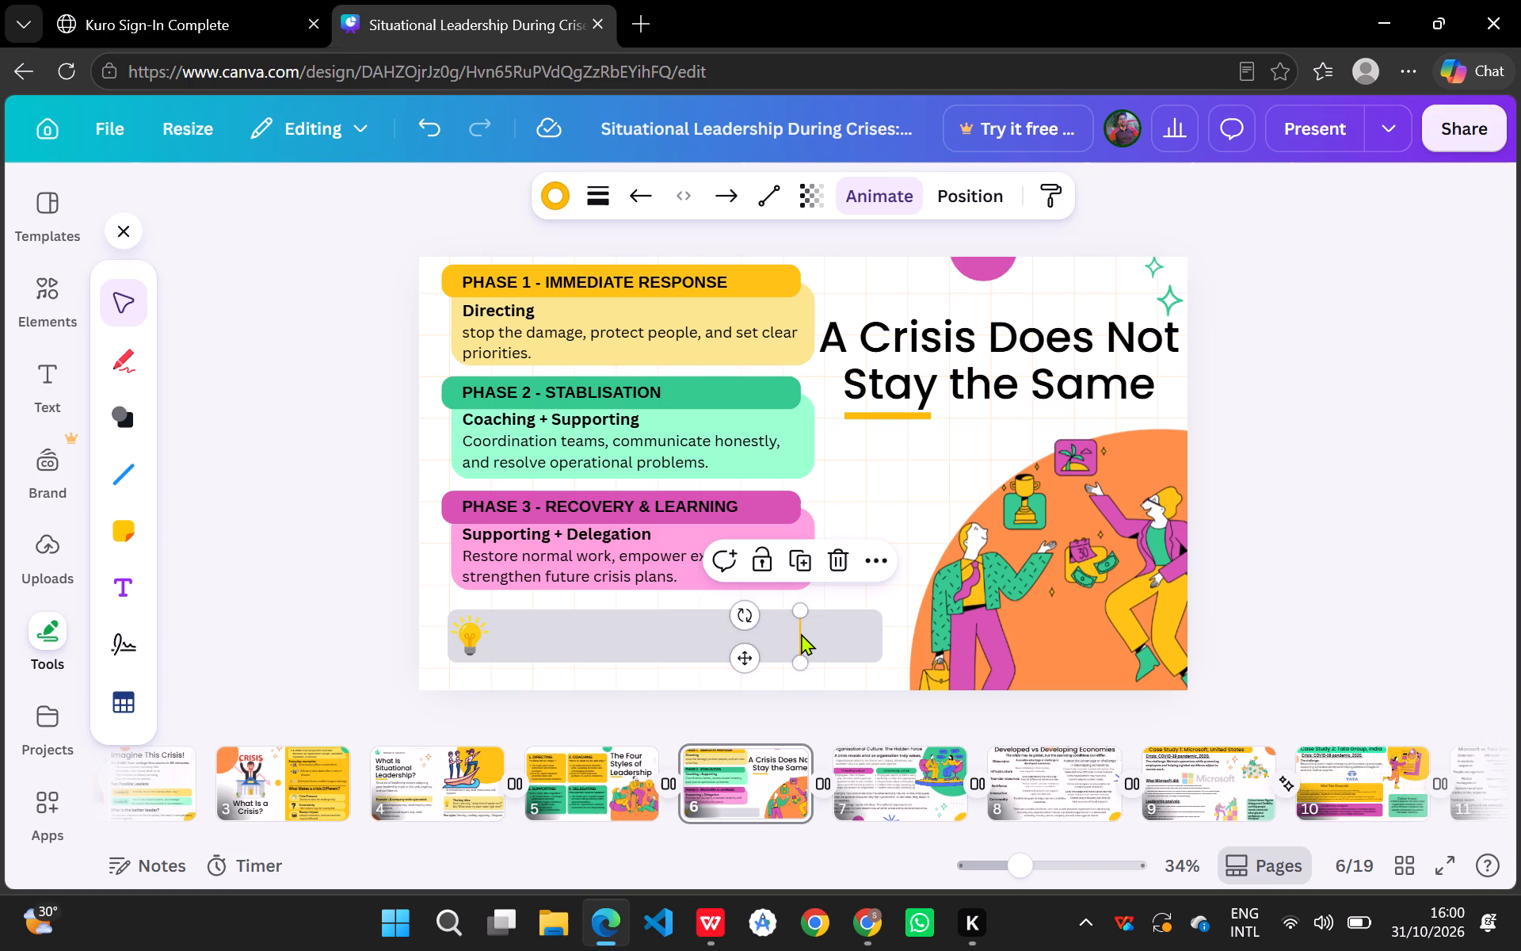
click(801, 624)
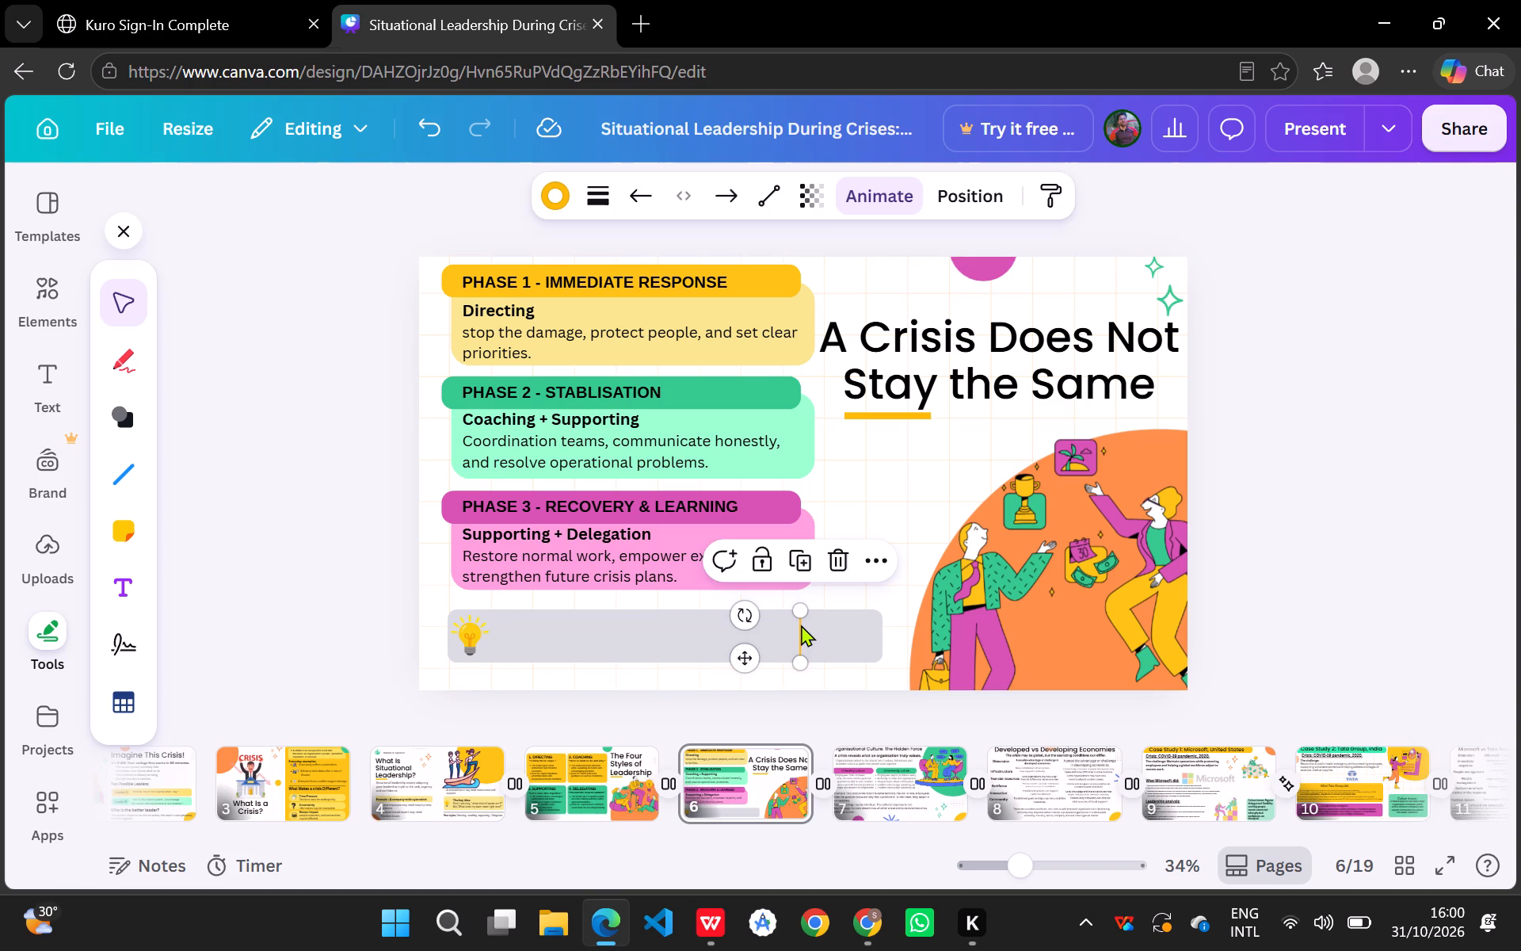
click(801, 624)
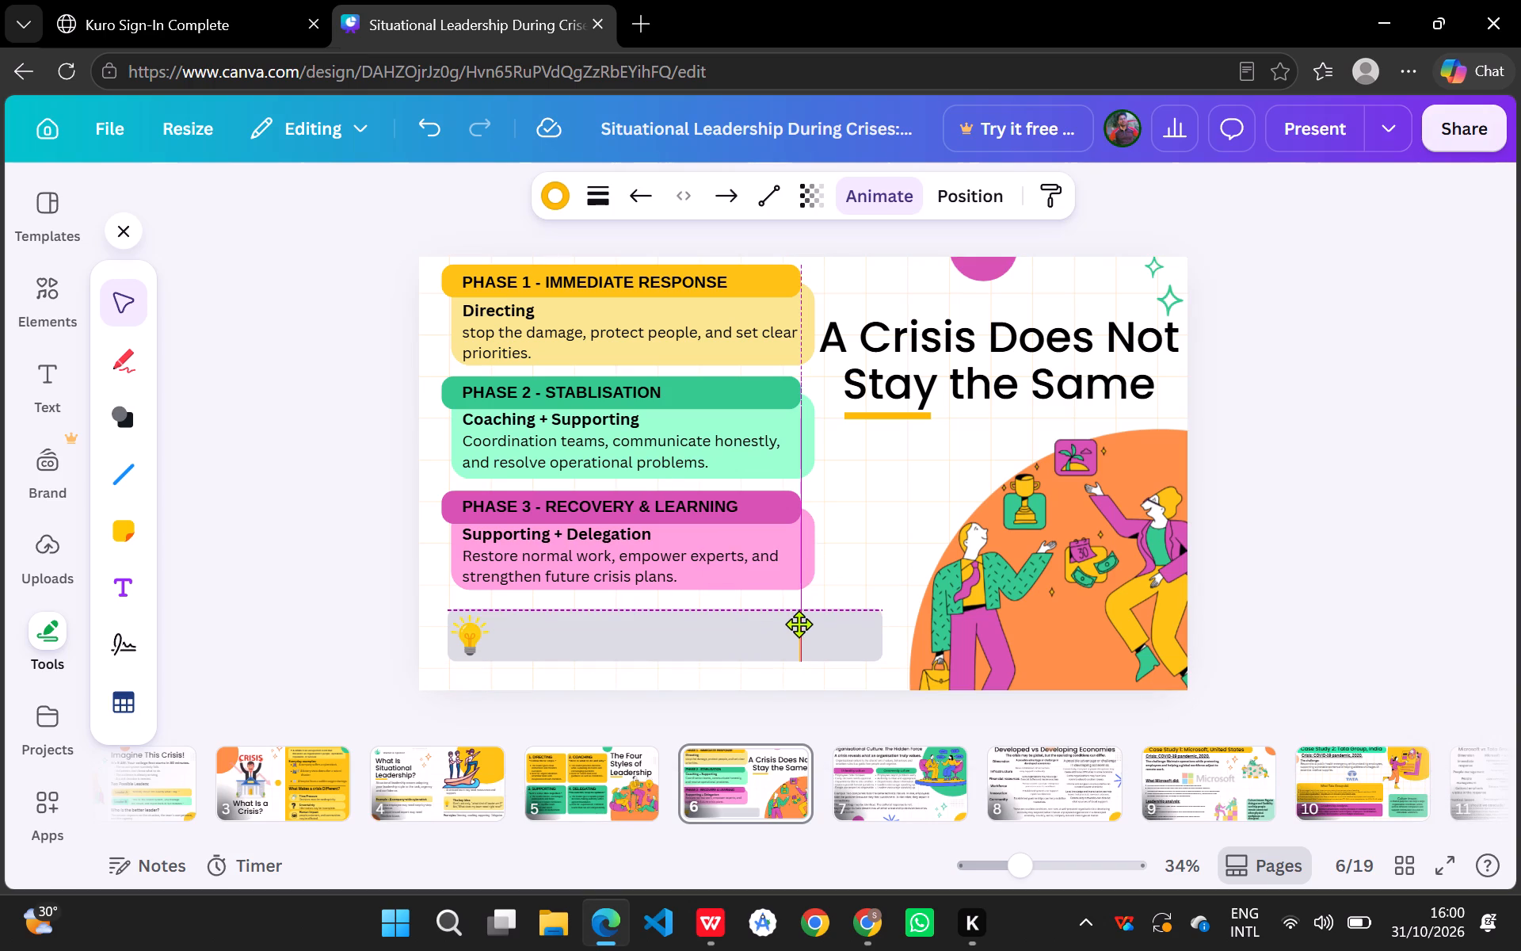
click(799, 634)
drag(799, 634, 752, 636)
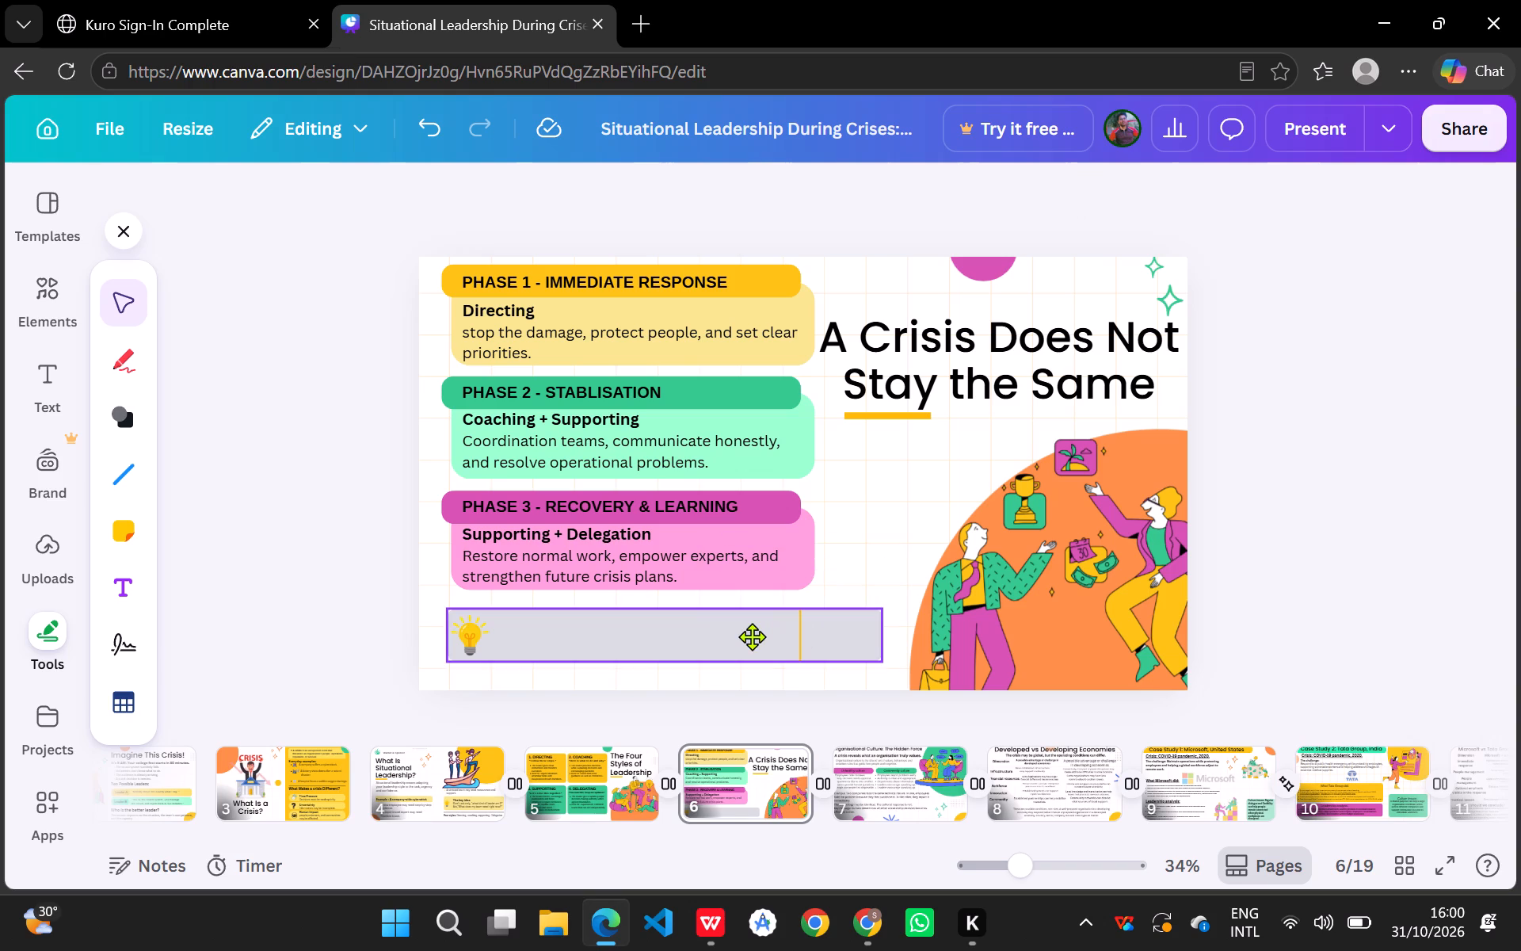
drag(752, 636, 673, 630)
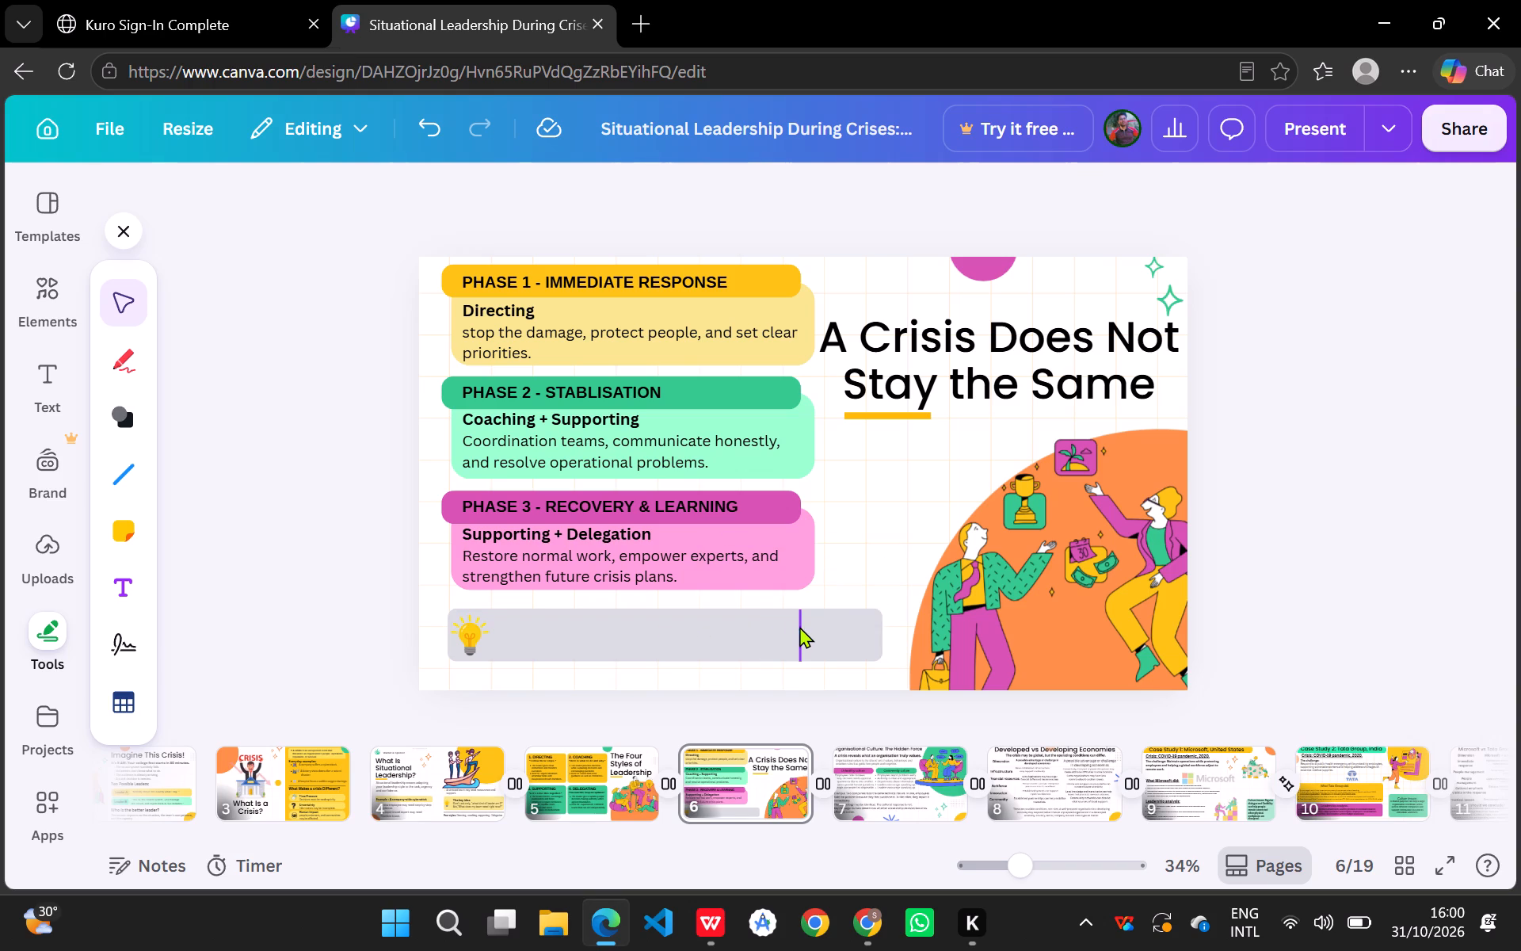
Shift the short vertical line together with the attached grey bar, placing the bar slightly lower beneath the Phase 3 box.
click(802, 630)
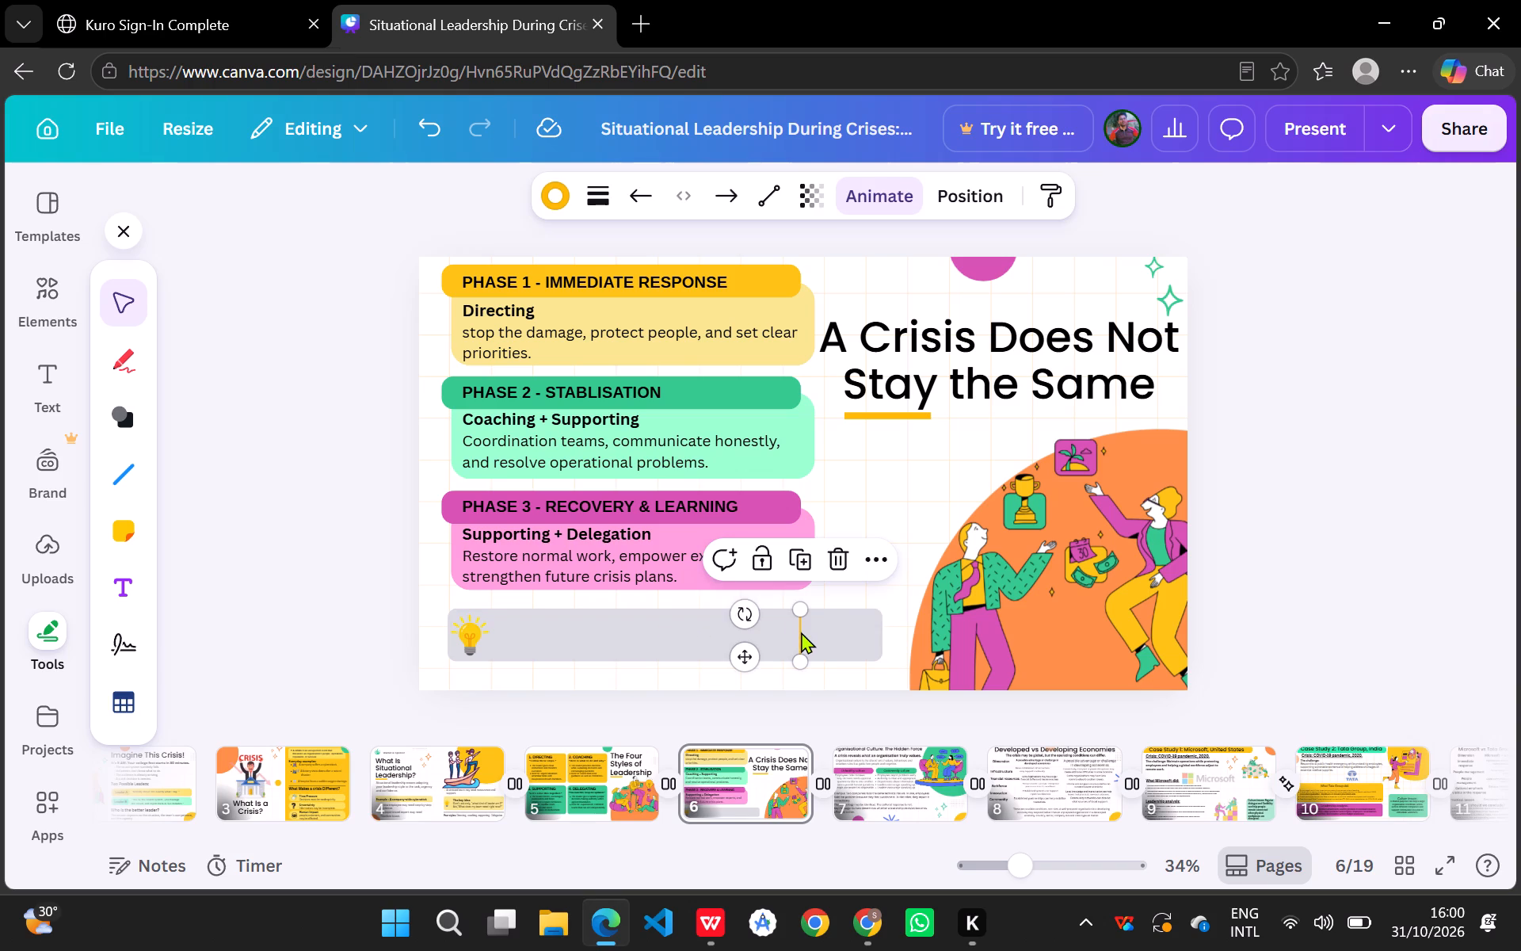
drag(799, 632, 772, 635)
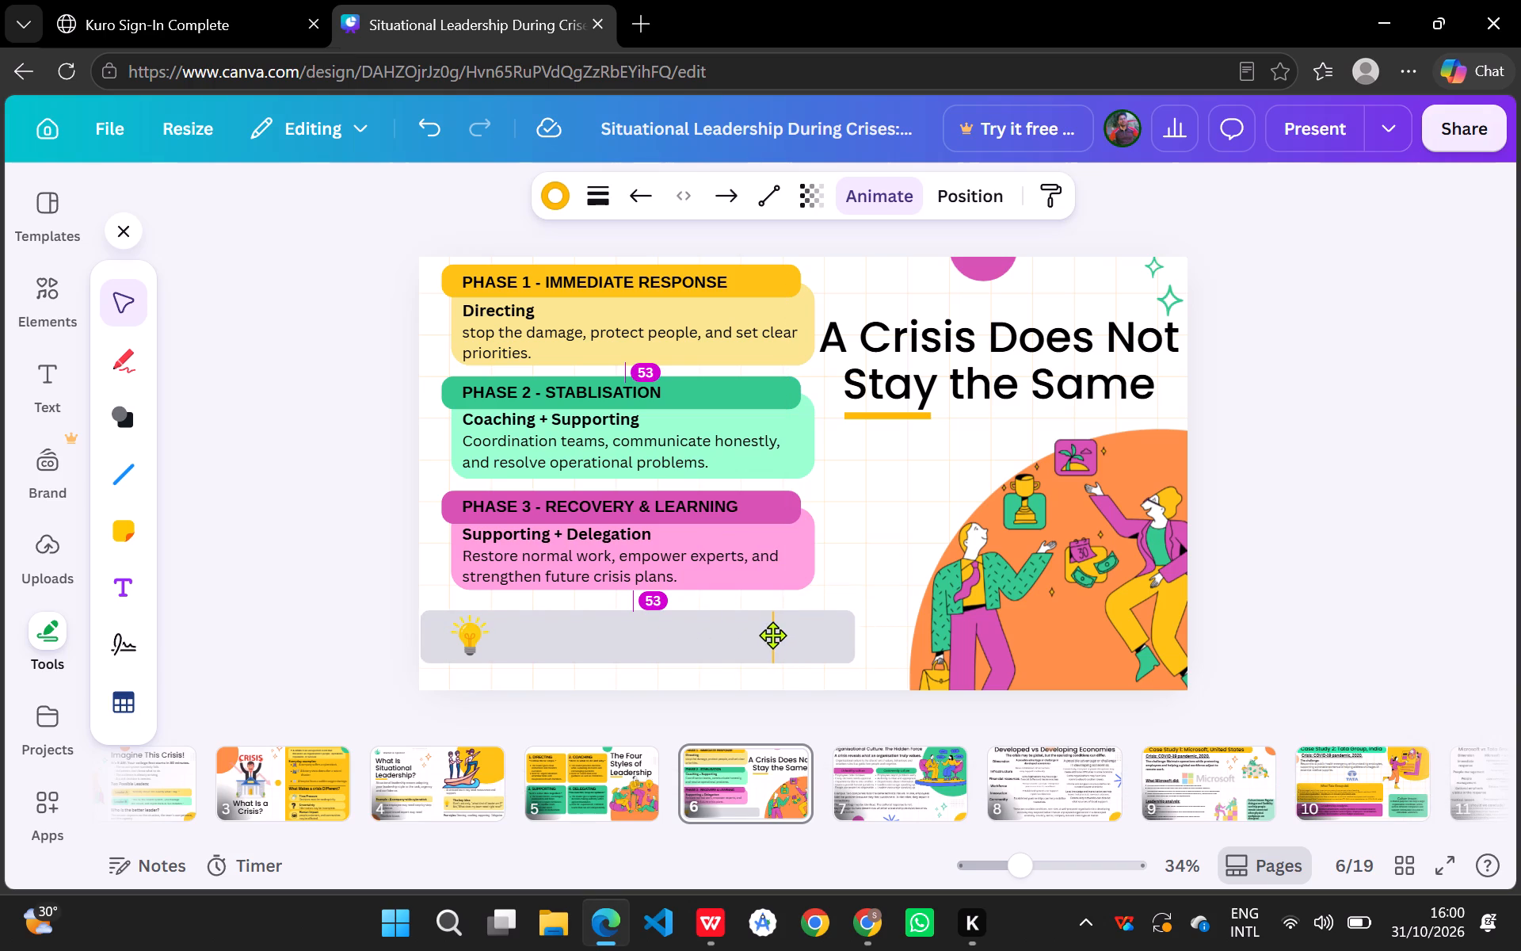
drag(772, 635, 791, 635)
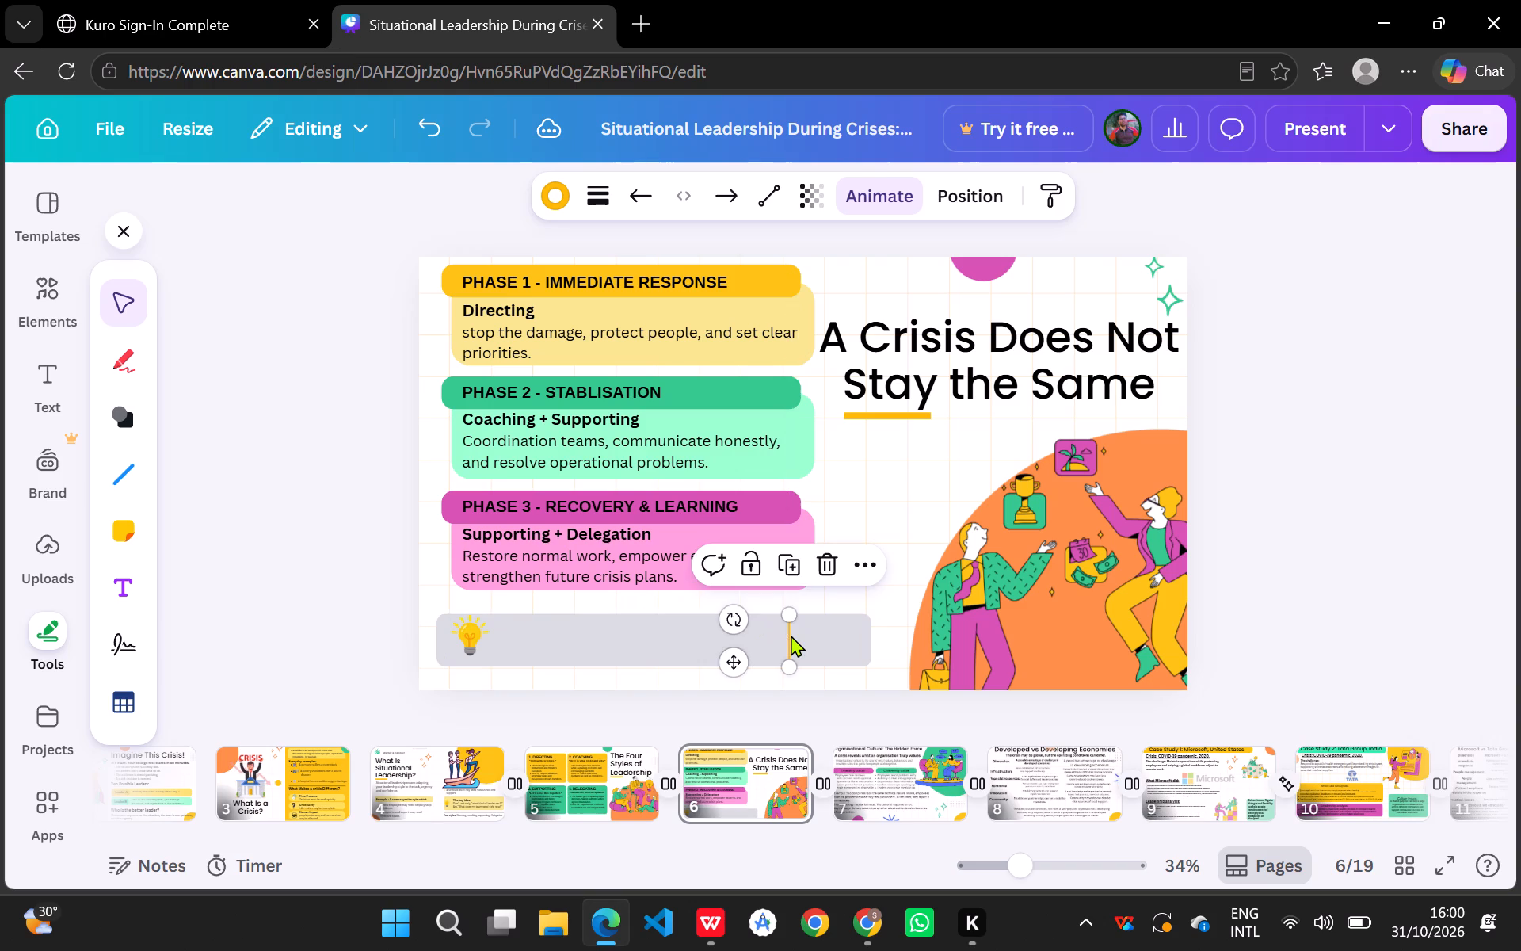
click(737, 659)
drag(737, 659, 701, 659)
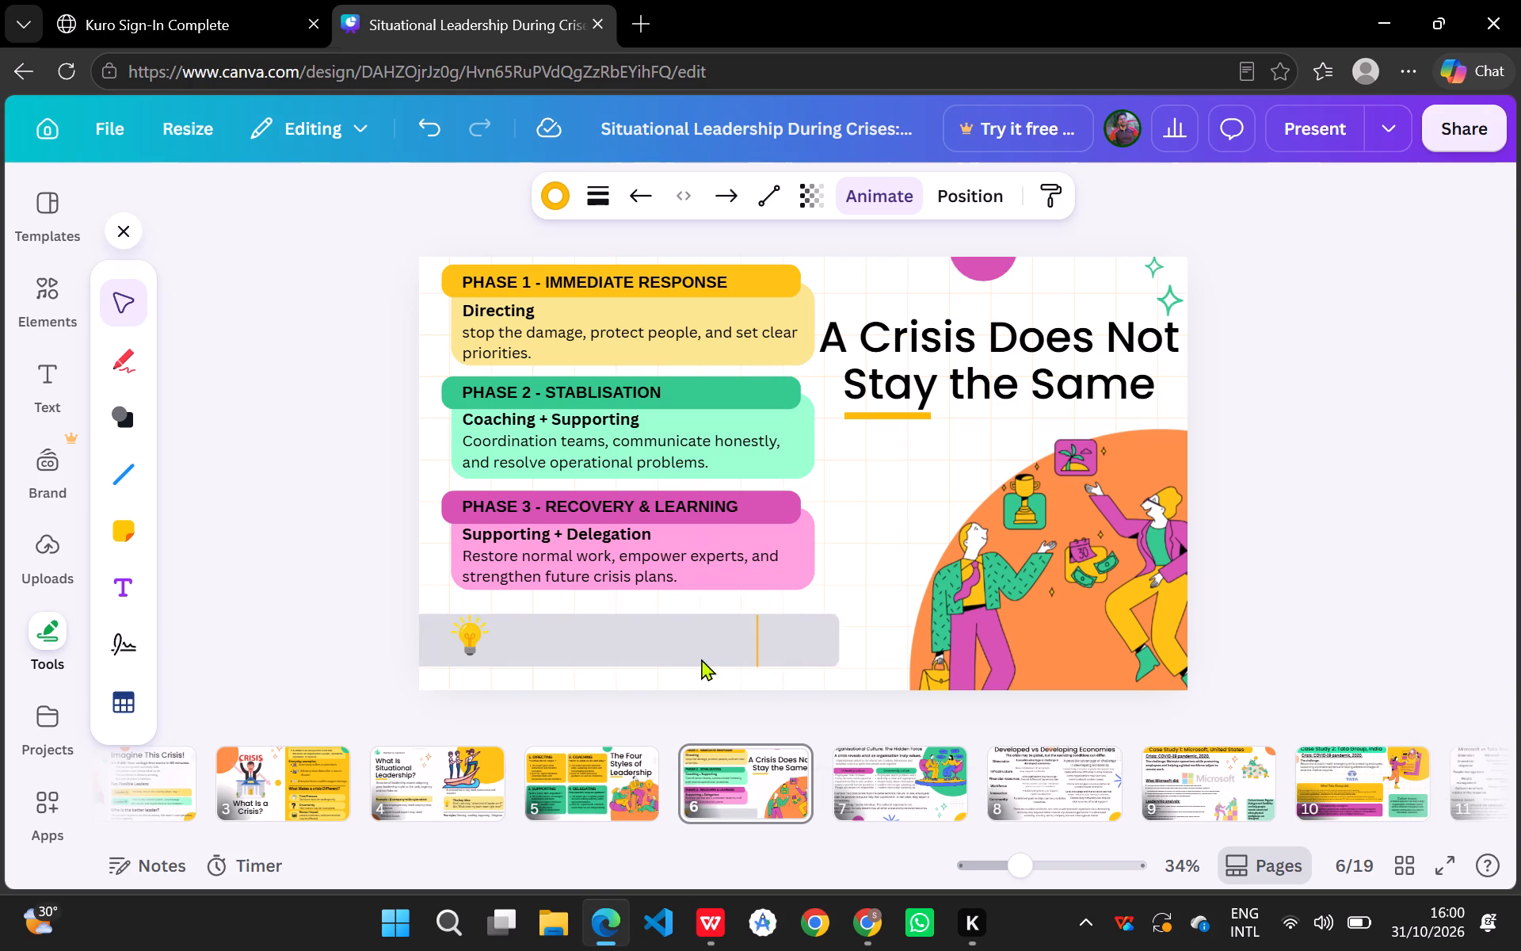
drag(701, 659, 749, 653)
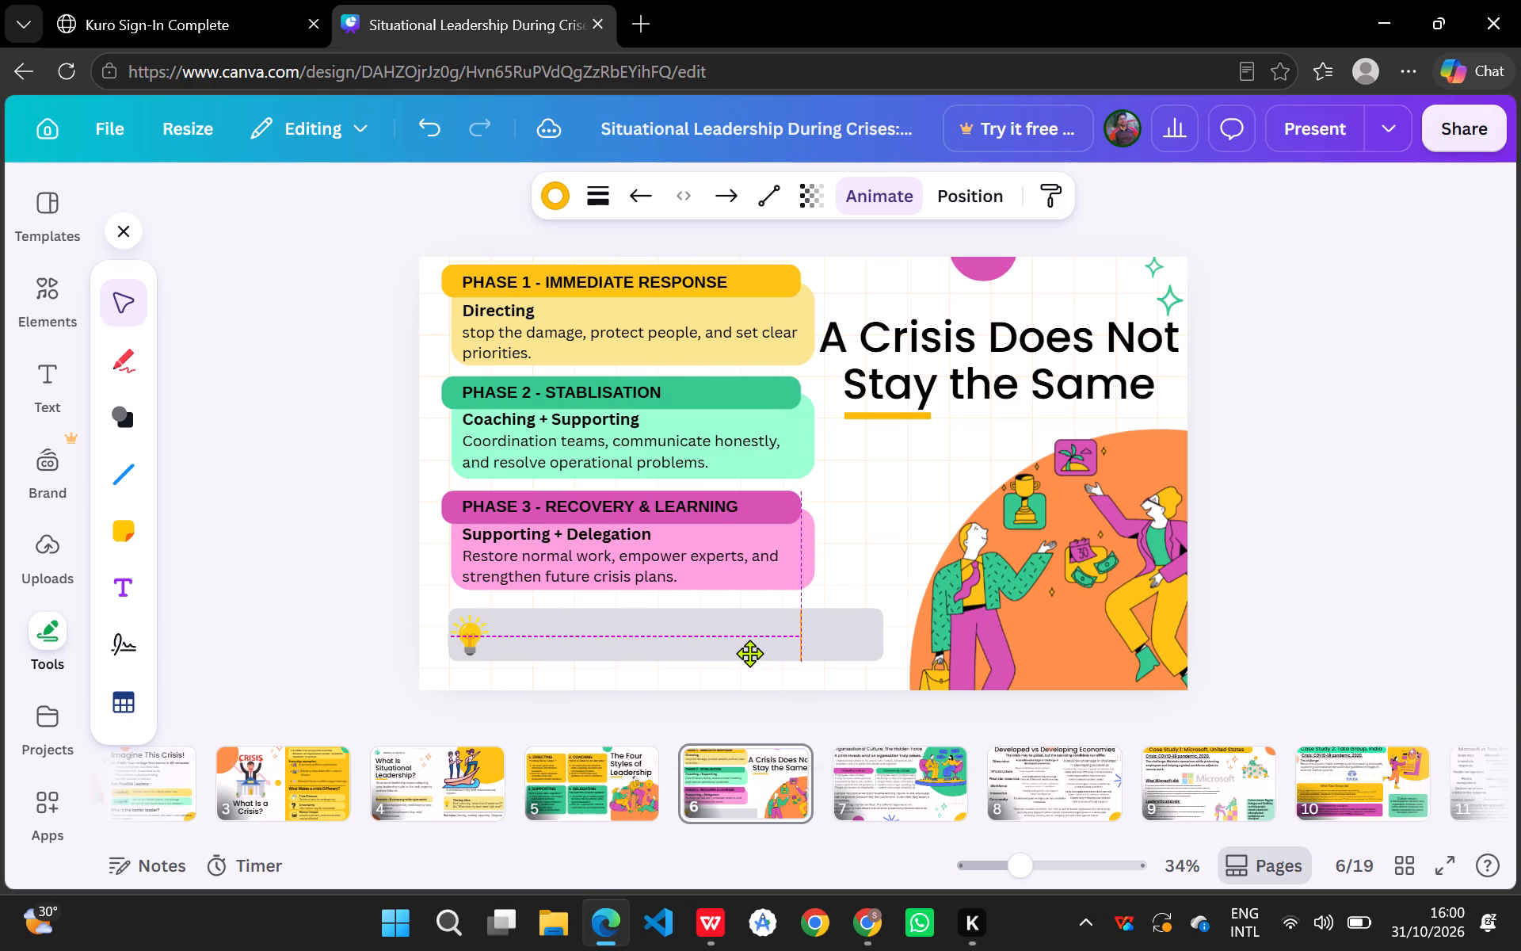
drag(749, 653, 749, 658)
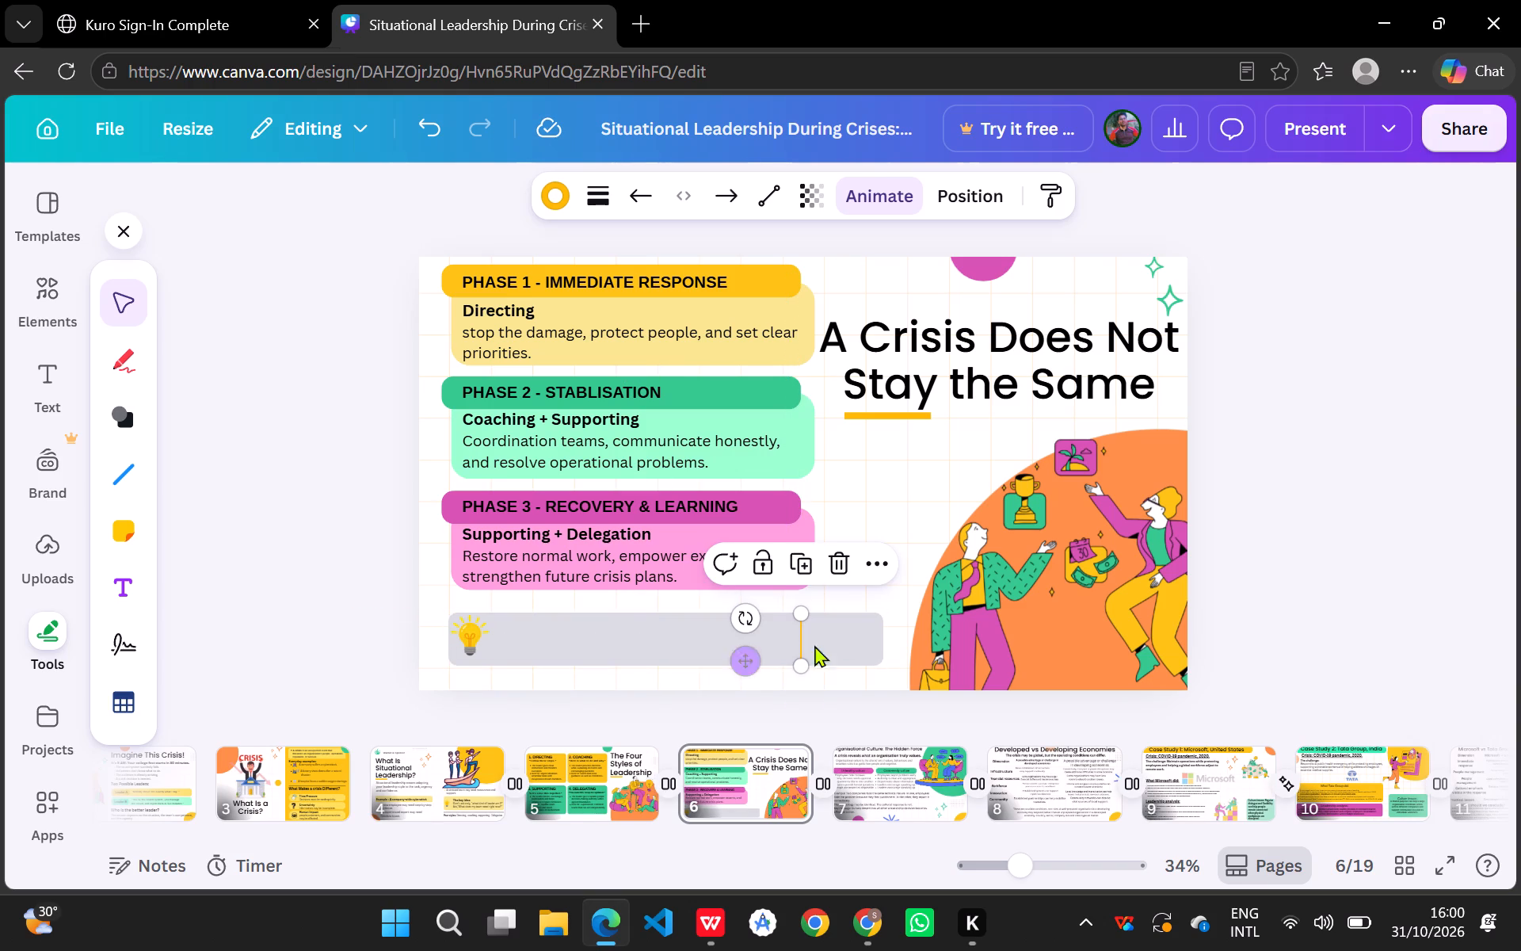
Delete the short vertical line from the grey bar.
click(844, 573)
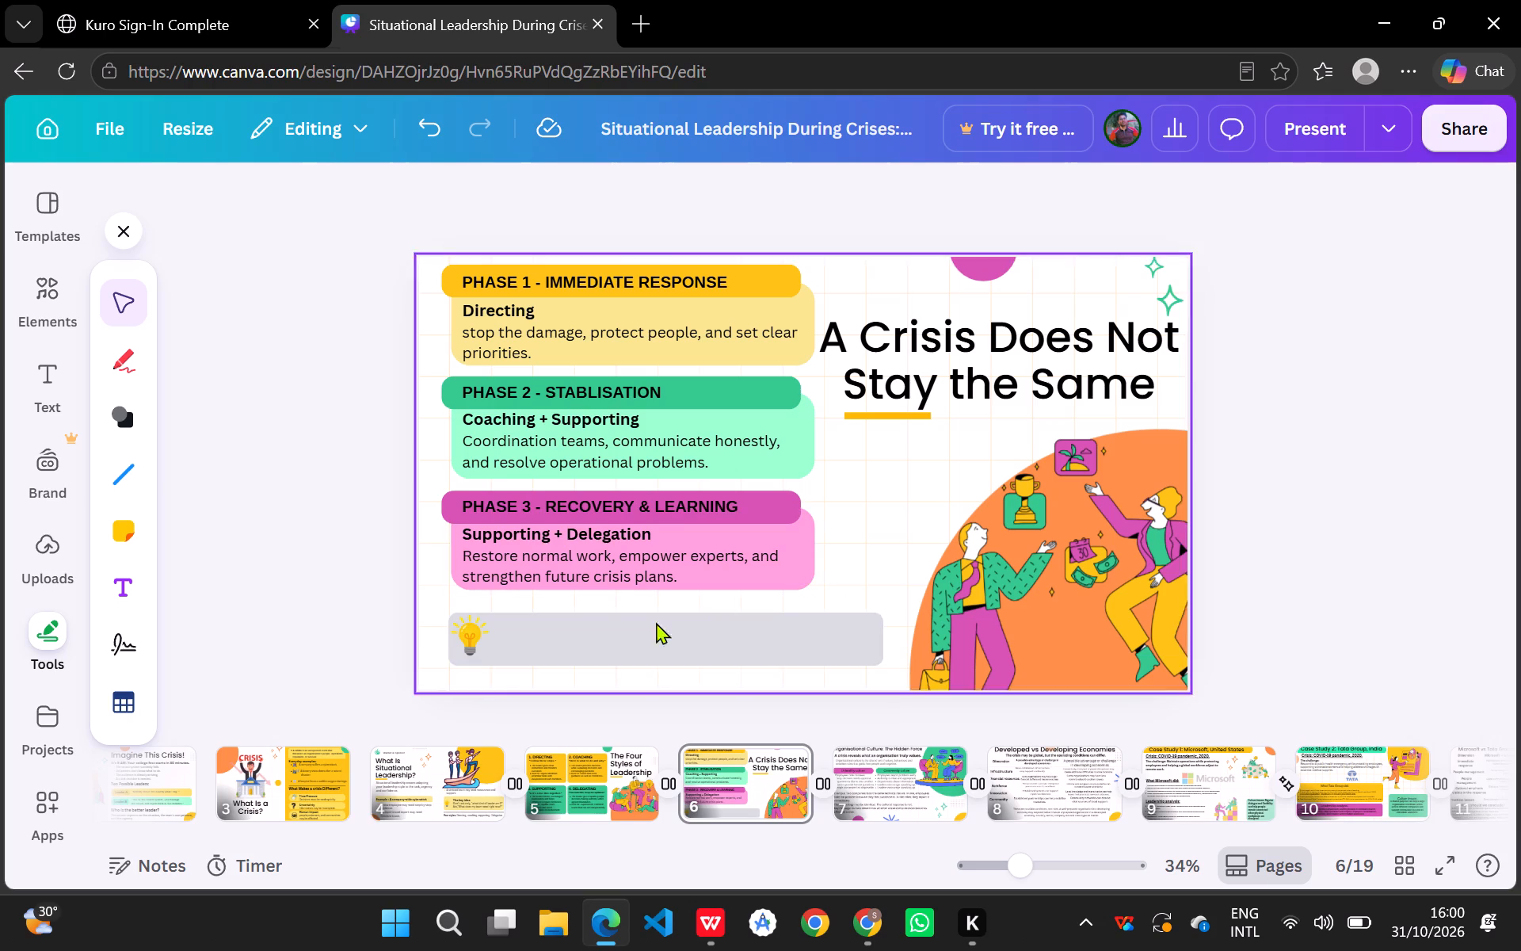
Insert a new horizontal yellow line and place it inside the grey bar near its lower edge, level with the light bulb's base.
click(120, 474)
click(188, 442)
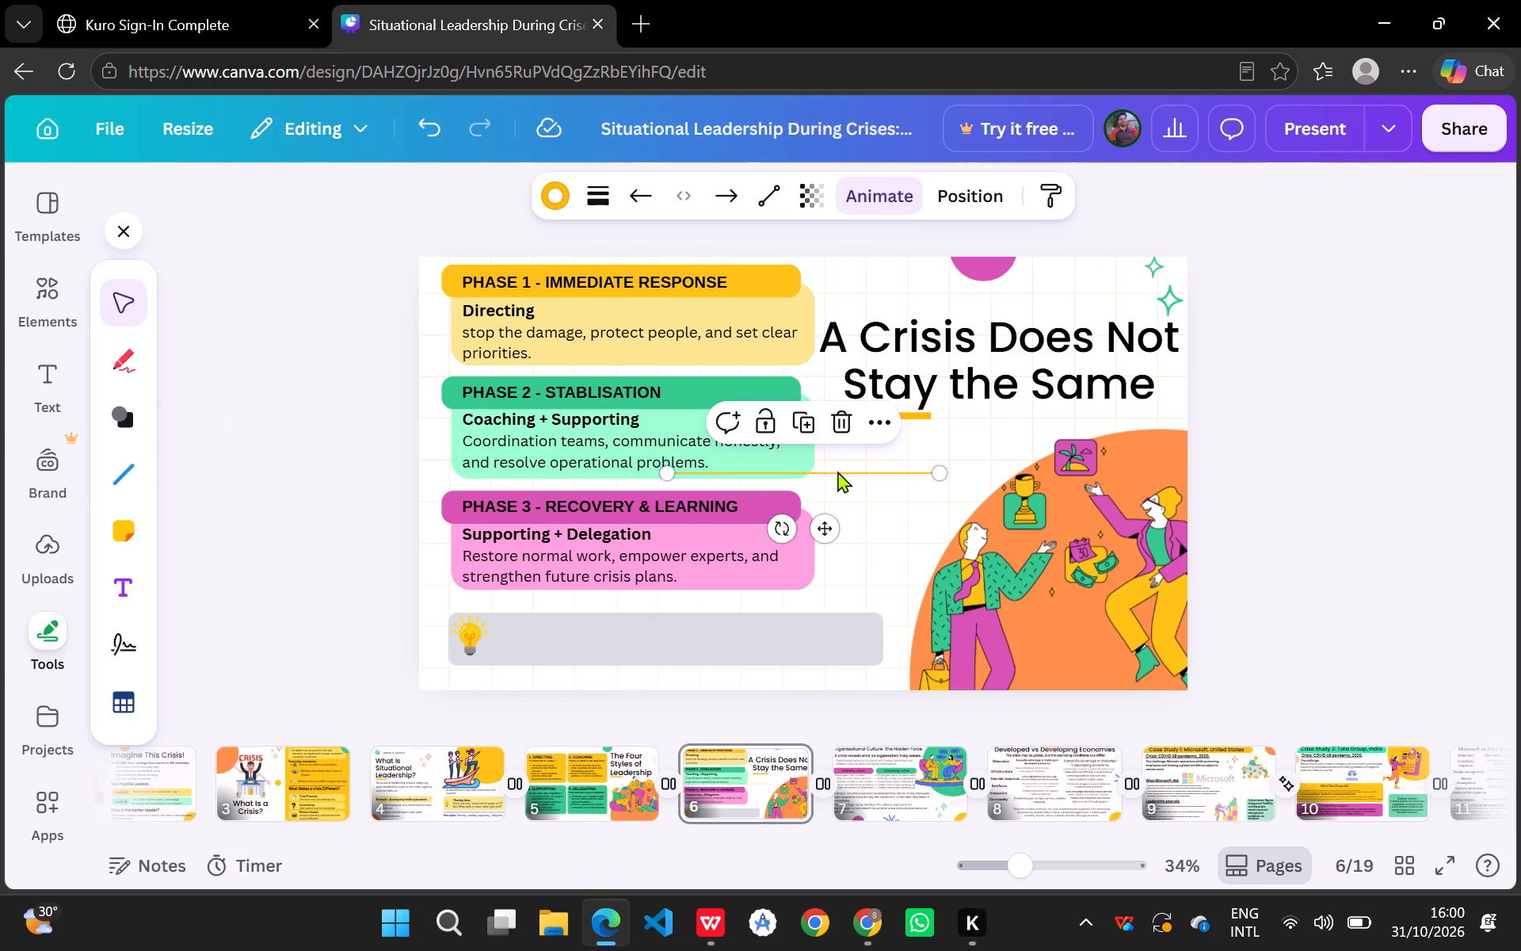
drag(837, 471, 621, 692)
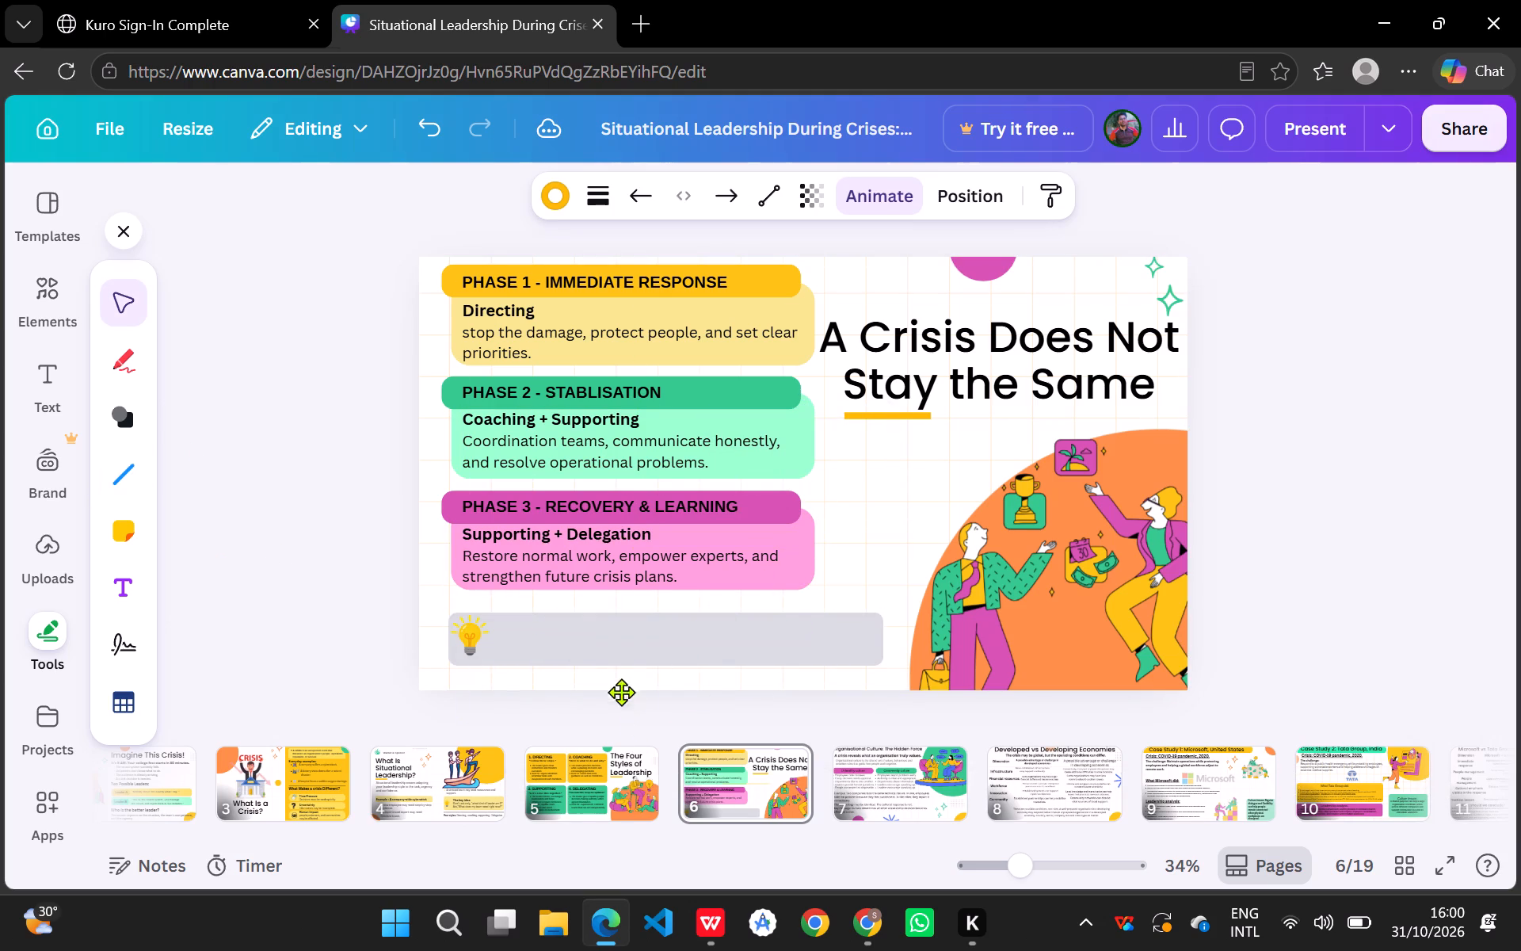
drag(621, 692, 639, 636)
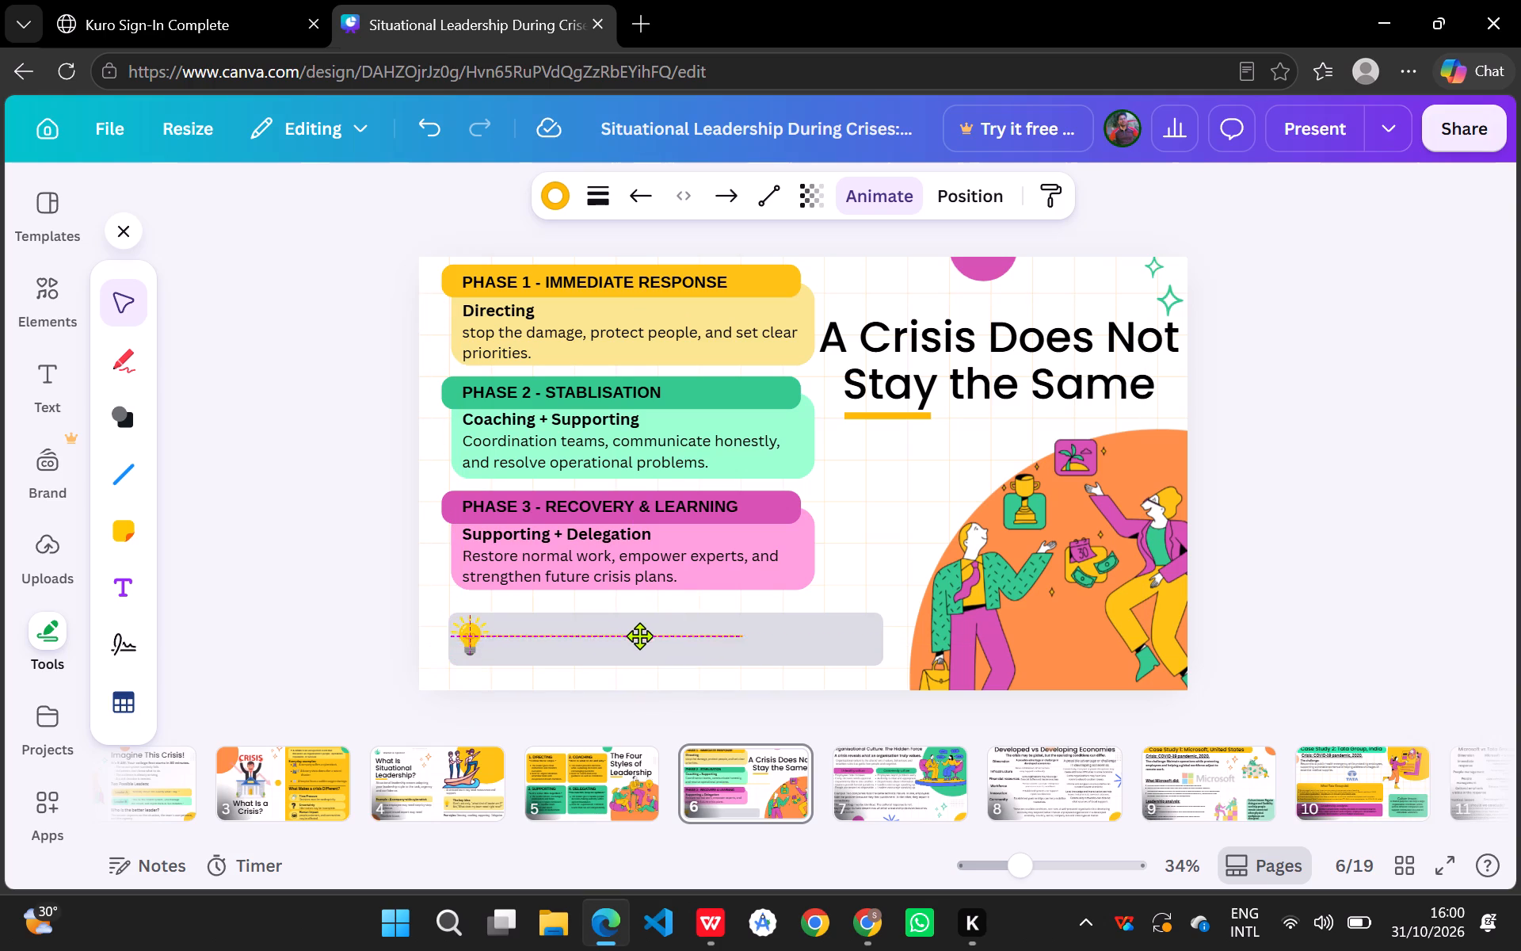
drag(639, 636, 673, 644)
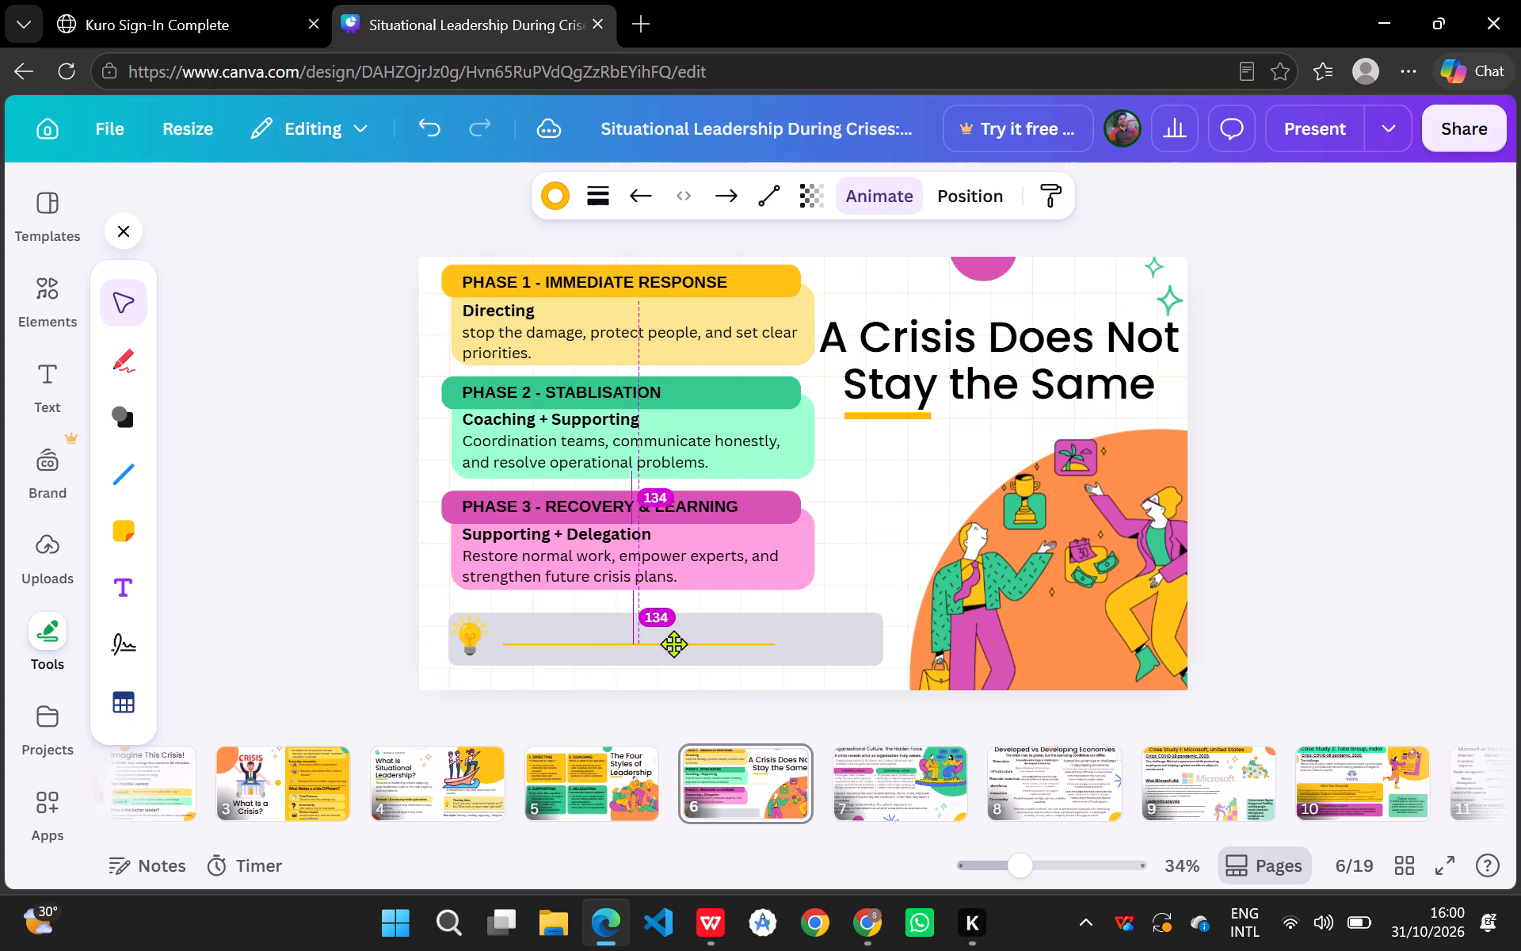
drag(673, 644, 676, 661)
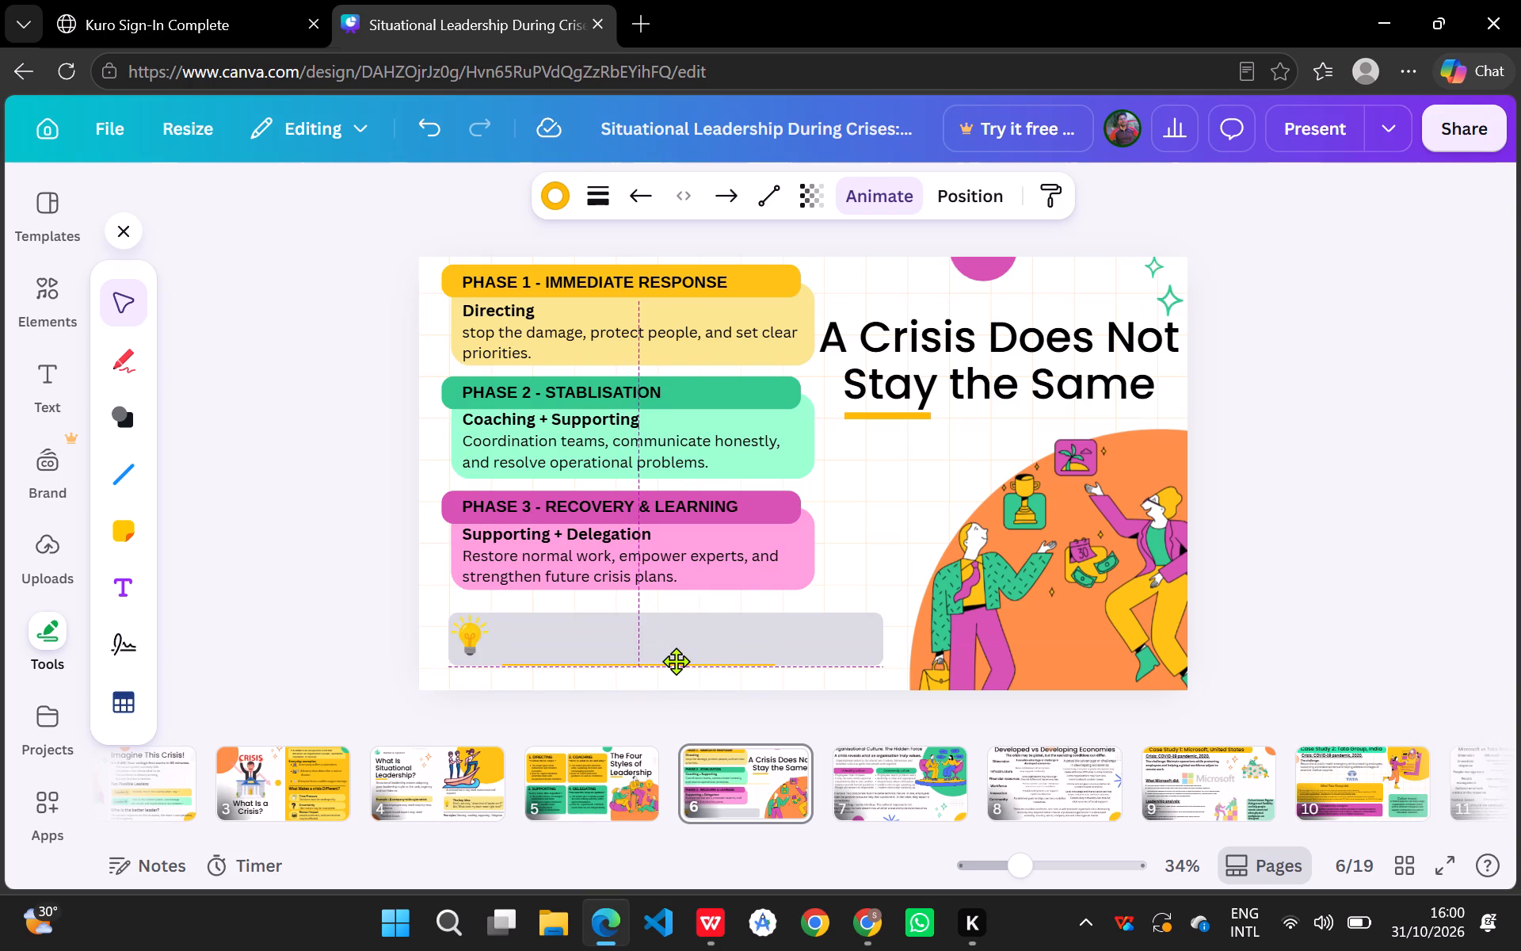
drag(676, 661, 666, 665)
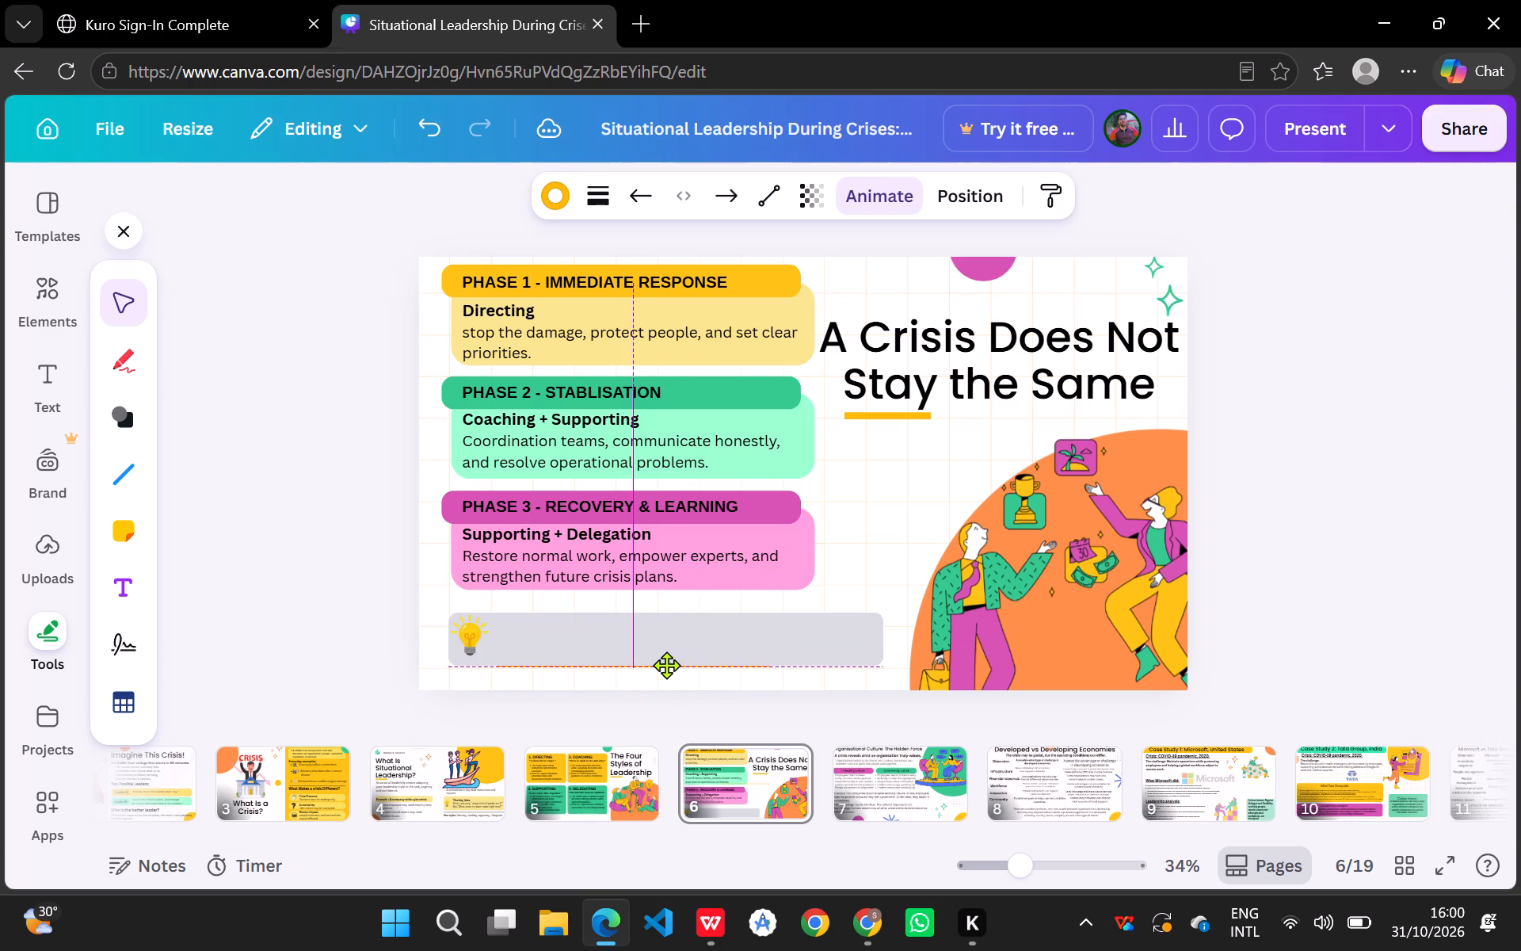
drag(666, 665, 666, 659)
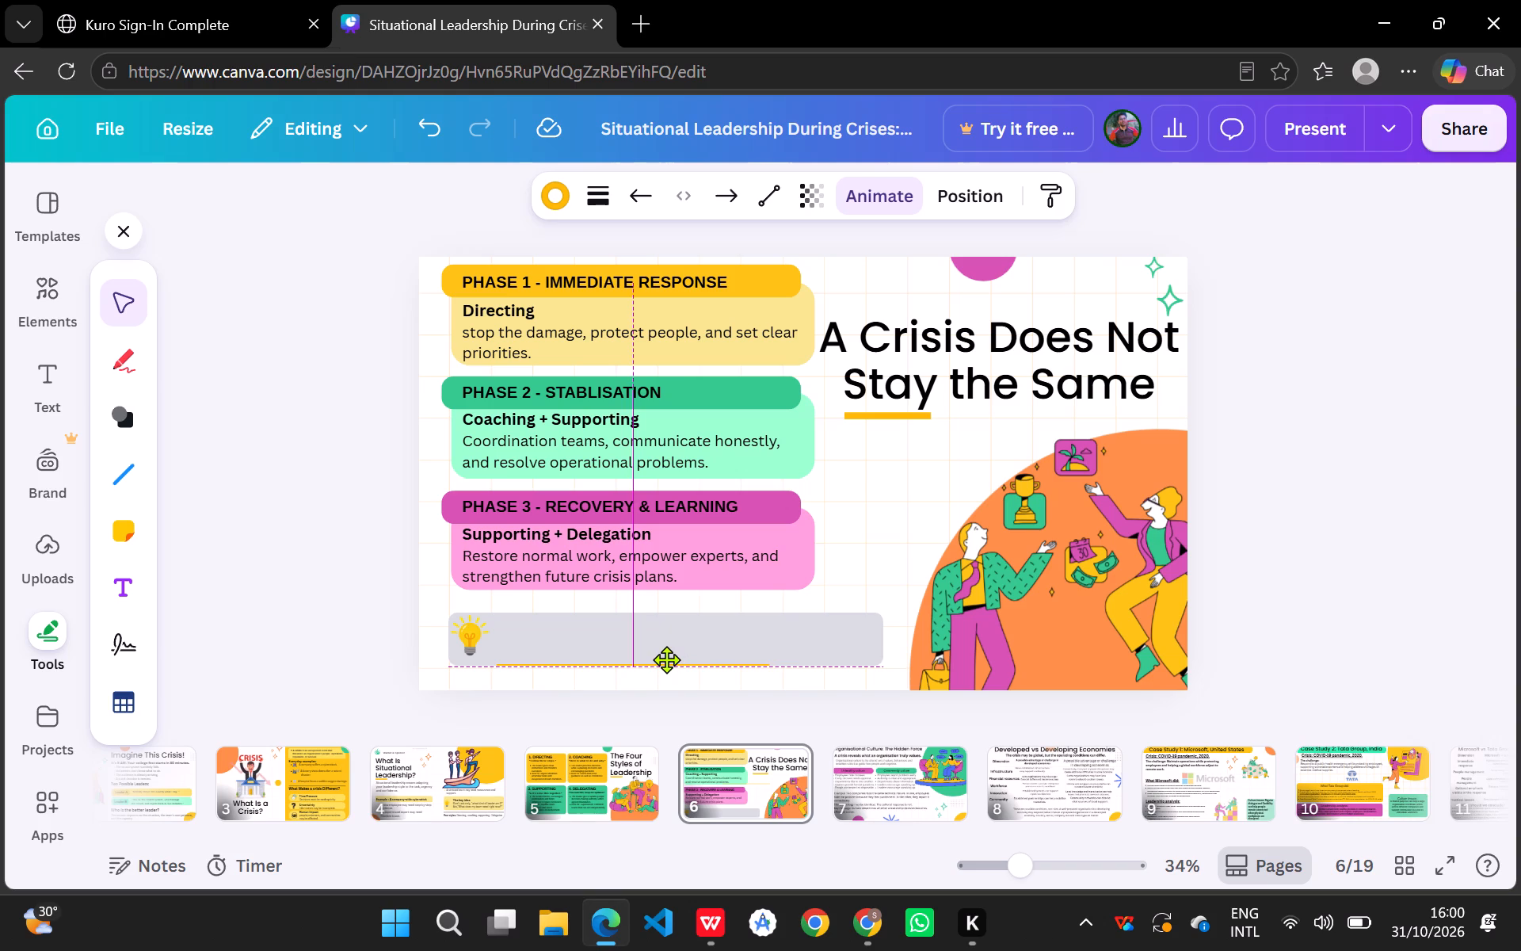
drag(666, 659, 665, 659)
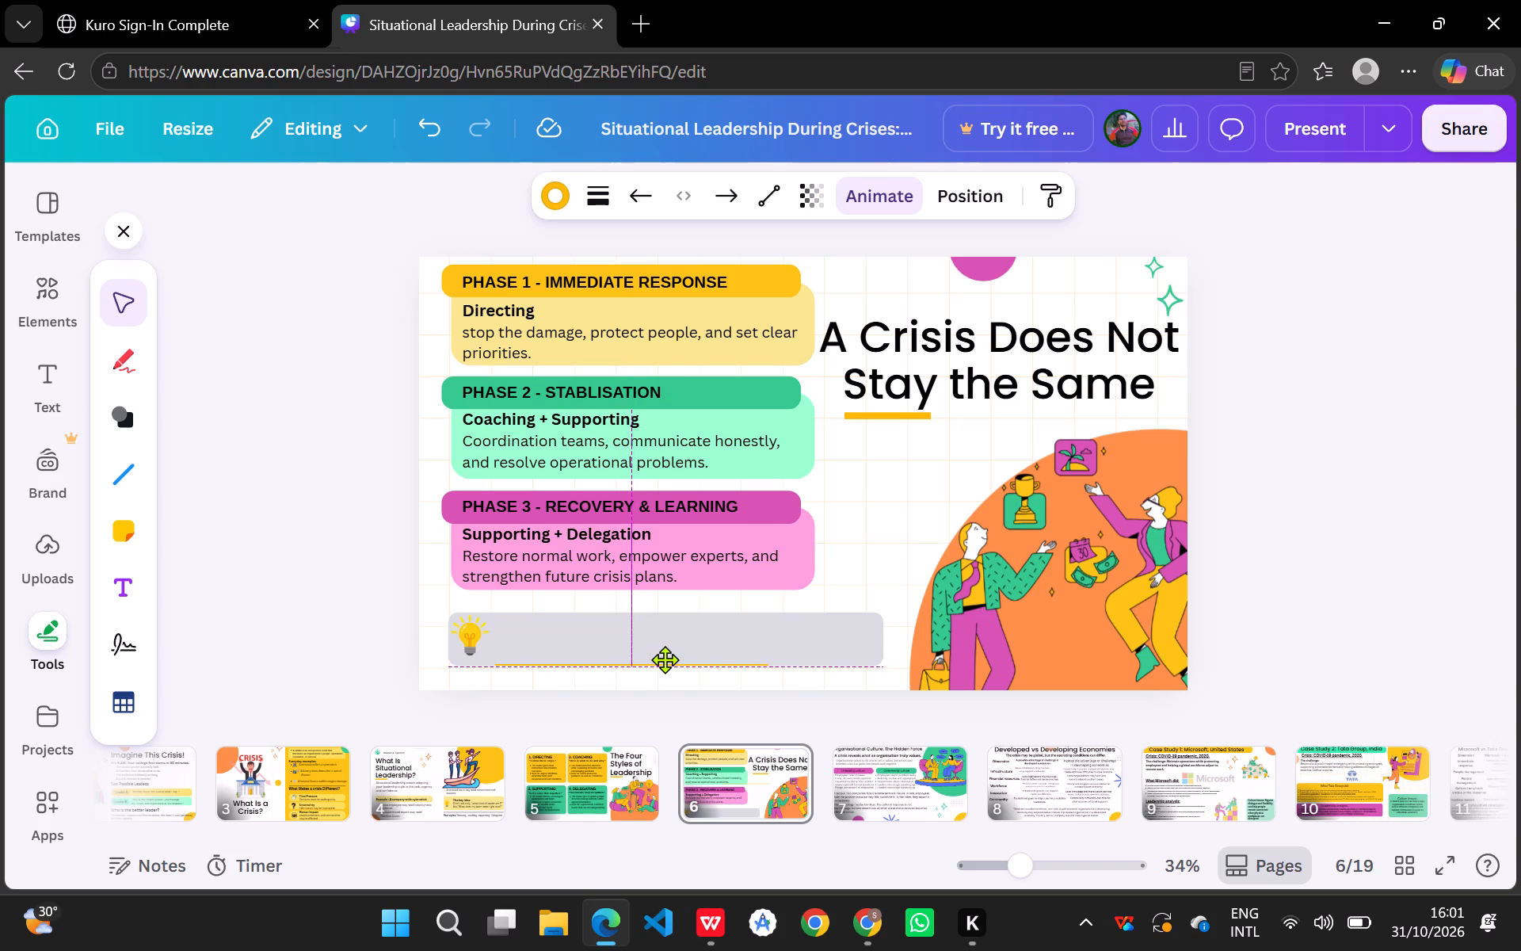
drag(665, 659, 665, 655)
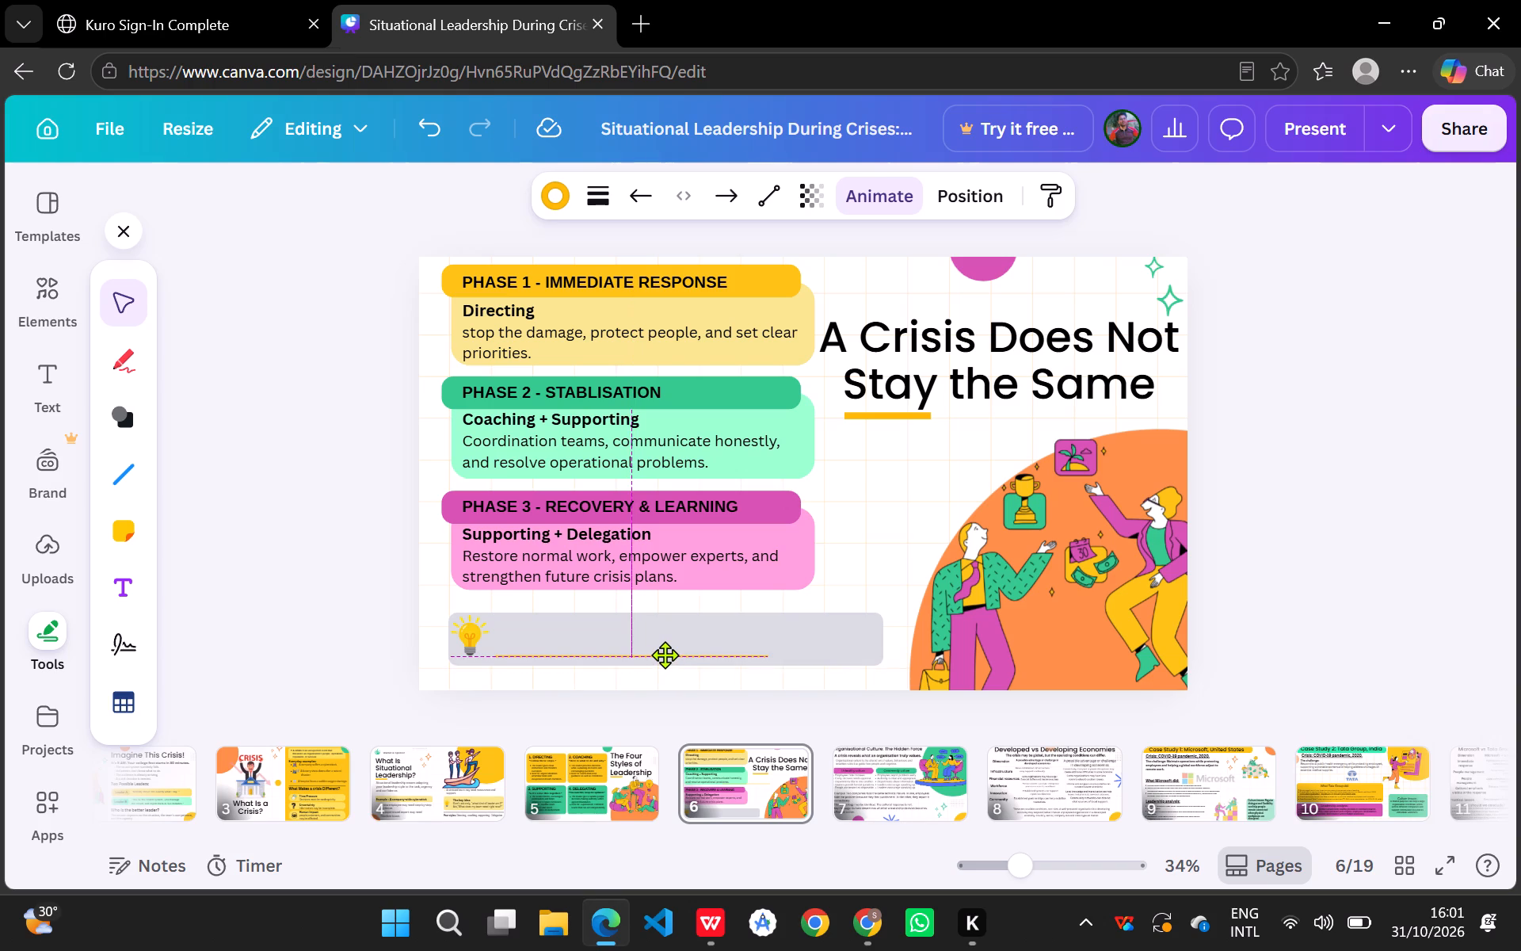
drag(665, 655, 665, 654)
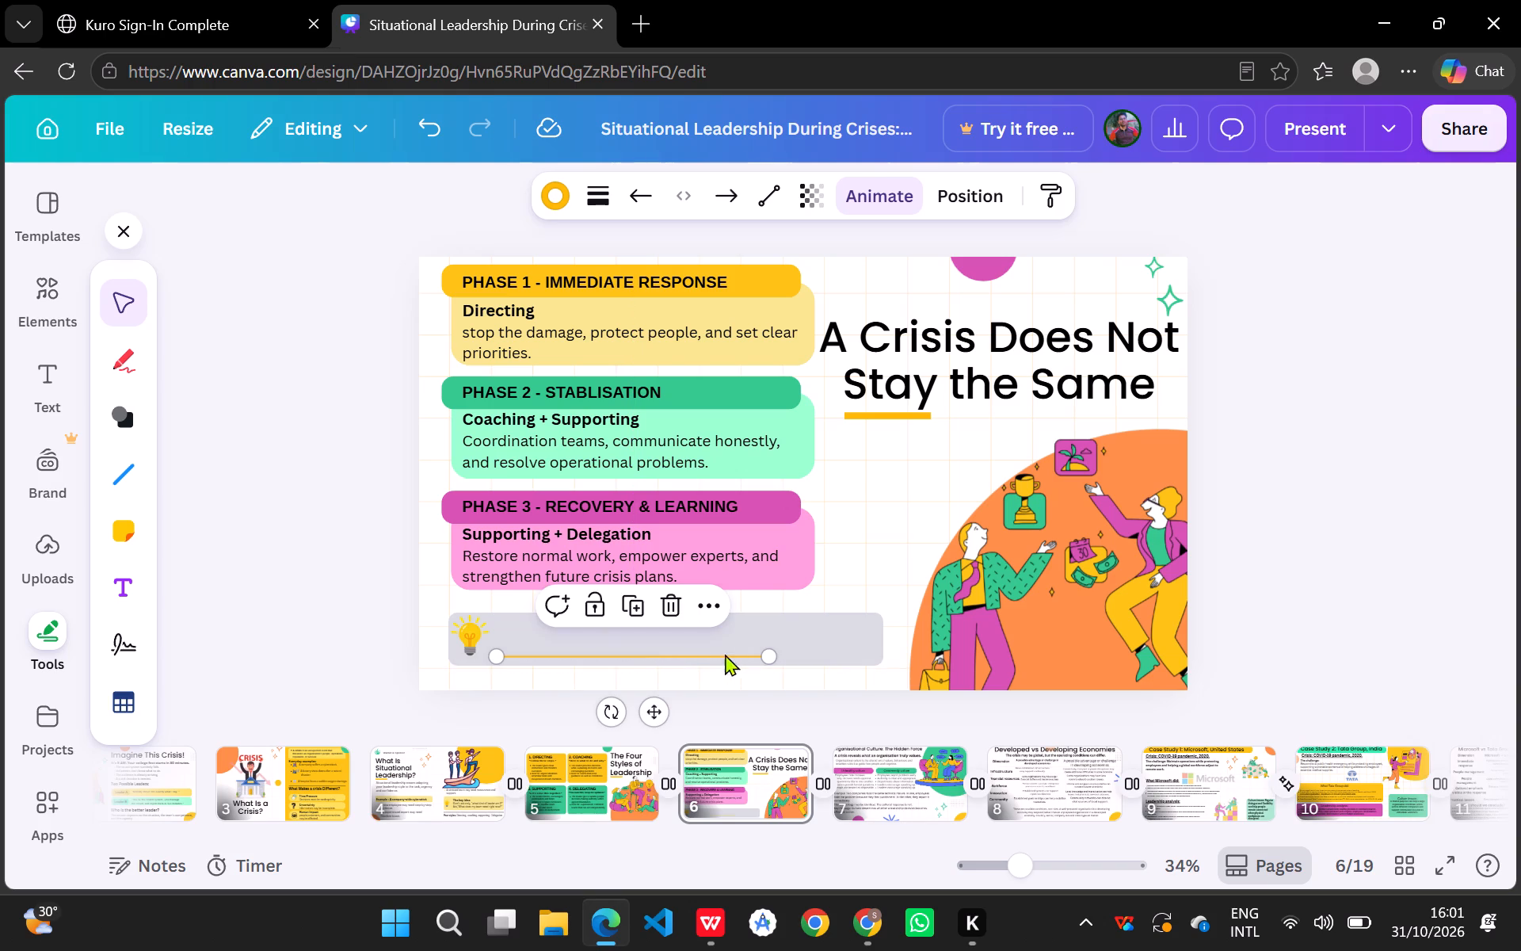
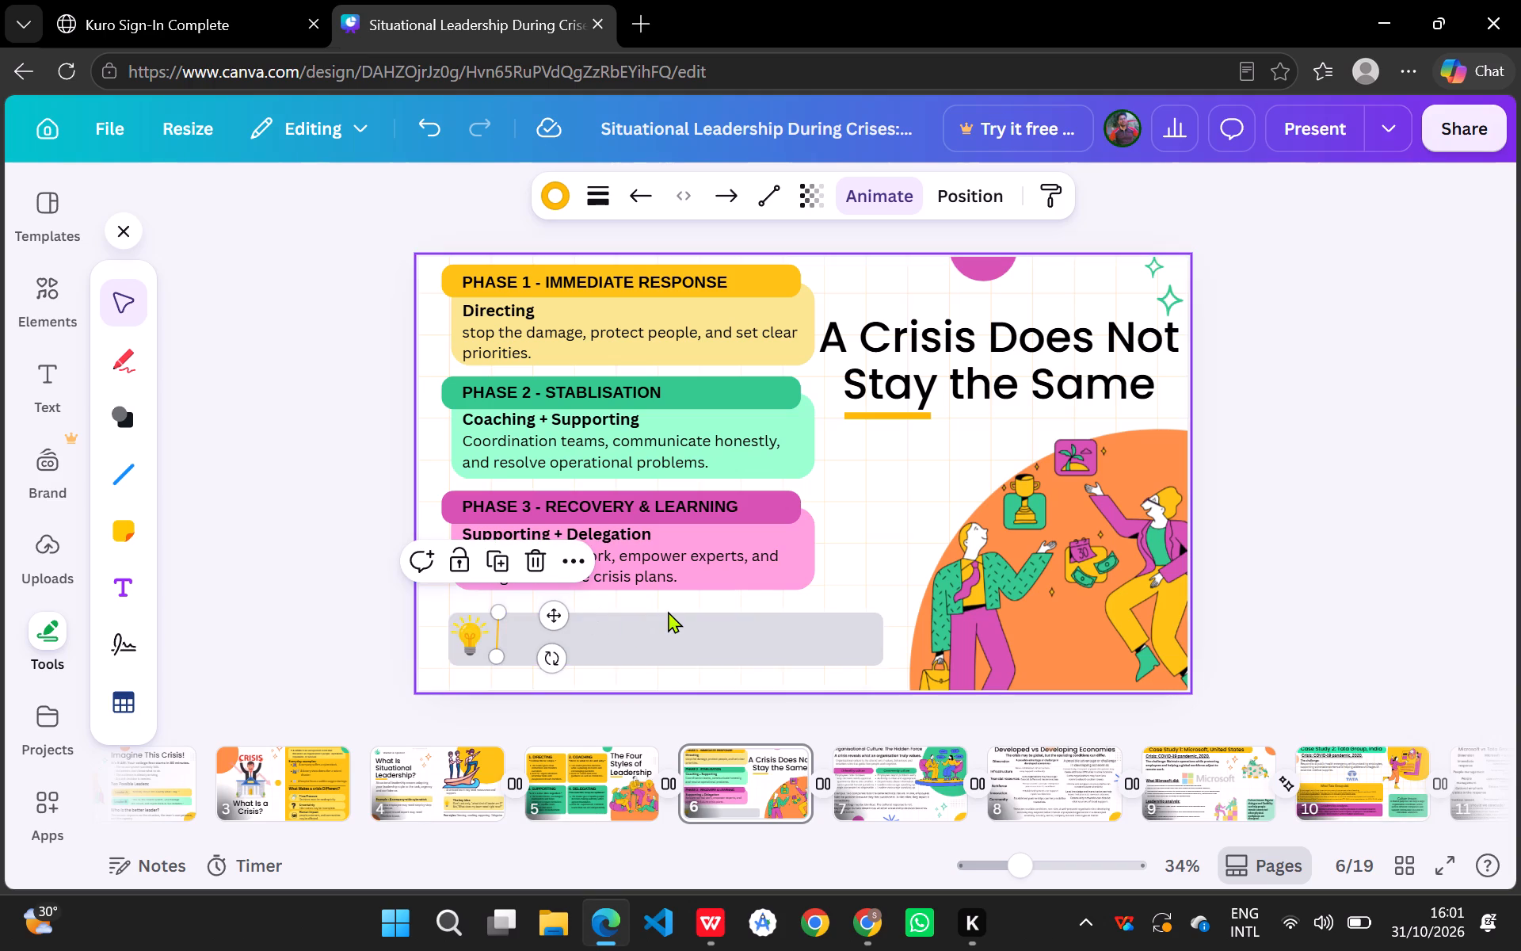
Straighten the yellow line beside the light bulb to vertical and extend it to the grey bar's lower edge, about 133 long.
click(660, 636)
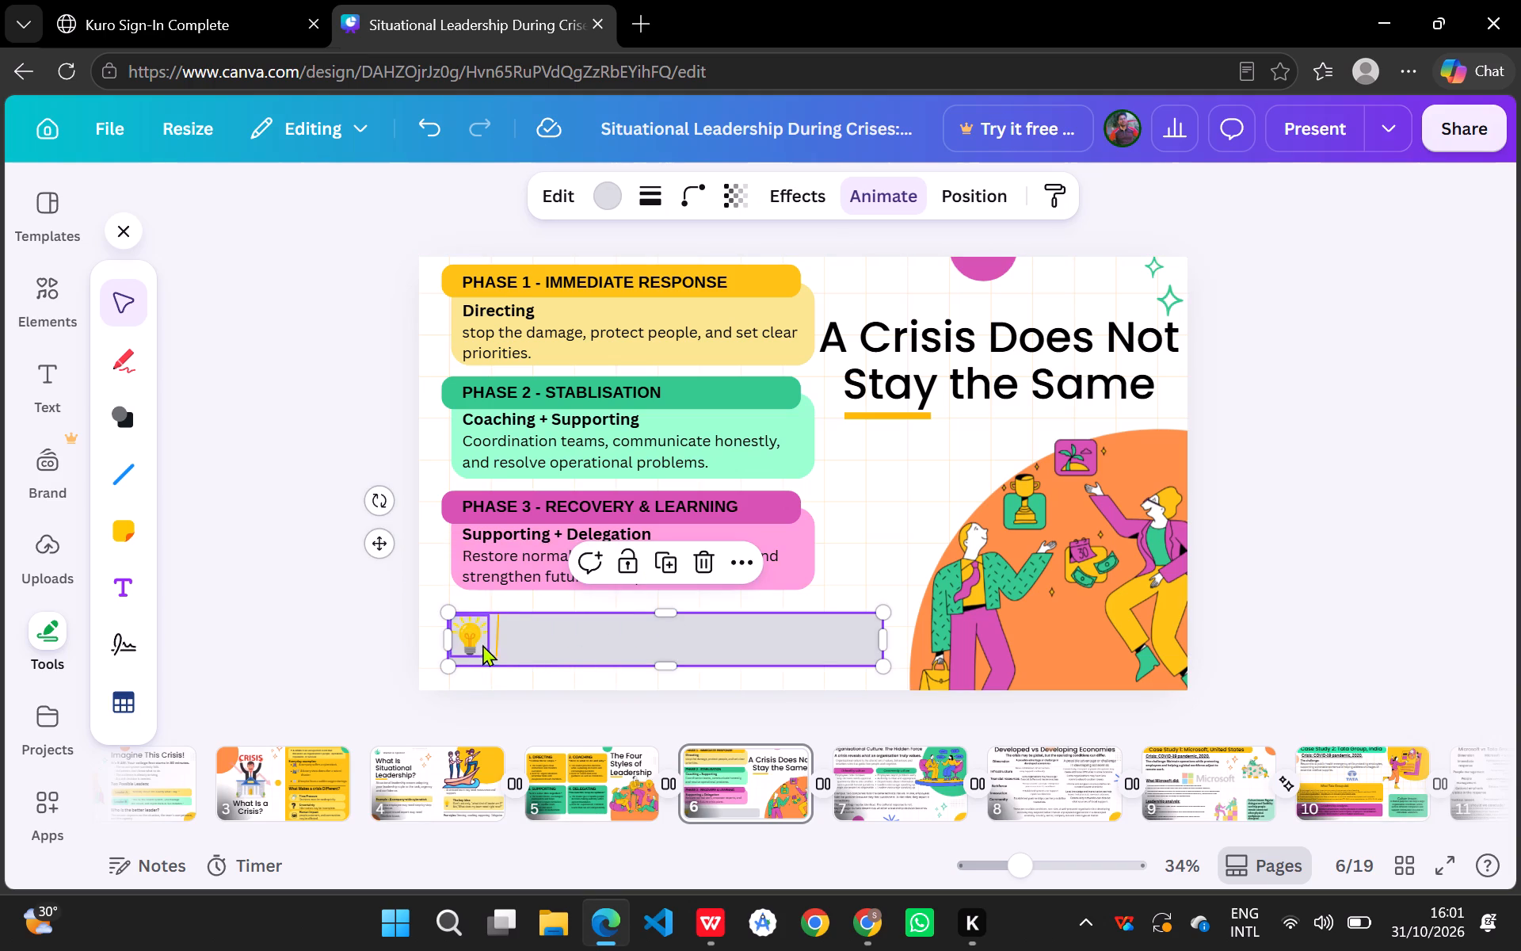
click(491, 640)
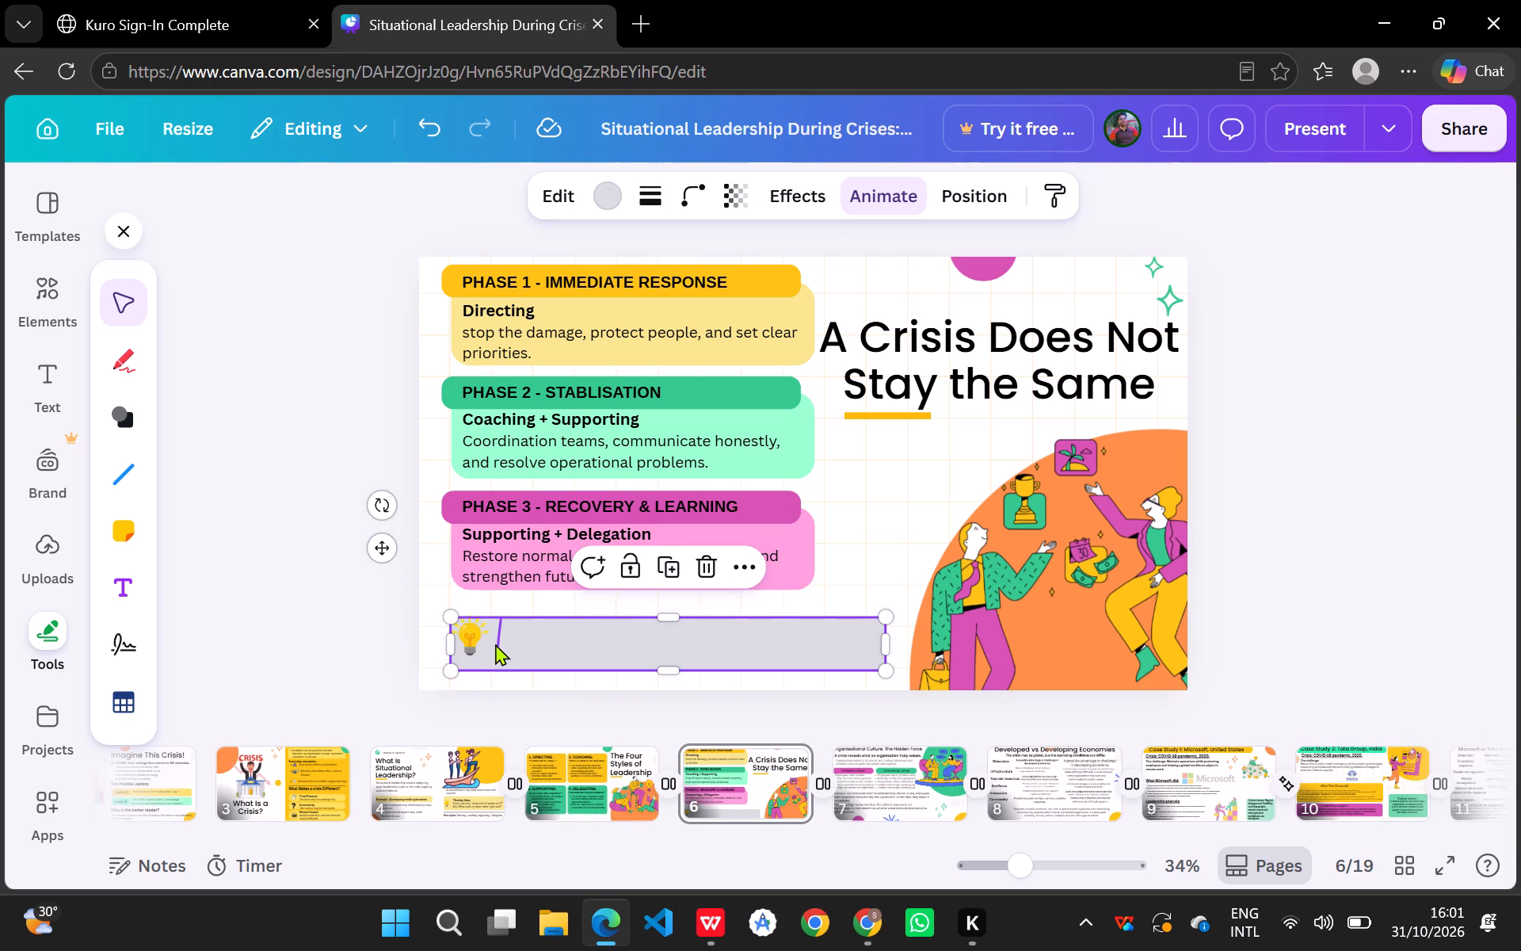
click(498, 634)
click(498, 634)
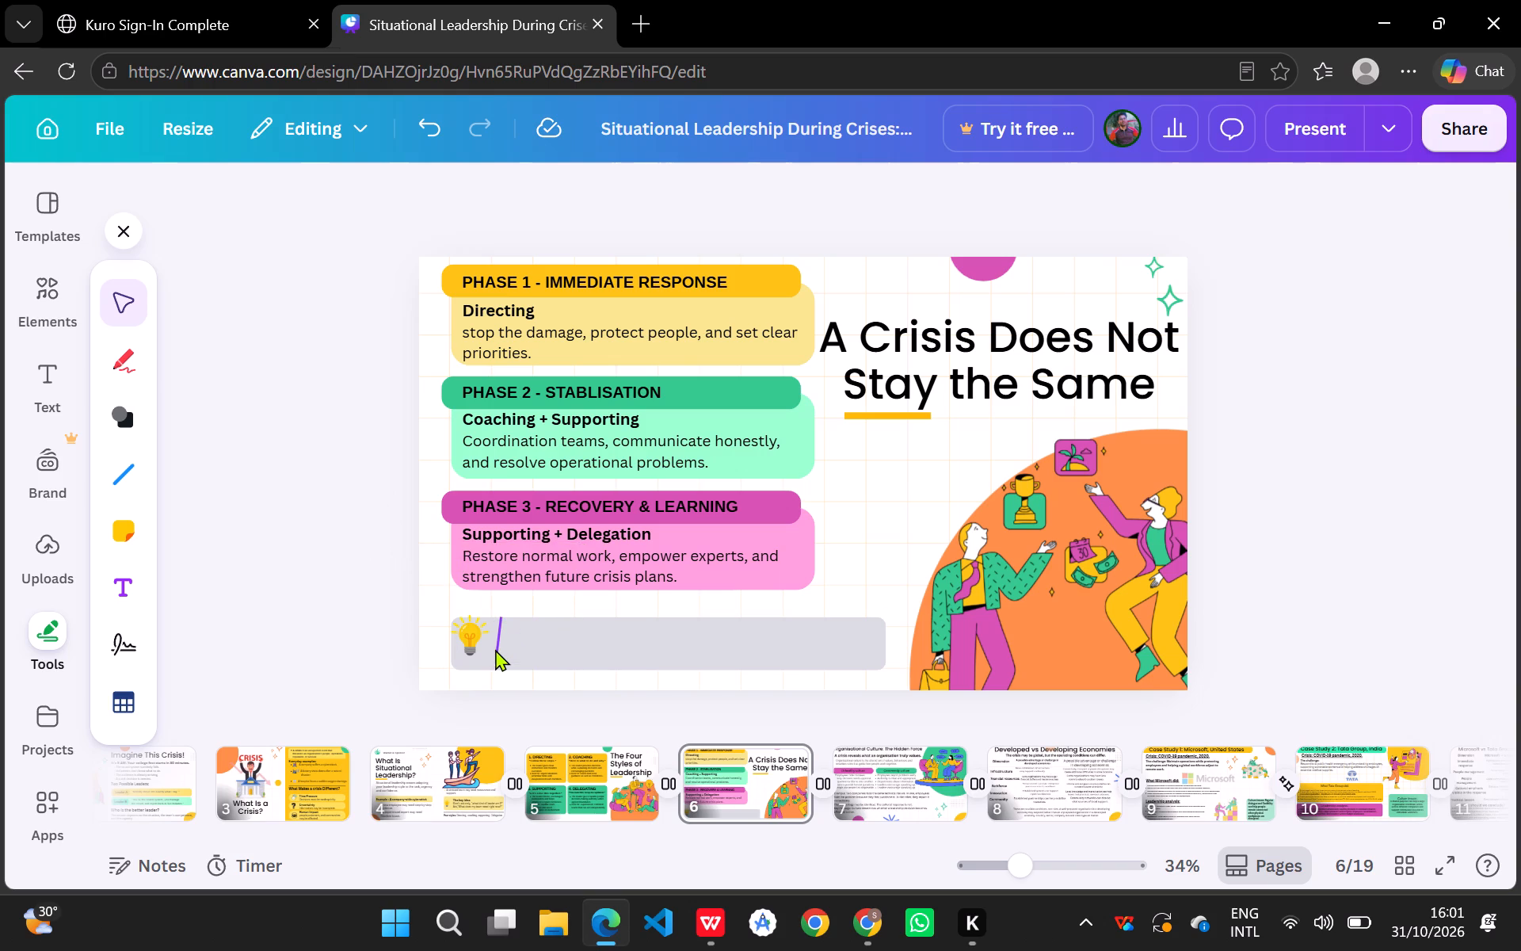
click(495, 649)
drag(495, 657, 497, 666)
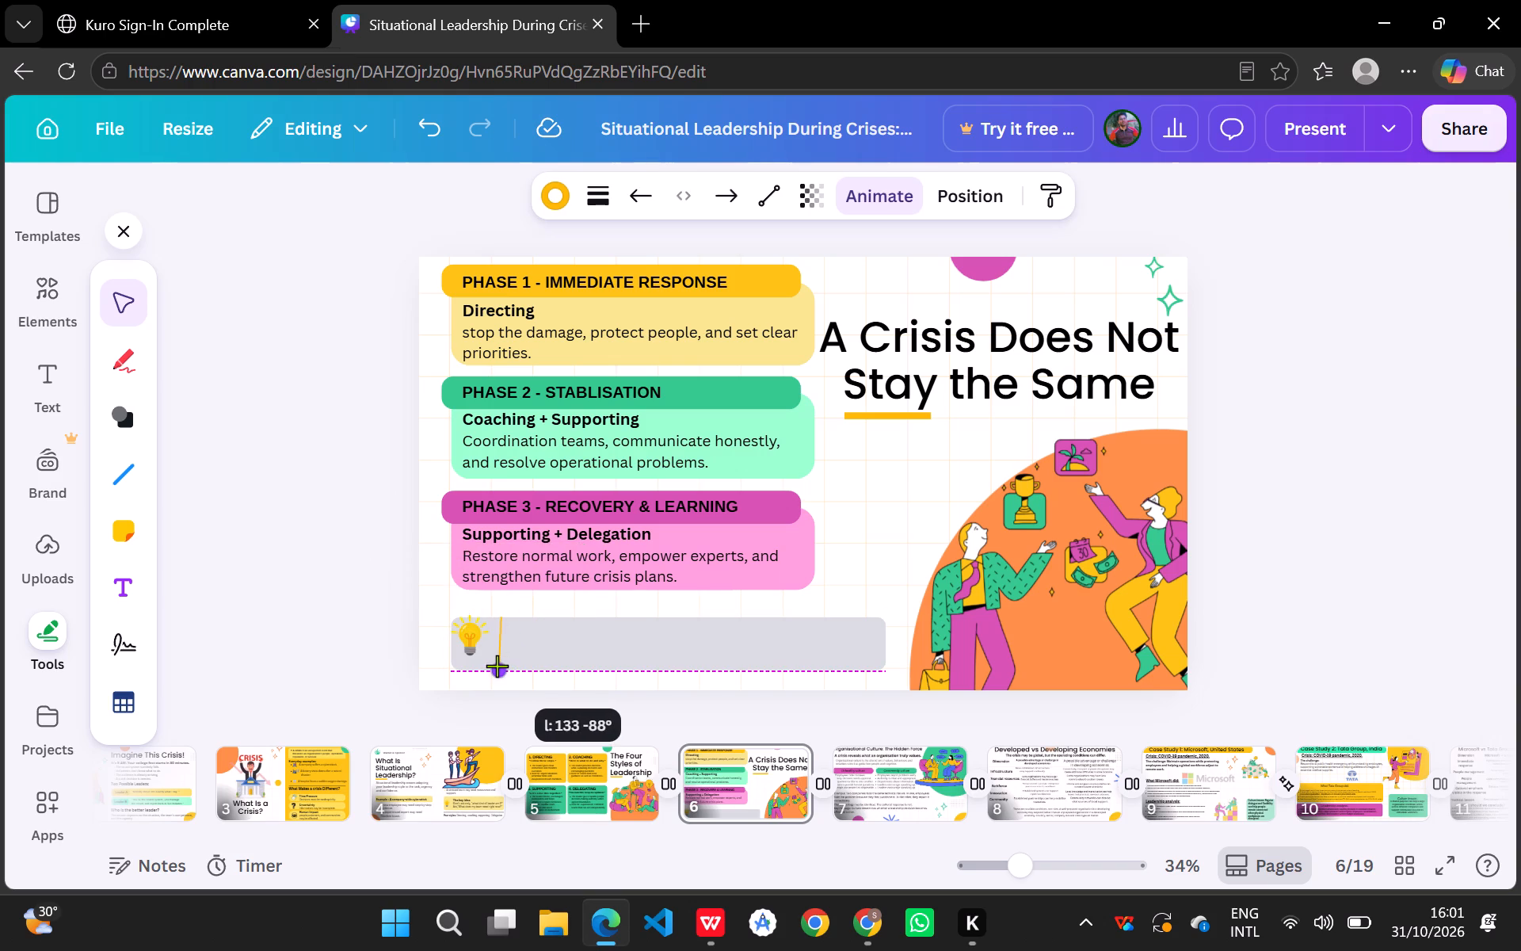
drag(497, 666, 497, 665)
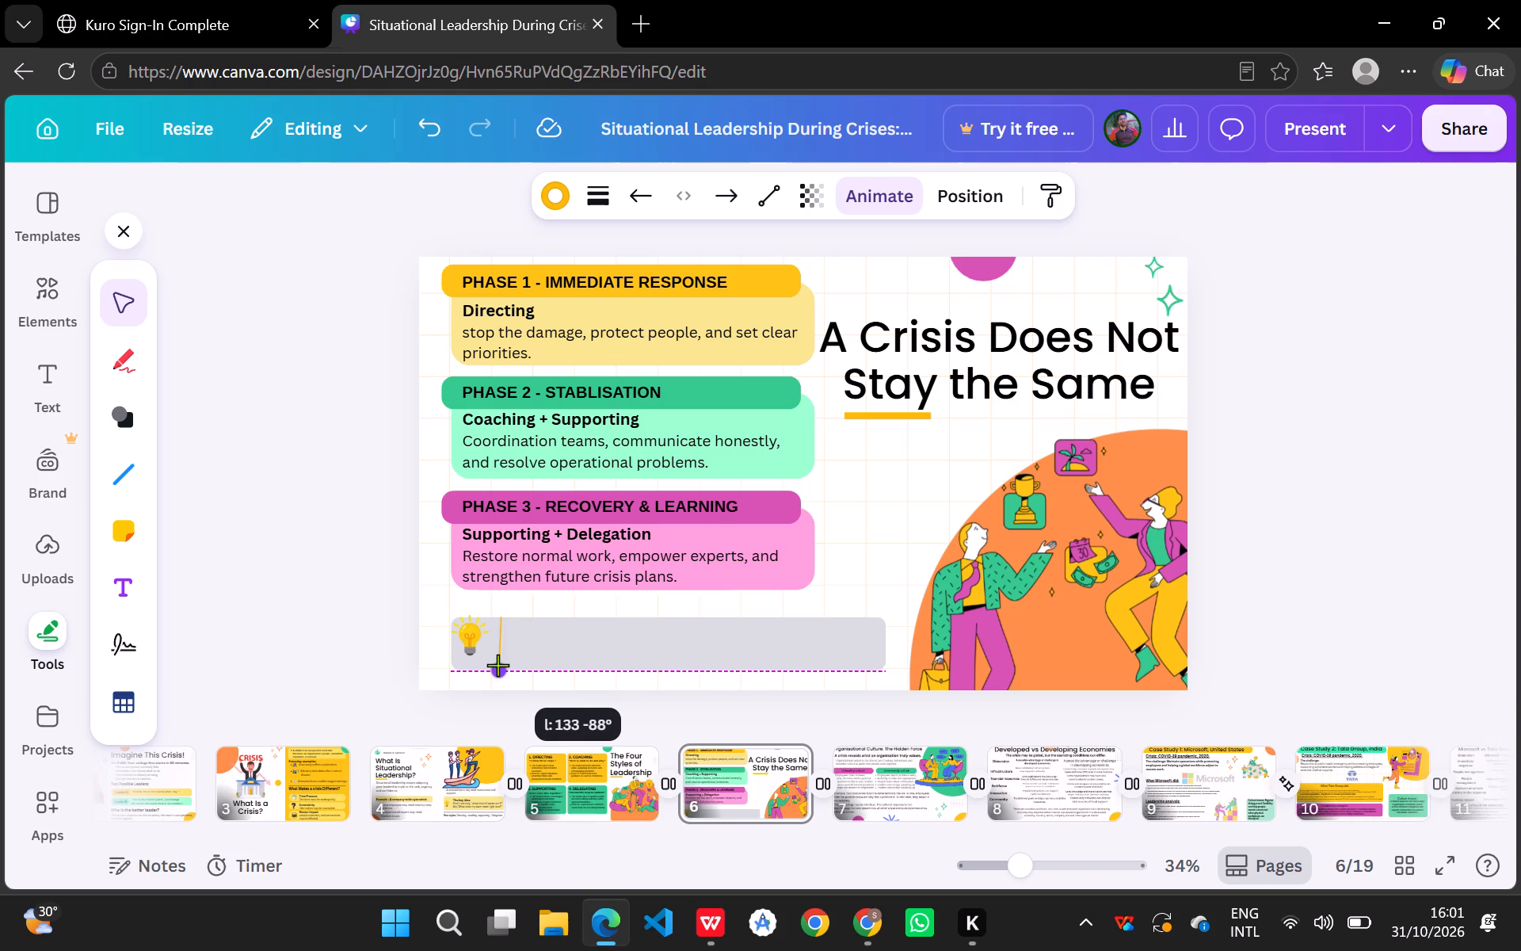
drag(497, 665, 498, 665)
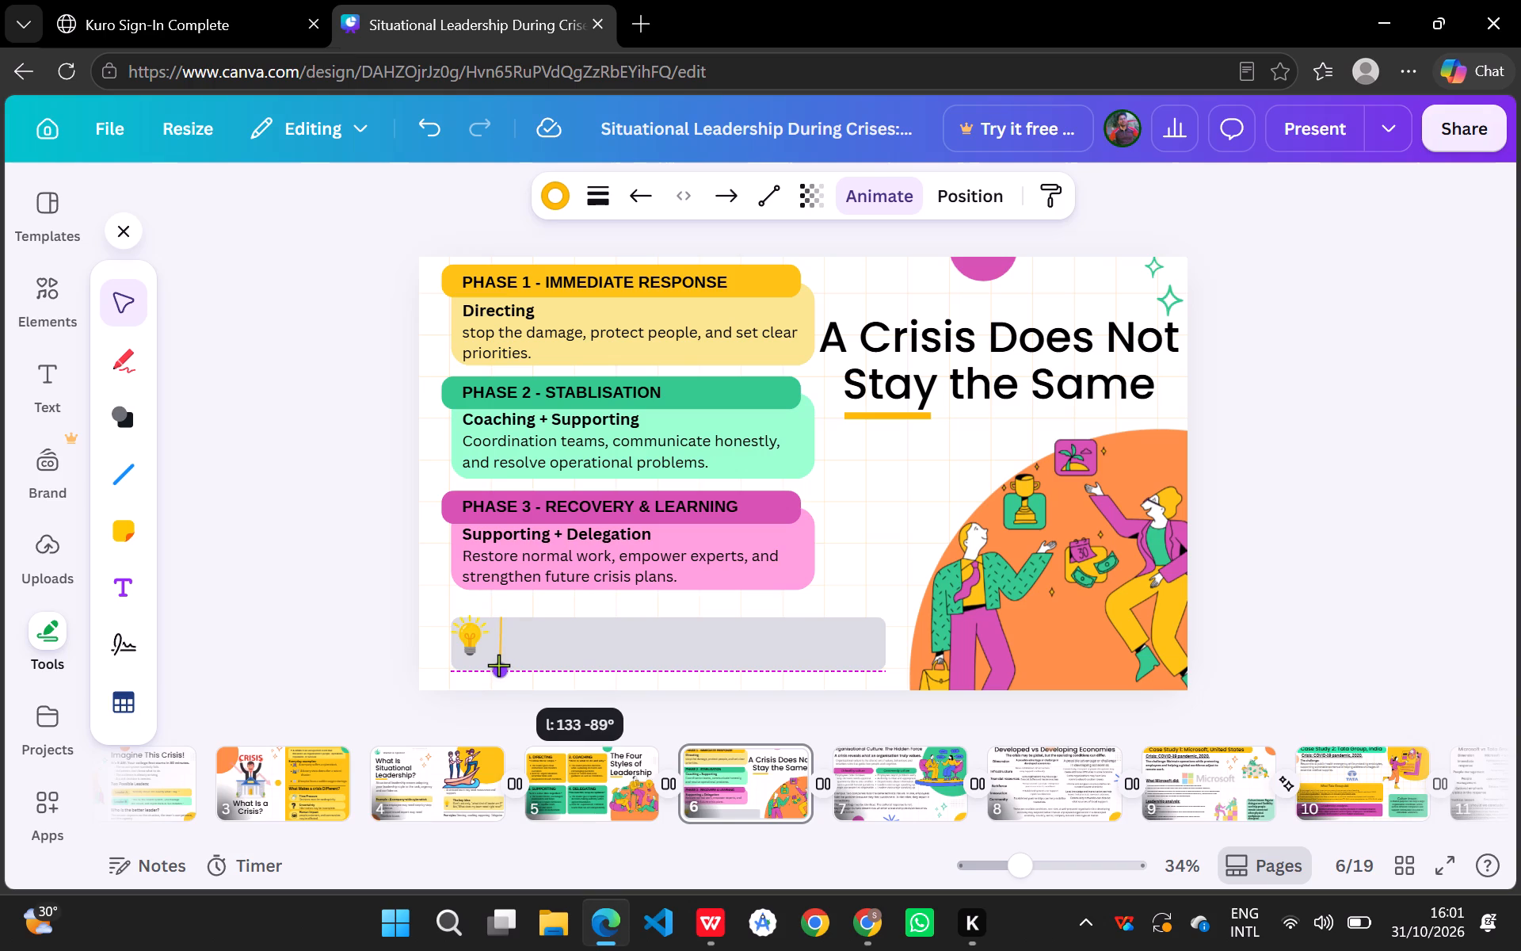
click(616, 644)
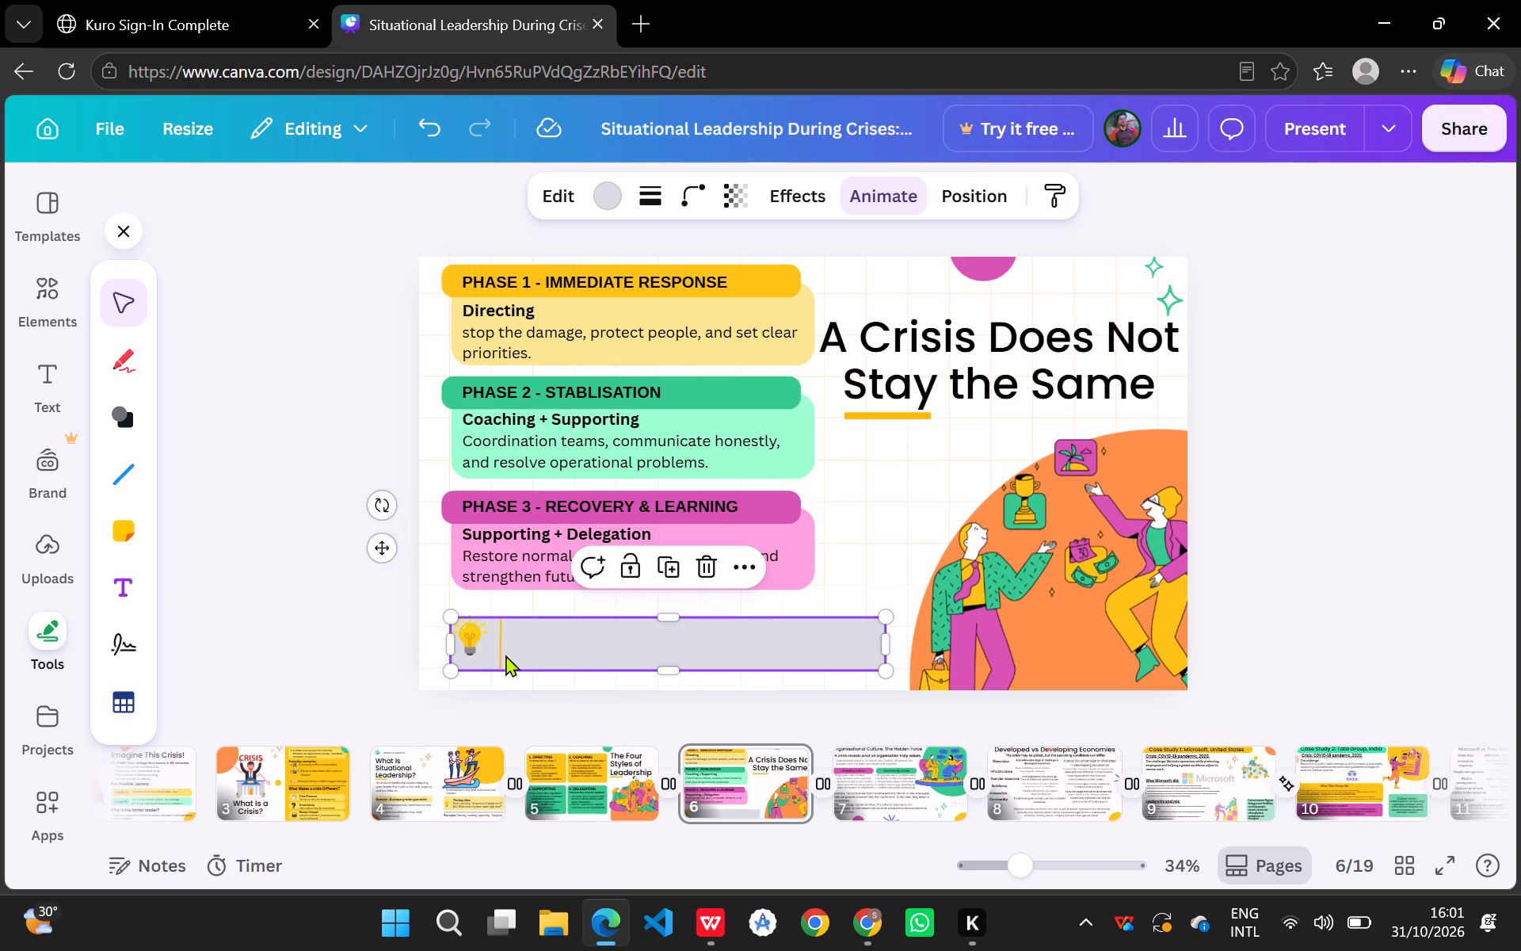
Change the vertical line's stroke colour to black (#000000).
click(503, 651)
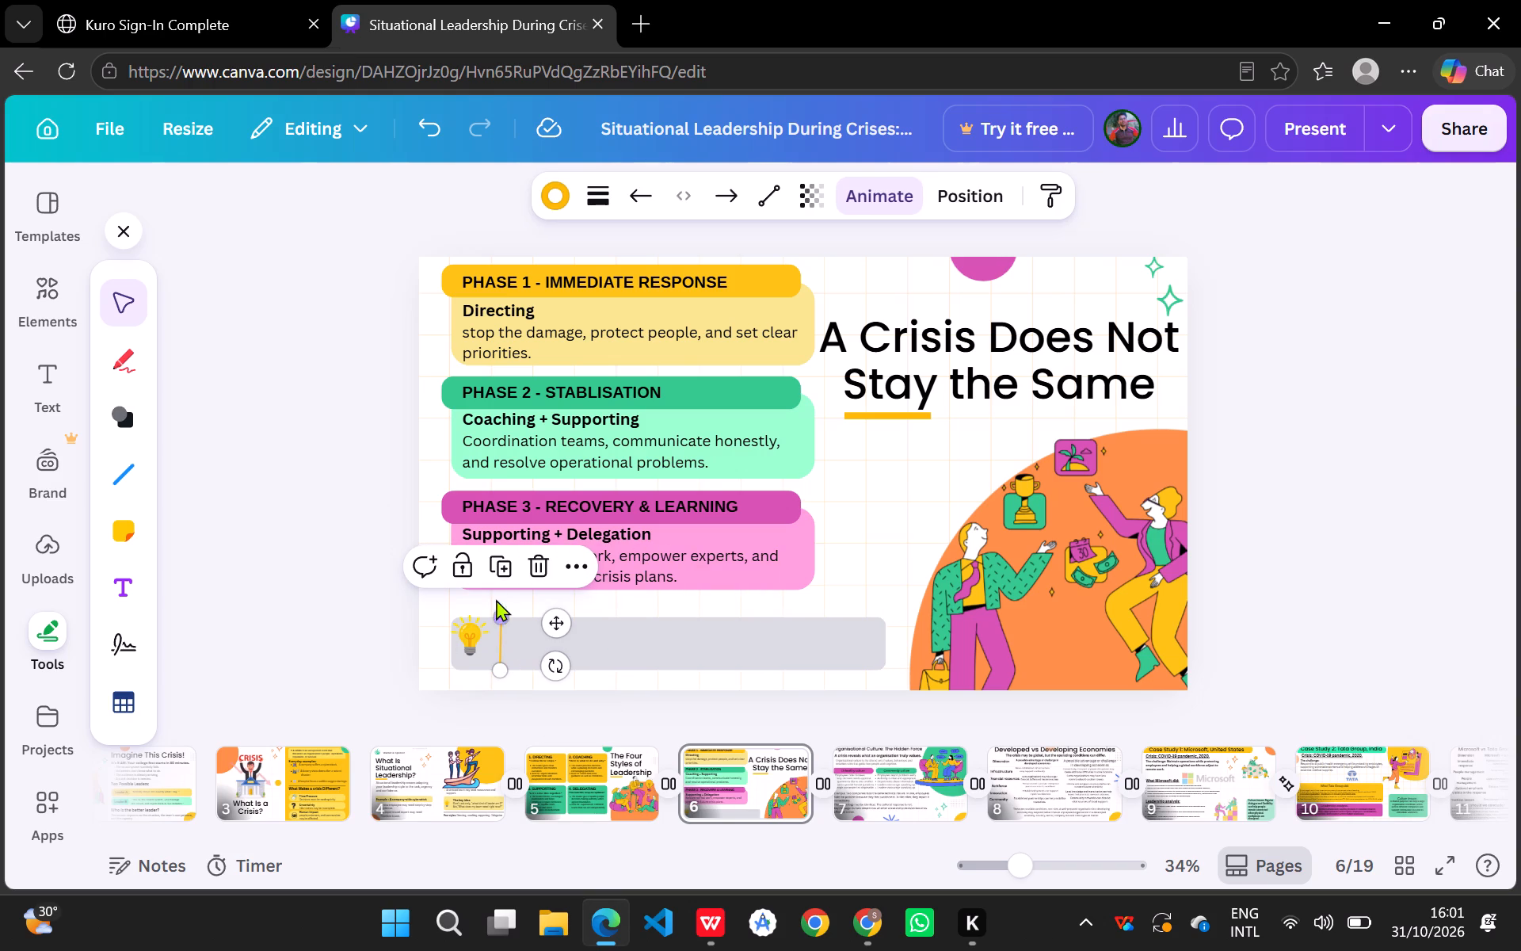
click(554, 197)
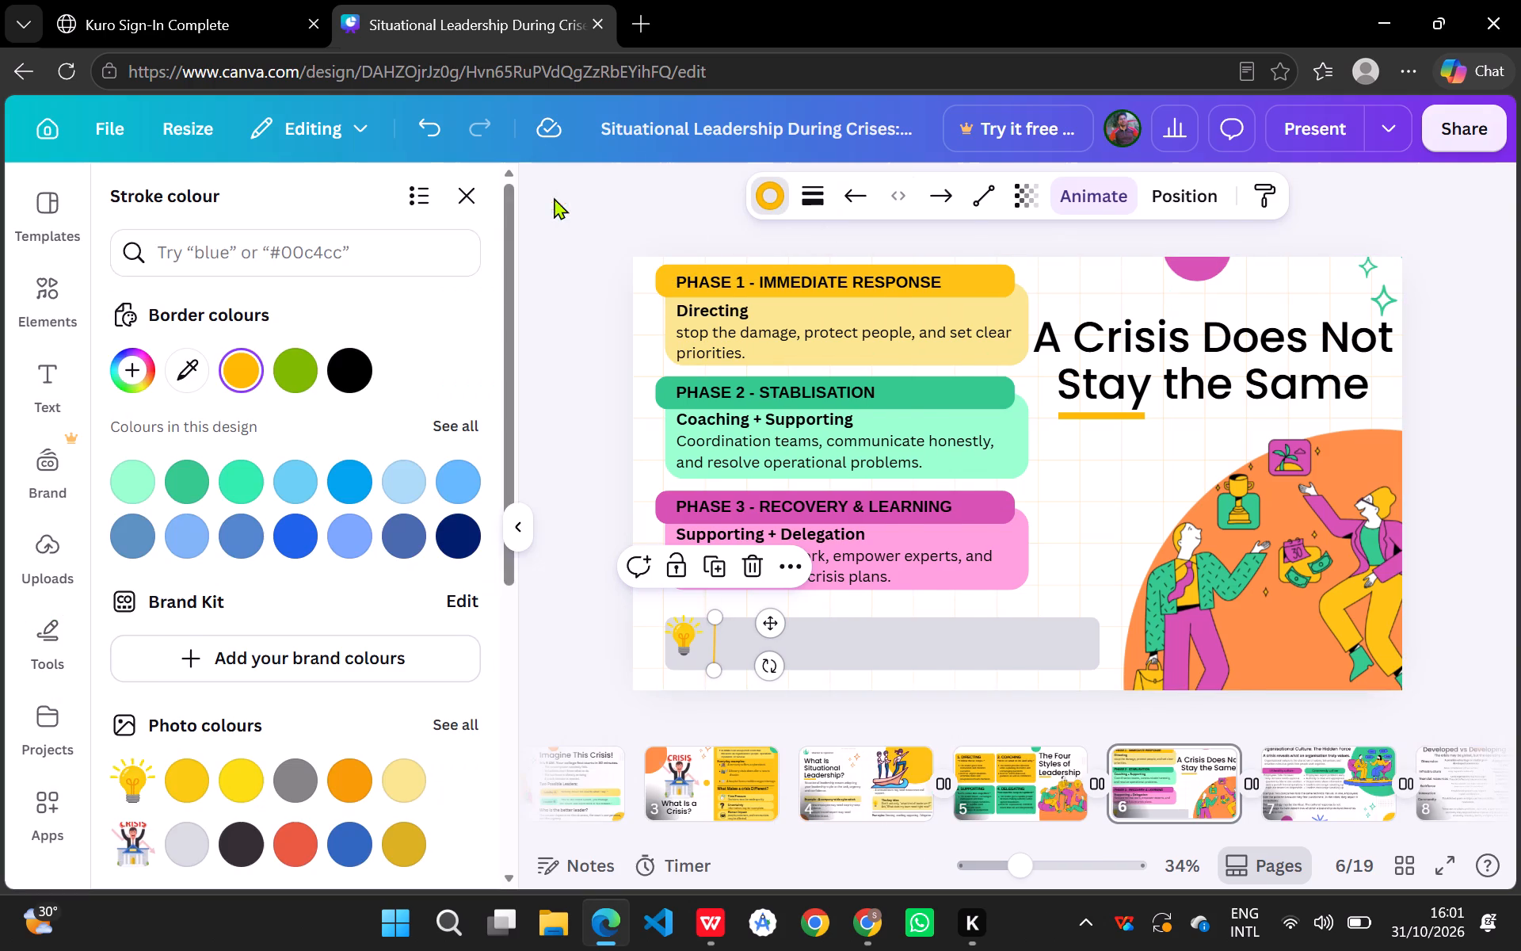
click(353, 365)
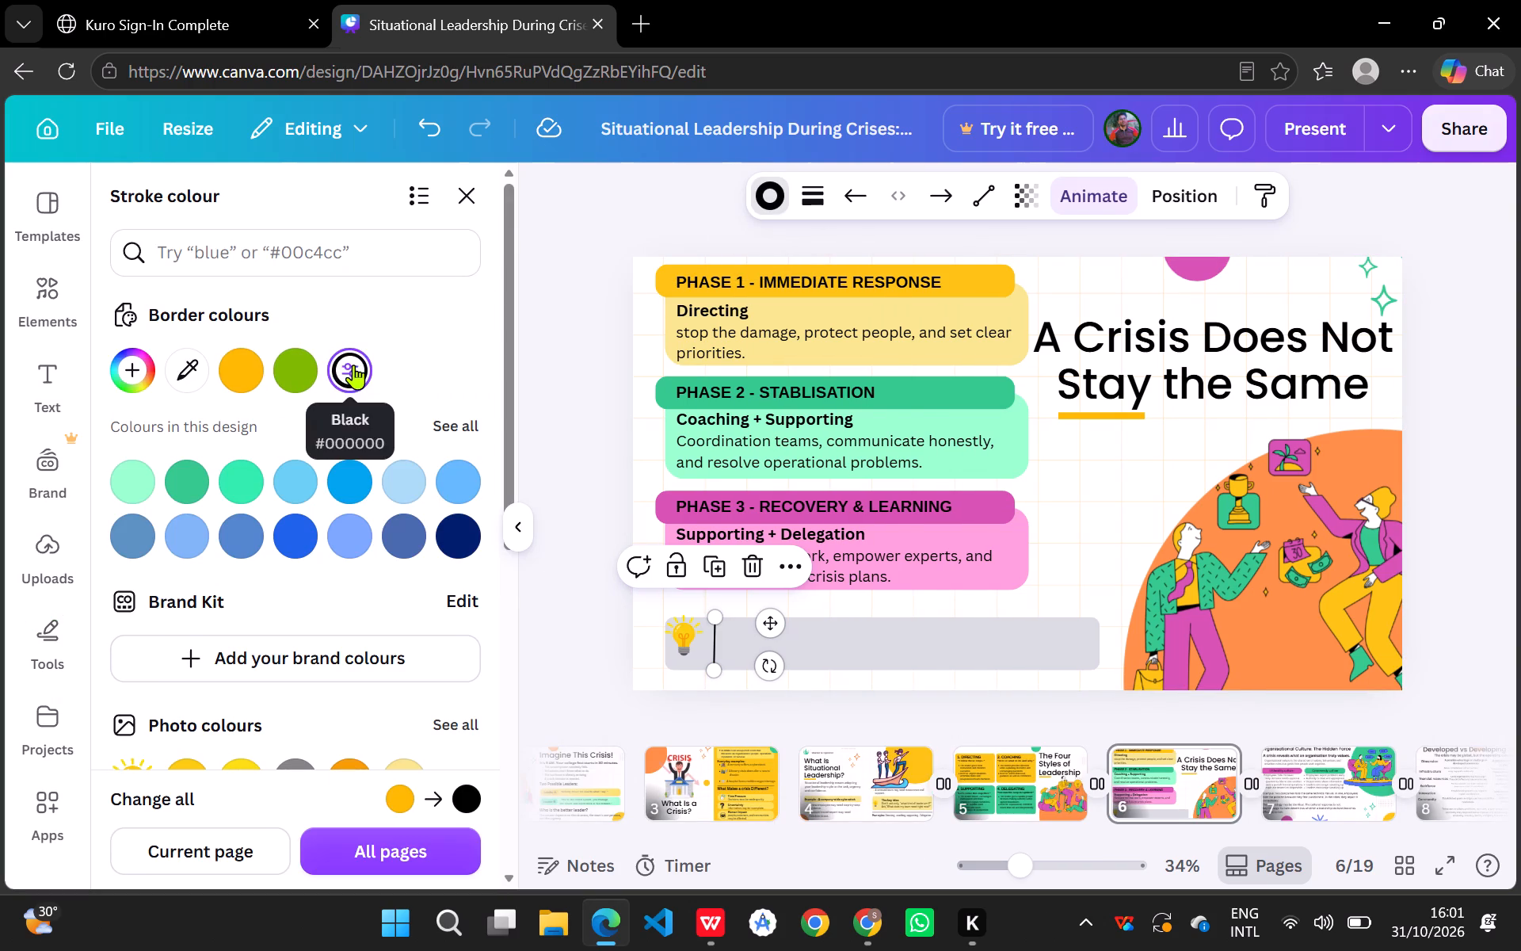
click(823, 624)
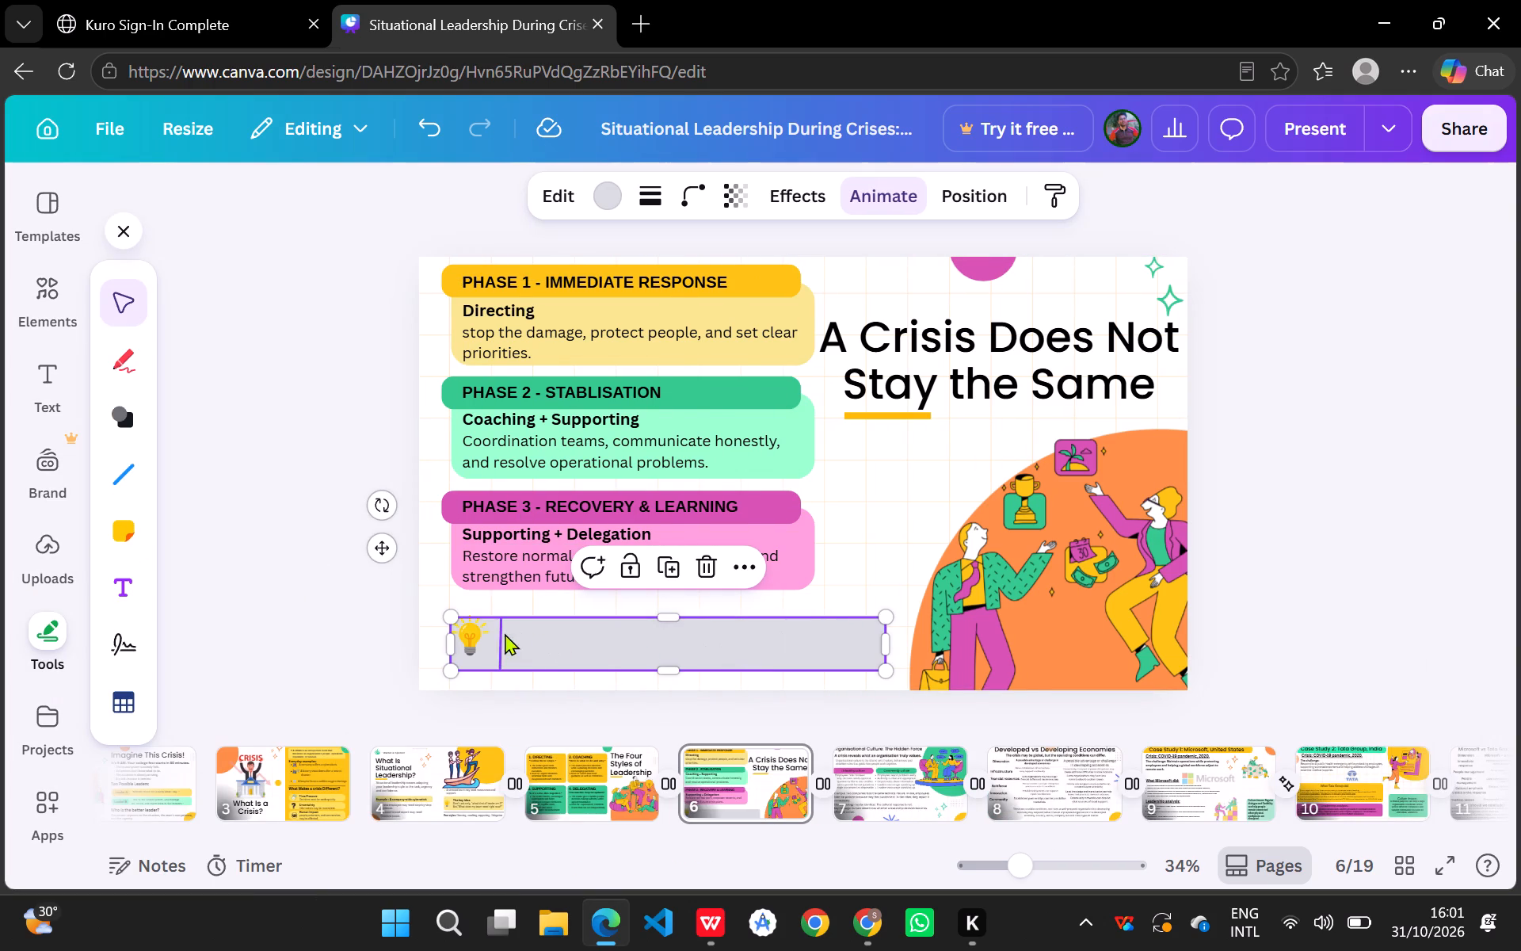
Lower the black line's upper end below the grey bar's top edge, keeping it vertical and about 110 long.
click(498, 636)
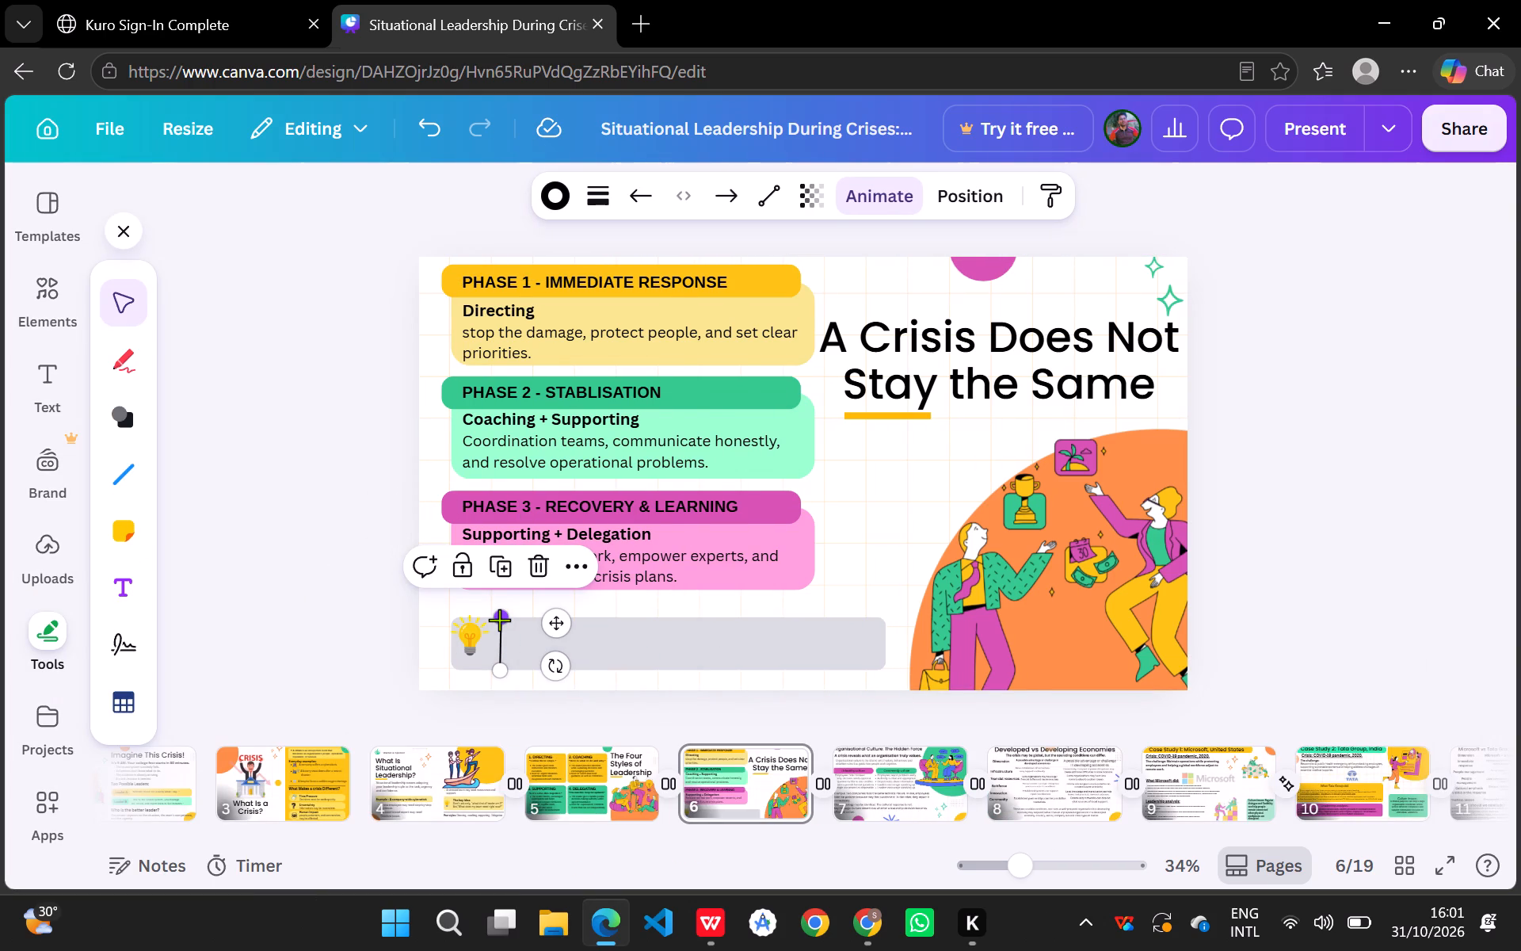
drag(499, 620, 501, 632)
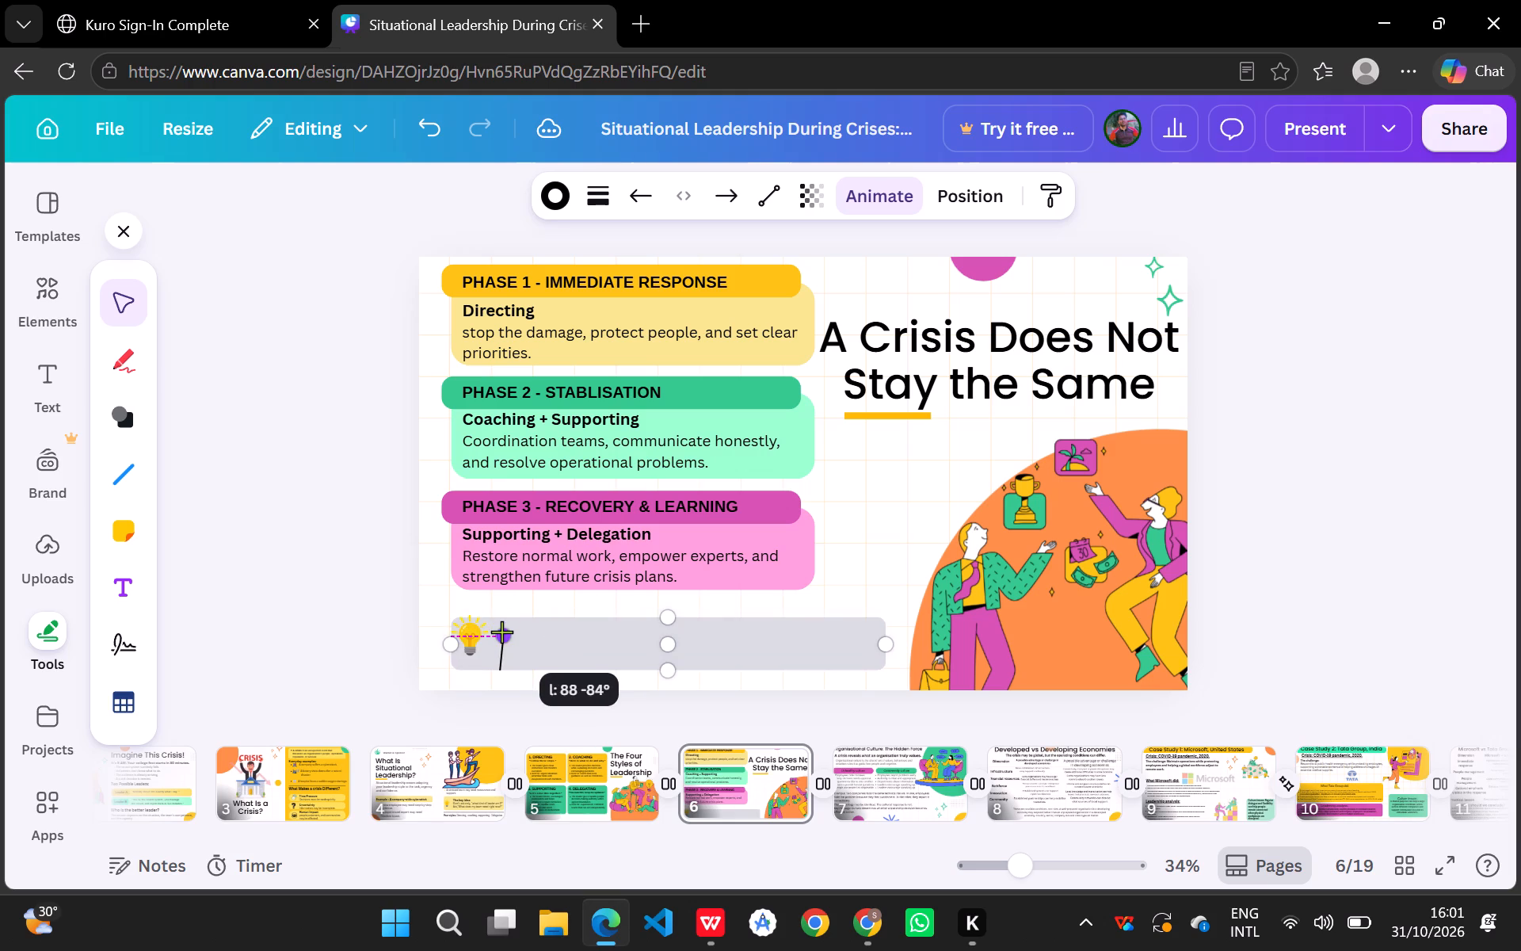
drag(501, 632, 501, 629)
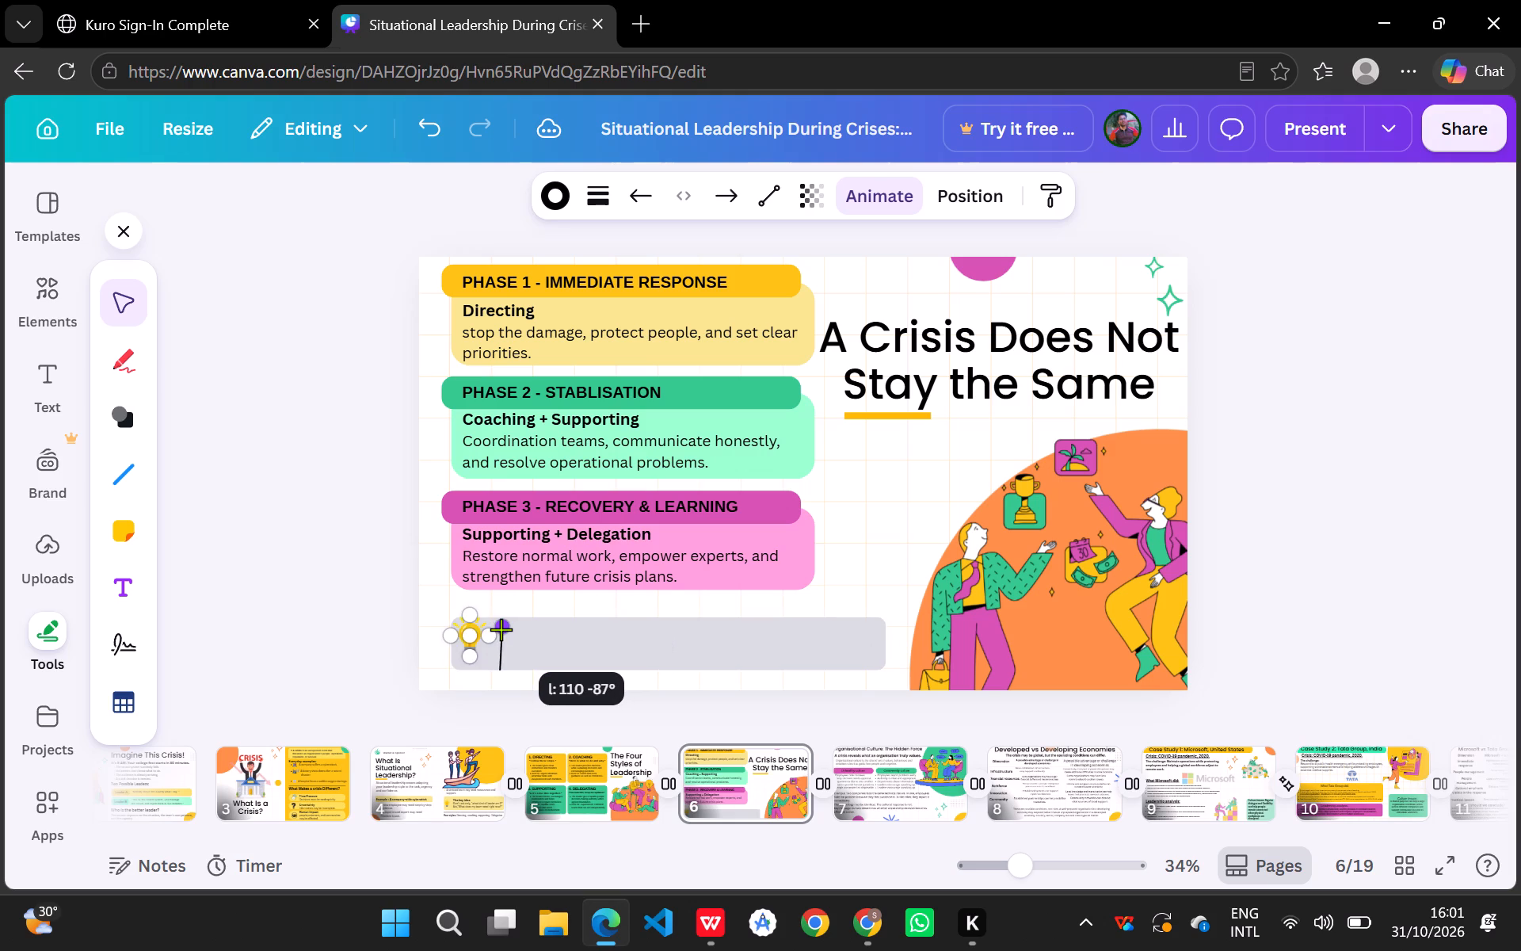
drag(501, 629, 499, 629)
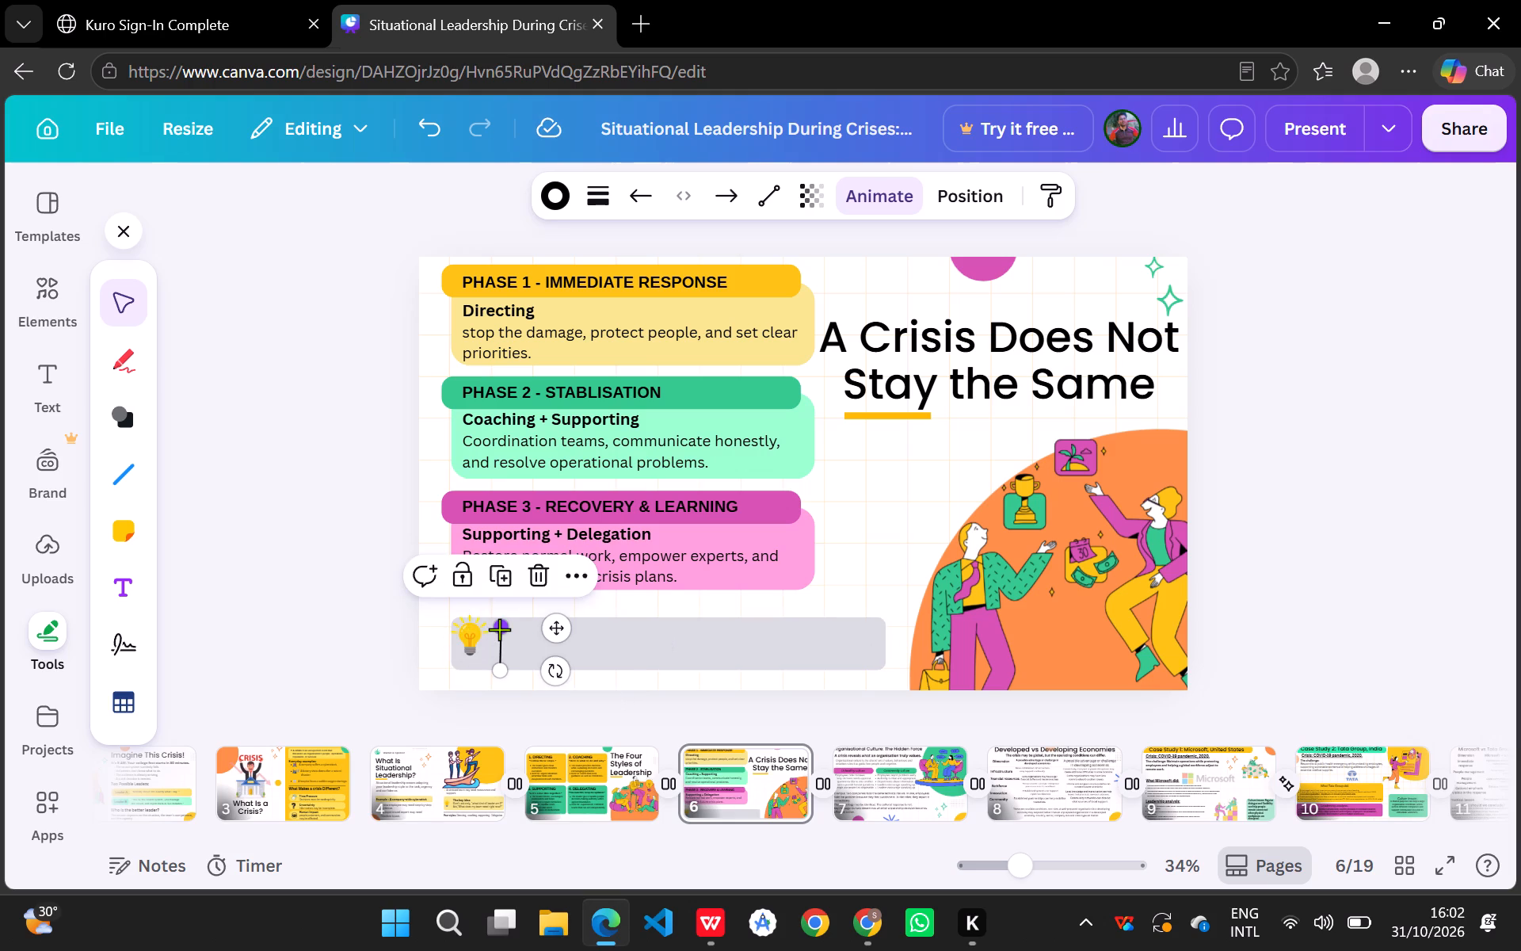
click(602, 637)
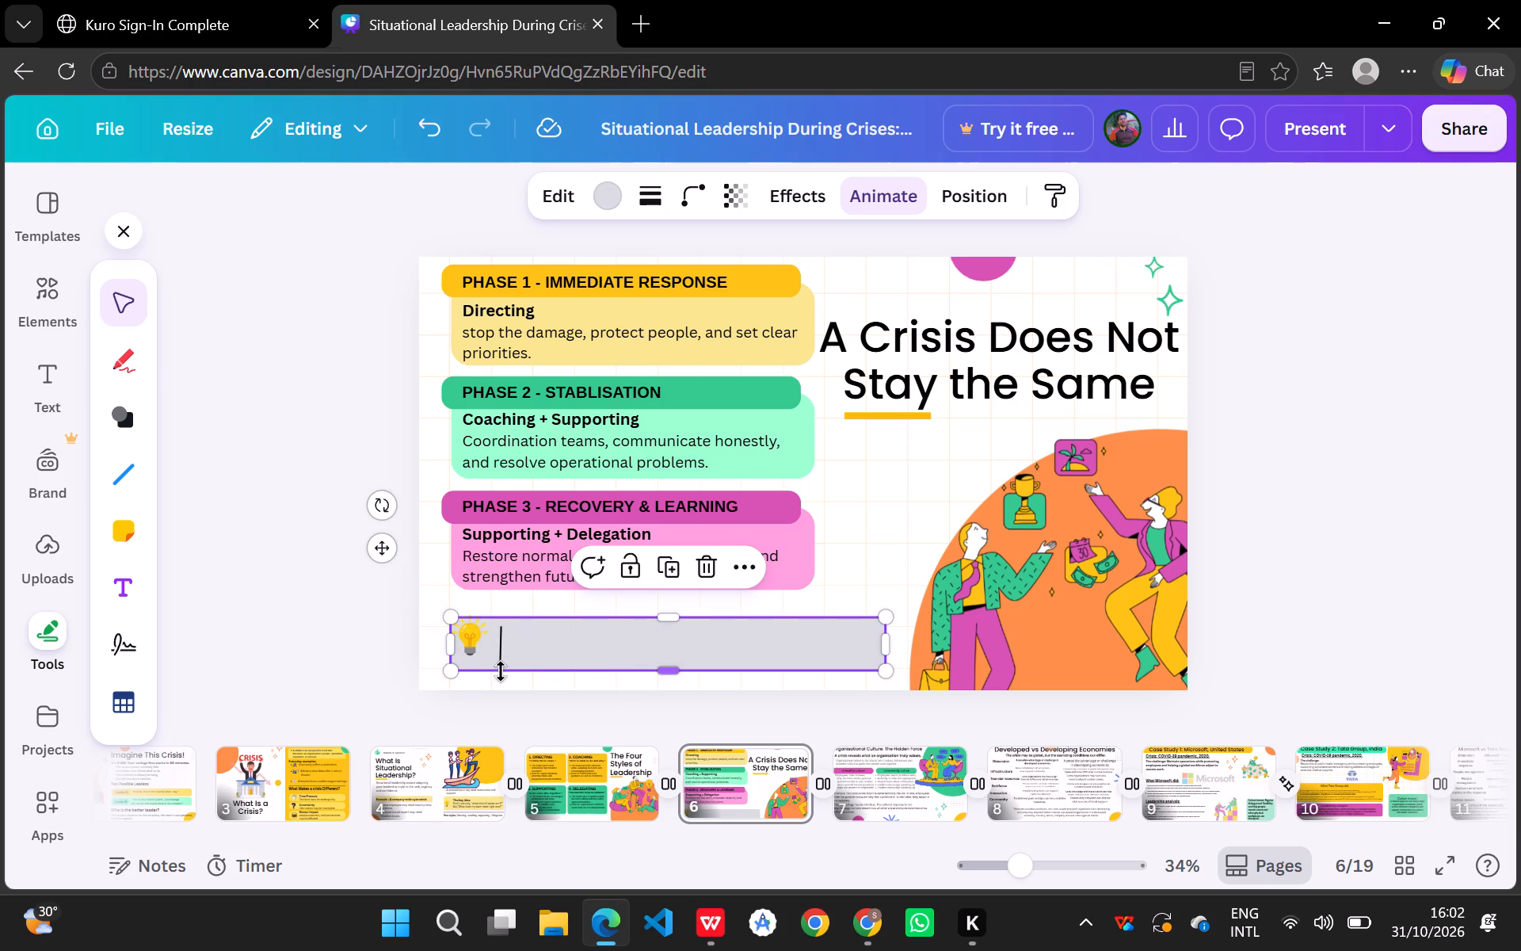
Raise the black line's lower end to the level of the light bulb's base, making the vertical line about 73 long.
click(499, 663)
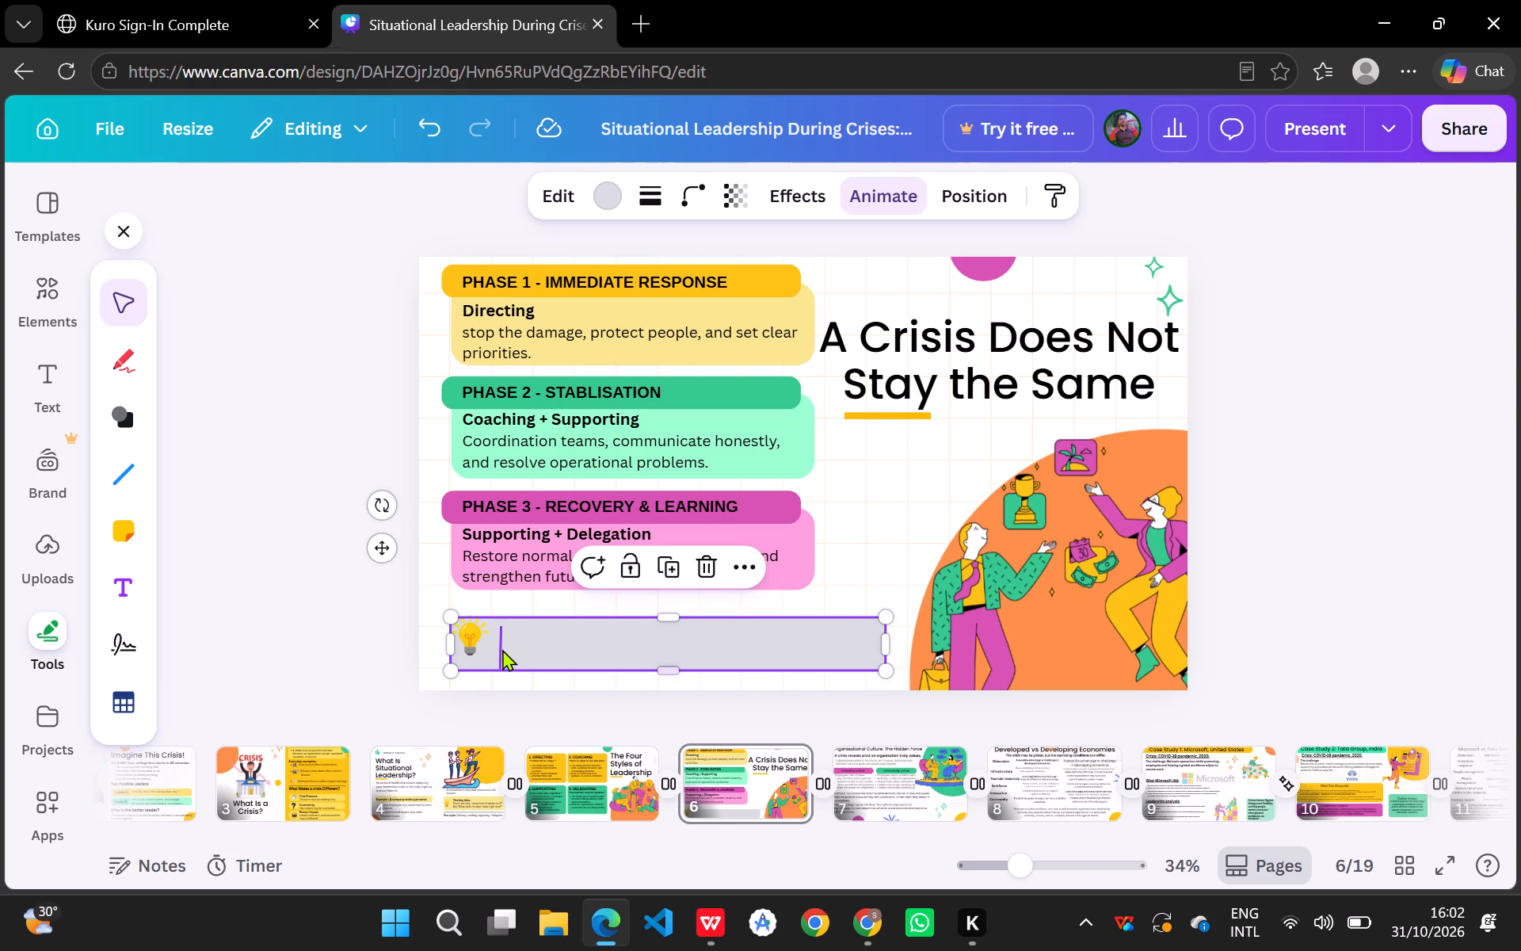
click(502, 649)
drag(498, 670, 498, 661)
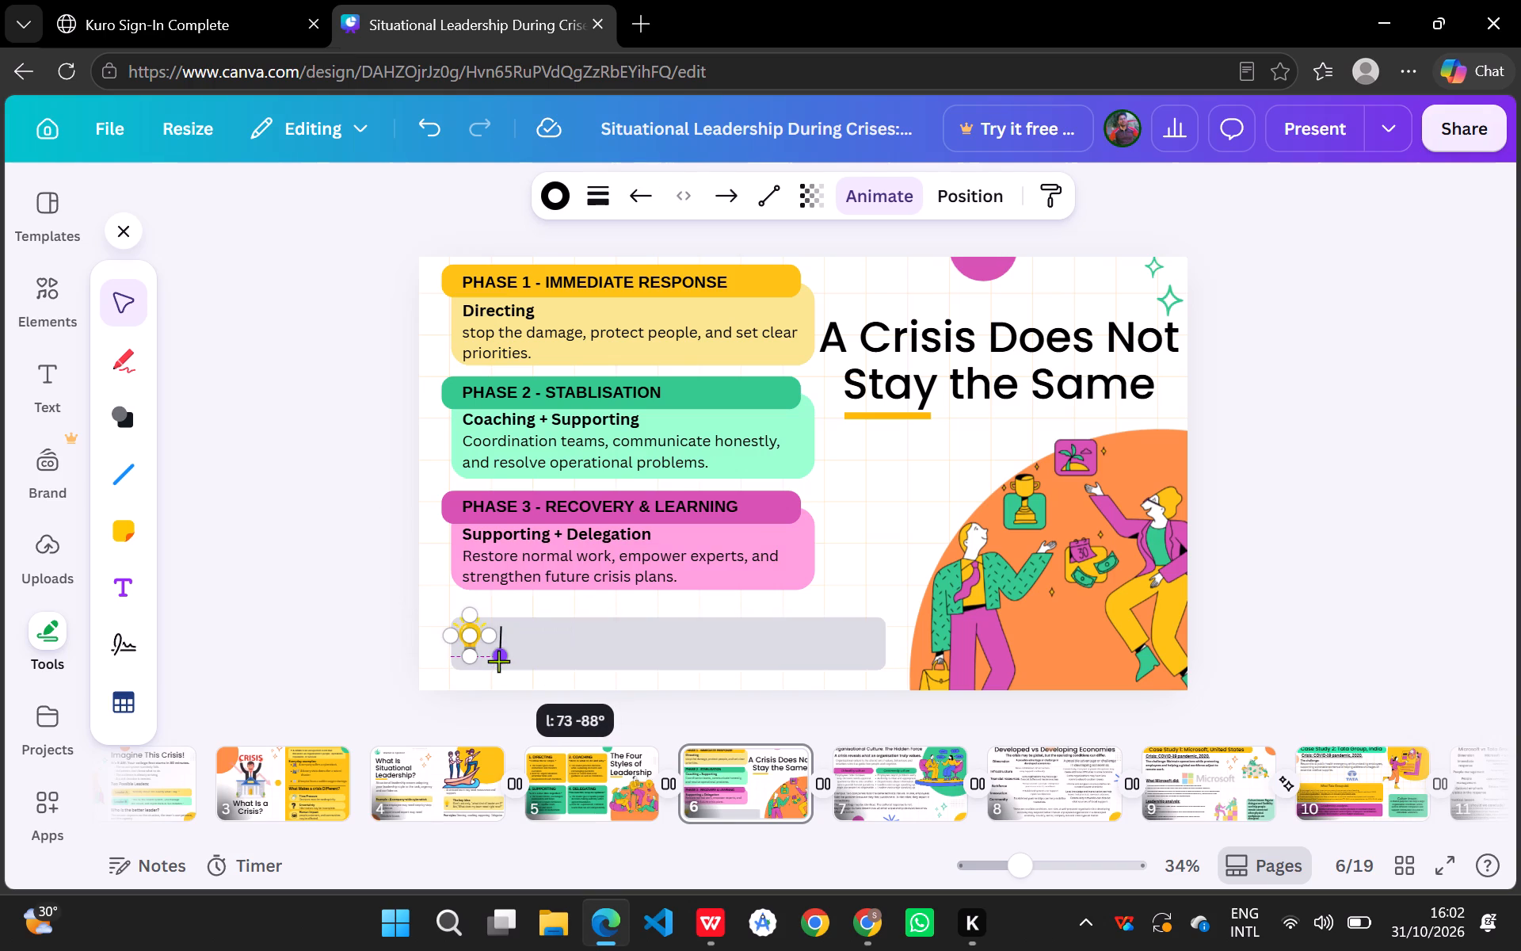
drag(498, 661, 500, 663)
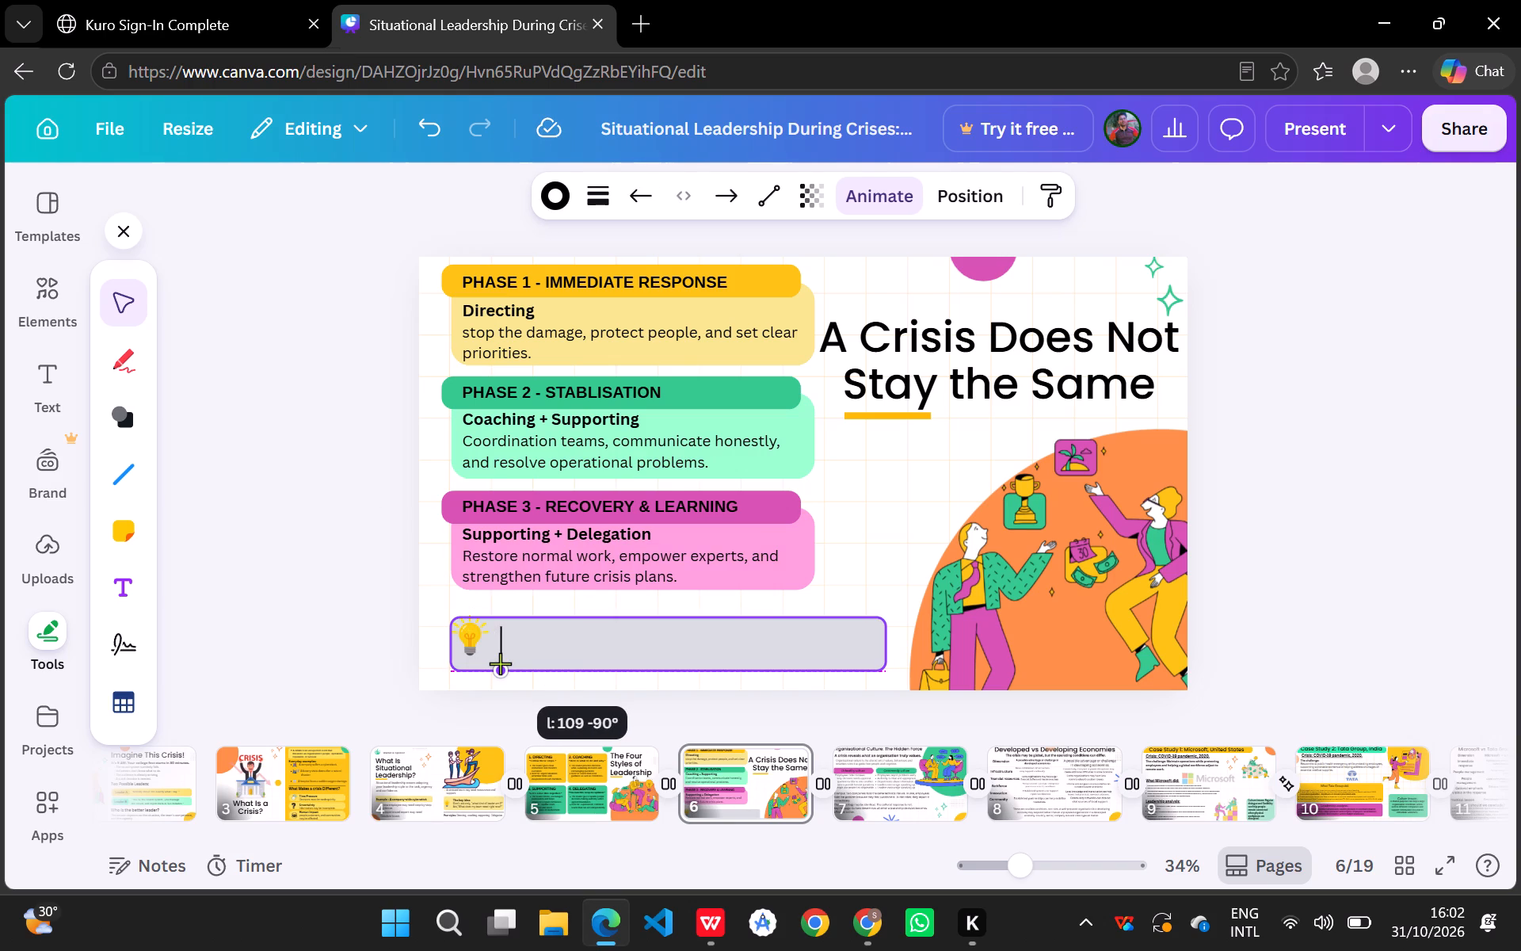
drag(500, 663, 500, 659)
click(627, 649)
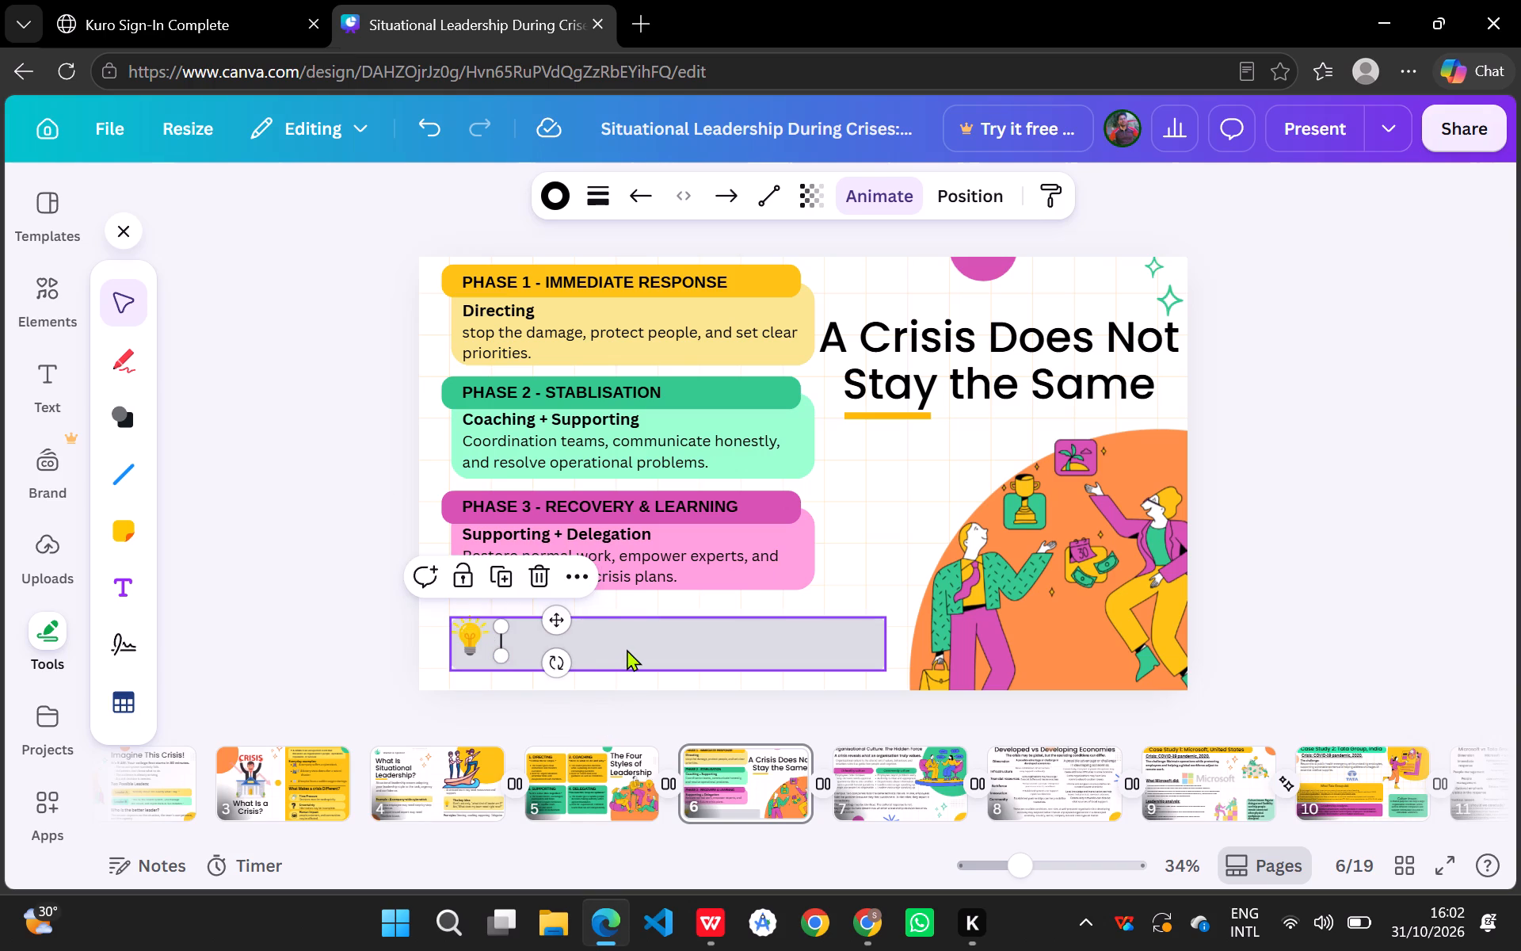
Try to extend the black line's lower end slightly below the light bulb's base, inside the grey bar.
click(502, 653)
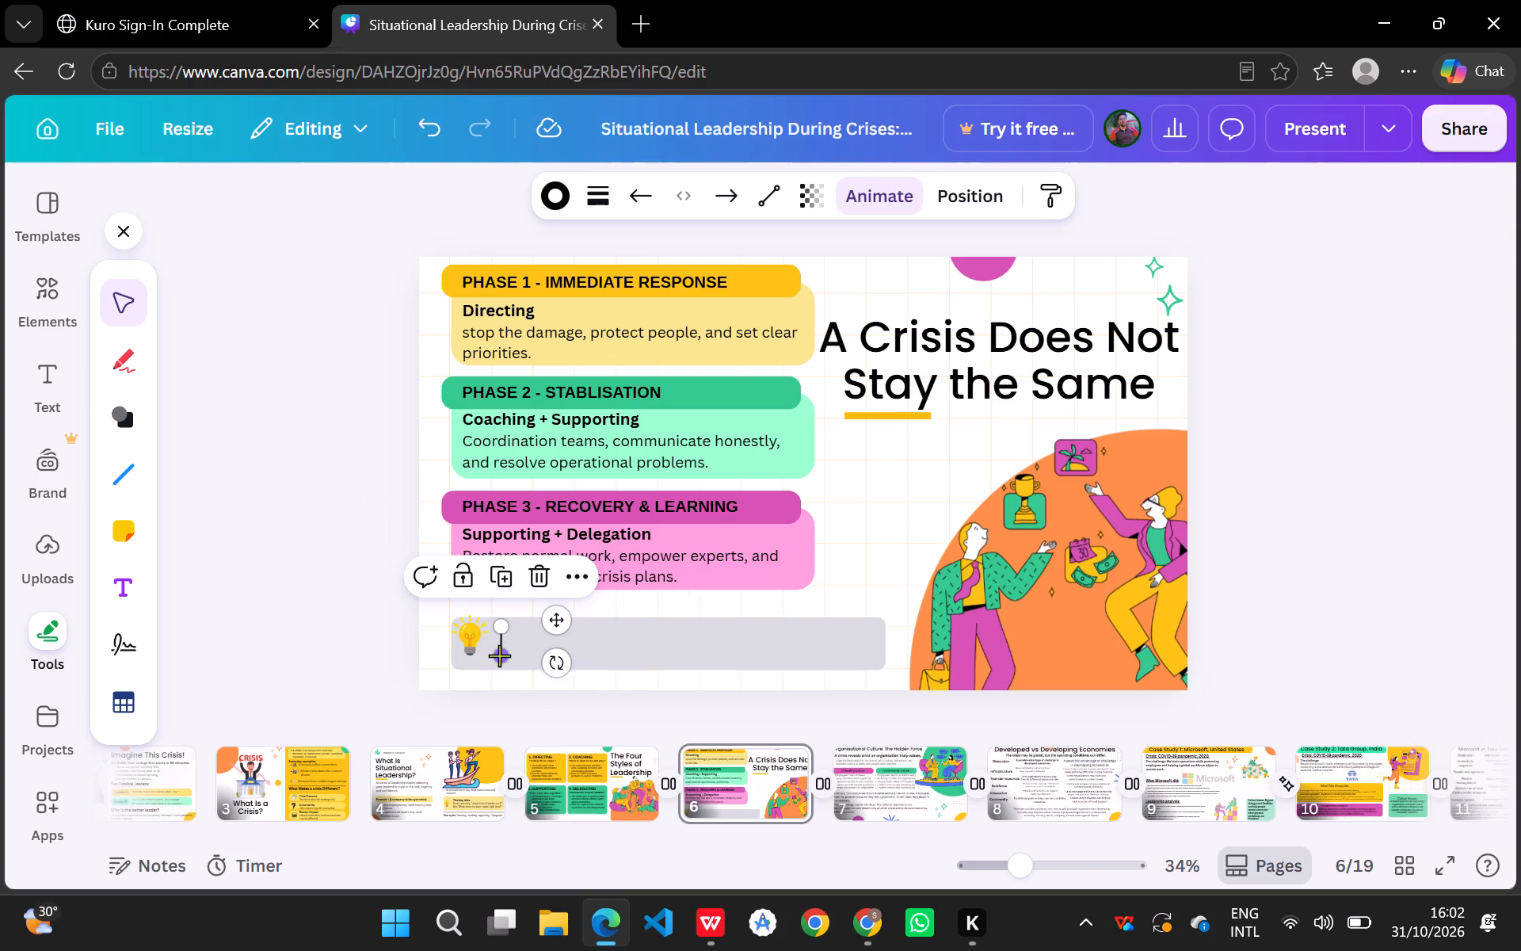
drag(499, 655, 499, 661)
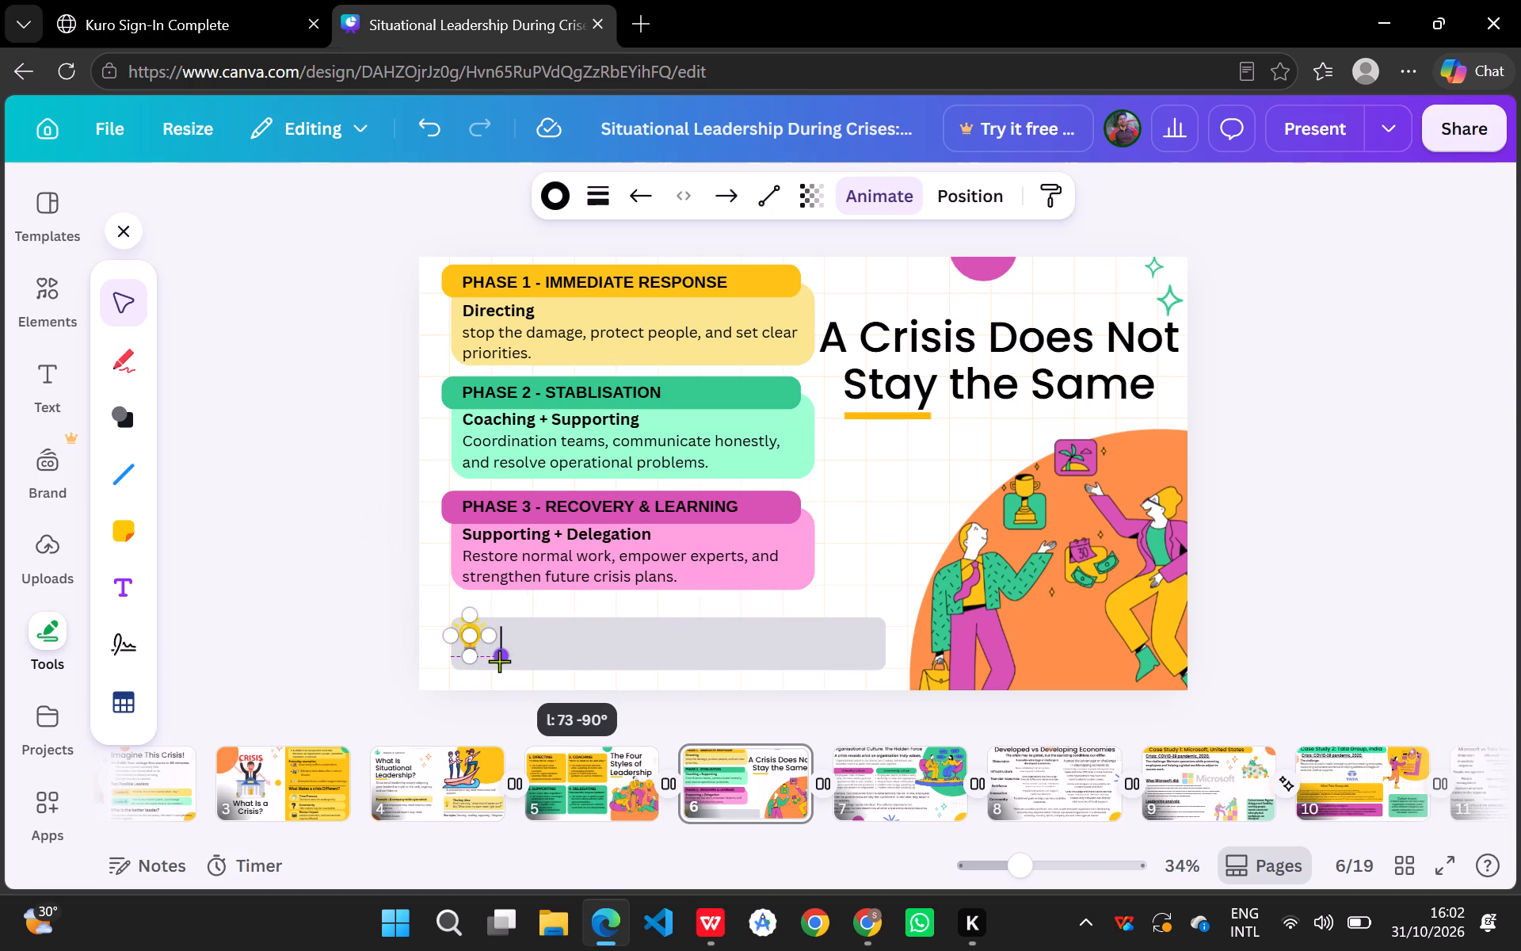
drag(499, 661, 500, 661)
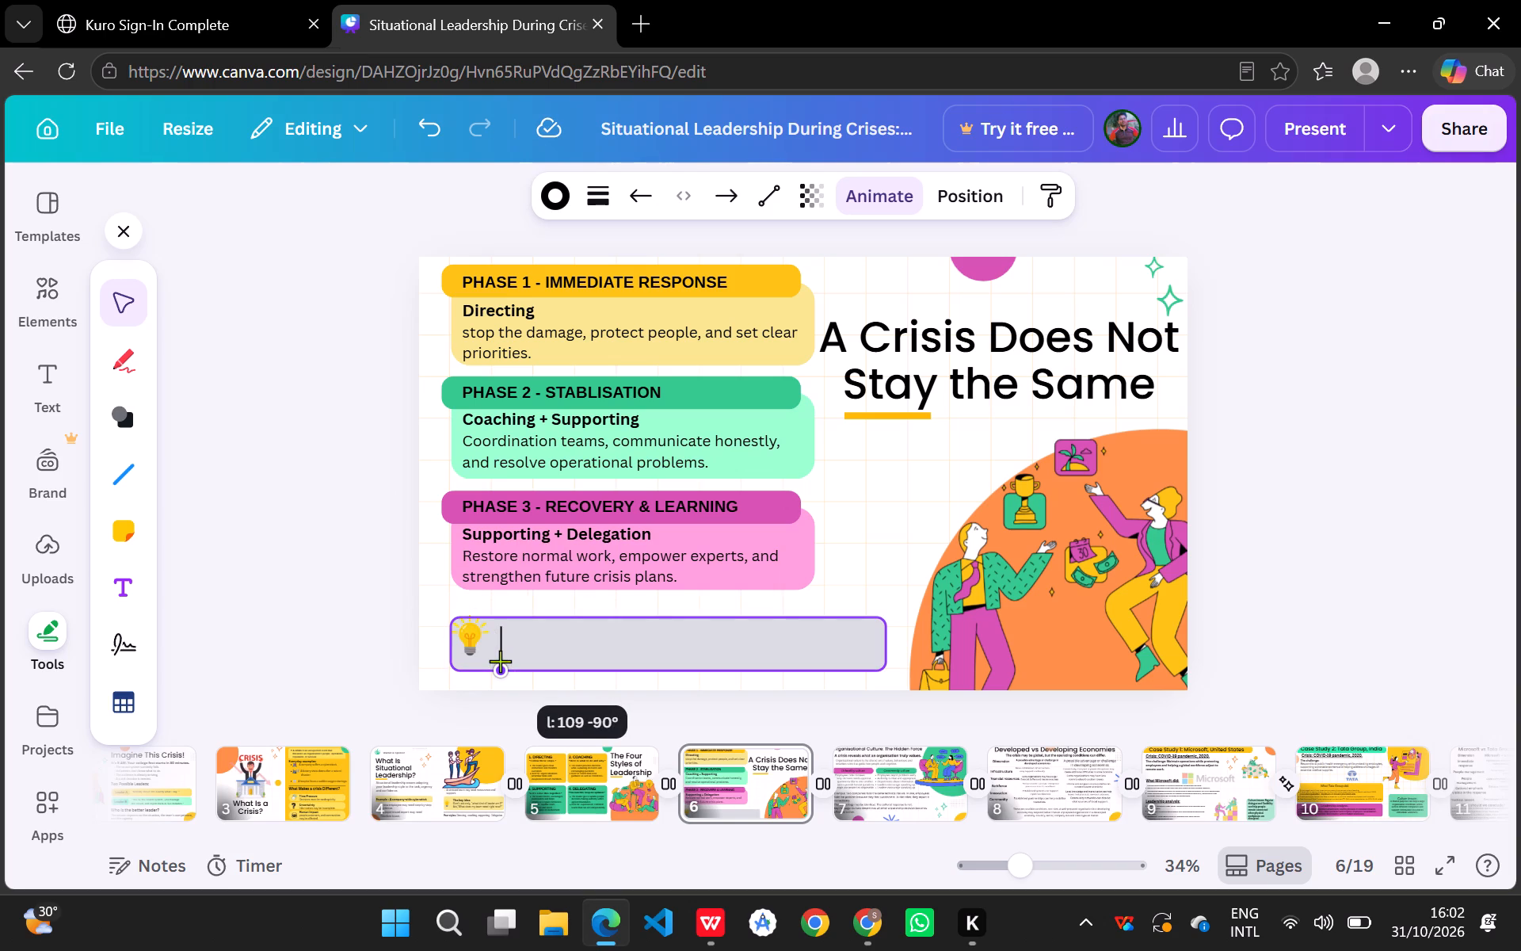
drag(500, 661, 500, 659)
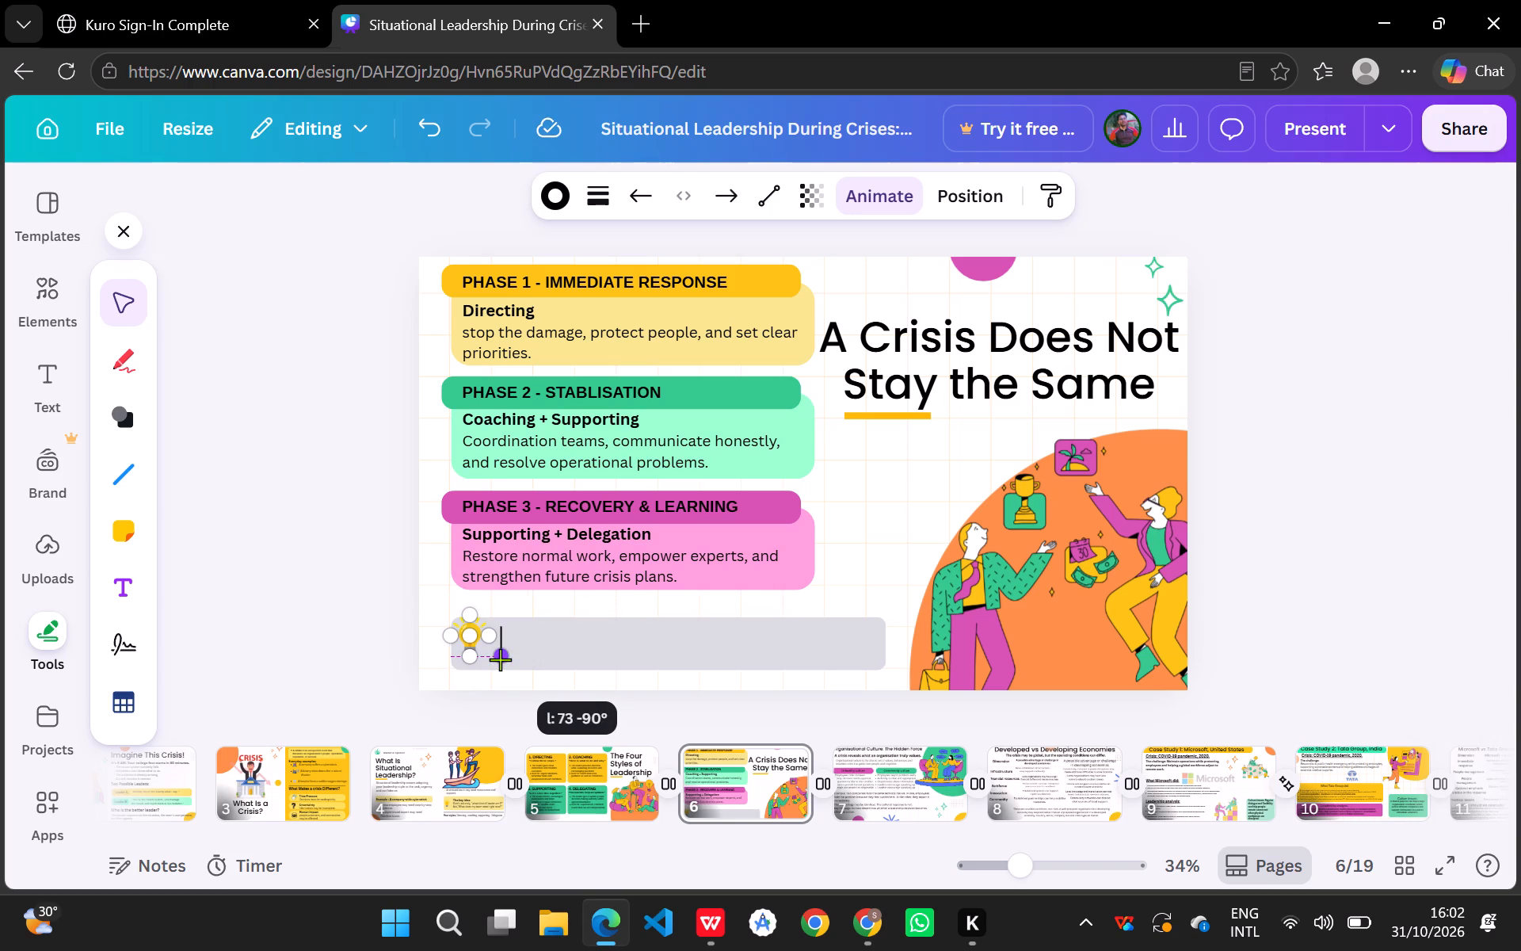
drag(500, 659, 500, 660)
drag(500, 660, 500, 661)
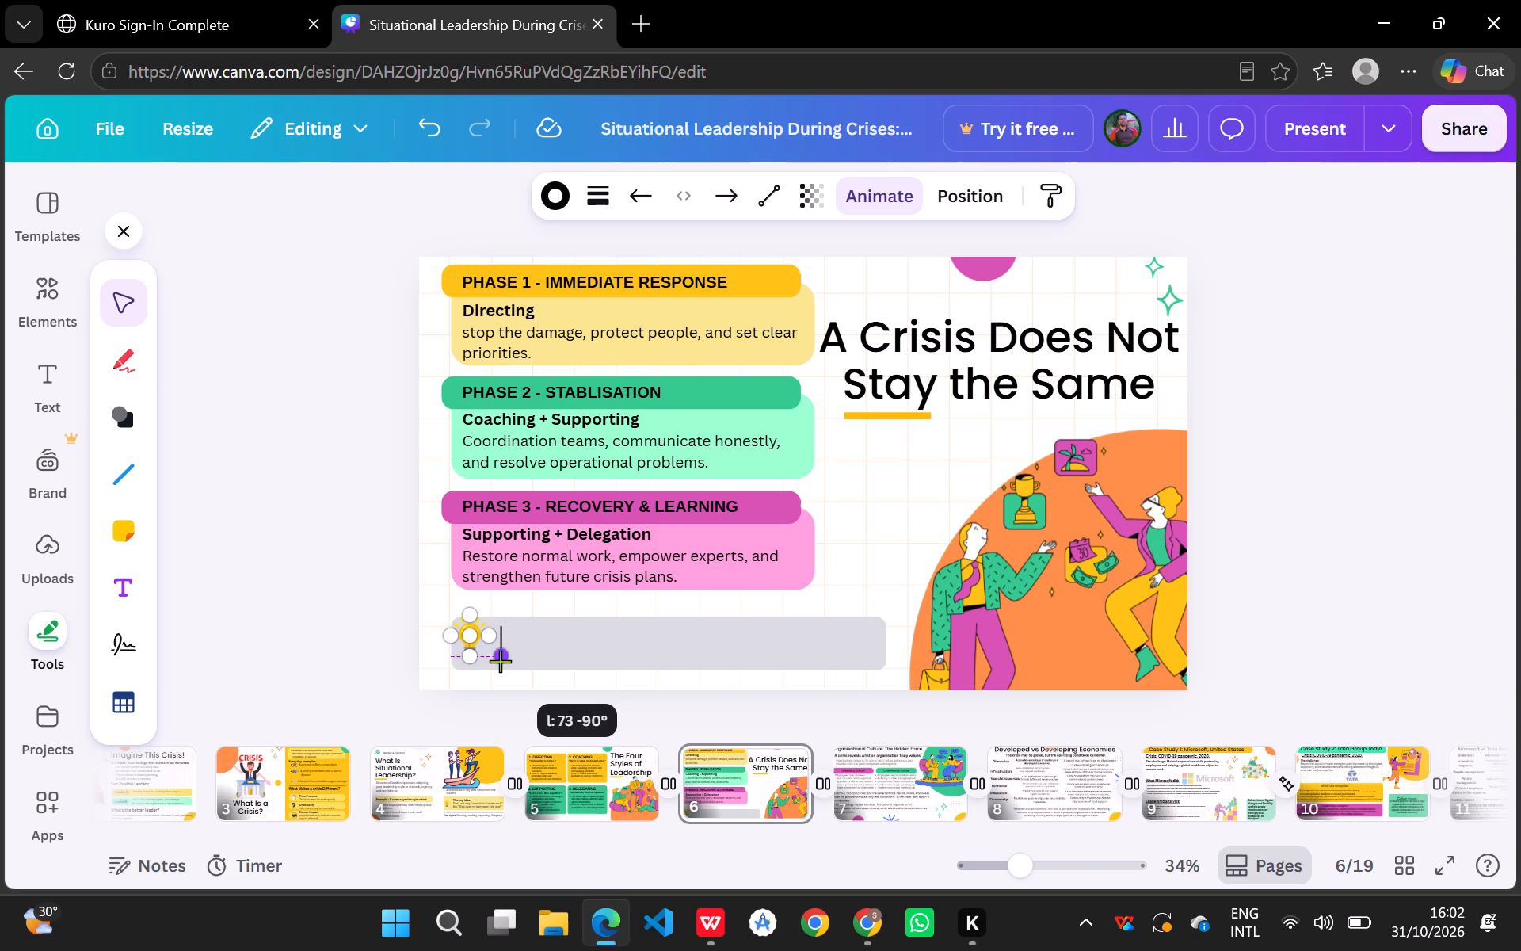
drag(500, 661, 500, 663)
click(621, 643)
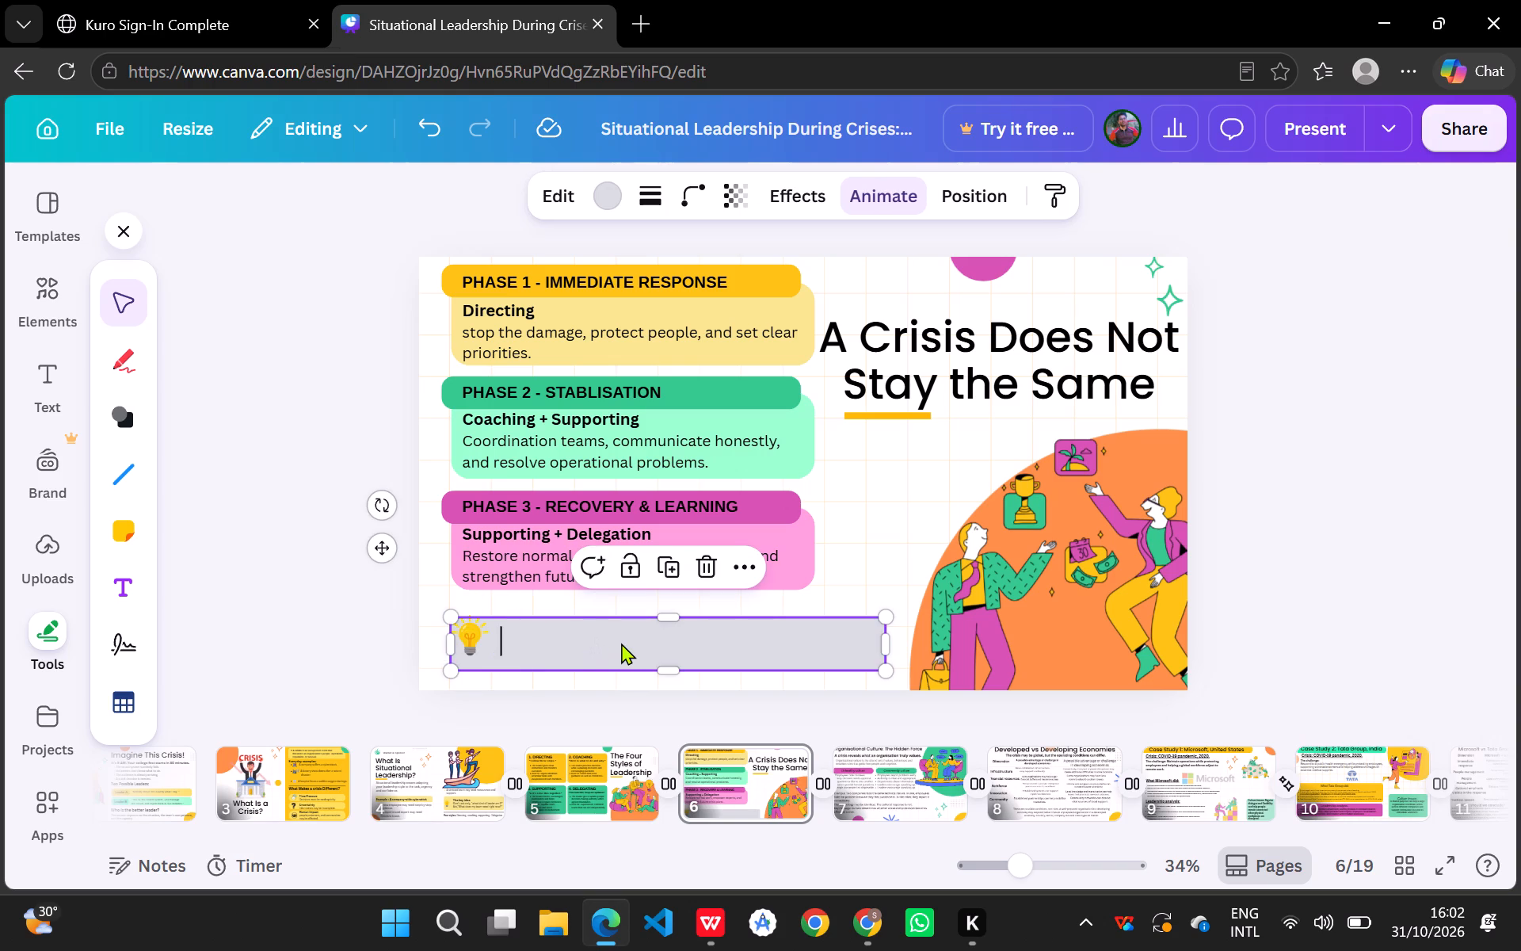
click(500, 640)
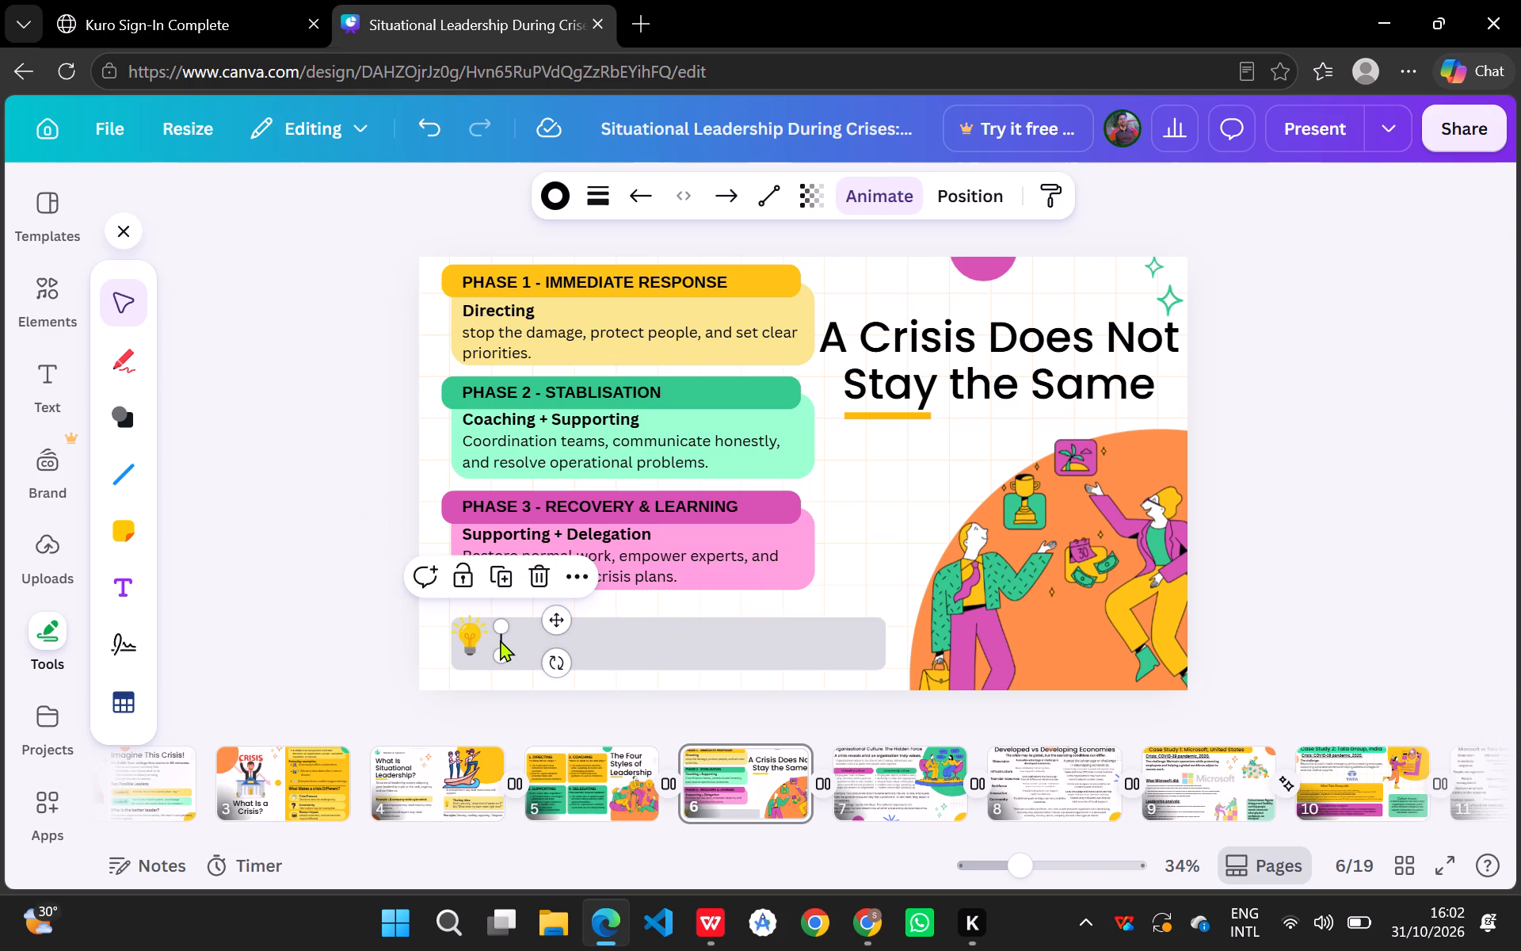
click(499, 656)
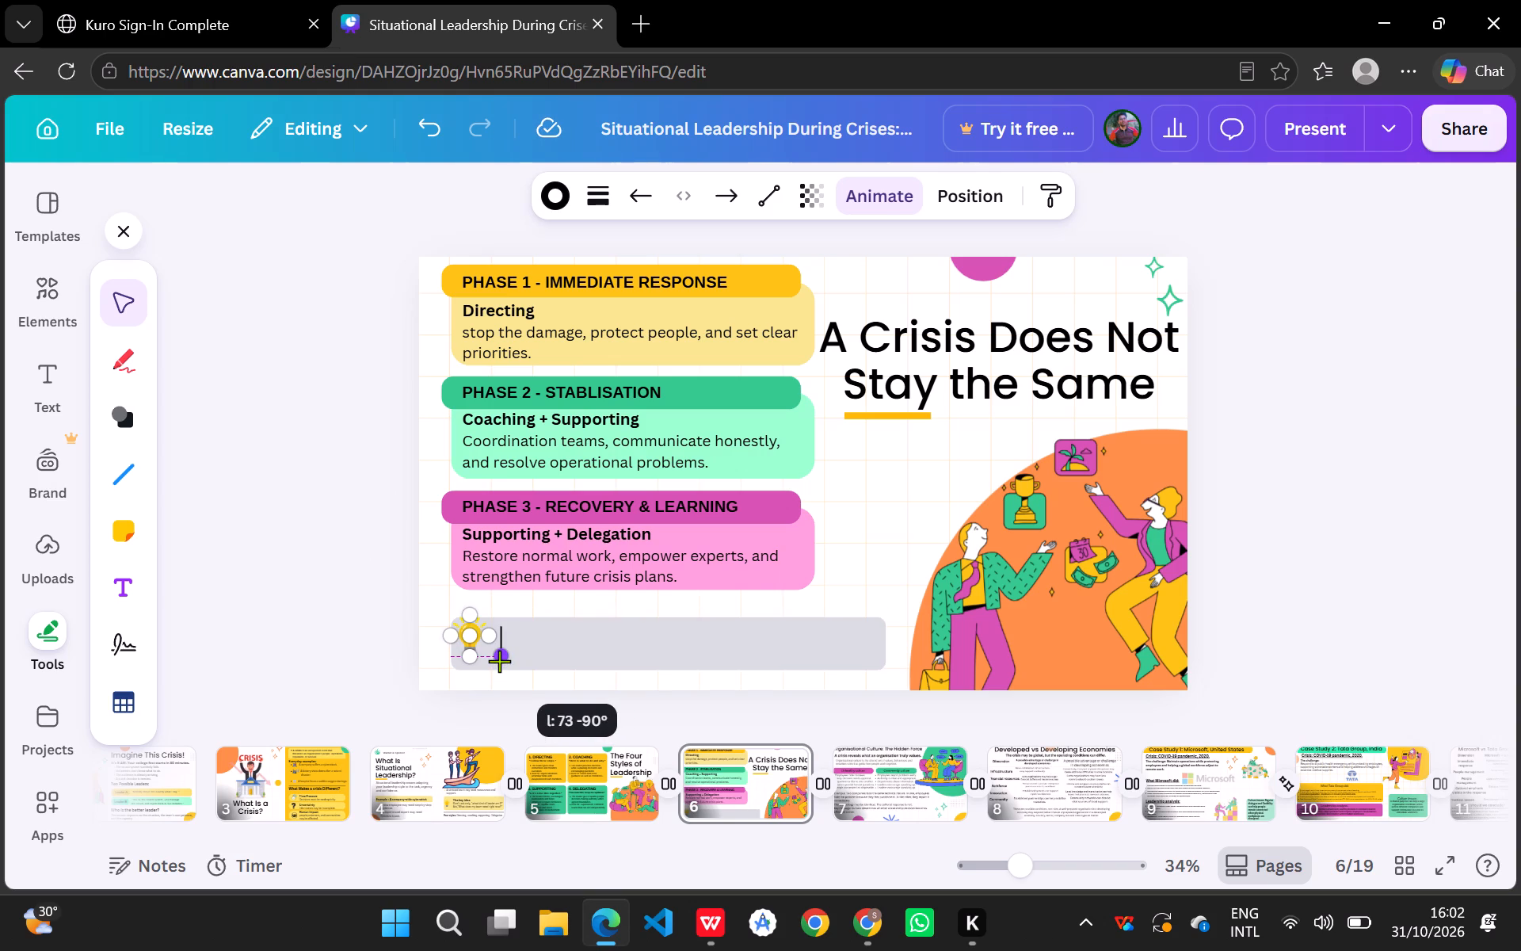
Move the short black line off the grey bar into the blank space beside the orange illustration.
drag(499, 640, 894, 518)
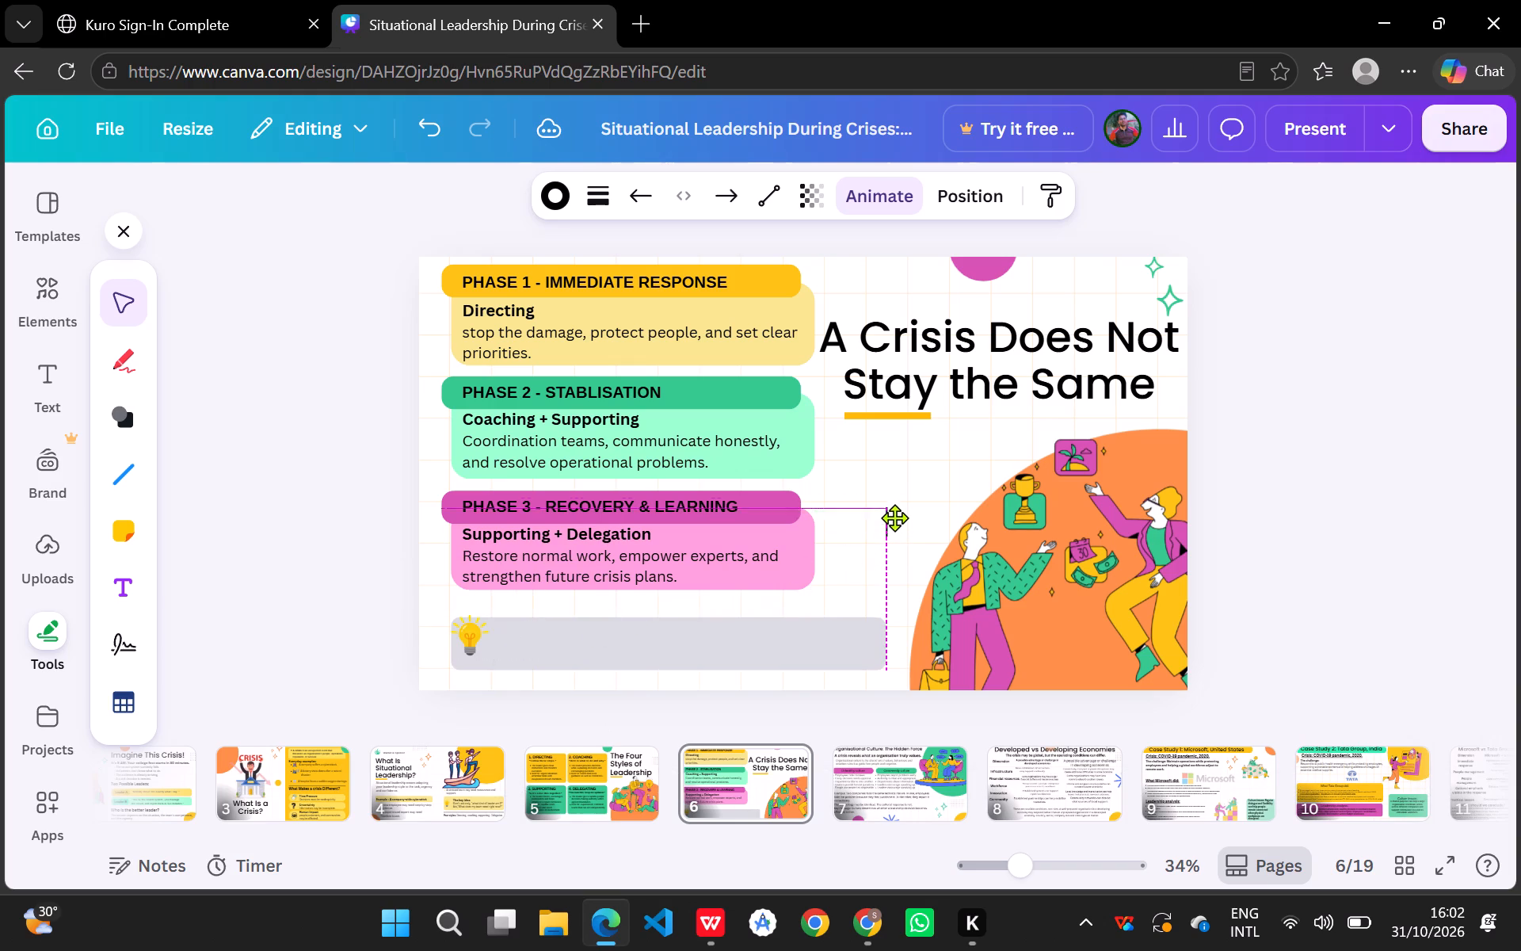
drag(894, 518, 904, 489)
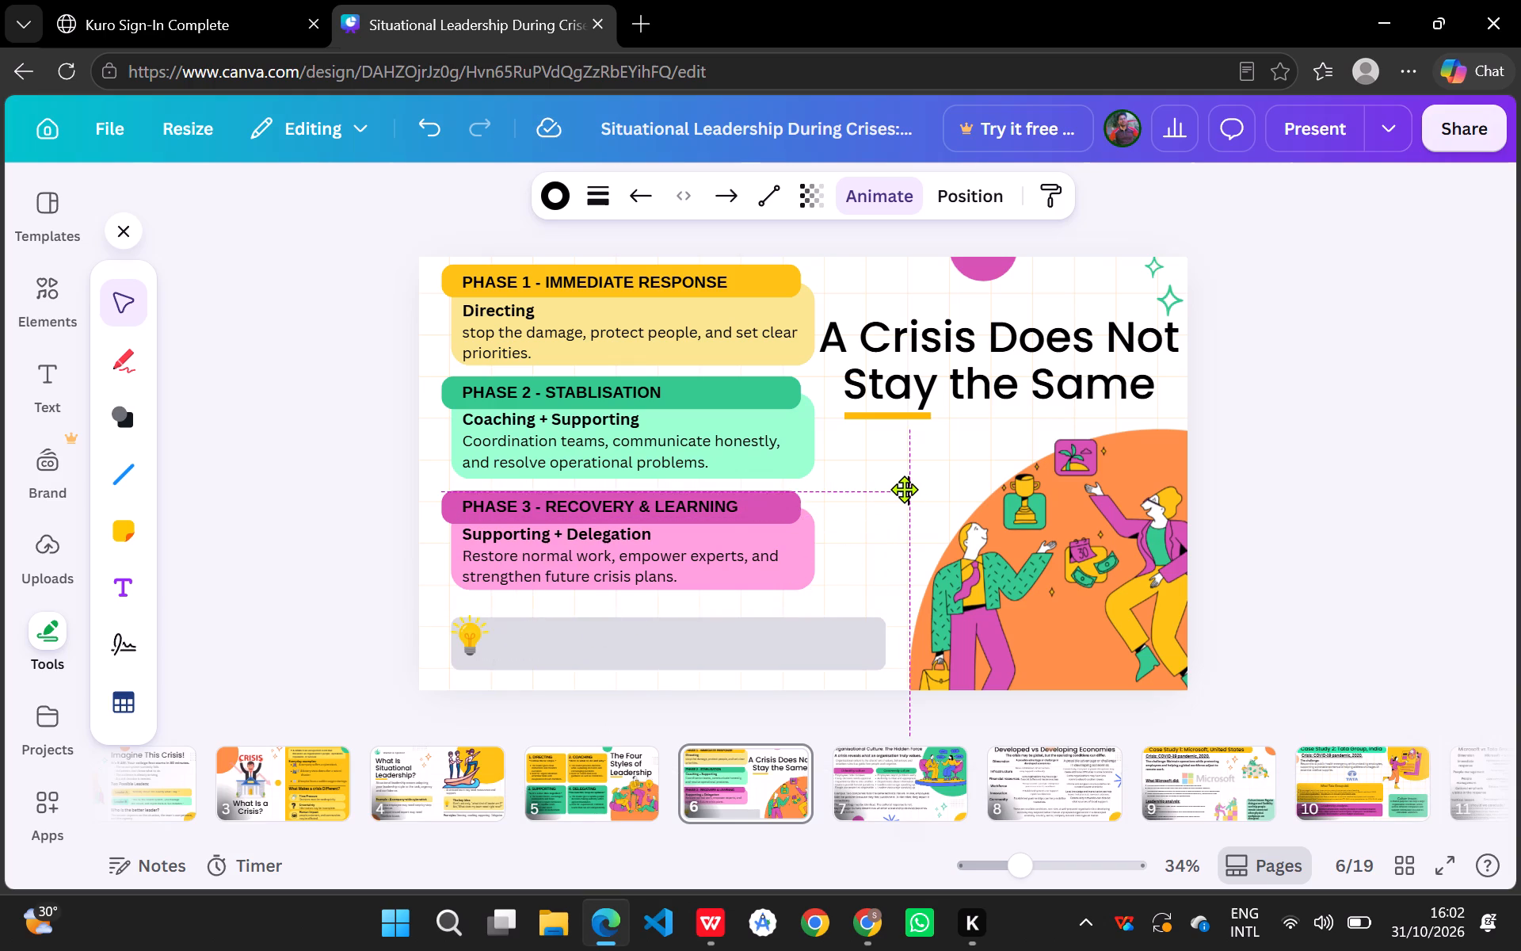
drag(904, 489, 903, 476)
drag(903, 476, 904, 481)
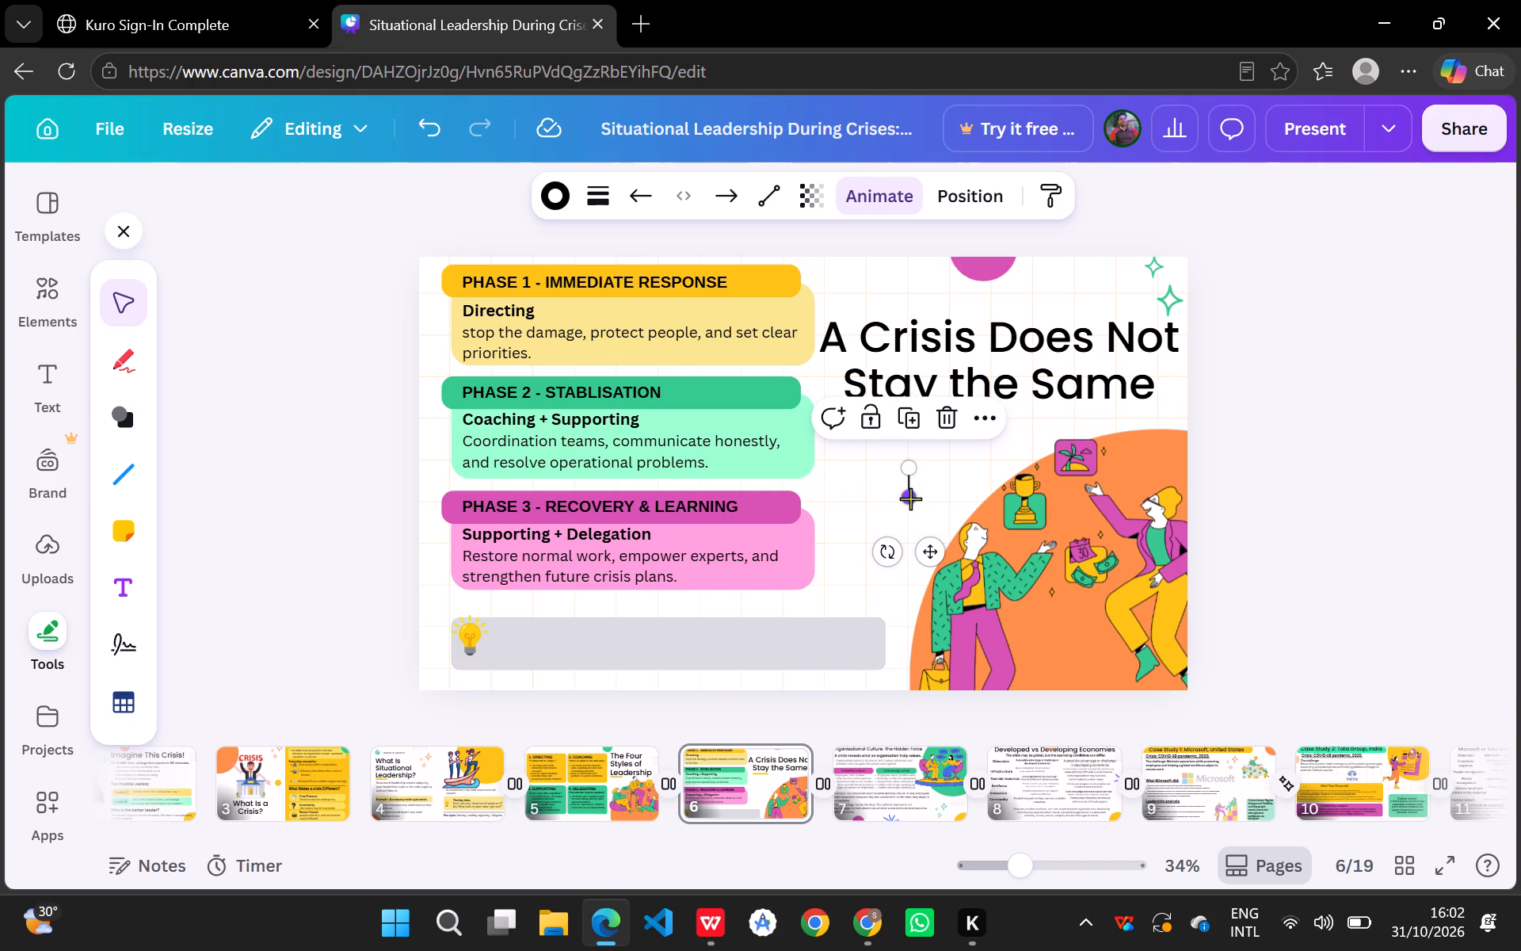
Lengthen the short black line slightly at its lower end, keeping it vertical.
drag(910, 498, 910, 506)
click(944, 479)
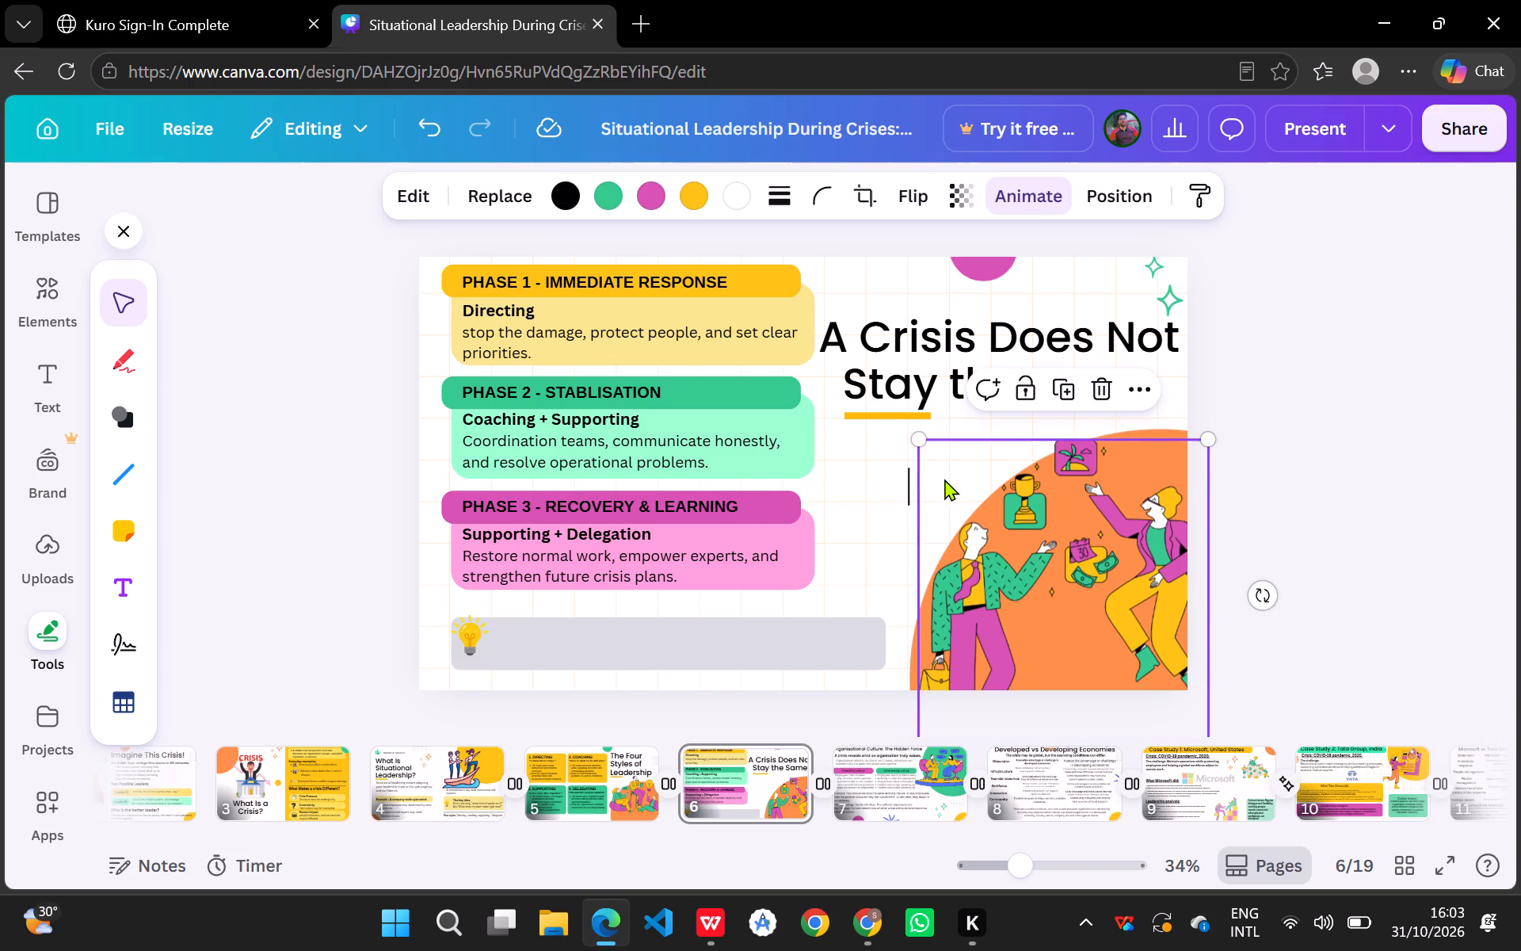
Move the short black vertical line back into the grey bar, just beside the light bulb and vertically centred in the bar.
drag(909, 488, 869, 525)
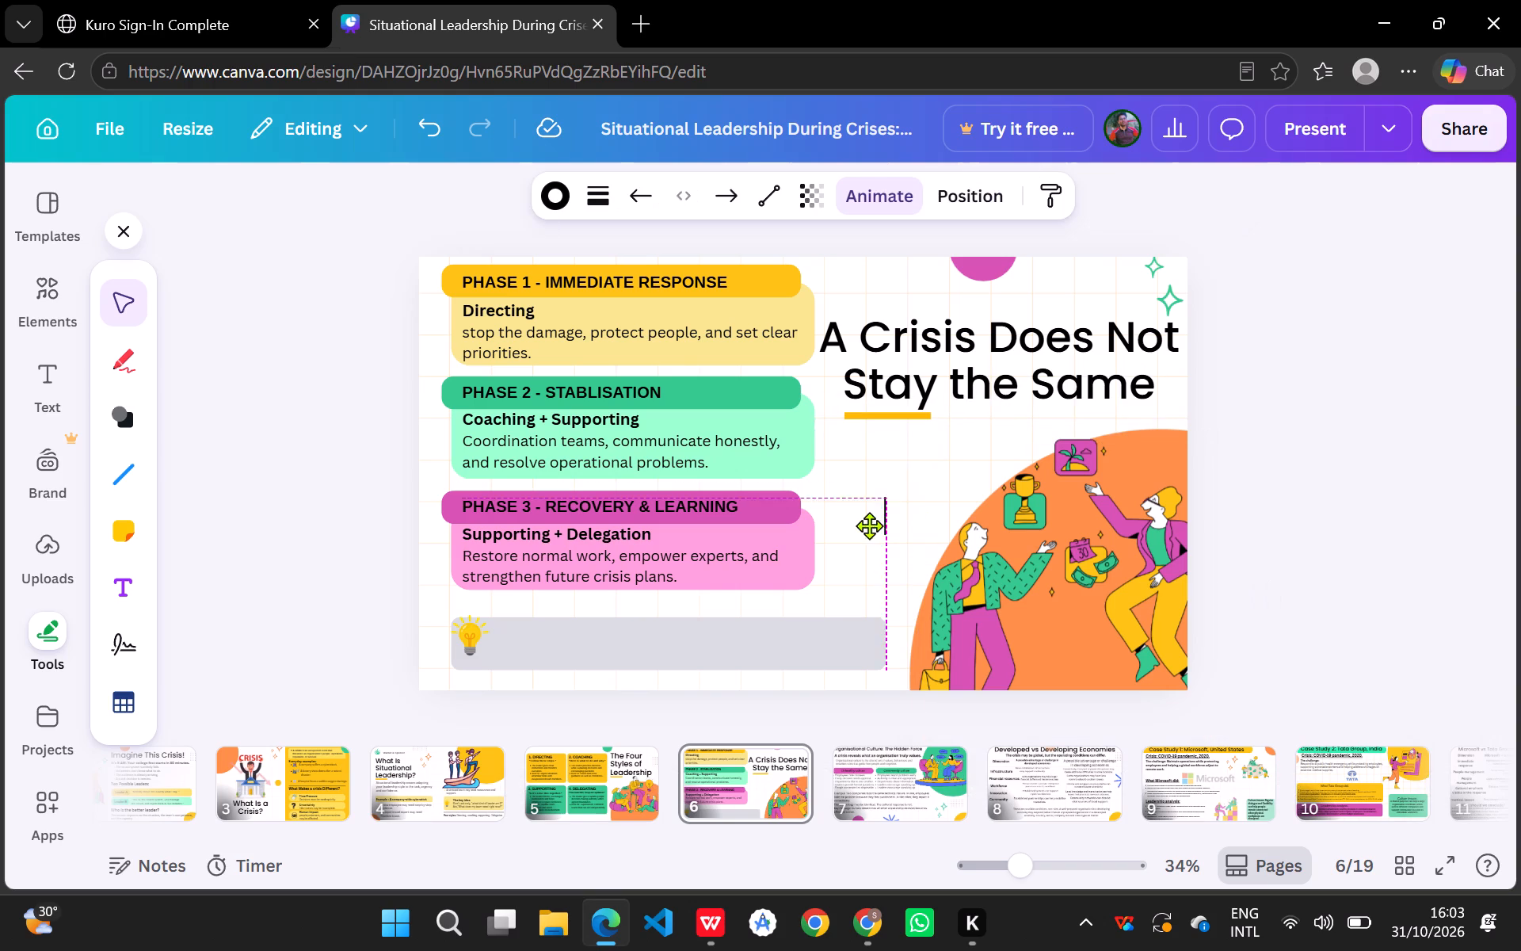
drag(869, 525, 511, 647)
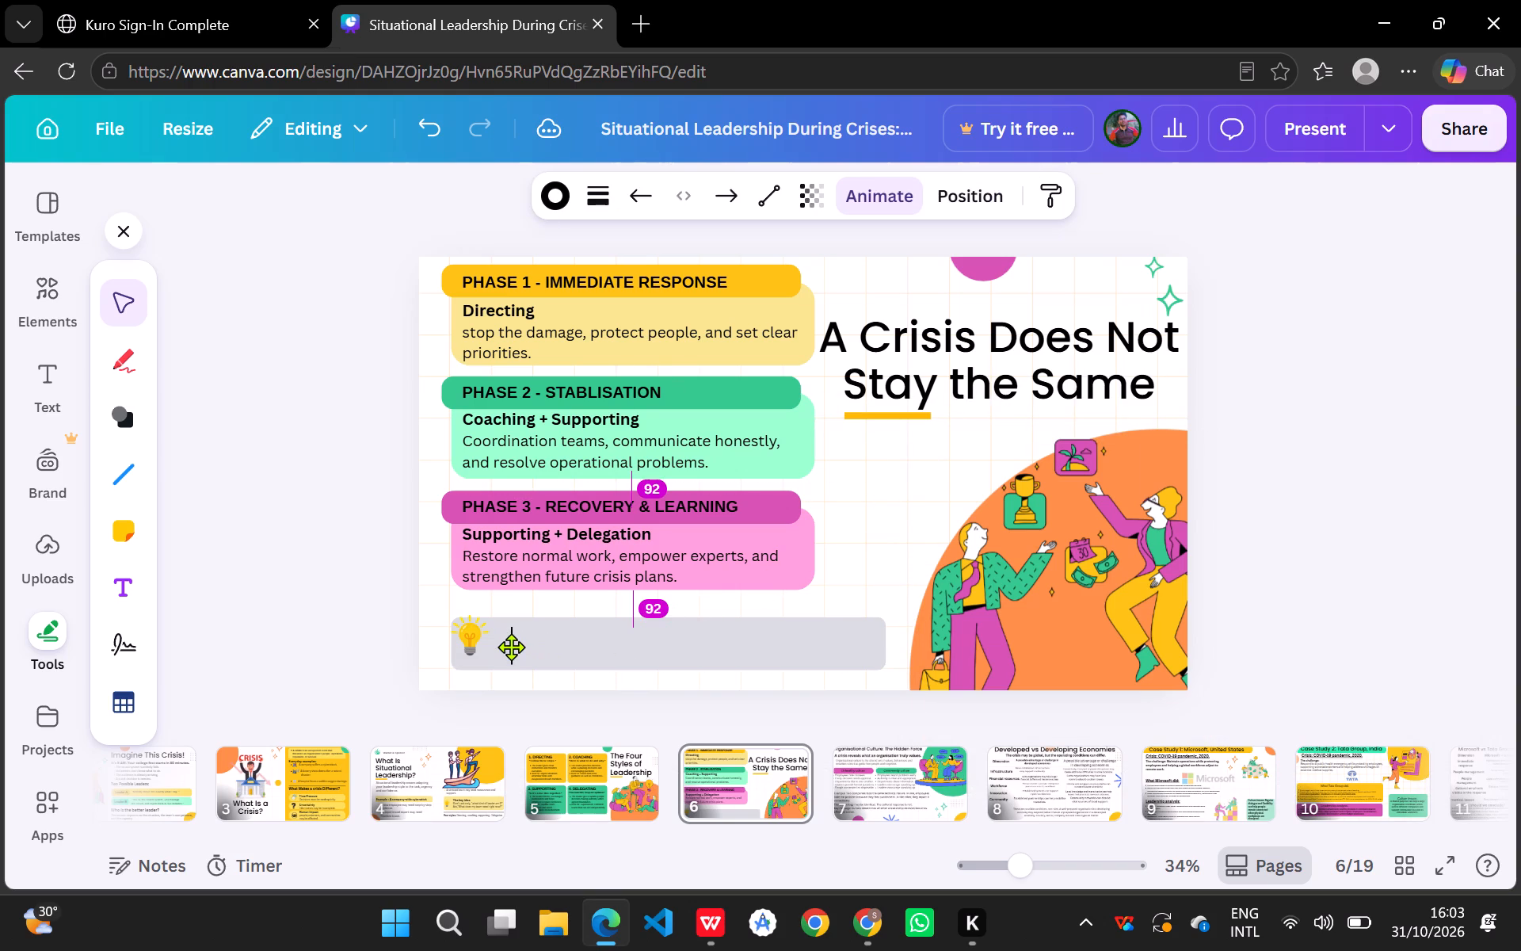
drag(511, 647, 504, 644)
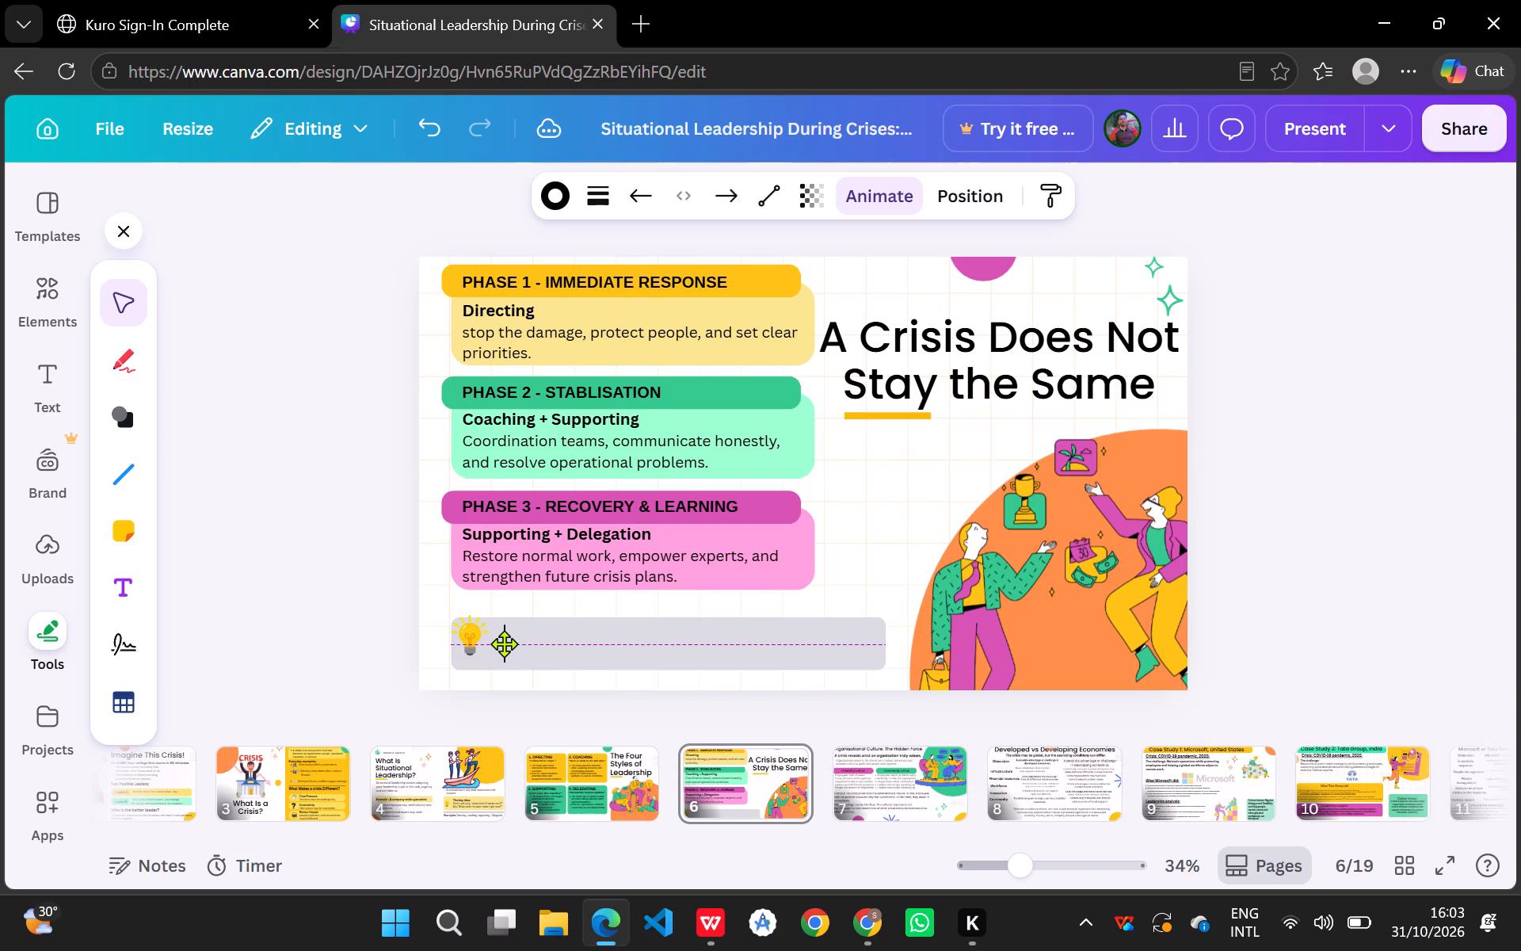
drag(504, 644, 501, 644)
drag(501, 644, 501, 644)
click(933, 537)
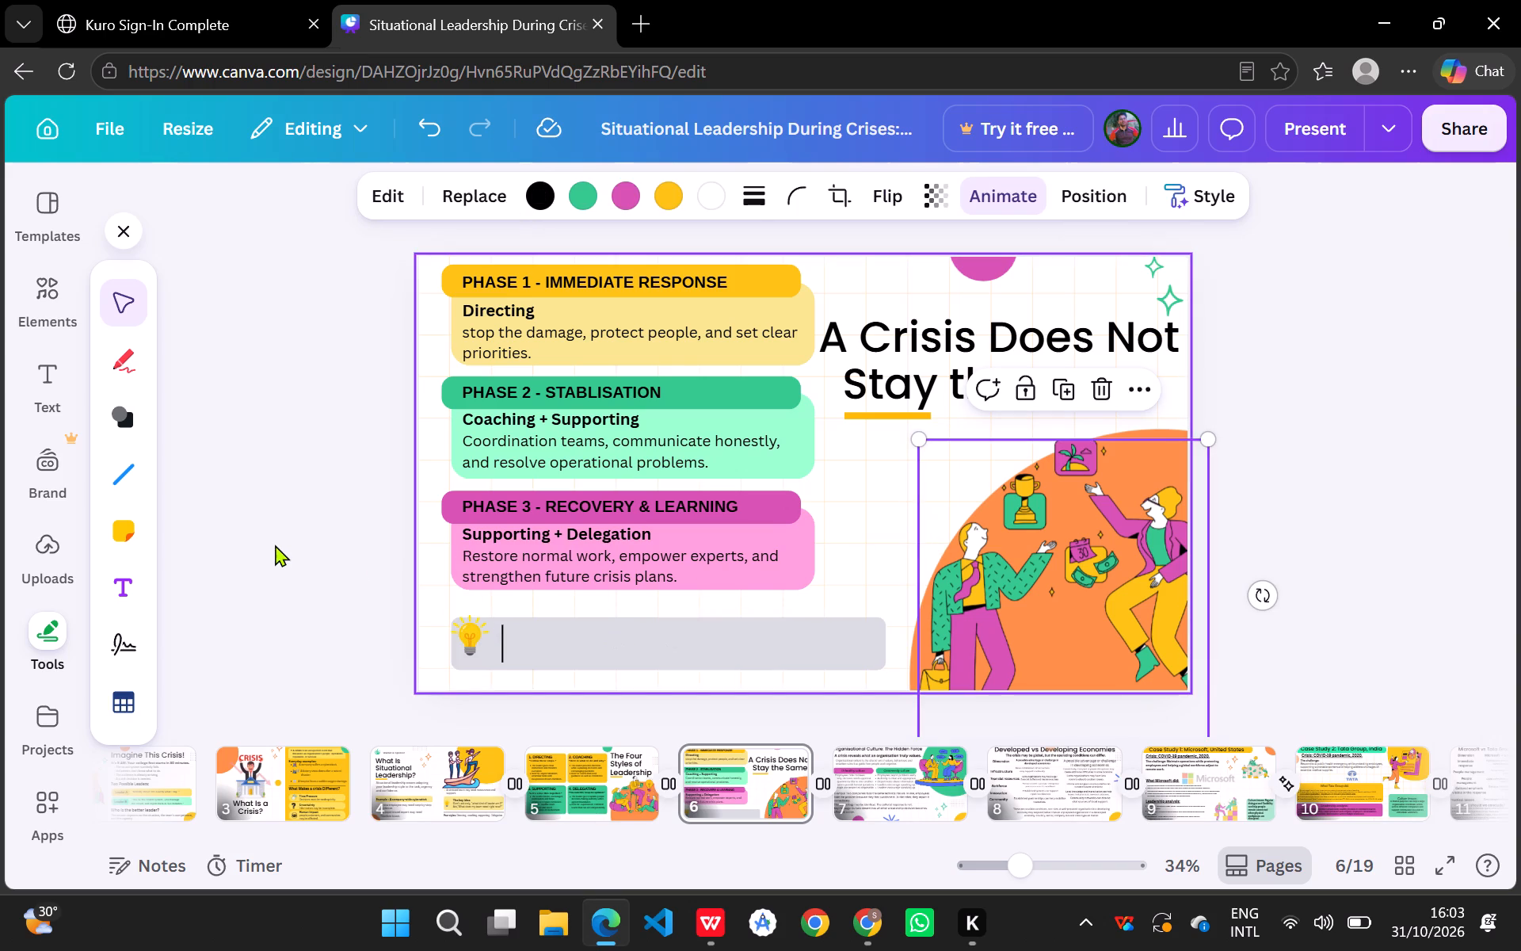
Add a body text box inside the grey bar, starting beside the black divider, widened to the bar's far end and aligned near its top edge.
click(49, 384)
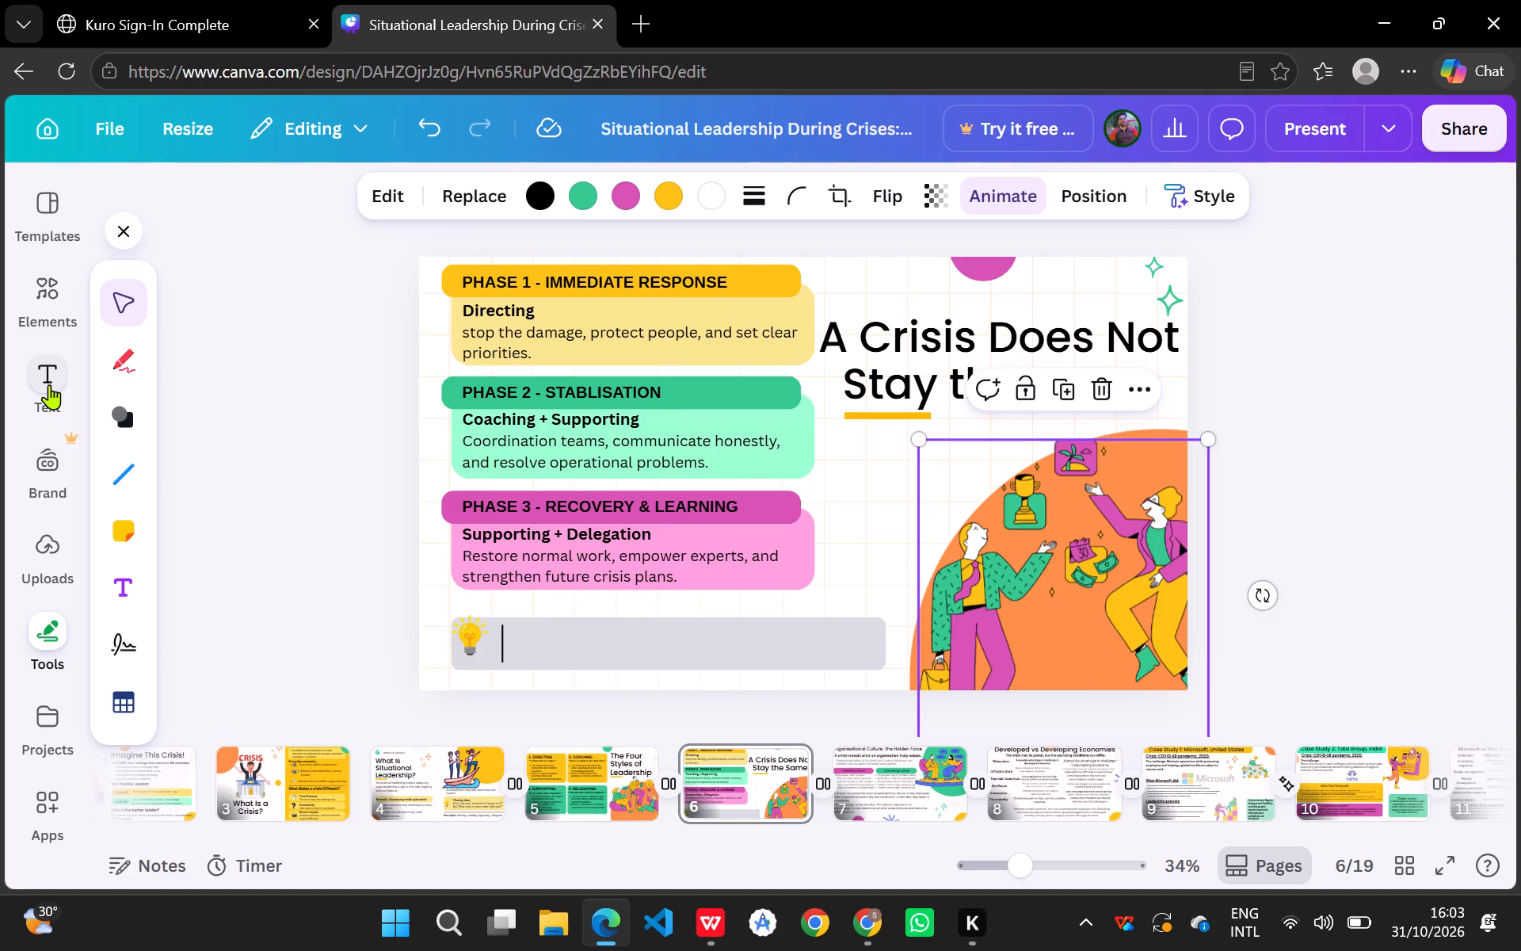
click(207, 732)
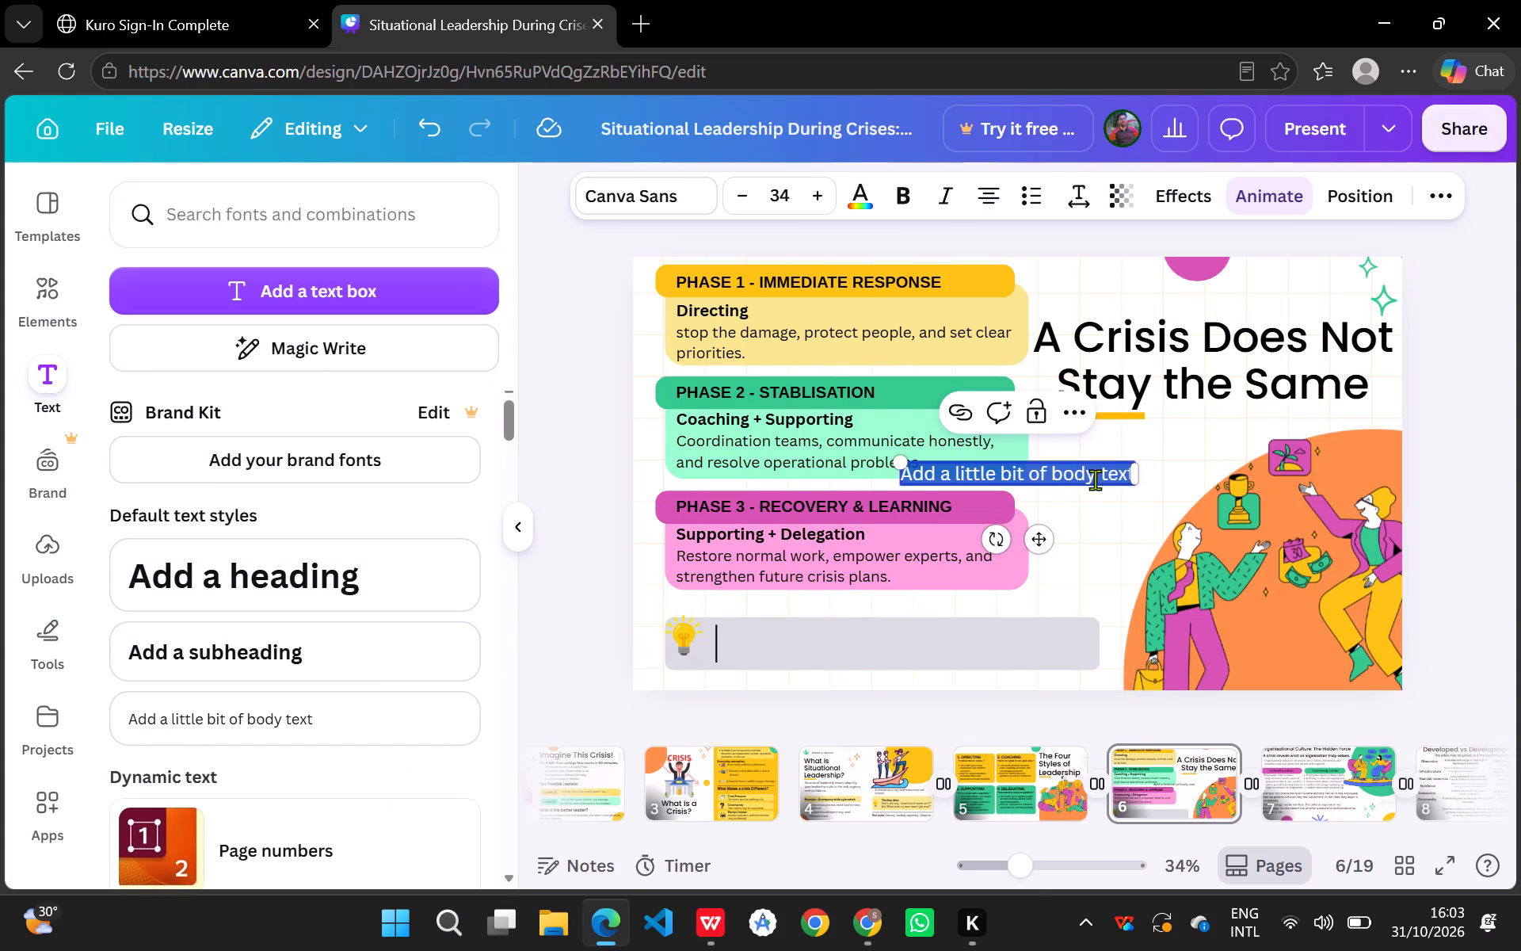
drag(1092, 491, 940, 672)
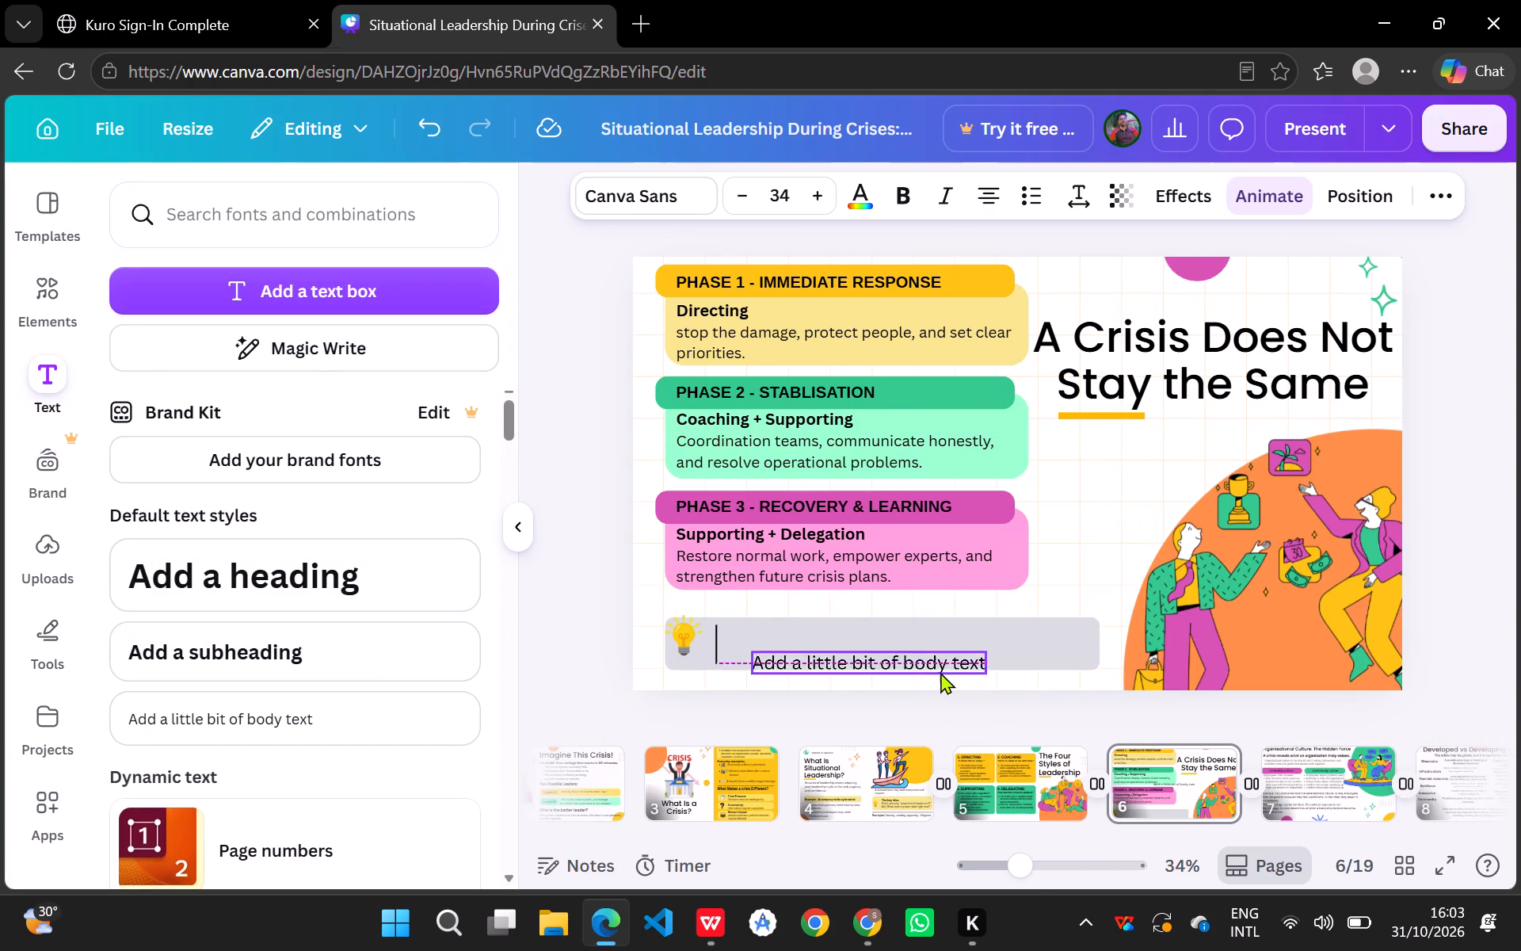
drag(940, 672, 922, 653)
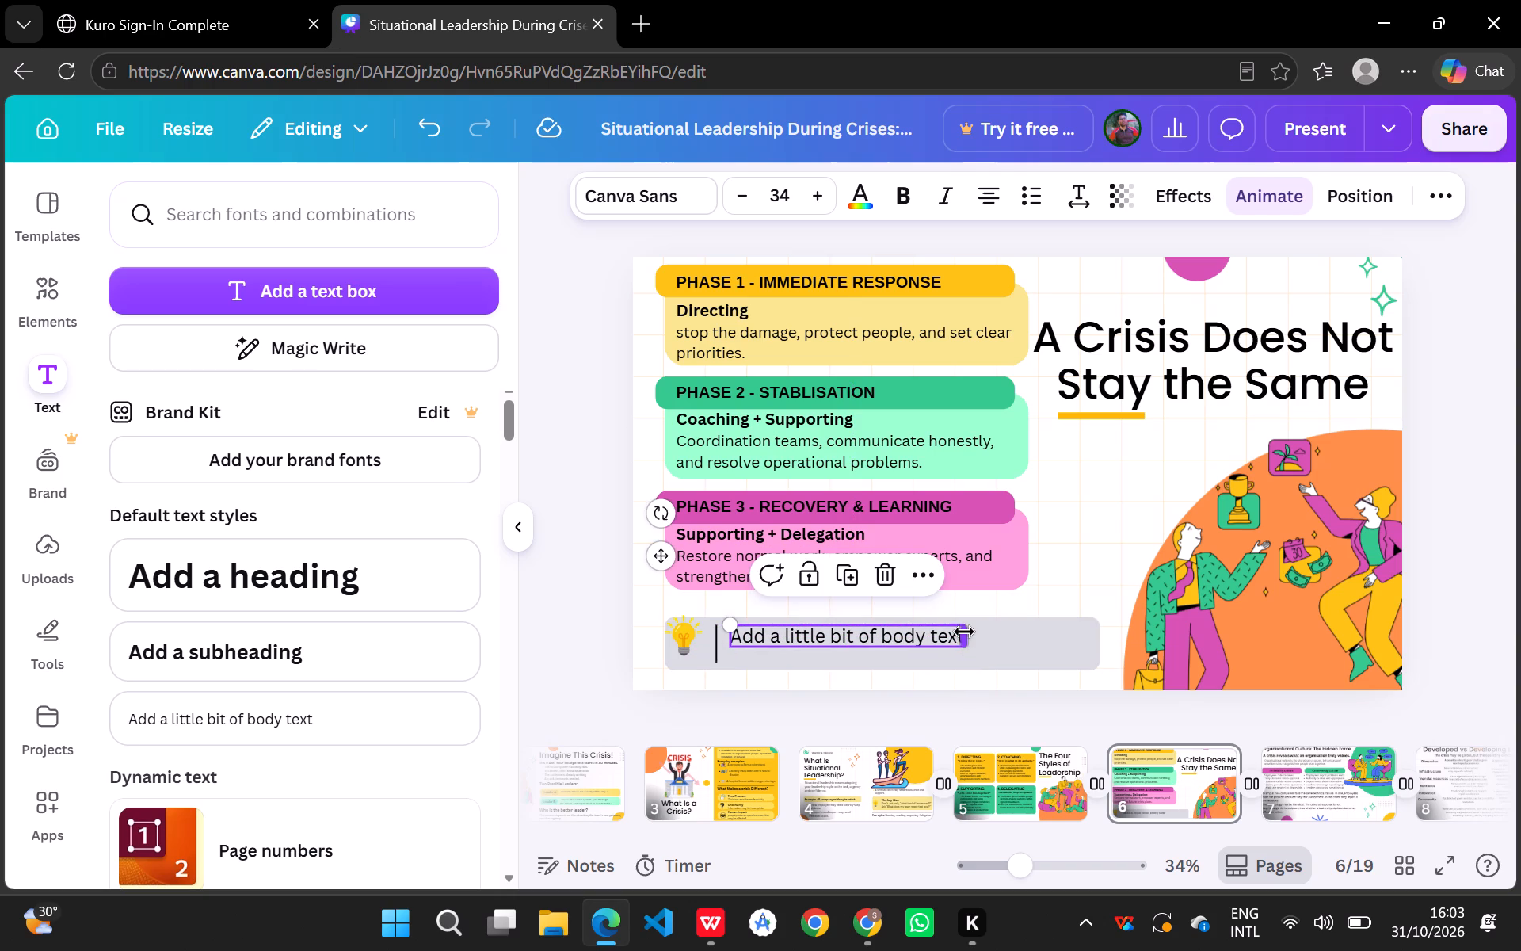
drag(964, 632, 1092, 627)
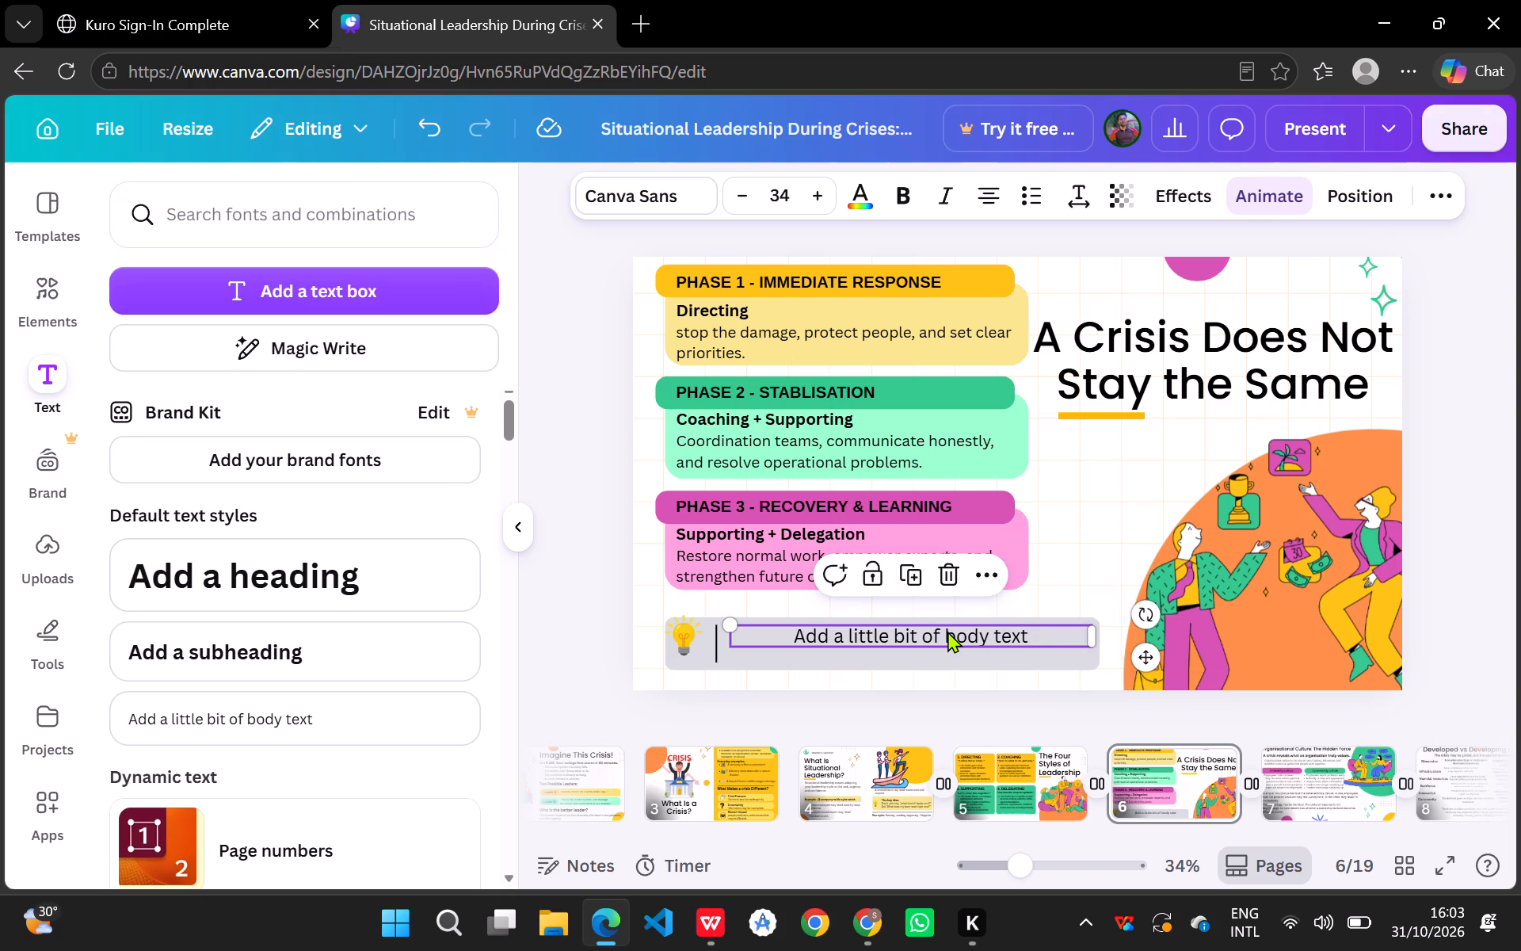
drag(939, 633, 934, 626)
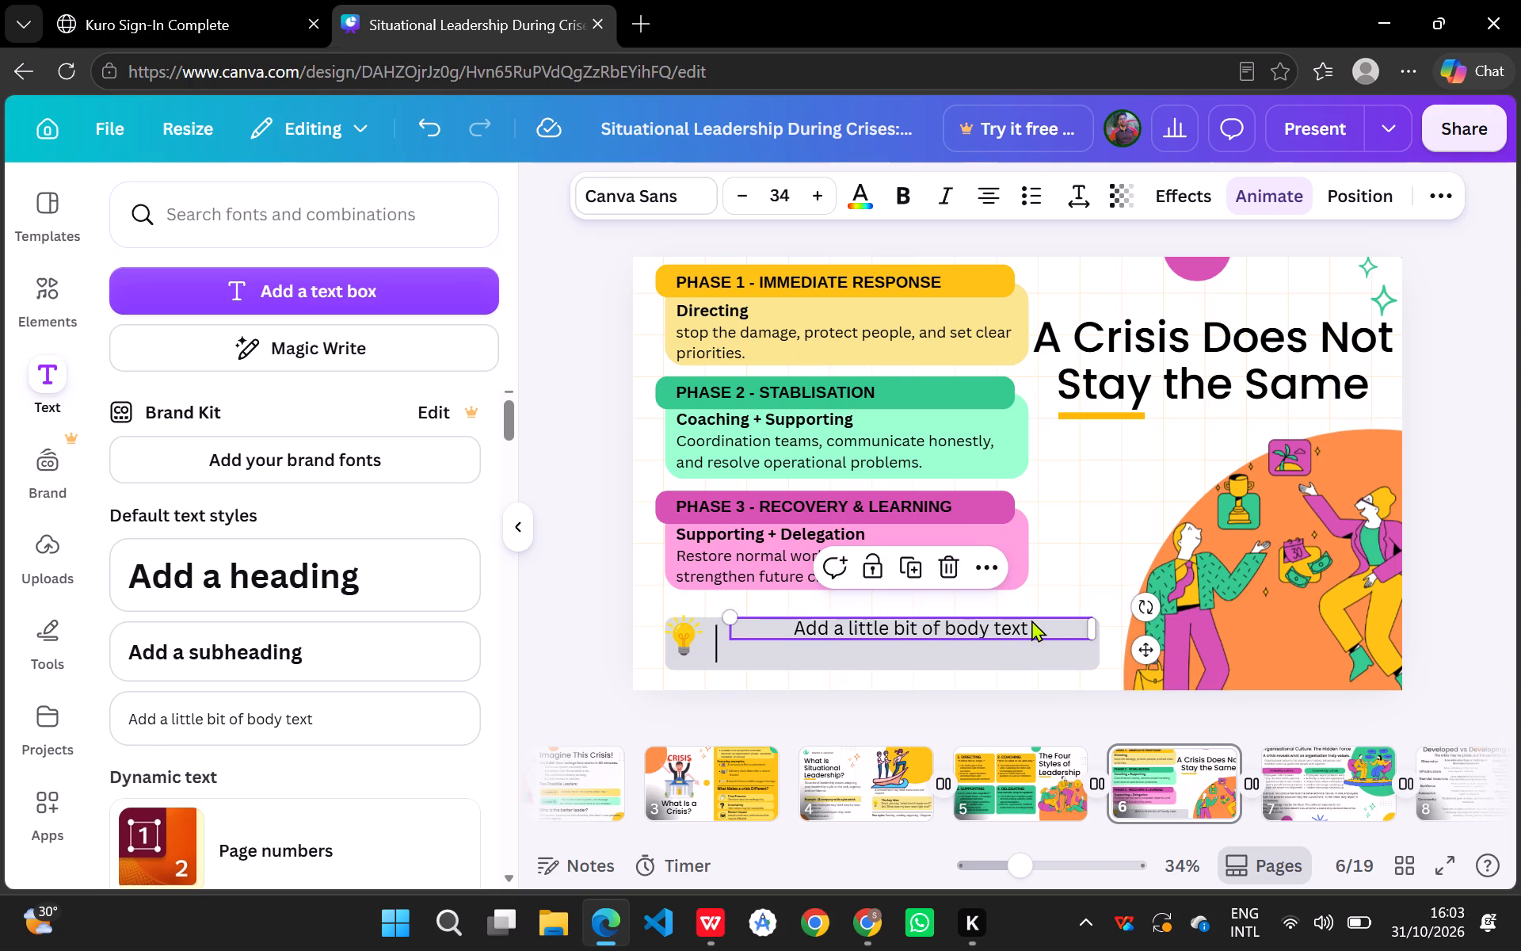
Format the new text box's placeholder text as left-aligned, size 28 and bold.
click(1037, 620)
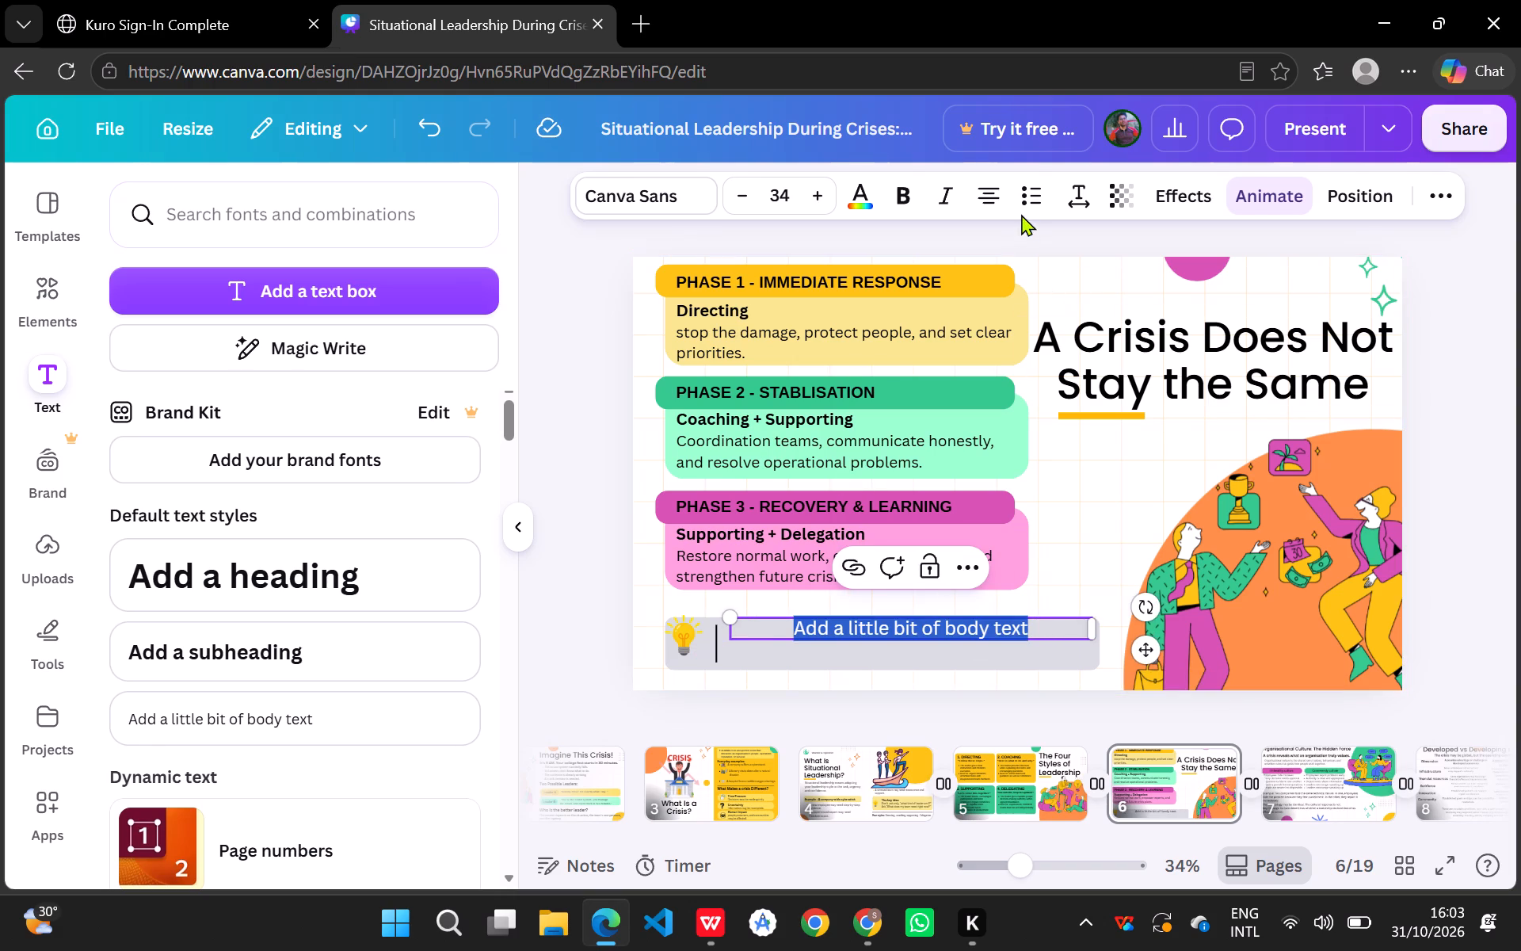
click(994, 201)
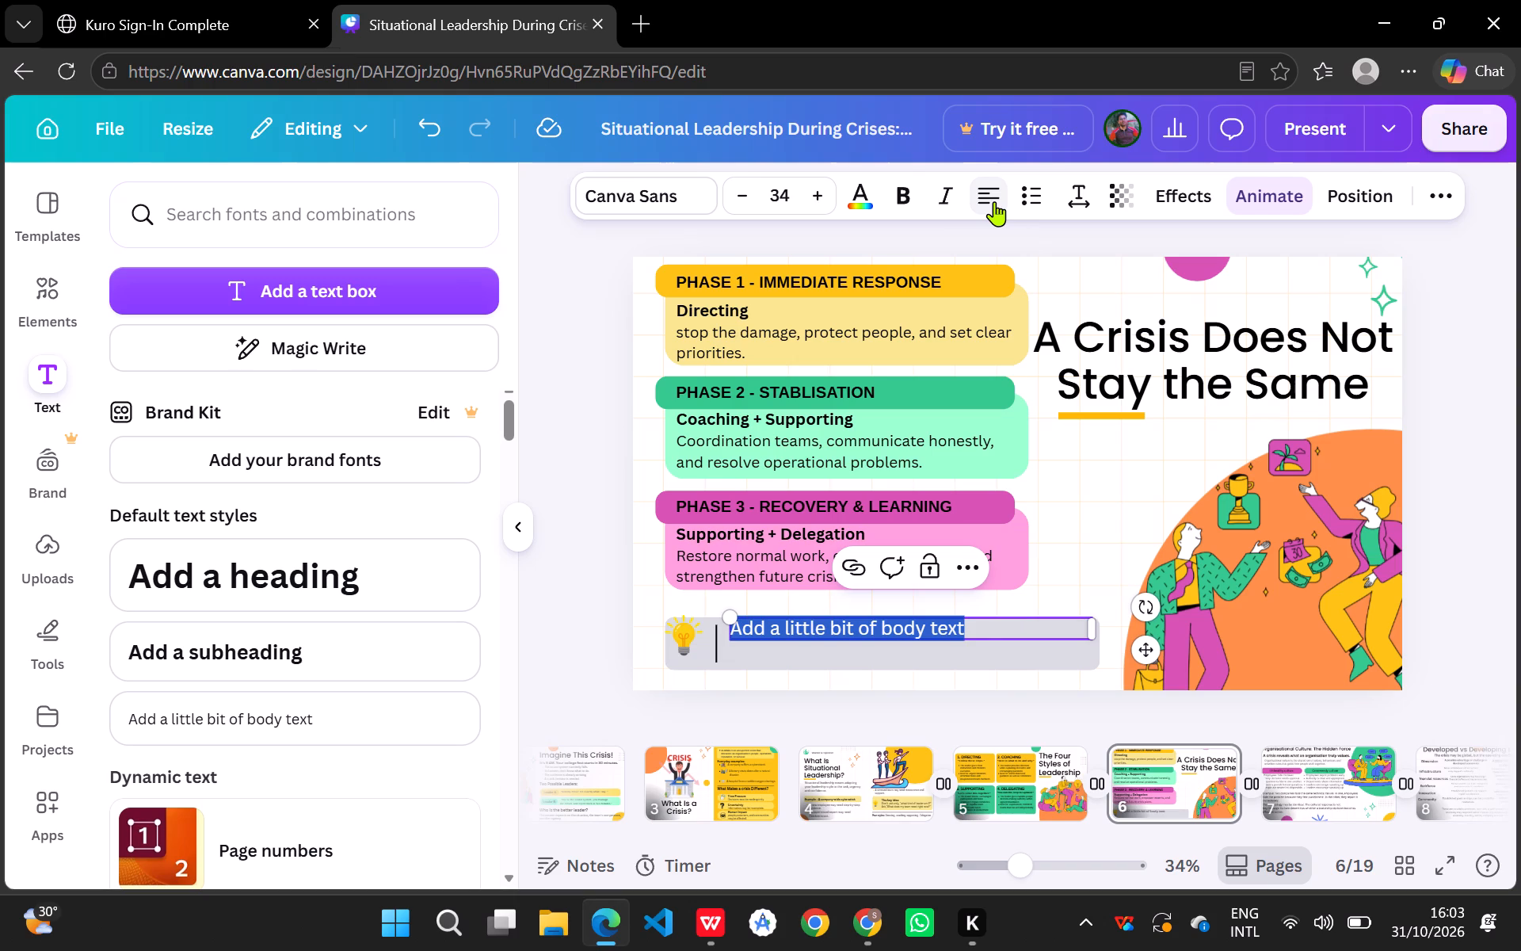
triple_click(741, 191)
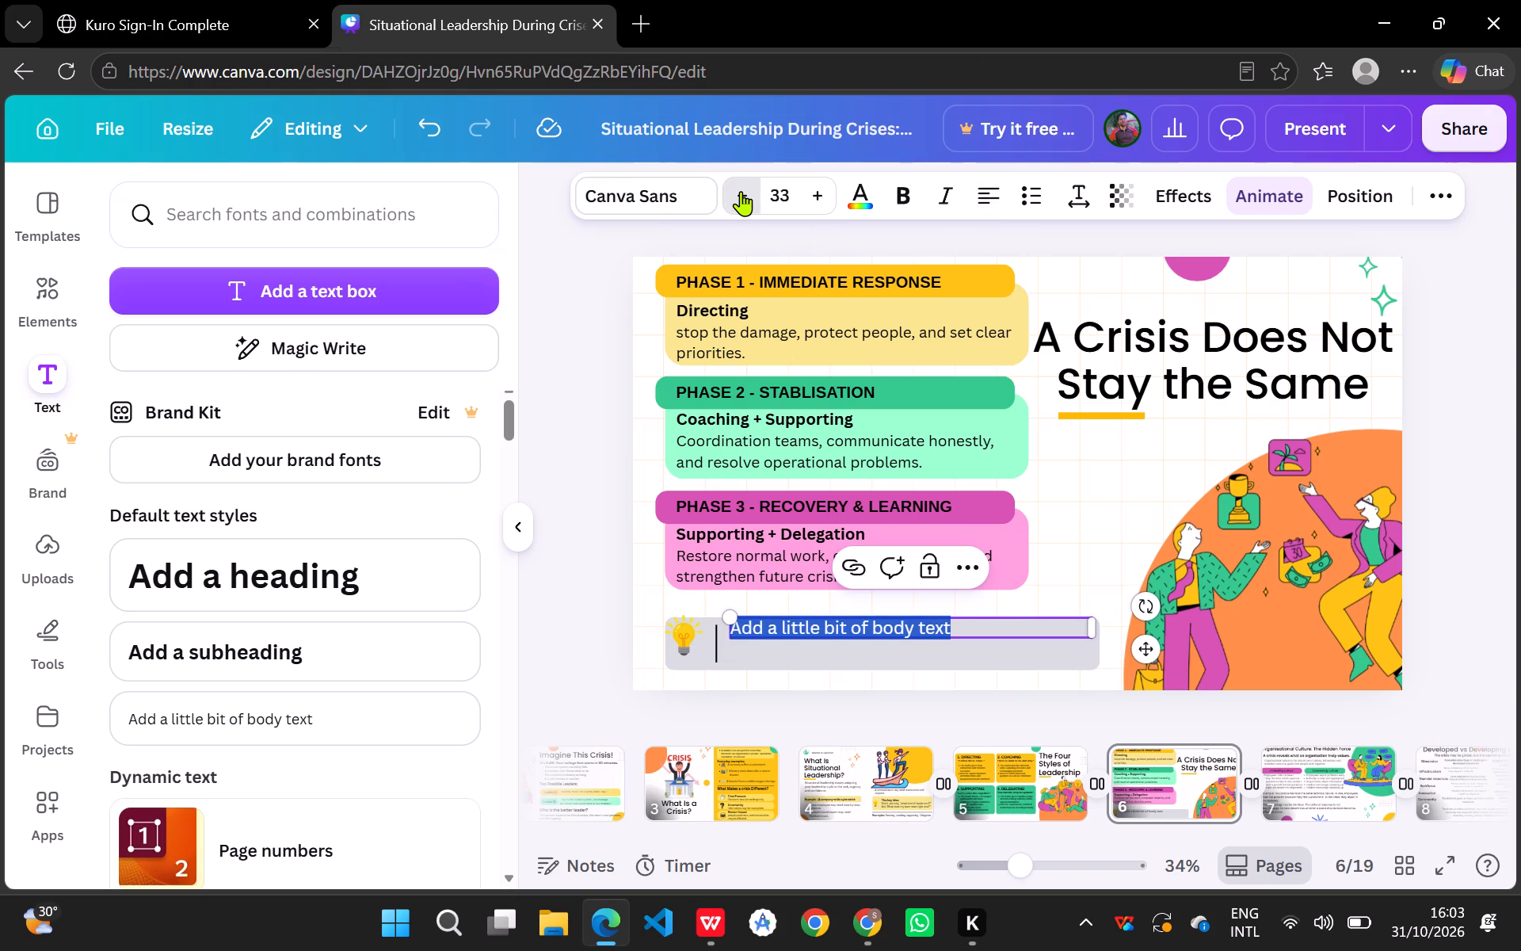
click(741, 191)
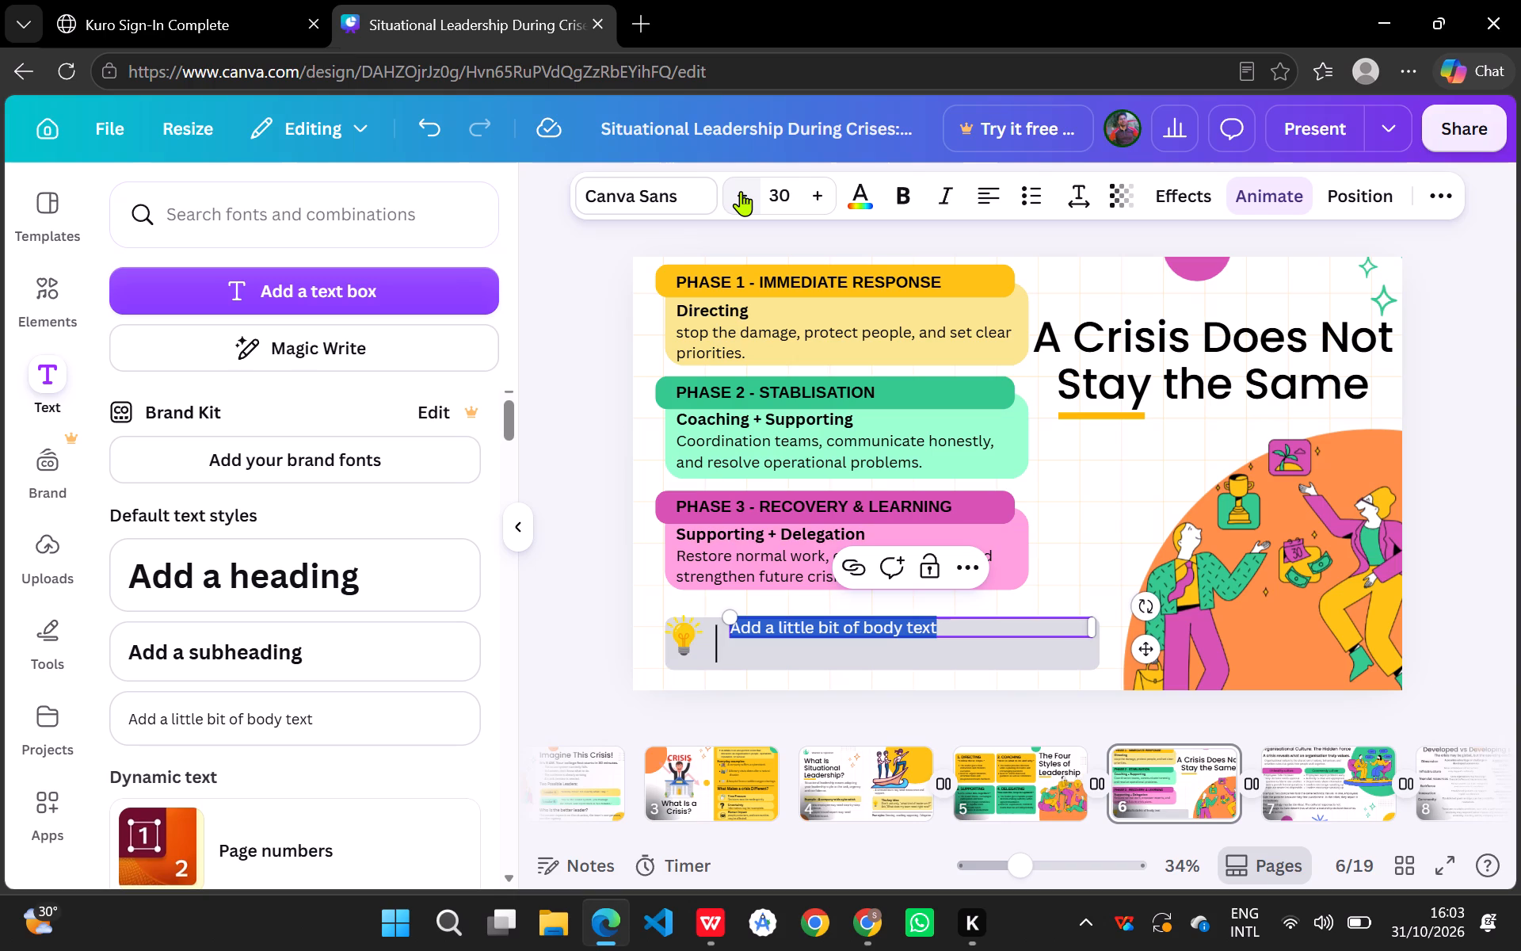
click(741, 191)
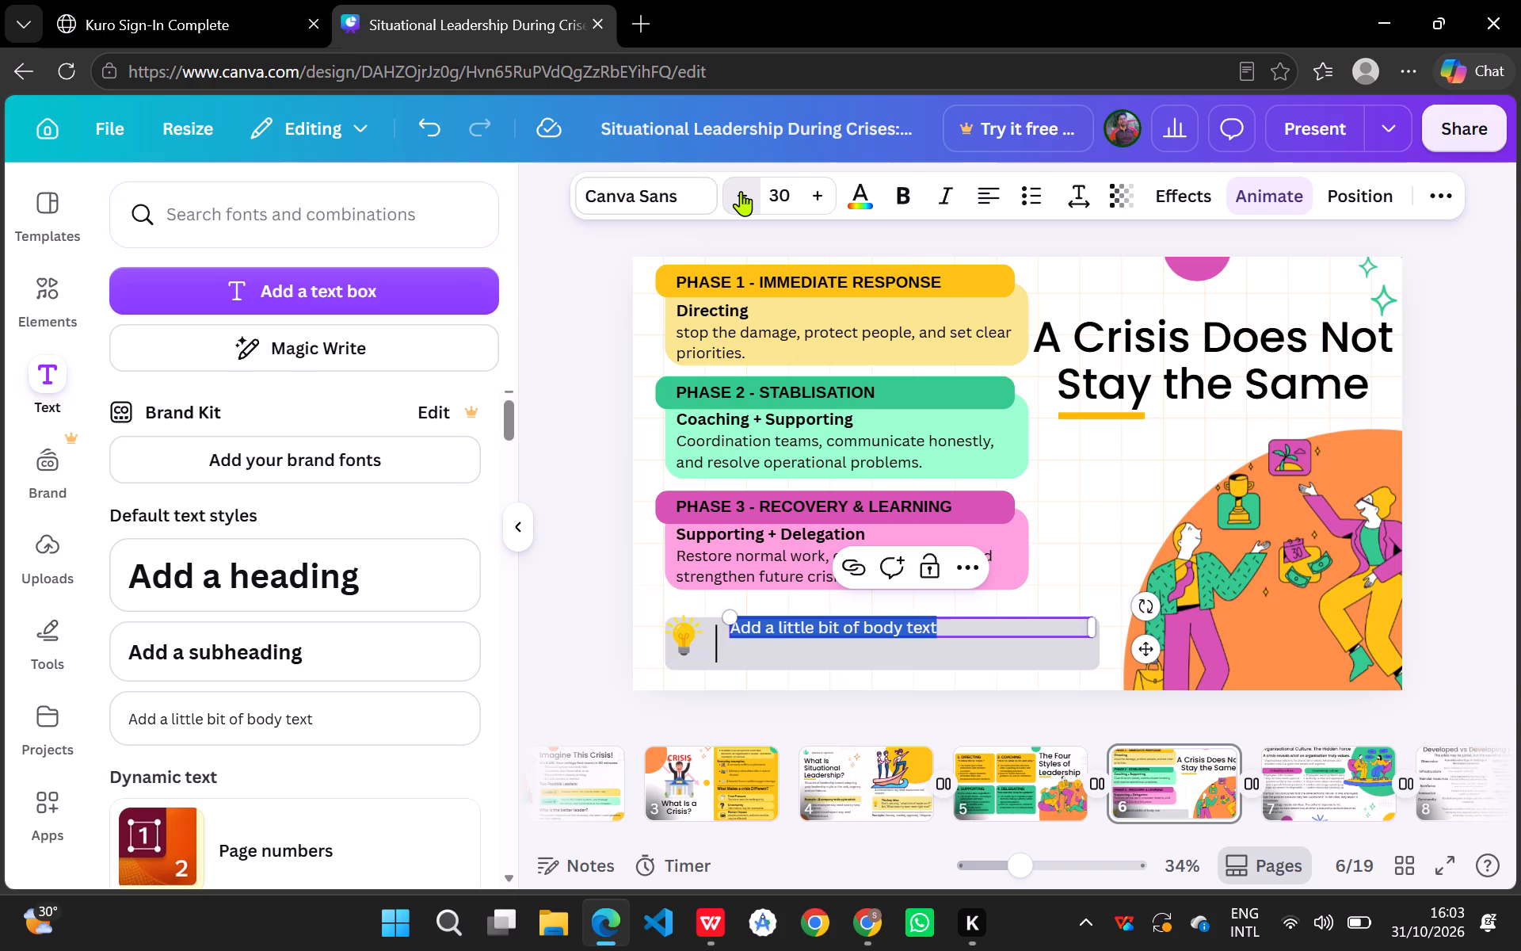
click(741, 191)
click(903, 196)
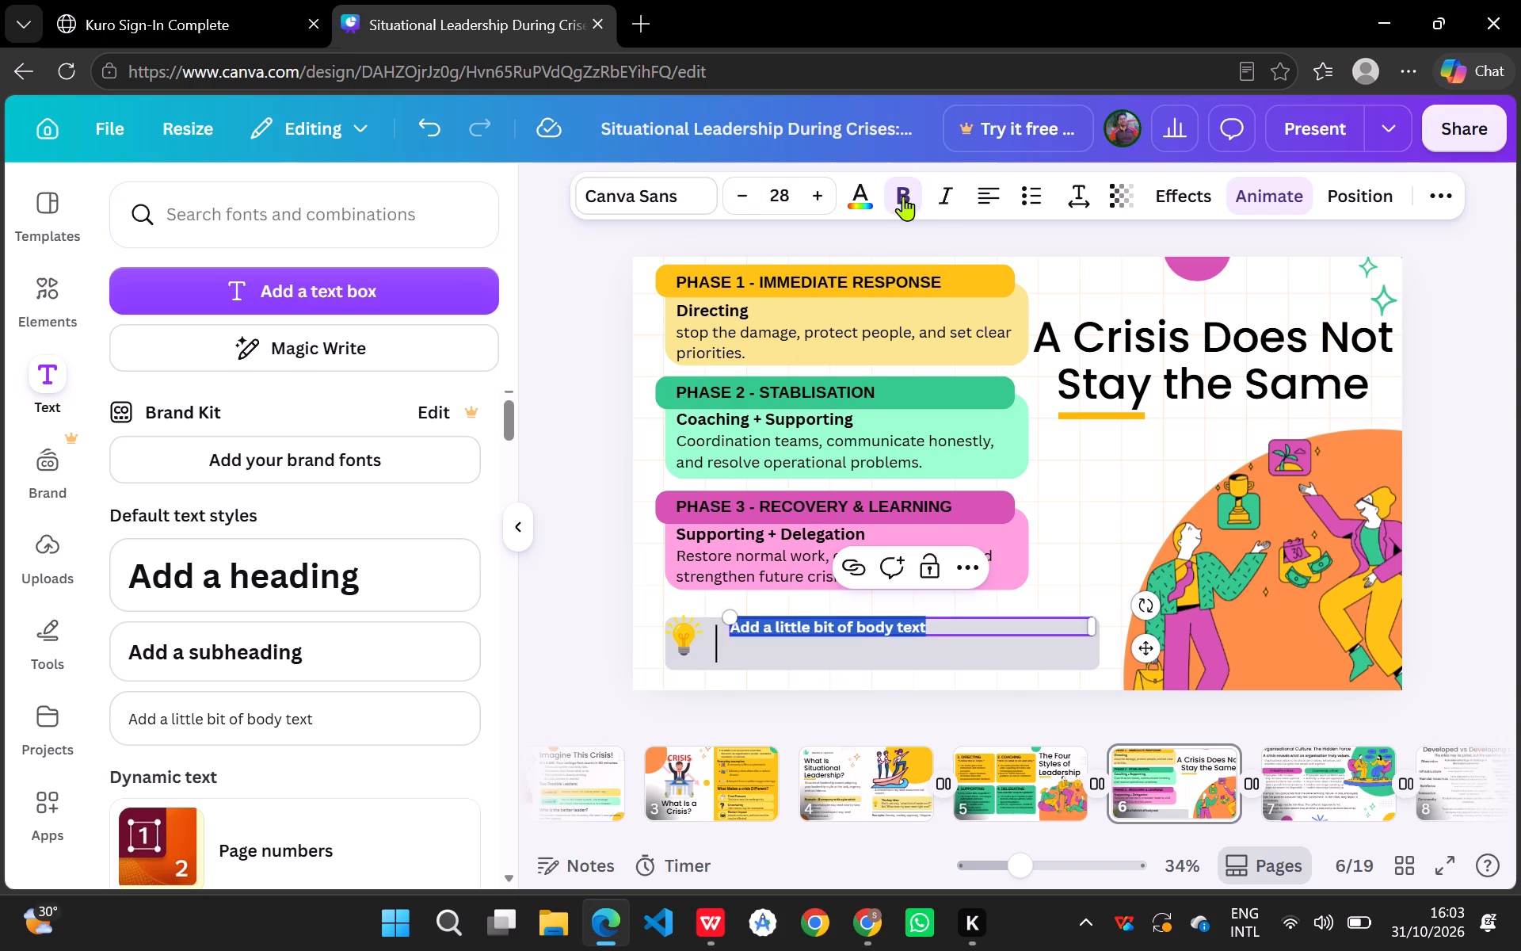
Replace the placeholder text in the grey bar with "Leadership must adapt as the crisis evolves.".
key(shift+l)
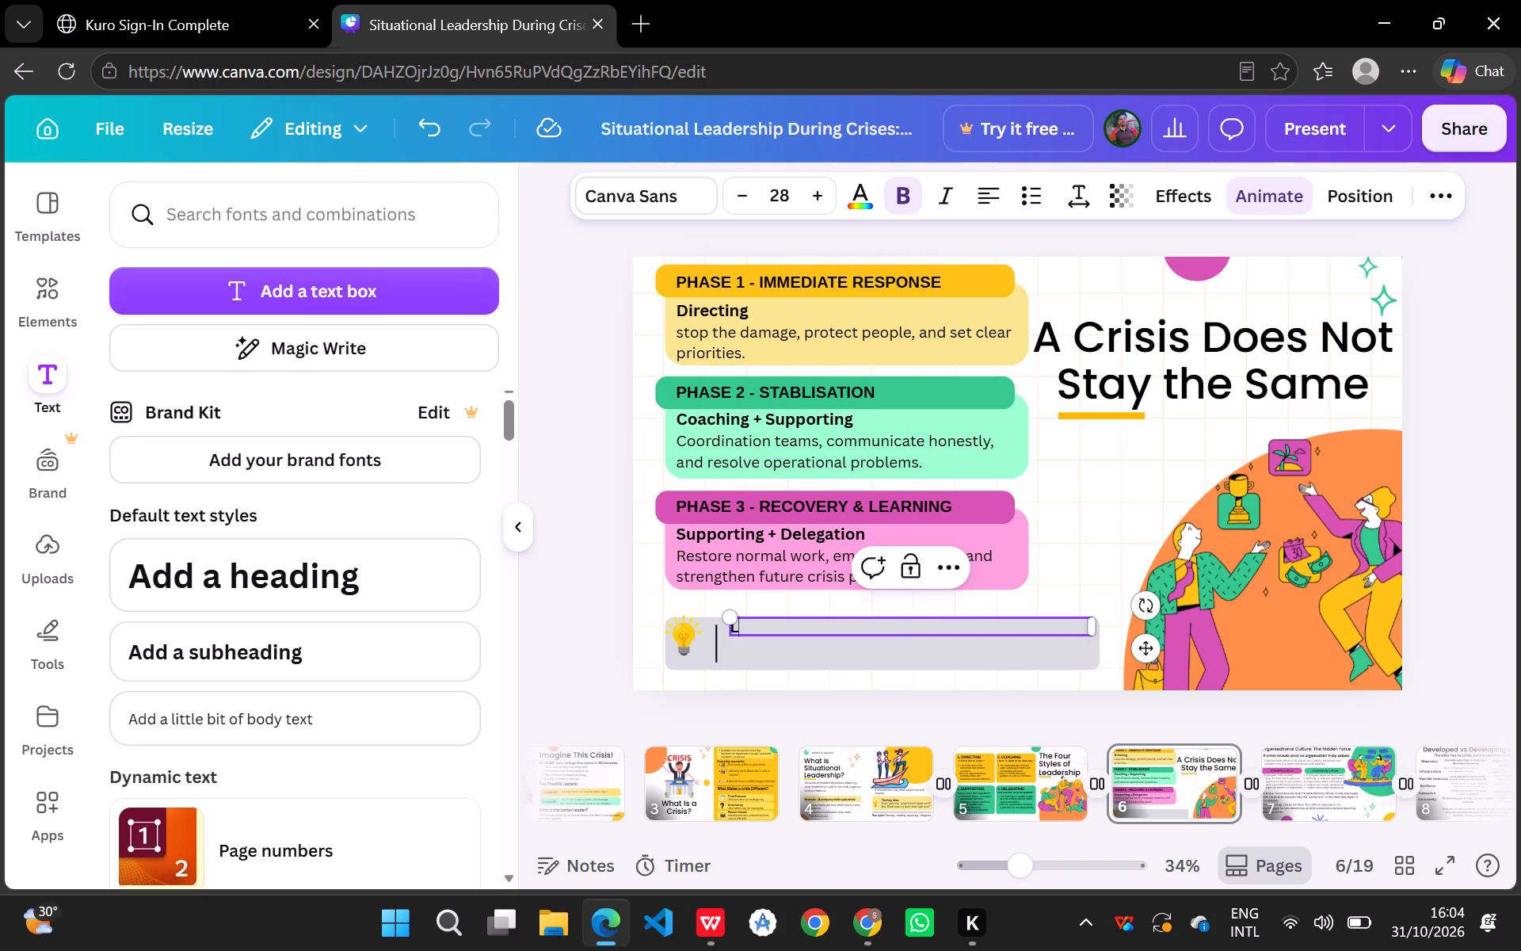
text(eadersj)
key(BackSpace)
text(hip is the)
key(space)
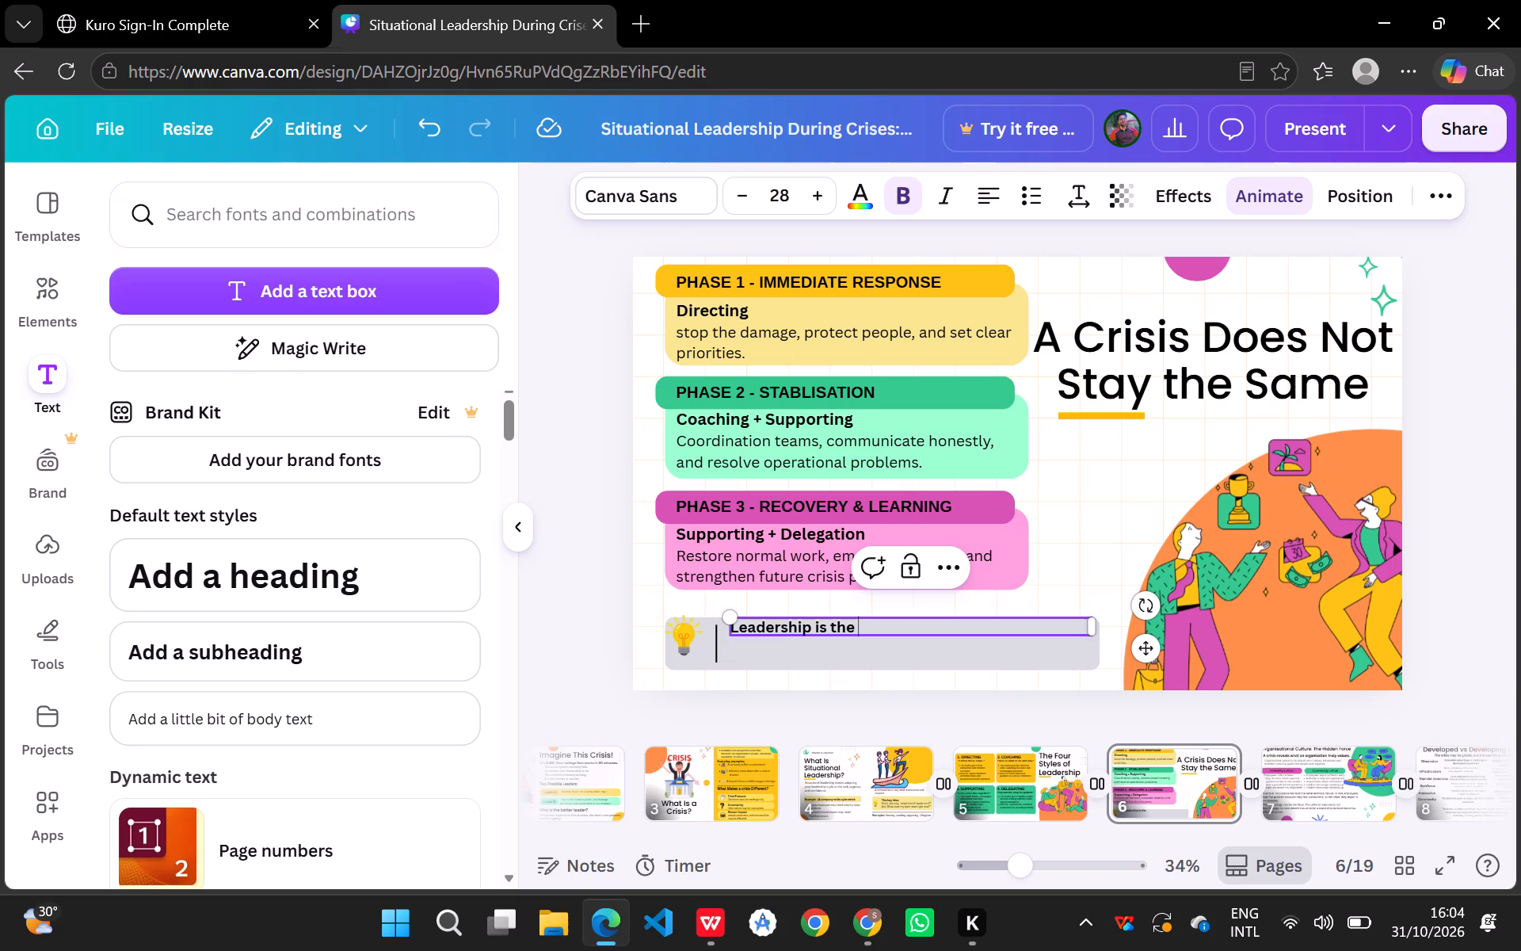
key(BackSpace)
key(BackSpace)
key(BackSpace)
key(BackSpace)
key(BackSpace)
key(BackSpace)
key(BackSpace)
text(must adapt)
key(space)
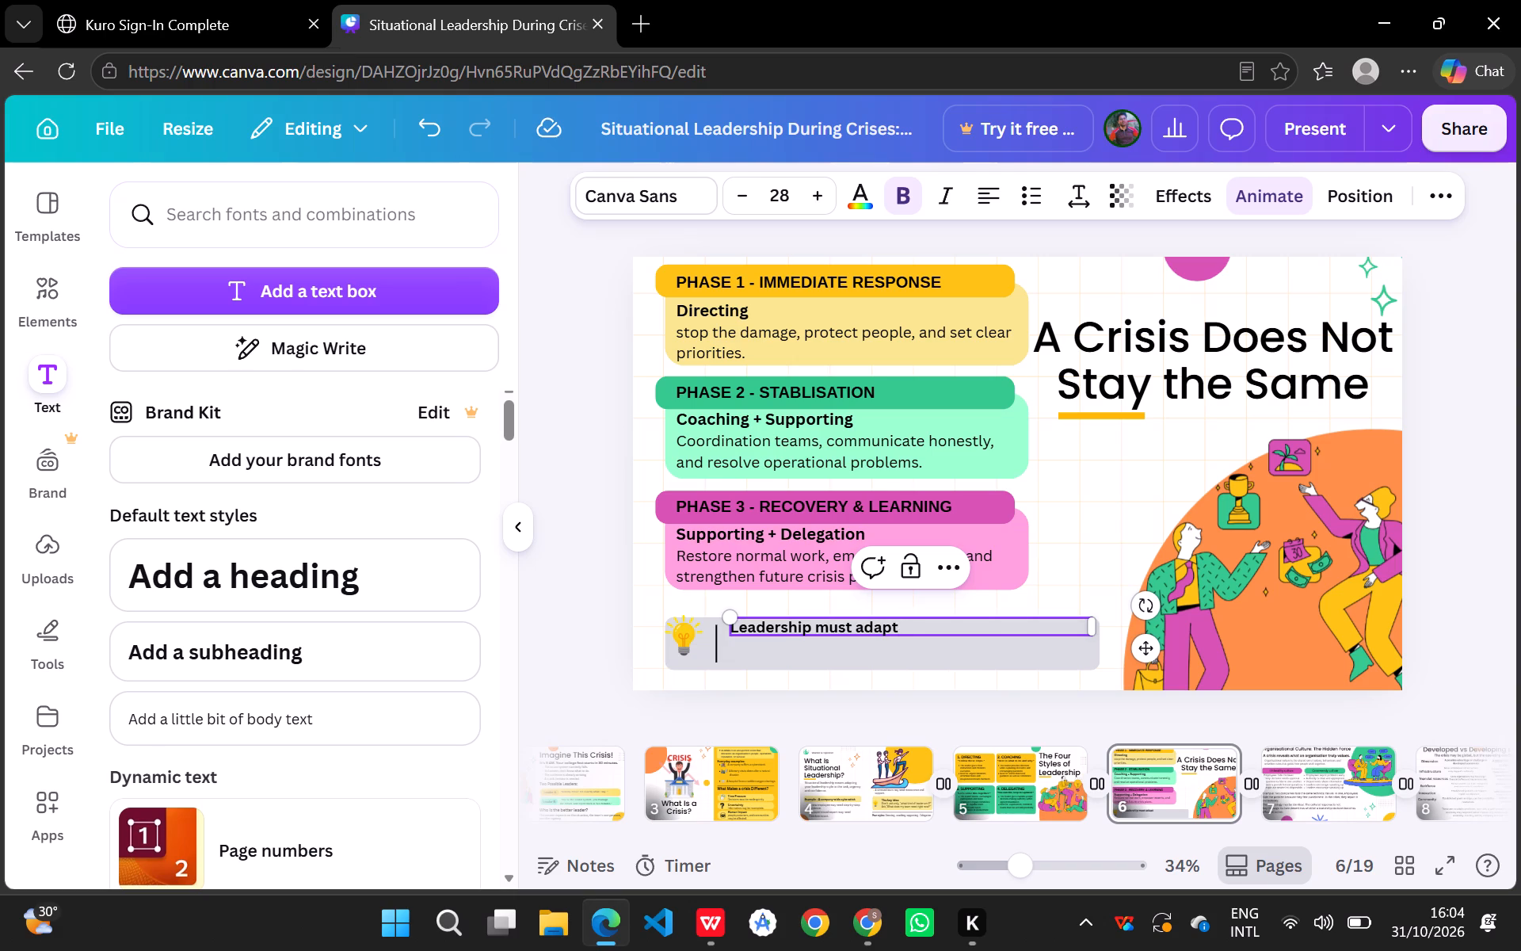
text(as the crisis)
key(space)
text(evolves)
key(space)
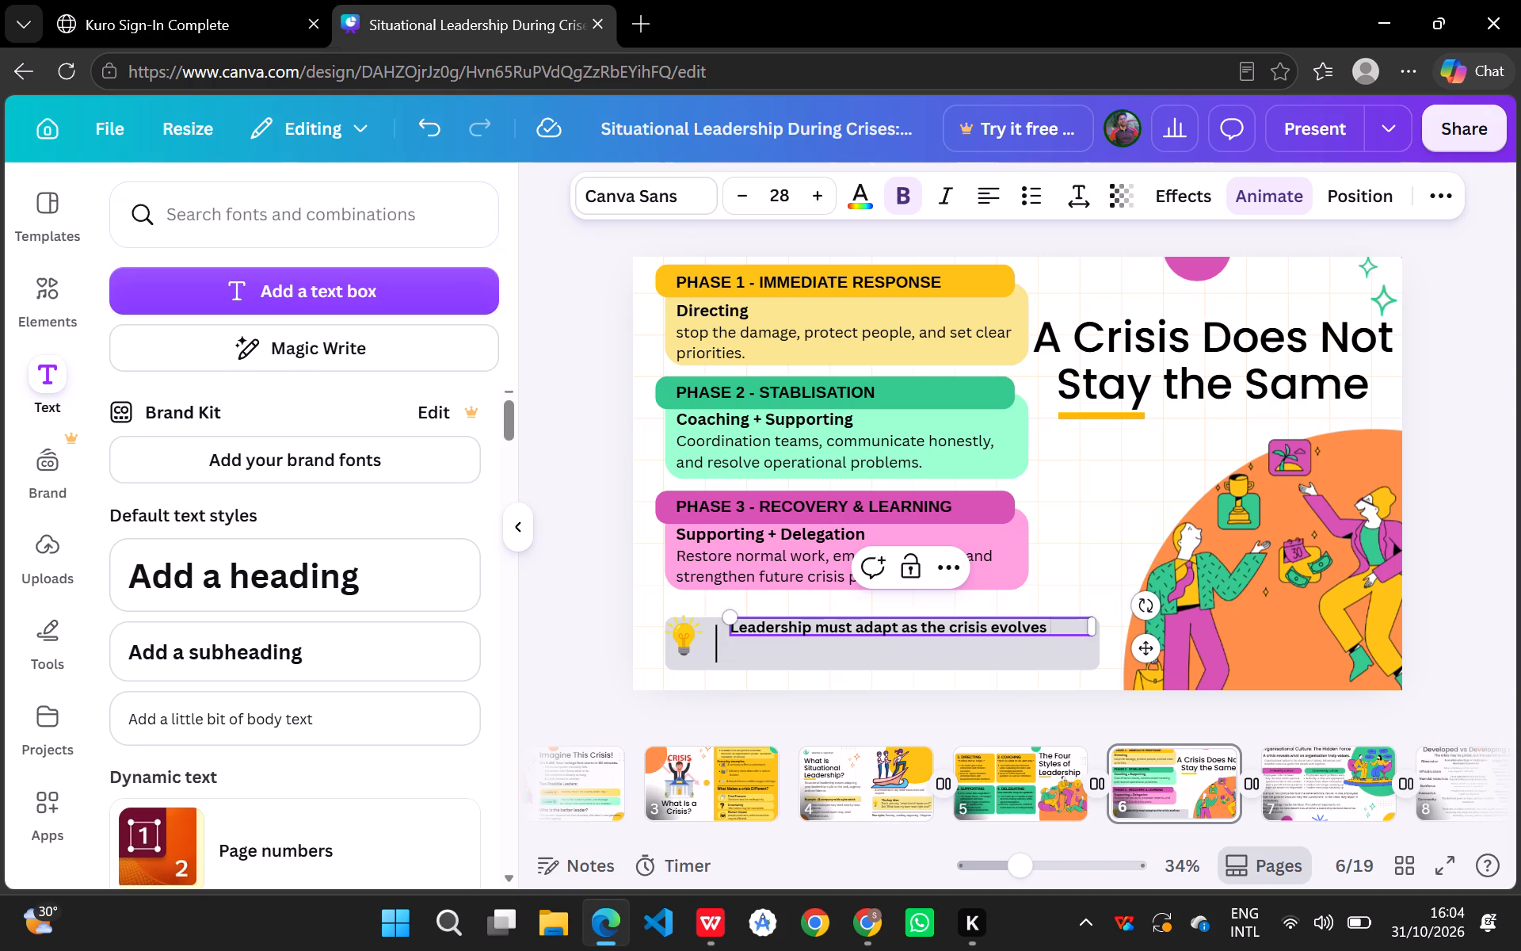
key(BackSpace)
key(period)
Start a second, slightly indented line in the grey bar's text box with the word "These" in regular, non-bold weight.
key(Return)
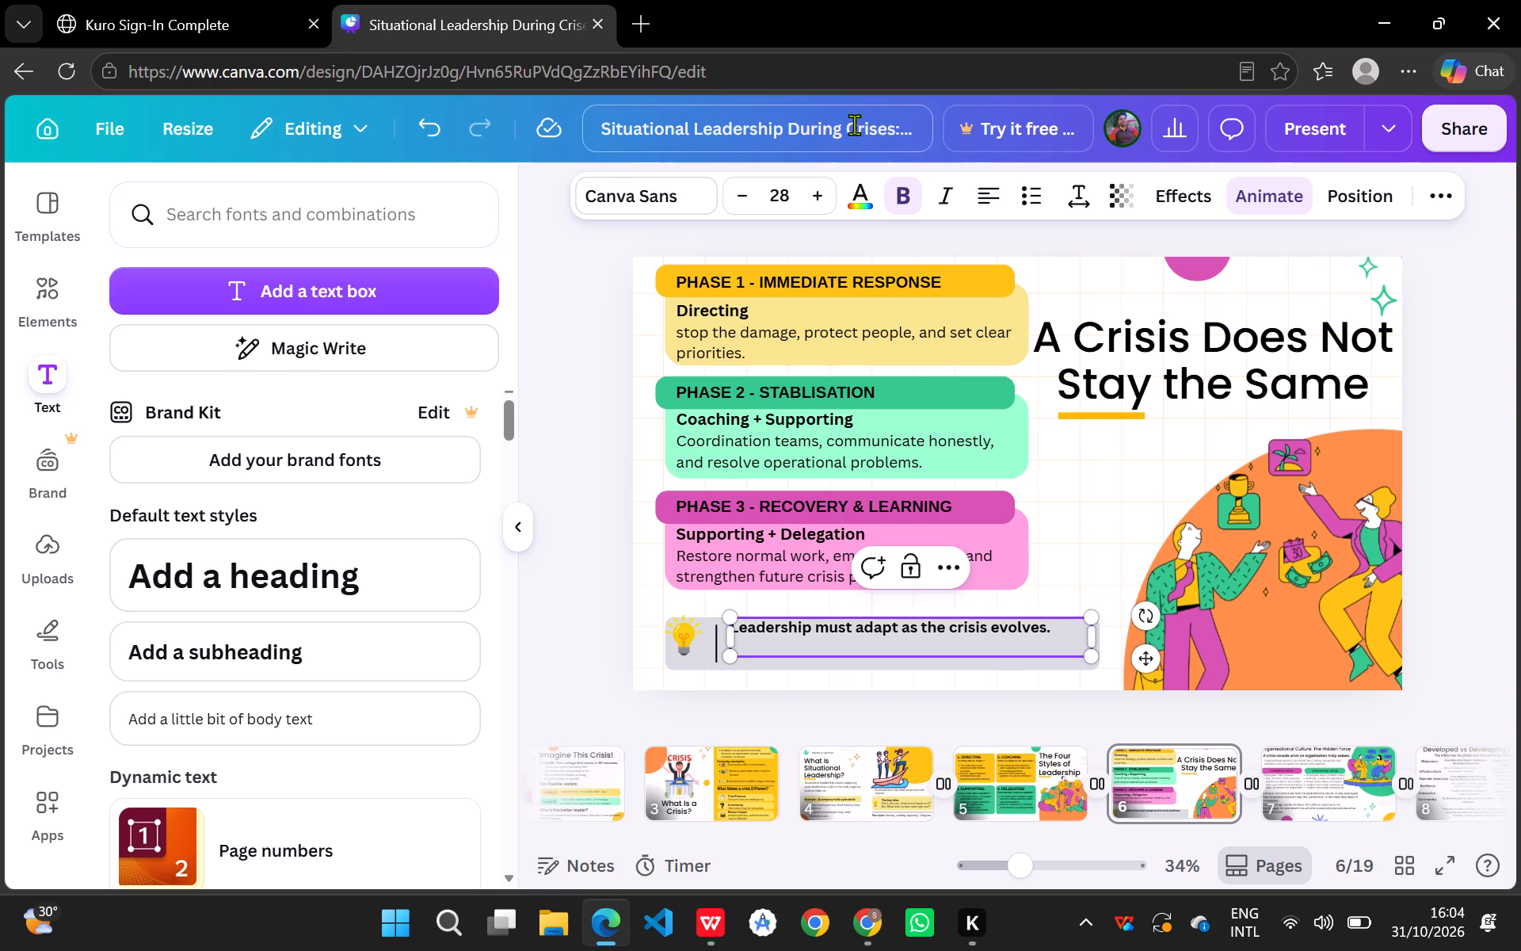
click(905, 201)
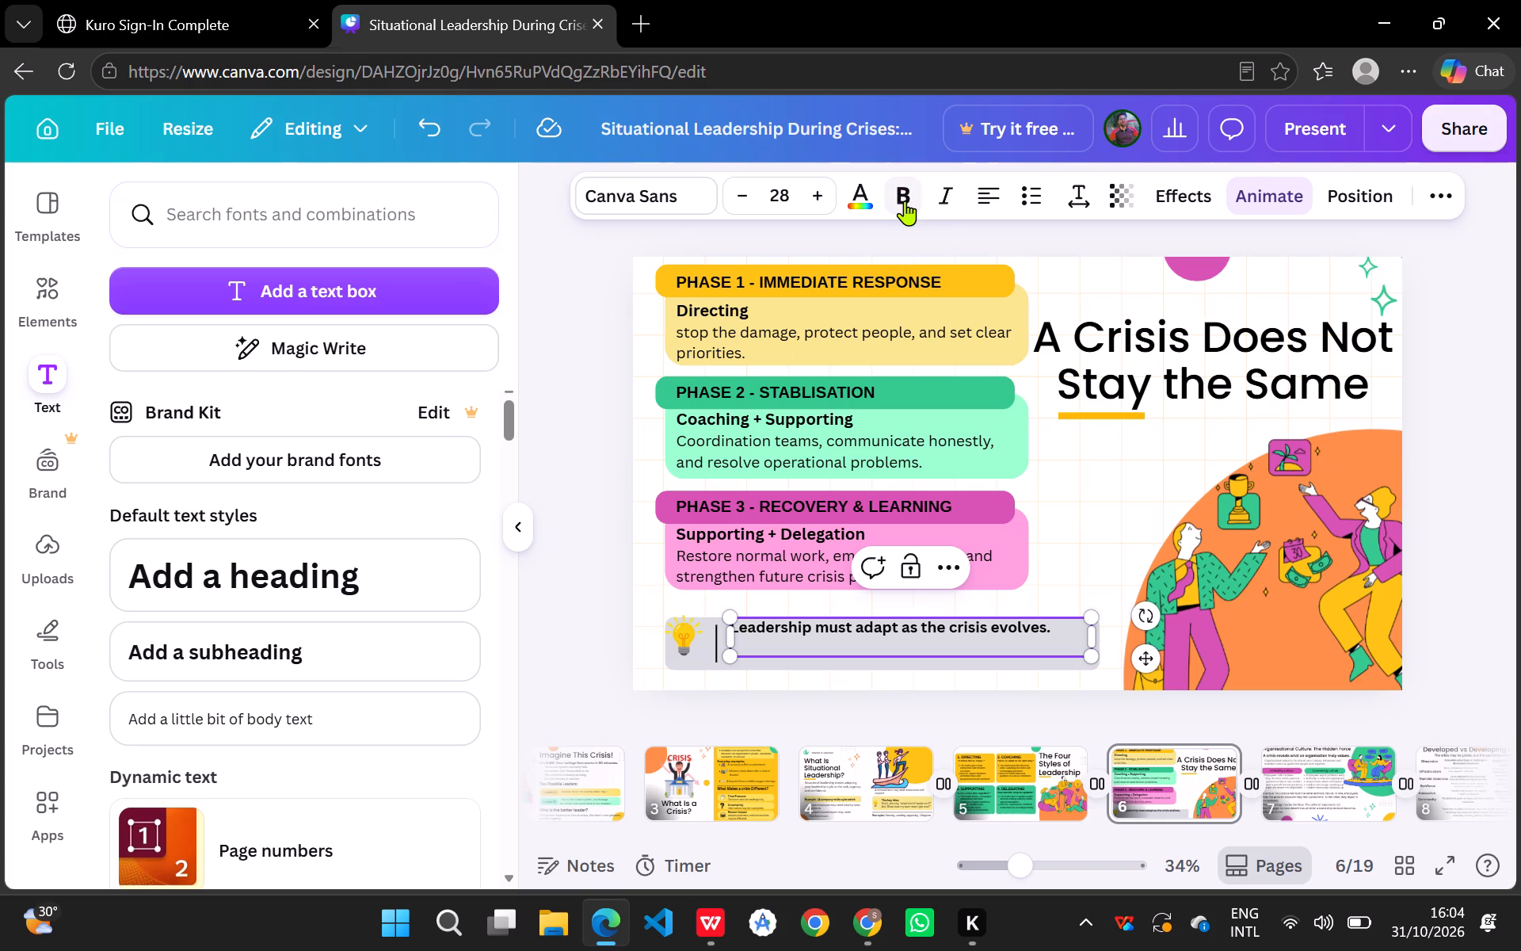
key(space)
key(space)
click(909, 184)
text(These)
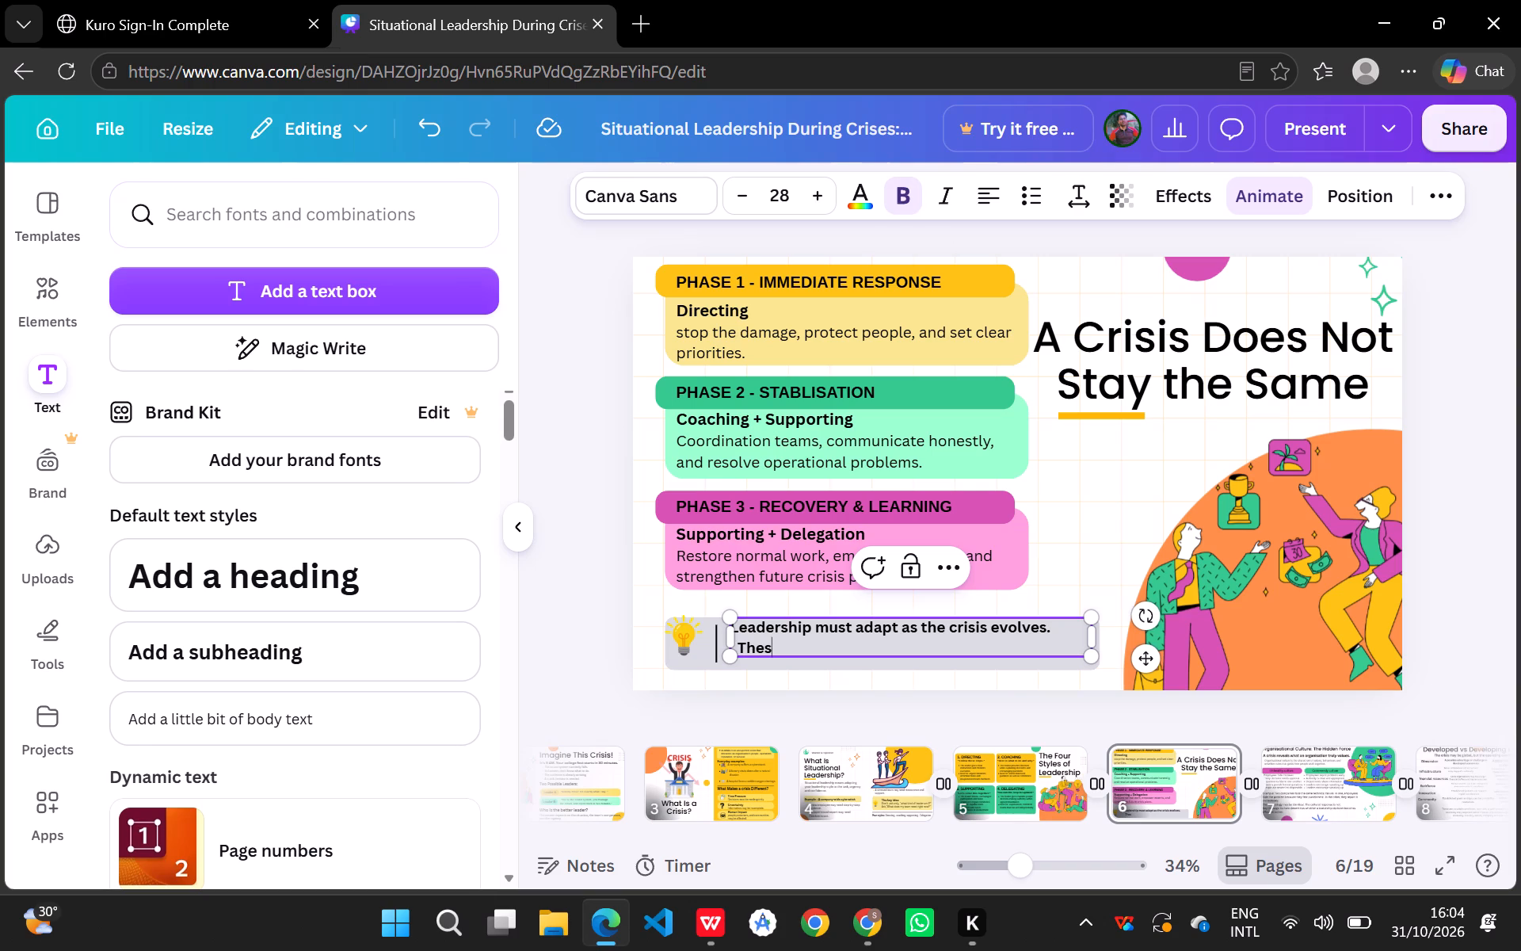
key(space)
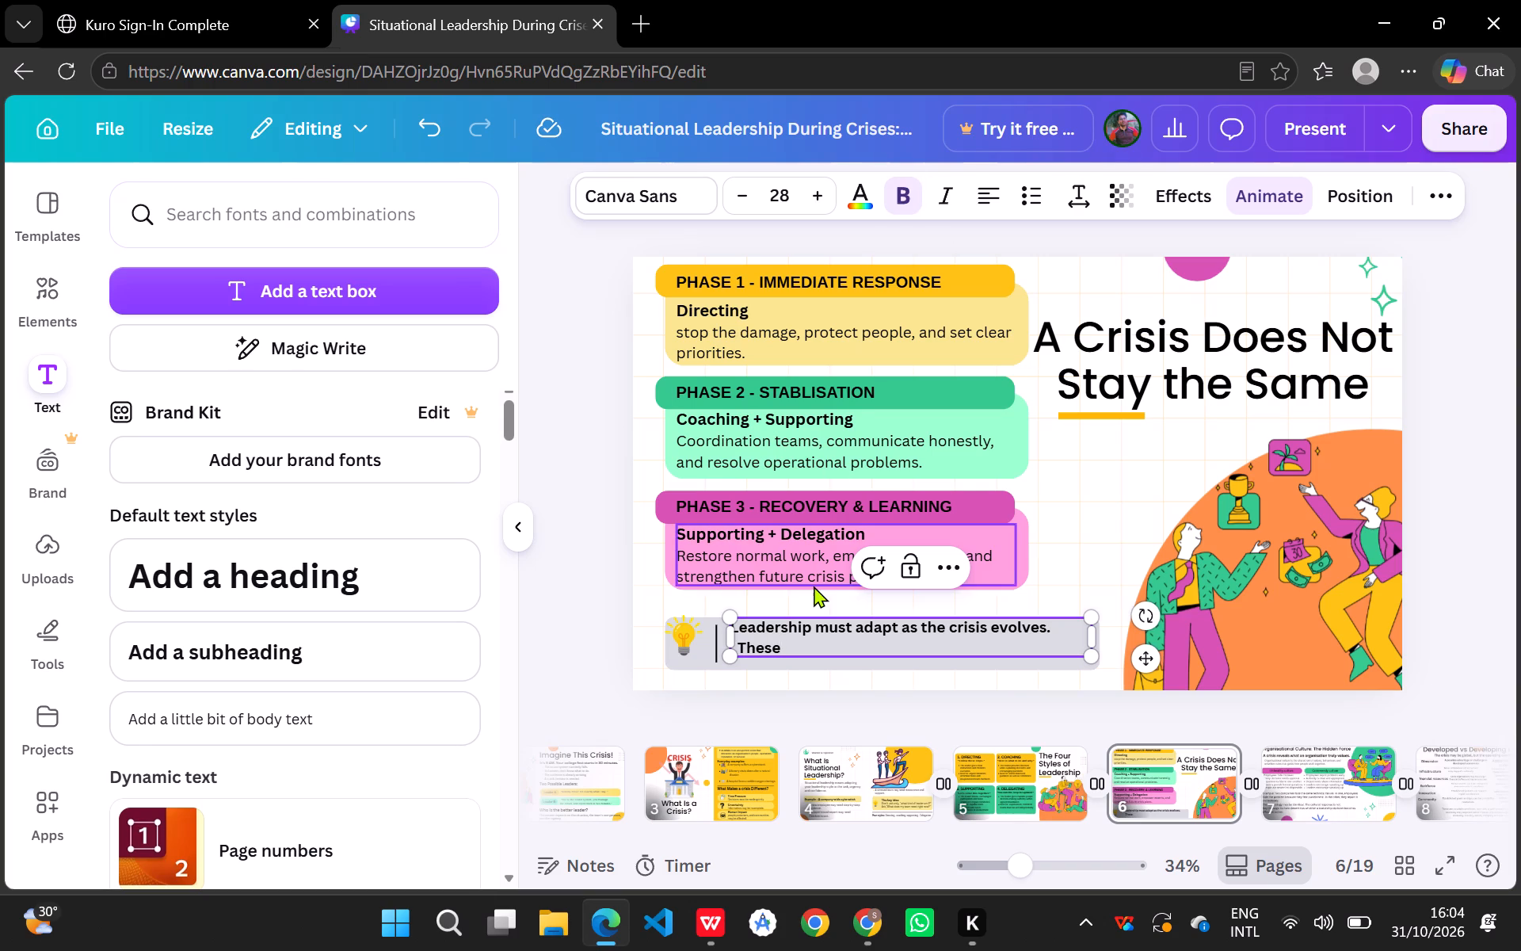
drag(785, 647, 780, 647)
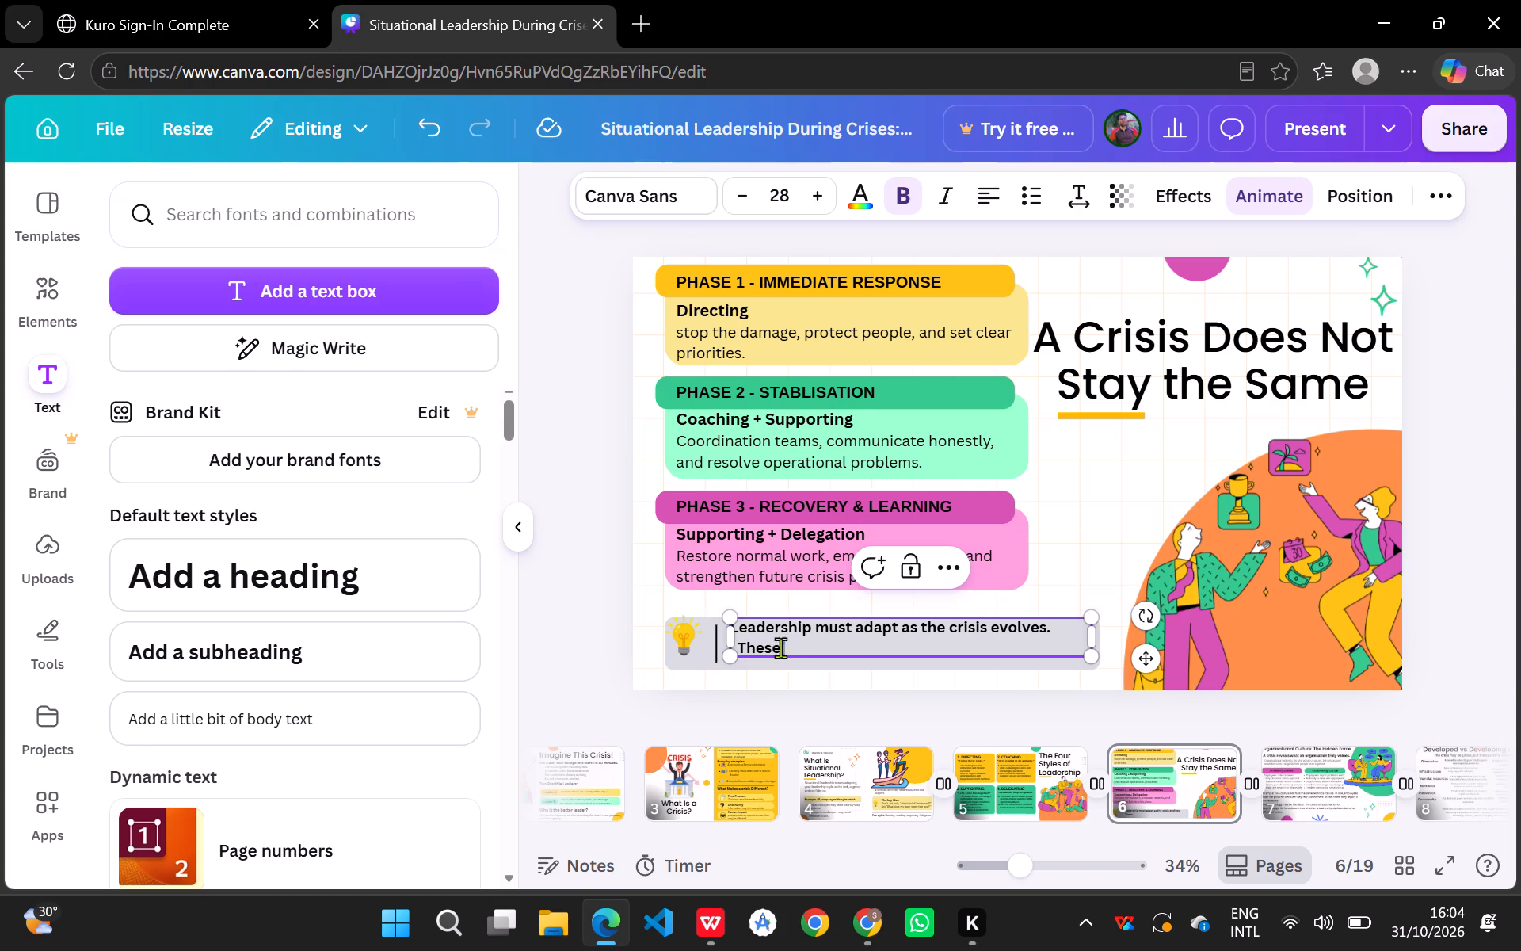
drag(780, 647, 739, 650)
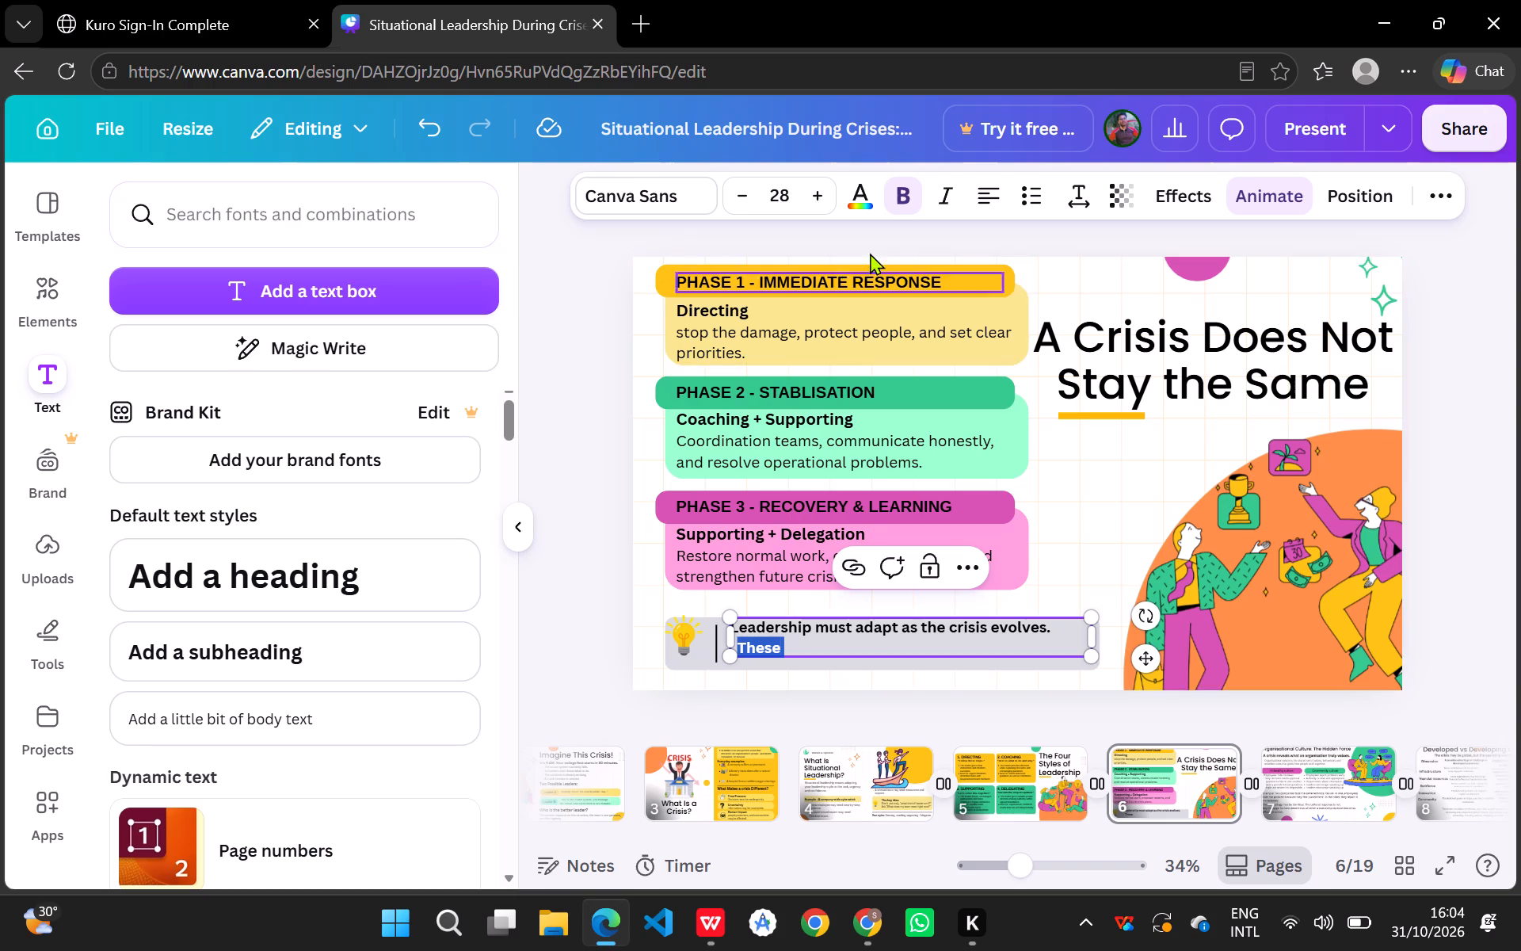
click(904, 198)
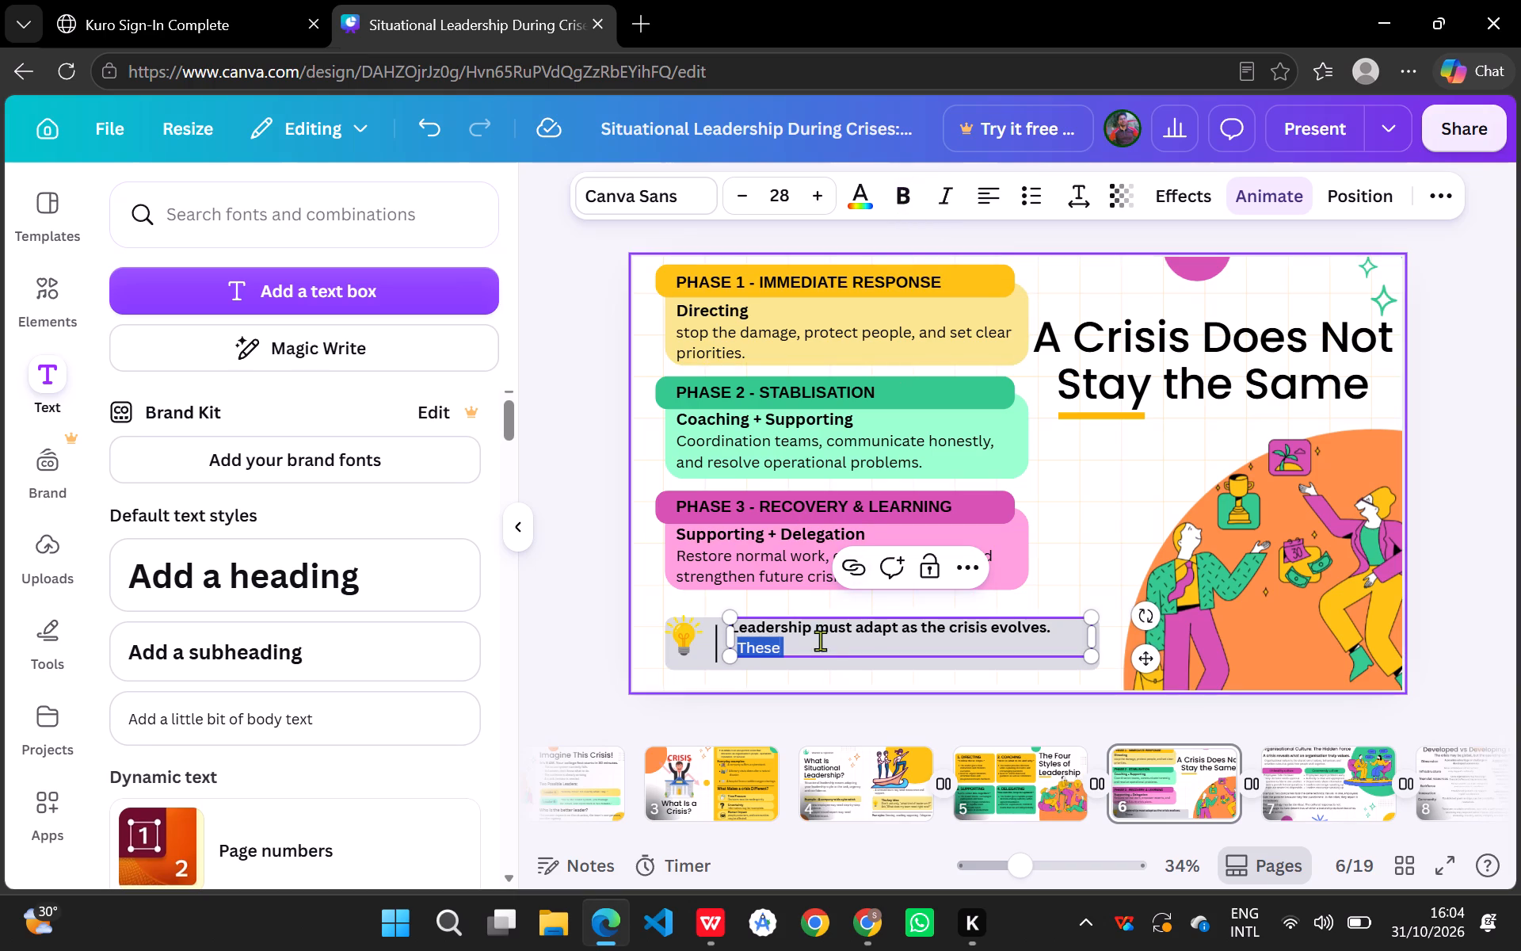
Continue the second line so it reads "These phases can overlap; they are not a fixed sequence.".
click(795, 647)
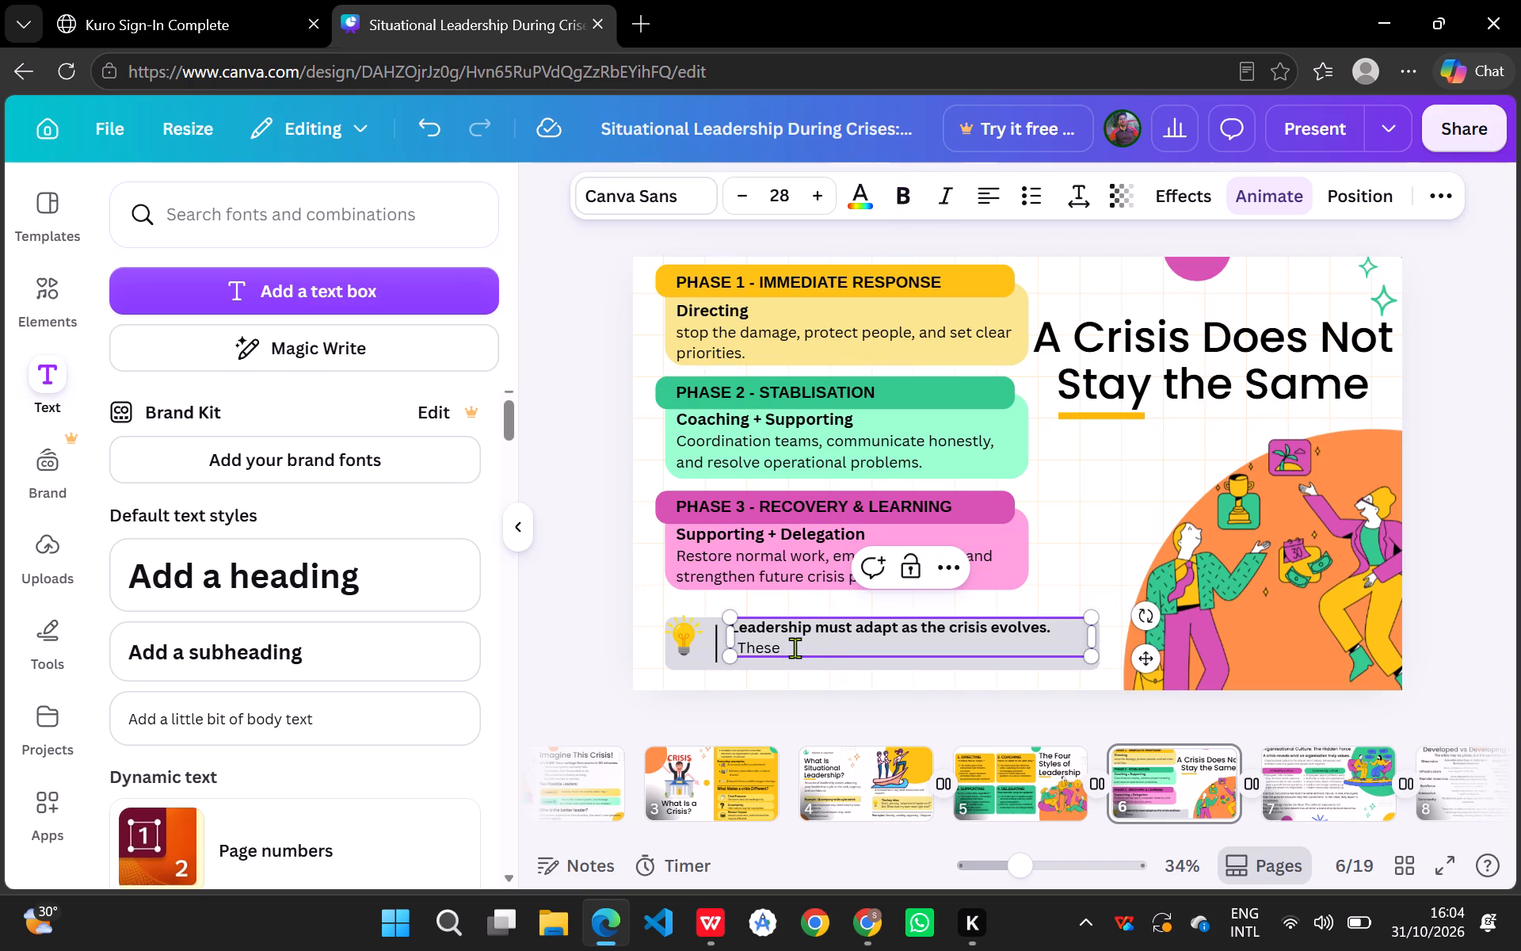
text(phases)
key(space)
text(can overlap)
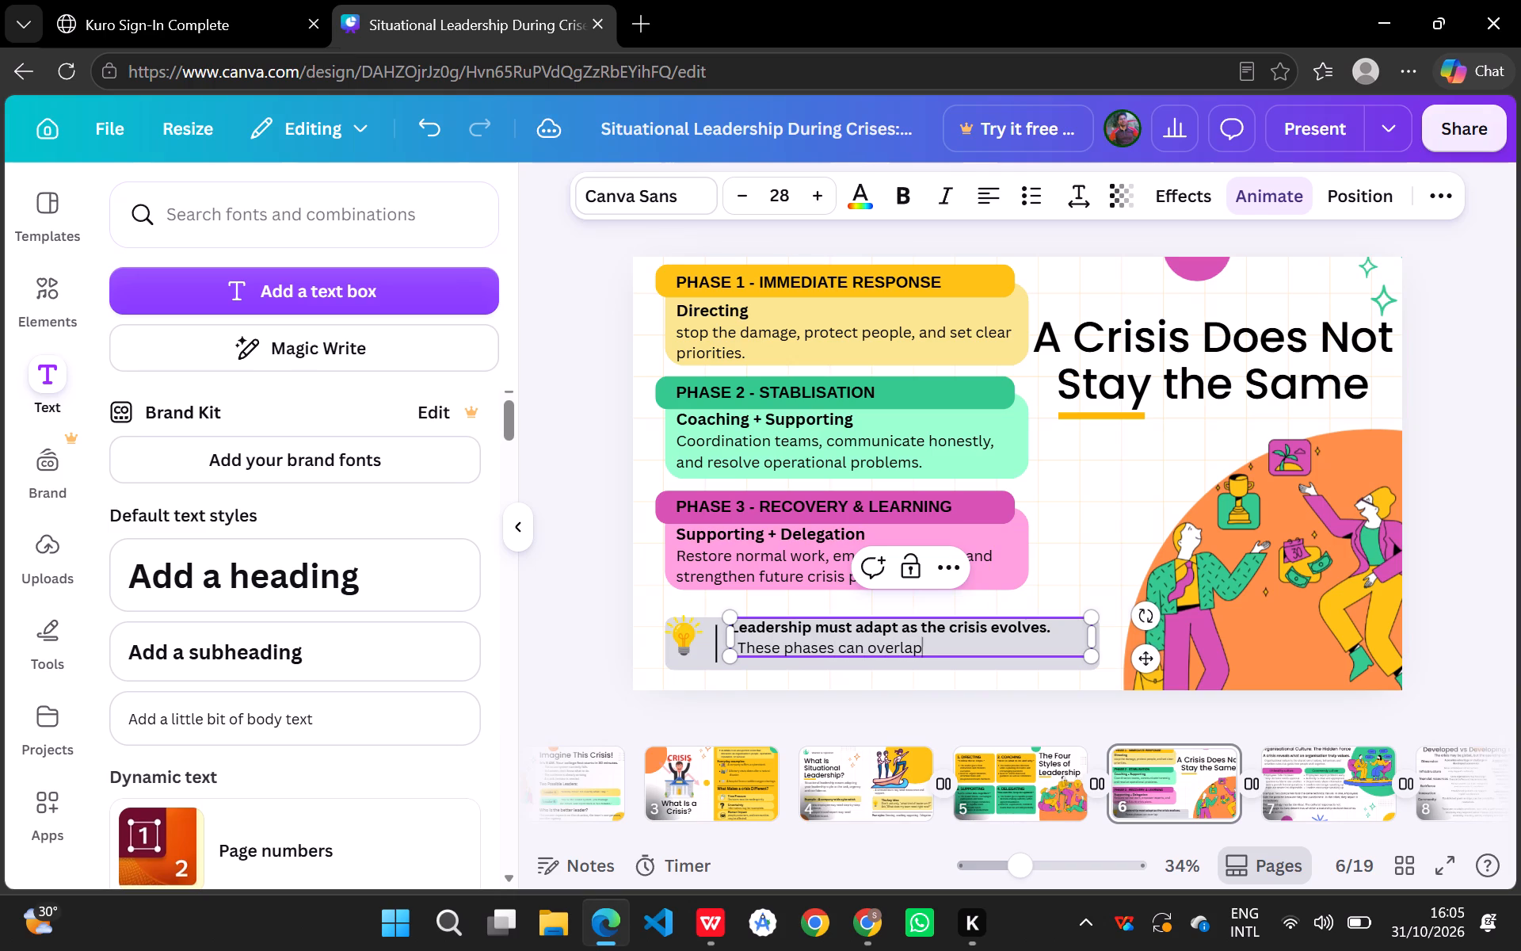
key(space)
key(BackSpace)
key(comma)
key(BackSpace)
key(semicolon)
key(space)
text(they are not)
key(space)
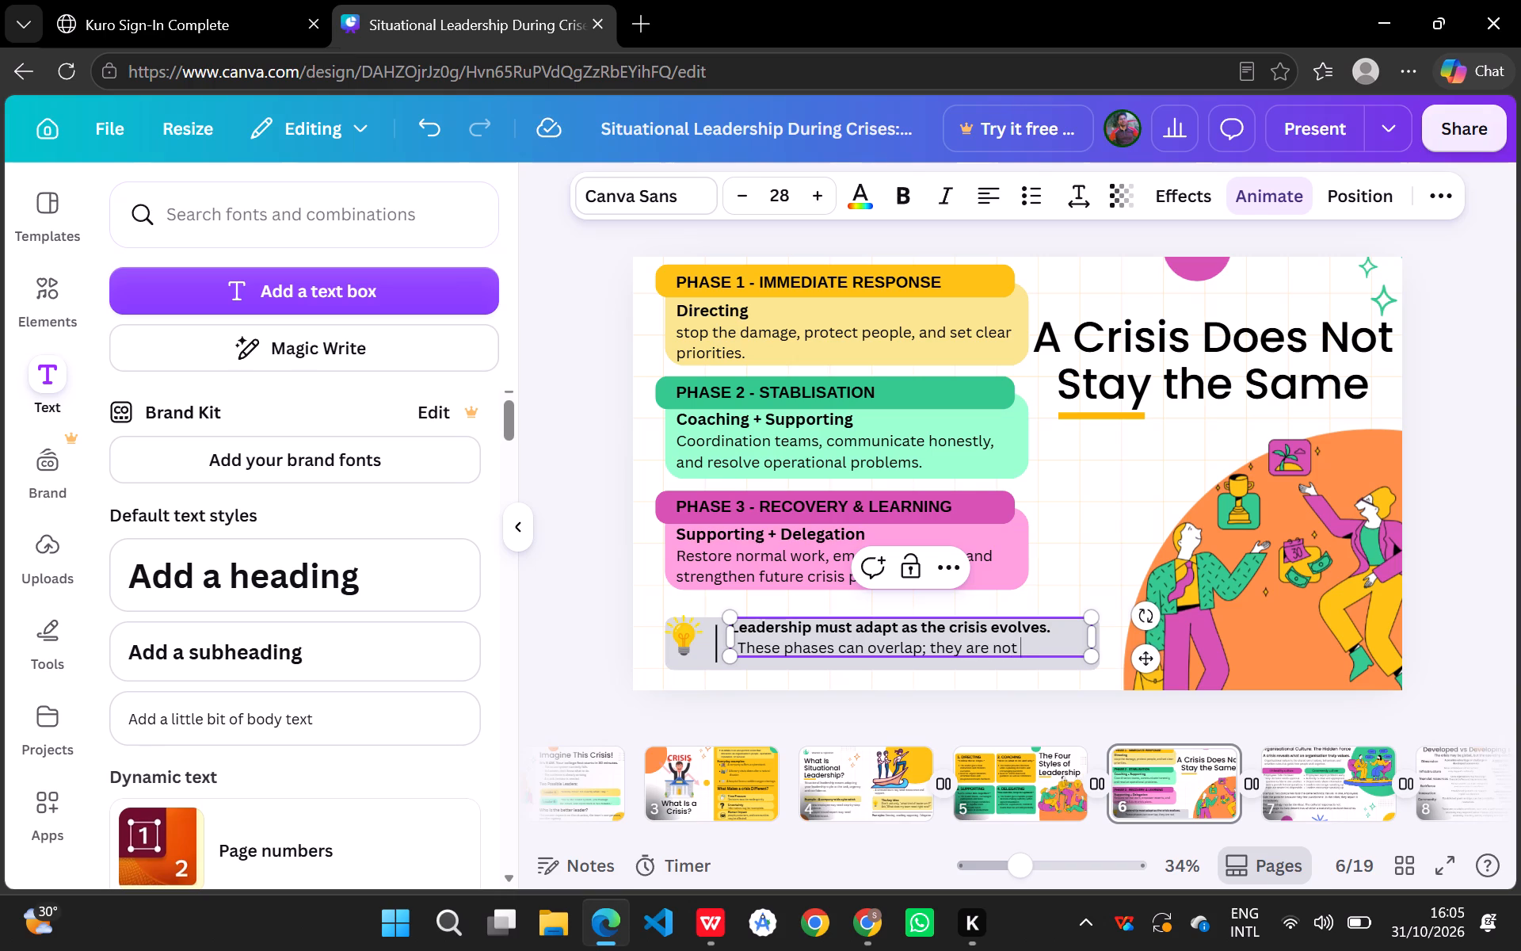
text(a fixed)
key(space)
text(sequence)
key(space)
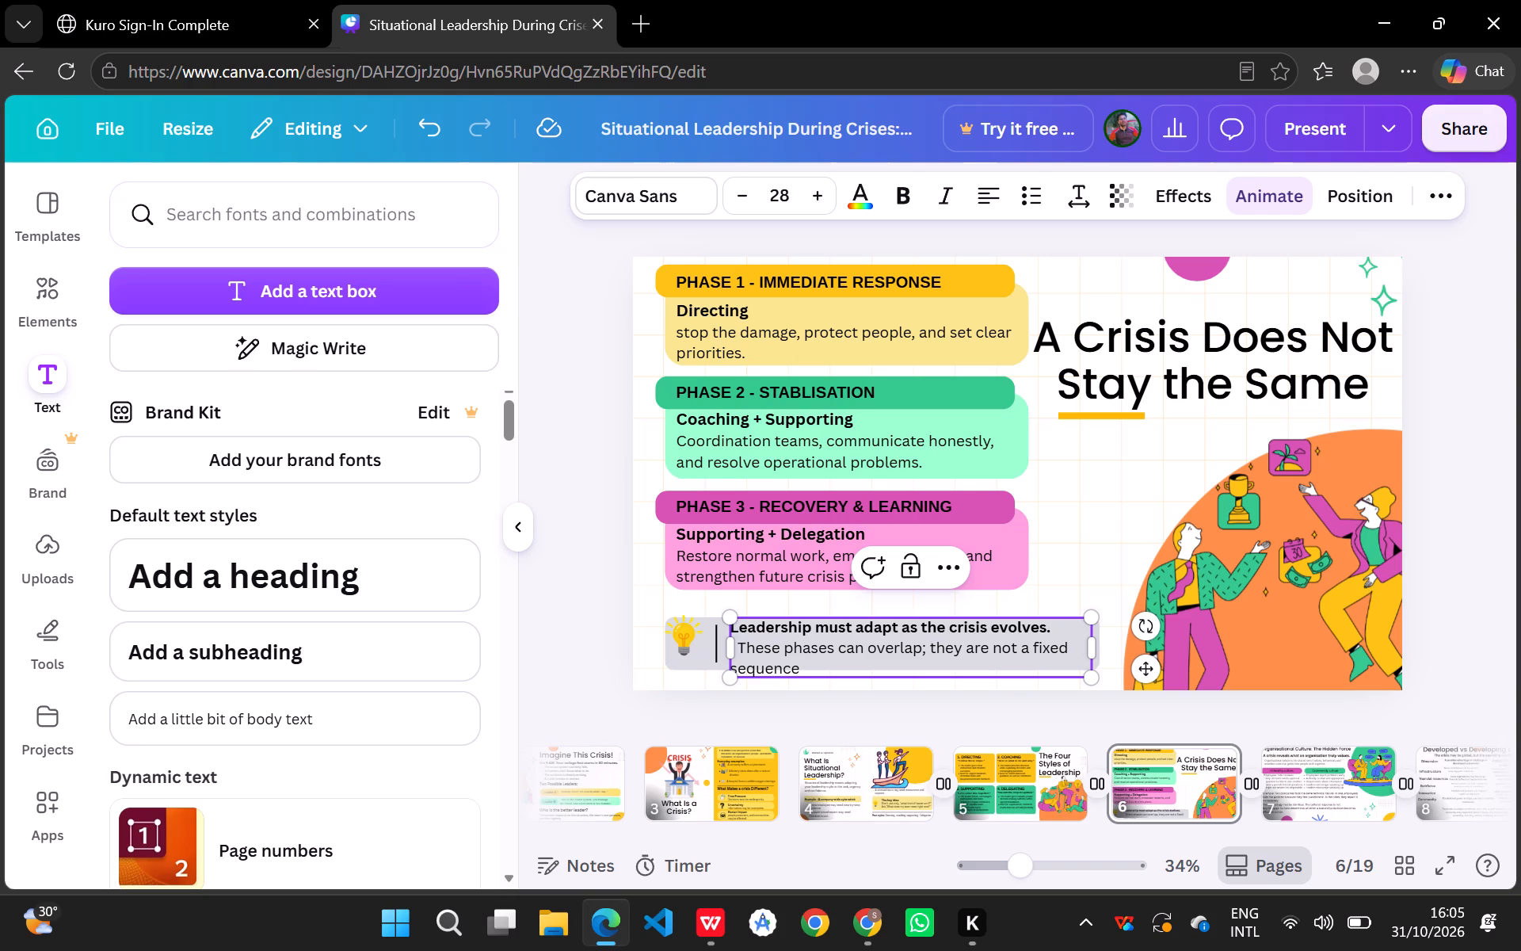
key(BackSpace)
key(period)
Reduce the line spacing of the non-bold sentence in the grey bar to 1.11.
drag(737, 647, 806, 673)
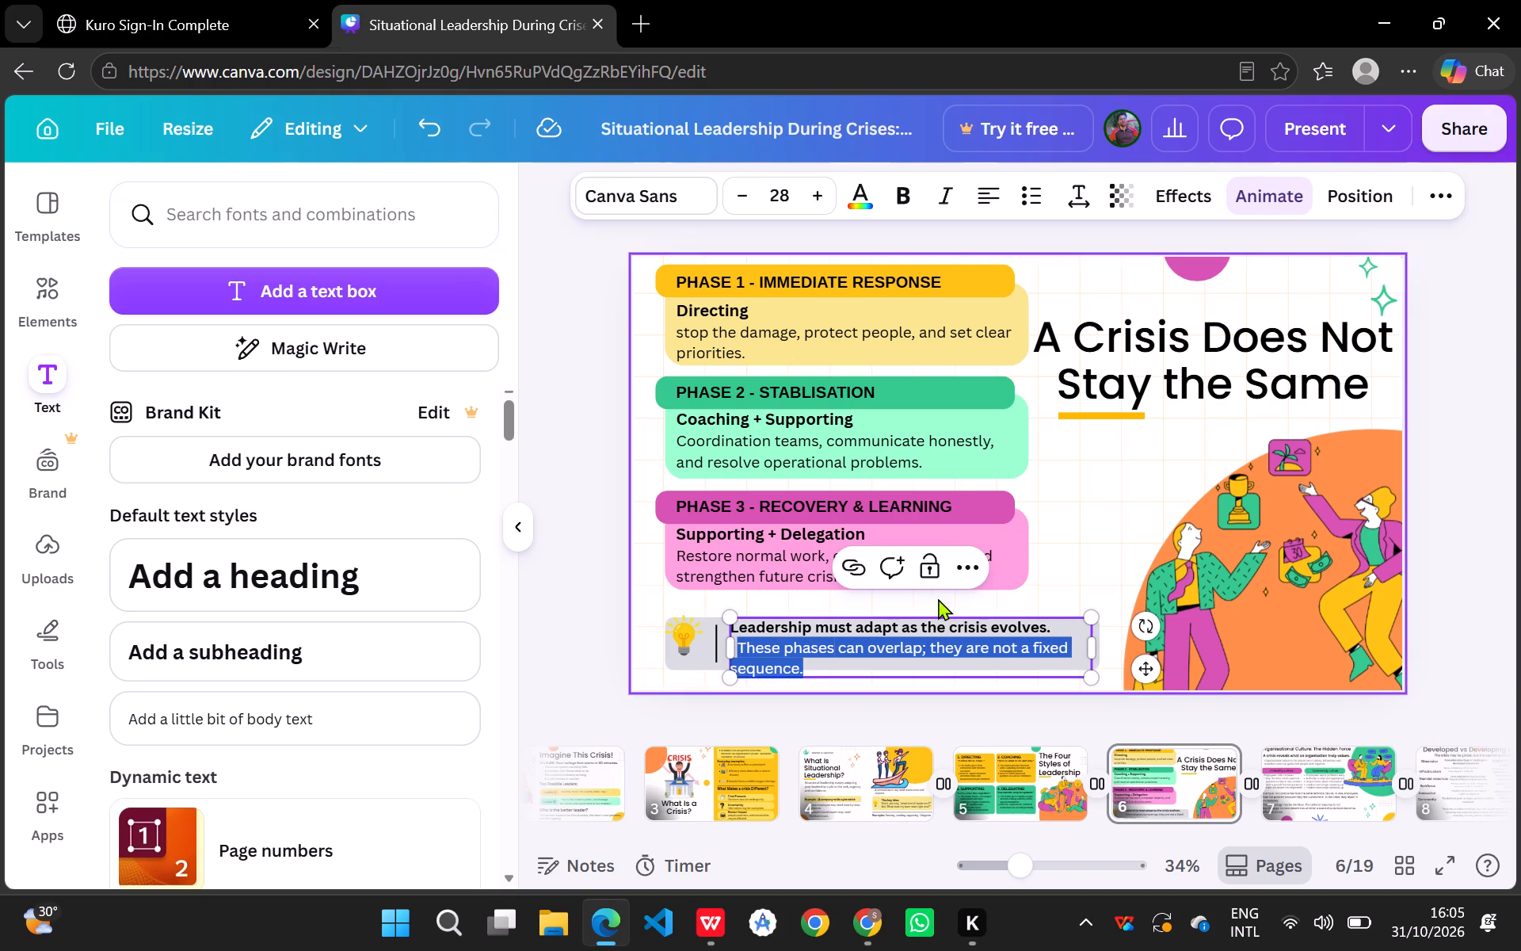
click(978, 570)
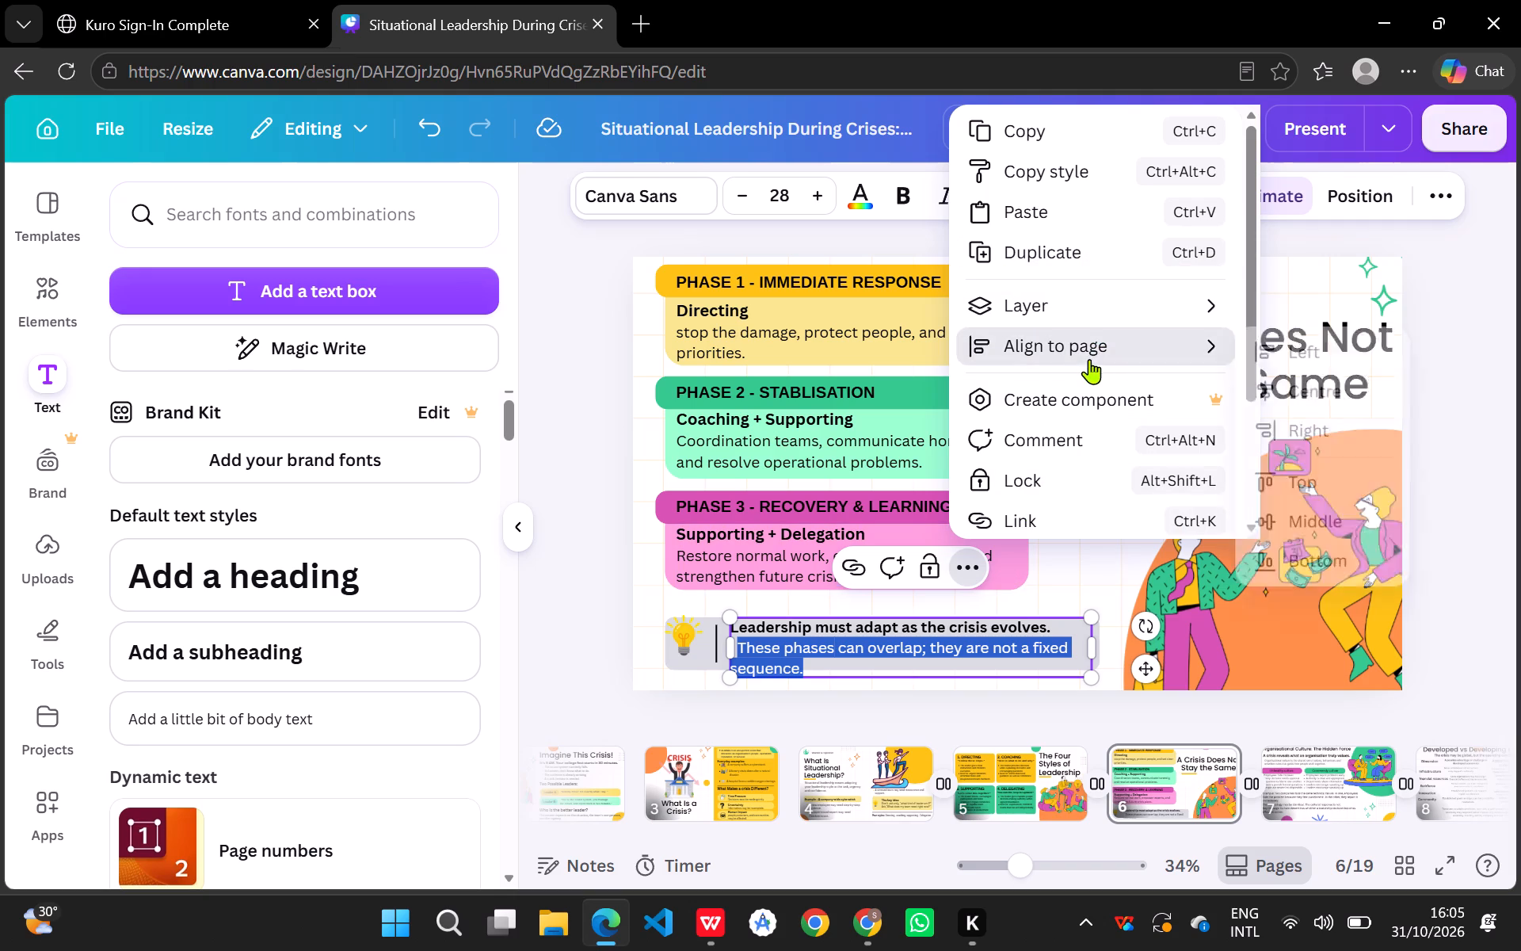
click(1441, 211)
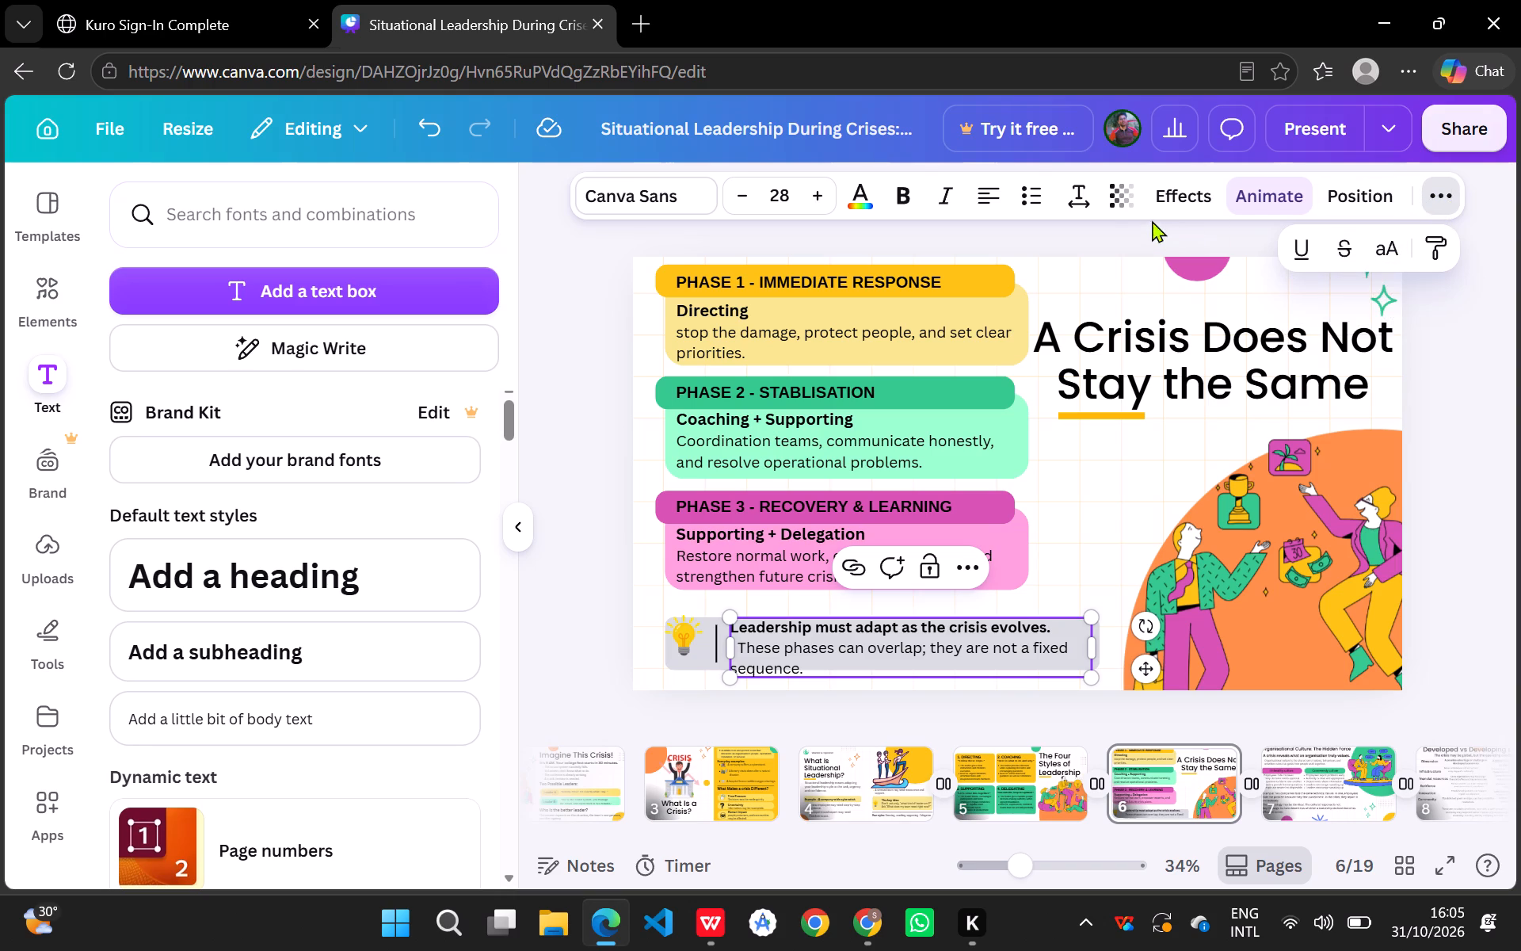
click(1082, 204)
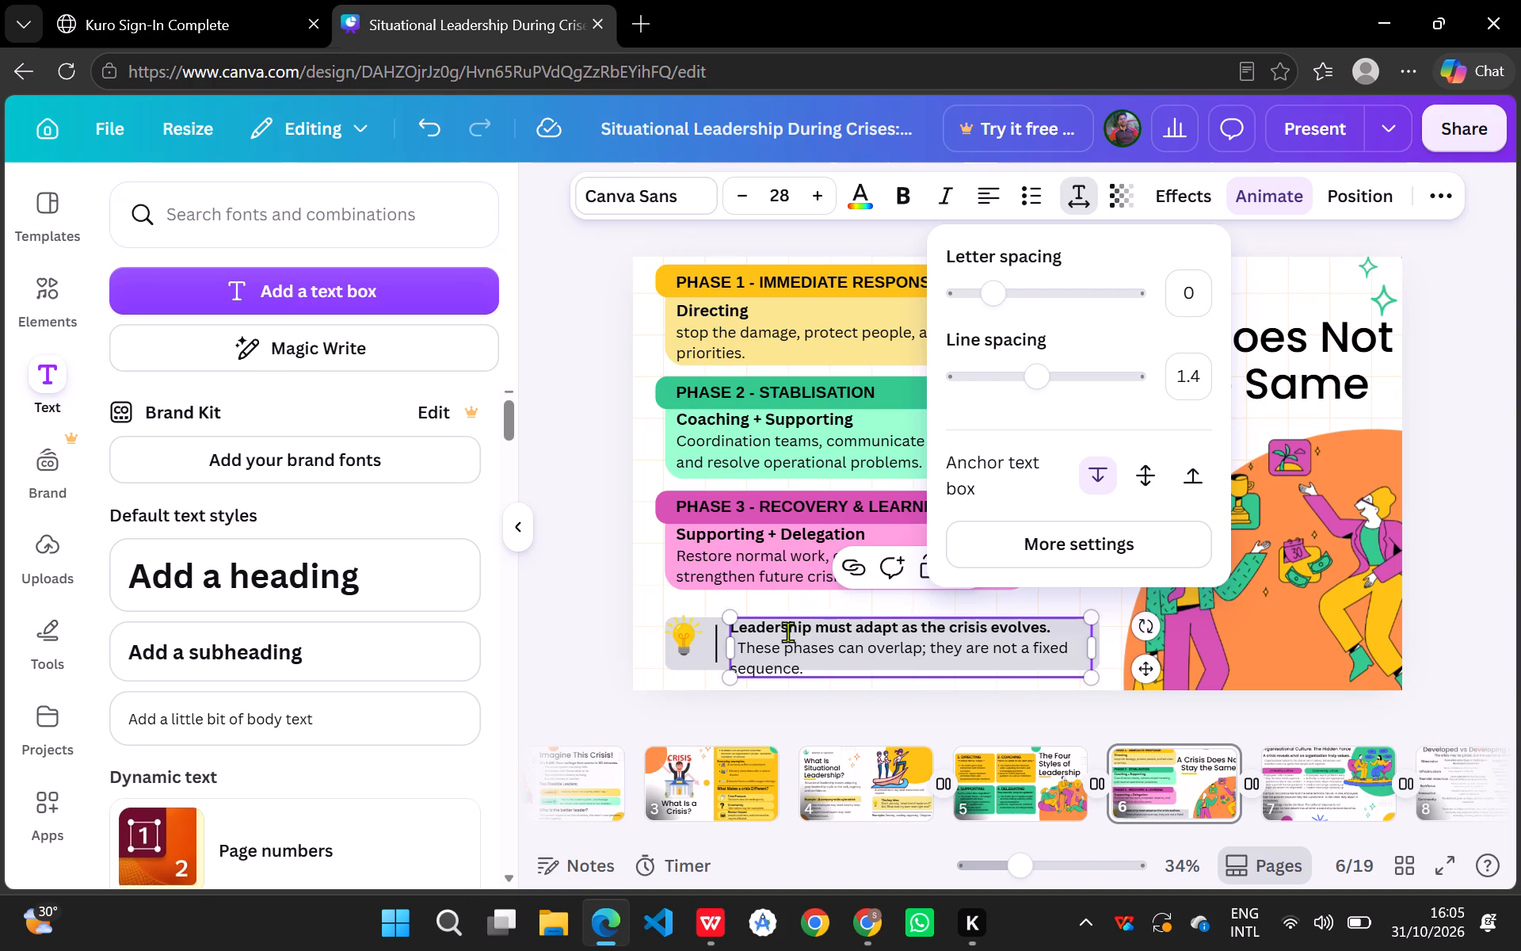
drag(735, 648, 802, 665)
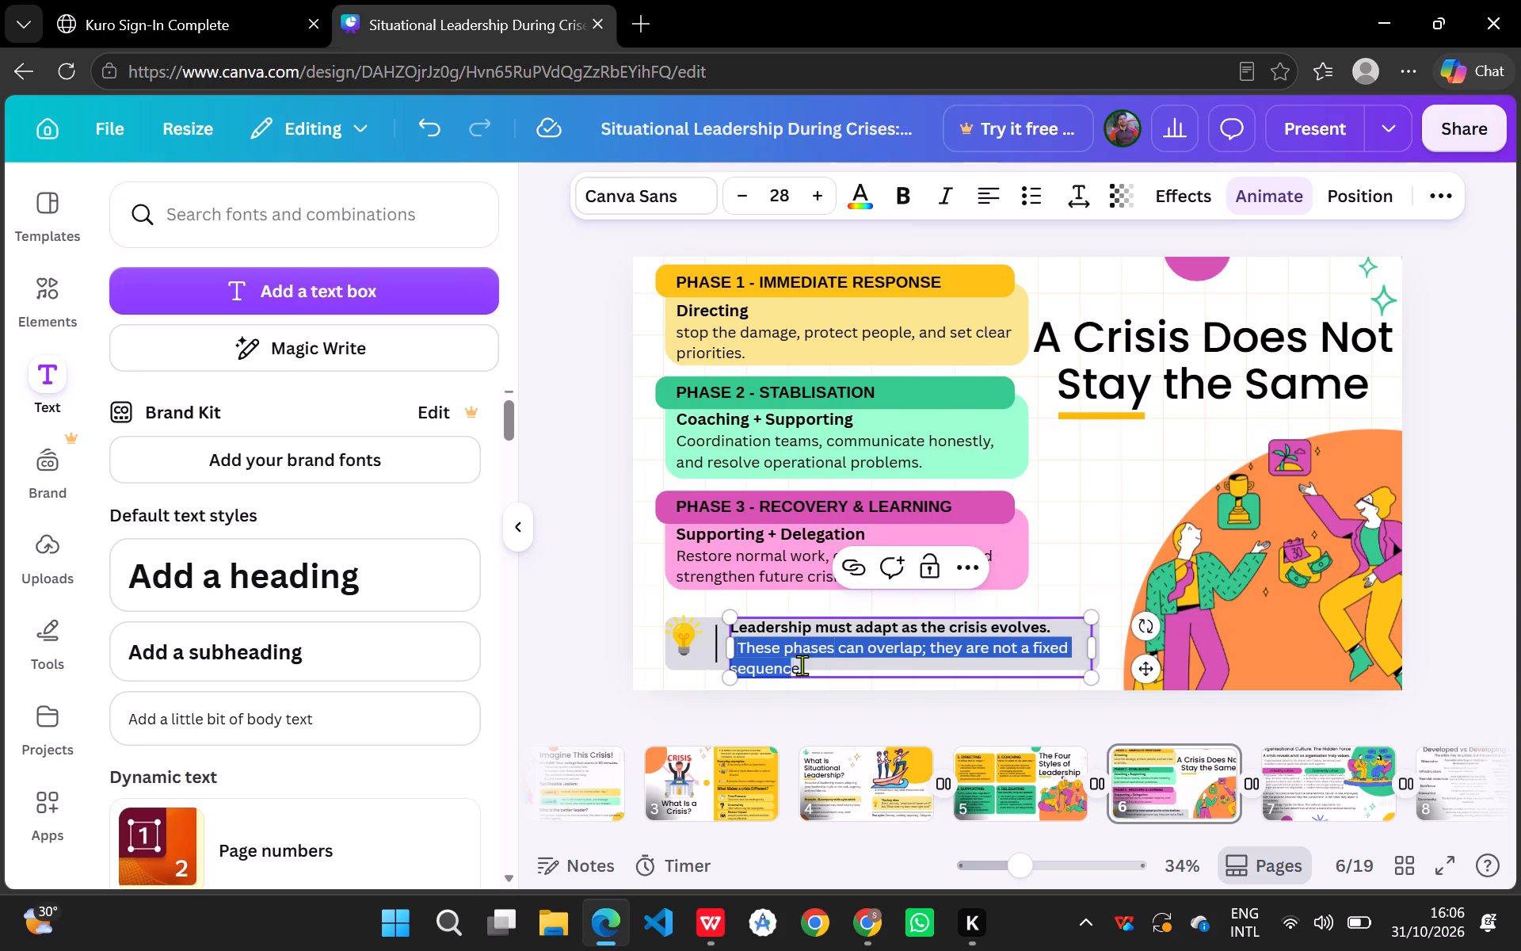
drag(802, 665, 804, 666)
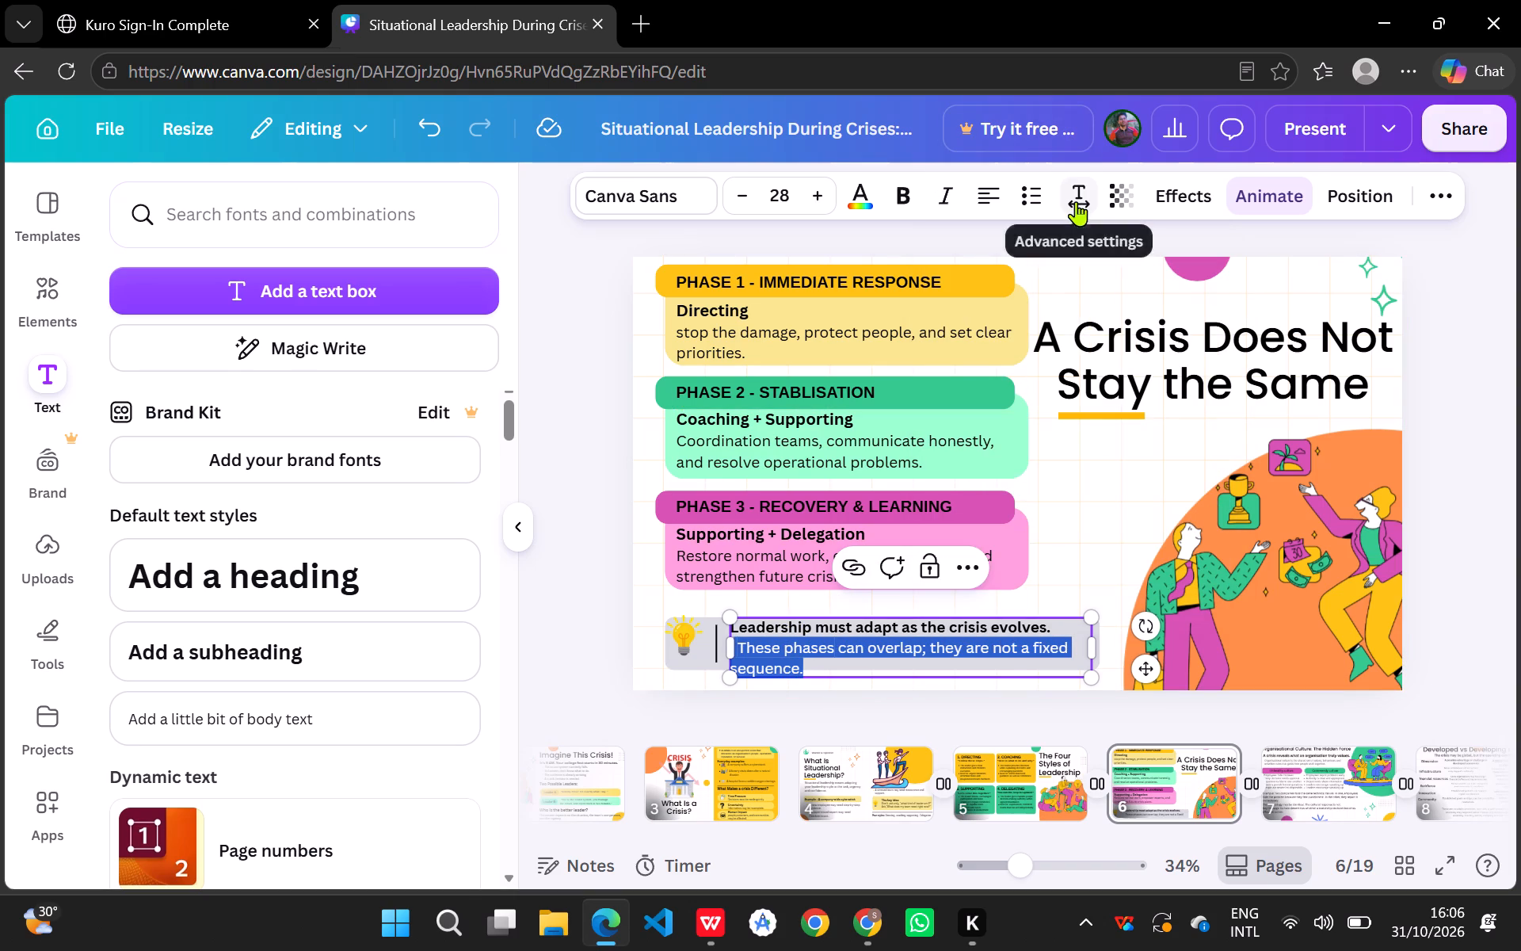
click(1076, 201)
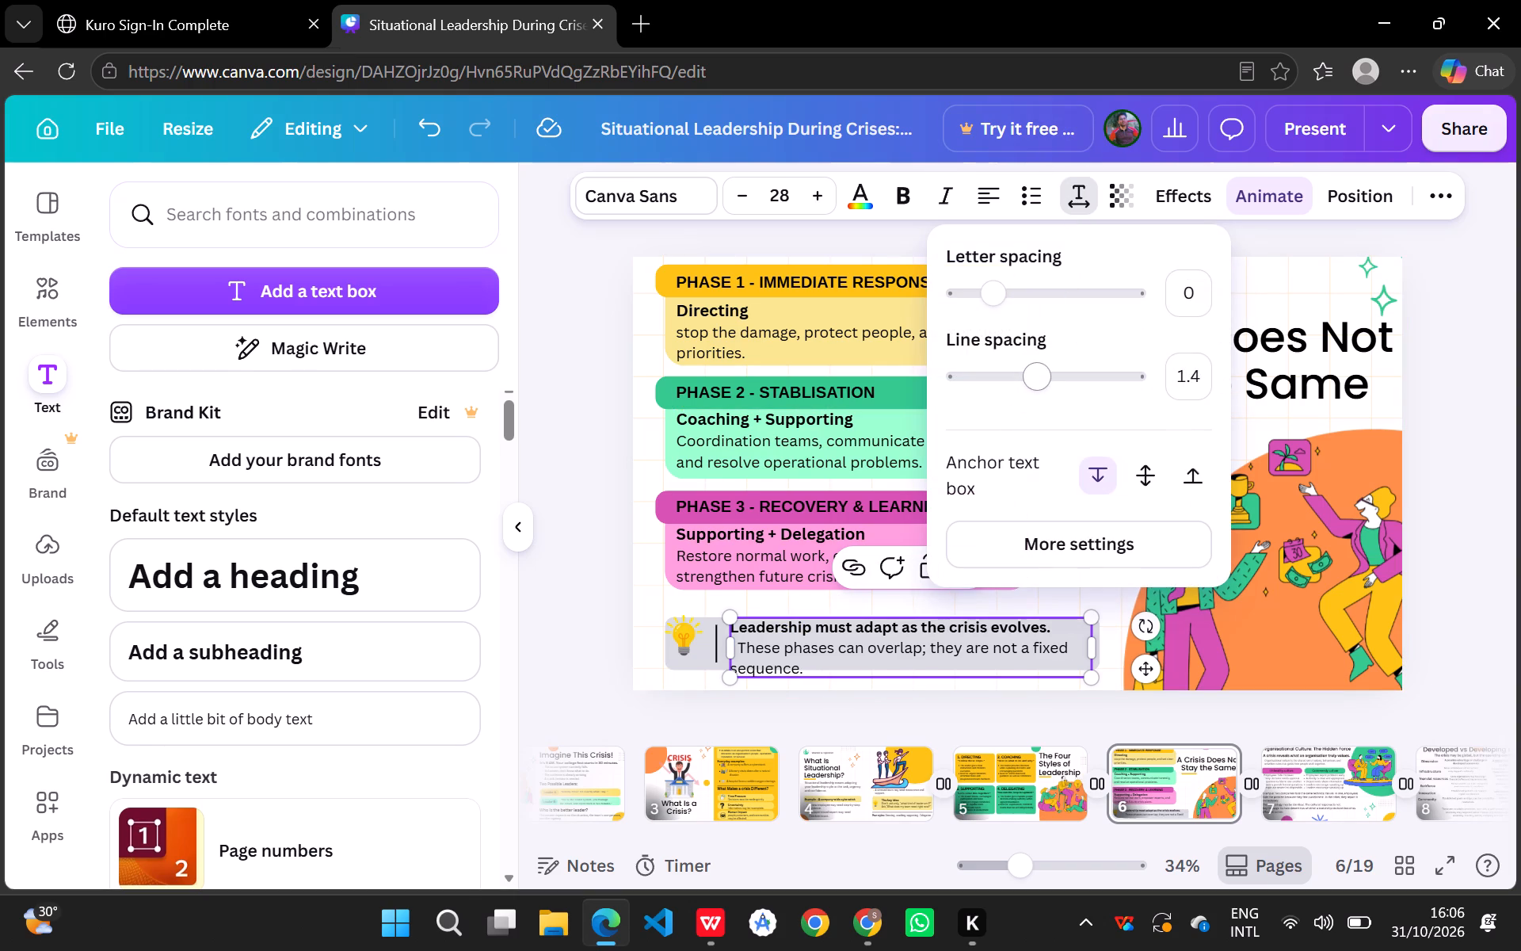
drag(1049, 378, 1016, 382)
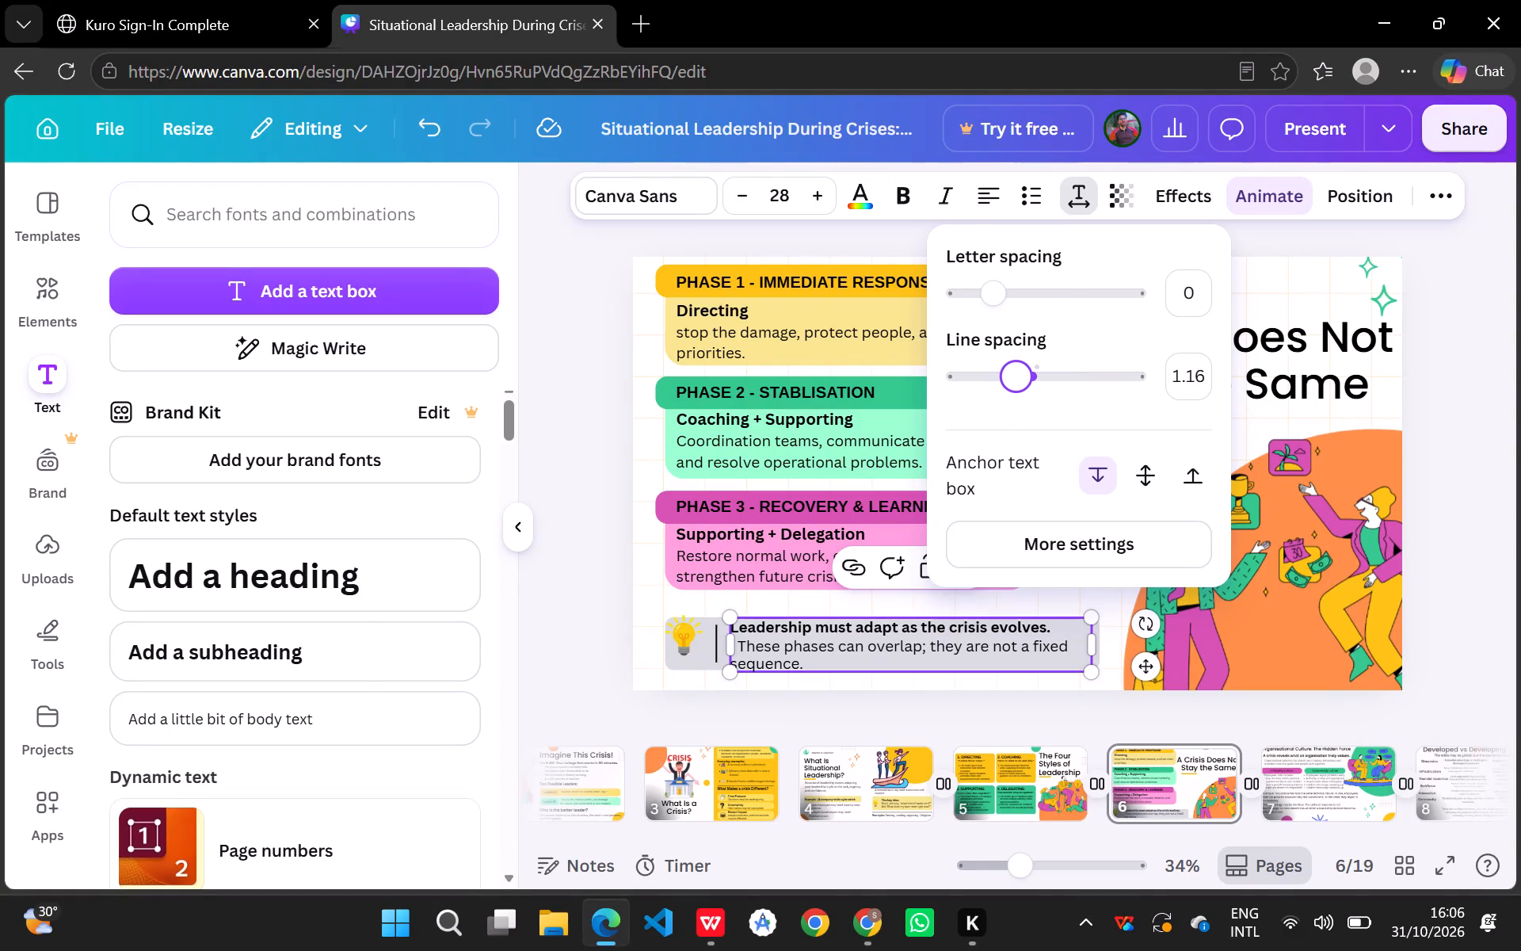
drag(1016, 382, 1011, 382)
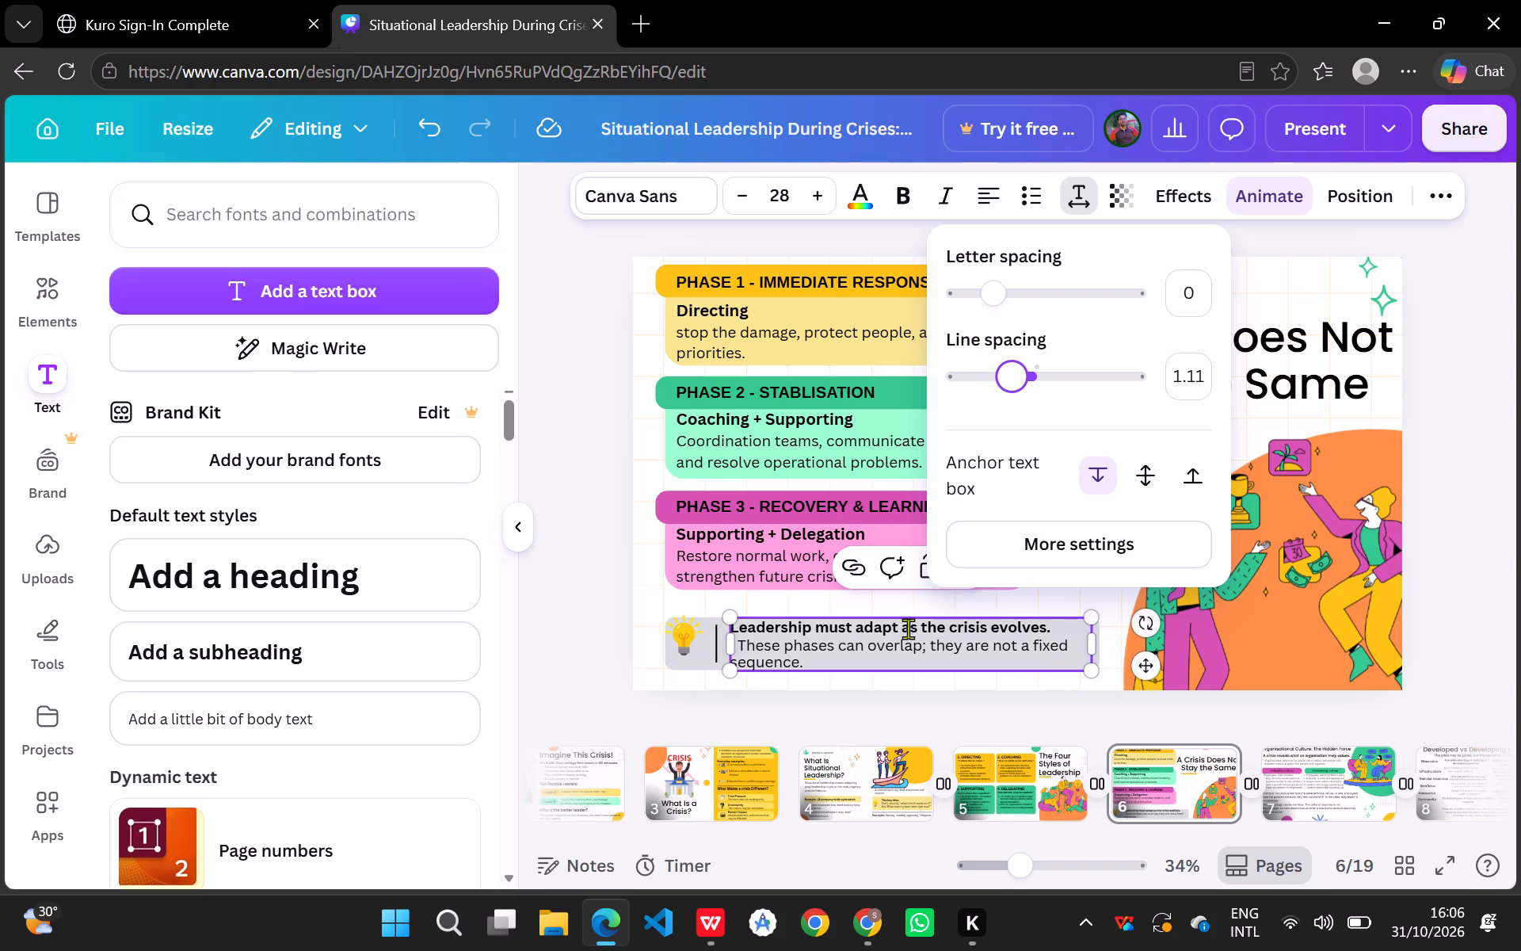
click(881, 606)
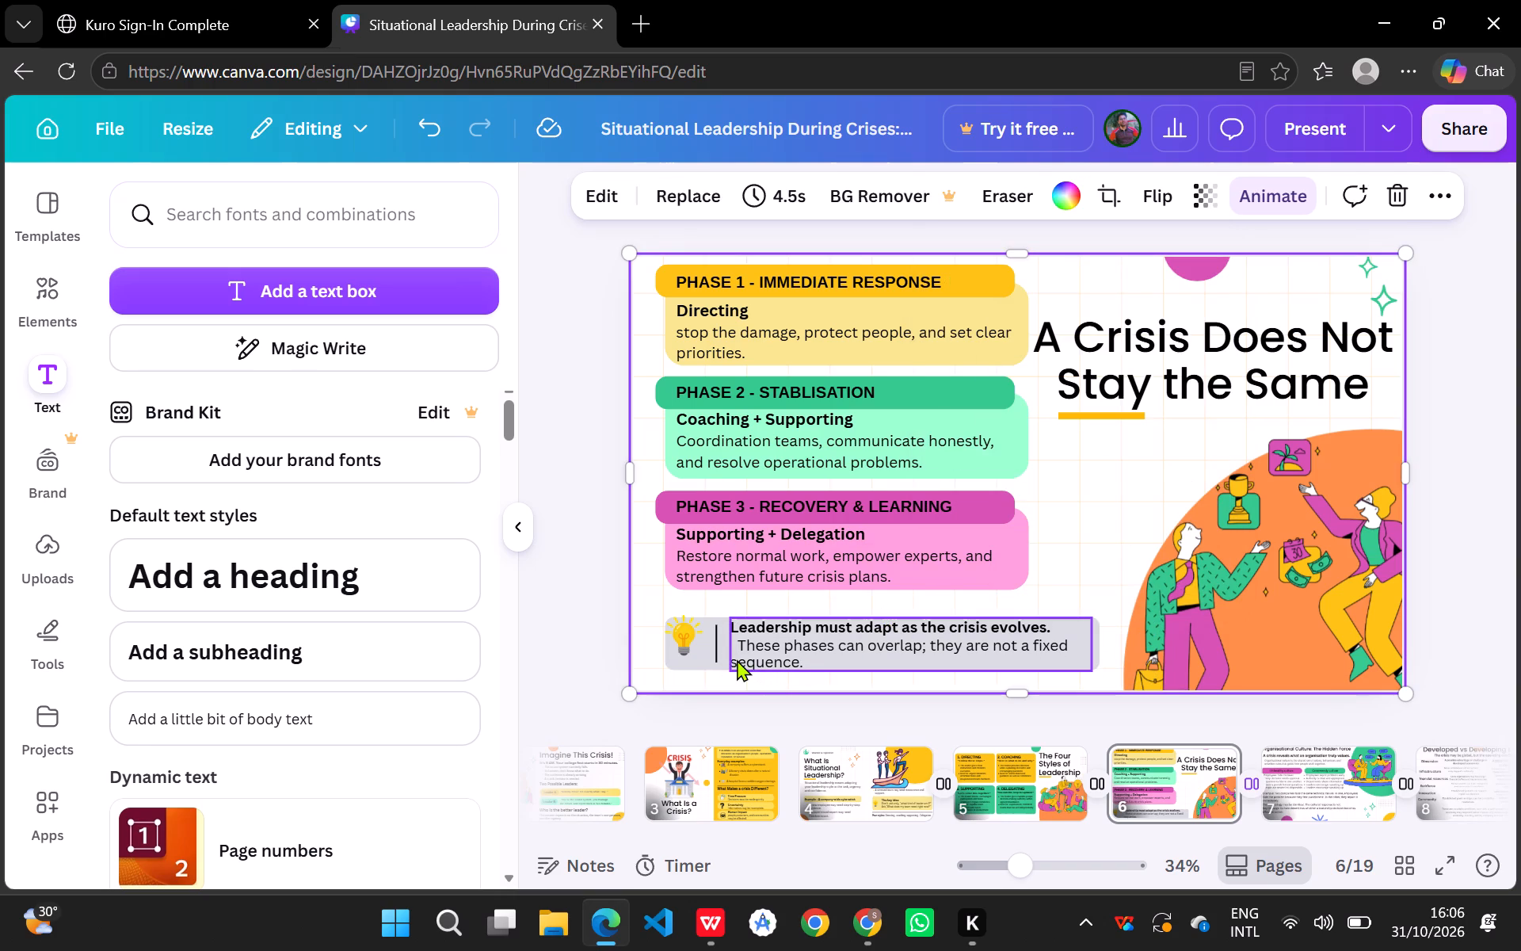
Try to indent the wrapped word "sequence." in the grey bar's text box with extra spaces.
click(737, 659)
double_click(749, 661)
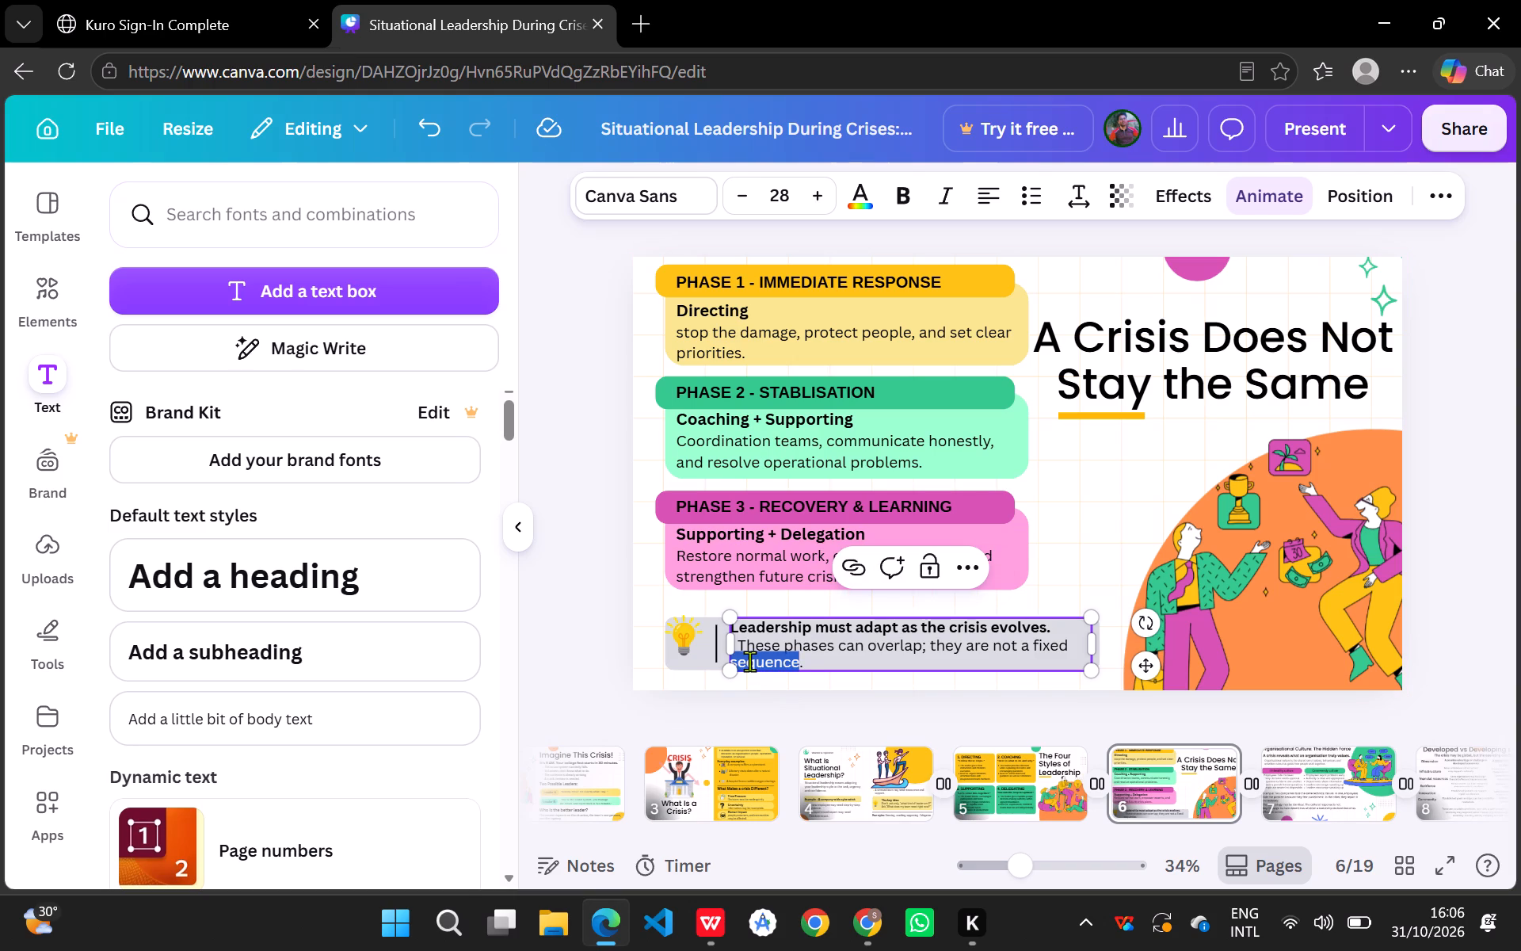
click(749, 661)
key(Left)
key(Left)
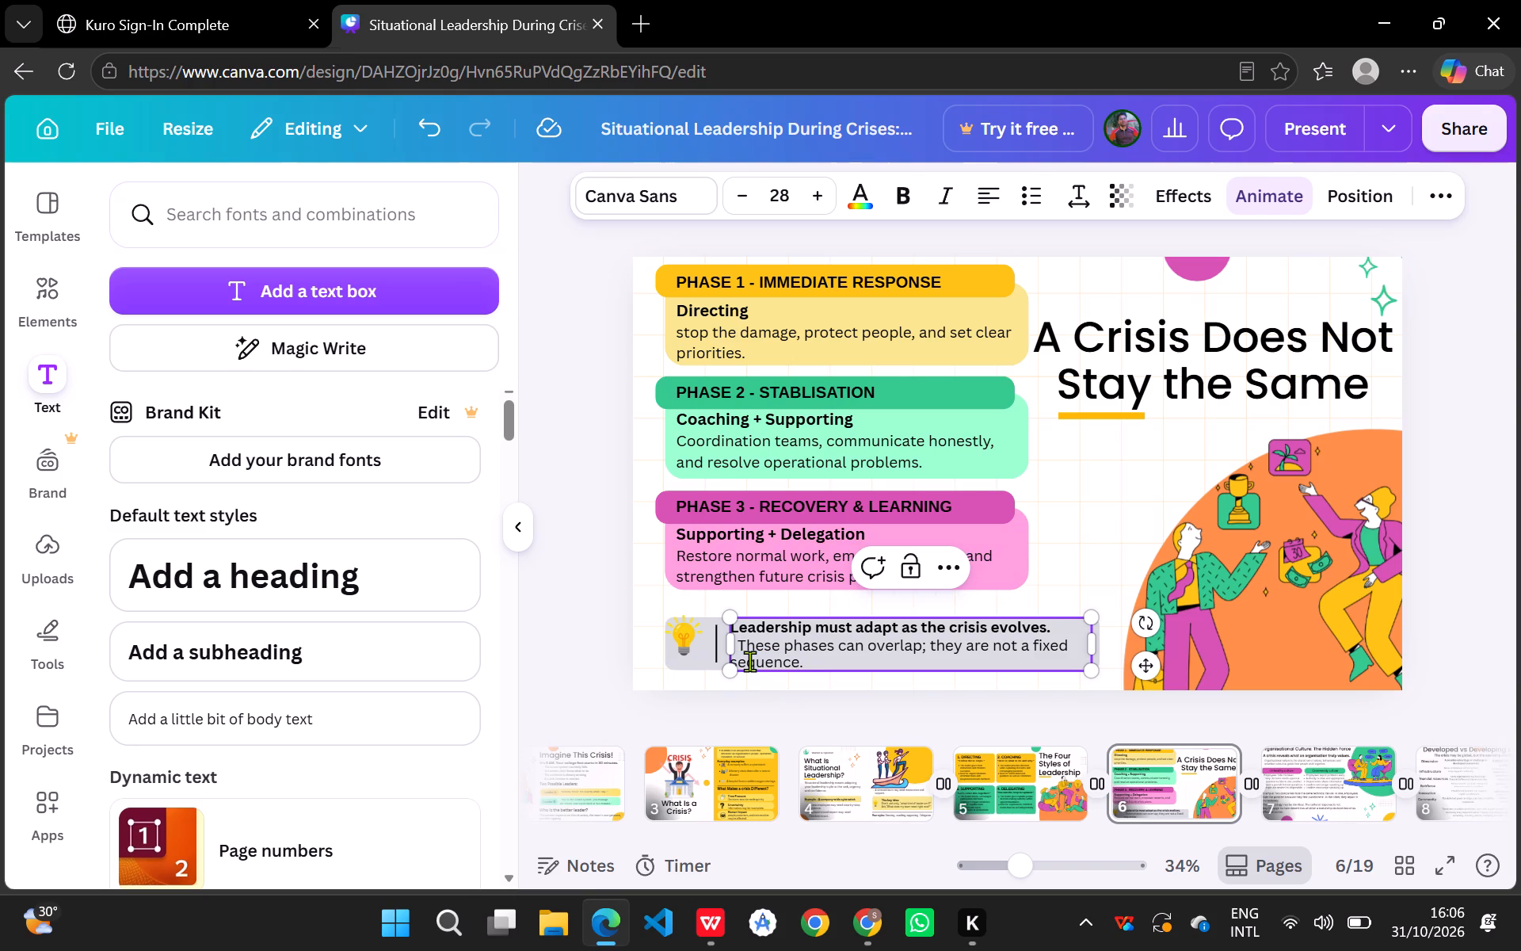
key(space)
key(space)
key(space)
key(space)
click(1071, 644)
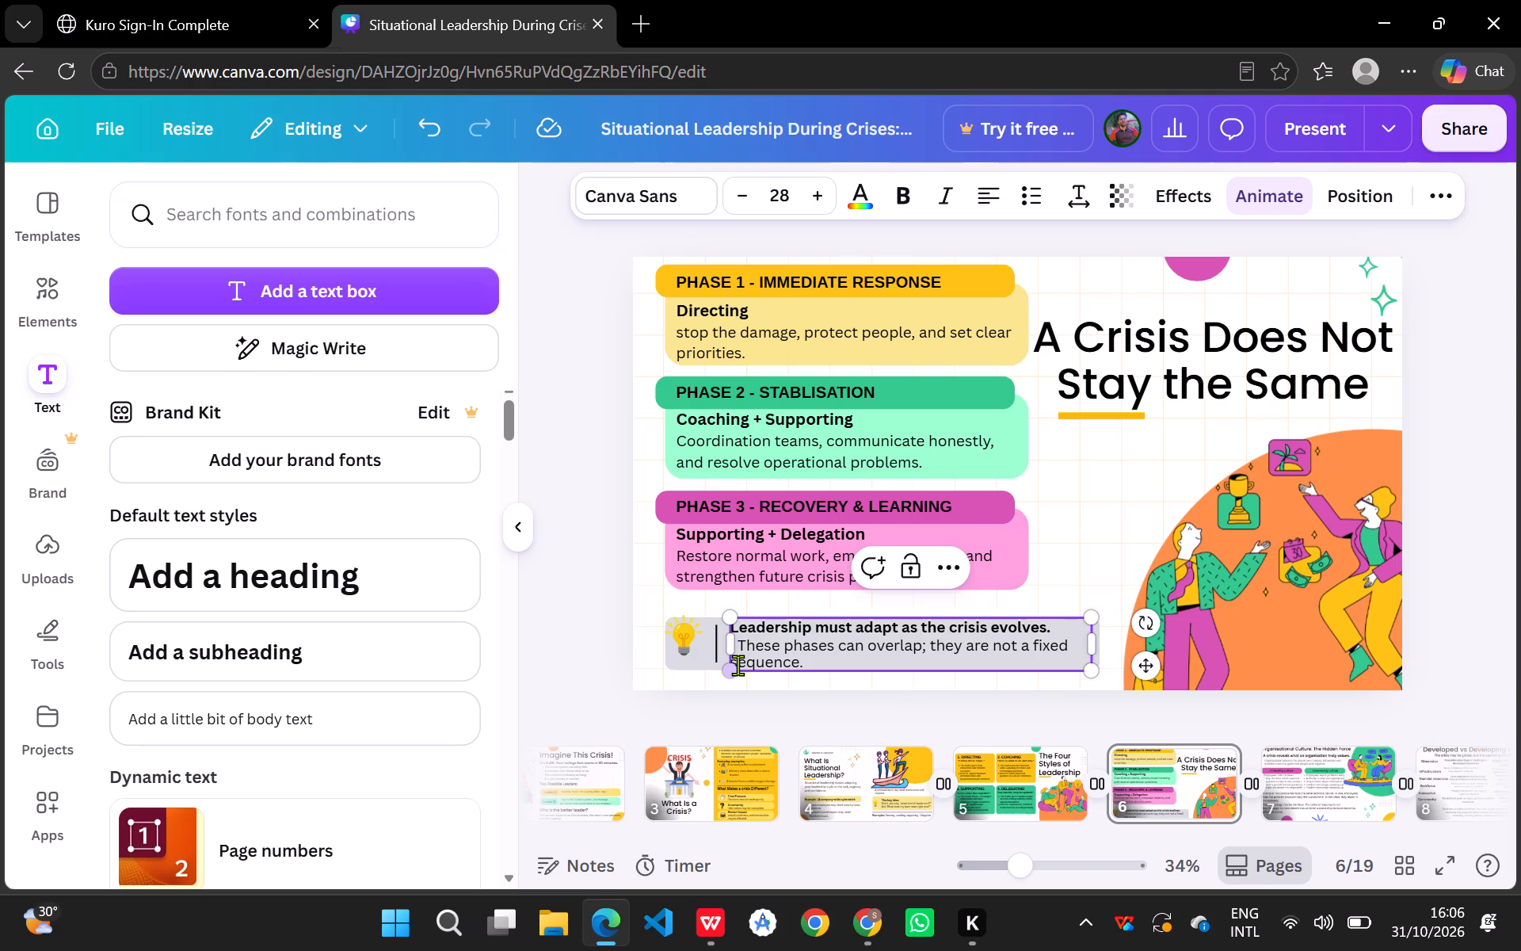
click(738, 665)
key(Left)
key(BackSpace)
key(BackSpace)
Widen the grey bar's text box, close the gap before "sequence.", and break that word onto its own indented line.
drag(1093, 639, 1180, 636)
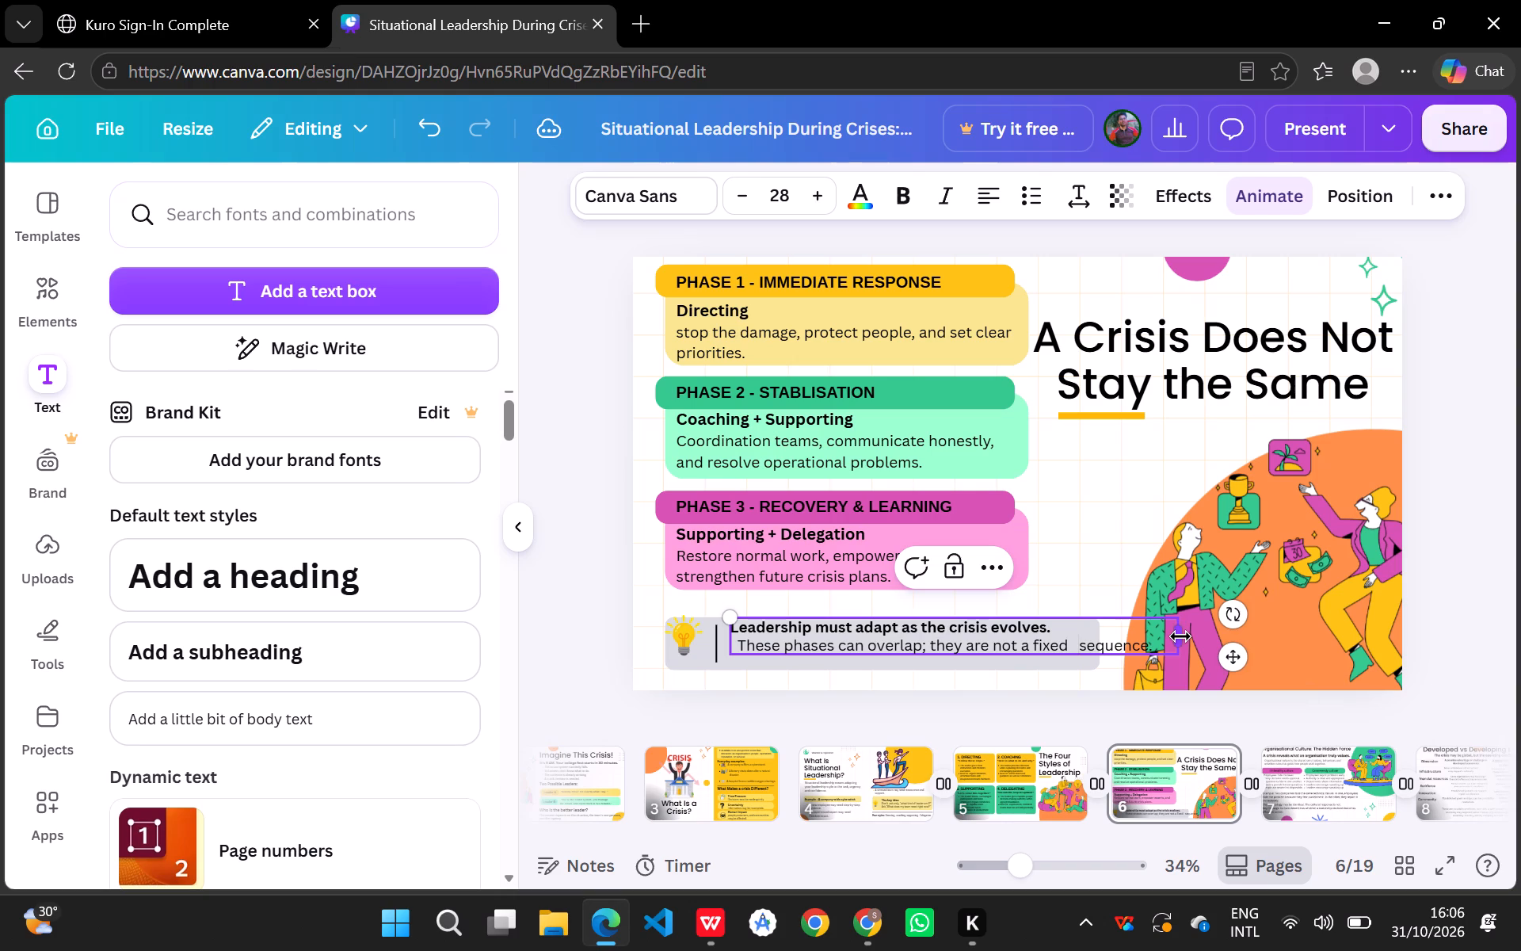
key(BackSpace)
key(BackSpace)
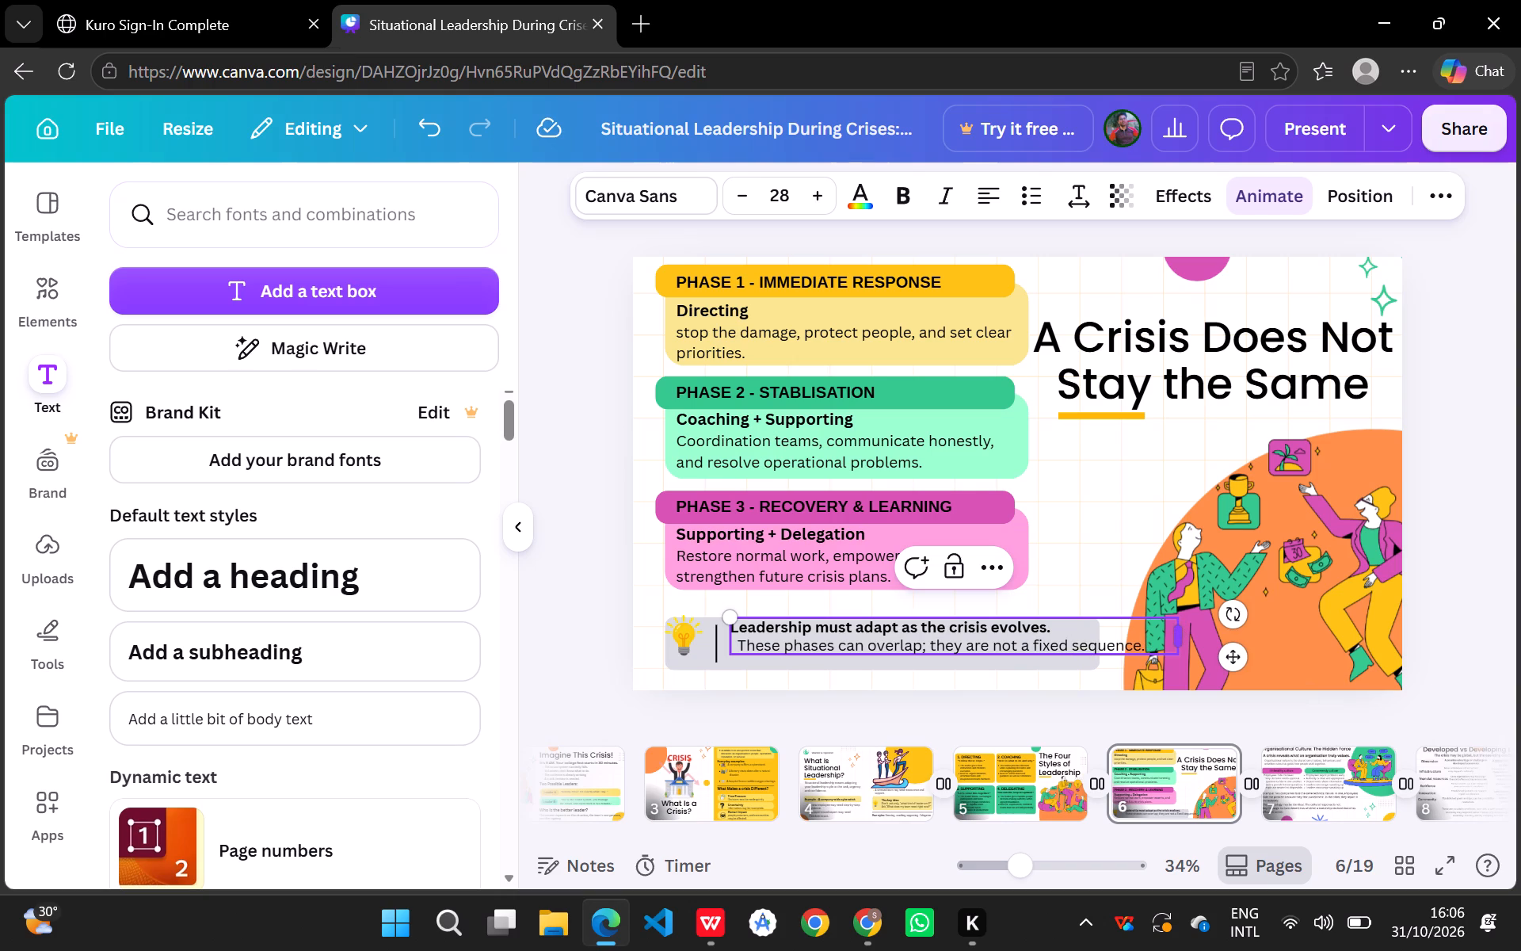
key(Return)
key(space)
key(space)
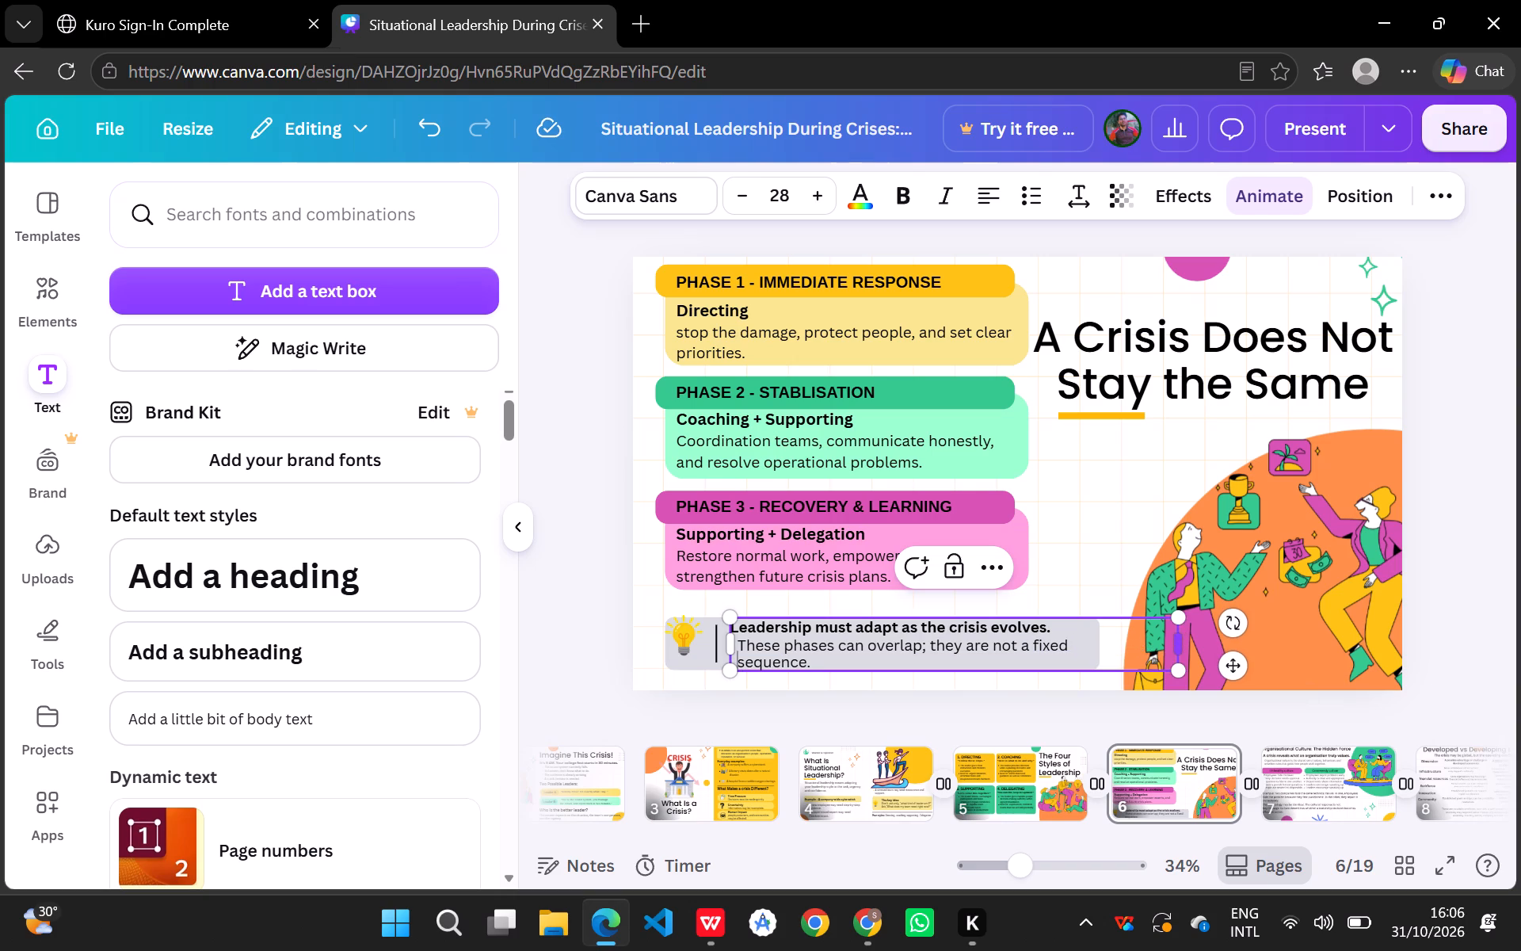
key(space)
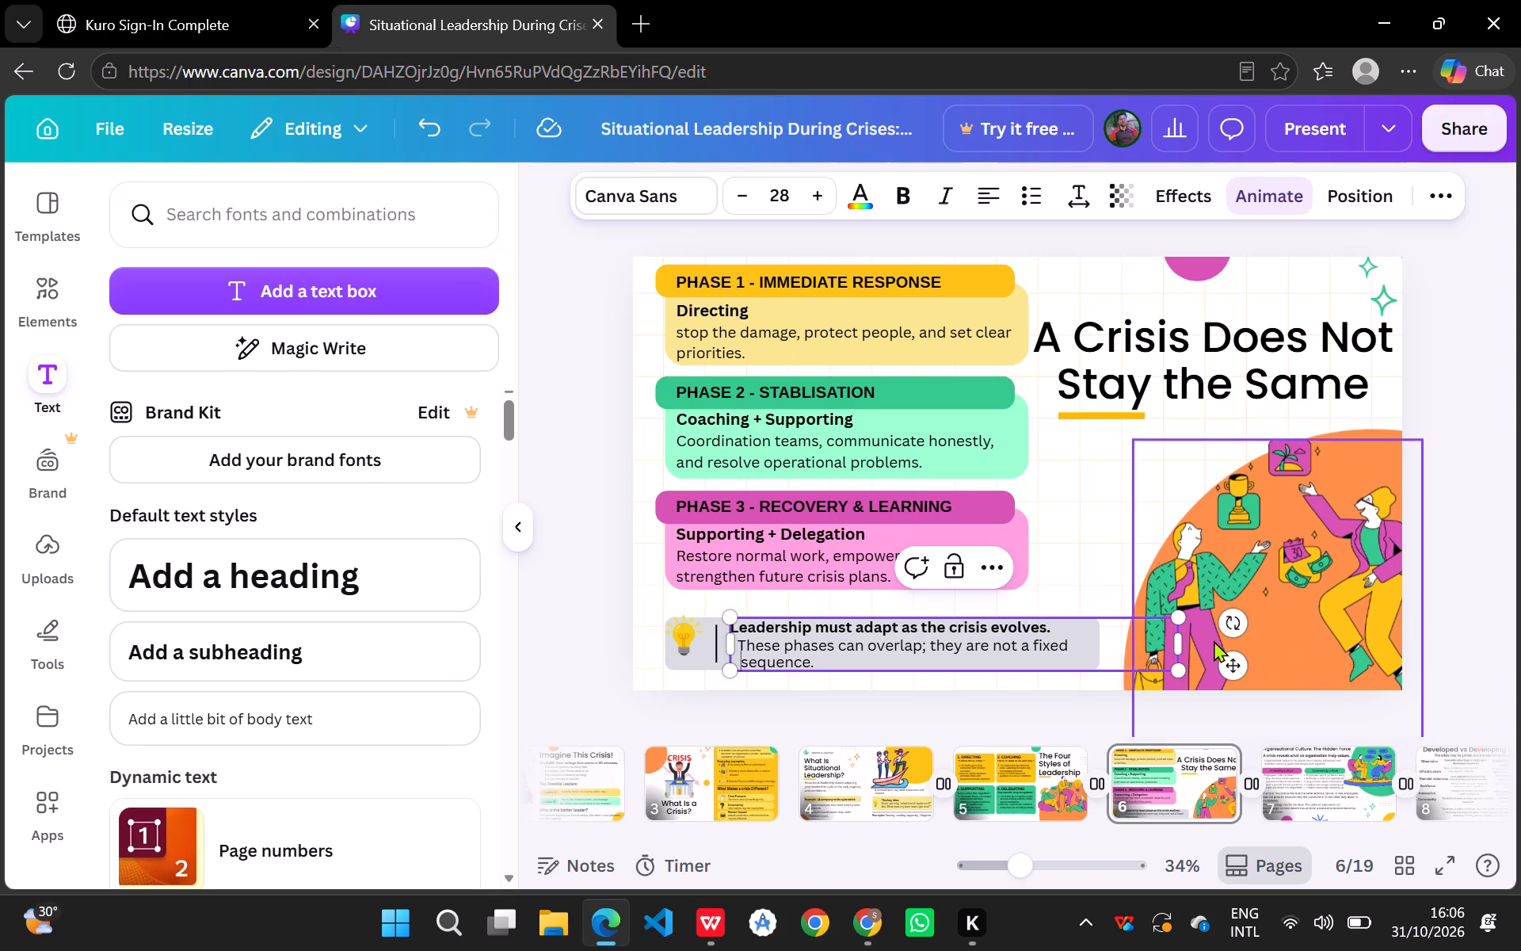
Narrow the takeaway message's text box so it fits inside the grey bar again.
drag(1180, 644, 1081, 647)
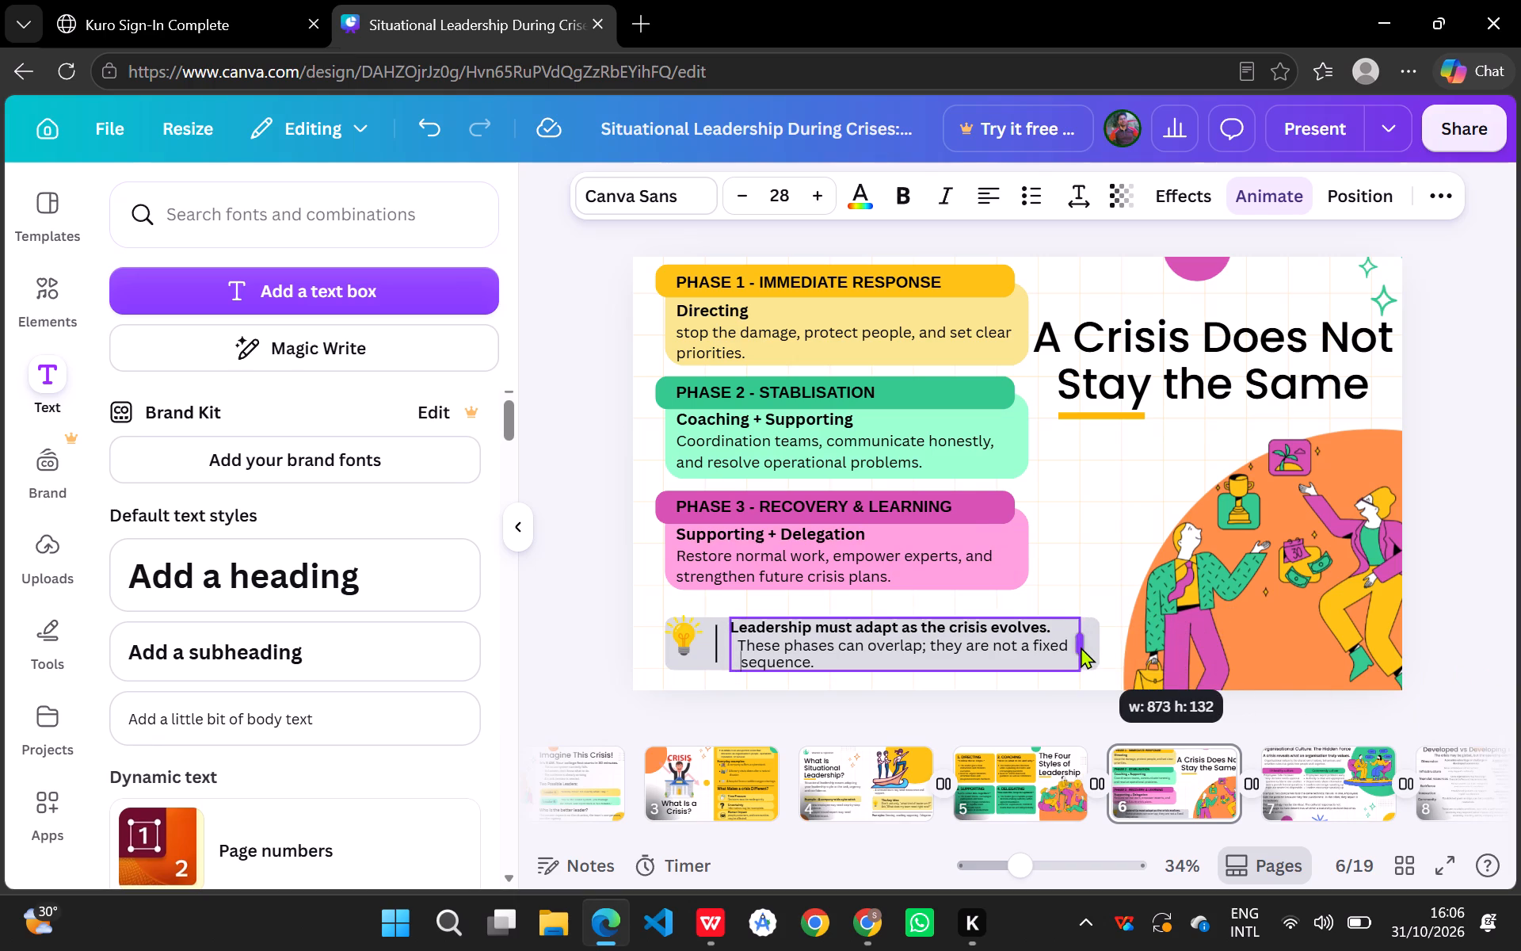
drag(1081, 647, 1088, 647)
click(1110, 529)
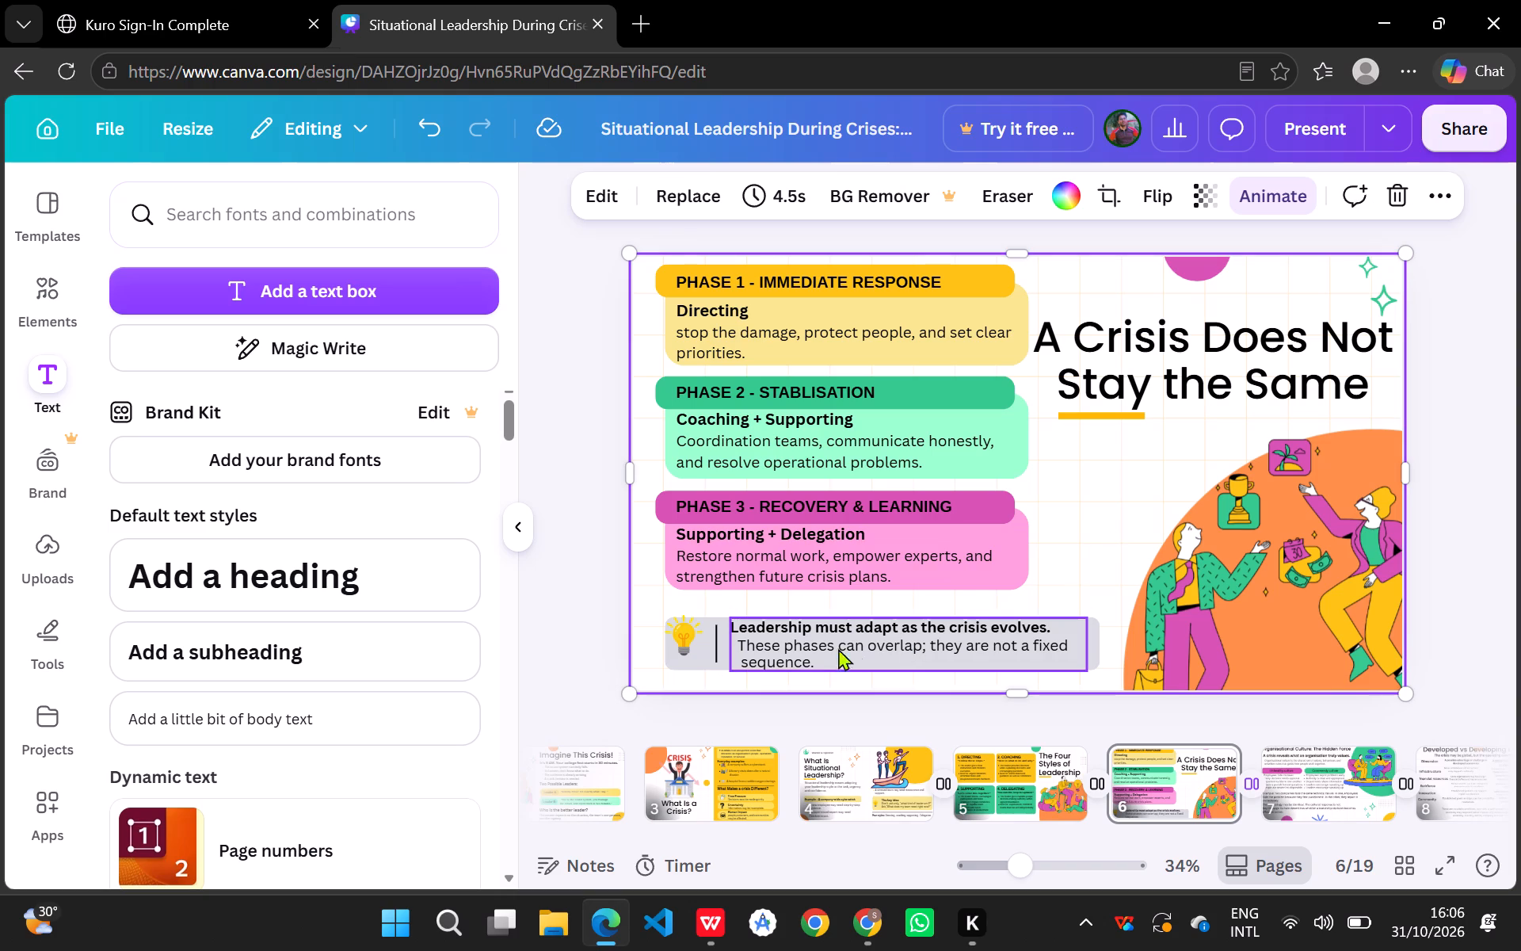
Remove the leading spaces before "These" and "sequence." so both lines align flush with the bold sentence above.
click(806, 650)
click(739, 644)
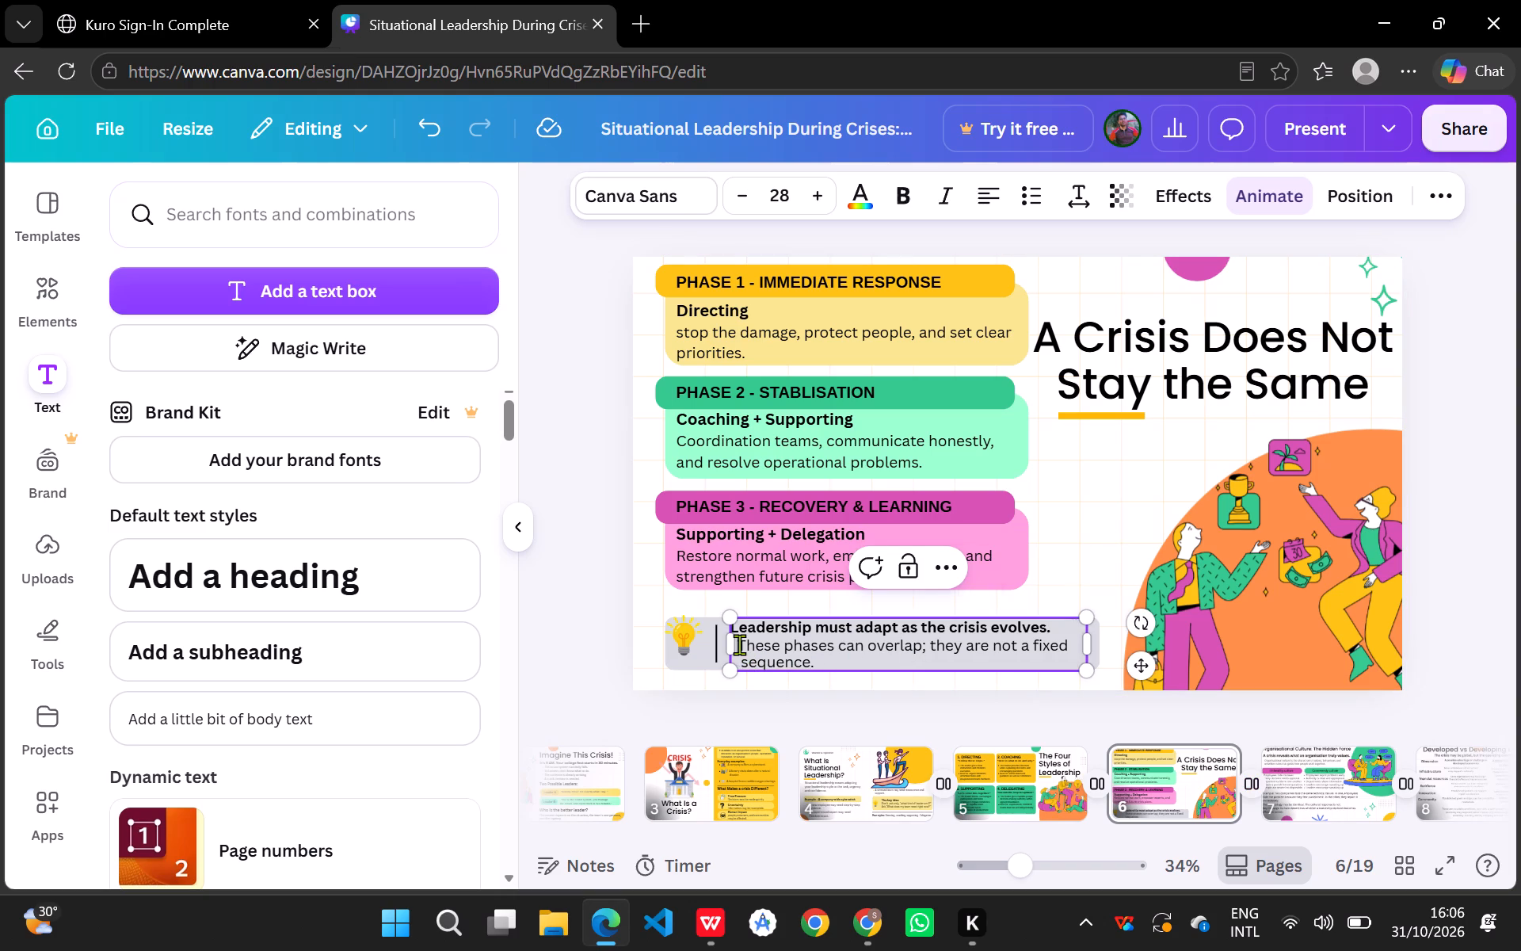
key(BackSpace)
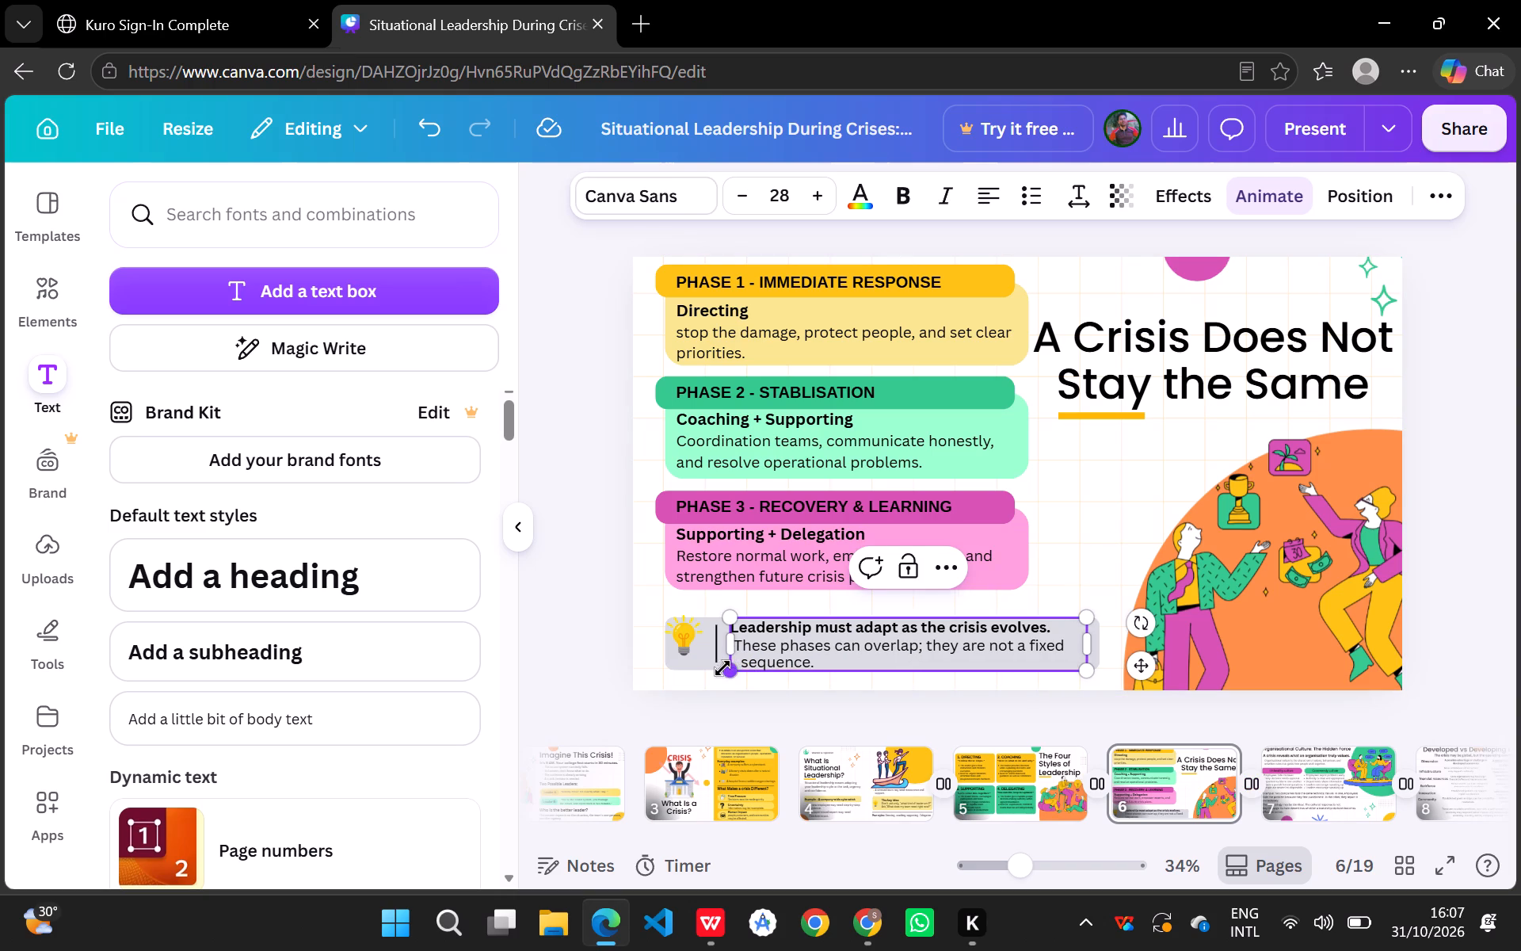
click(743, 659)
key(BackSpace)
key(BackSpace)
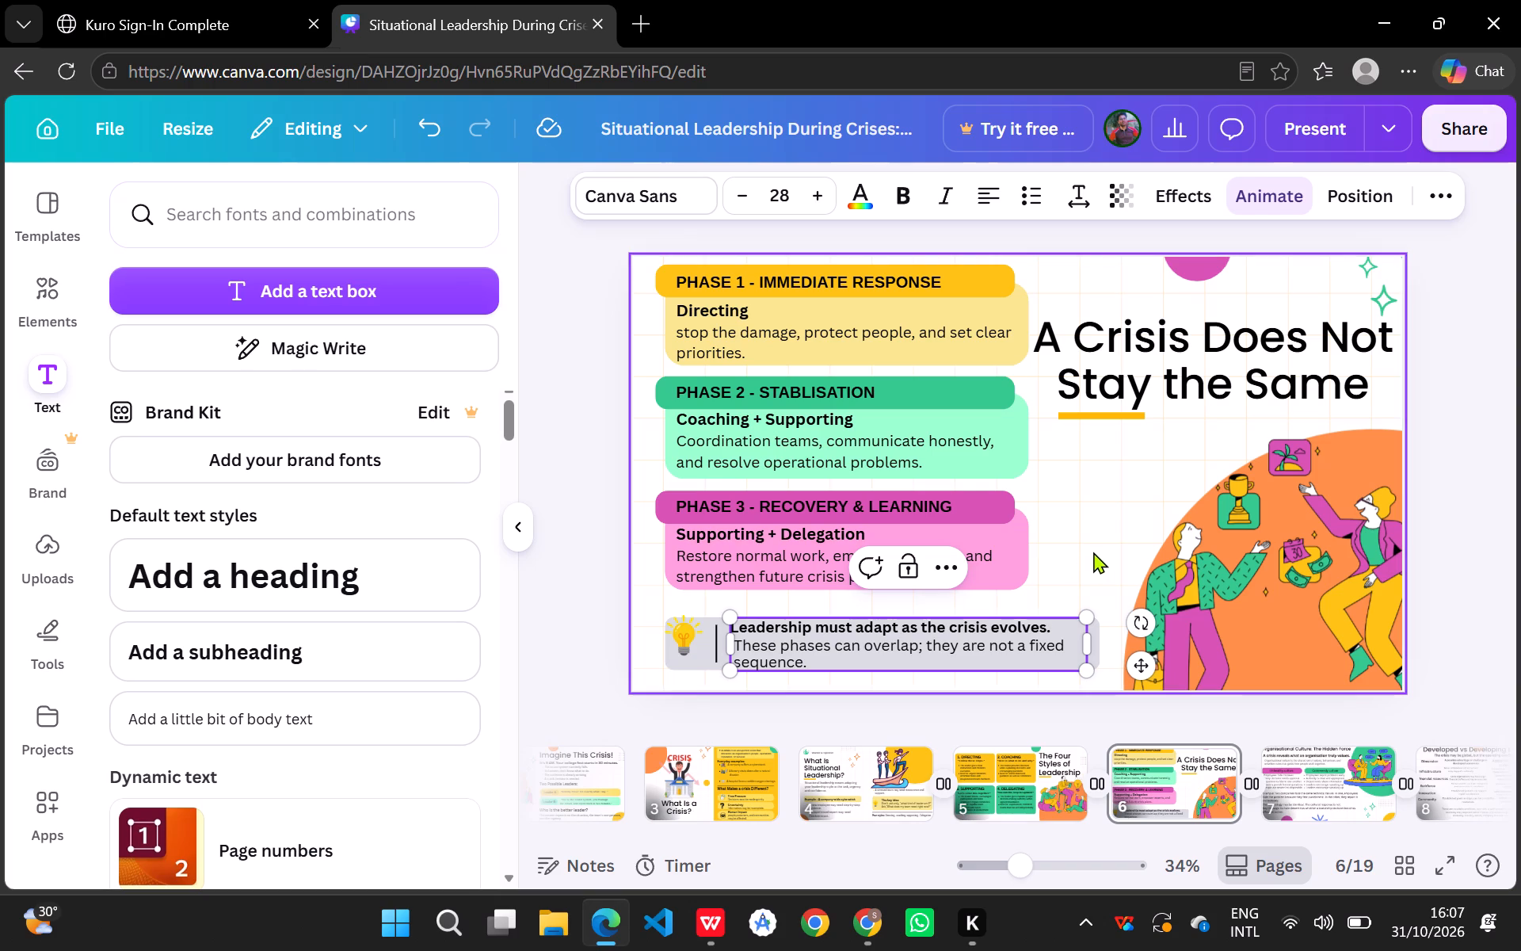
click(1094, 551)
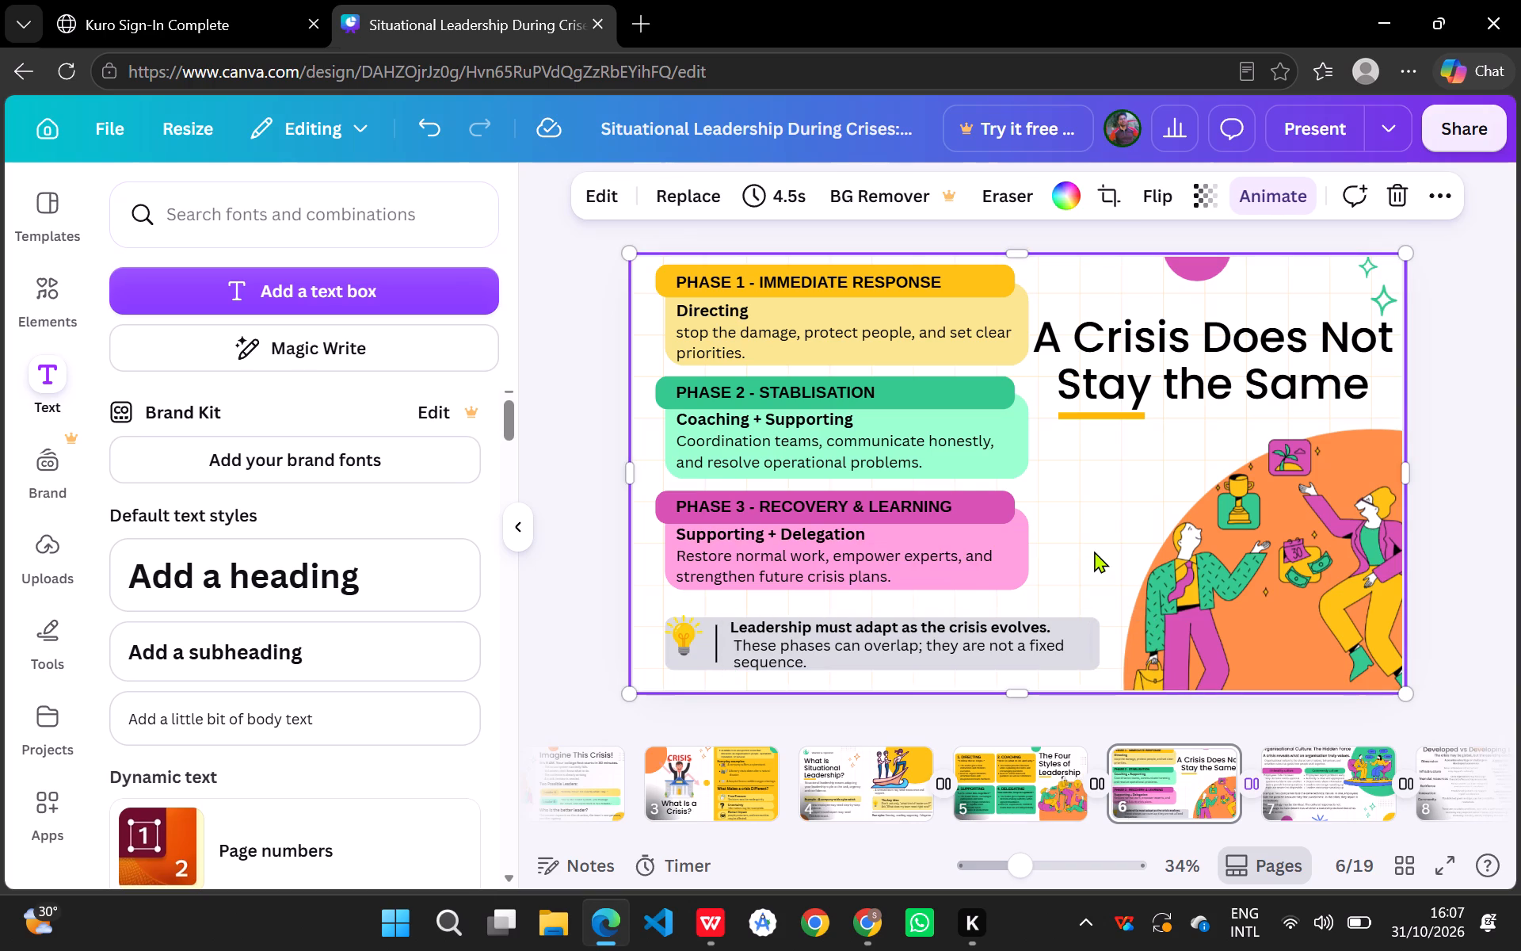
double_click(736, 644)
click(736, 644)
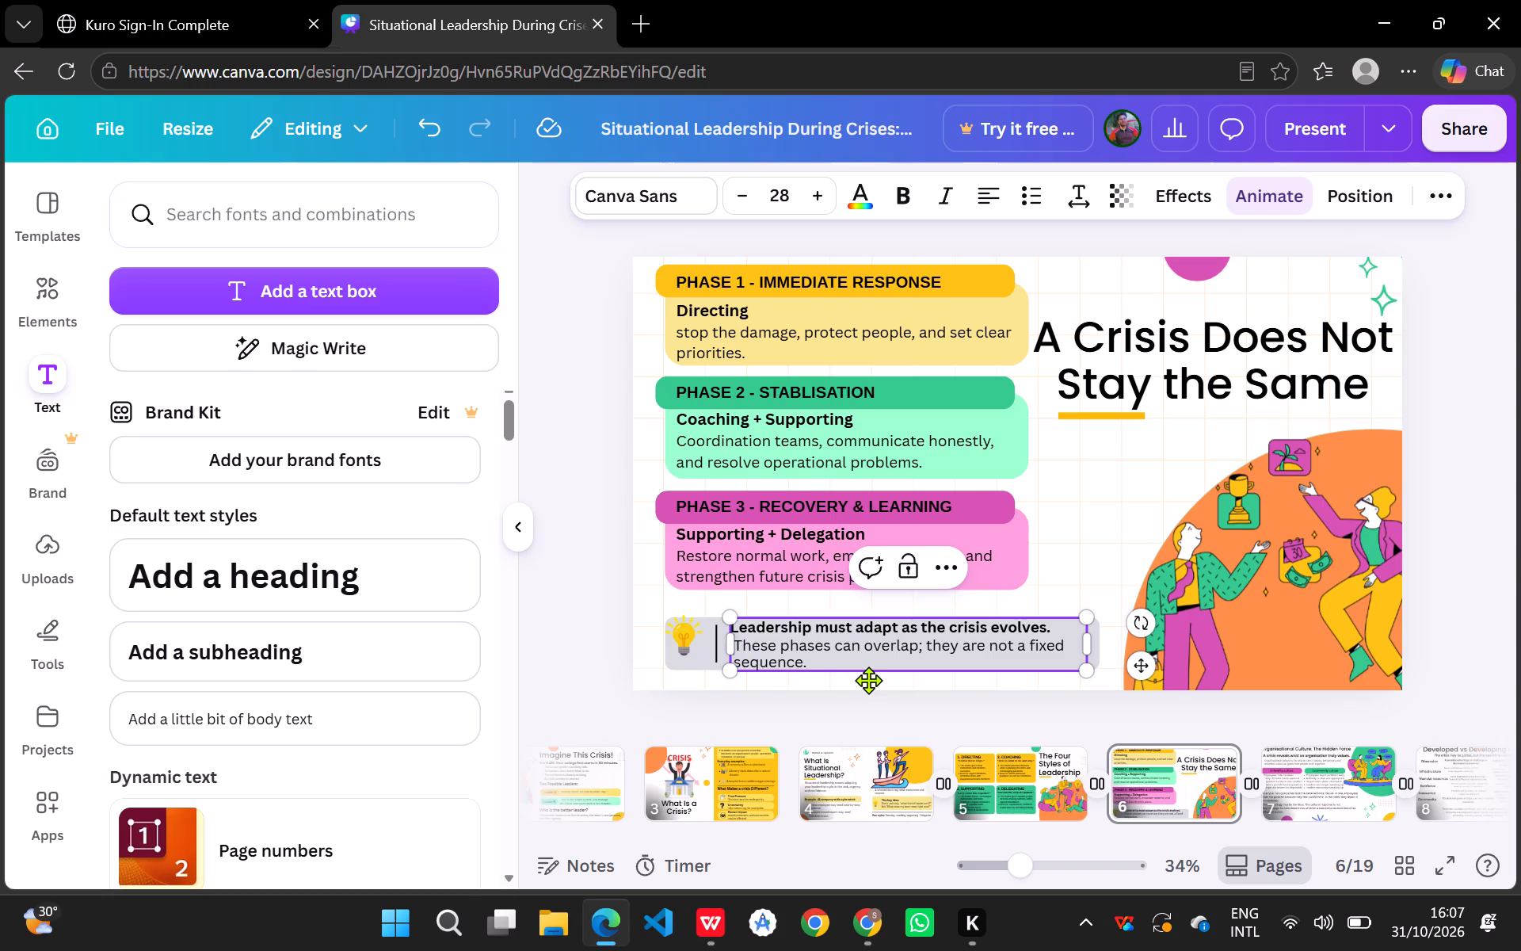
key(BackSpace)
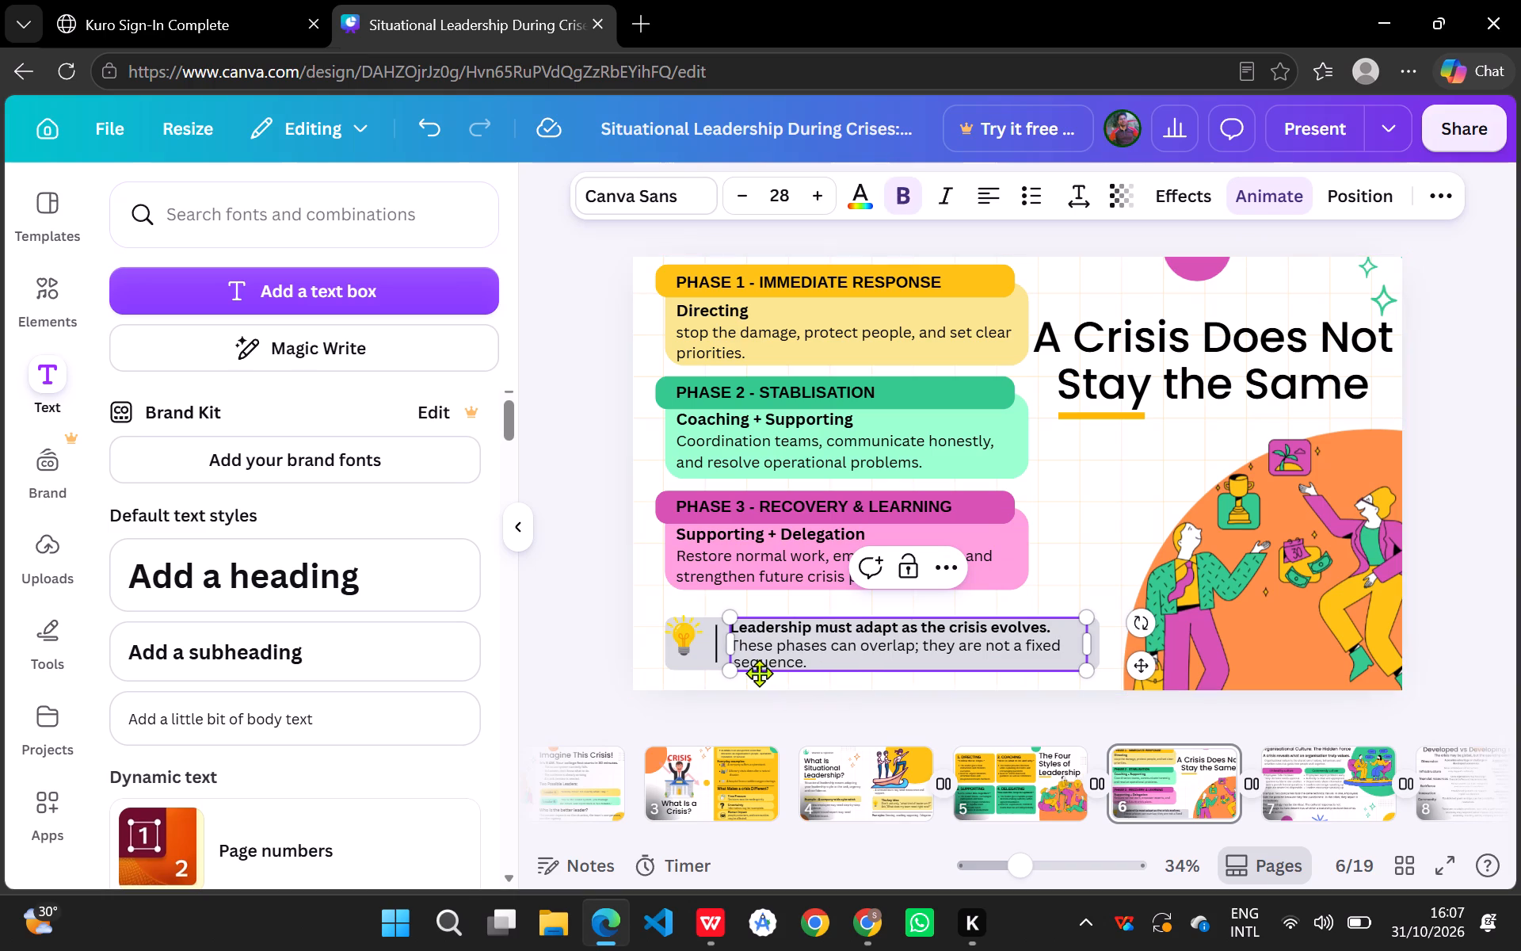
click(745, 664)
key(Left)
key(Left)
key(BackSpace)
click(1116, 552)
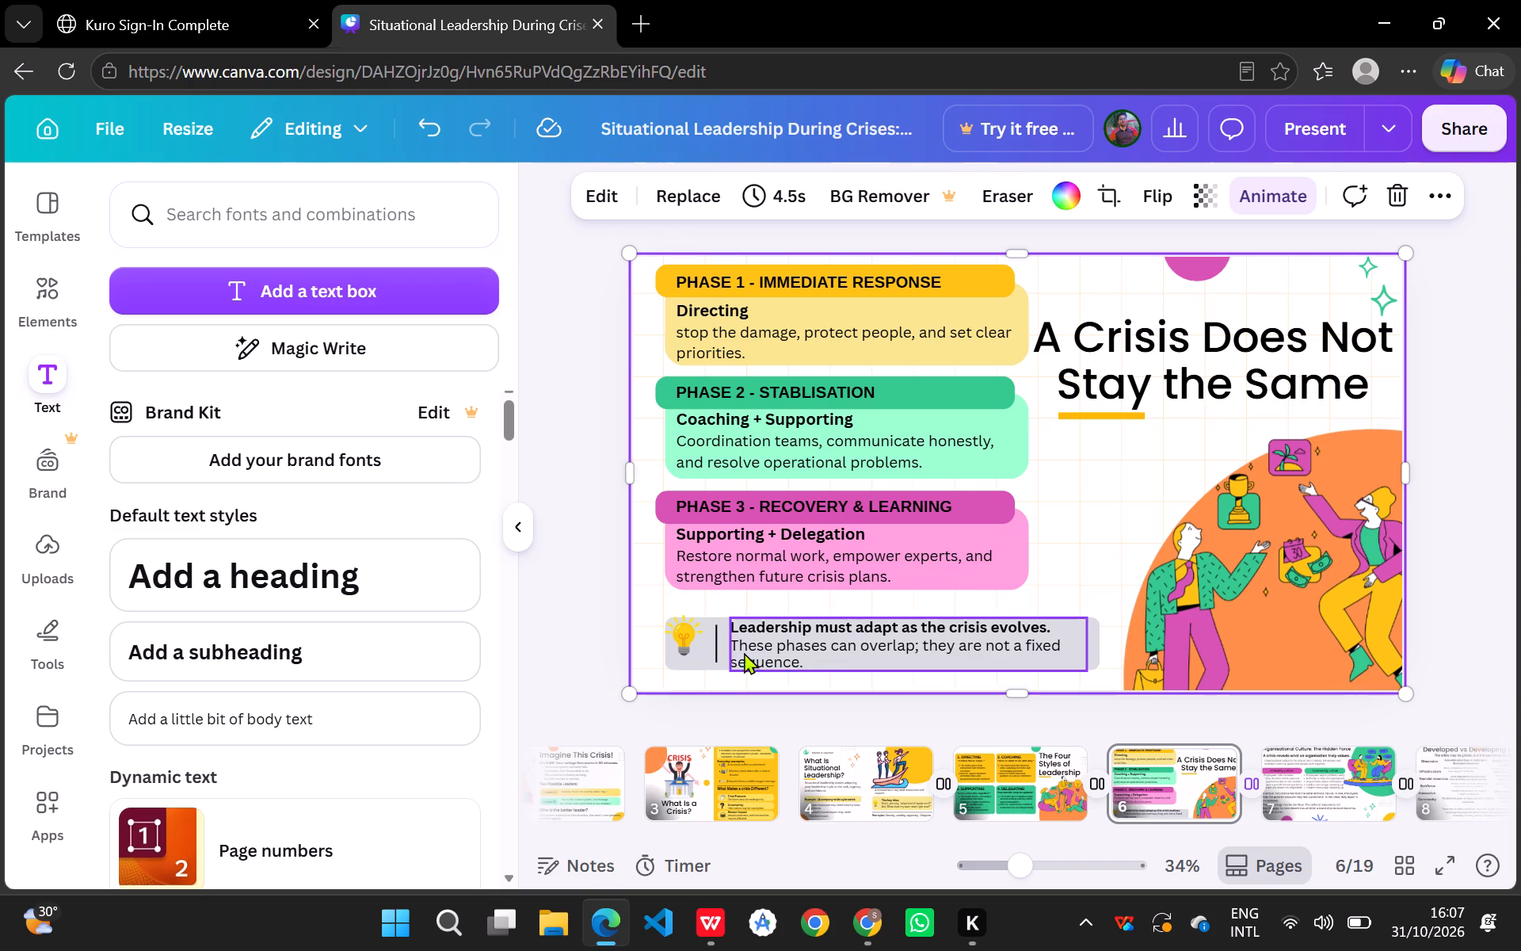
Move the light bulb icon slightly inward and down, centring it in the space before the grey bar's divider line.
click(689, 647)
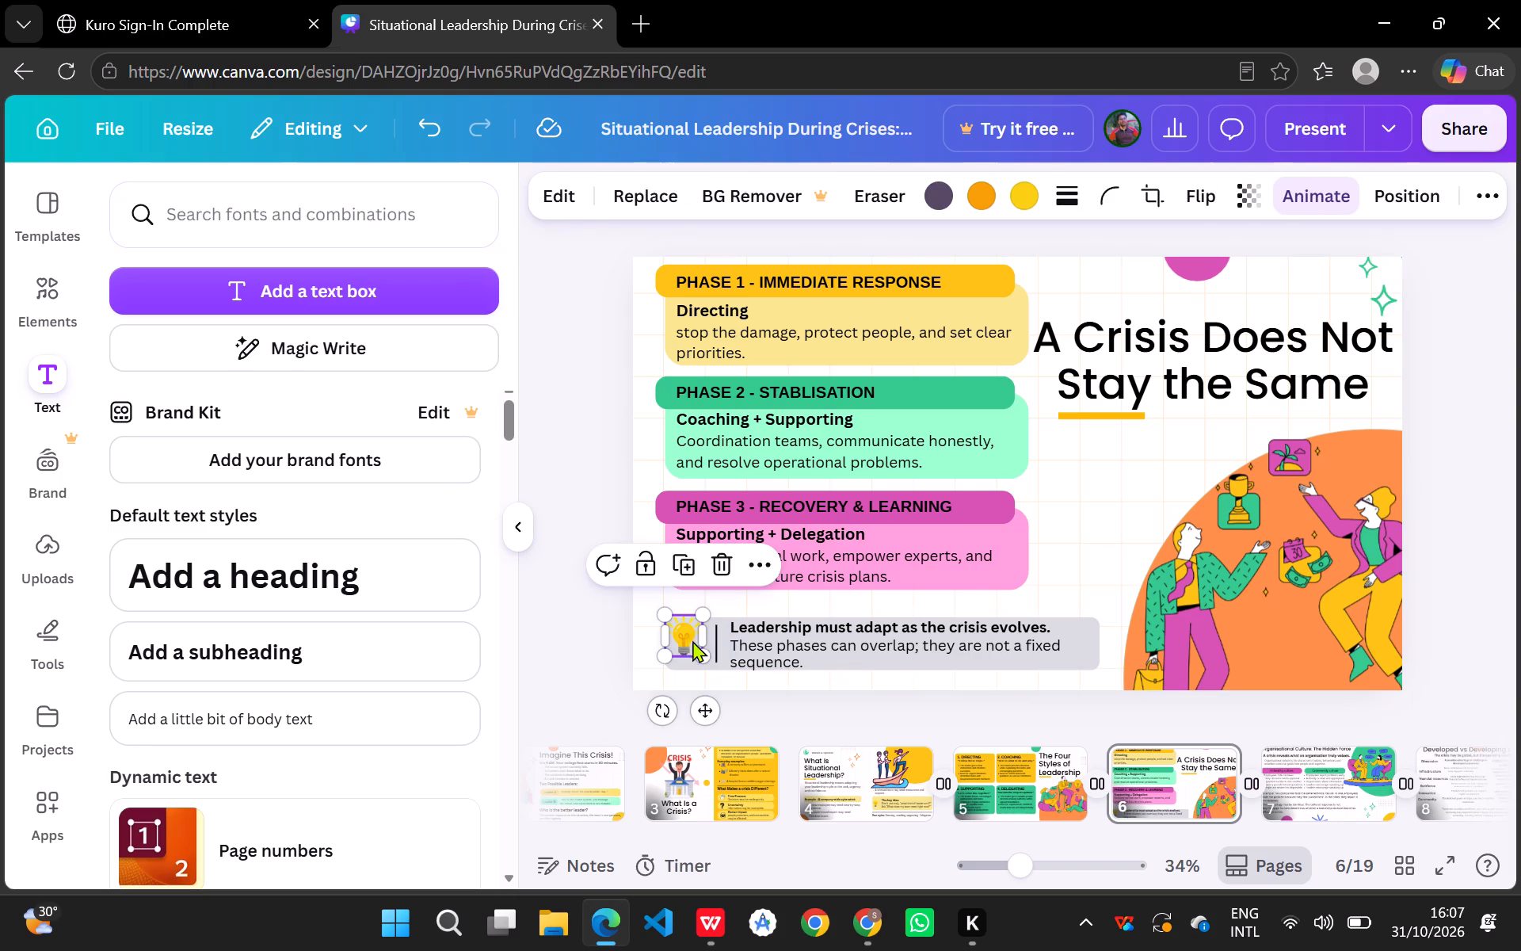
click(764, 647)
drag(683, 640, 692, 646)
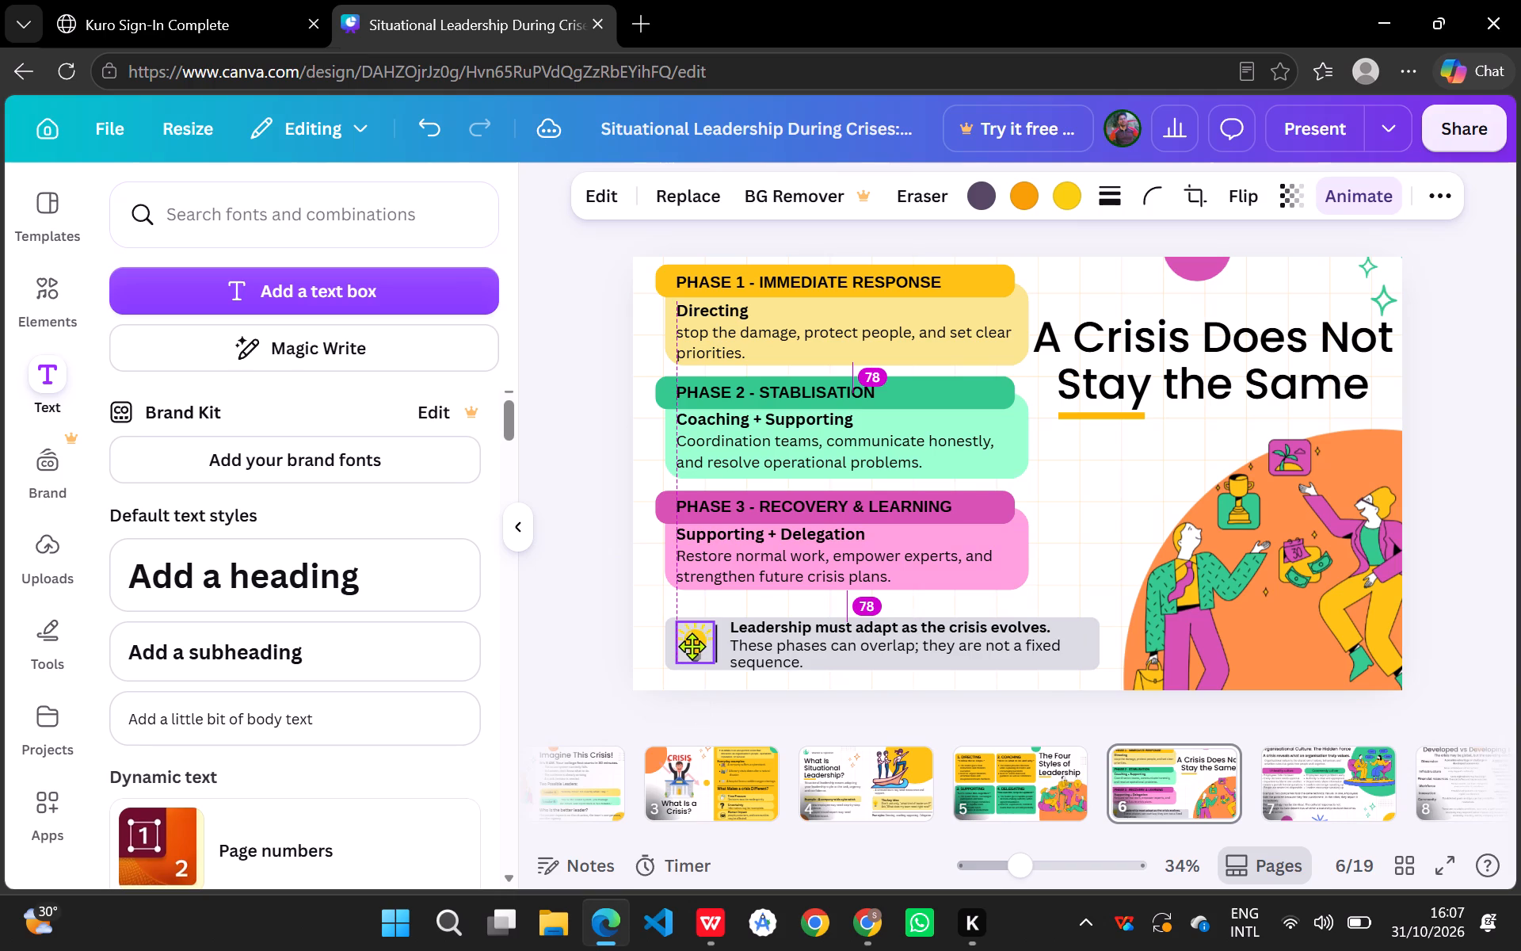
drag(692, 646, 690, 646)
click(1122, 533)
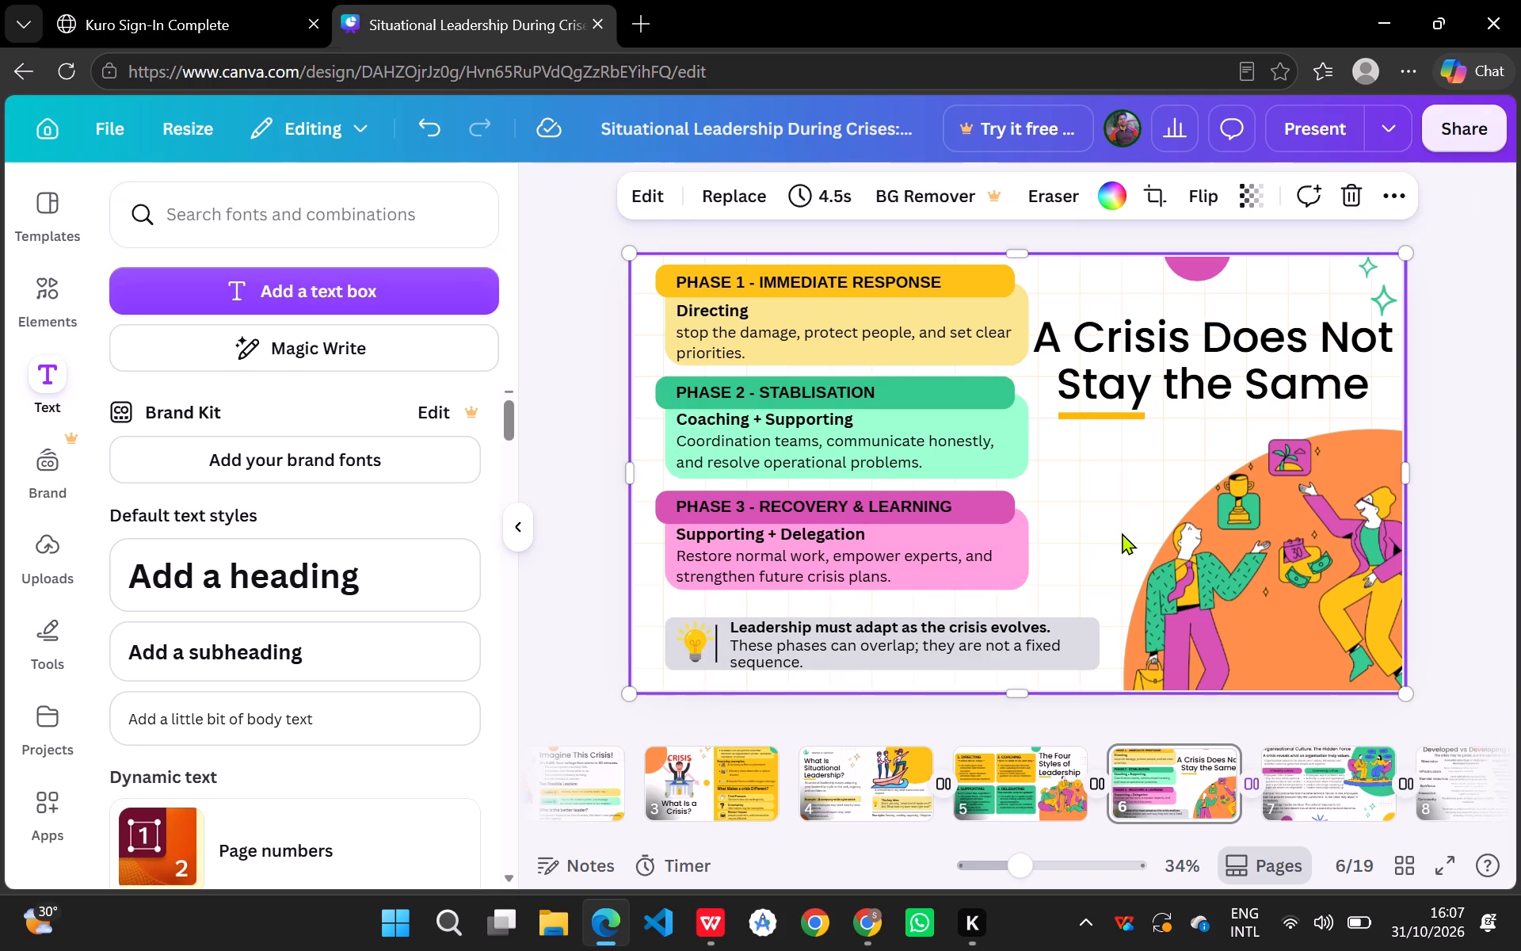
Nudge the vertical divider line in the grey bar slightly closer to the message text.
click(718, 649)
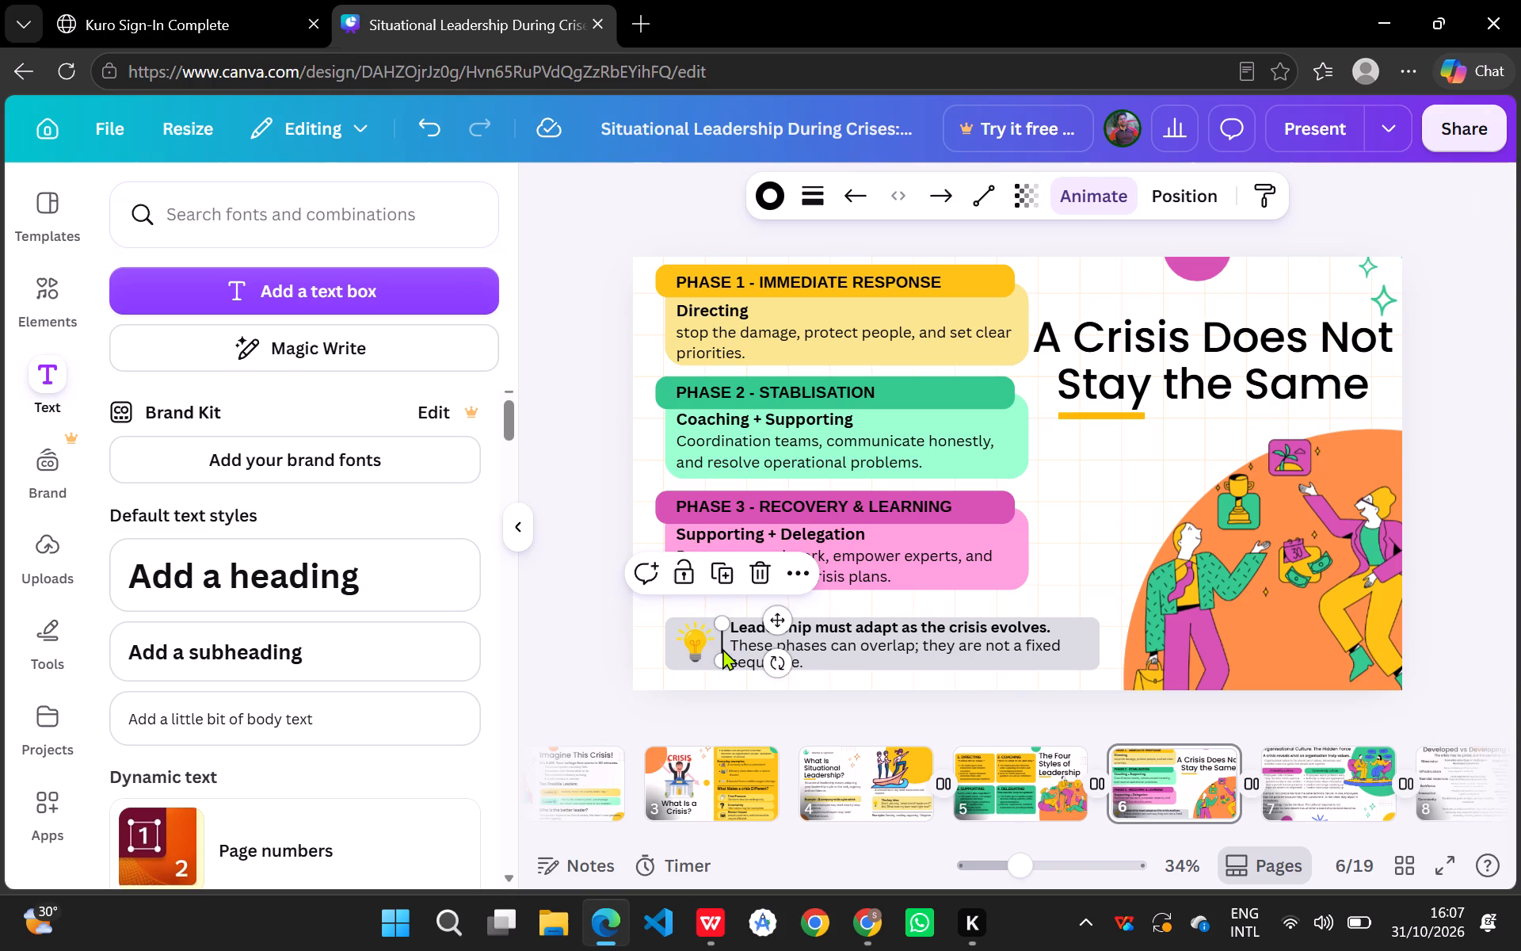
click(1133, 543)
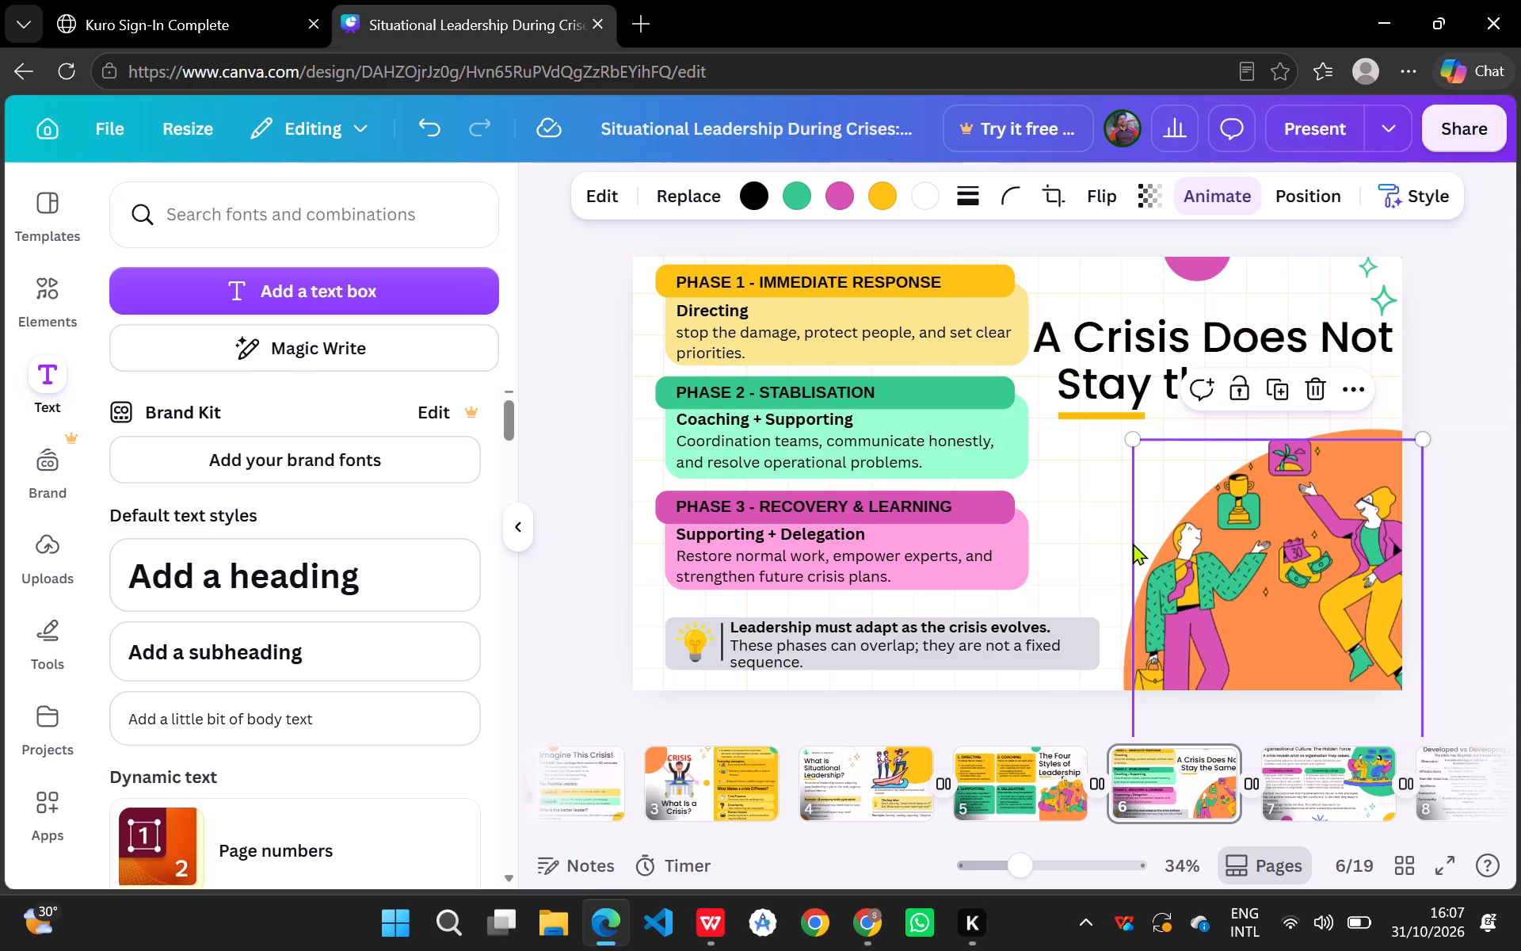
Go to slide 7 and increase the font size of the title "Organisational Culture: The Hidden Force" to 46.9.
click(1314, 773)
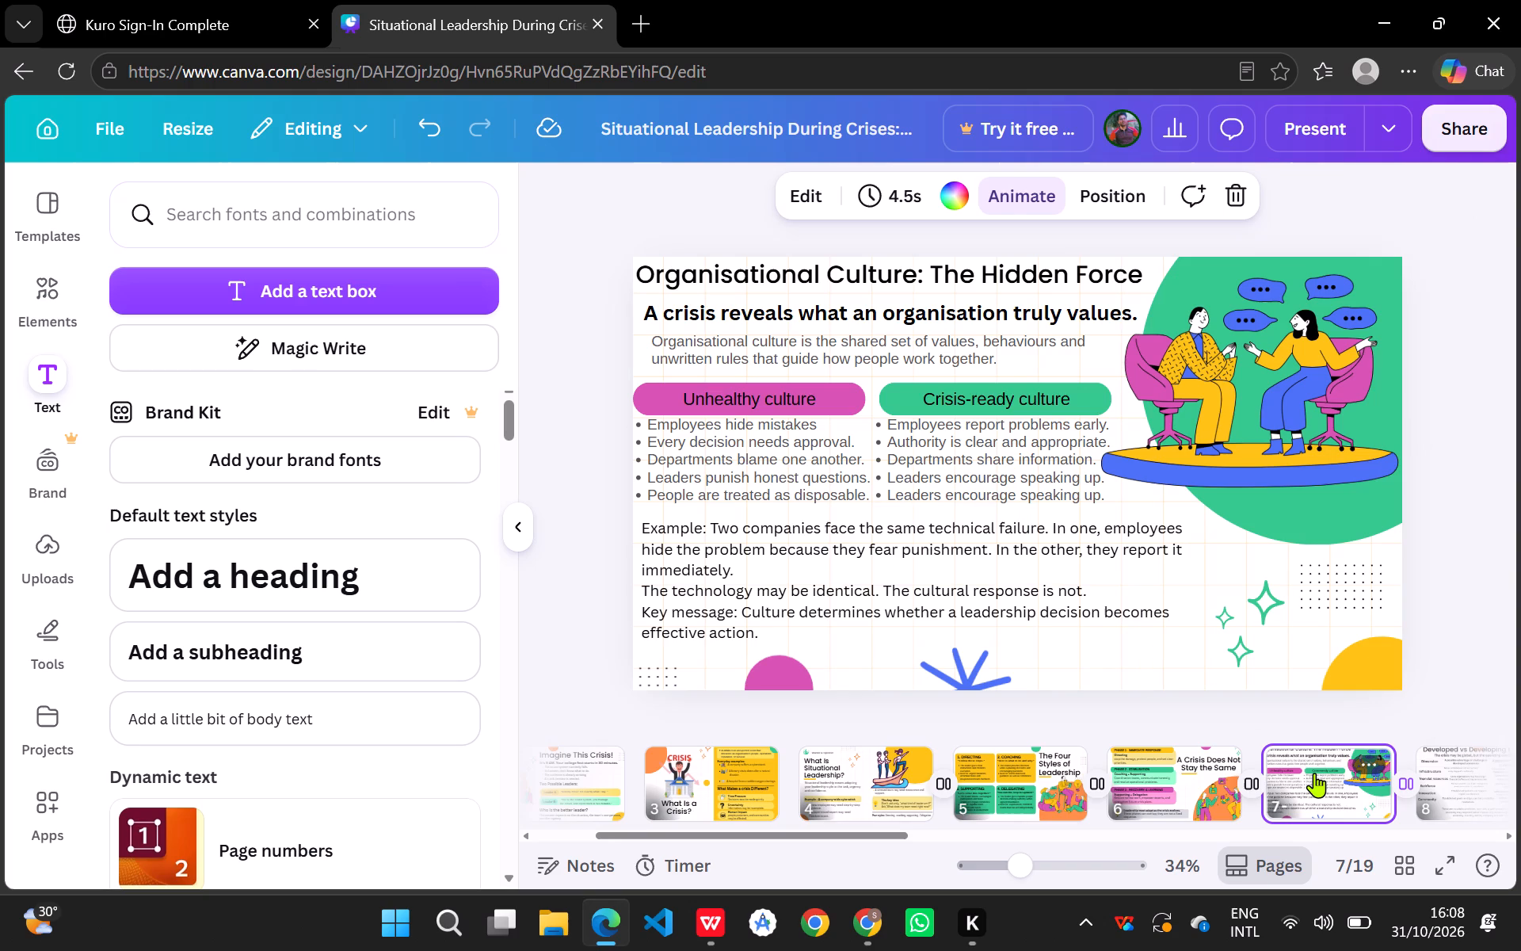
click(717, 277)
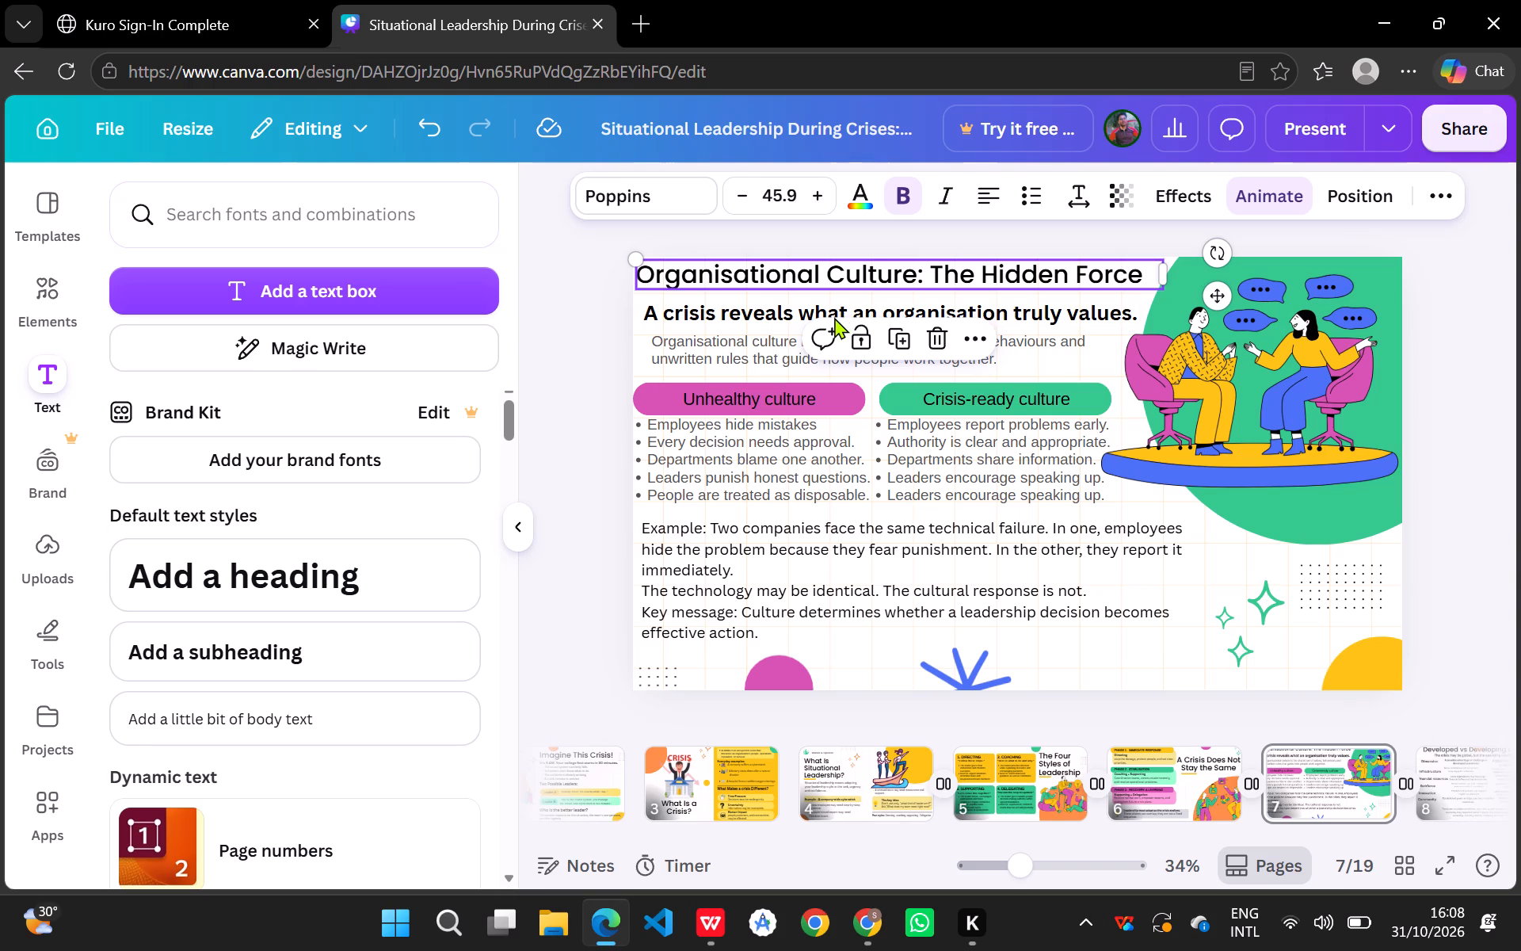
click(768, 318)
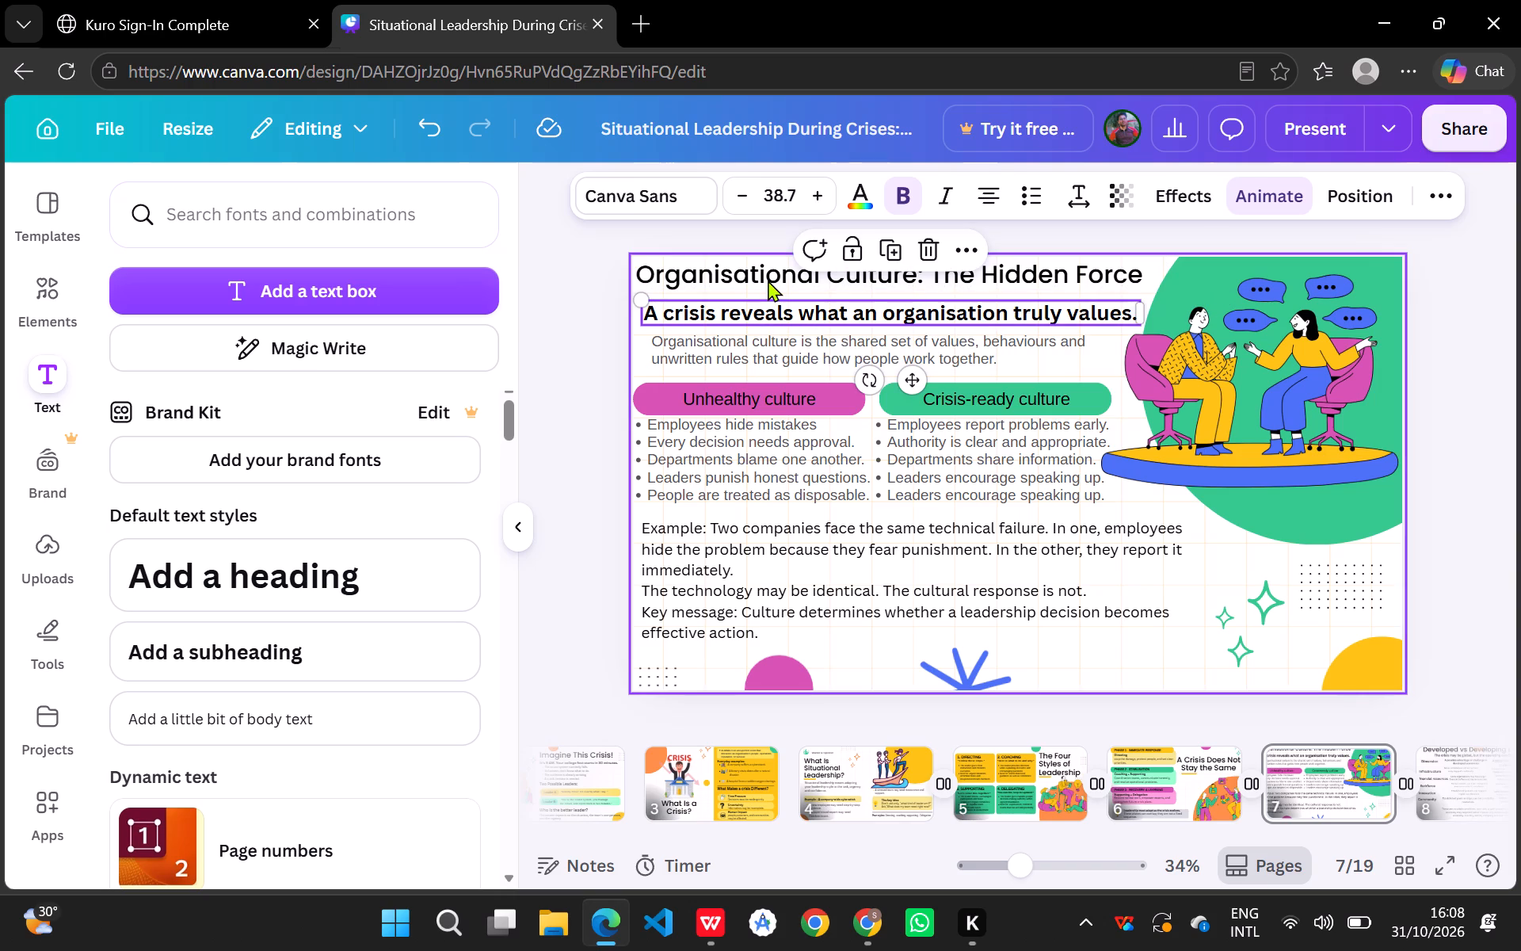
click(767, 312)
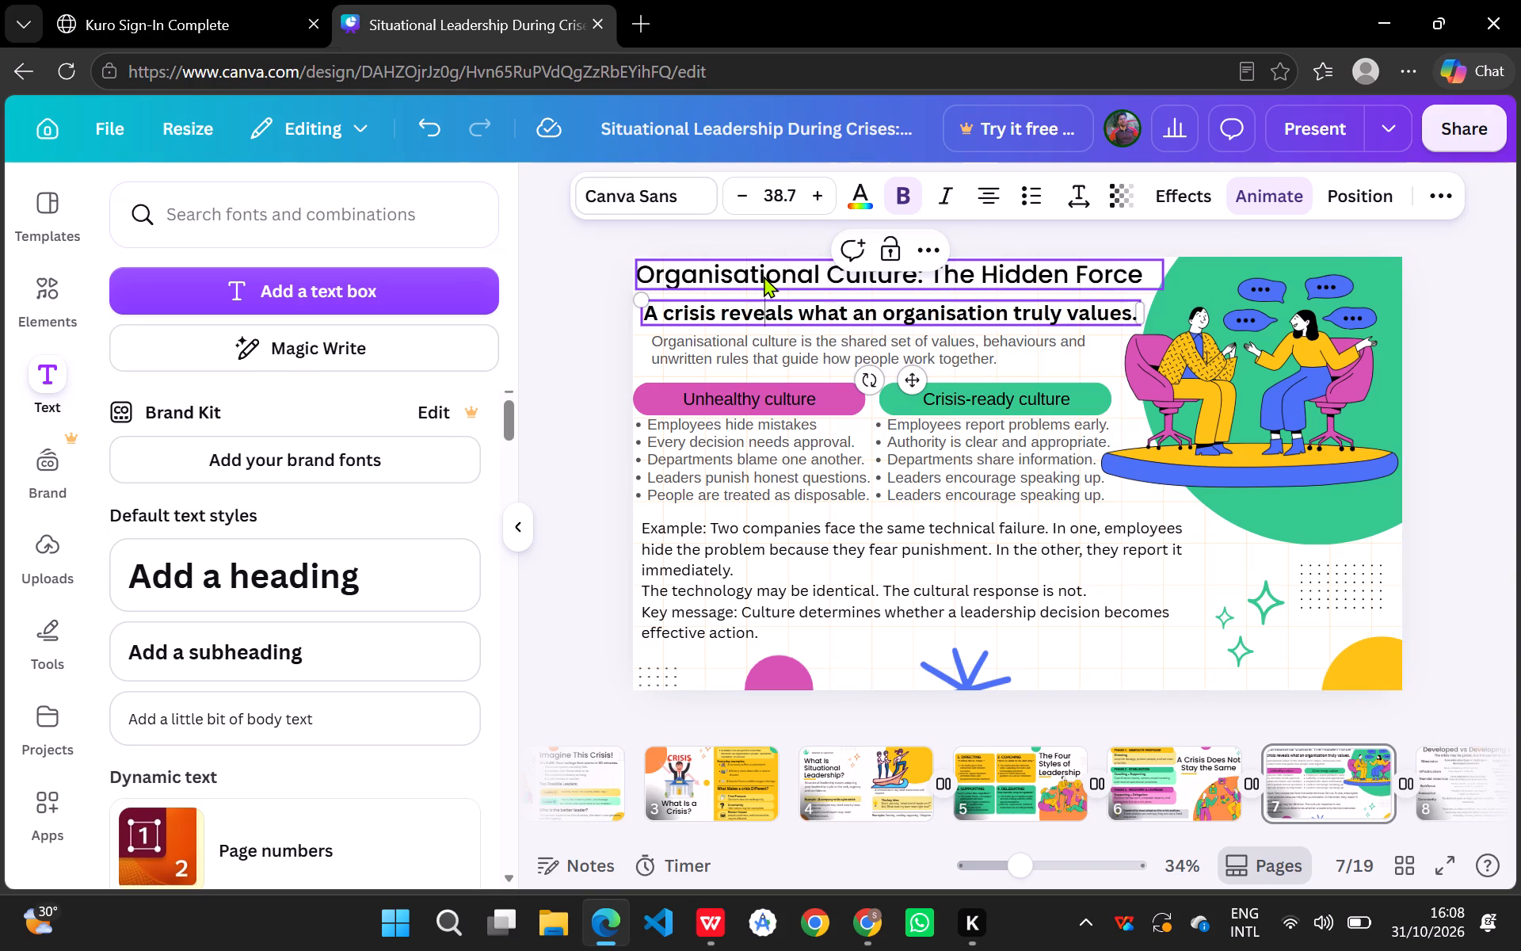
click(764, 276)
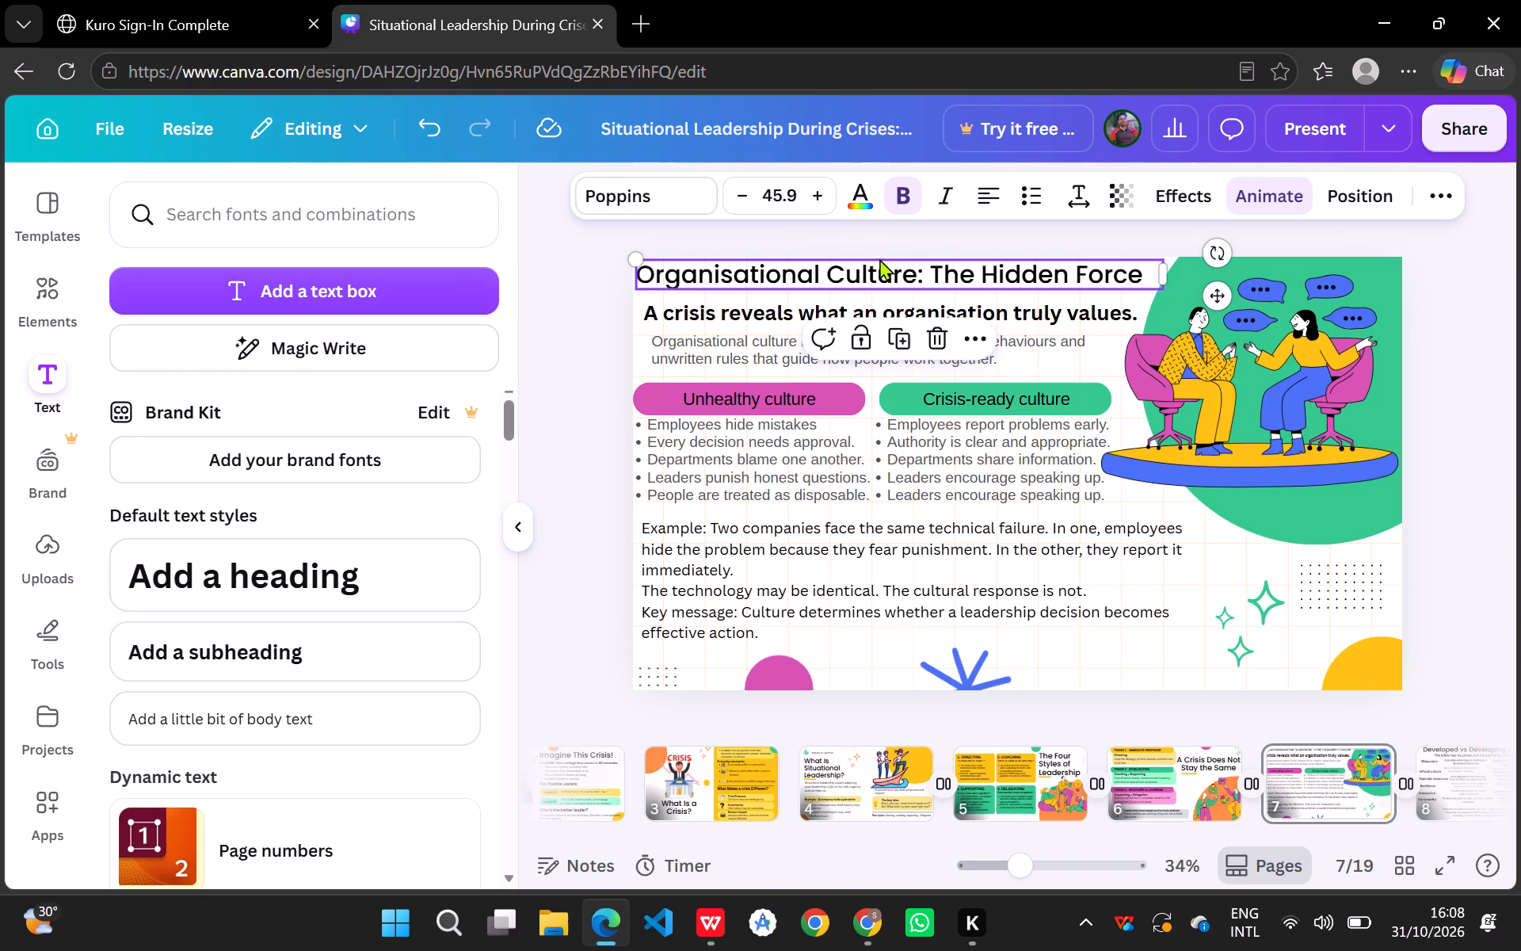
click(815, 199)
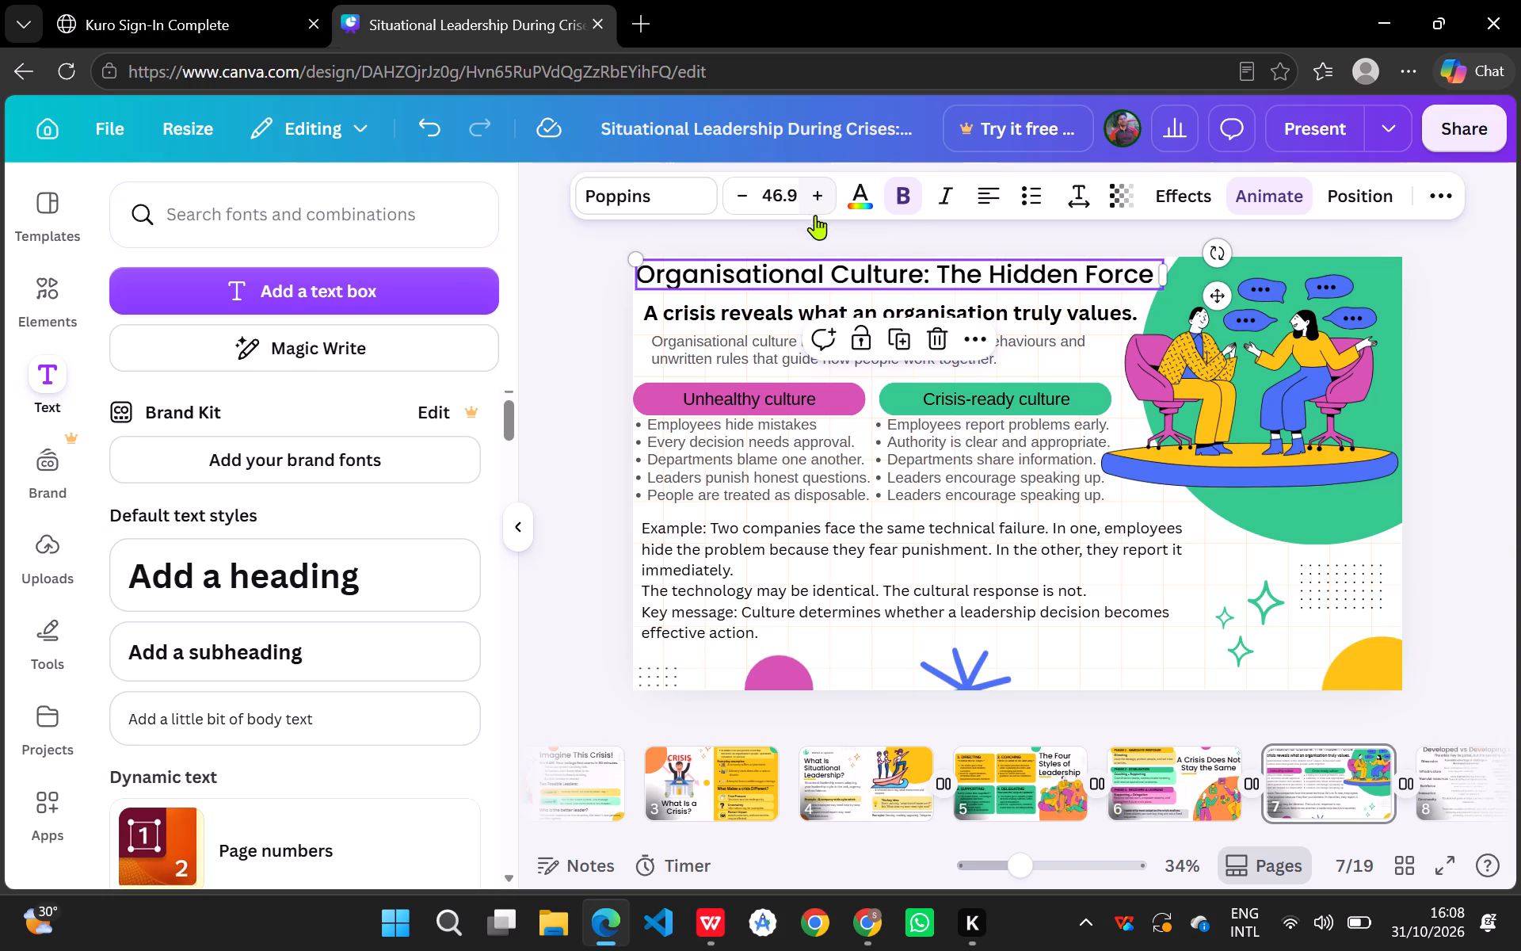
Reduce the font size of the subtitle "A crisis reveals what an organisation truly values." to 36.7.
click(779, 324)
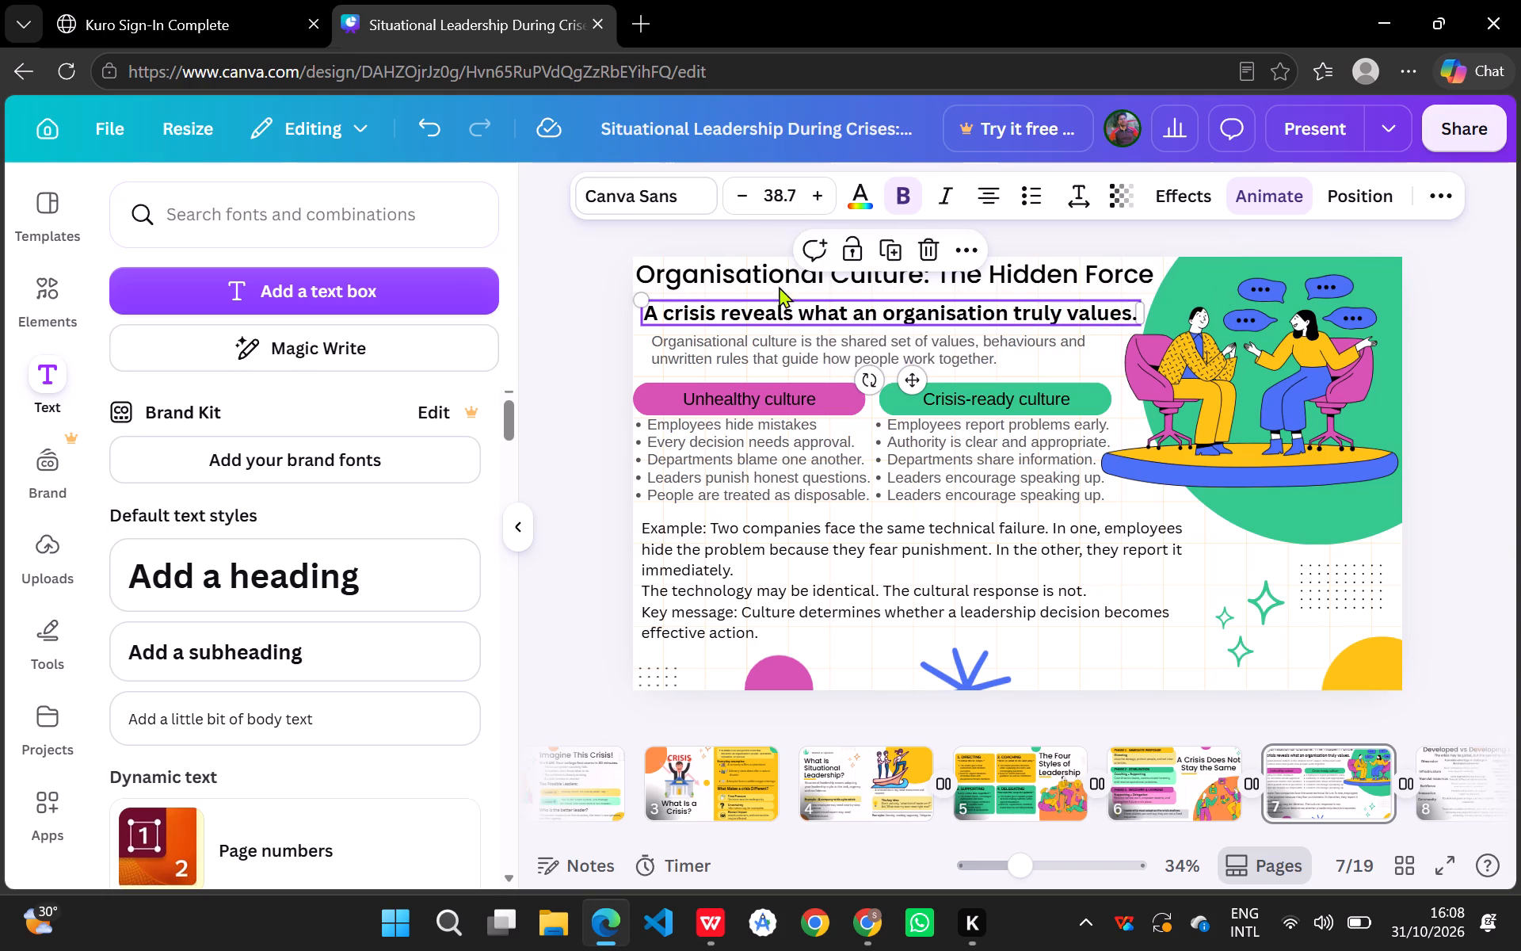
click(744, 194)
click(744, 194)
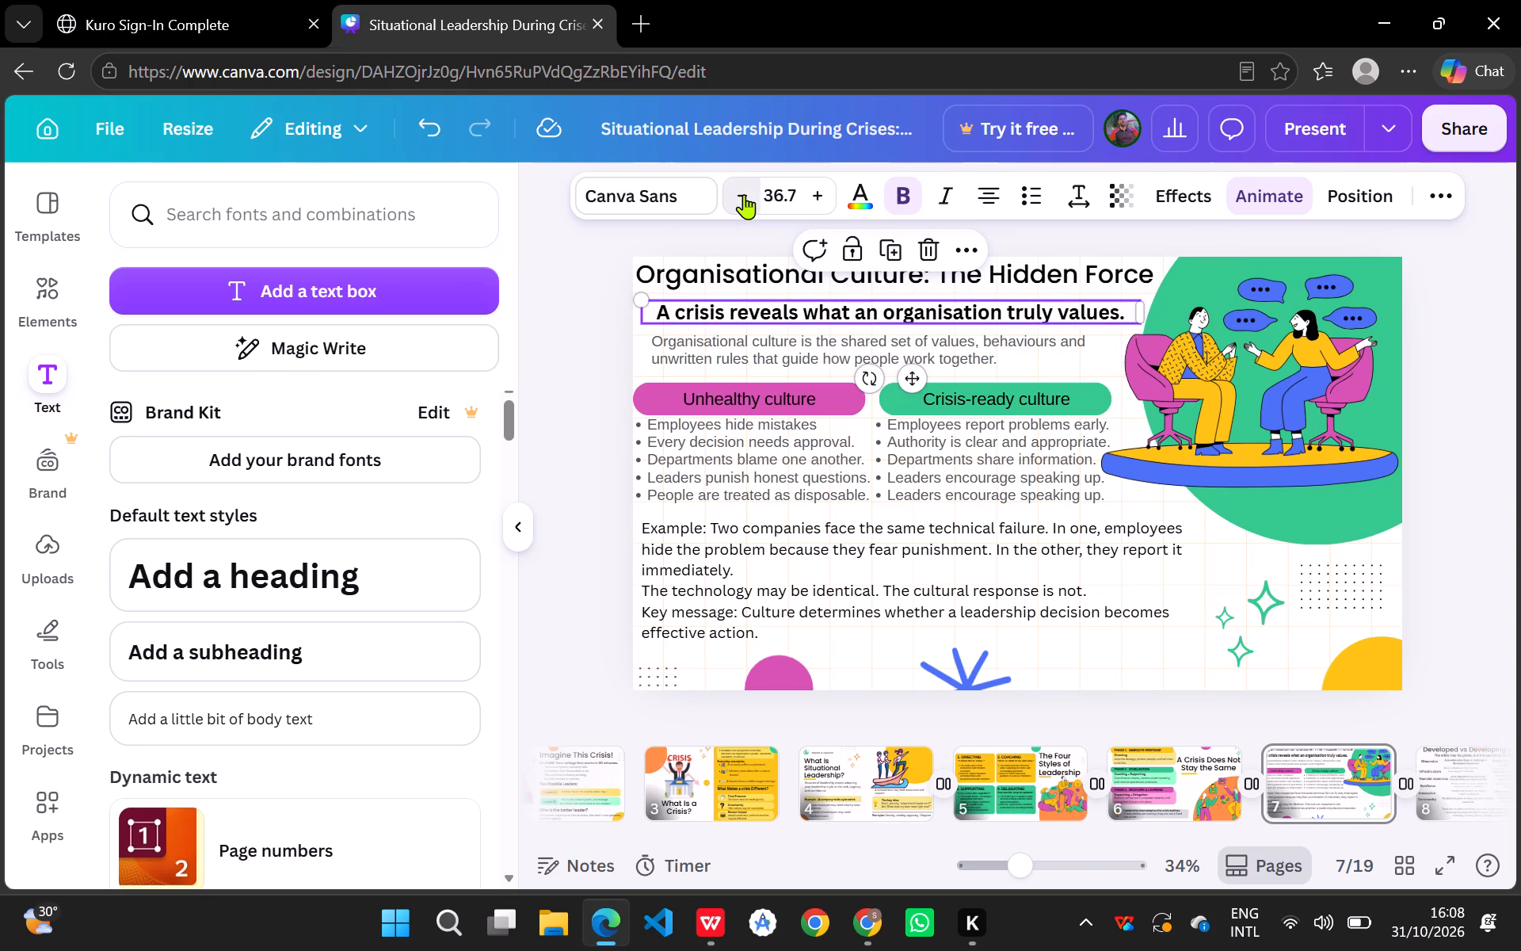
Shift the subtitle slightly left and down so its text starts close to the title's left edge.
drag(716, 316, 713, 314)
drag(713, 314, 711, 316)
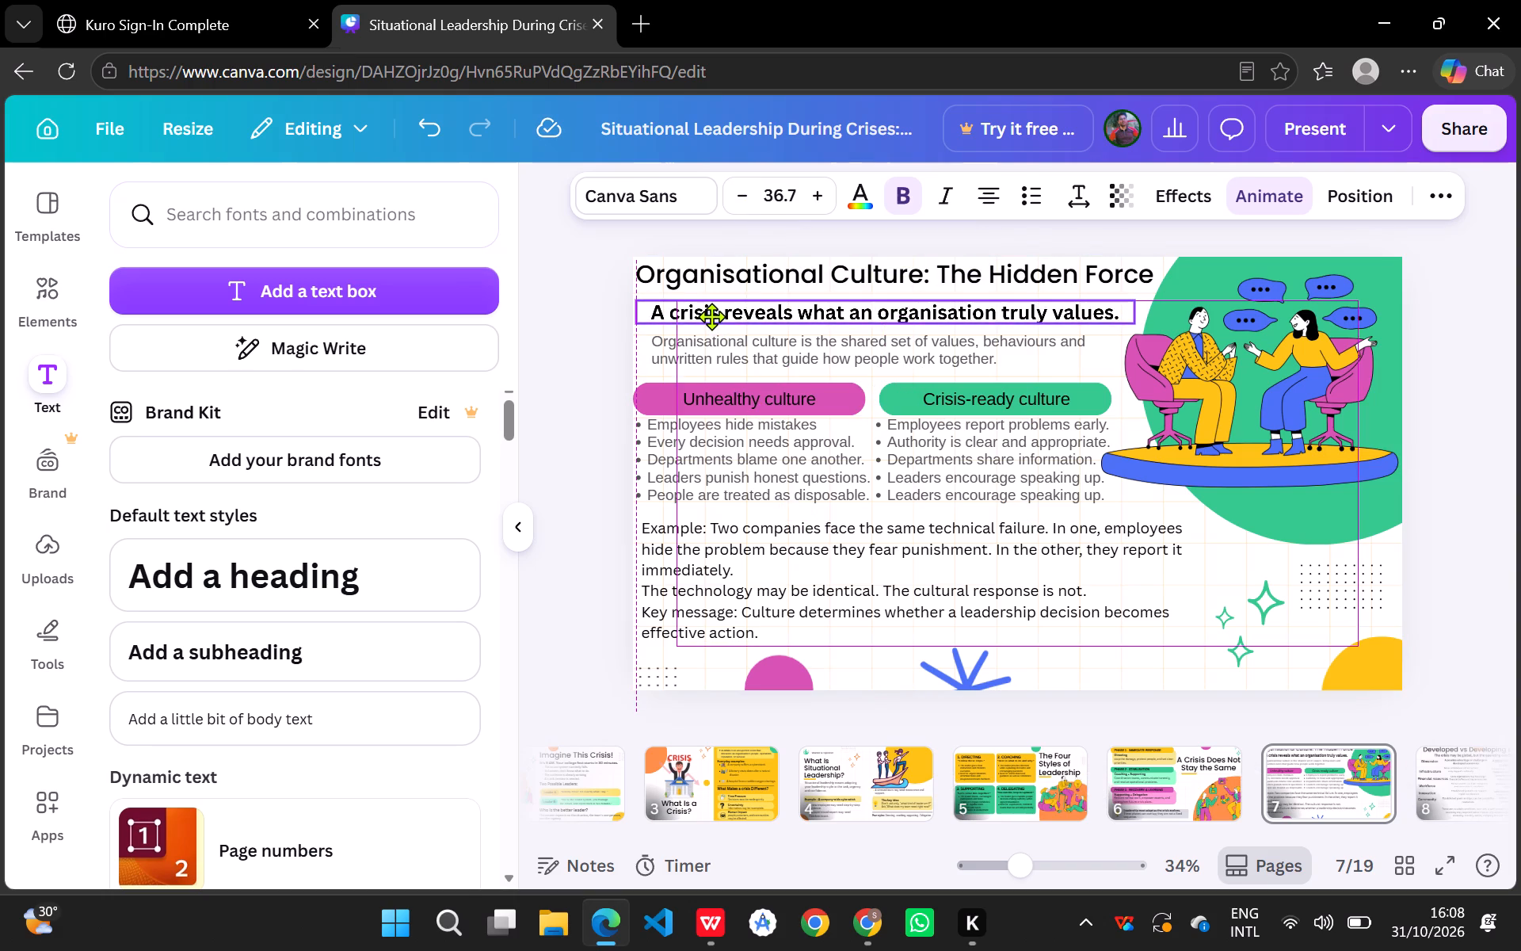
drag(711, 316, 705, 316)
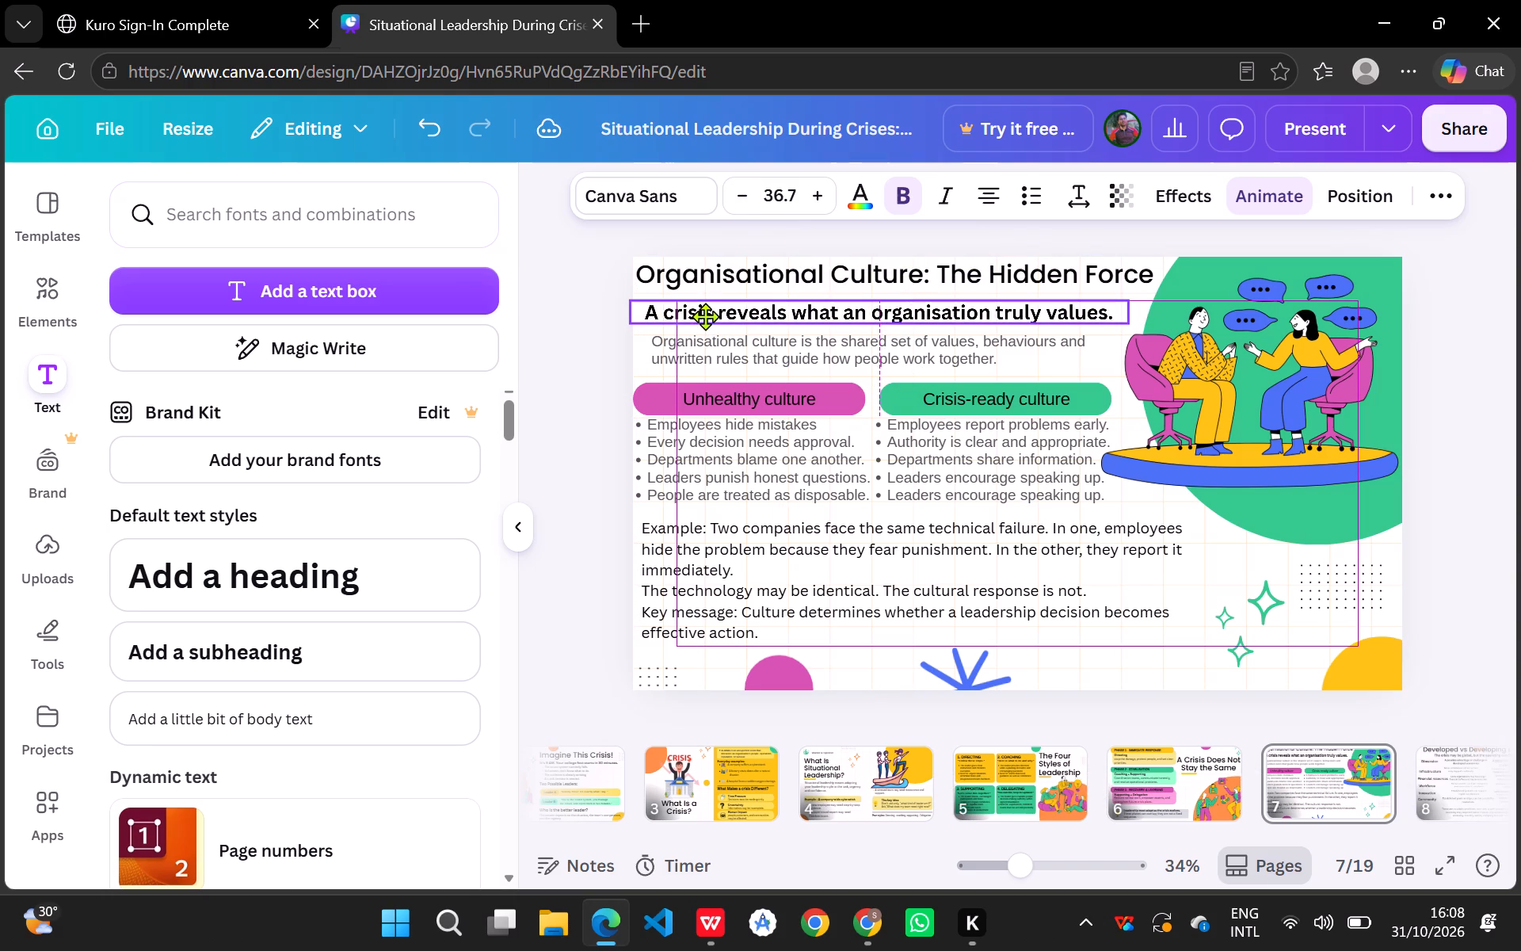
drag(705, 316, 702, 319)
click(720, 284)
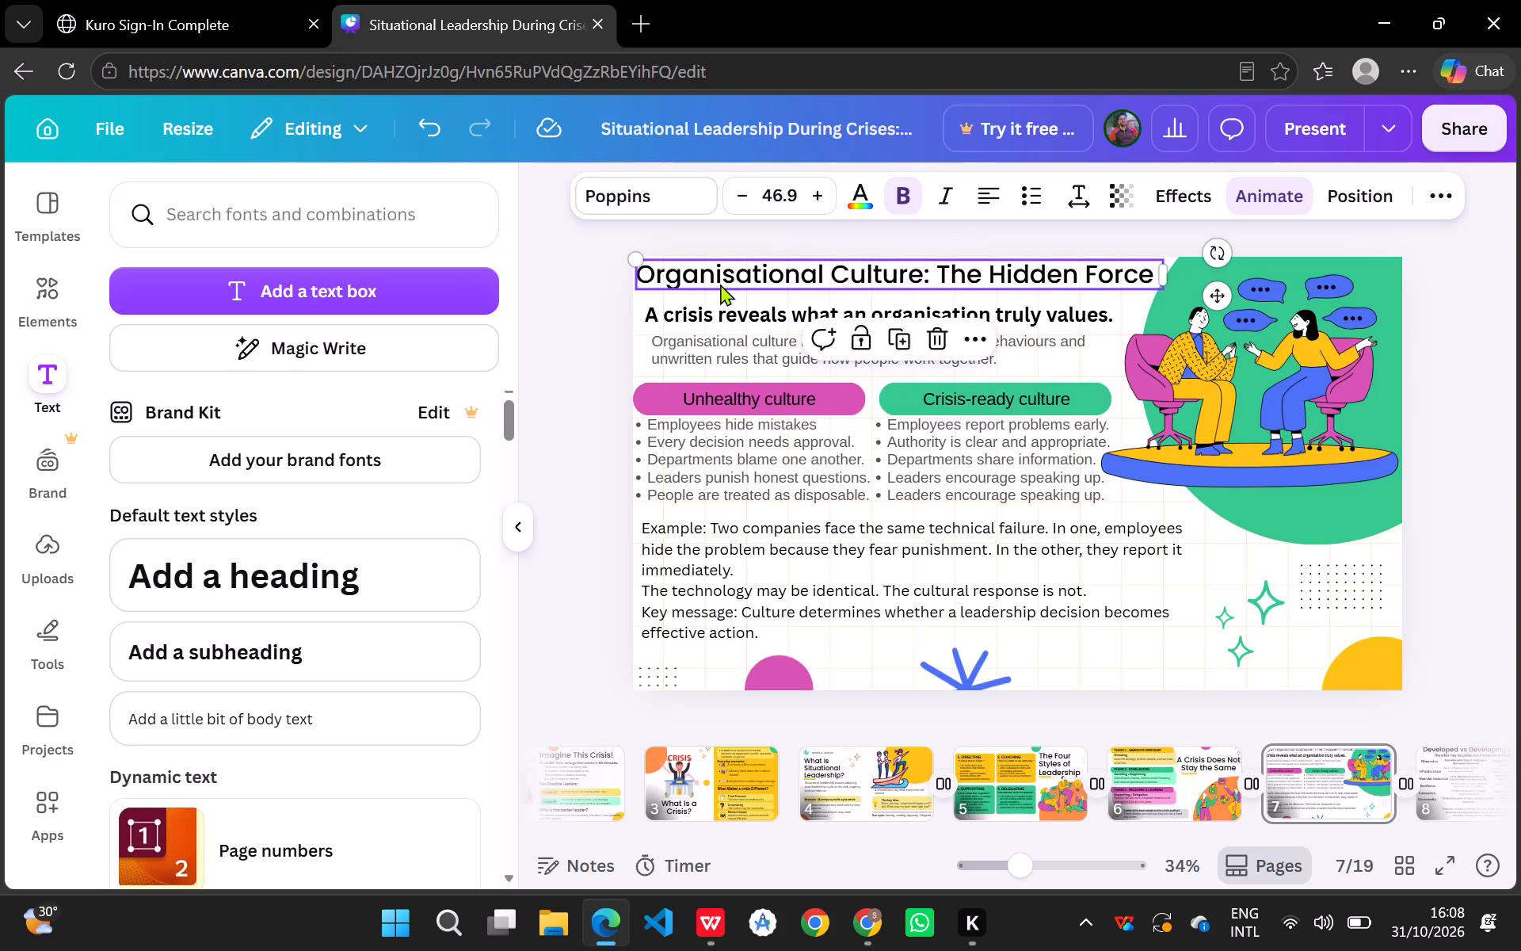